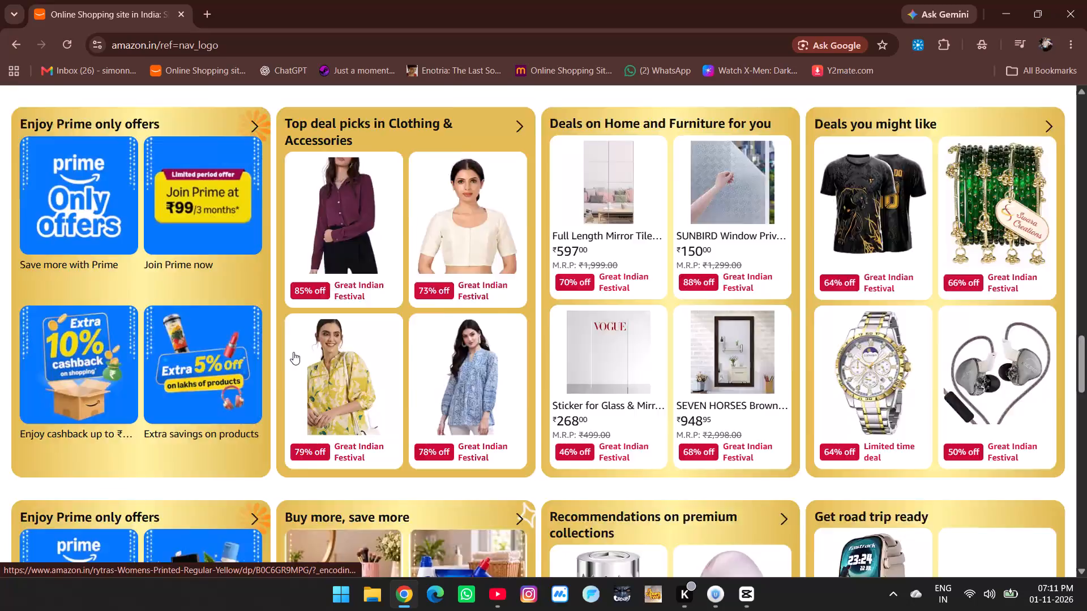
Open the LONGBO men's chronograph watch from the suggested deals and browse to its related products.
scroll(293, 352, down, 8)
click(883, 304)
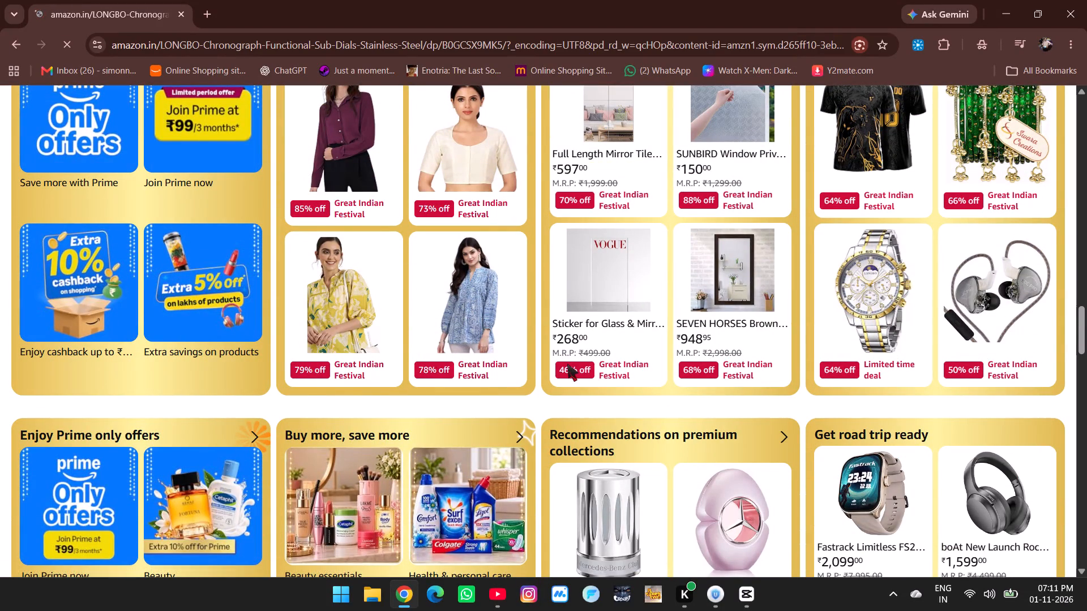
scroll(507, 438, down, 3)
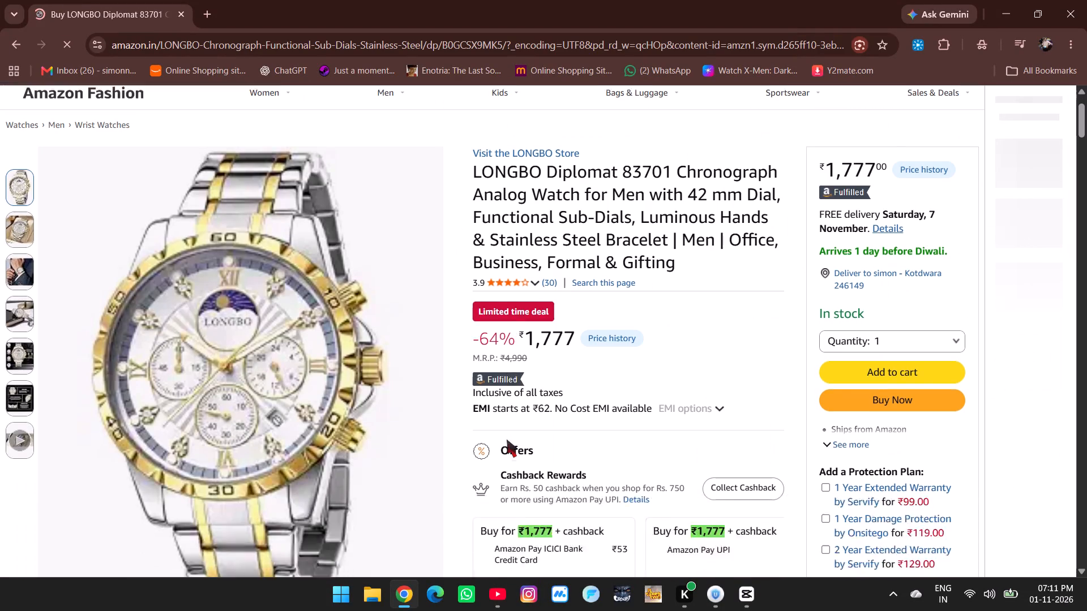
scroll(507, 440, down, 20)
scroll(507, 440, down, 1)
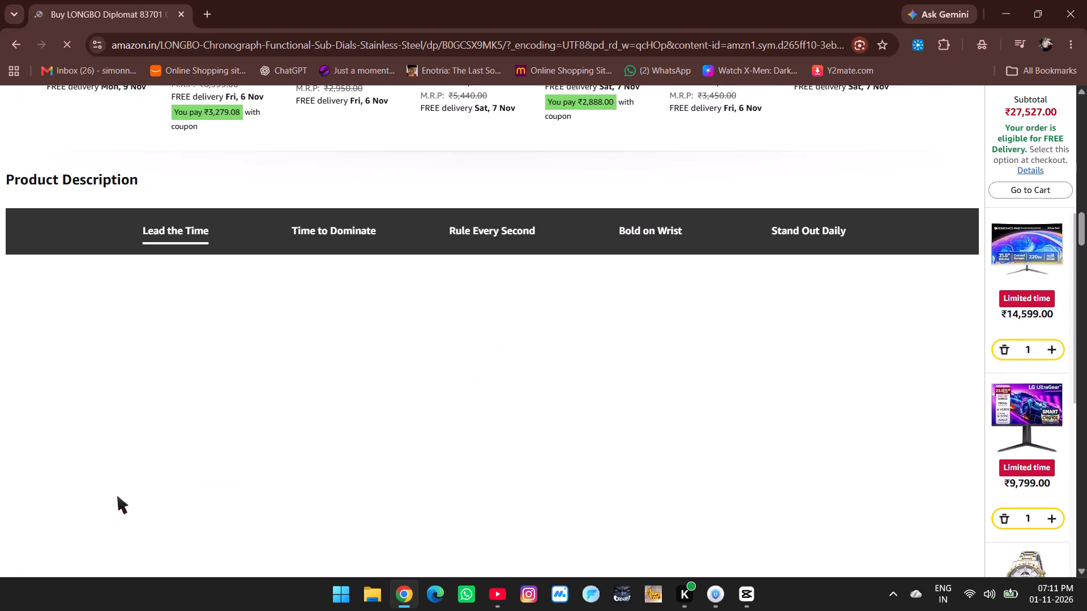
scroll(157, 495, up, 5)
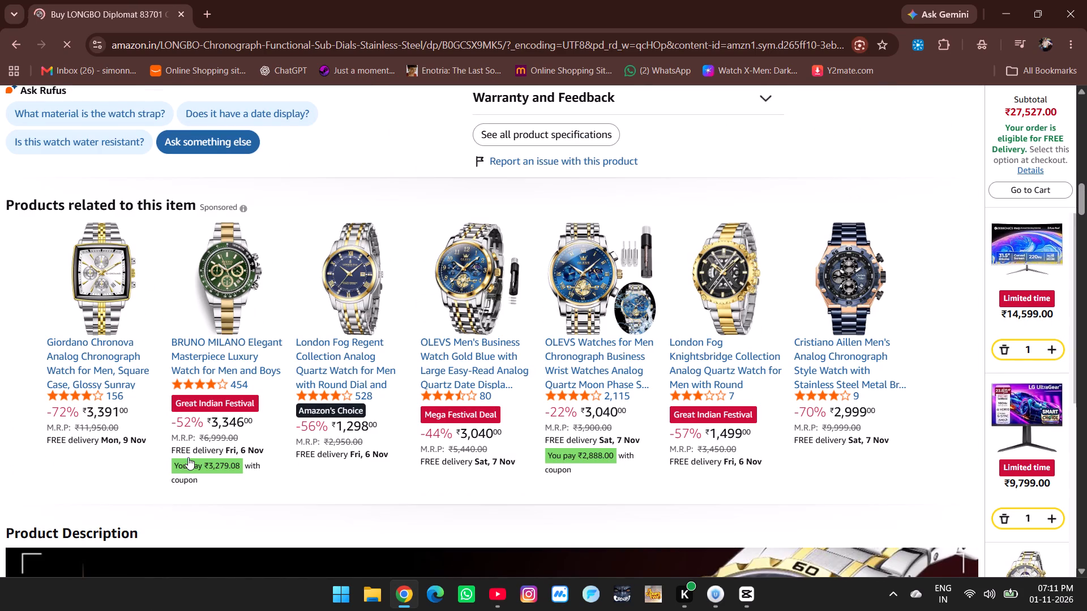
Open the related OLEVS Men's Business Watch Gold Blue product page.
click(492, 276)
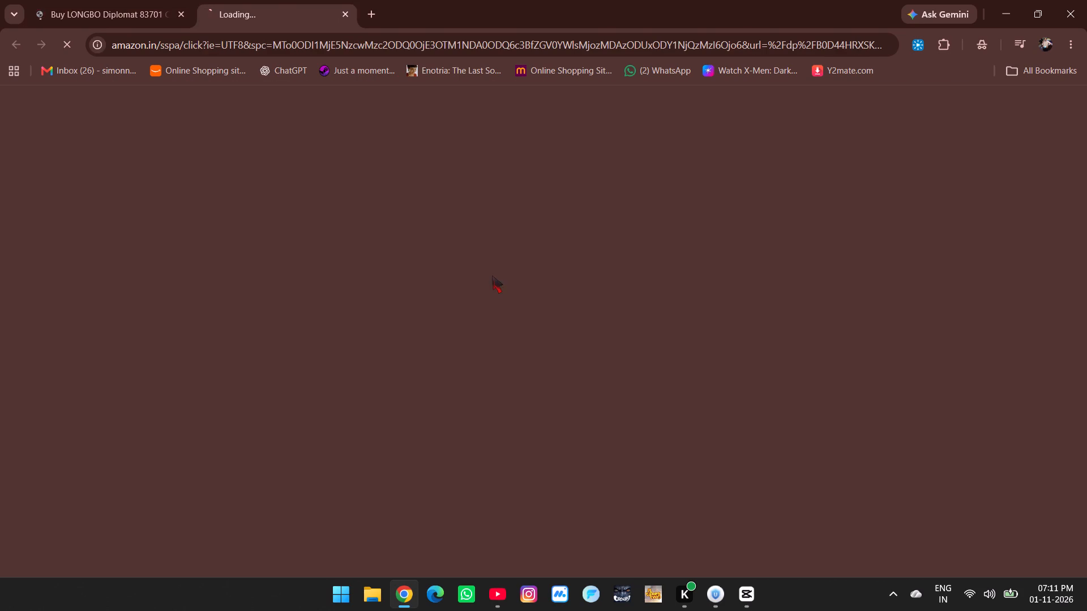
click(61, 0)
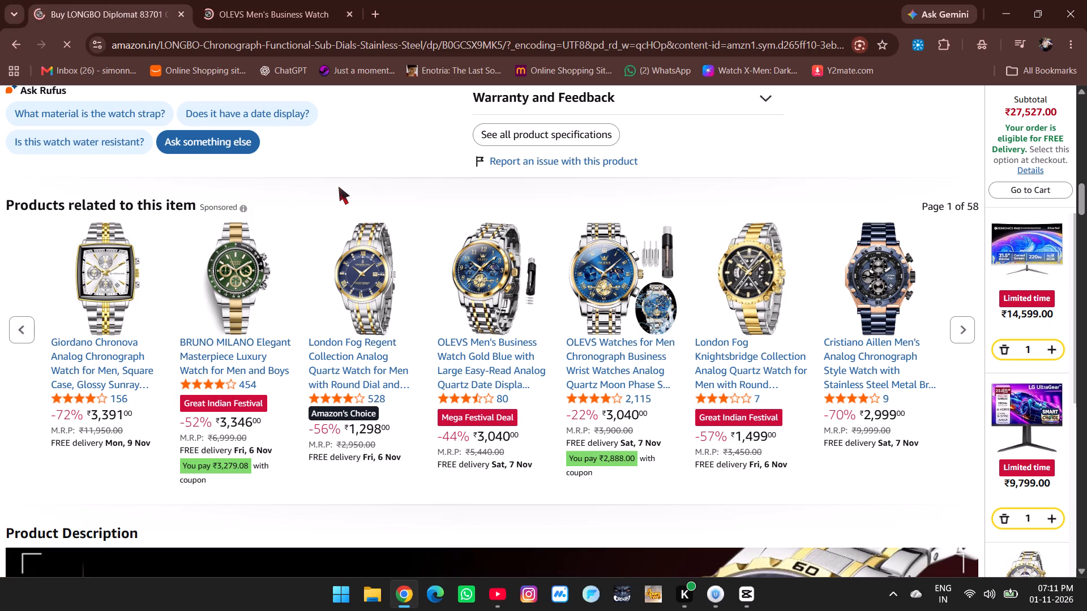
click(271, 0)
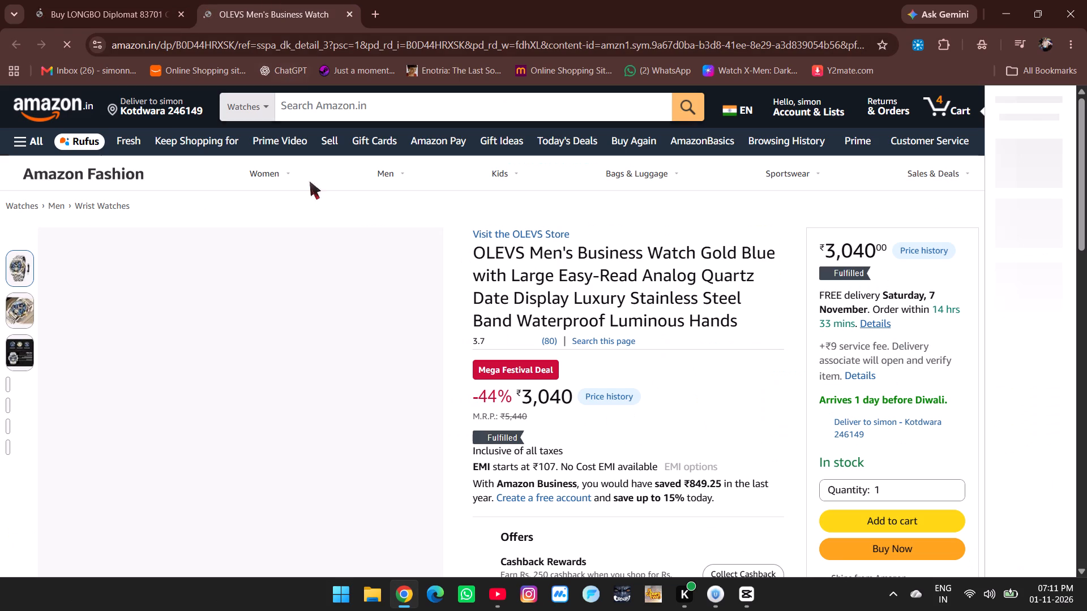
Save the main OLEVS gold-blue watch picture as a JPEG image in the Downloads folder.
scroll(302, 497, down, 2)
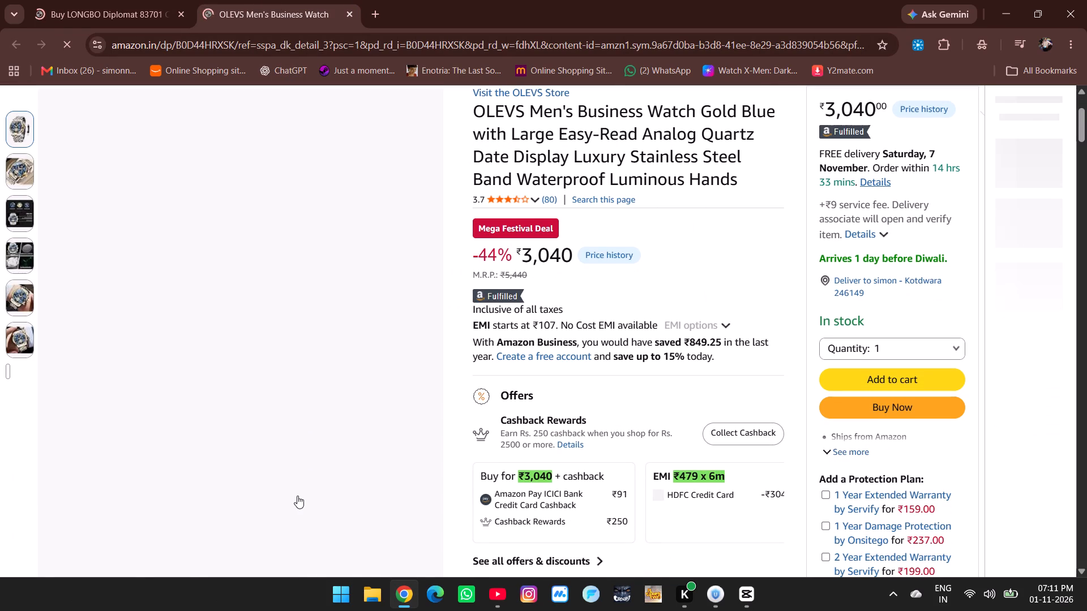
scroll(291, 500, down, 8)
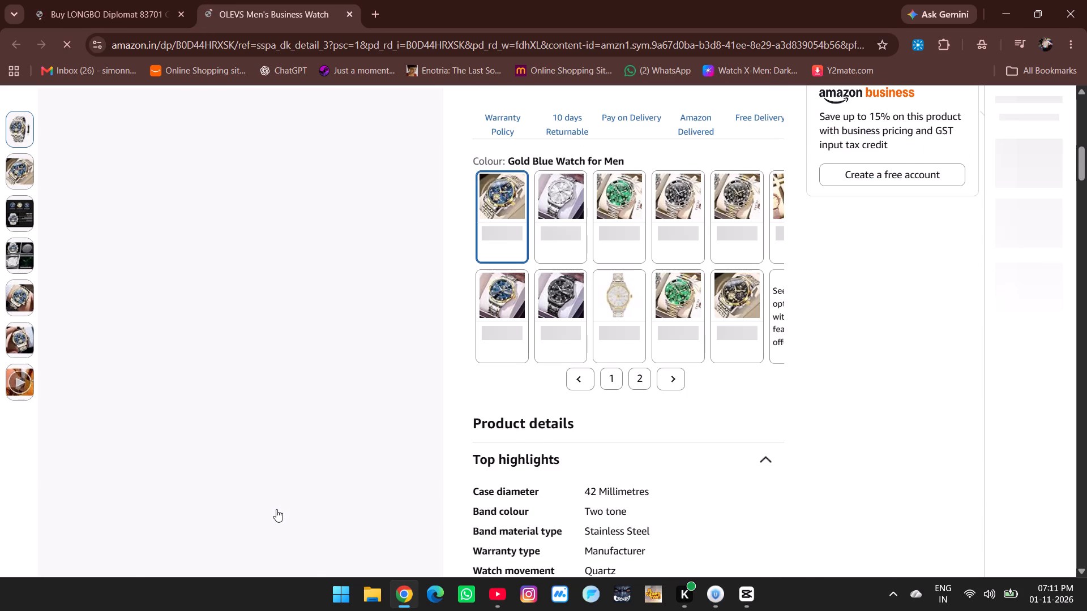
scroll(276, 509, up, 2)
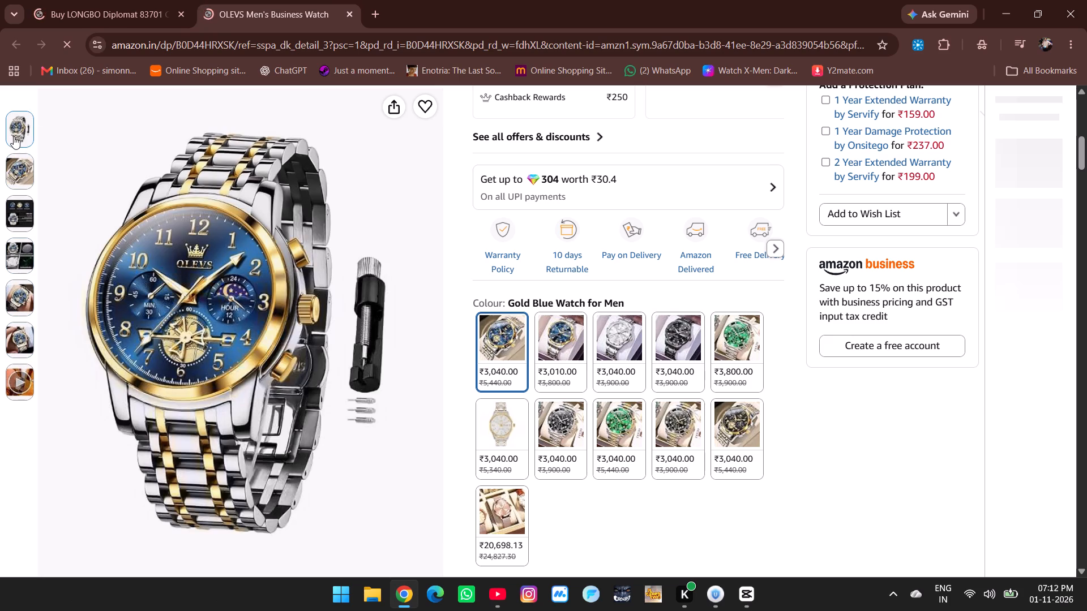
right_click(277, 307)
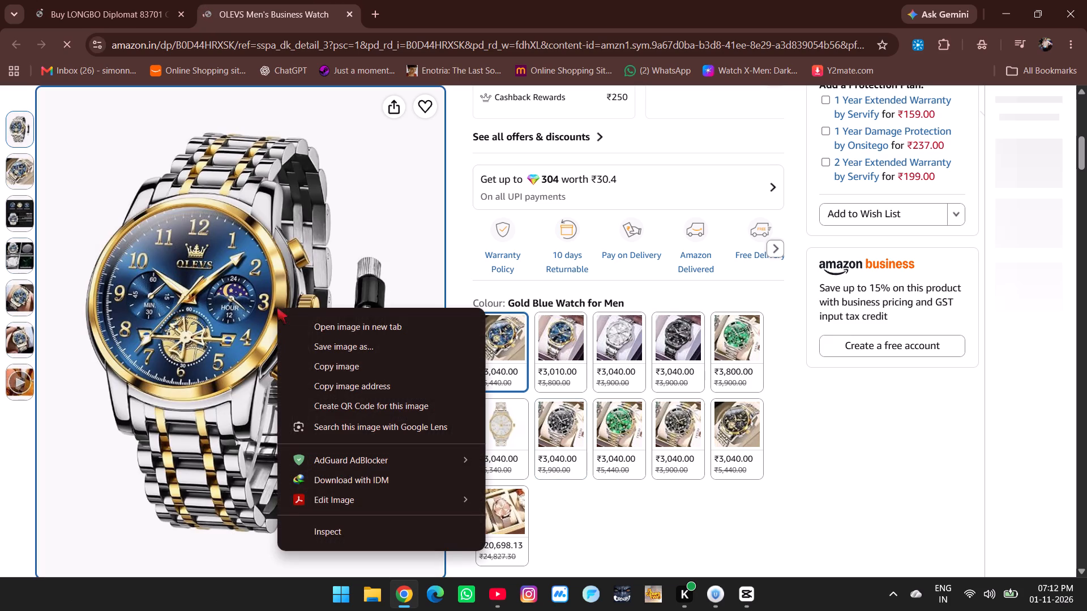
click(318, 347)
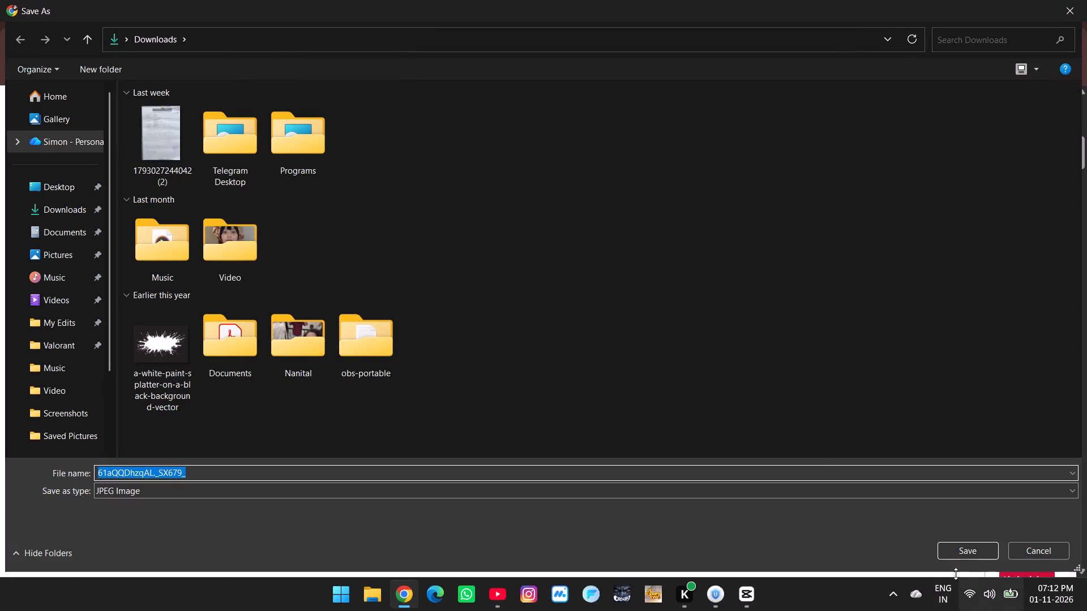
click(952, 561)
click(951, 552)
Switch to CapCut and start a new project.
click(742, 589)
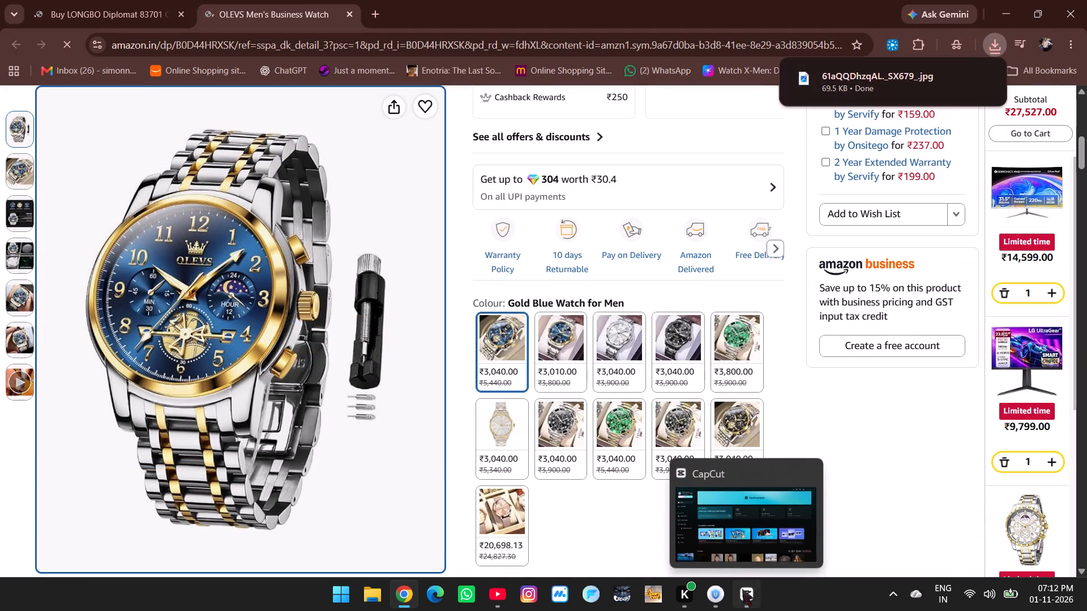
click(376, 102)
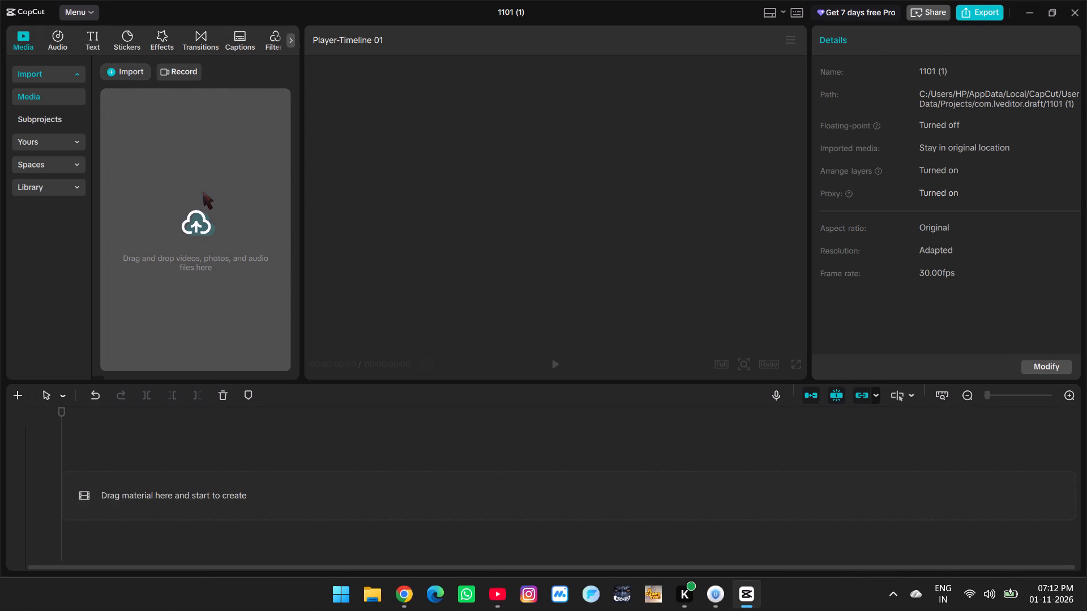
Import the saved watch image from Downloads and add it to the timeline.
click(203, 192)
click(226, 249)
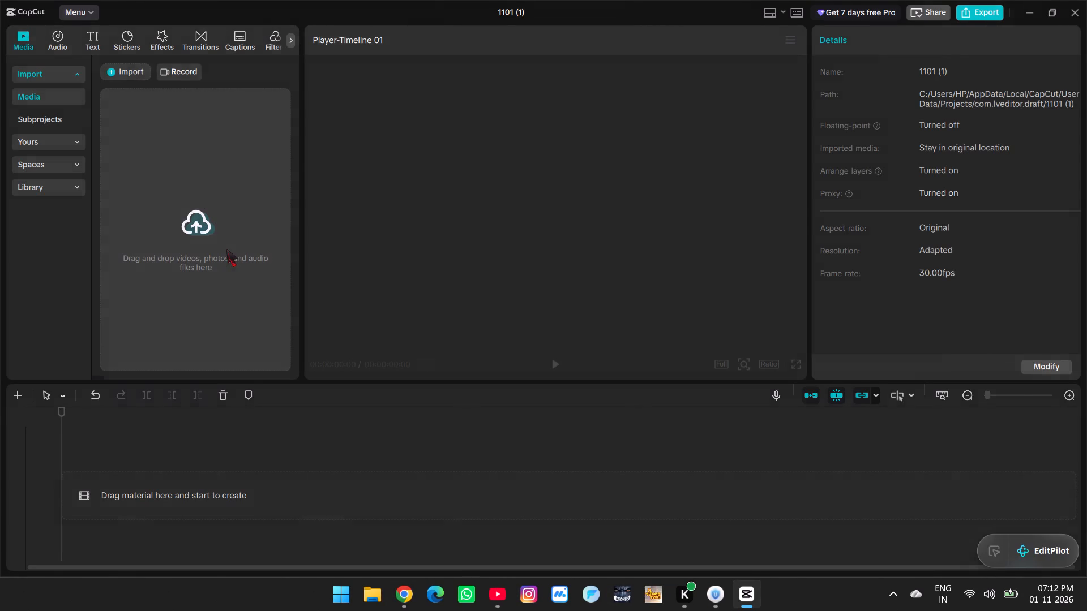
click(65, 212)
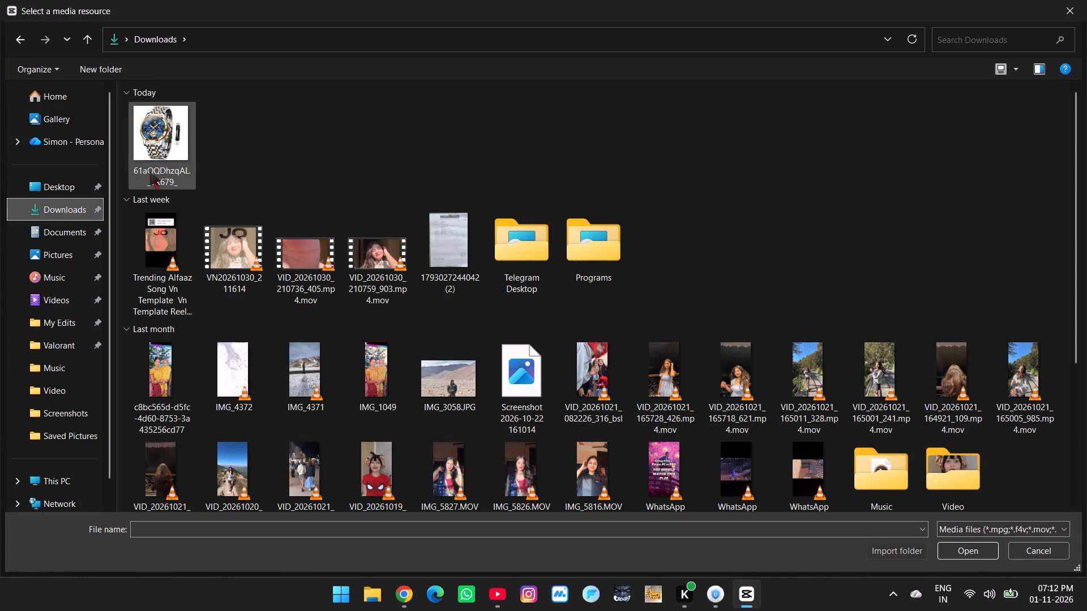
double_click(159, 162)
click(176, 154)
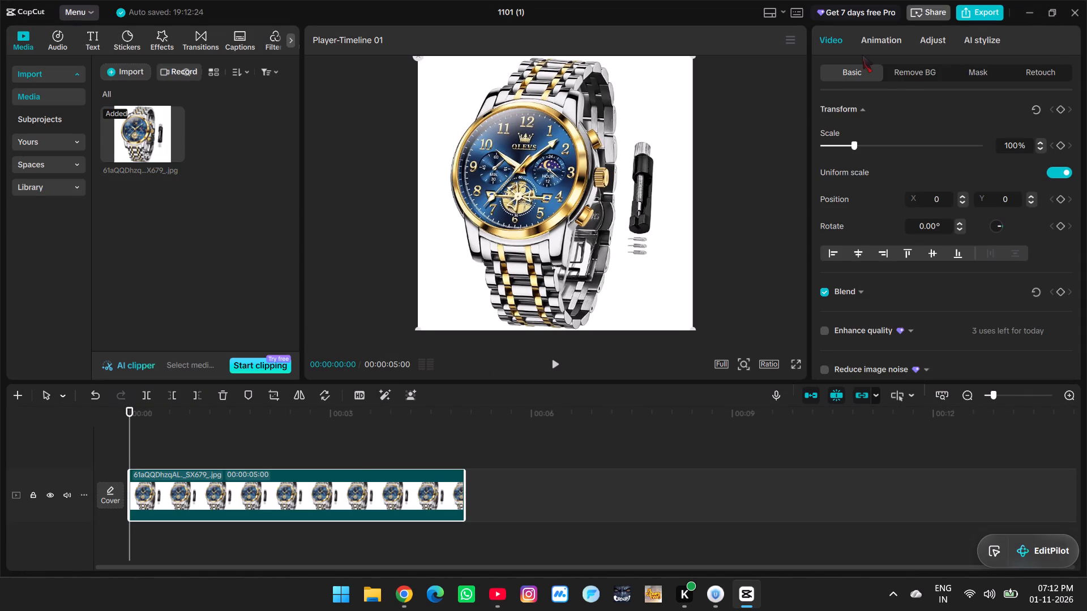
Cut out the watch from its background with Custom removal, brushing over only the watch, and apply it.
click(904, 75)
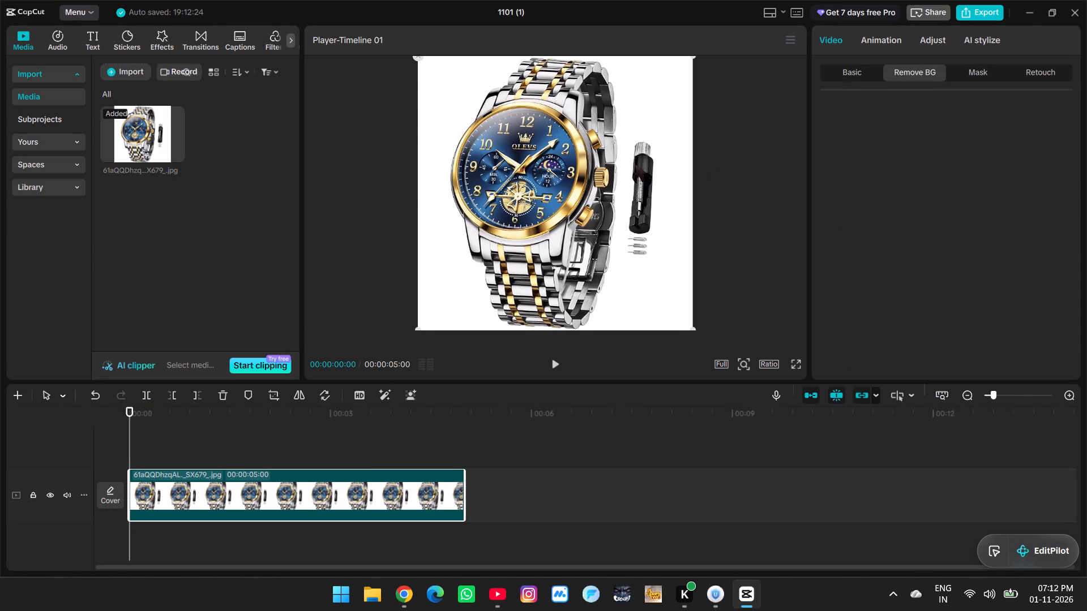
click(827, 145)
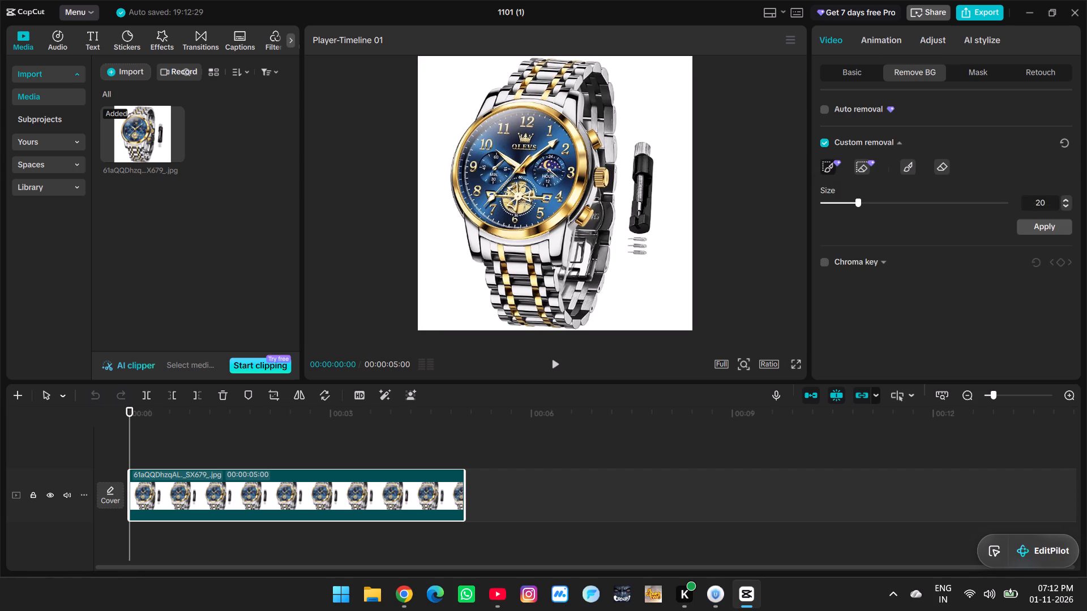
drag(564, 123, 521, 285)
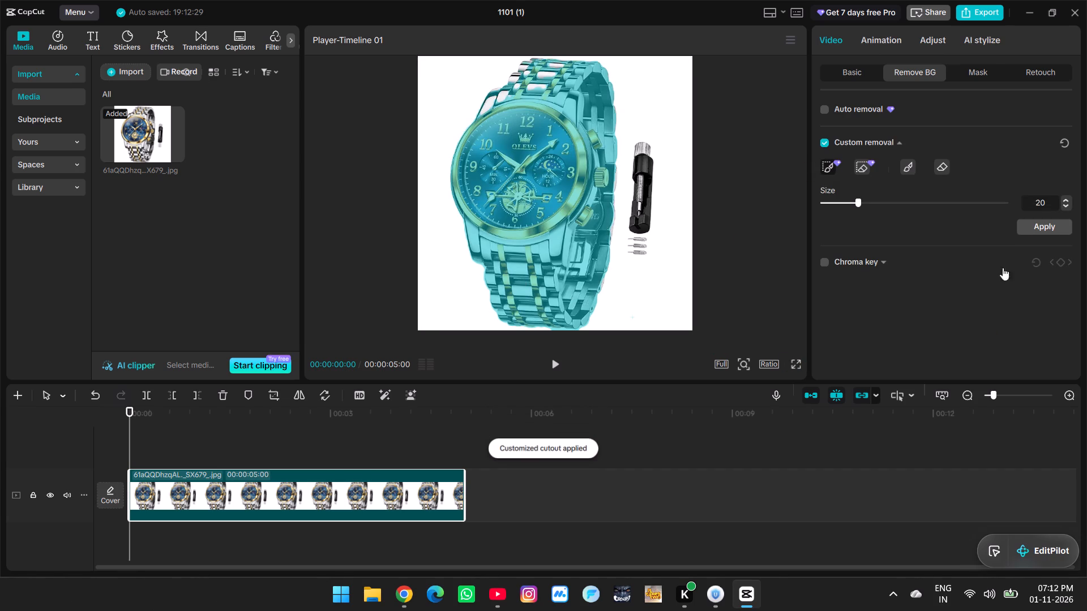
click(1030, 227)
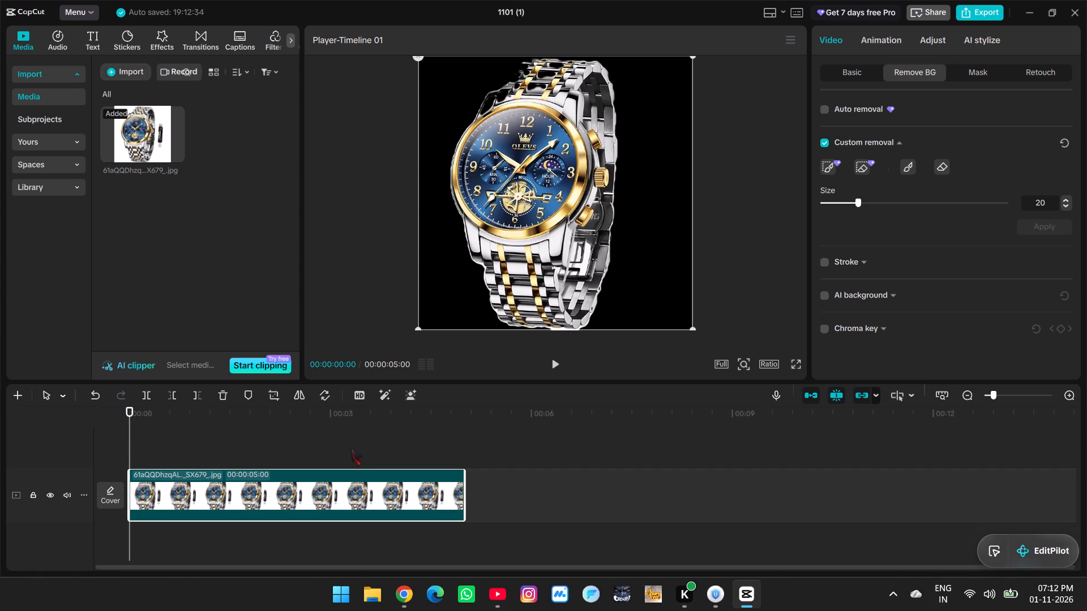
Undo and redo the background removal to compare the image before and after.
click(93, 394)
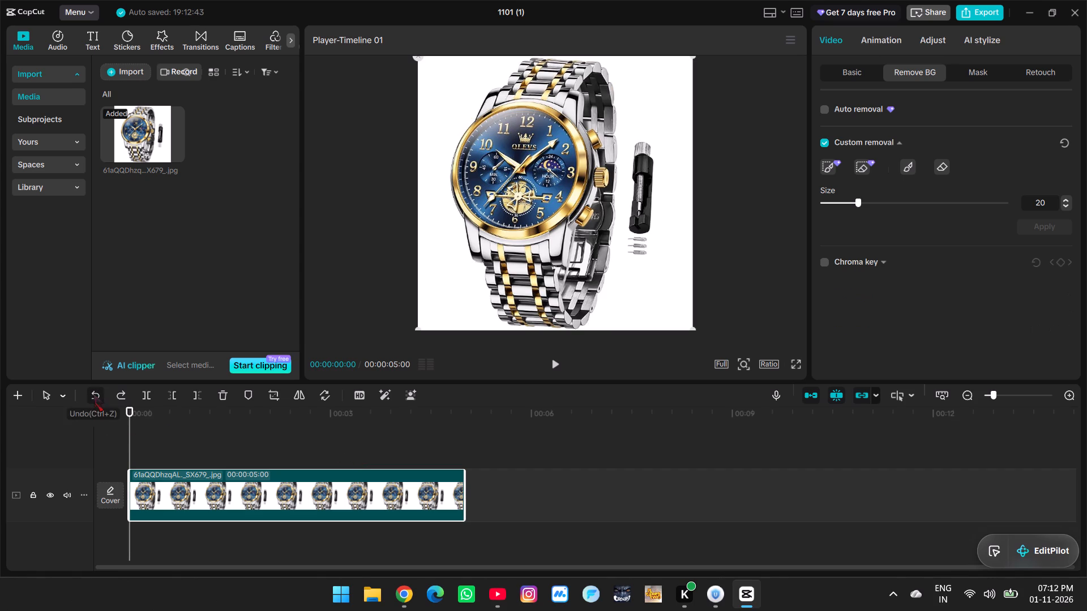
click(128, 395)
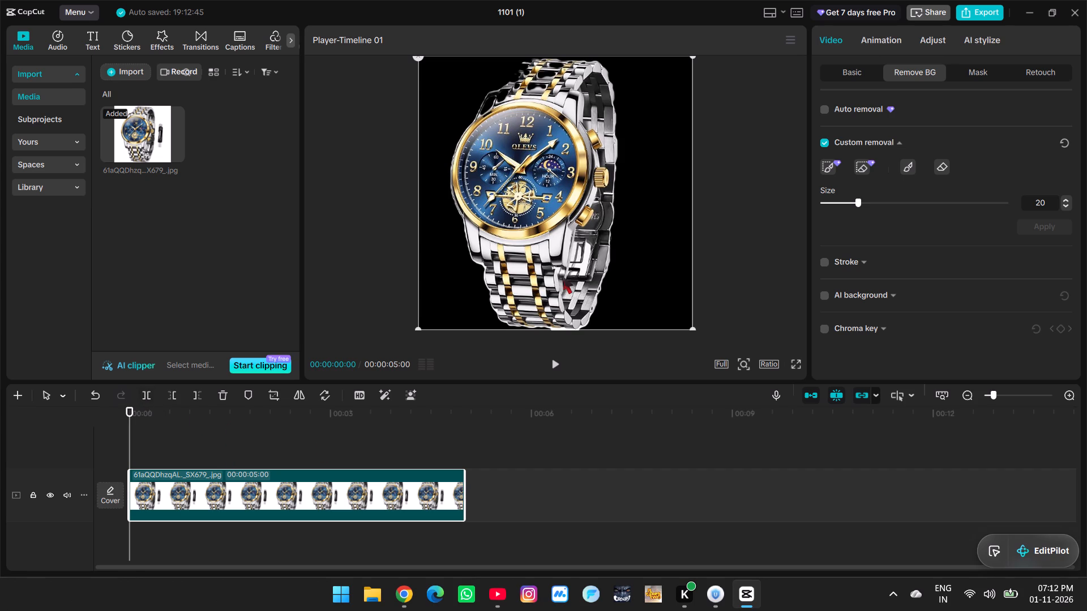
Change the workspace layout to a full-height player beside the timeline and widen the player.
click(777, 15)
click(794, 116)
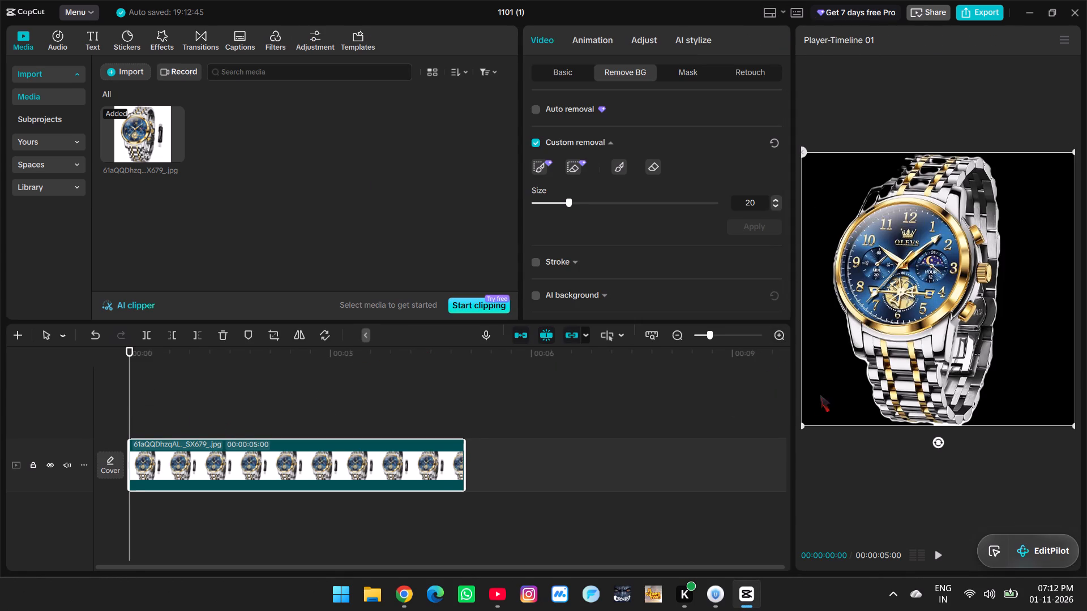
drag(793, 391, 684, 403)
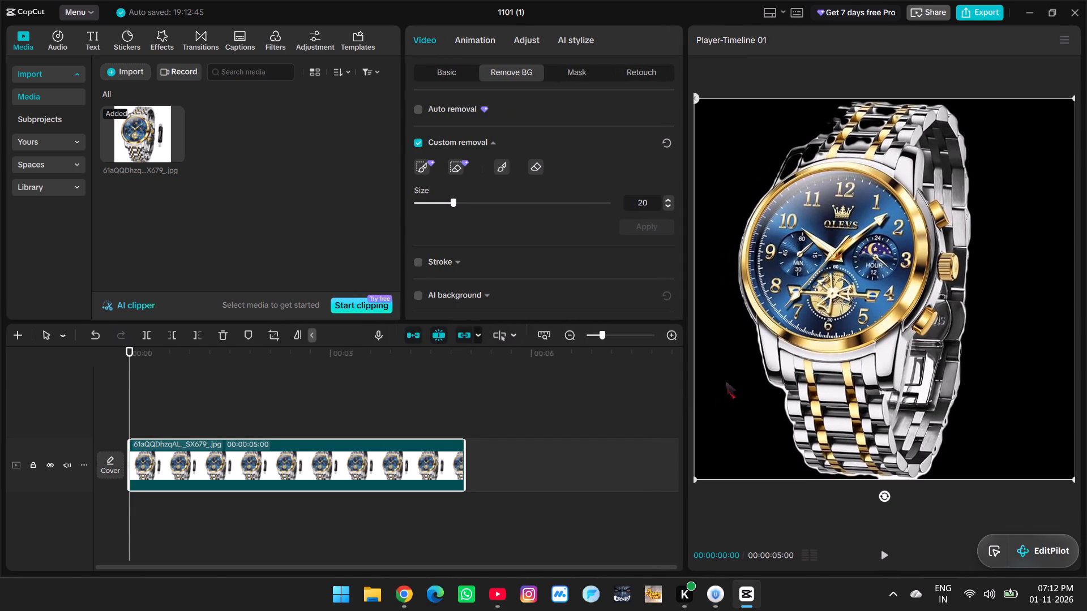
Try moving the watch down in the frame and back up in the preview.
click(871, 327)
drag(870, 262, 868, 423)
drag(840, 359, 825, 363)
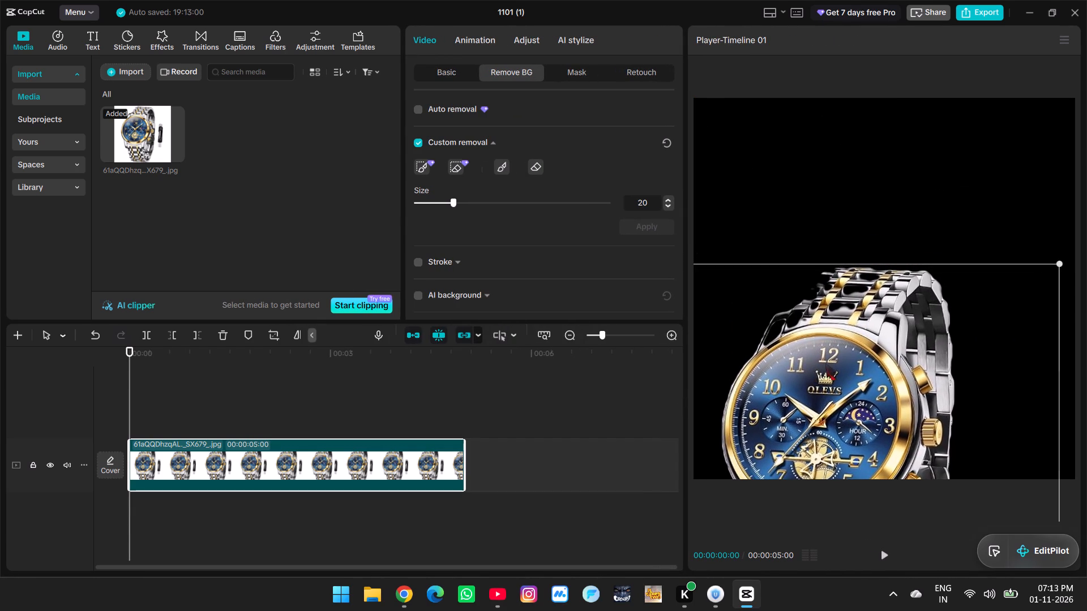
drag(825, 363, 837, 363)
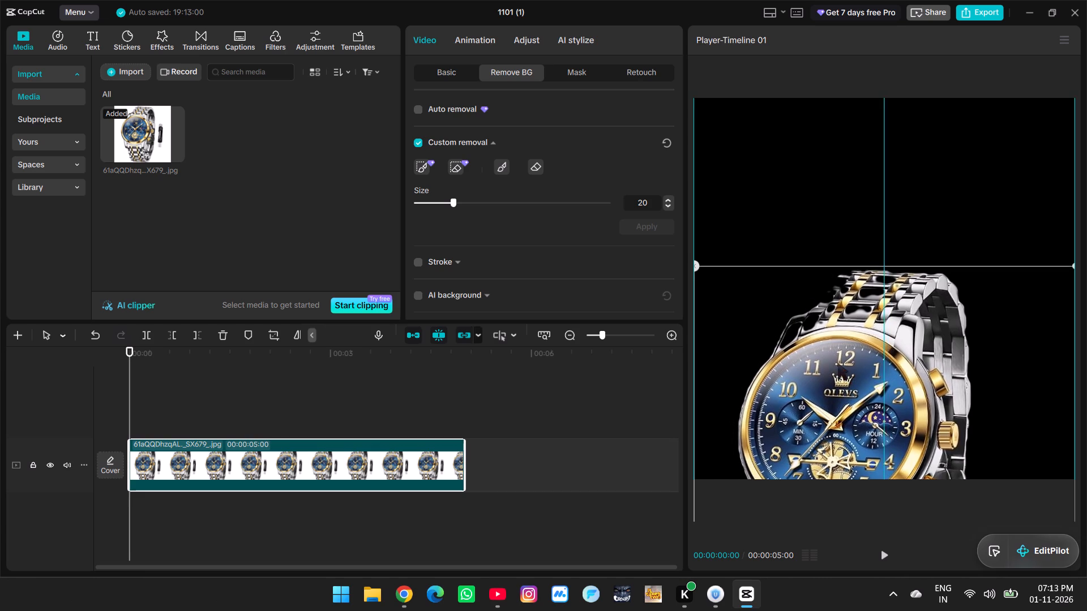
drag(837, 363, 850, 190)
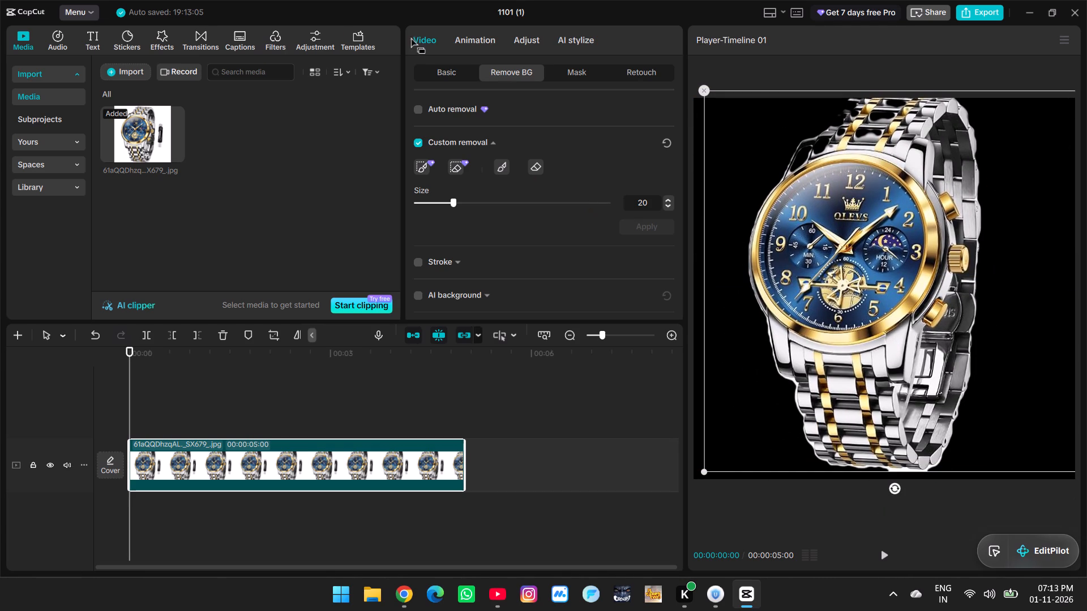
Lower the watch to position X 0, Y -2297 and add a Transform keyframe at the clip's start.
click(465, 68)
drag(904, 195, 906, 396)
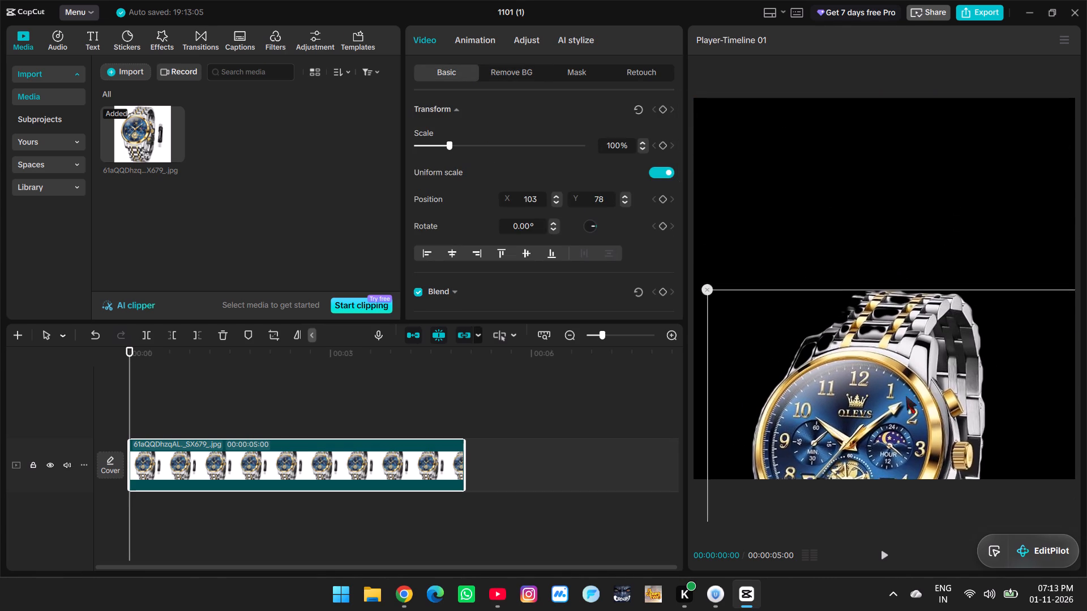
drag(906, 396, 895, 431)
click(663, 111)
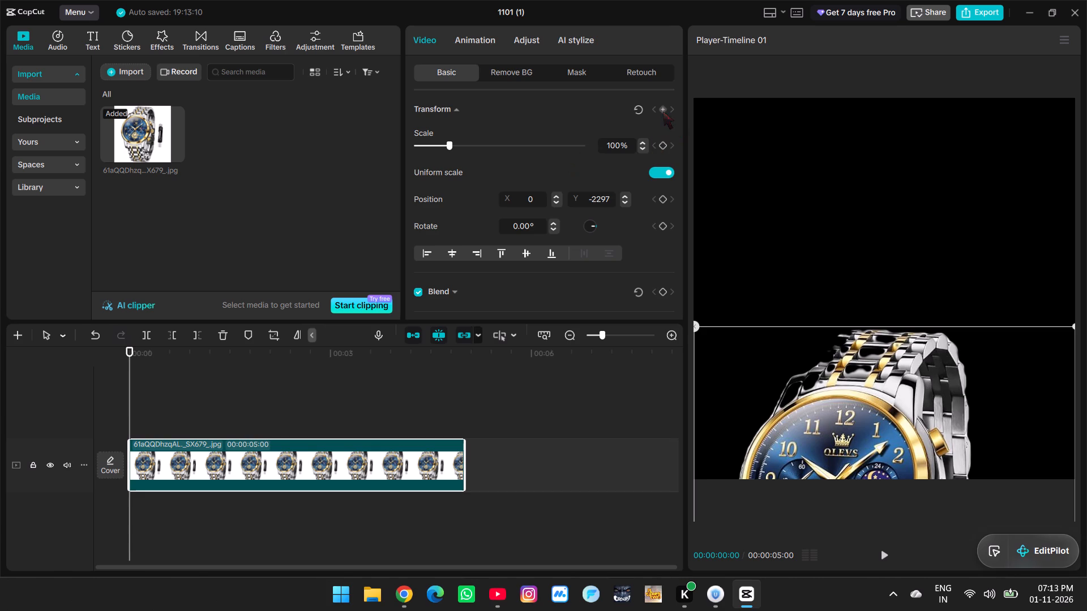
At 00:00:03:05, move the watch up to position X 0, Y 0 for a second position keyframe.
drag(127, 401, 341, 428)
drag(936, 448, 933, 322)
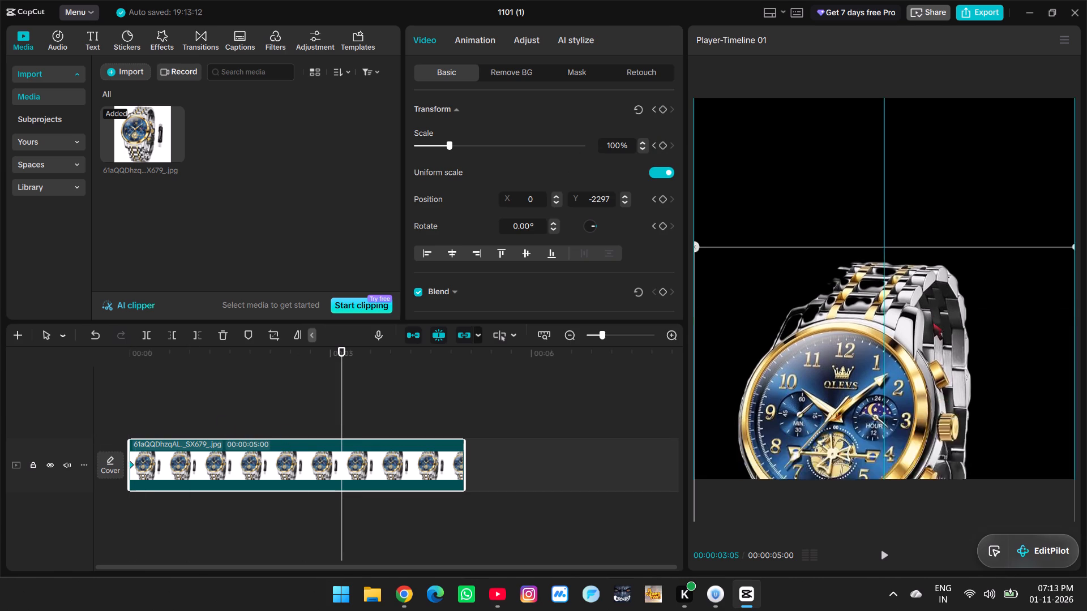
drag(933, 322, 938, 220)
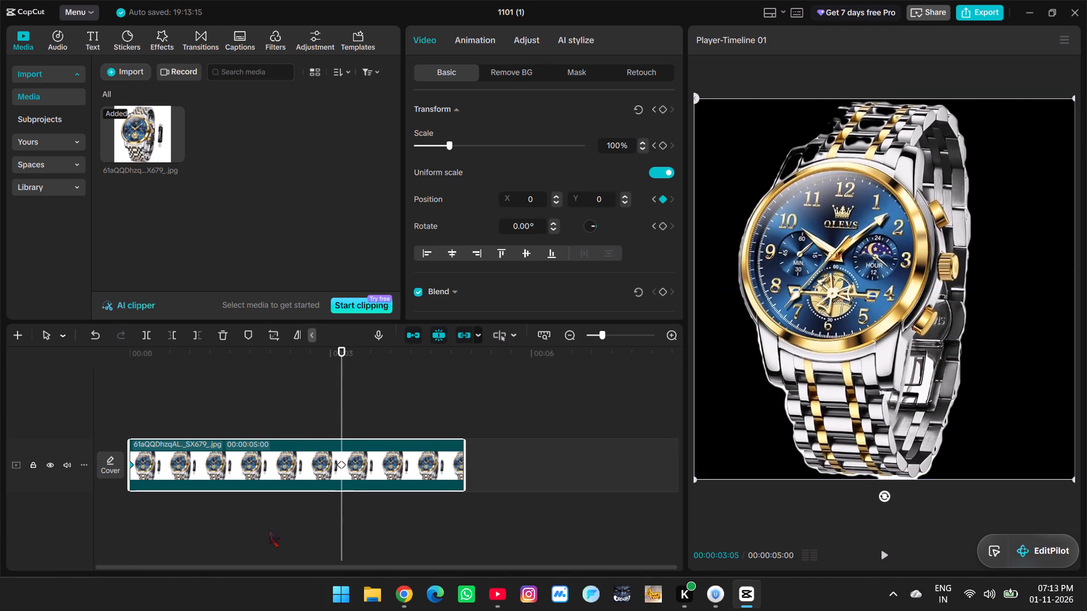
Preview the watch's upward motion and move its second keyframe earlier, to about 1 second.
click(121, 382)
key(space)
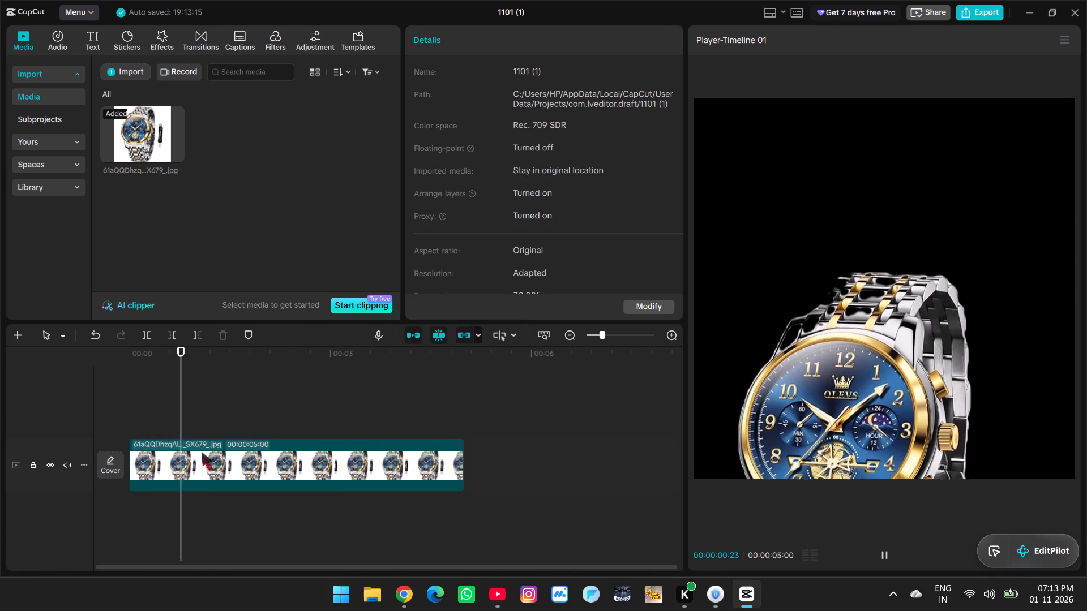
key(space)
click(215, 461)
drag(337, 464, 200, 467)
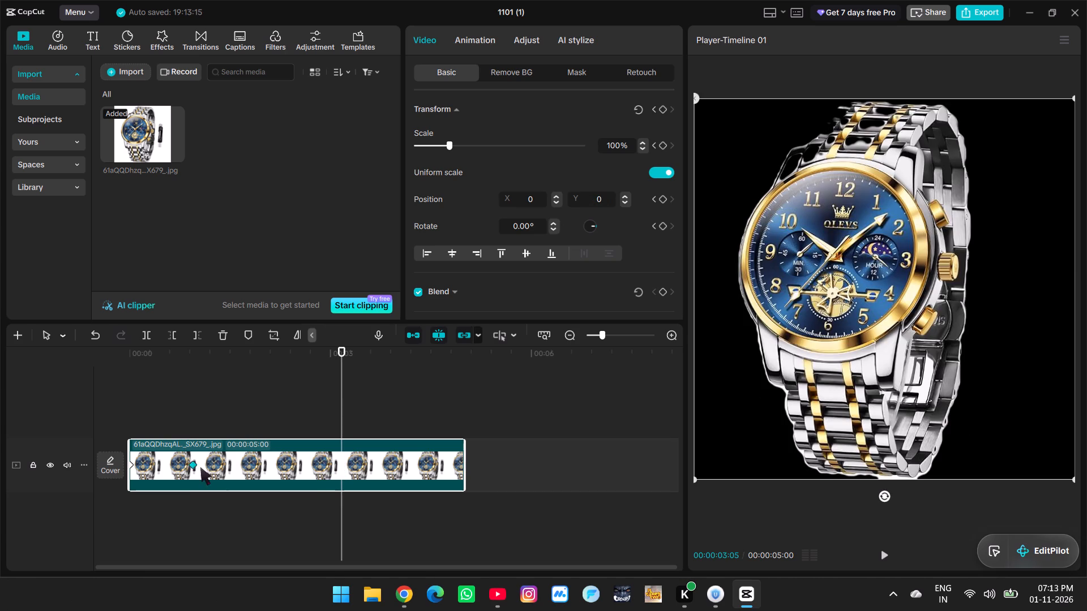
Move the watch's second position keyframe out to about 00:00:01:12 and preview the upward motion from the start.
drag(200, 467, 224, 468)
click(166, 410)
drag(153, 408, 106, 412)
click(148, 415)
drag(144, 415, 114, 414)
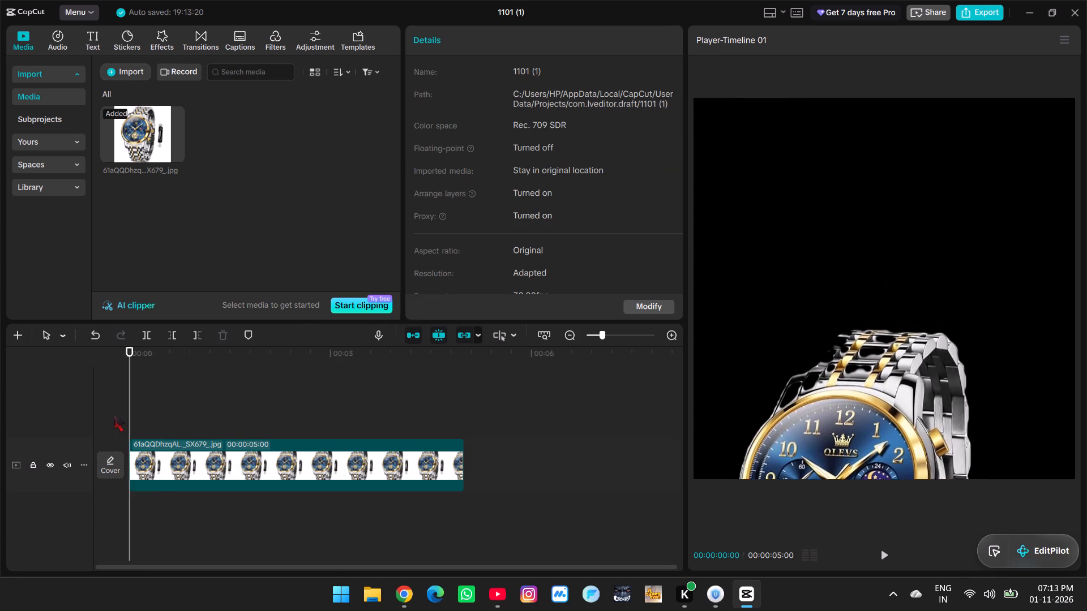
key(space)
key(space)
Try the Cubic In, Quad Out, Ease and Quad Ease preset curves on the second position keyframe and apply Cubic Out.
click(205, 470)
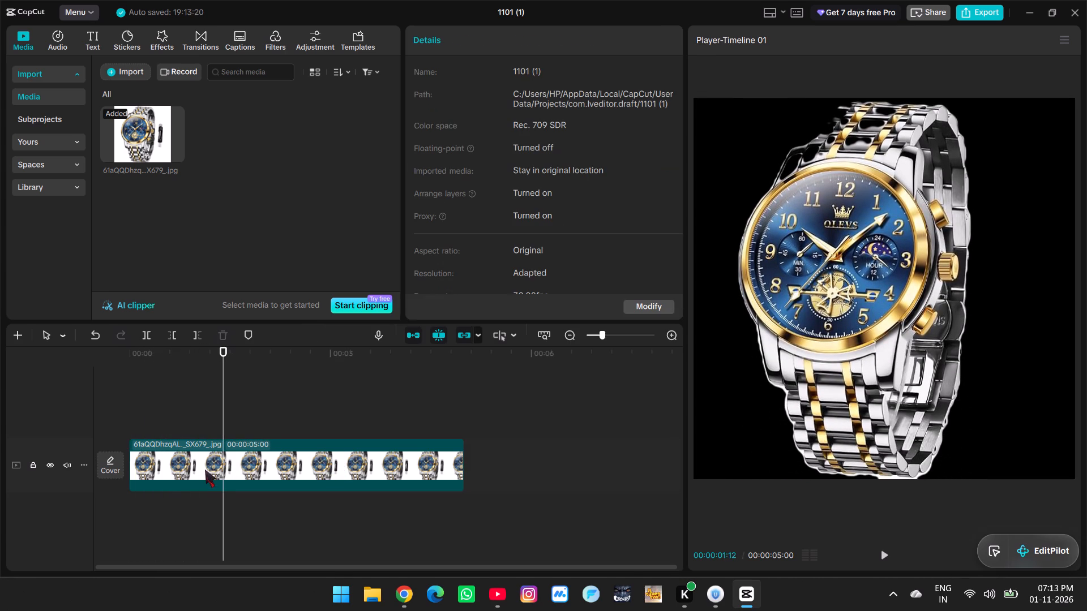
click(224, 464)
right_click(224, 464)
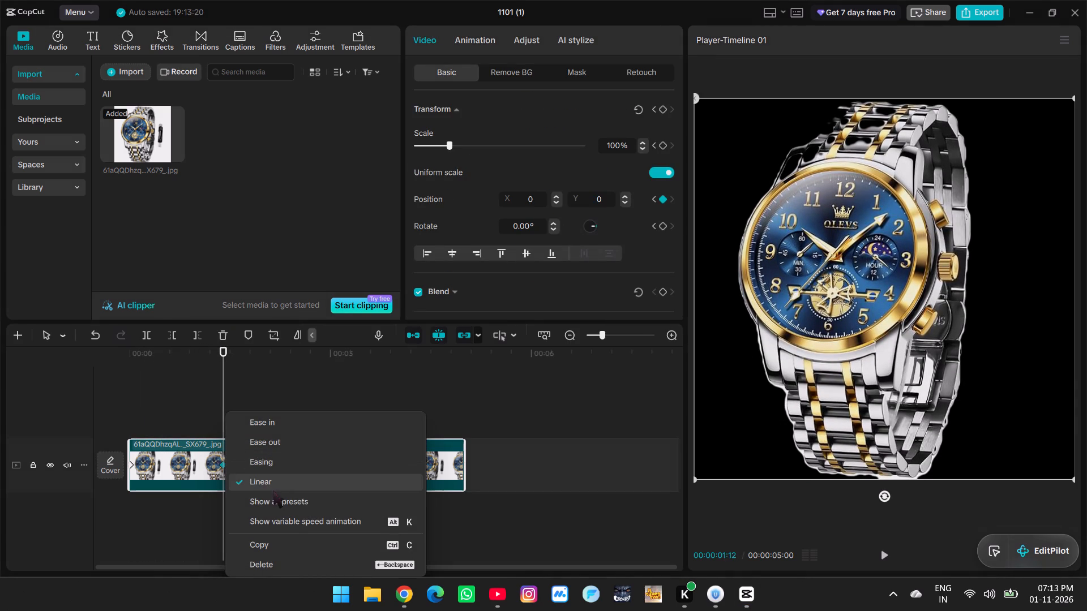
click(273, 499)
click(419, 458)
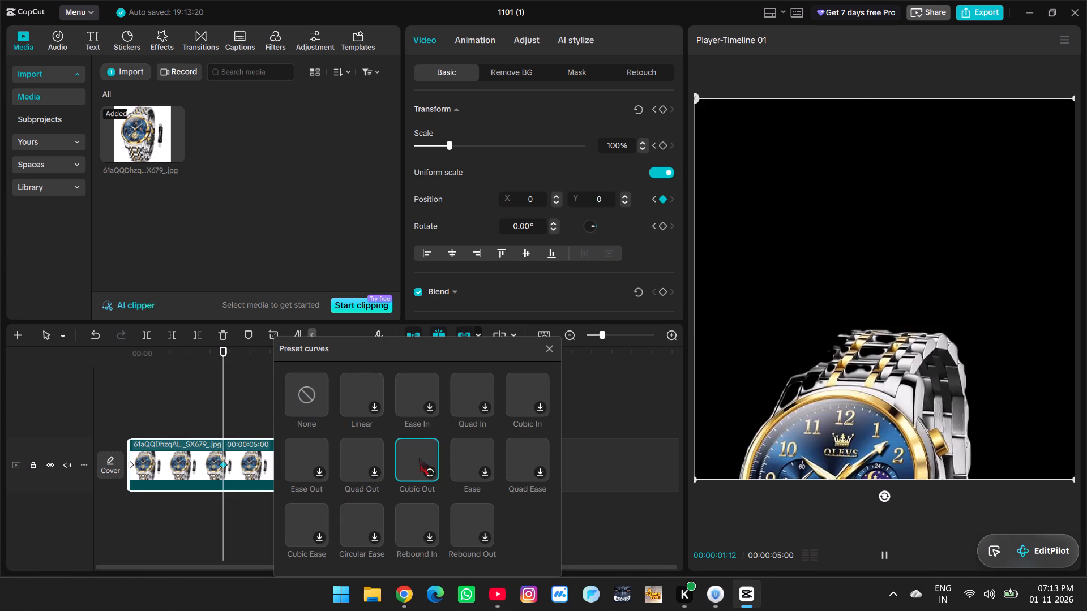
click(521, 399)
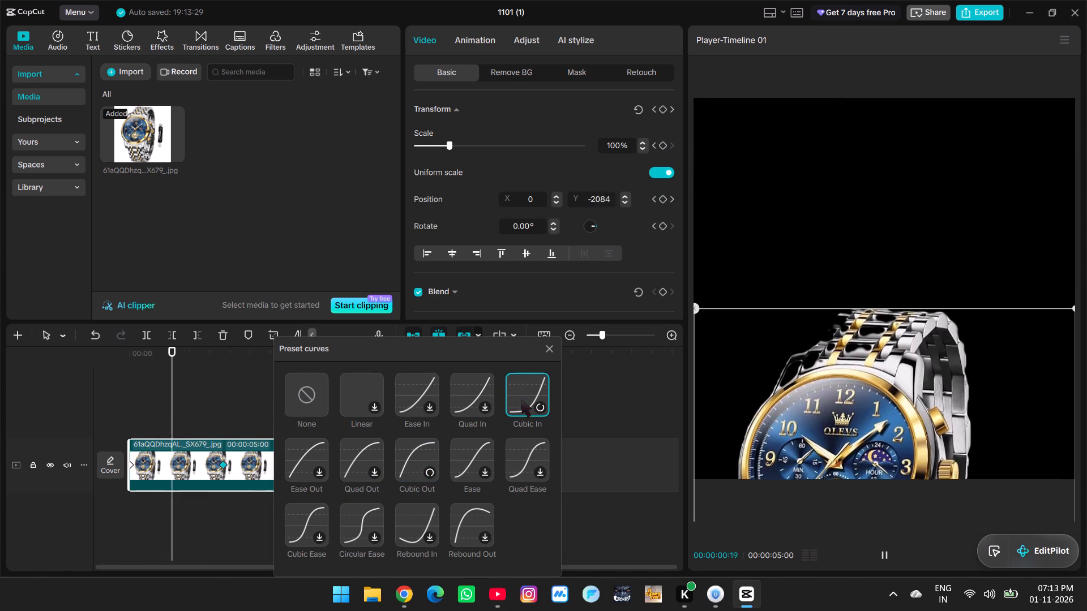
click(415, 458)
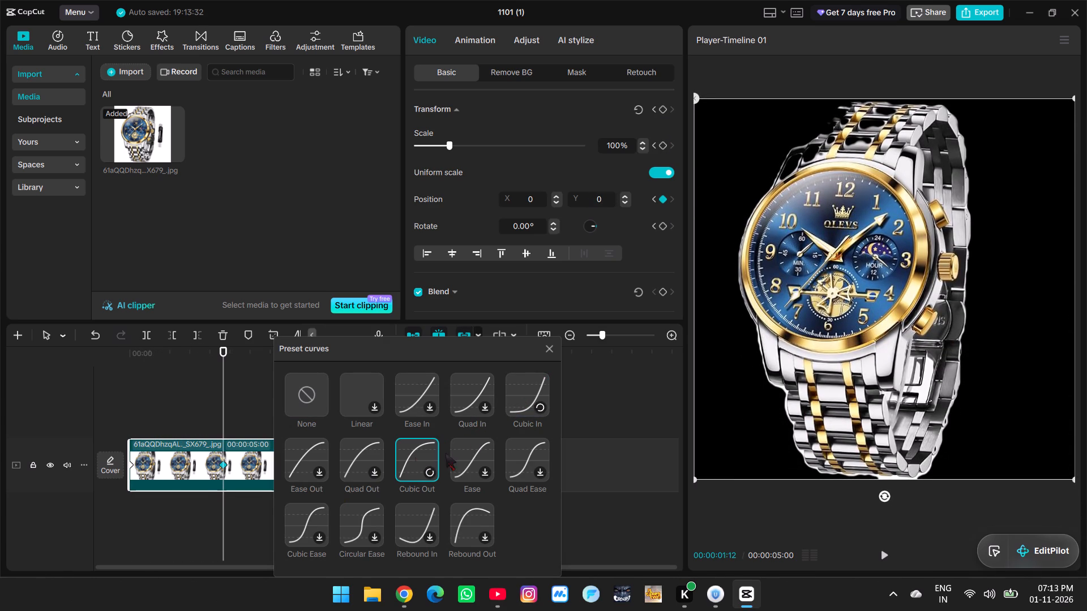
click(357, 445)
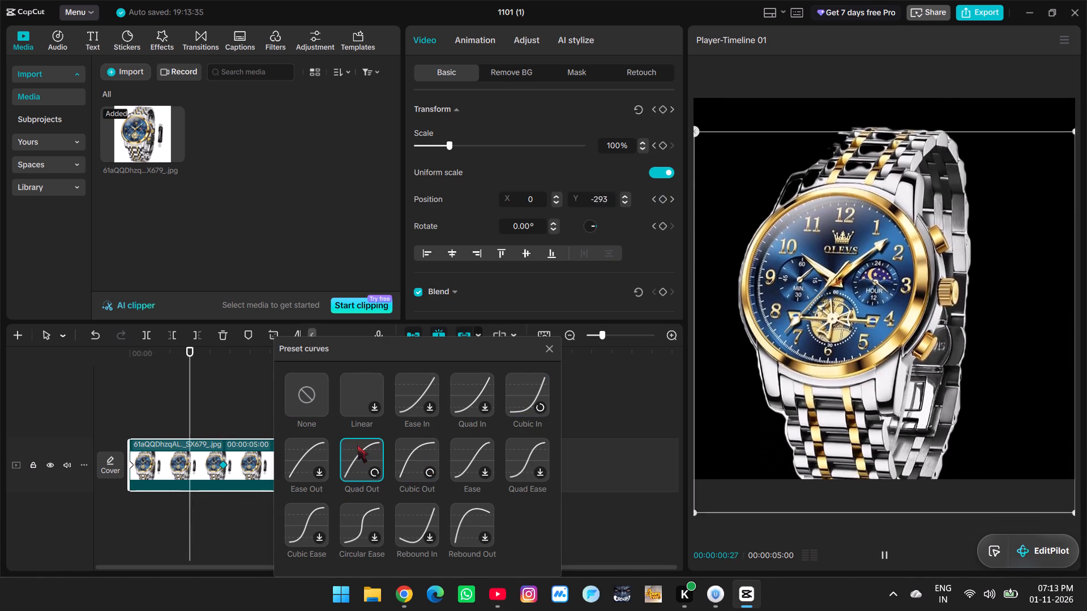
click(469, 448)
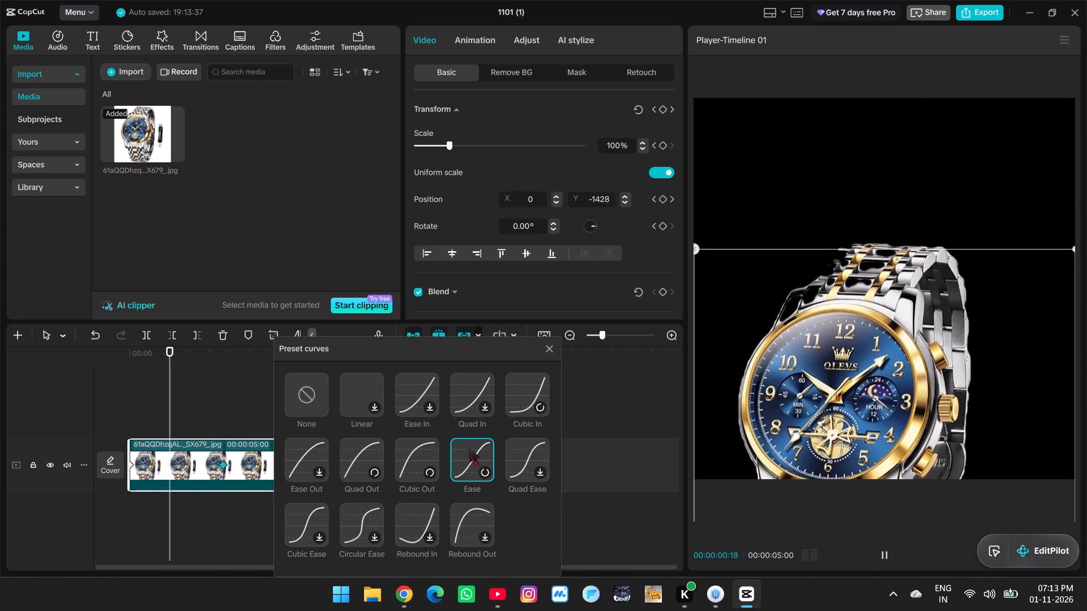
click(517, 454)
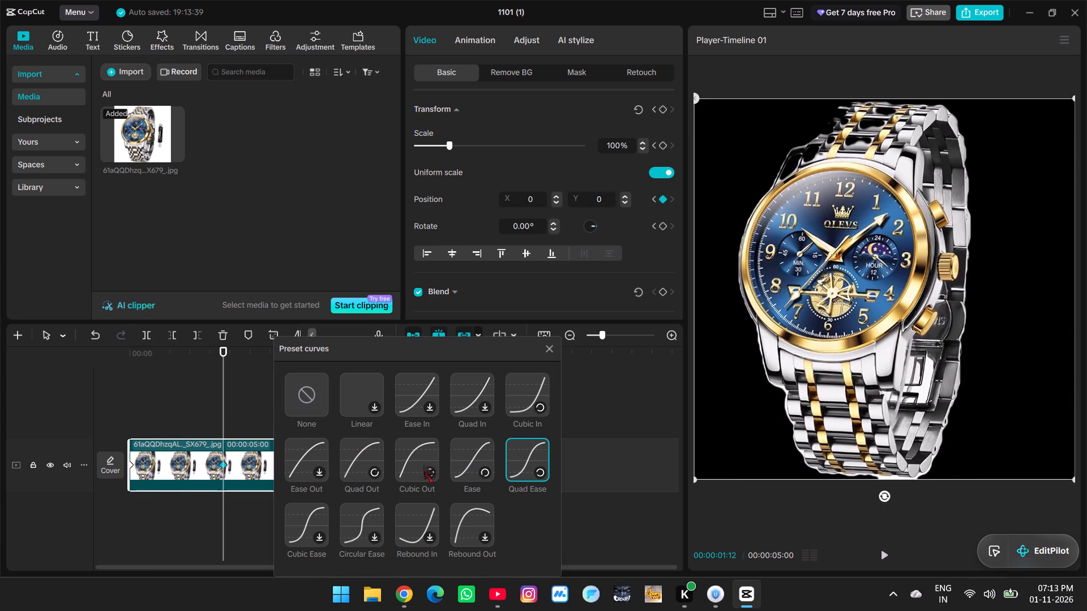
click(417, 463)
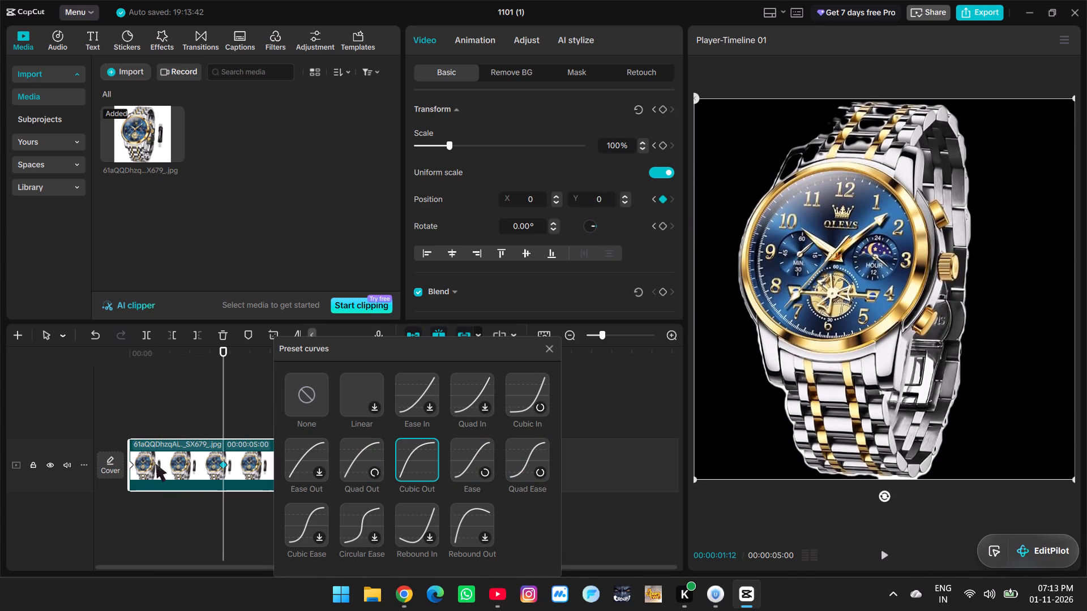
Move the second position keyframe earlier to 00:00:01:04, close the preset curves, and preview the motion from the start.
click(174, 428)
click(229, 470)
drag(224, 466, 204, 462)
click(153, 420)
drag(153, 420, 27, 422)
key(space)
click(551, 349)
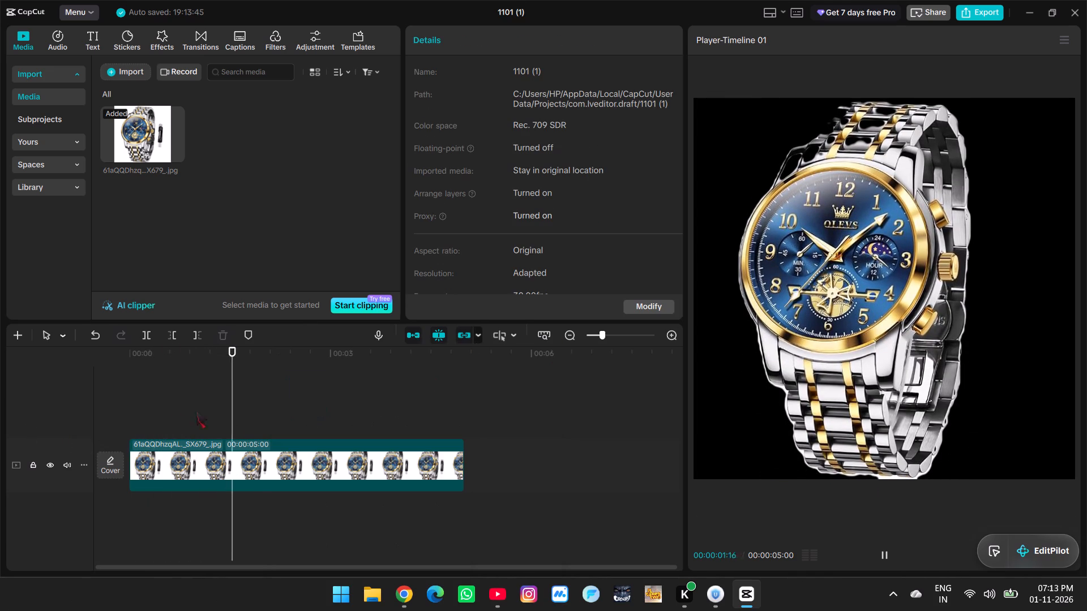
click(166, 403)
drag(166, 403, 98, 410)
key(space)
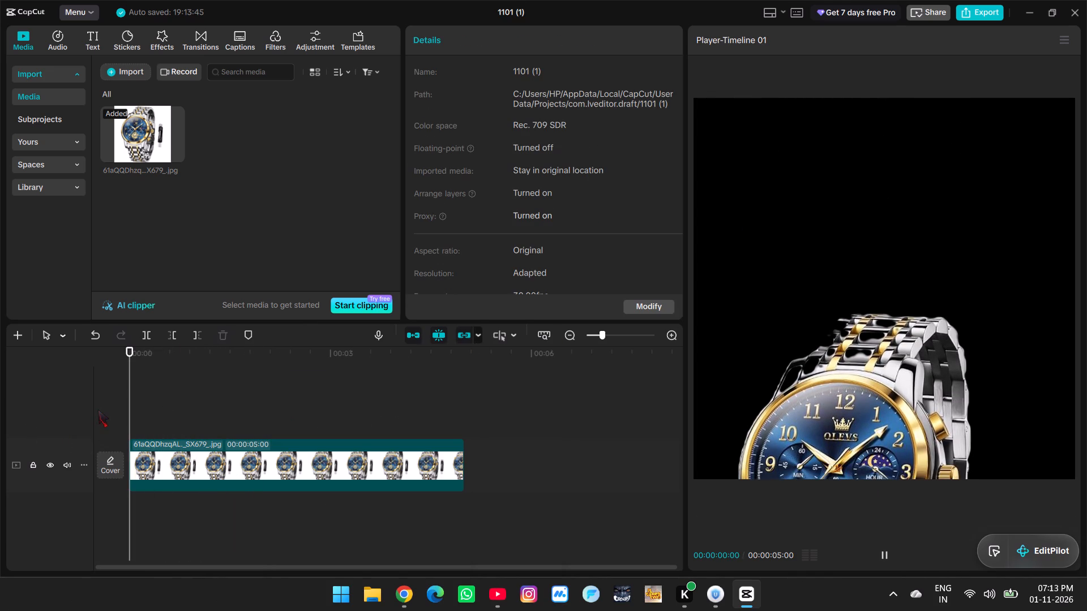
Try the Rock Vertically in-animation on the watch clip, replace it with Fade In, and set its duration to 1.0 s.
click(152, 462)
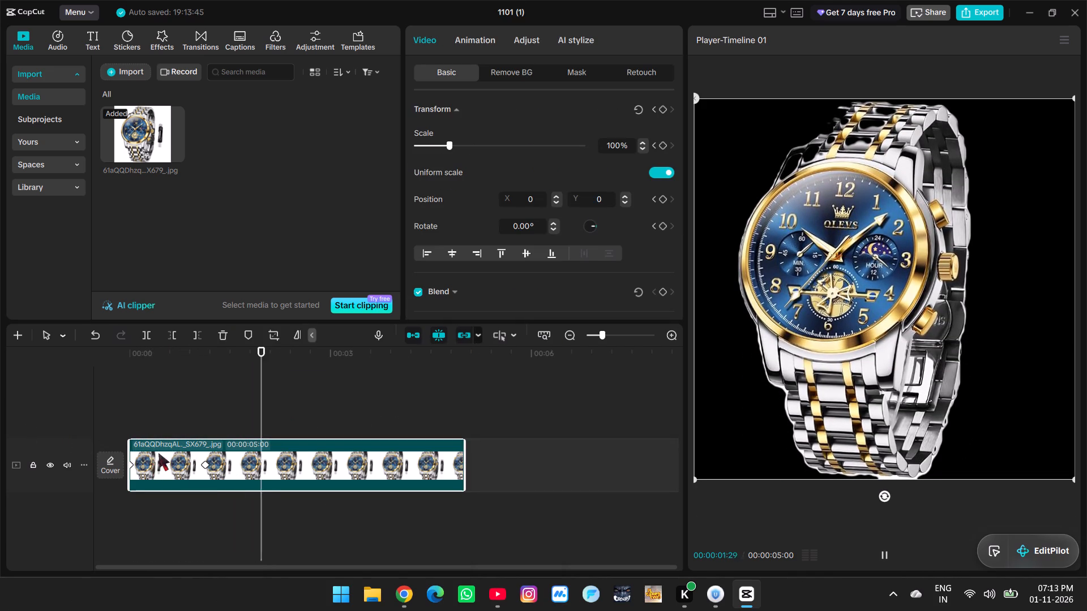
key(space)
click(462, 37)
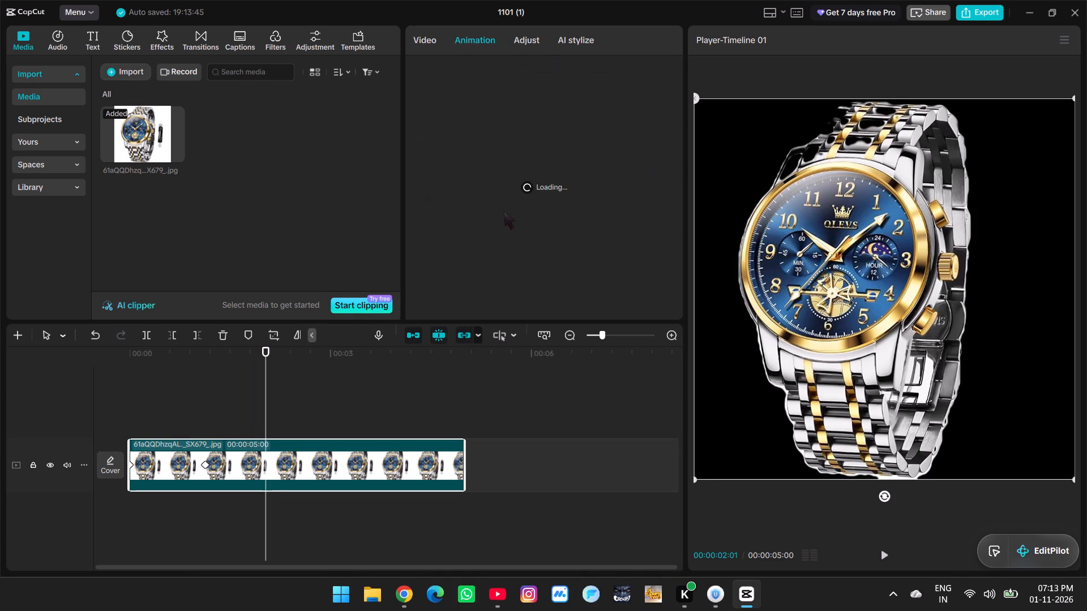
click(485, 164)
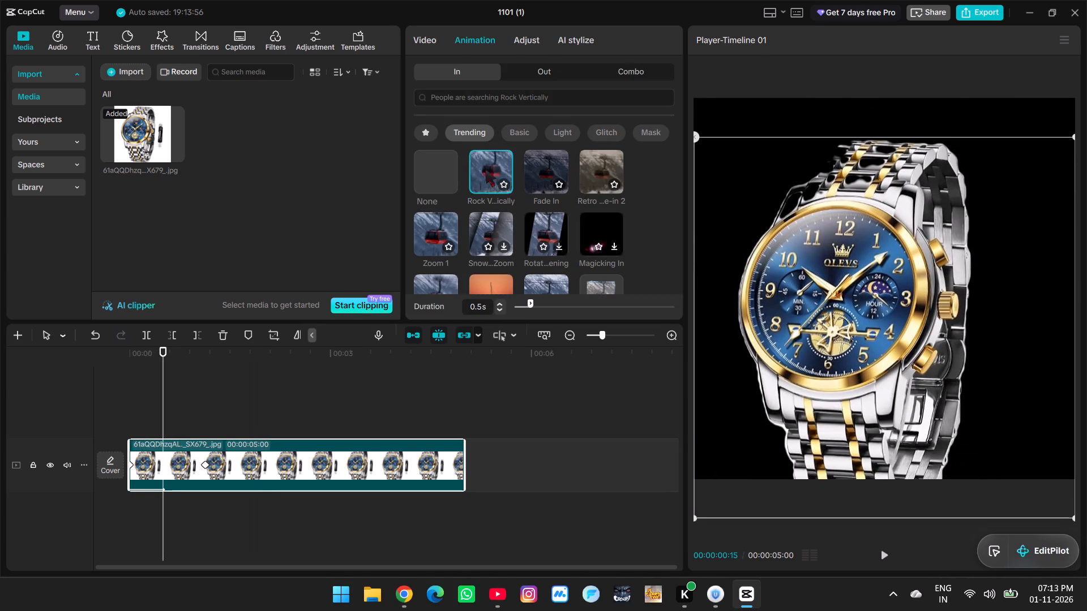
click(559, 162)
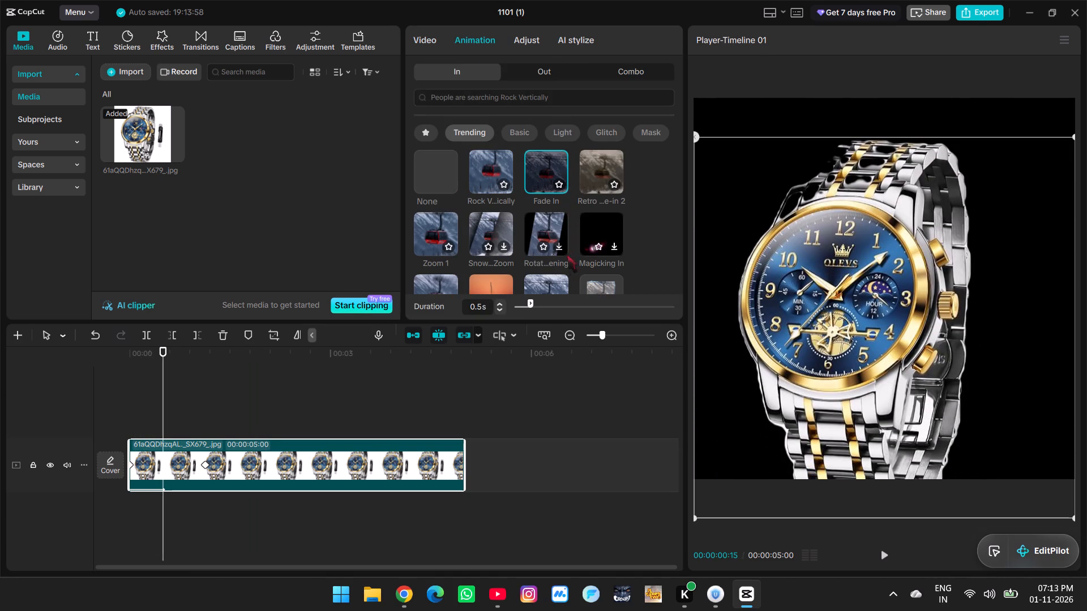
drag(529, 302, 547, 304)
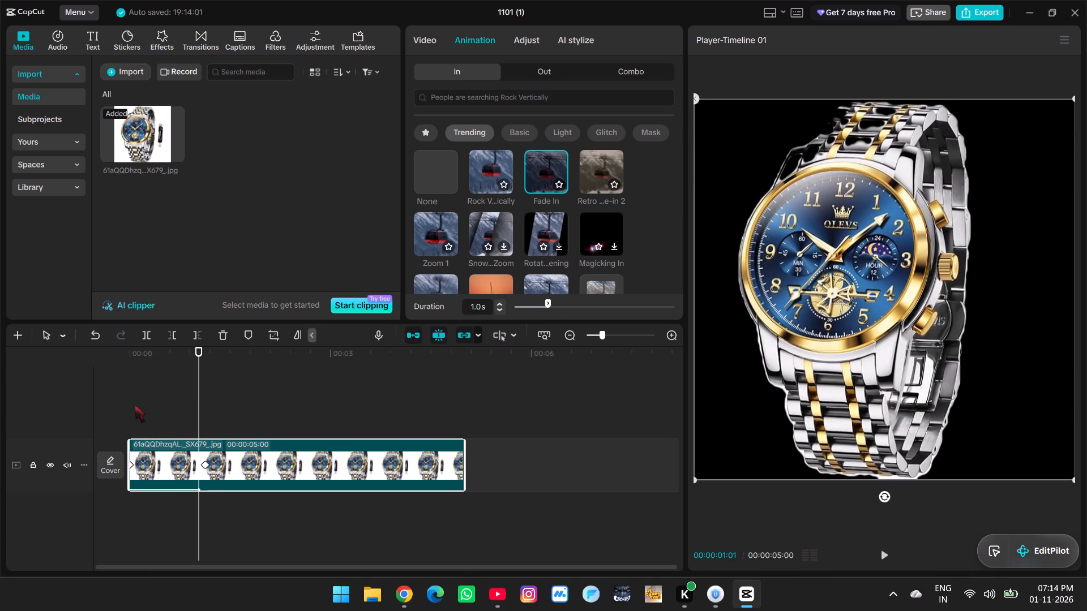
Add the plain white image from the library's Trending section on a new track above the watch clip.
click(206, 466)
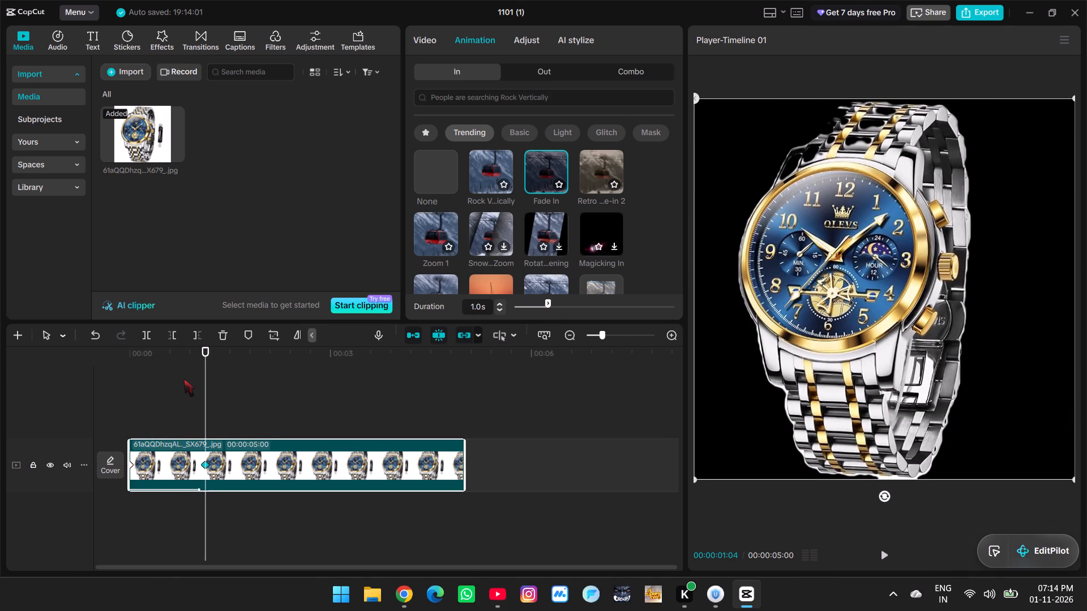
click(54, 190)
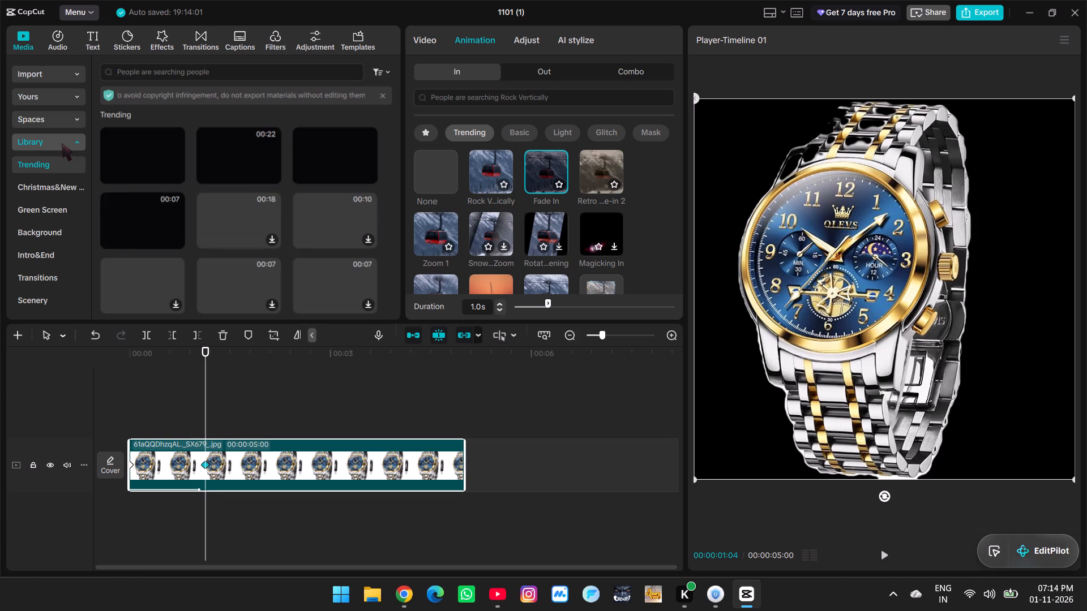
click(307, 147)
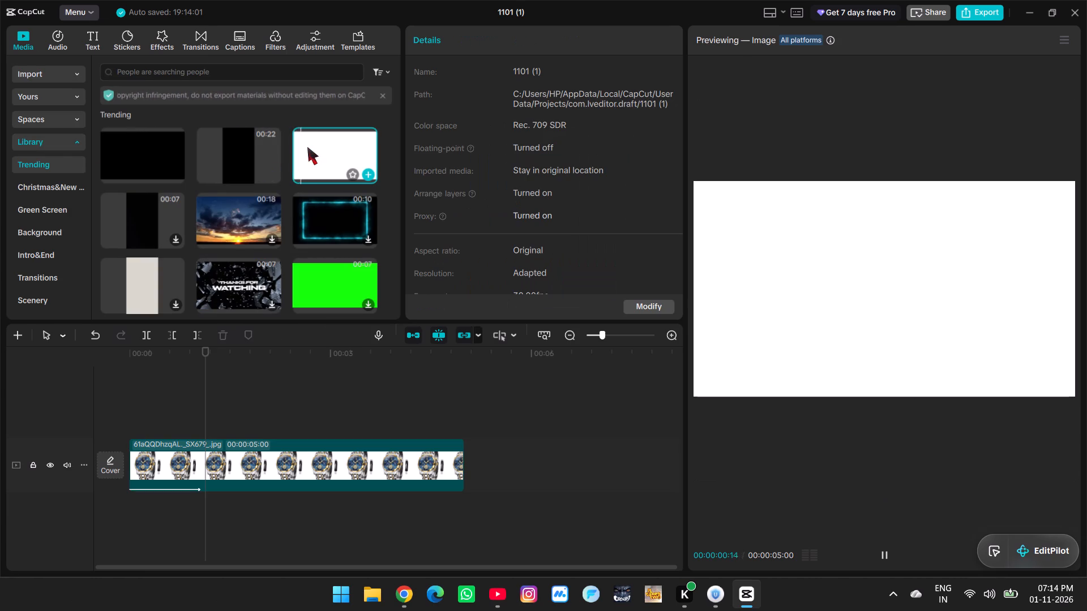
drag(320, 159, 109, 405)
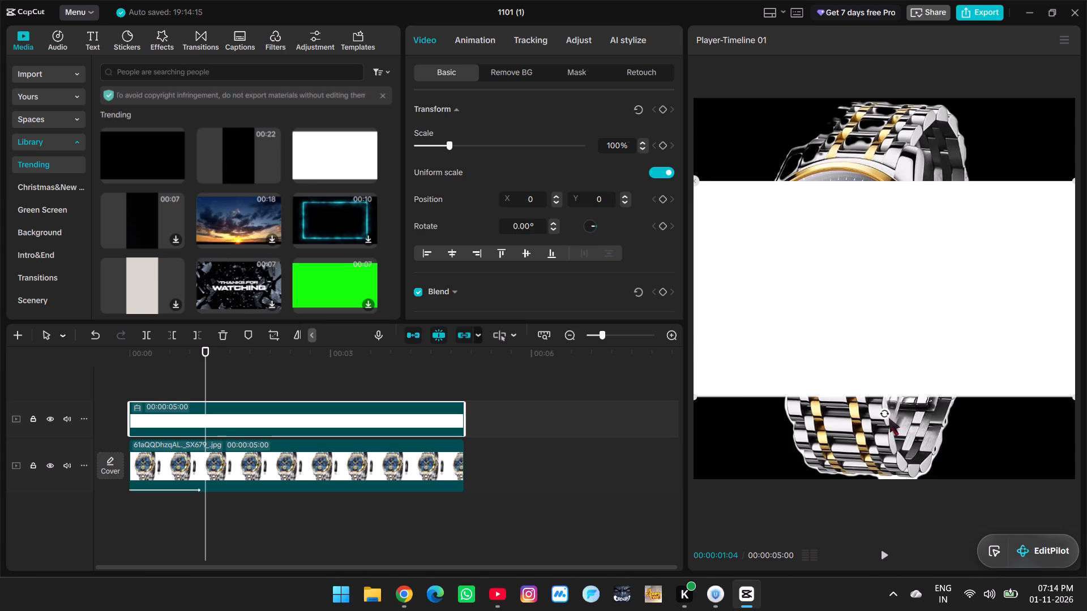
Rotate the white clip 90° and scale it up to 210% so it fills the frame.
drag(884, 415, 713, 295)
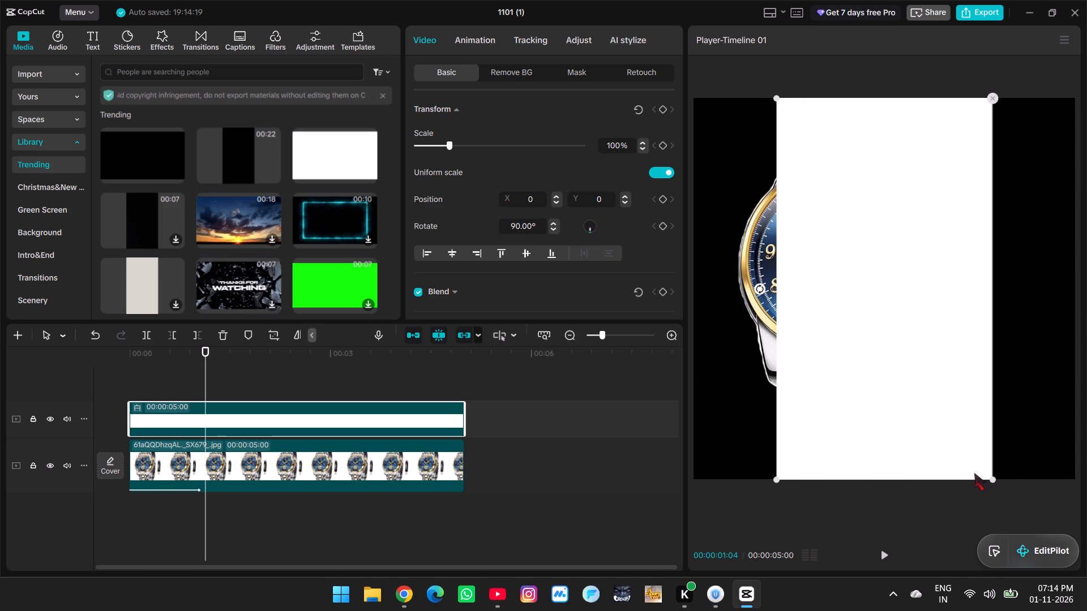
click(429, 139)
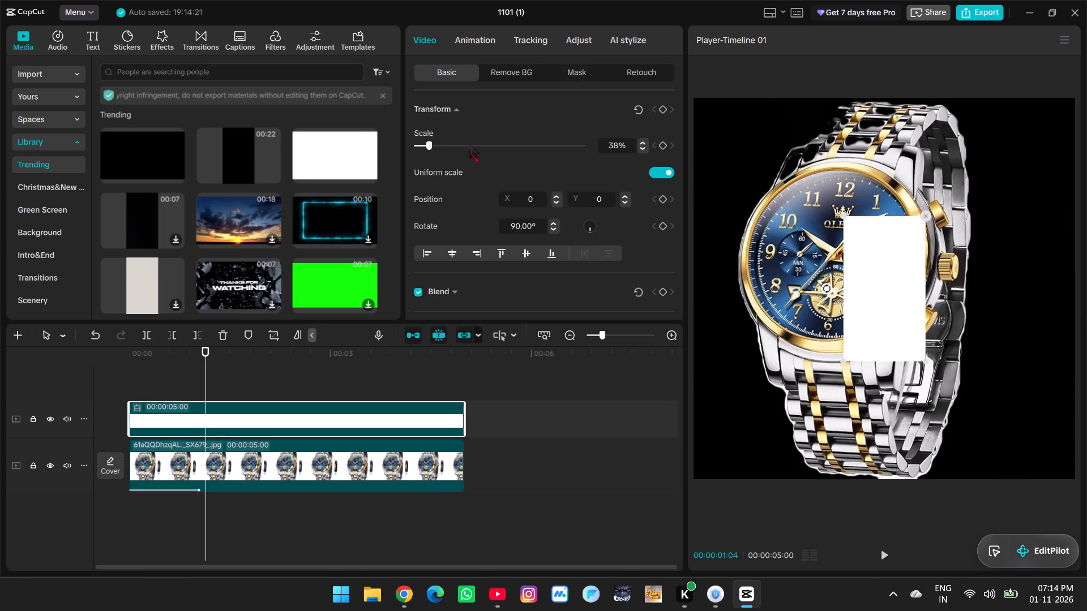
click(469, 145)
drag(469, 145, 469, 147)
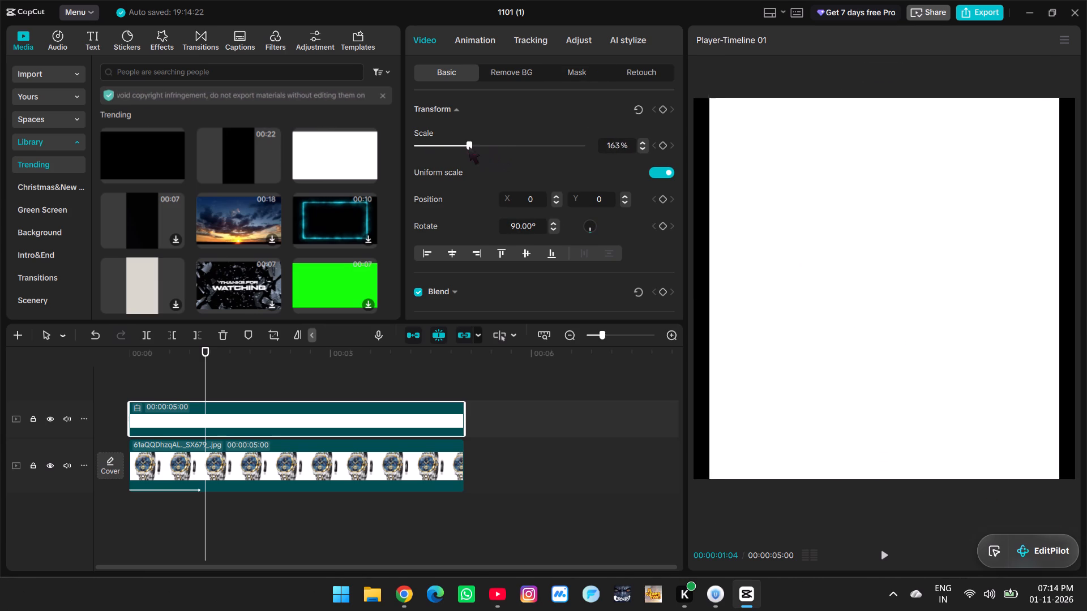
drag(469, 147, 486, 153)
Move the white clip later so it starts at the watch's second position keyframe, and preview the change.
click(142, 391)
drag(147, 384, 140, 384)
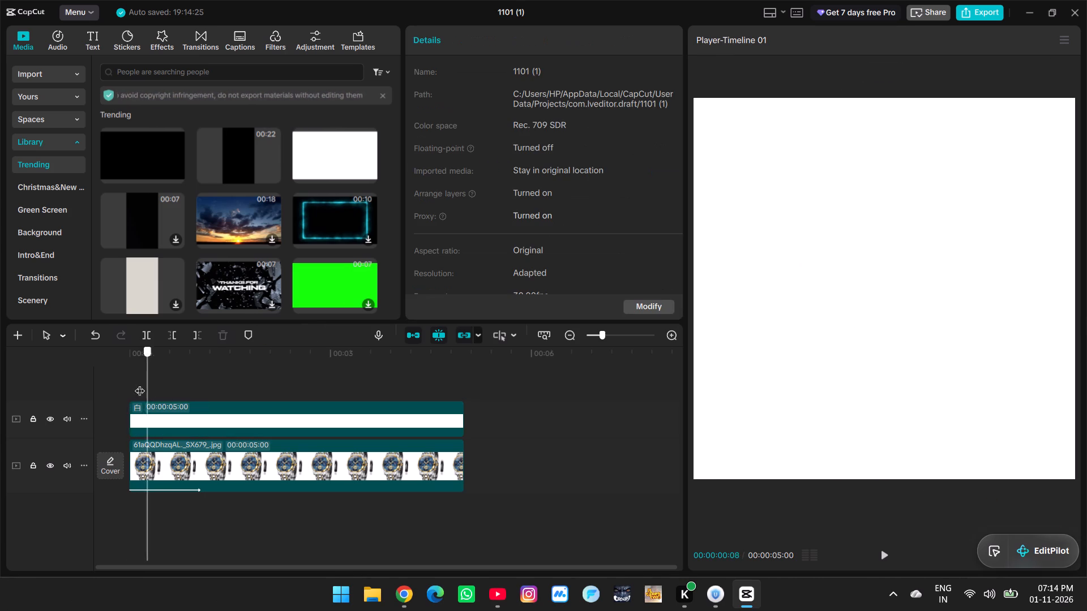
drag(140, 384, 114, 381)
drag(174, 422, 247, 424)
key(space)
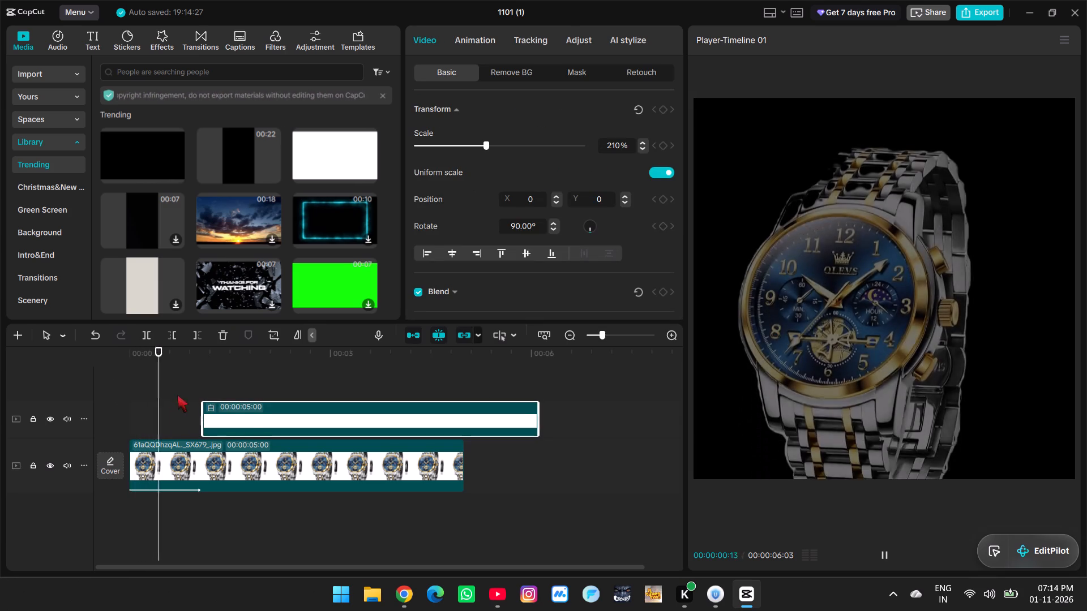
key(space)
key(space)
key(space)
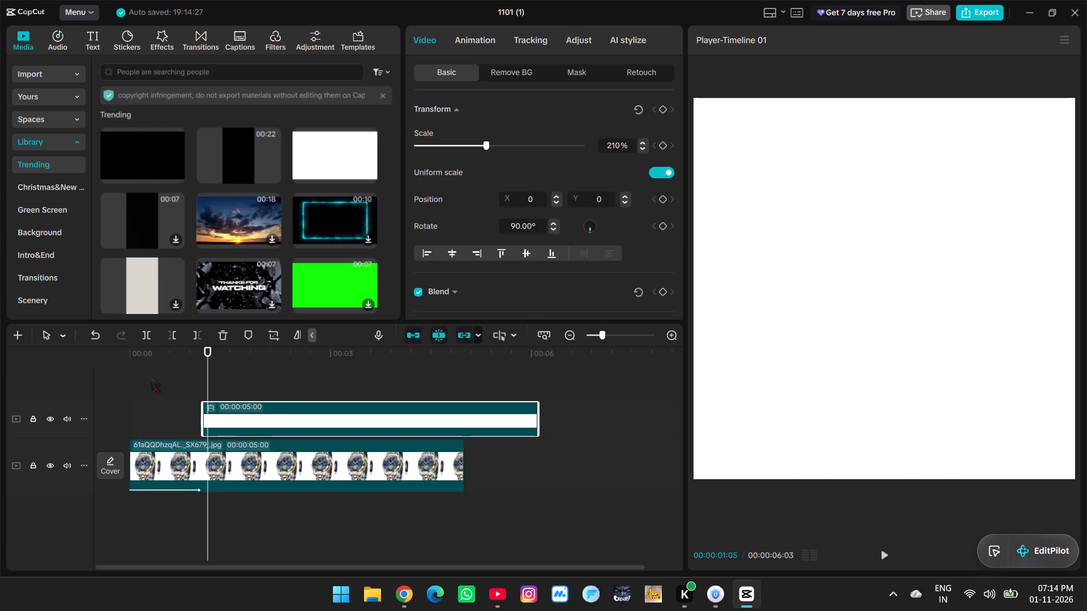
Add a Transform keyframe to the watch clip at 00:00:01:15, just after its second position keyframe.
drag(187, 376, 196, 376)
click(200, 454)
click(207, 465)
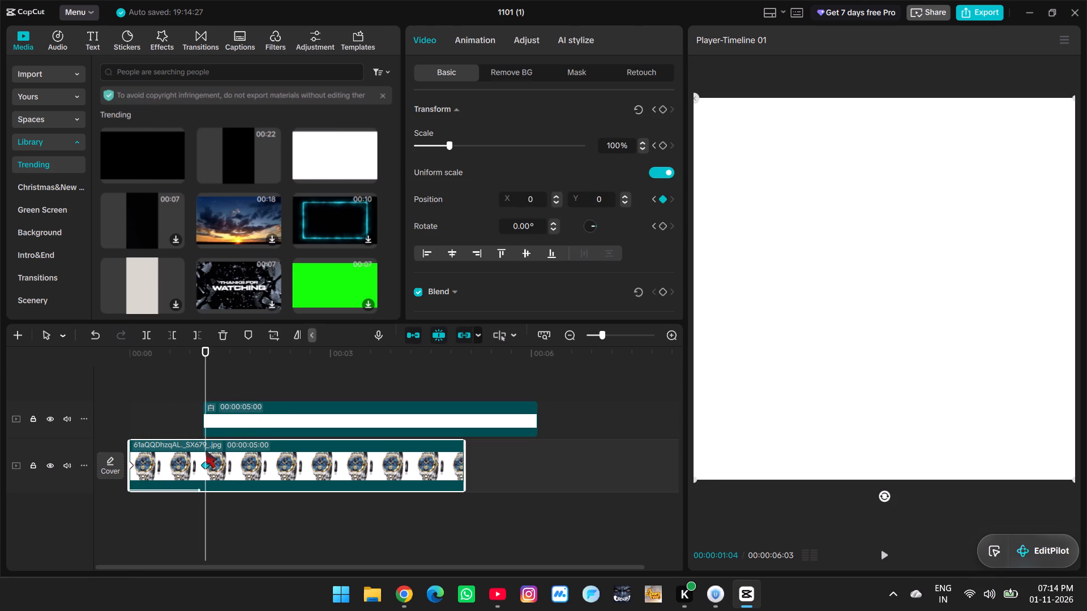
drag(207, 375, 230, 382)
click(227, 455)
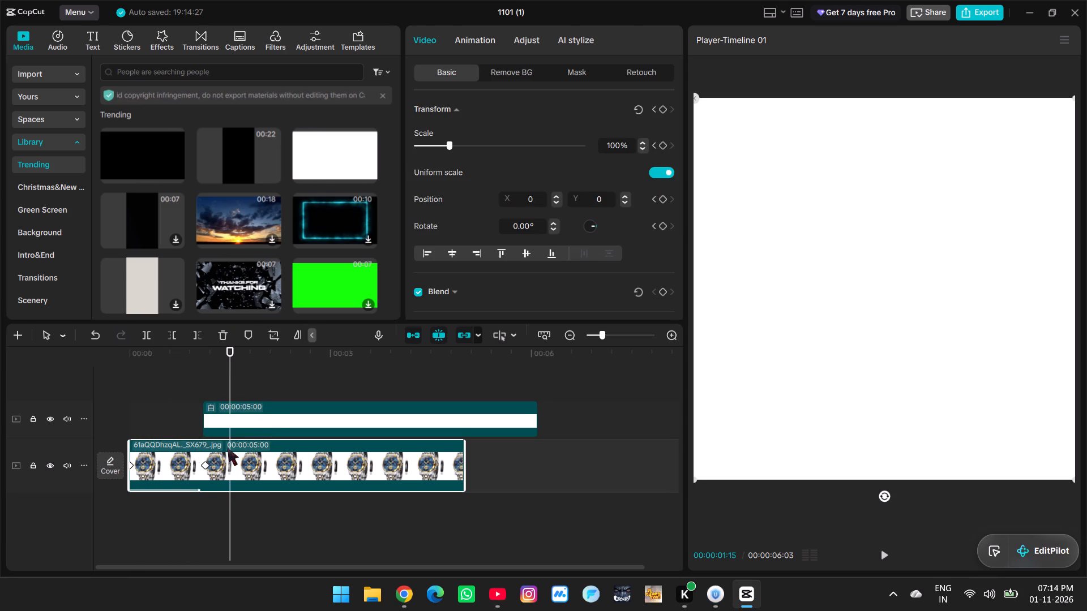
click(660, 109)
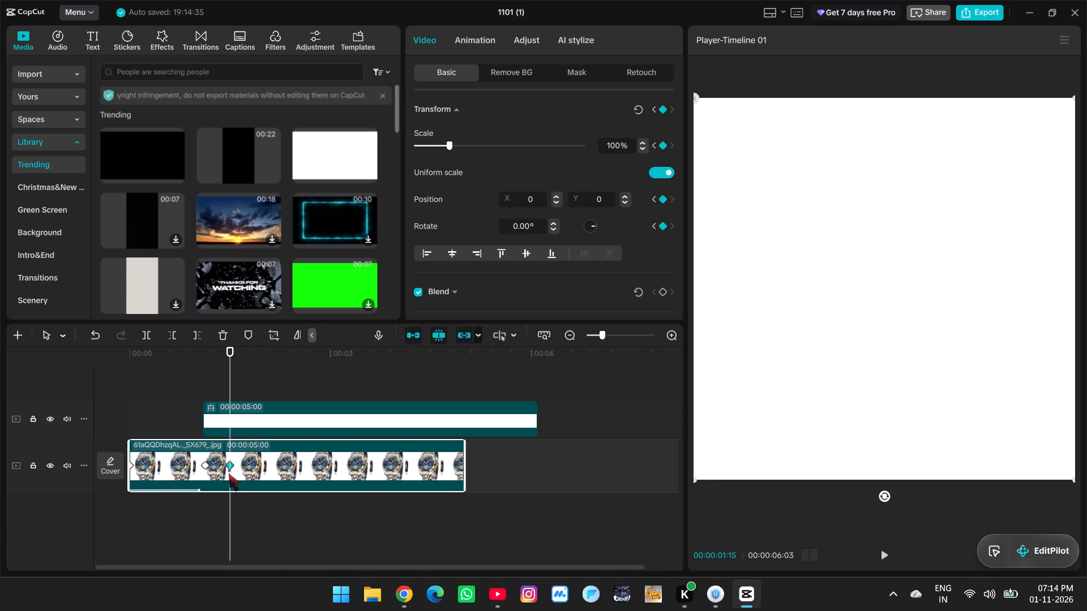
At 00:00:01:28, hide the white track, scale the watch to 72%, move it toward the frame's right side, and preview the motion.
click(260, 374)
click(289, 472)
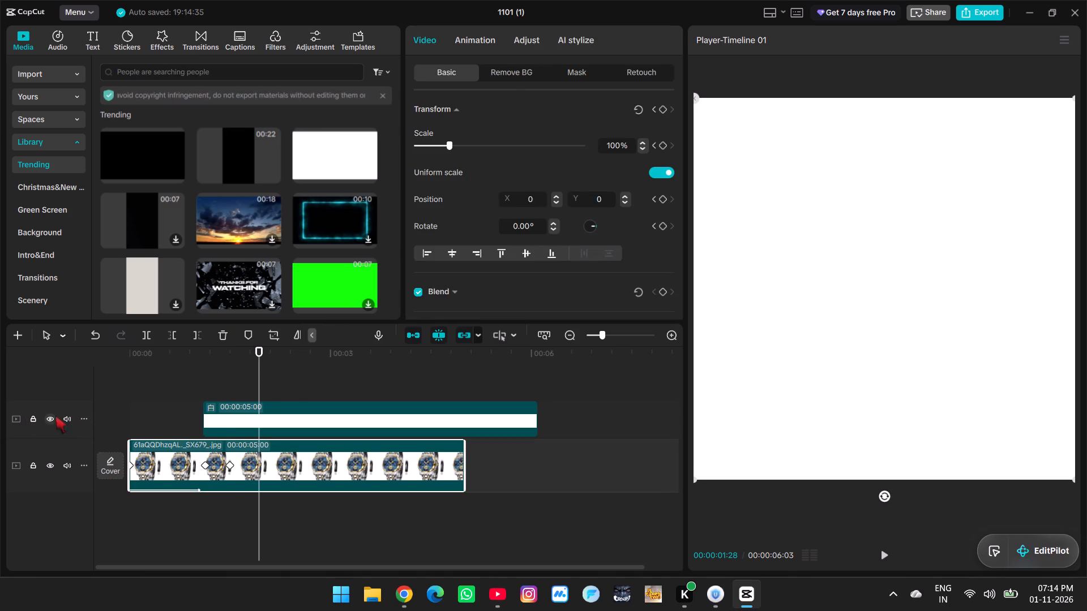
click(49, 418)
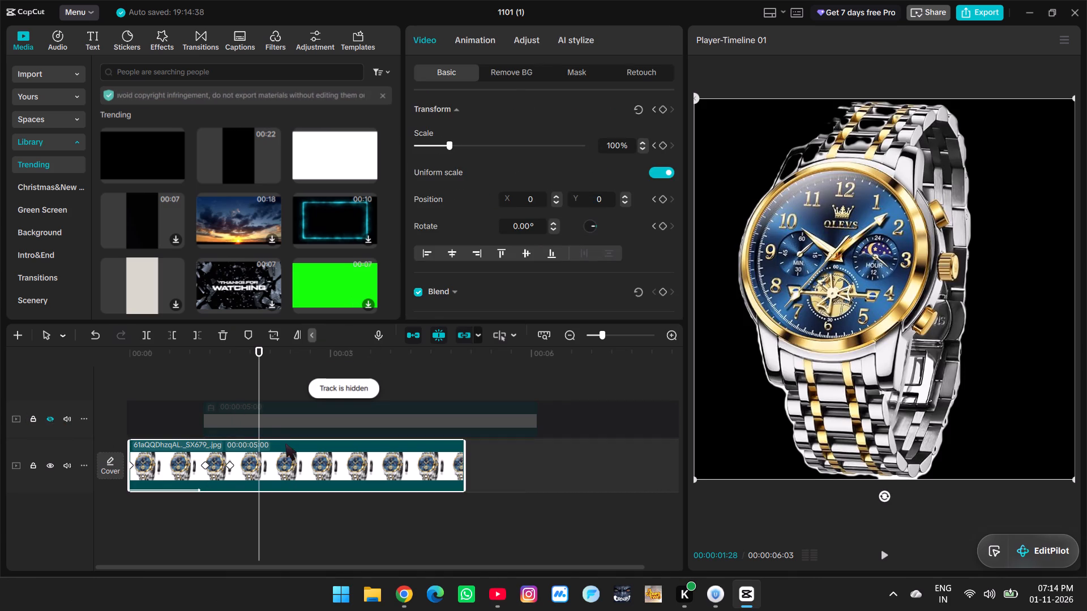
click(280, 455)
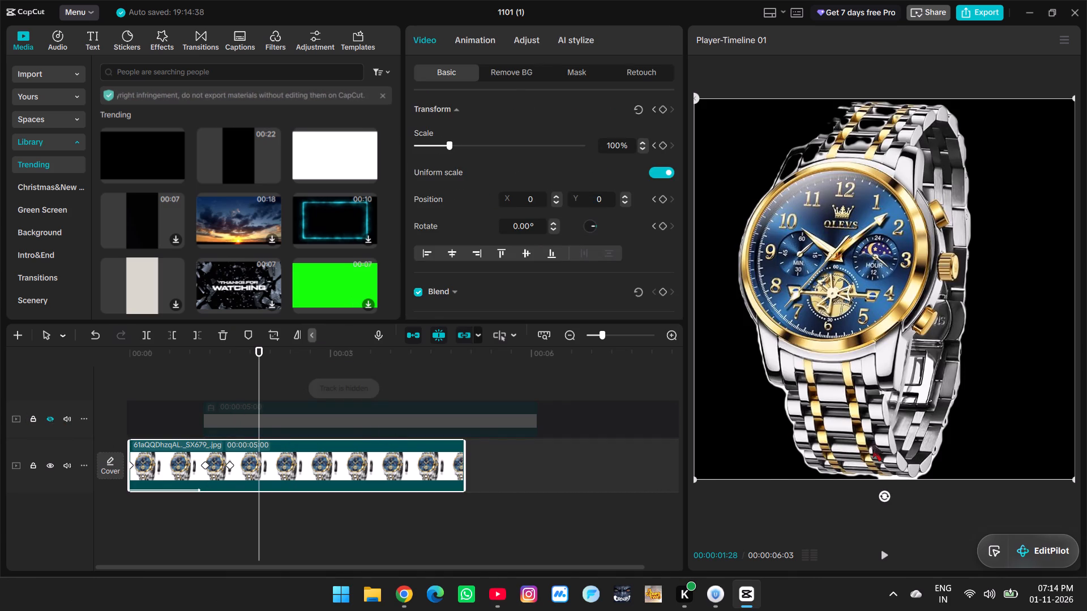
drag(698, 479, 741, 393)
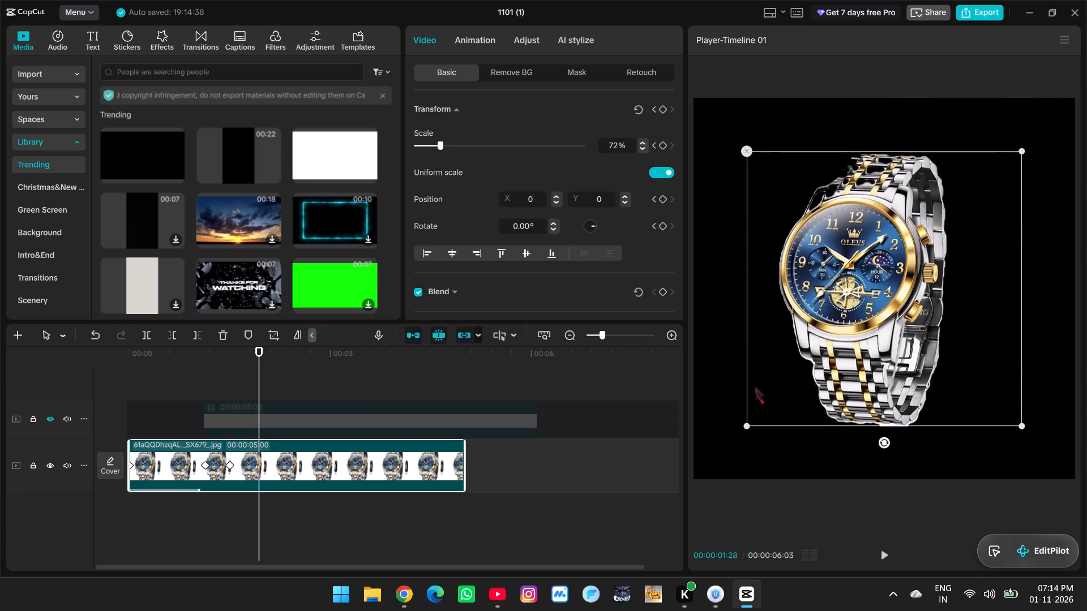
drag(823, 363, 939, 353)
click(207, 378)
key(space)
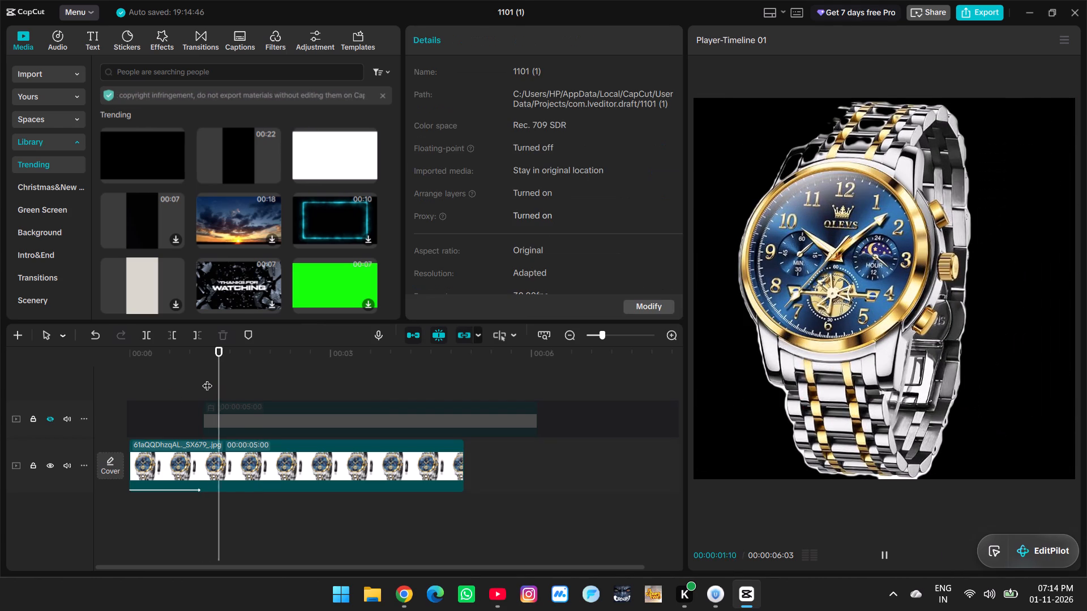
At the watch's last keyframe, 00:00:01:28, set its scale to 86% and position to X 1029, Y 0, and preview the motion.
key(space)
click(245, 471)
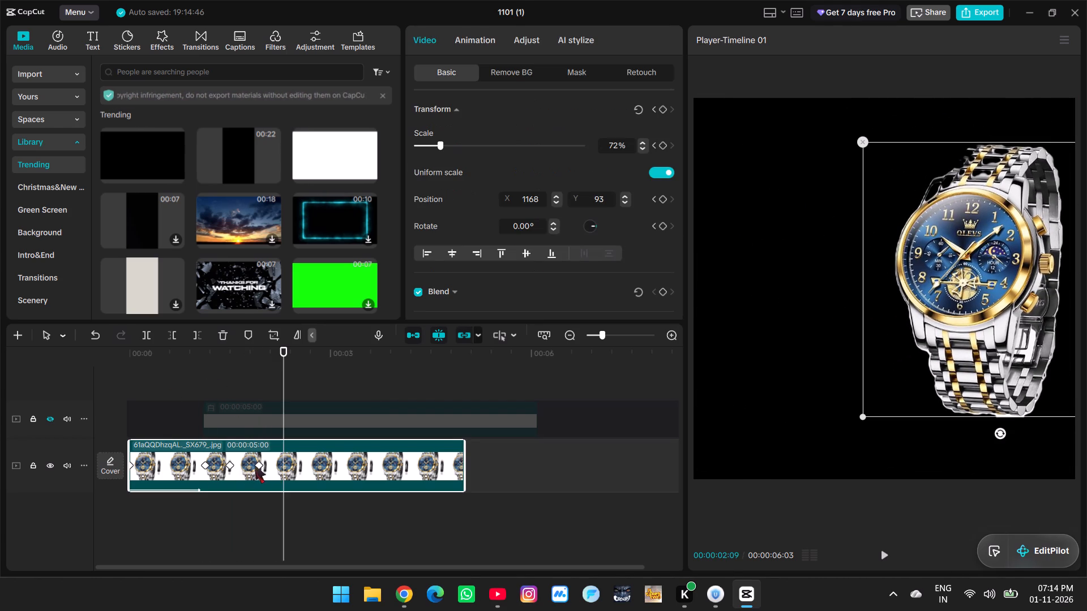
click(259, 465)
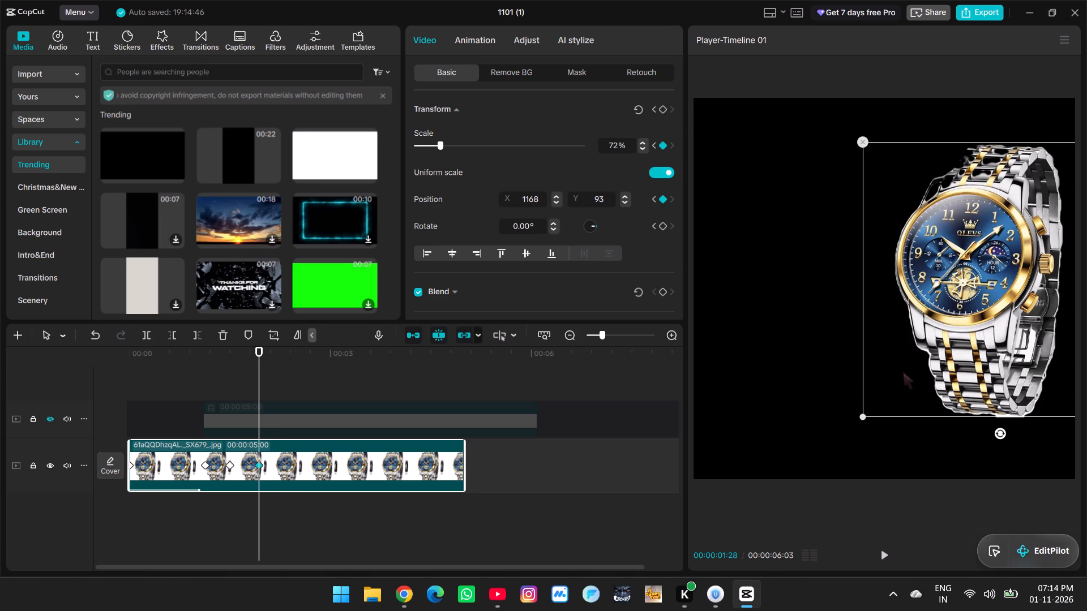
drag(865, 419, 844, 465)
drag(908, 410, 894, 418)
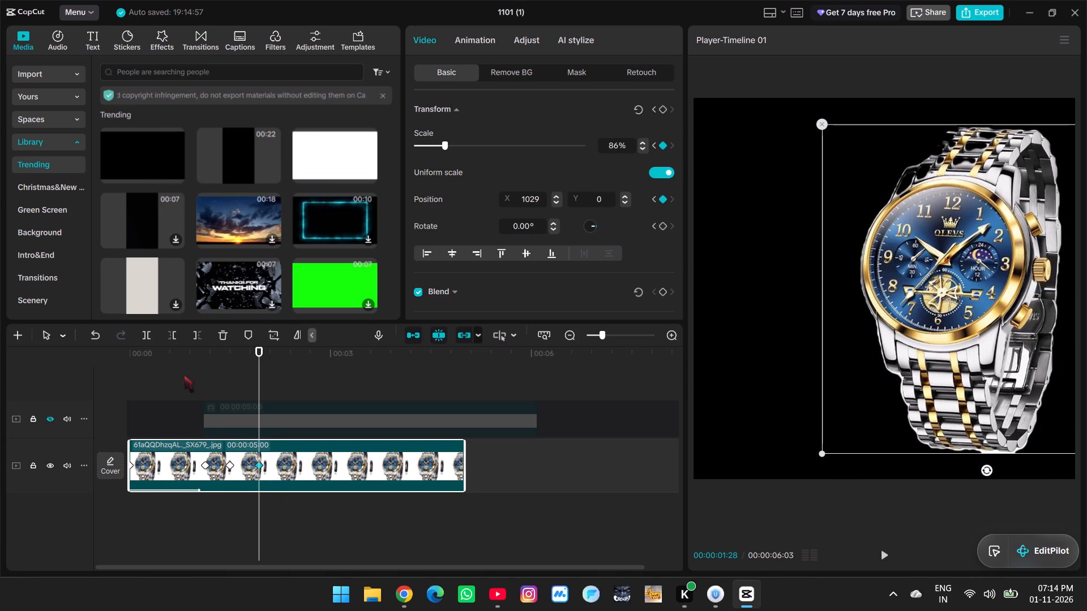
click(190, 381)
drag(190, 381, 123, 381)
key(space)
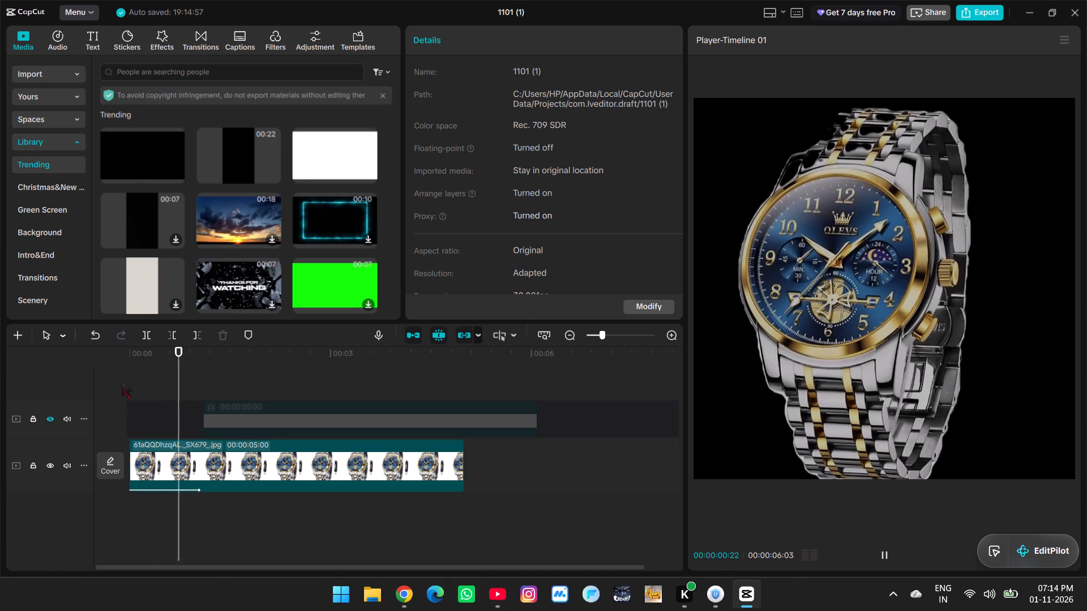
key(space)
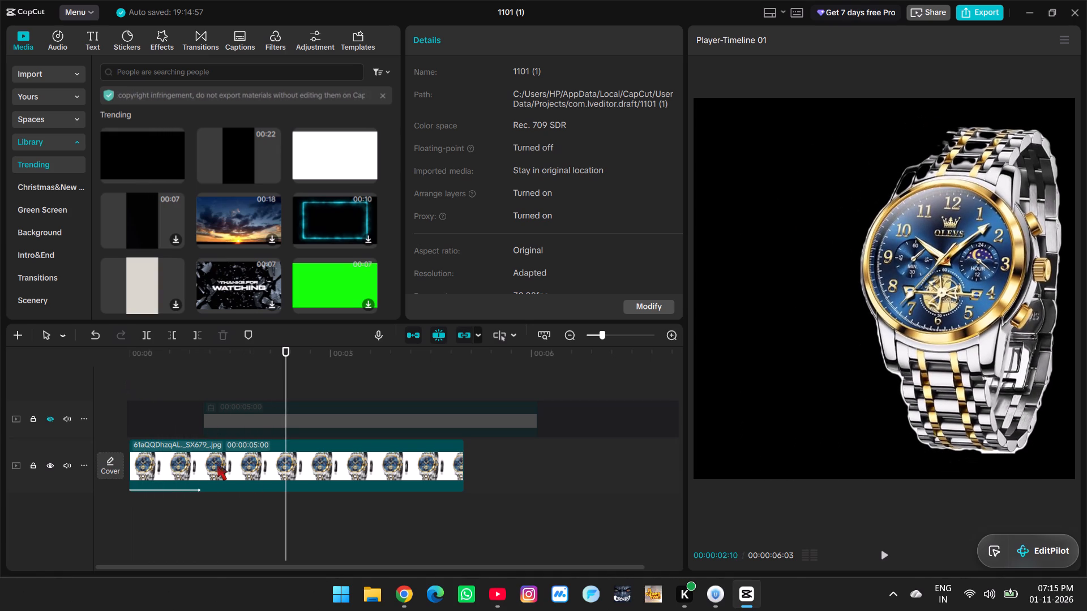
Move the watch's third keyframe earlier to 00:00:01:09, just after the second one, and preview the timing.
click(218, 463)
click(206, 466)
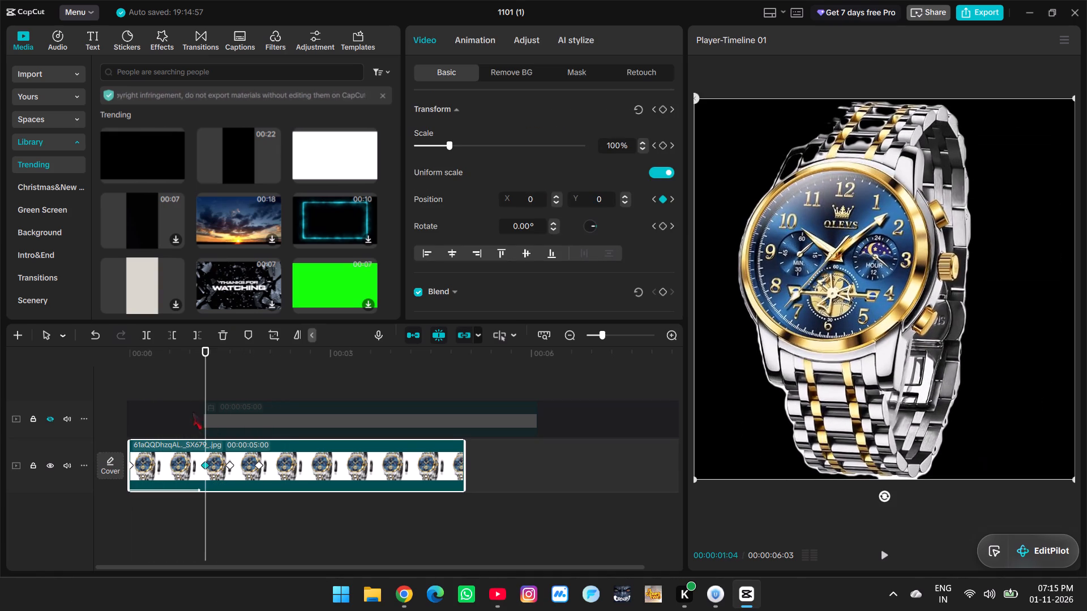
click(178, 389)
key(space)
key(space)
click(230, 470)
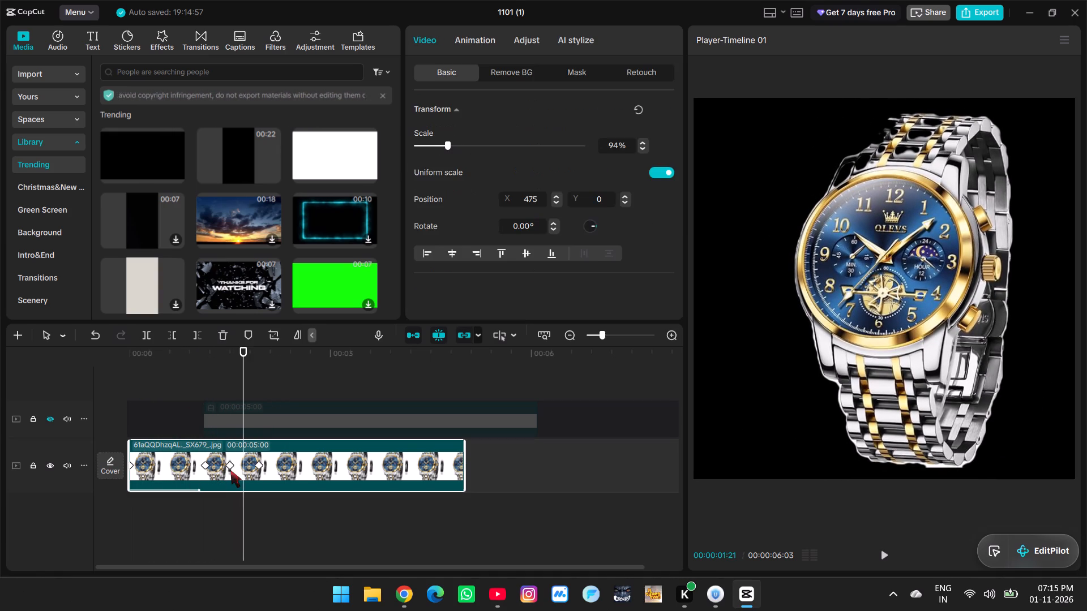
drag(232, 468, 217, 466)
click(189, 376)
key(space)
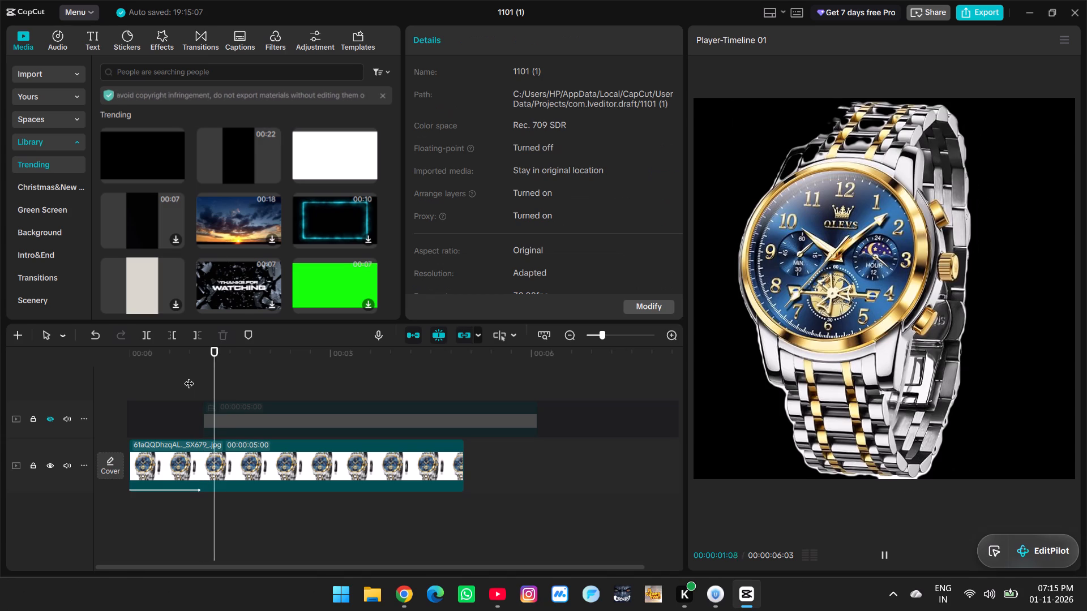
click(189, 376)
drag(189, 376, 143, 372)
key(space)
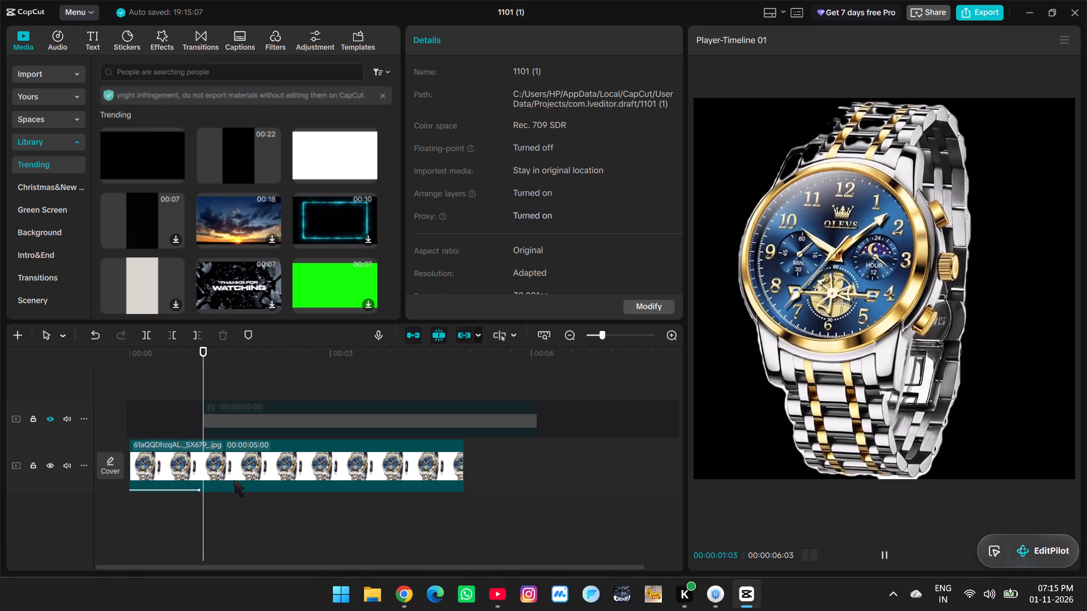
key(space)
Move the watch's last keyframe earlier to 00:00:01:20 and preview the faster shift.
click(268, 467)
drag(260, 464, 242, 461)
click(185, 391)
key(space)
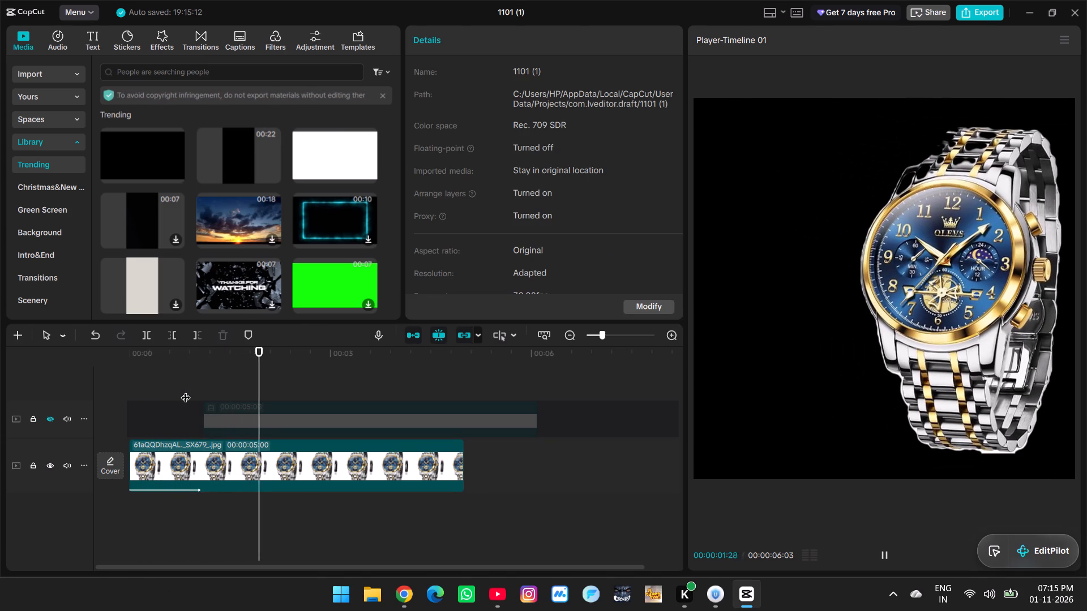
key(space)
Try preset curves on the watch's last keyframe, apply Cubic Out, and preview the eased motion.
click(228, 461)
click(242, 467)
right_click(242, 467)
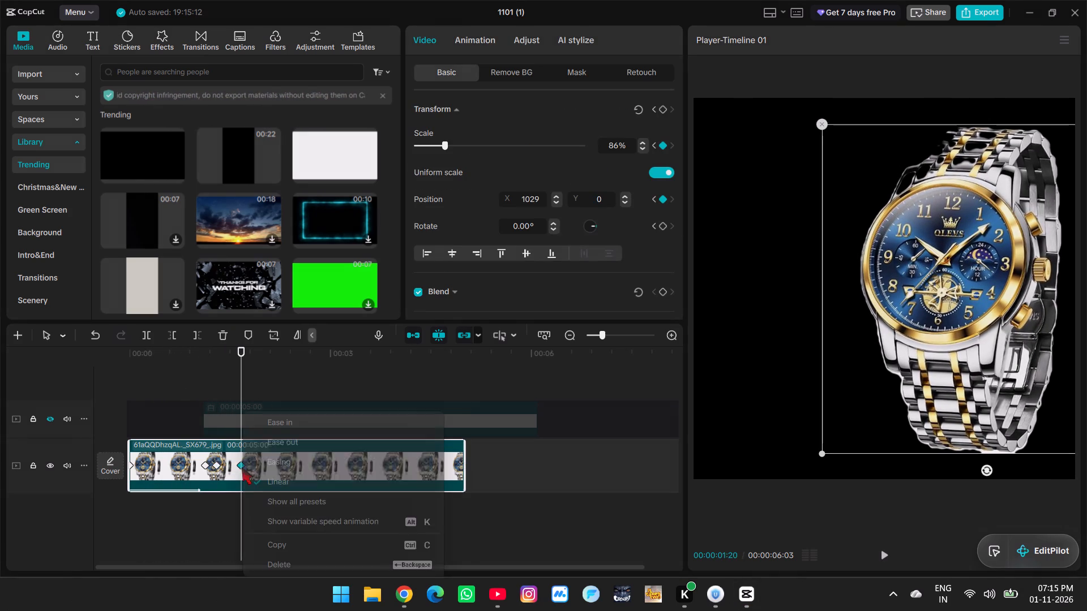
click(285, 504)
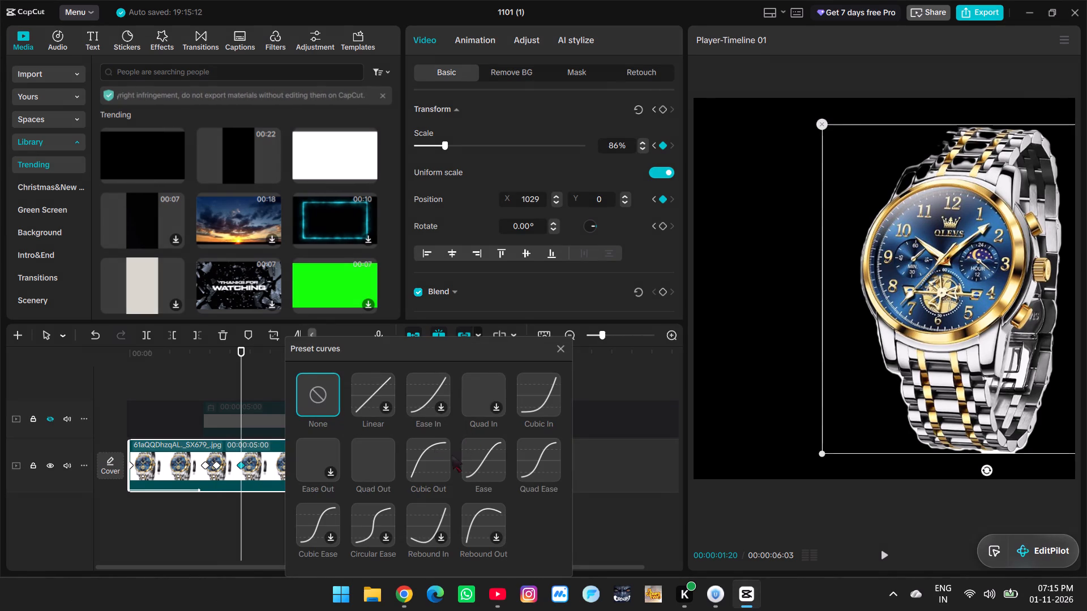
click(434, 450)
click(529, 391)
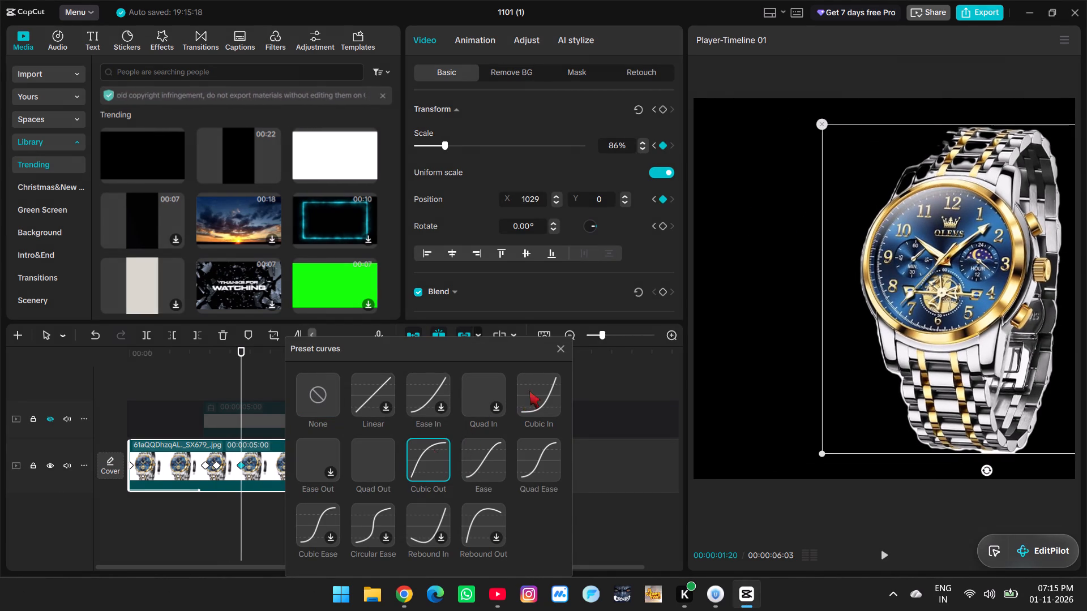
click(475, 461)
click(514, 459)
click(527, 458)
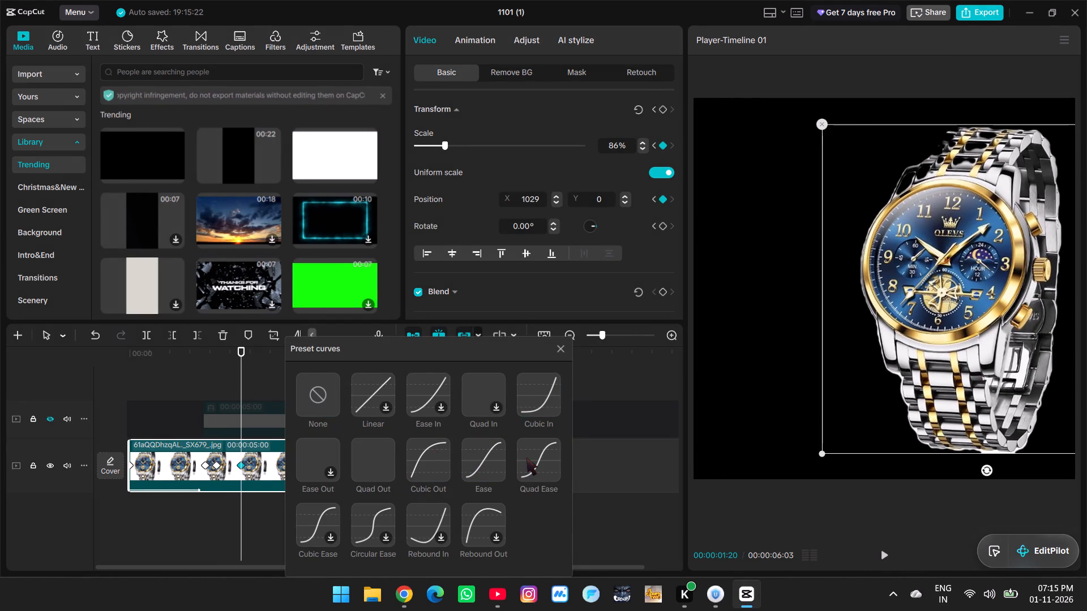
click(436, 462)
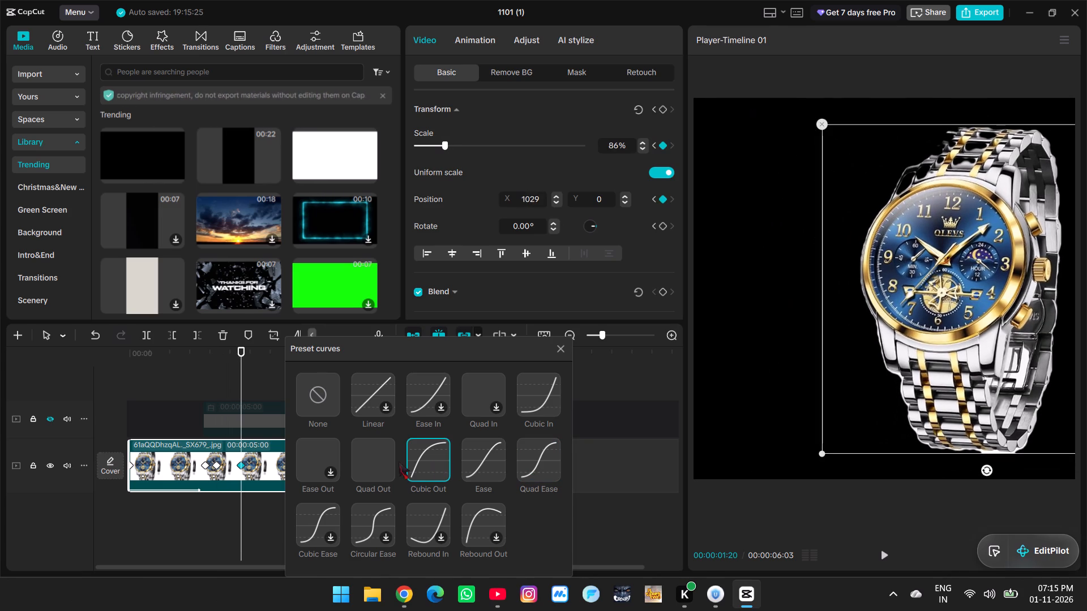
click(202, 356)
click(204, 362)
click(179, 364)
key(space)
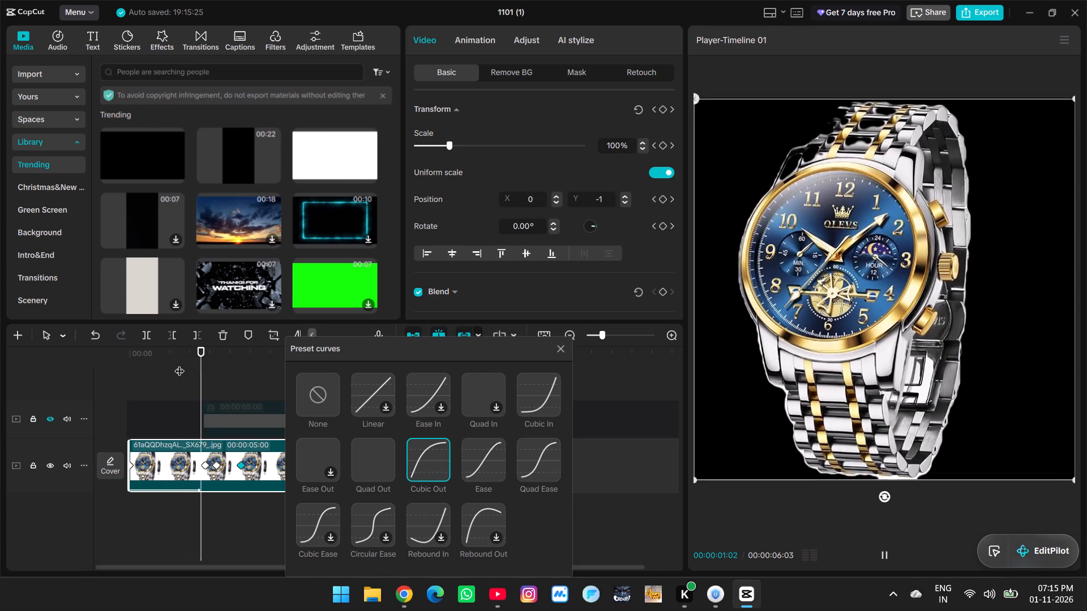
click(558, 351)
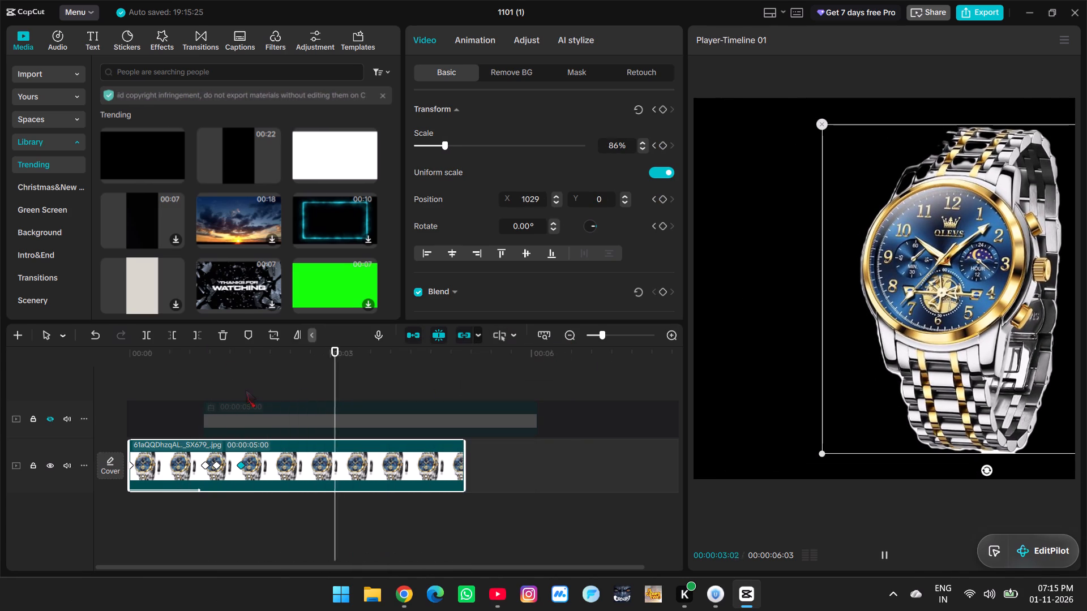
click(246, 390)
Move the watch's last keyframe slightly later to 00:00:01:25 and preview the motion.
click(230, 468)
drag(242, 464, 253, 464)
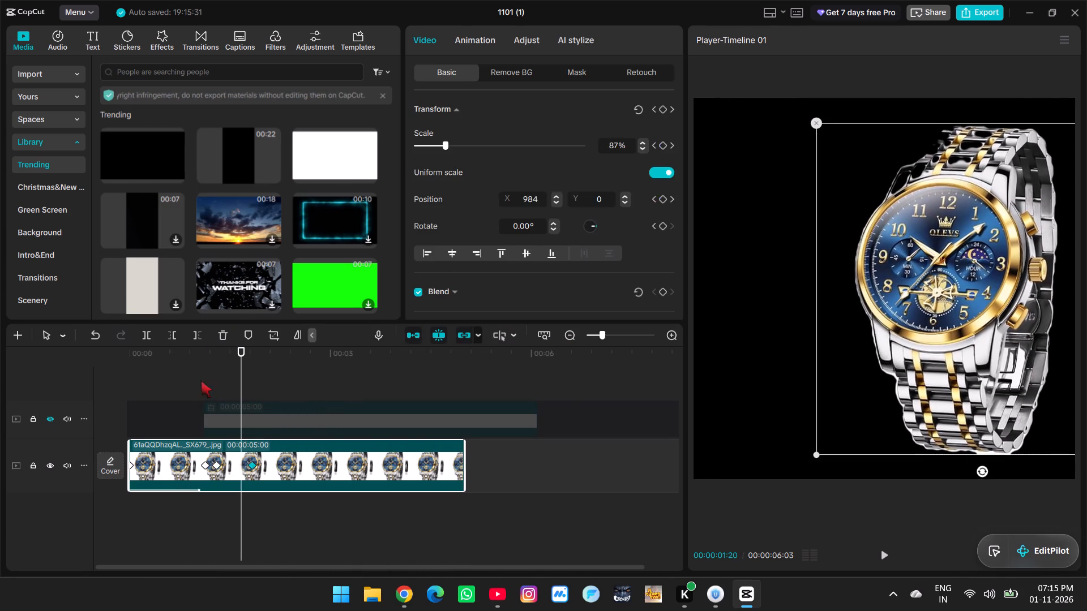
click(201, 381)
key(space)
key(space)
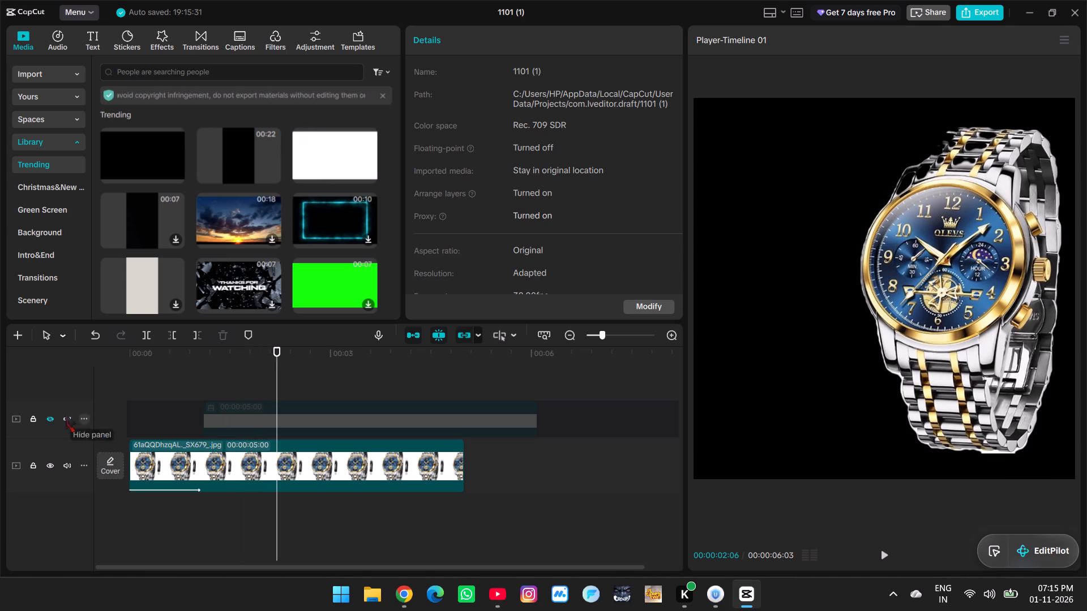
Unhide the white track and move its clip to start at the watch's third keyframe, 00:00:01:09.
click(50, 421)
click(156, 381)
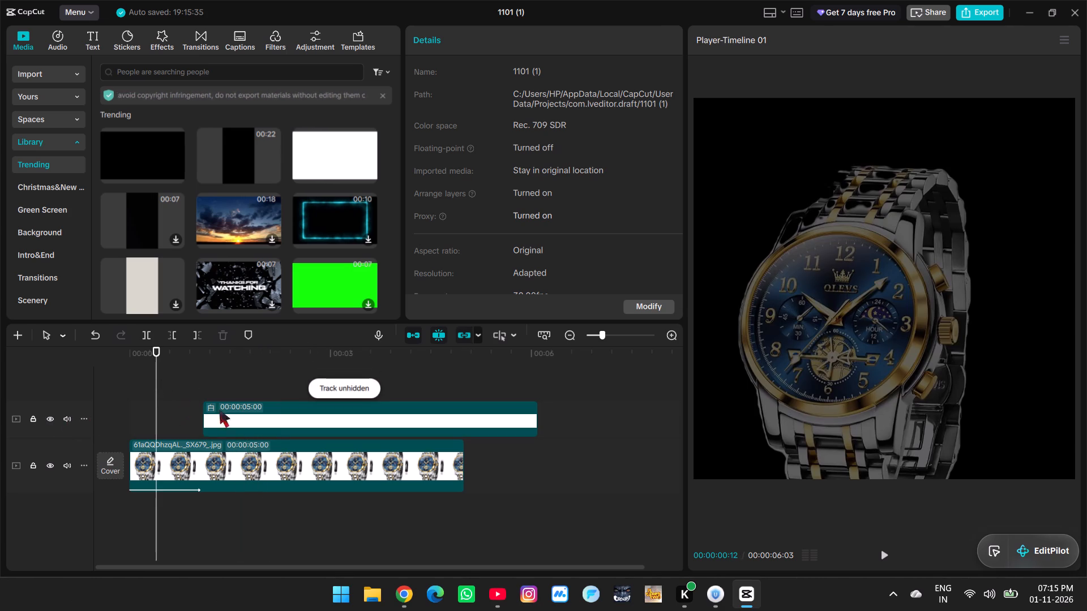
click(226, 425)
click(222, 458)
click(215, 464)
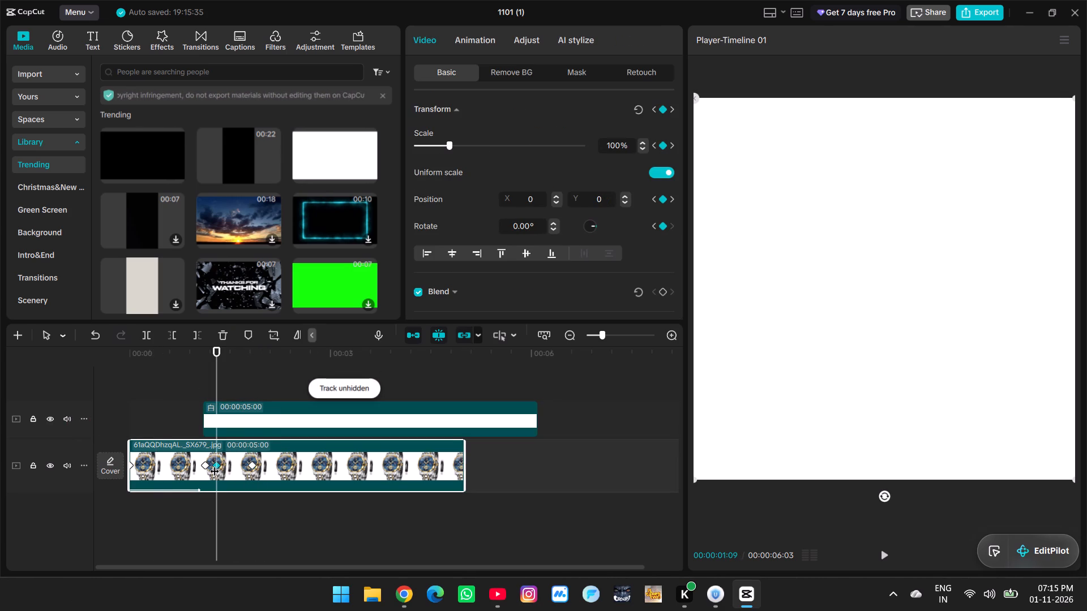
click(233, 420)
drag(233, 416, 250, 418)
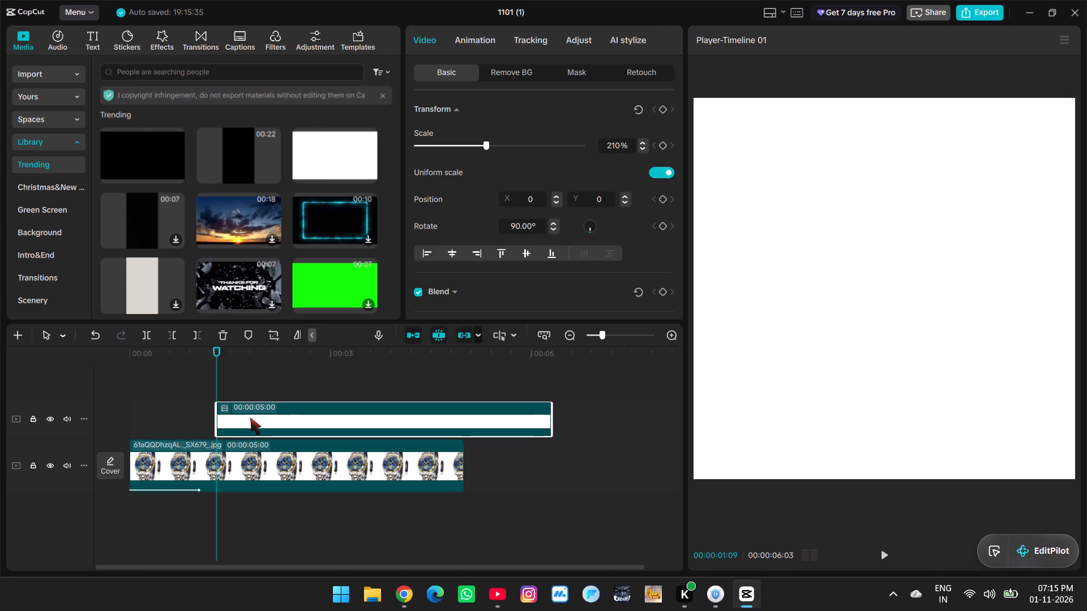
drag(250, 418, 249, 418)
Shift the white clip in the frame to about X -3461, Y 142, so it covers only the frame's left strip.
ctrl+scroll(253, 409, down, 6)
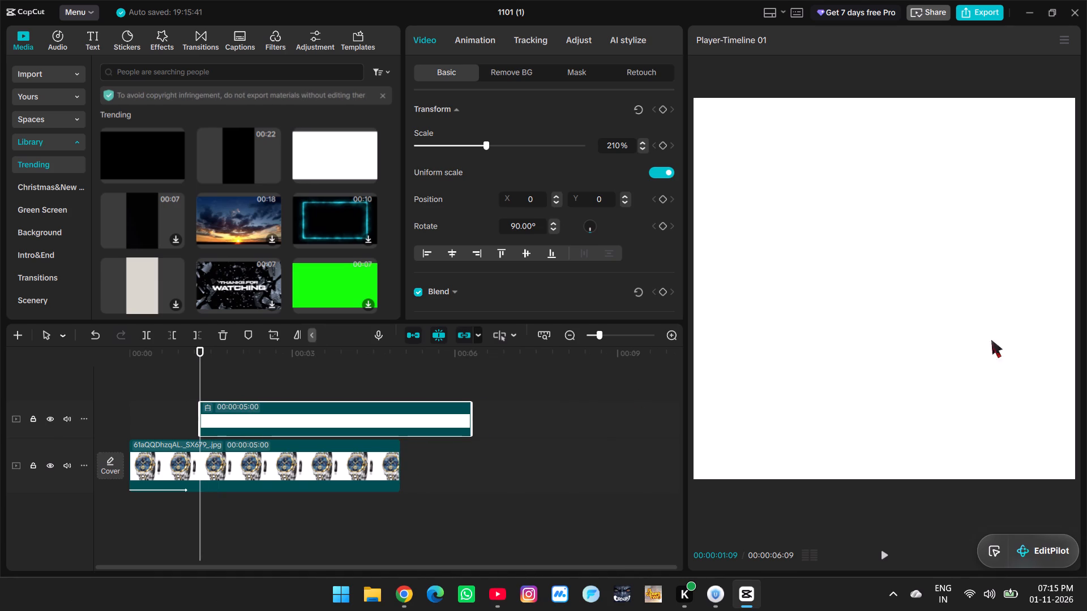
click(1007, 330)
drag(1007, 330, 662, 317)
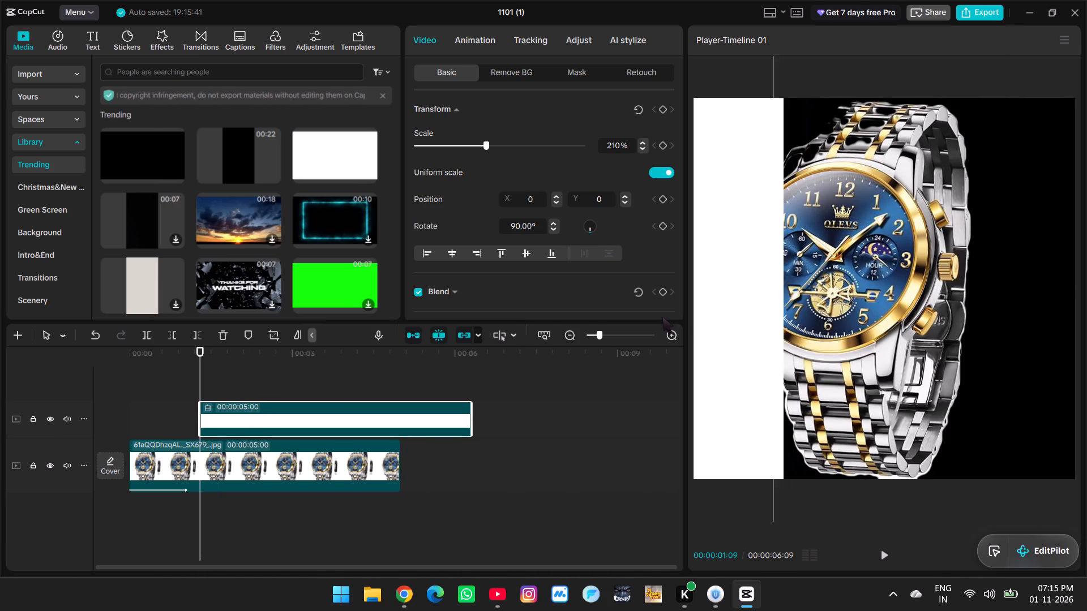
drag(662, 317, 662, 317)
Duplicate the watch clip and place the copy on a track above the white clip, starting at 00:00:01:09.
click(216, 464)
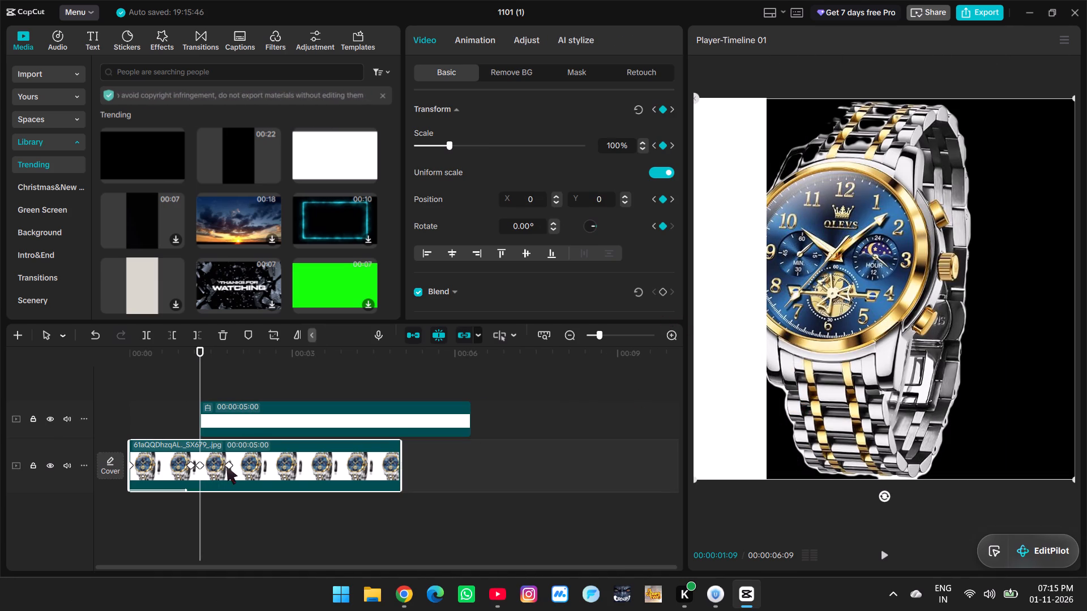
click(275, 454)
key(ctrl+c)
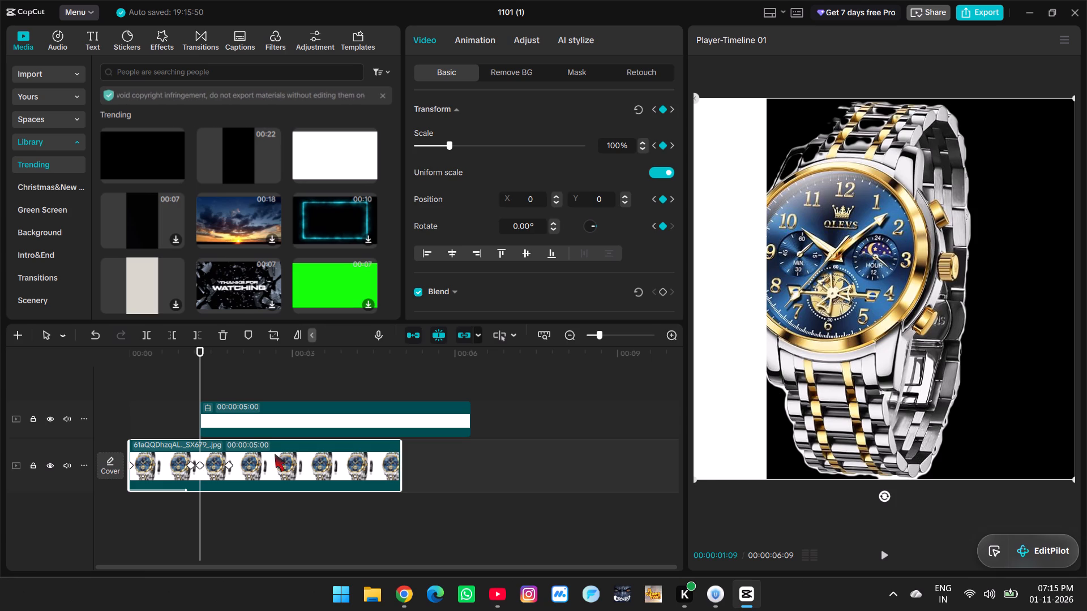
key(ctrl+v)
drag(335, 459, 337, 389)
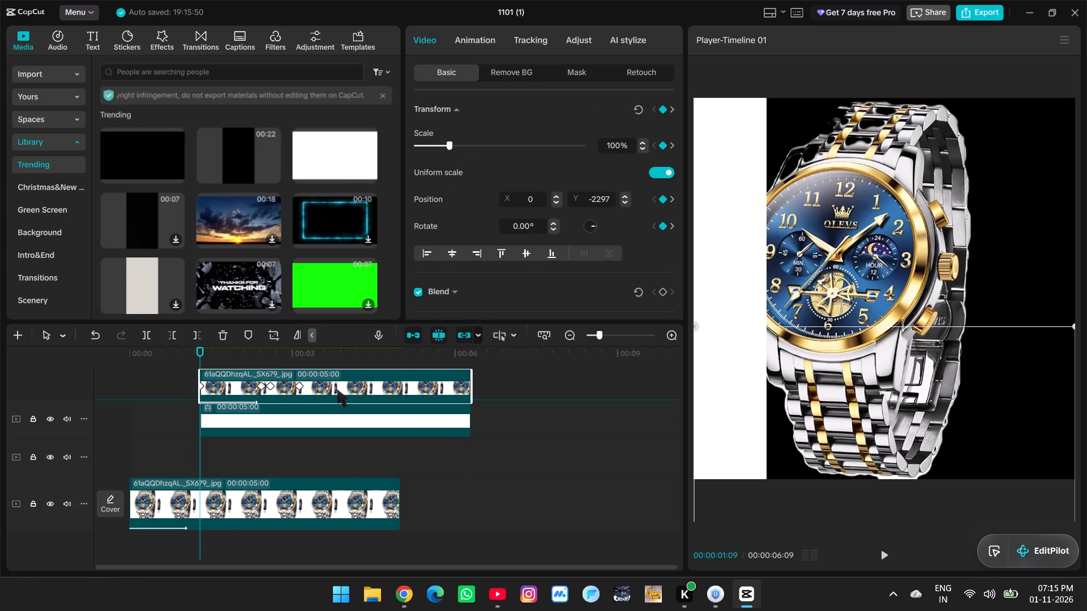
drag(337, 389, 337, 390)
click(199, 379)
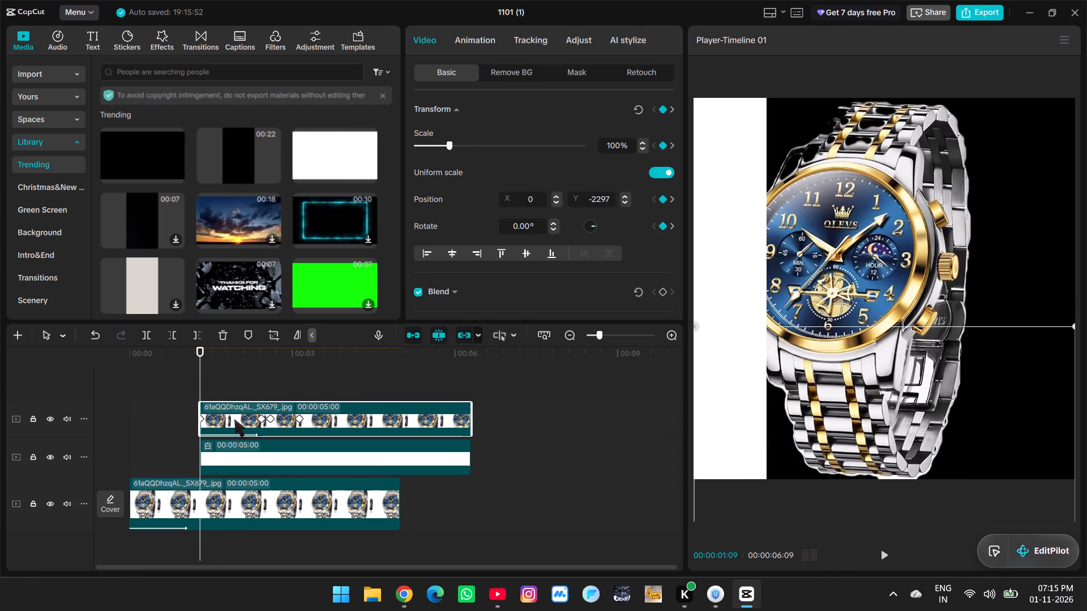
Trim away the part of the watch copy before its third keyframe at 00:00:02:18.
click(240, 513)
click(230, 506)
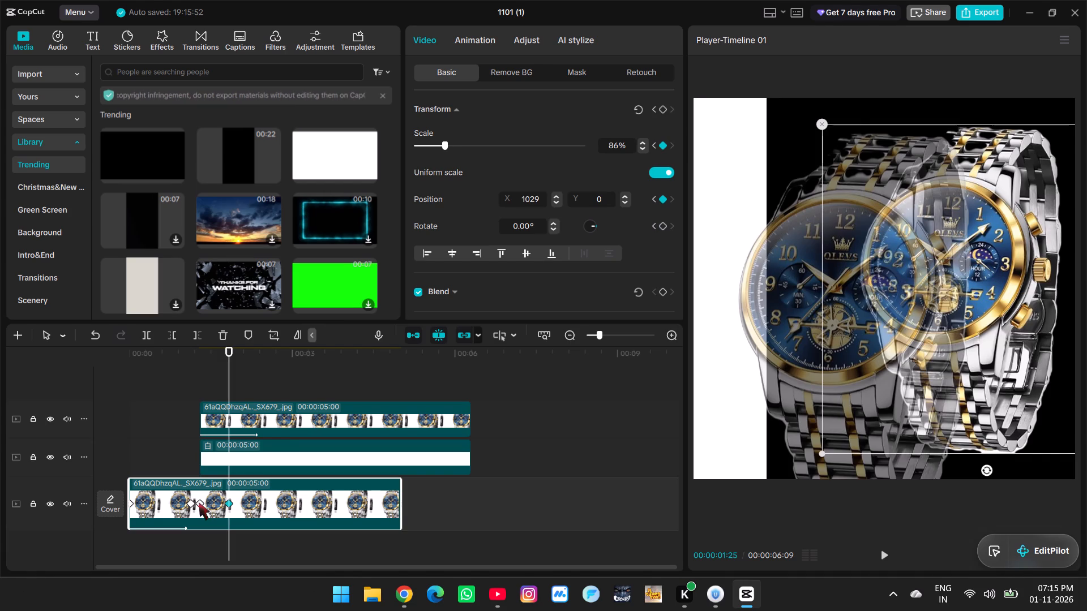
click(200, 503)
click(284, 431)
click(268, 421)
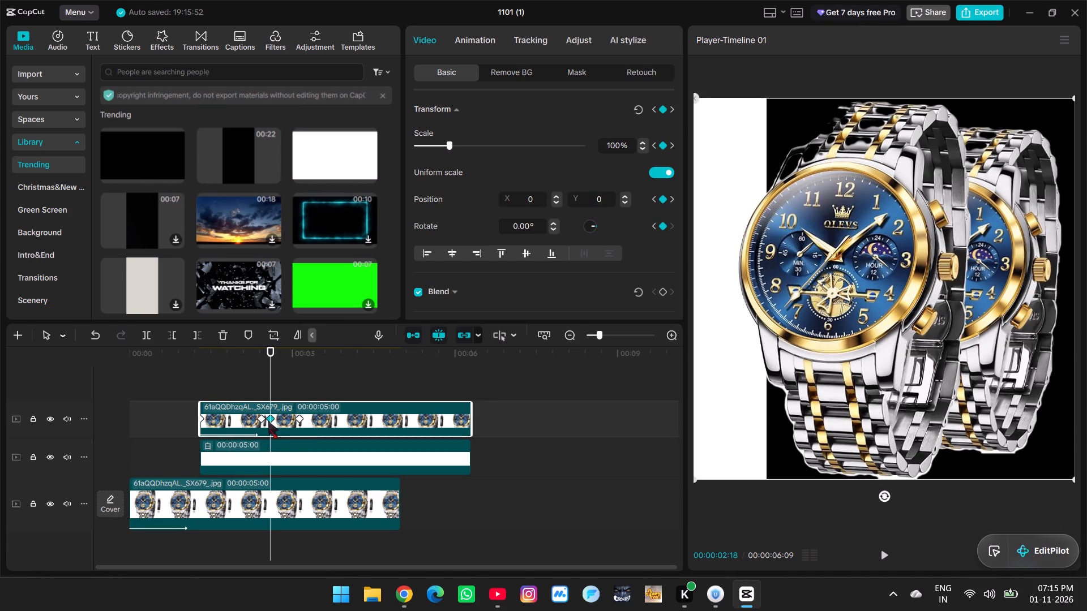
click(174, 338)
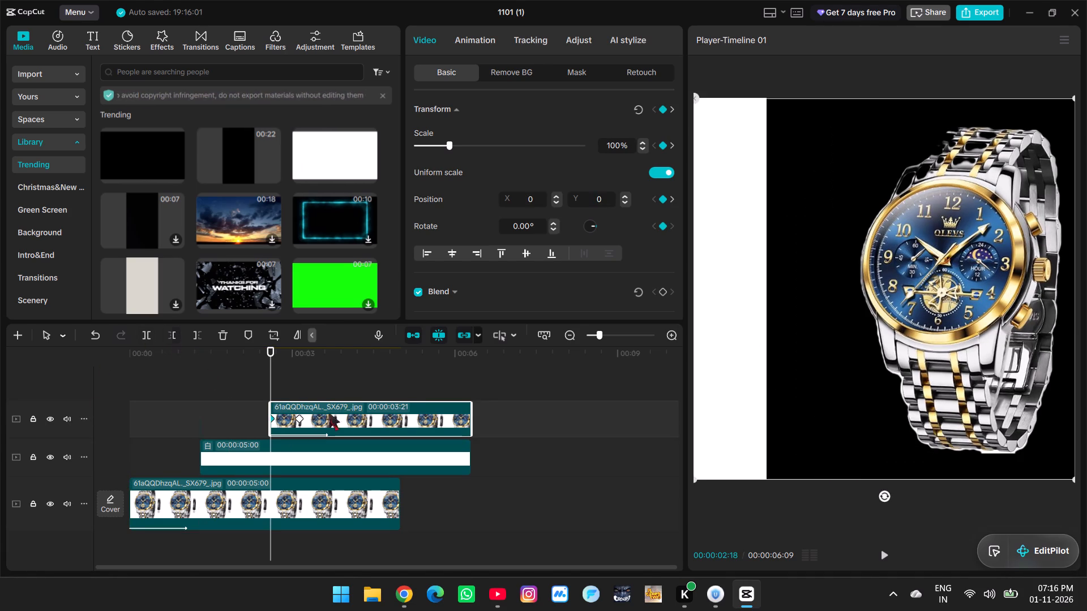
Move the trimmed watch copy back to start with the white clip at 00:00:01:09, and preview the overlap.
drag(369, 422, 299, 419)
double_click(195, 377)
key(space)
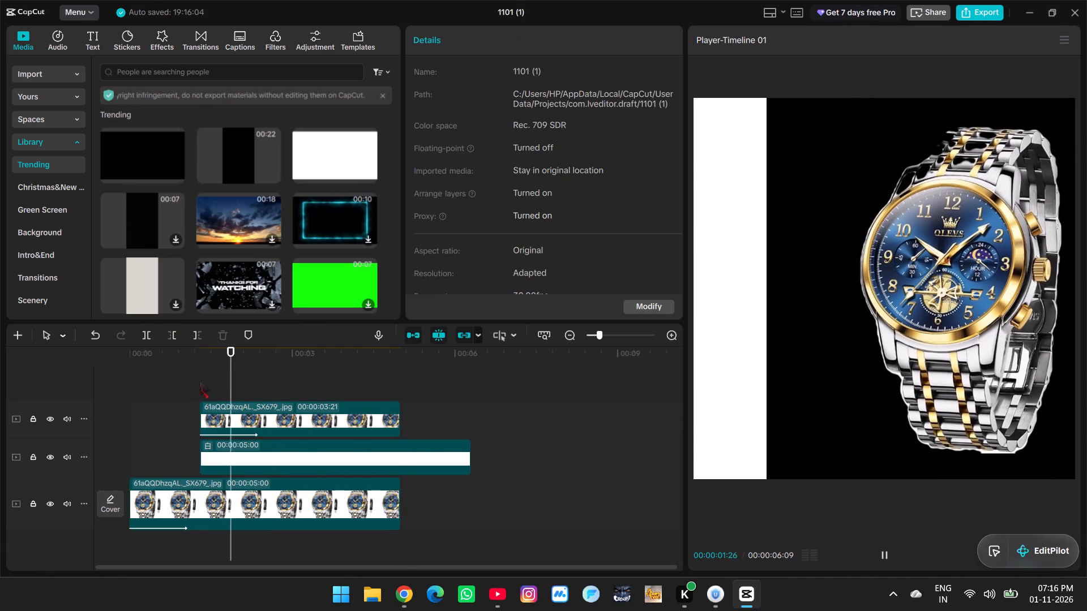
key(space)
Add a Transform keyframe to the white clip at its start, 00:00:01:09.
click(237, 423)
click(229, 449)
drag(230, 372, 198, 365)
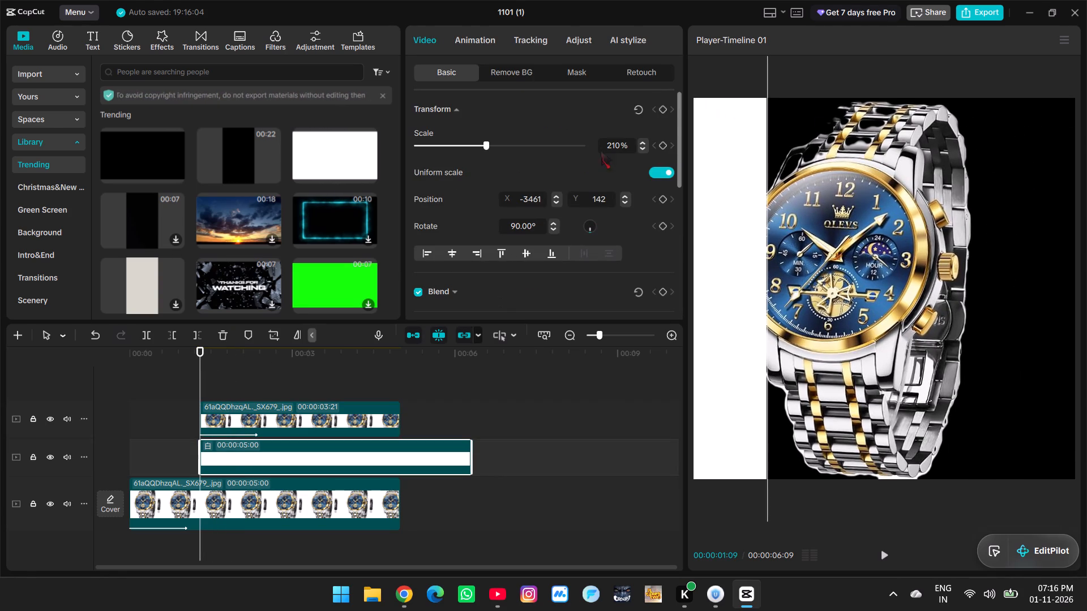
click(662, 110)
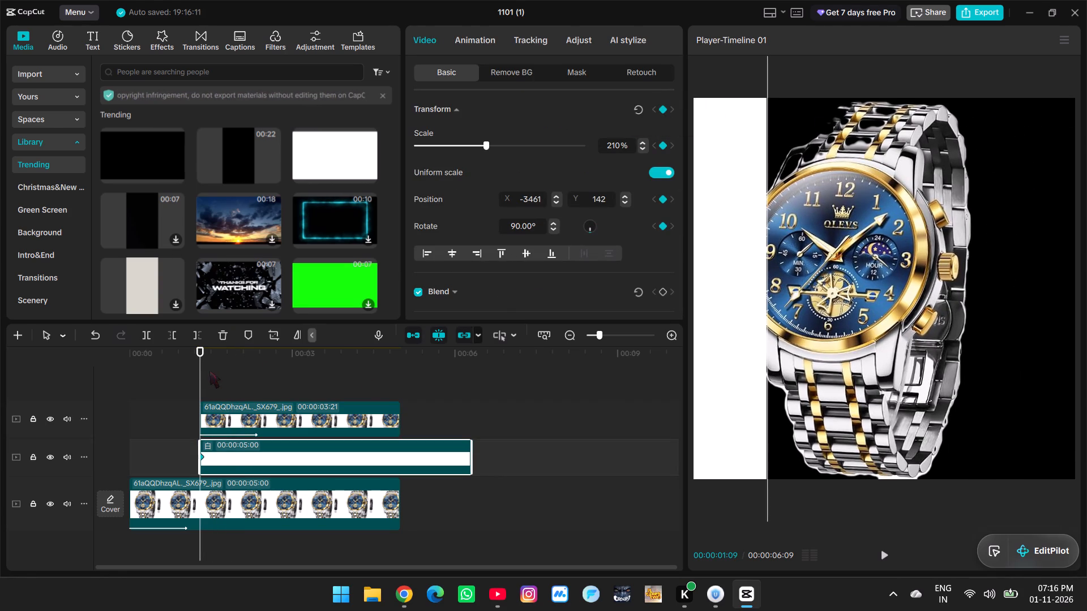
Add a Transform keyframe to the white clip at 00:00:01:25 and slide it across to cover the frame, at X -369, Y 150.
click(198, 370)
click(222, 411)
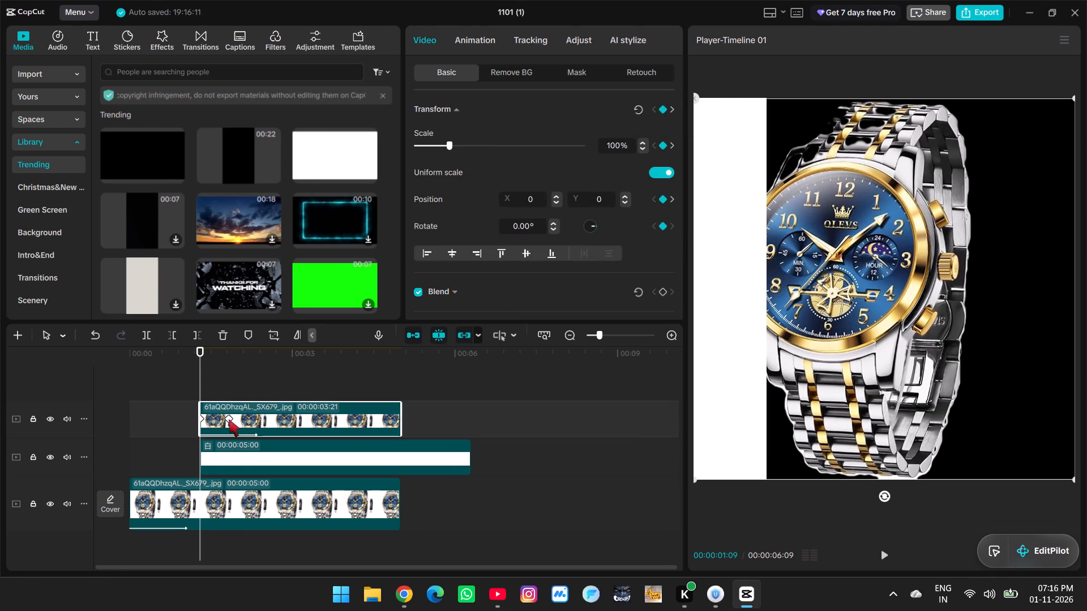
click(229, 419)
click(233, 449)
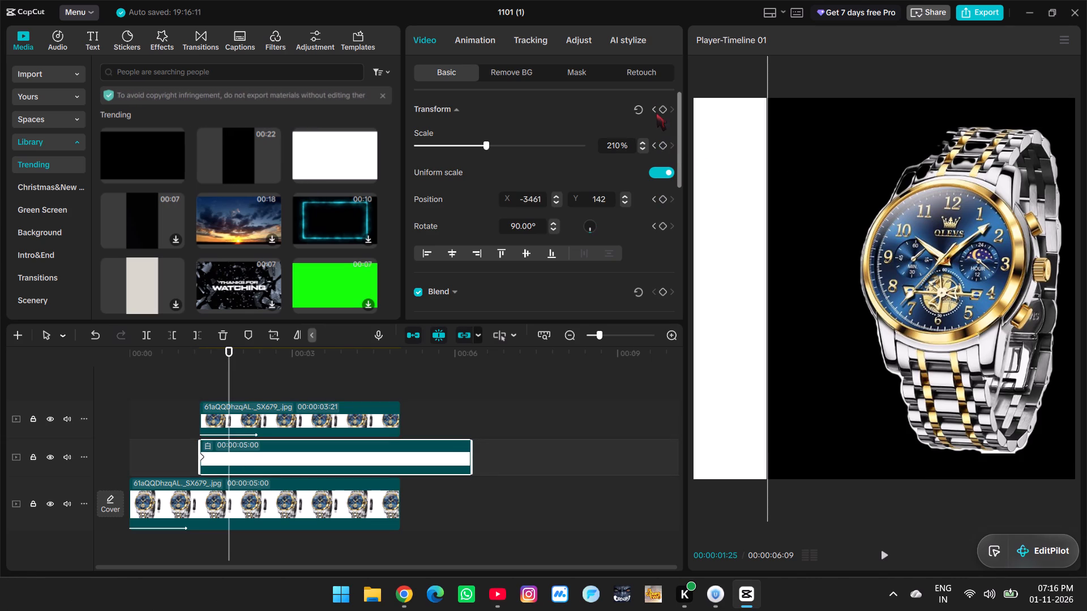
click(661, 112)
drag(744, 259, 1055, 259)
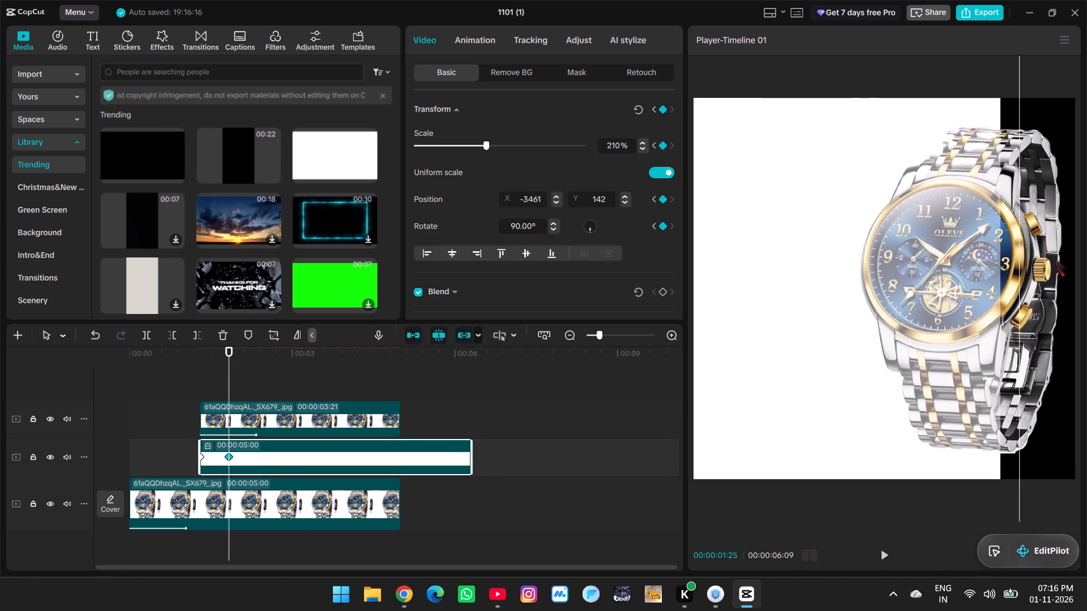
drag(1055, 259, 1068, 259)
Preview the white sweep and the watch's move from just before 00:00:01:09, checking how the watch copy appears.
click(195, 369)
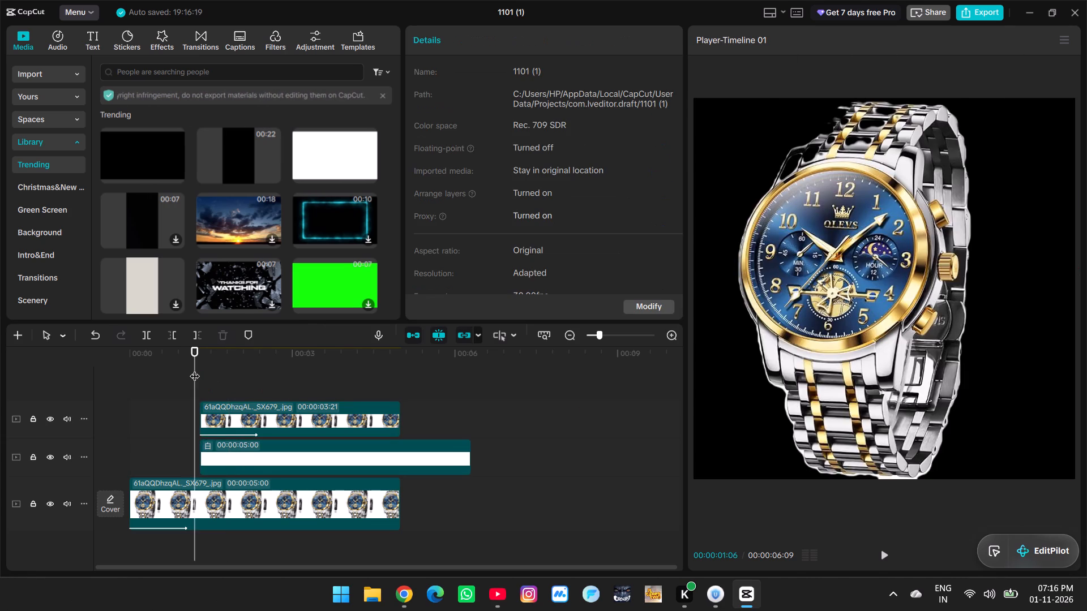
key(space)
key(space)
key(space)
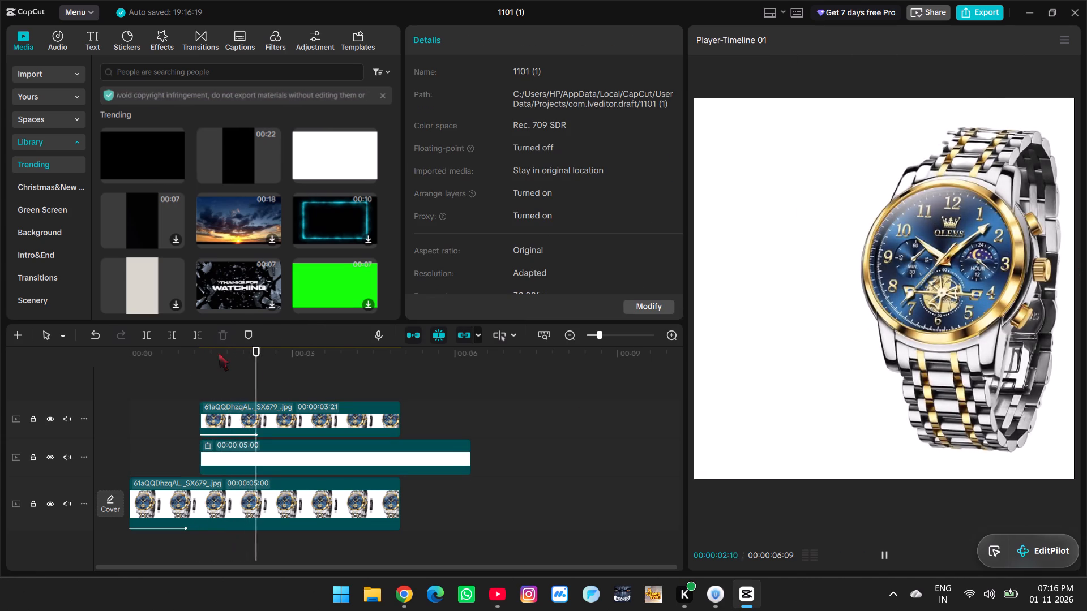
key(space)
click(204, 359)
click(193, 361)
key(space)
key(space)
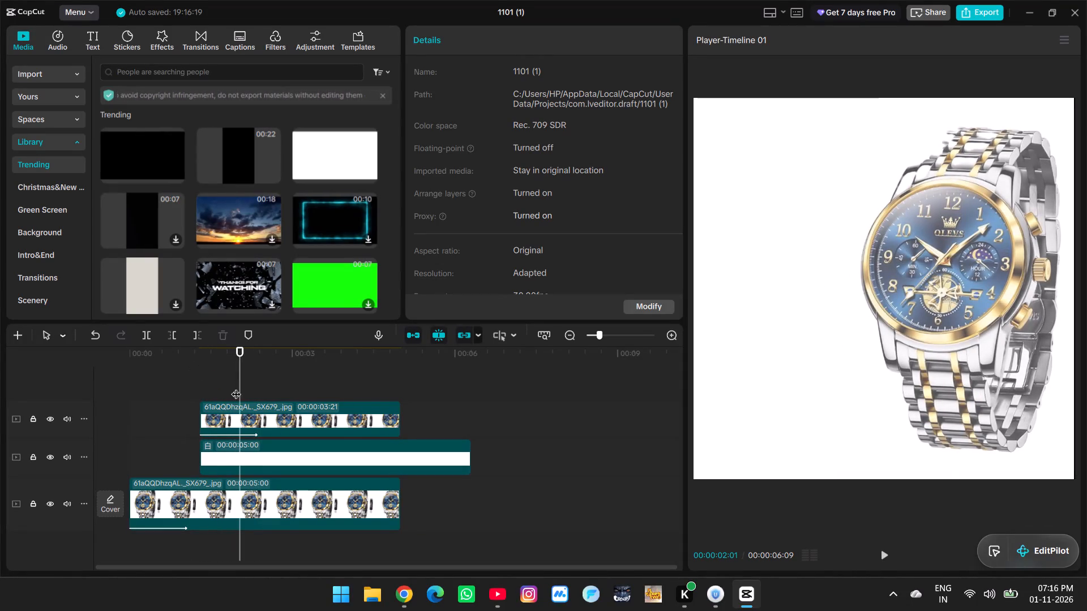
key(space)
key(space)
Set the watch copy's In animation to None and preview the transition.
click(236, 426)
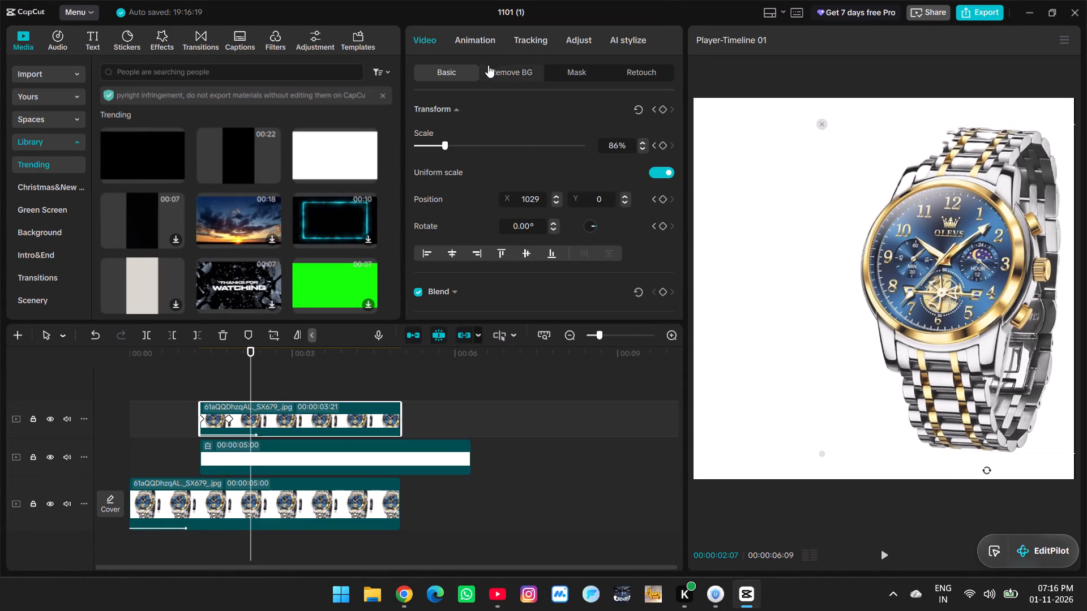
click(489, 46)
click(416, 161)
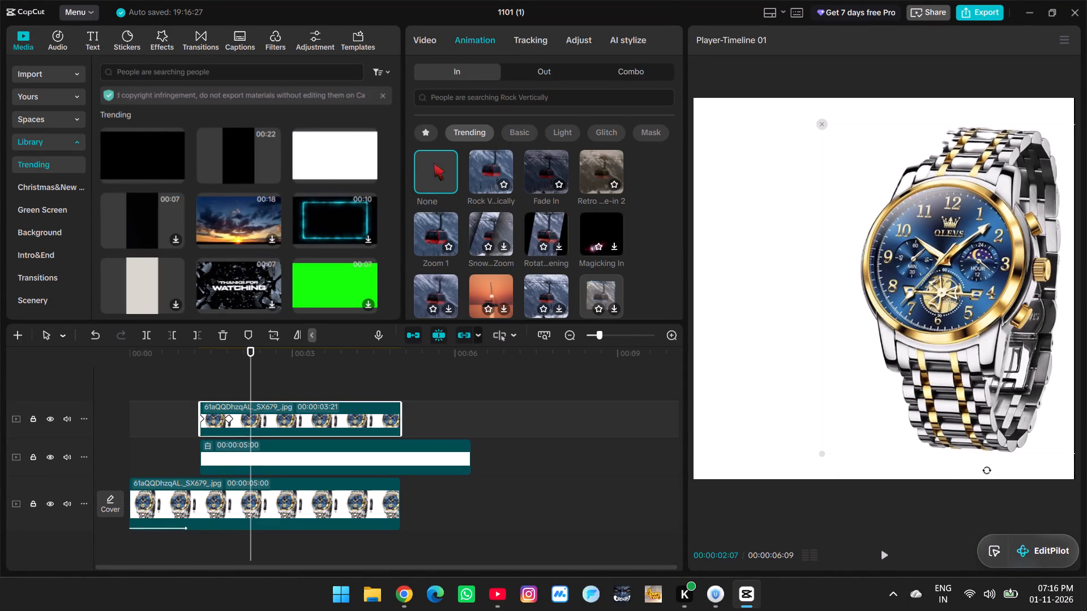
click(181, 370)
key(space)
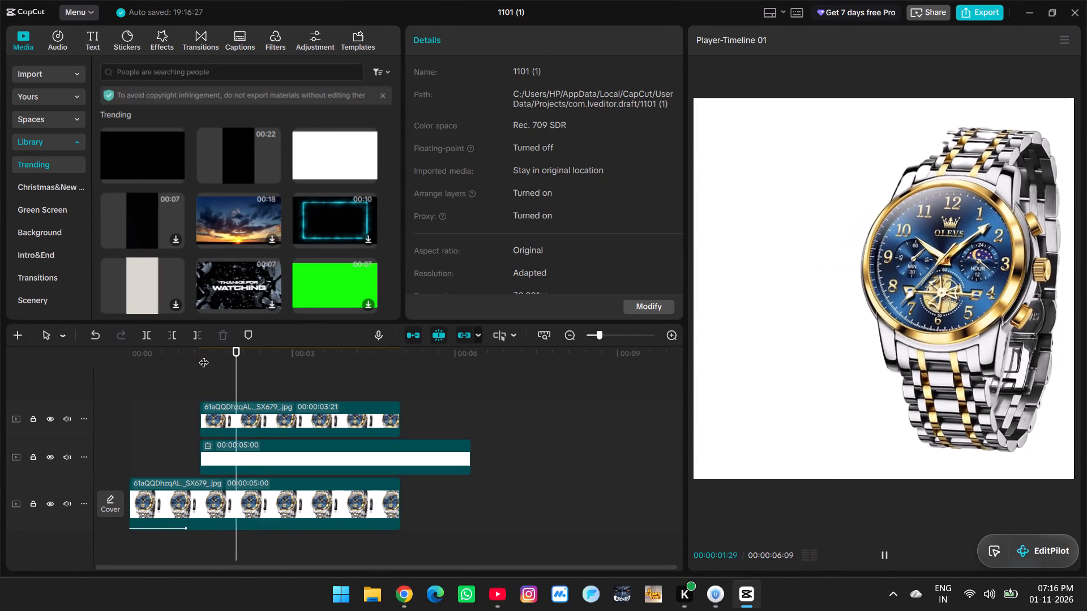
key(space)
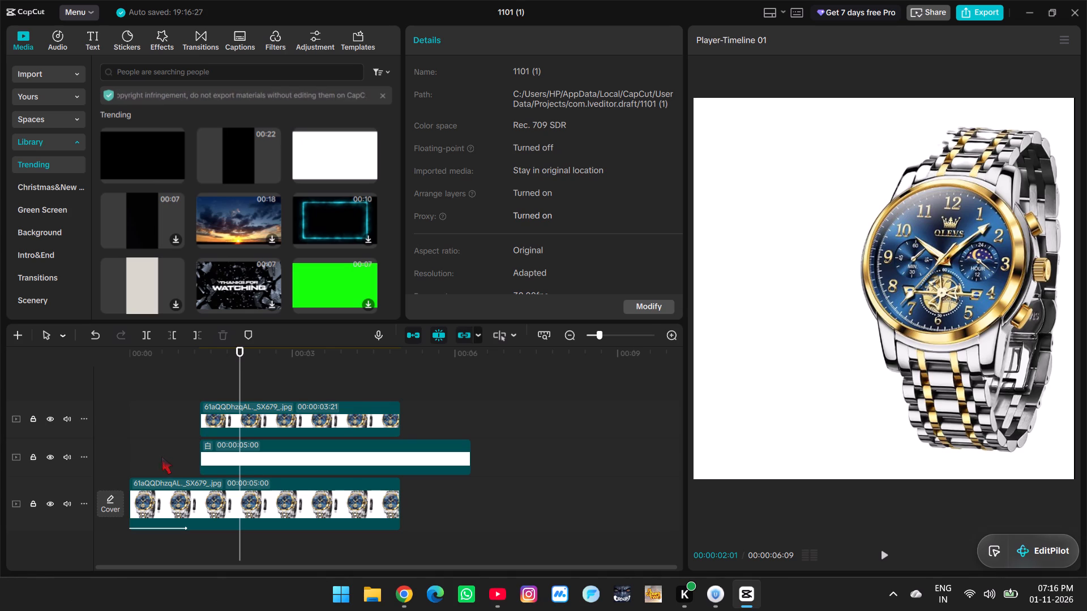
Examine the original watch clip's keyframes and replay the transition to compare its timing with the white sweep.
click(186, 518)
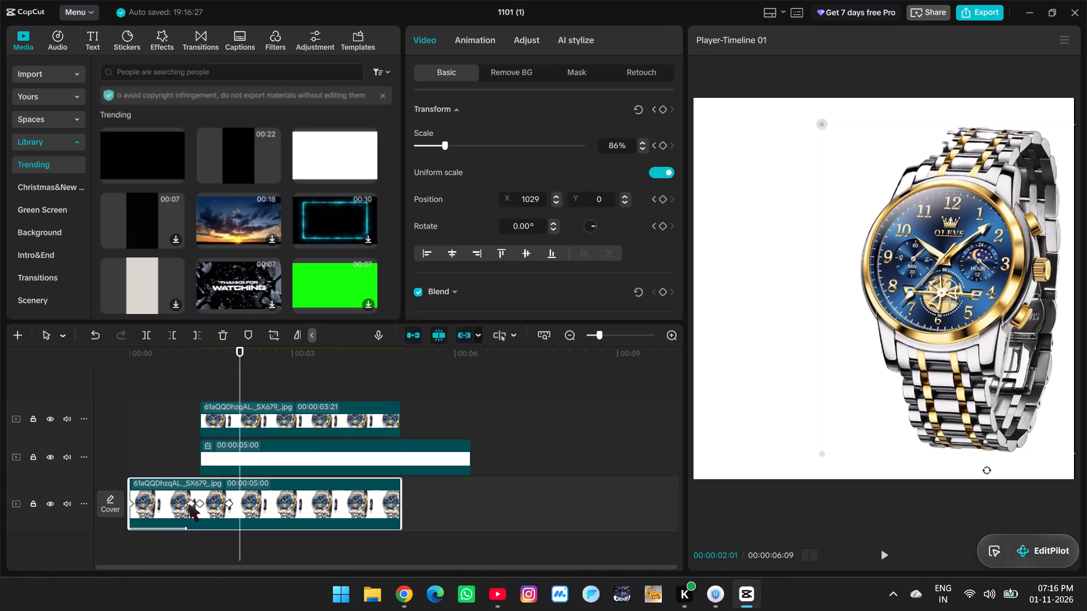
click(189, 504)
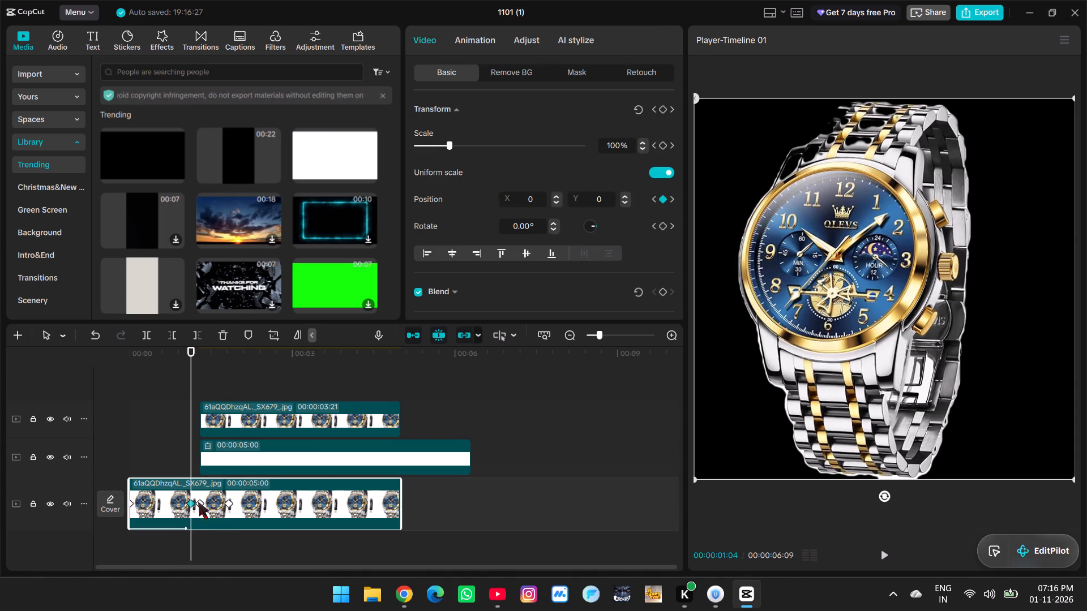
key(space)
key(space)
key(space)
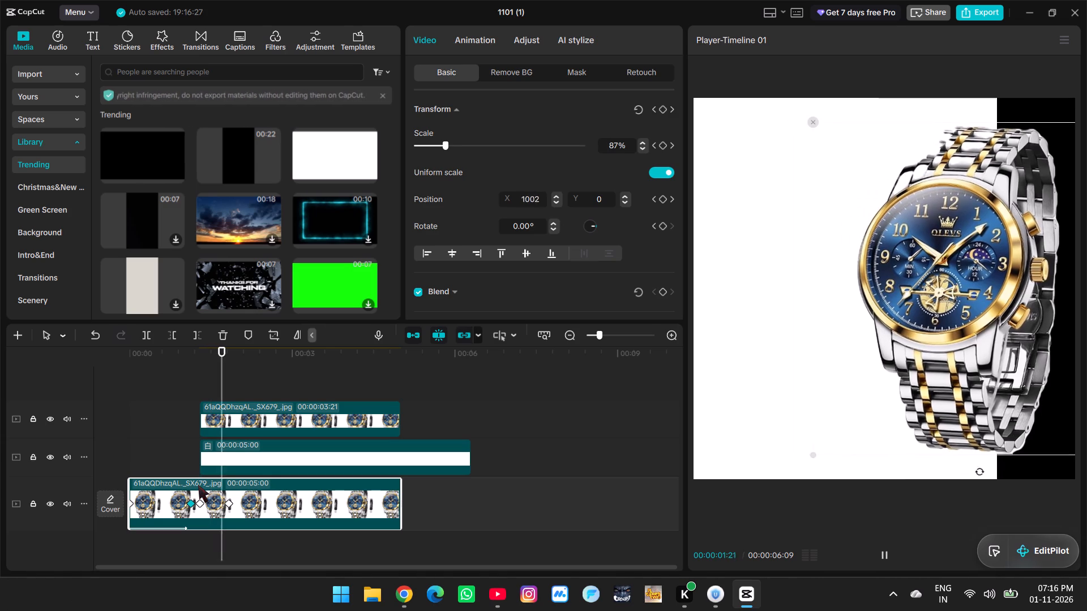
key(space)
key(space)
key(space)
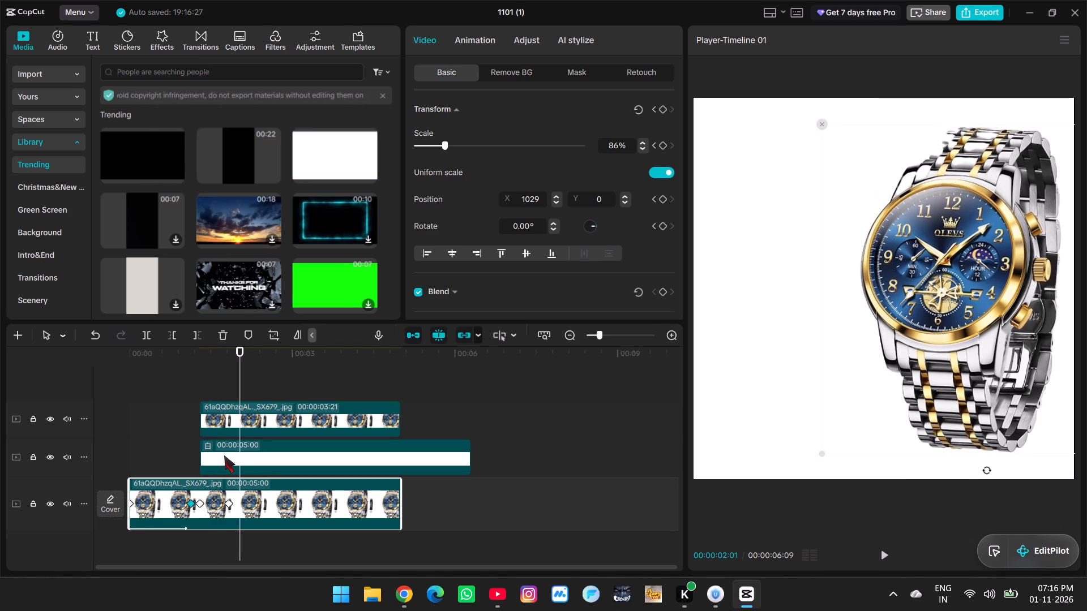
click(219, 430)
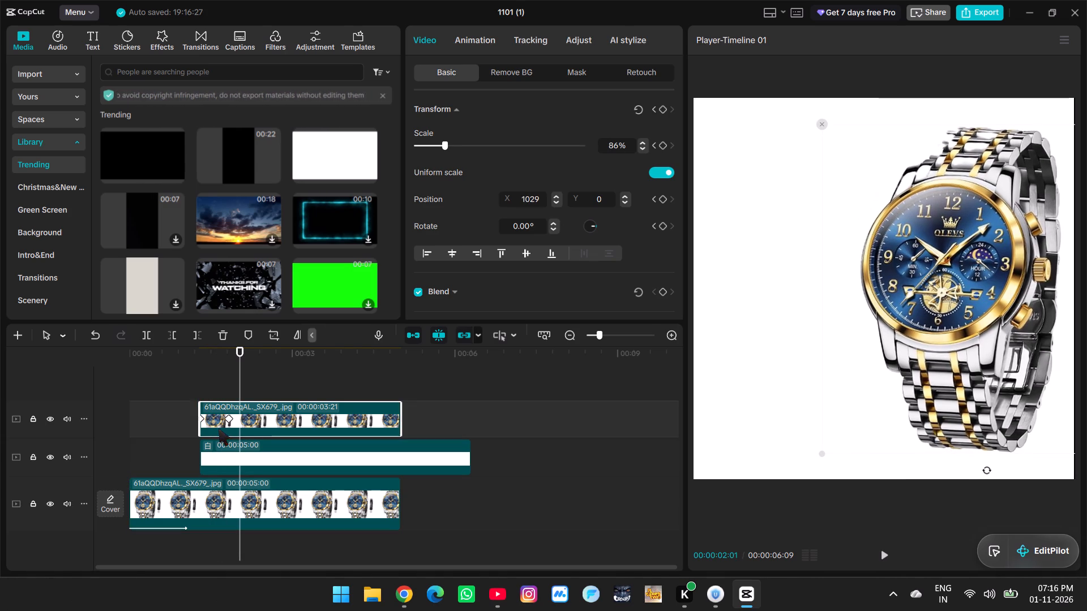
click(185, 384)
key(space)
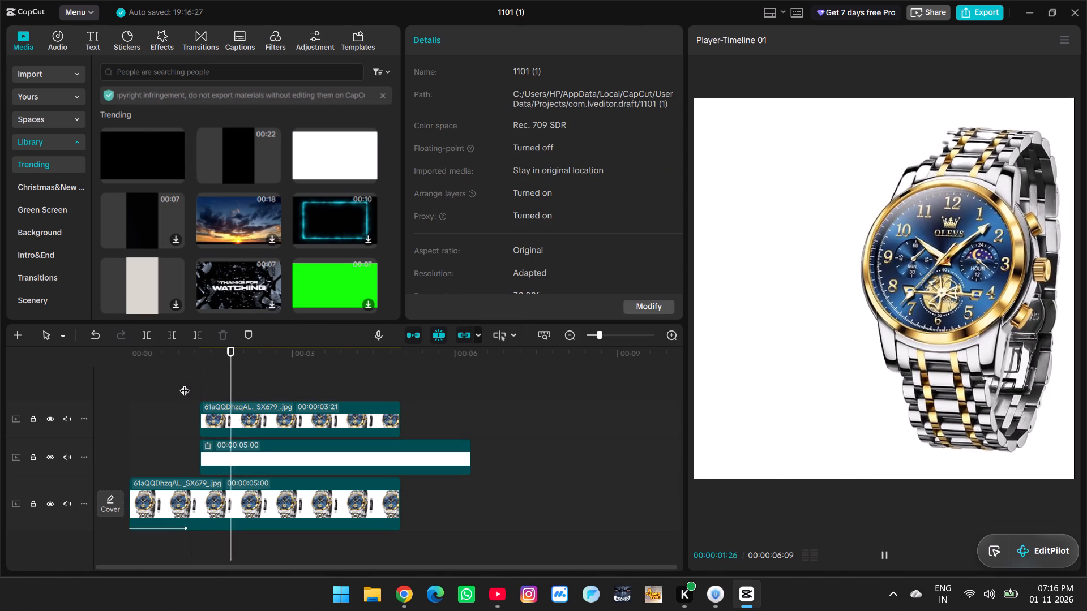
key(space)
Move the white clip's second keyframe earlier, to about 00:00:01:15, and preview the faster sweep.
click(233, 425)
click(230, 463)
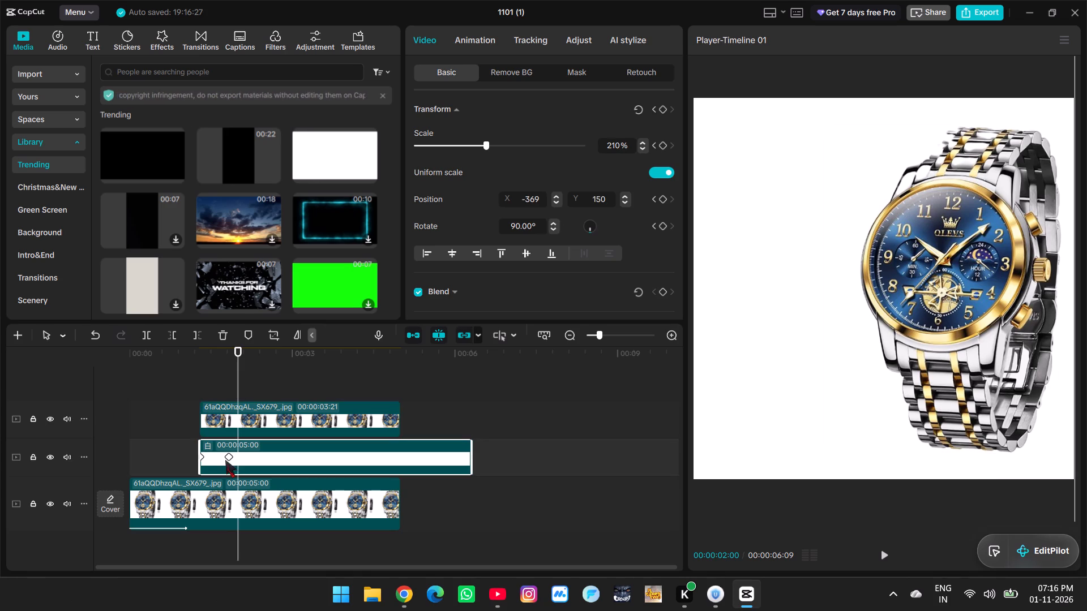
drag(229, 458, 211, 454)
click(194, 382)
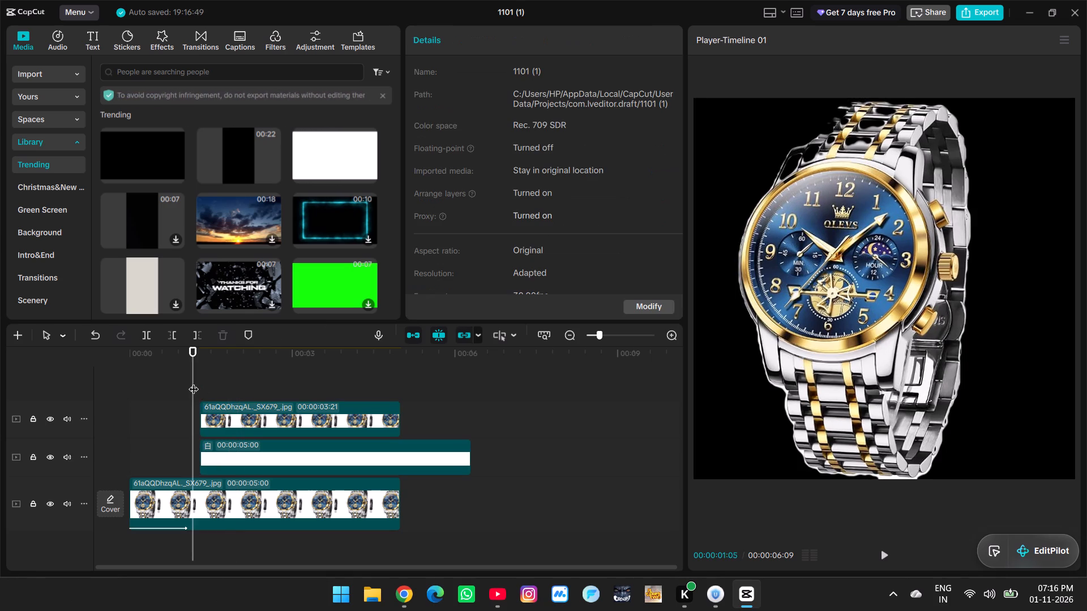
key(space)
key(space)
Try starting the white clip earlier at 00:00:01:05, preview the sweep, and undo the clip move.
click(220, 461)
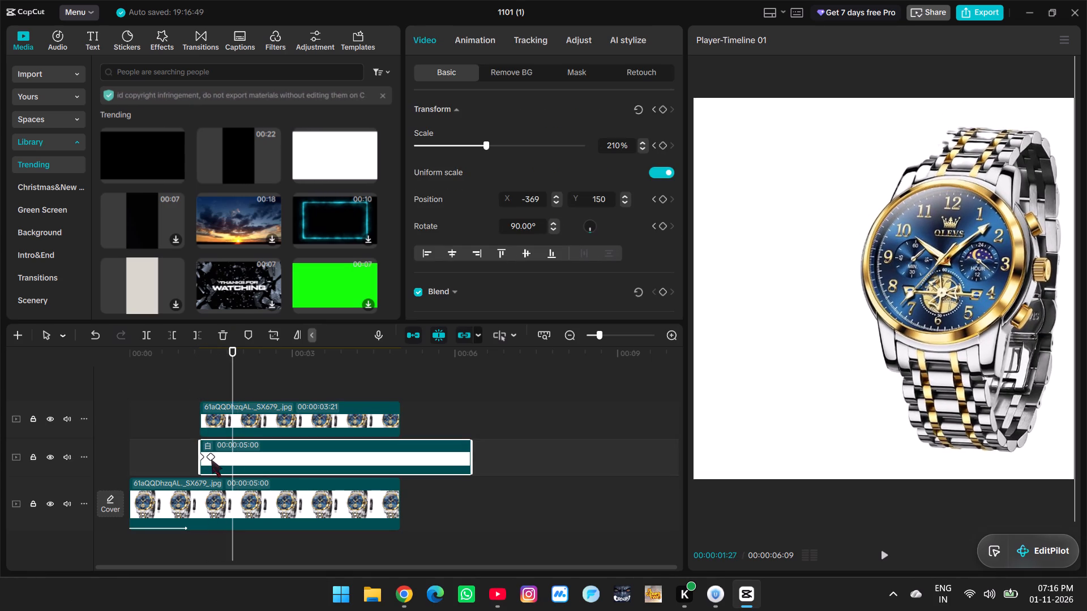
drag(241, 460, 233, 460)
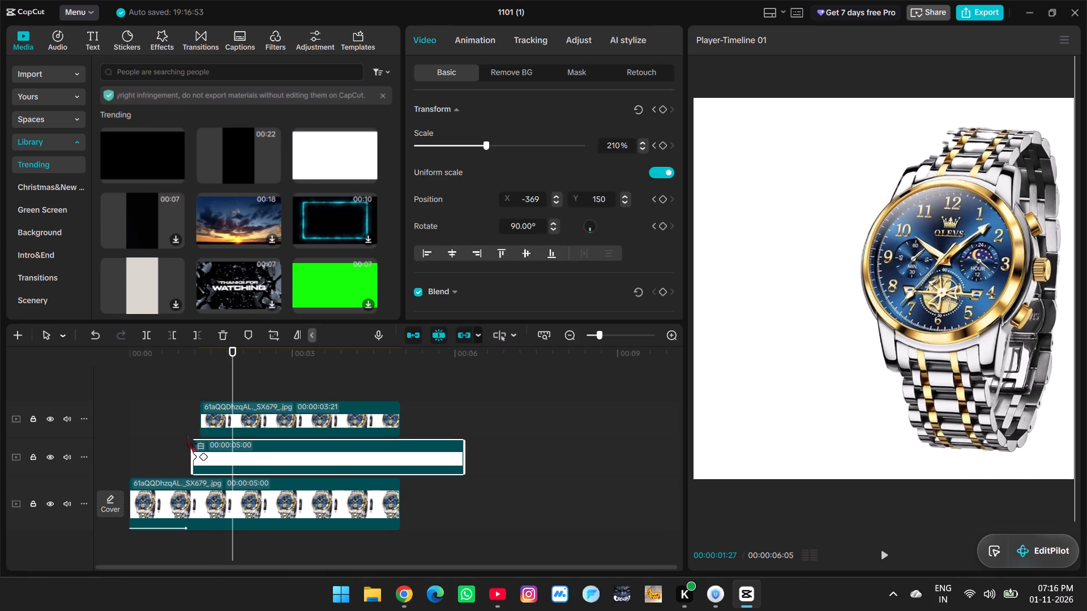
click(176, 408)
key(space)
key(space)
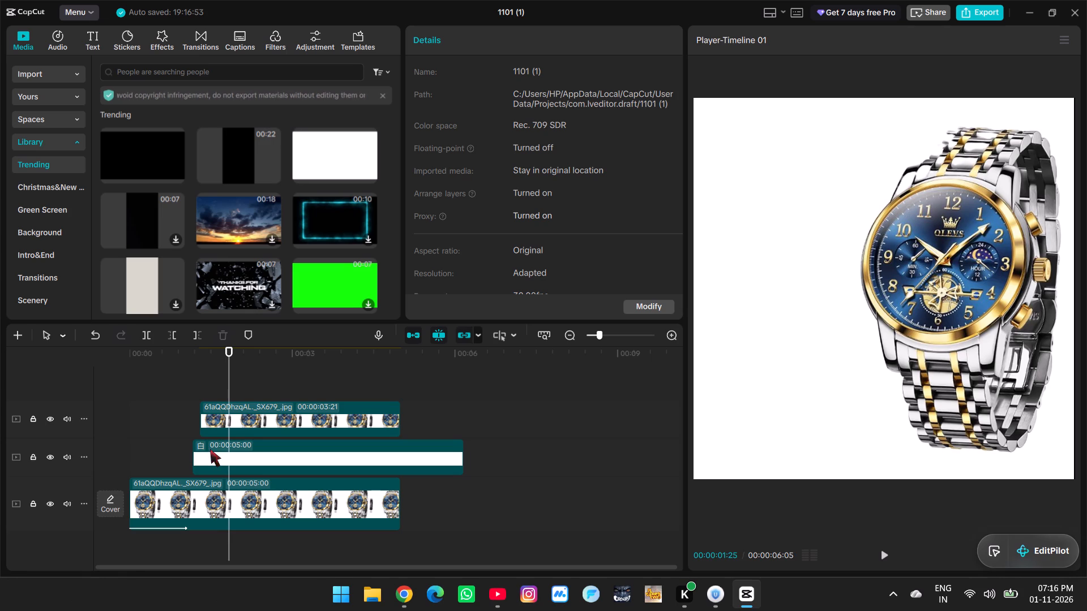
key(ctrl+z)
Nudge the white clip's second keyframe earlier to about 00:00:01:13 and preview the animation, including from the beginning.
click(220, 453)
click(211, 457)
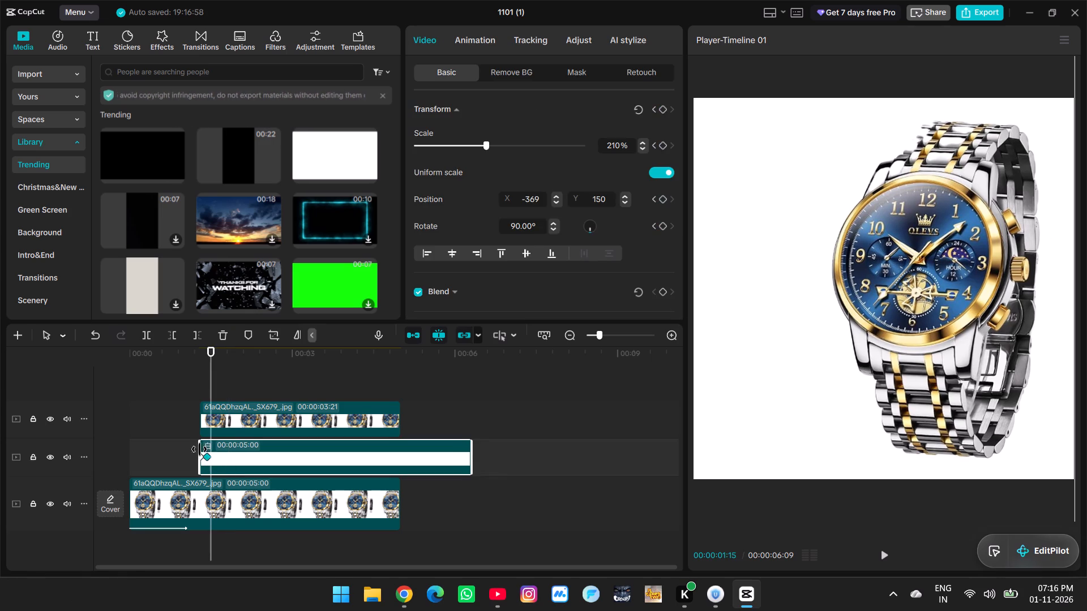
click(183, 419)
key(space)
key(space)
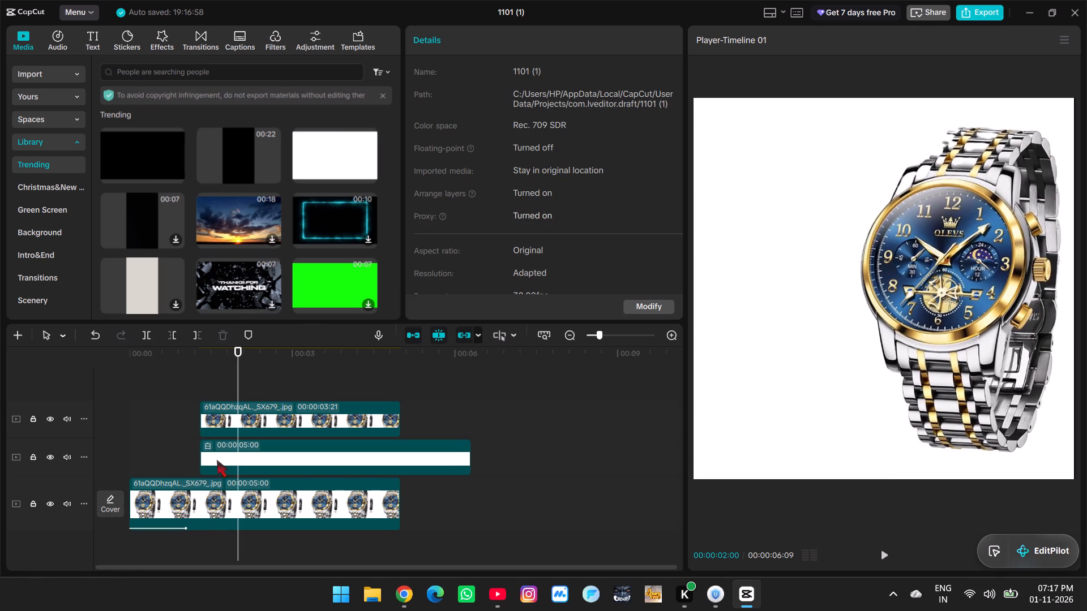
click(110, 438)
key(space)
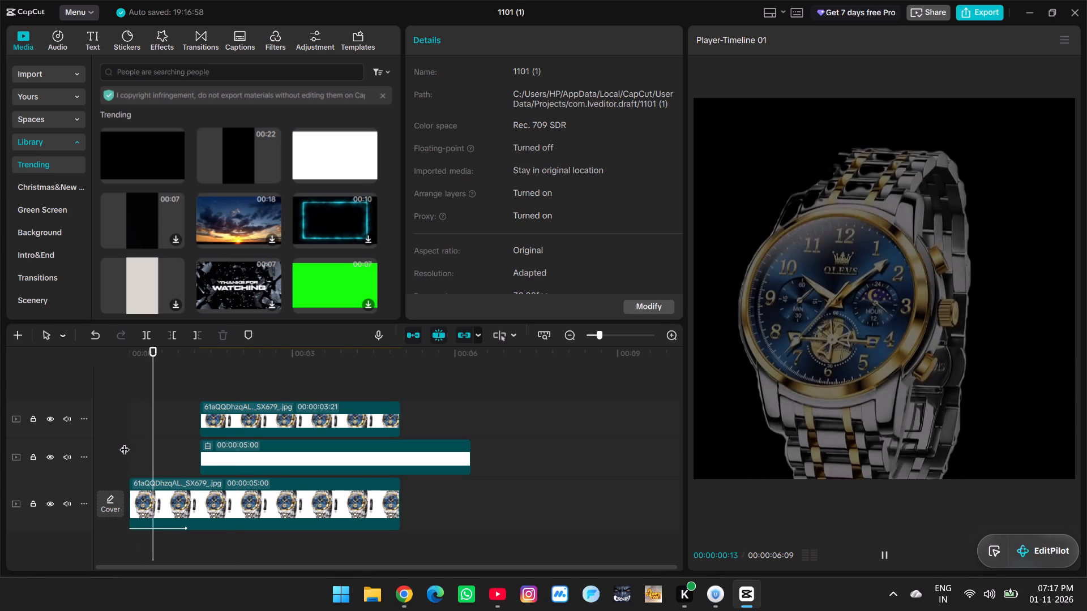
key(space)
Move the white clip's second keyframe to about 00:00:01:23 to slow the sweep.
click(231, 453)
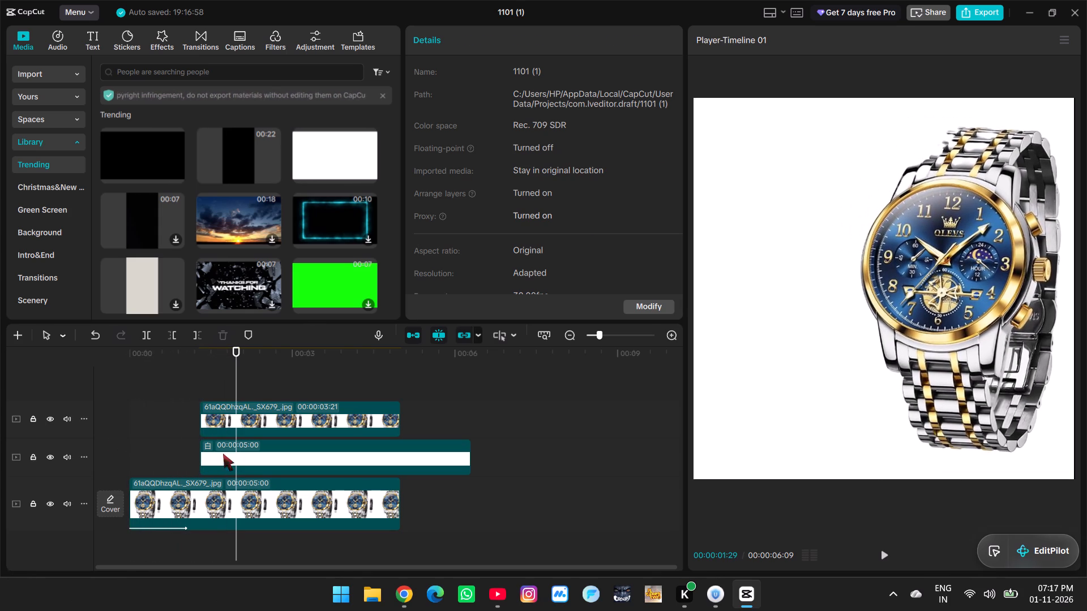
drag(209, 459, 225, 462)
Move the watch copy's second keyframe to 00:00:02:11 to slow its shrink and slide, and preview the result.
click(227, 422)
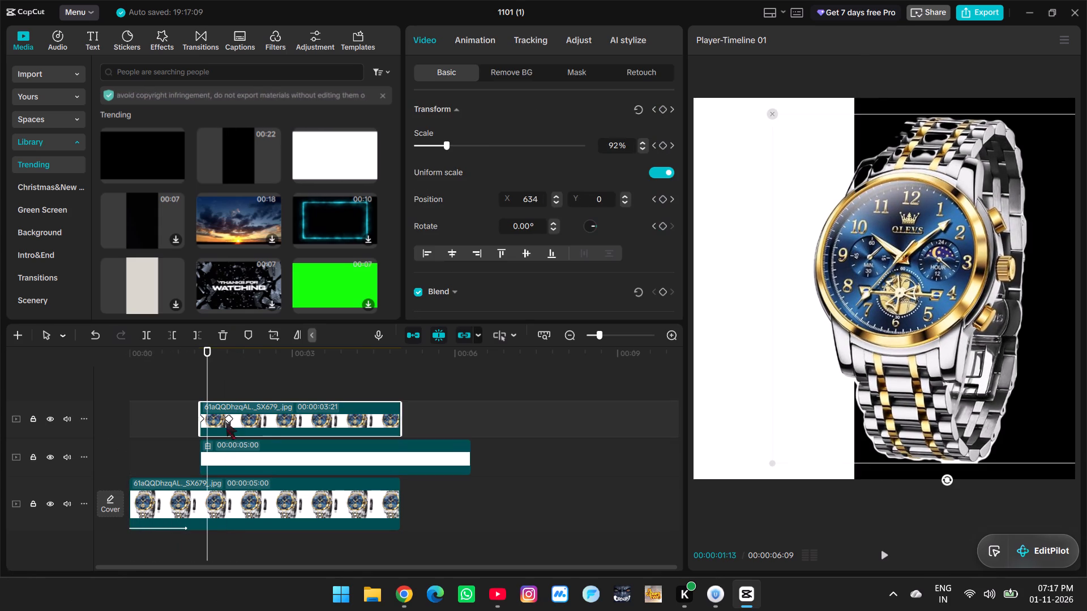
drag(226, 422, 259, 427)
click(186, 385)
key(space)
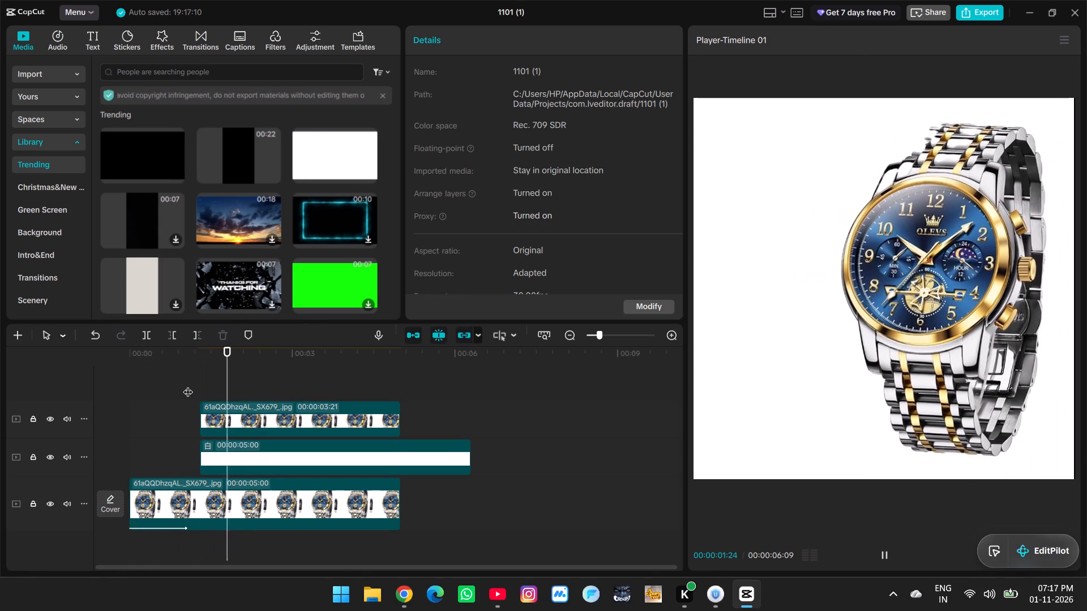
key(space)
Move the white clip's second keyframe to just past two seconds on the timeline and preview the slower sweep.
click(230, 452)
drag(228, 458, 246, 460)
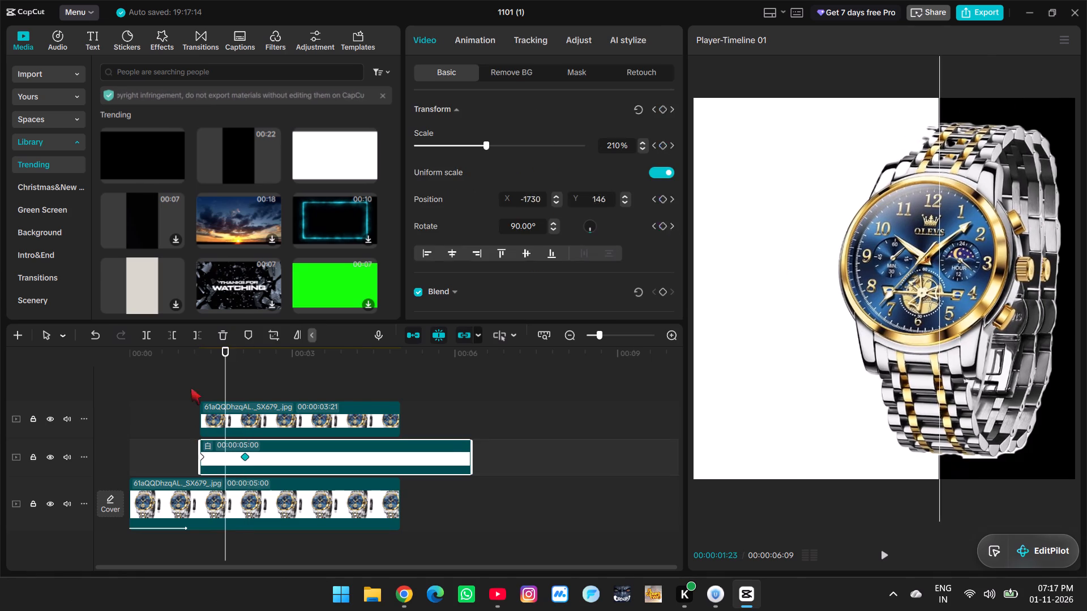
click(189, 385)
key(space)
key(space)
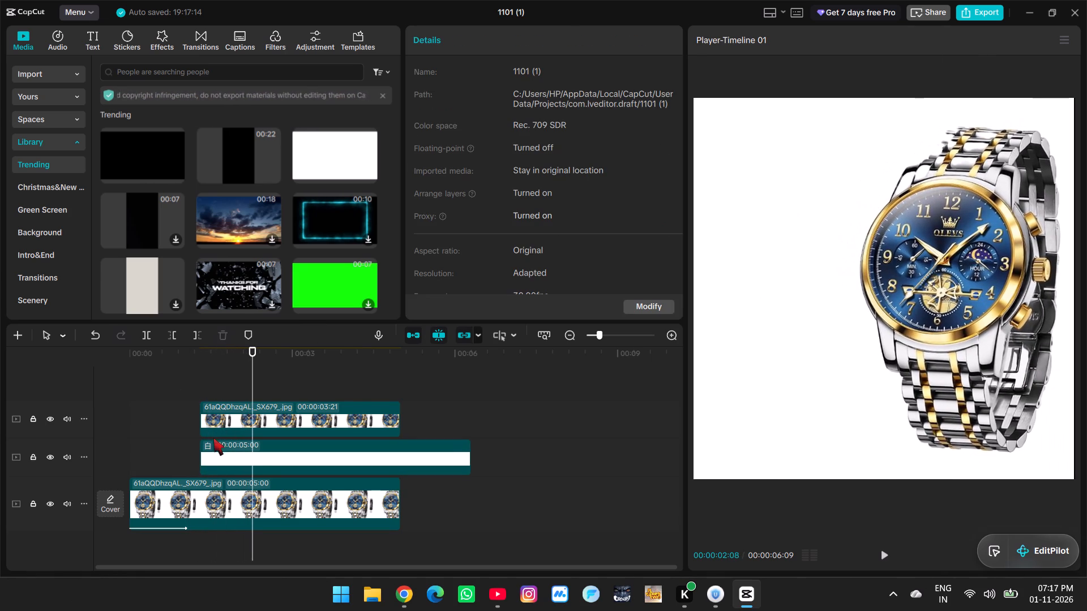
Move the original watch clip's last keyframe to 00:00:02:11, aligned with the watch copy's second keyframe.
click(220, 520)
click(246, 417)
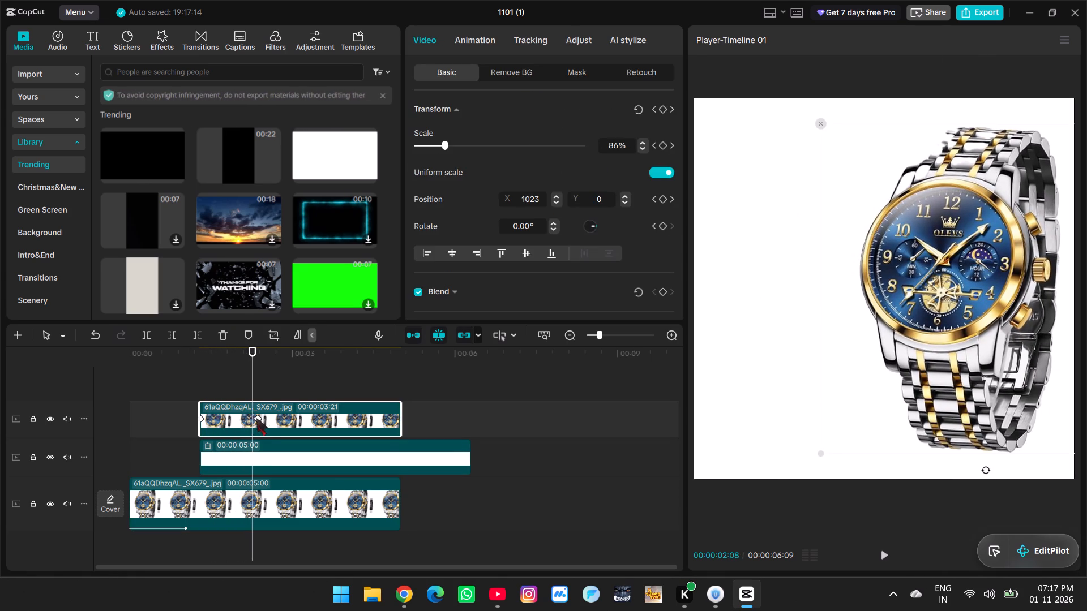
click(259, 419)
click(233, 496)
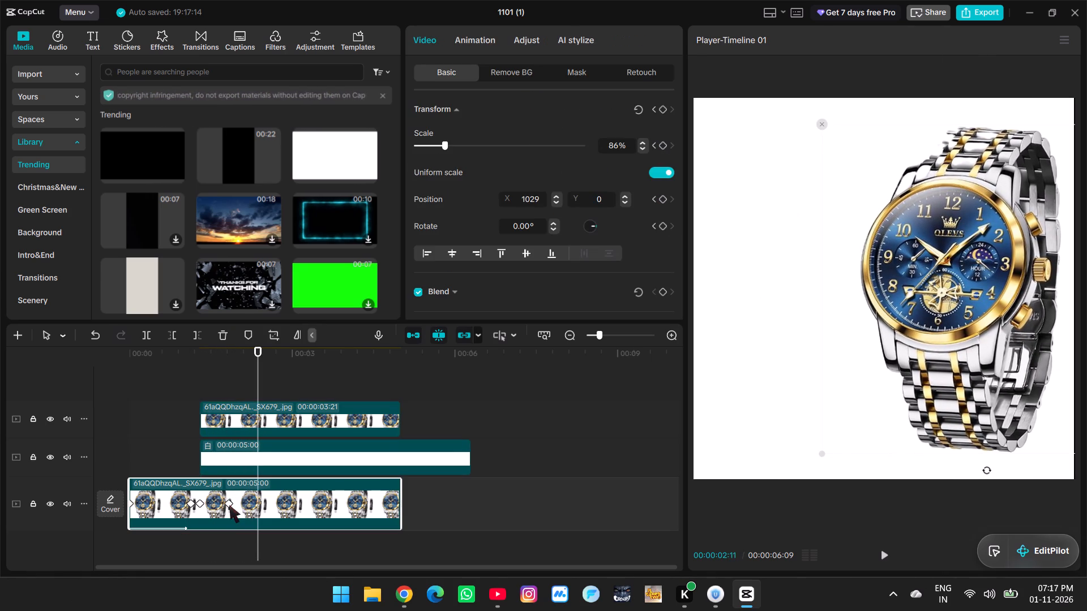
drag(229, 505, 255, 507)
click(260, 407)
click(258, 418)
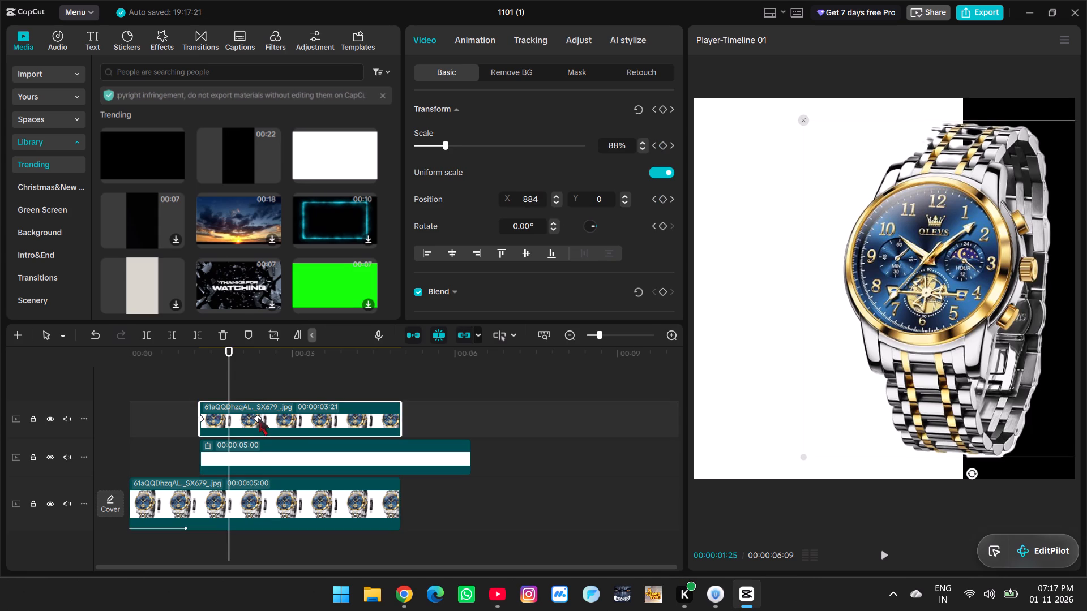
click(258, 505)
click(256, 505)
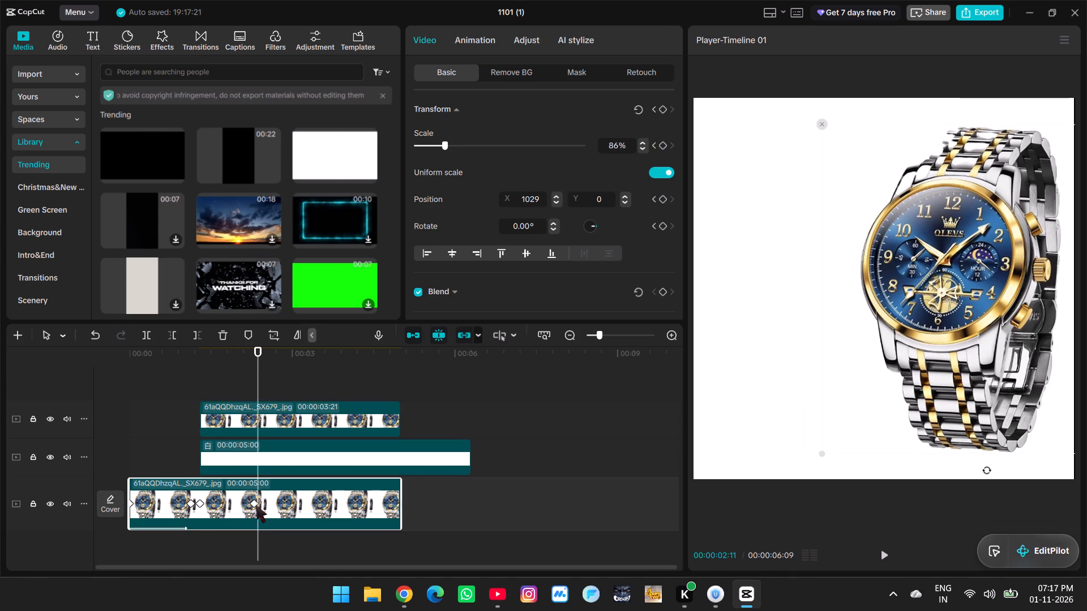
click(255, 418)
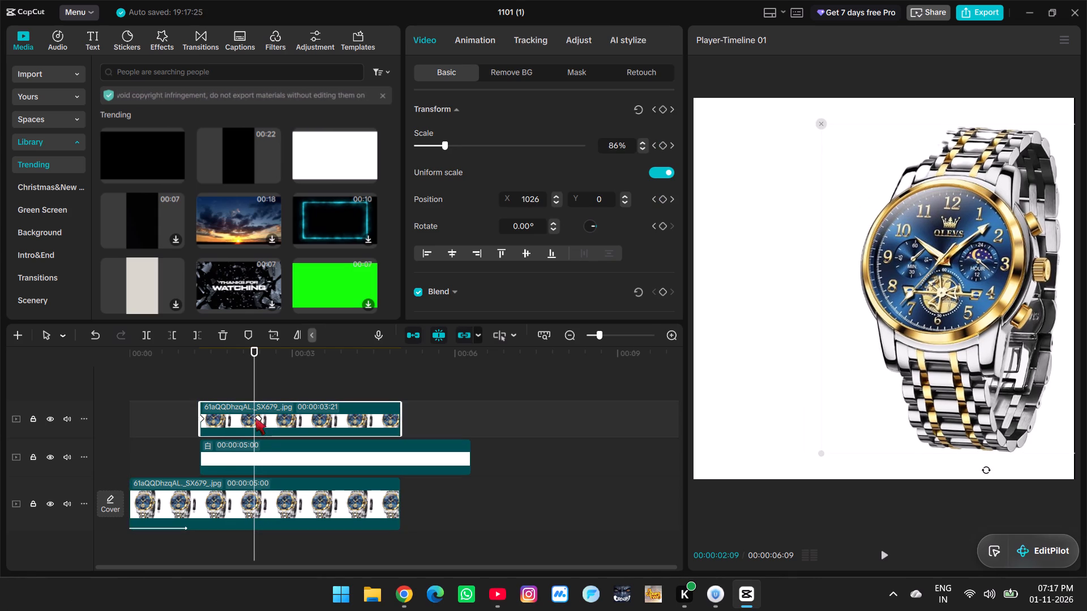
click(261, 419)
click(267, 511)
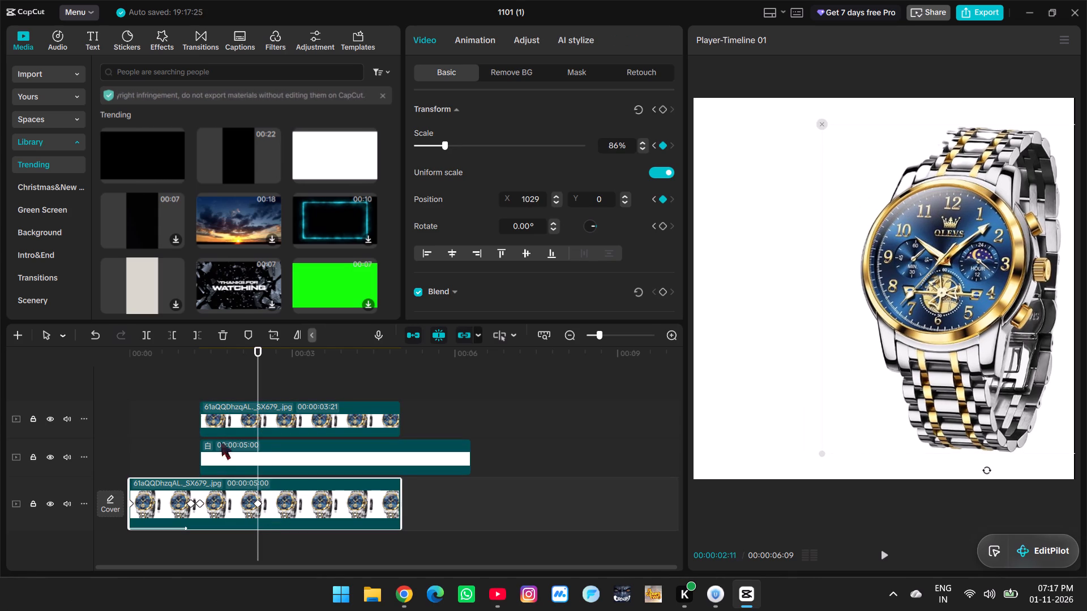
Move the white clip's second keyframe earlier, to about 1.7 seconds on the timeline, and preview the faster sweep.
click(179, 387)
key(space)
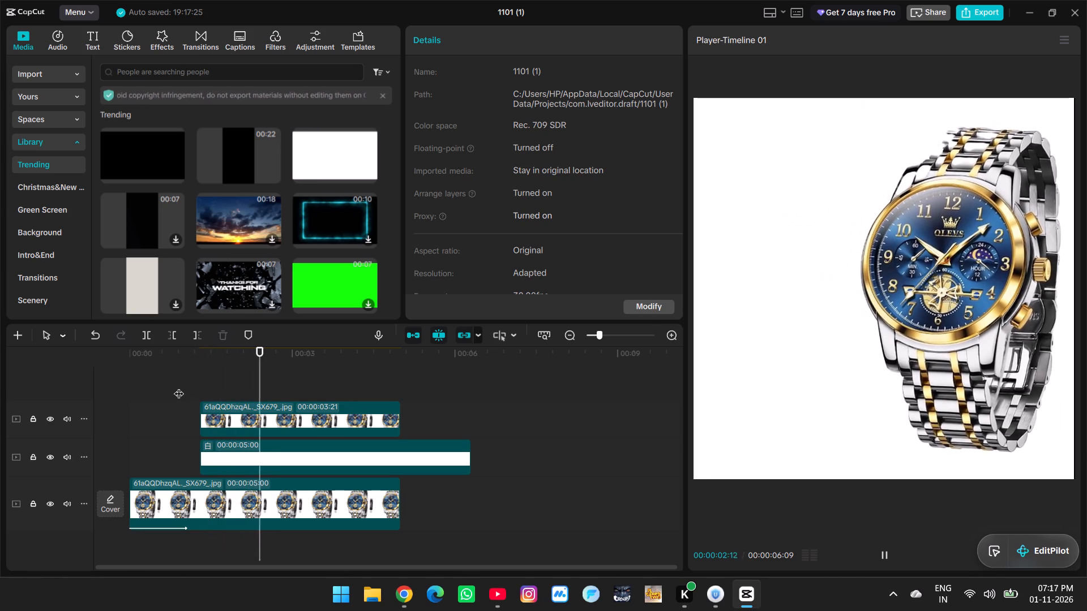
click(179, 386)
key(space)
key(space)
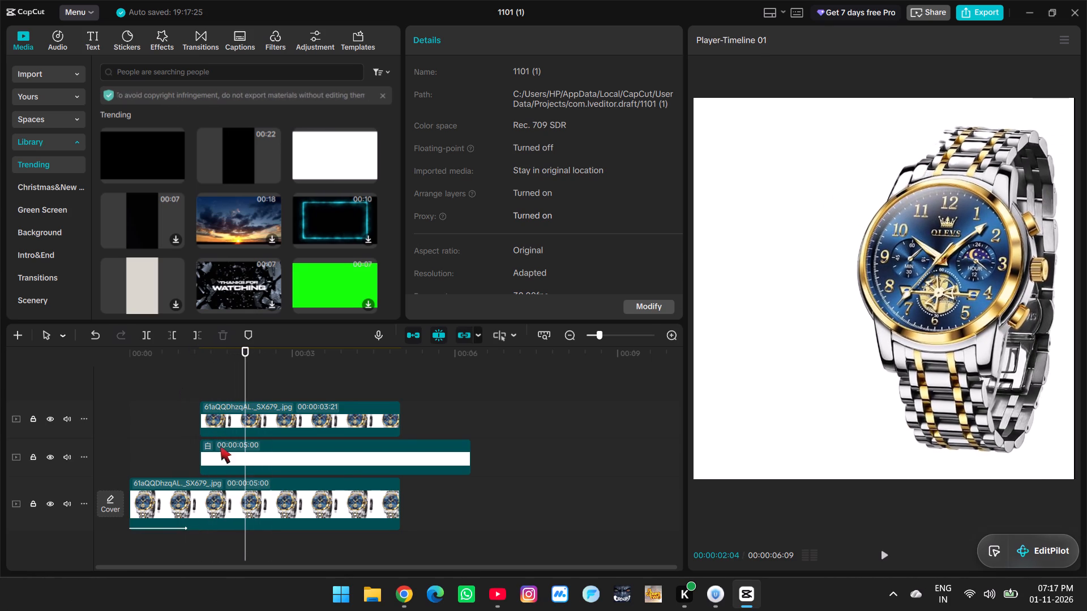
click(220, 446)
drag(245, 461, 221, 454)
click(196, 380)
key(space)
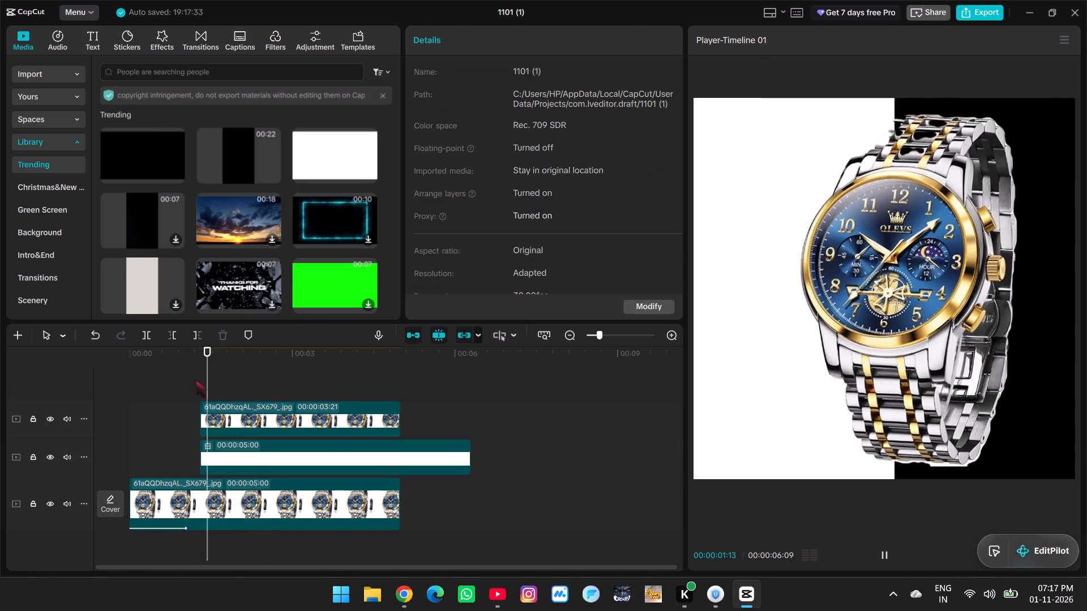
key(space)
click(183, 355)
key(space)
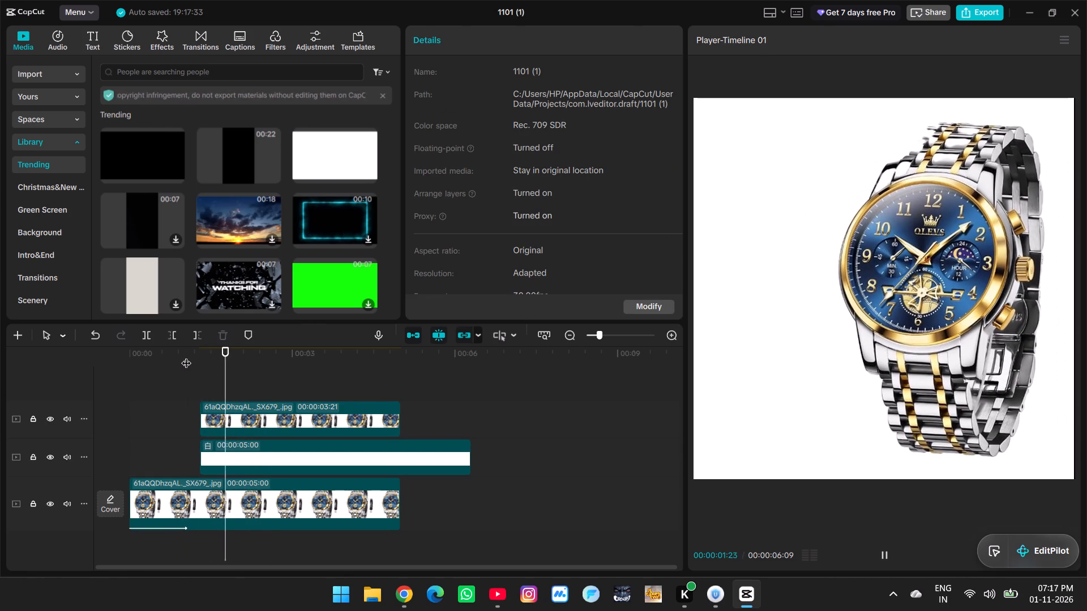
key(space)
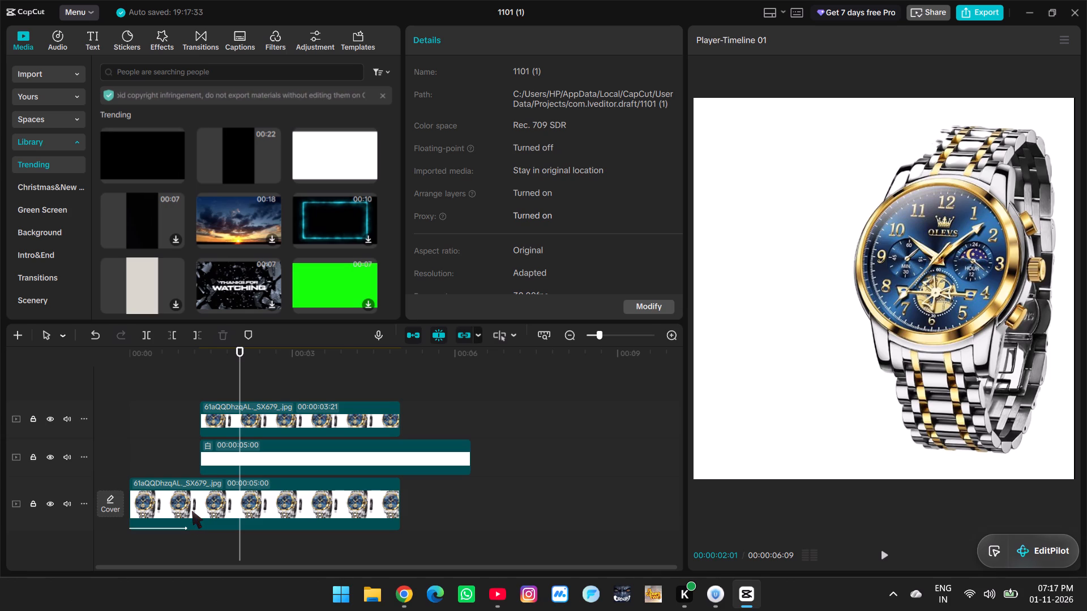
Switch to the OLEVS watch listing in Chrome and watch its product video muted for reference shots.
click(403, 587)
click(19, 383)
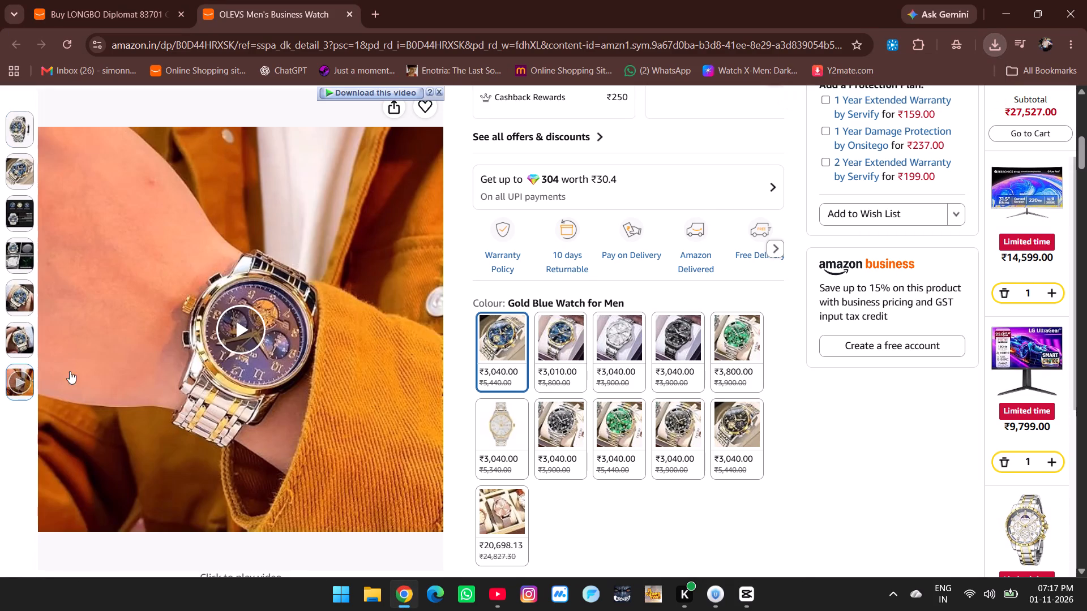
click(221, 333)
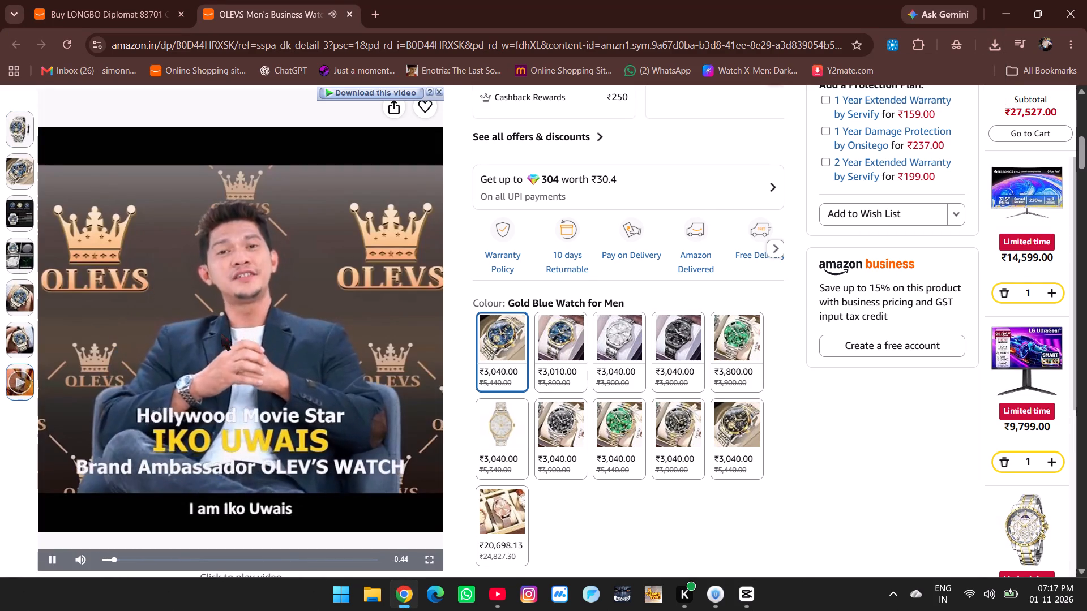
click(83, 563)
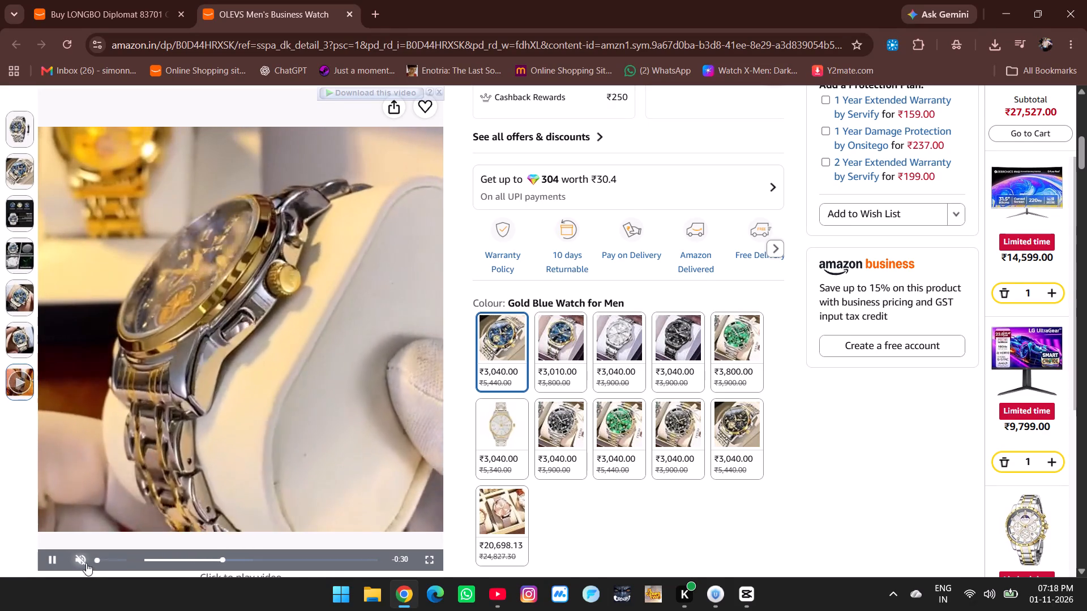
click(229, 555)
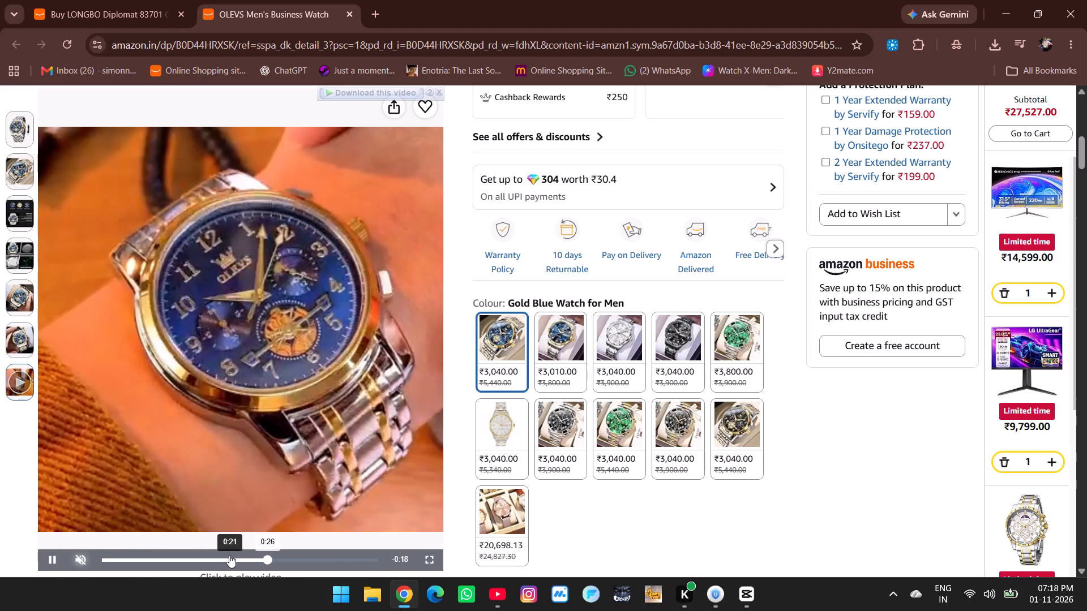
click(215, 503)
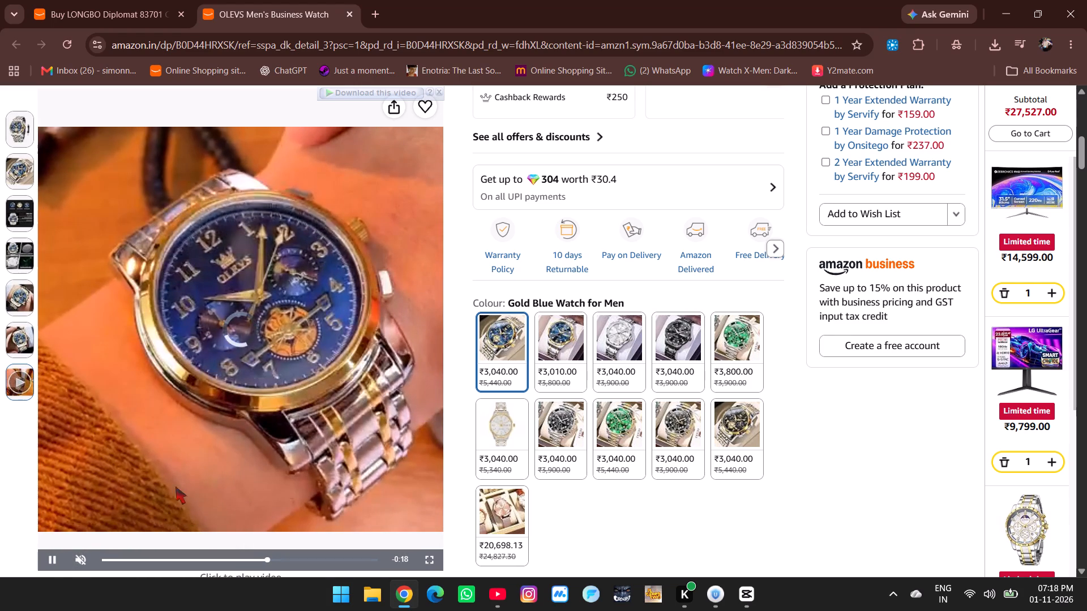
Save the listing's gallery image showing the 60-minute dial, carved flywheel, moon phase dial and side view as a JPEG.
click(30, 333)
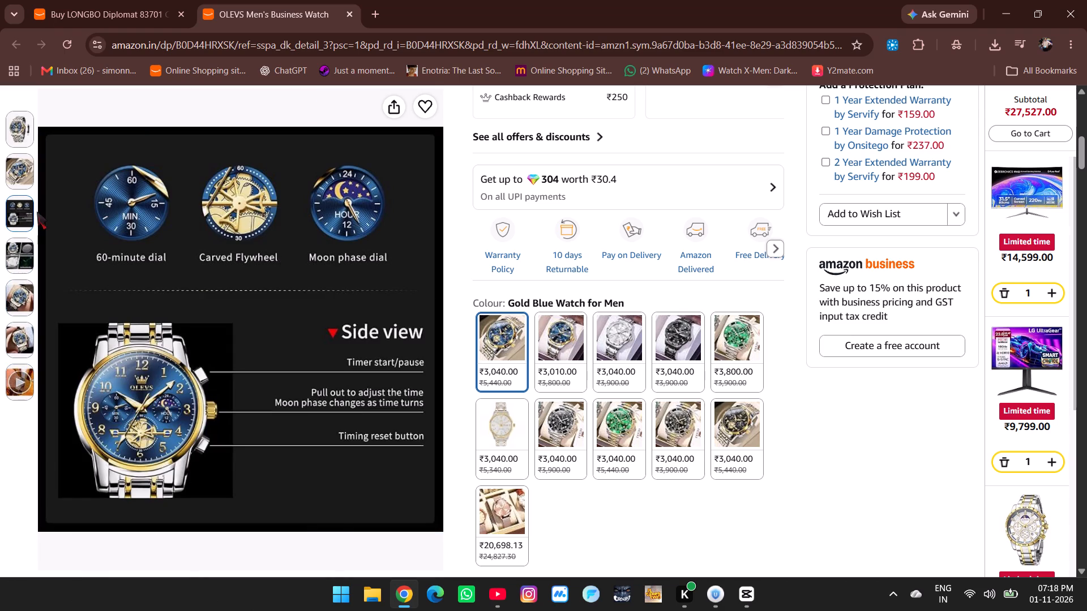
right_click(110, 208)
click(148, 249)
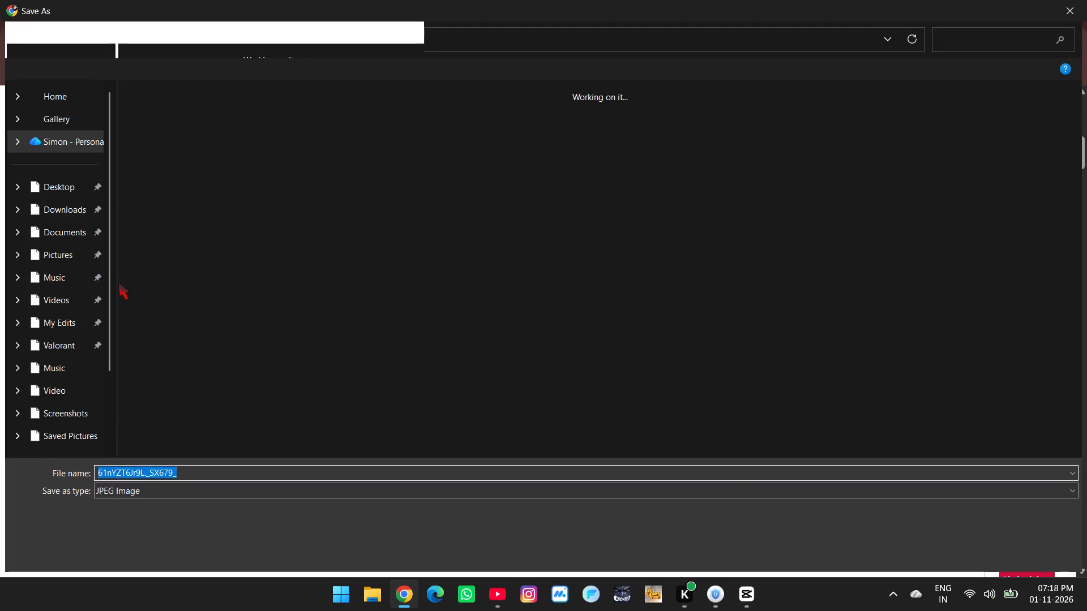
click(957, 552)
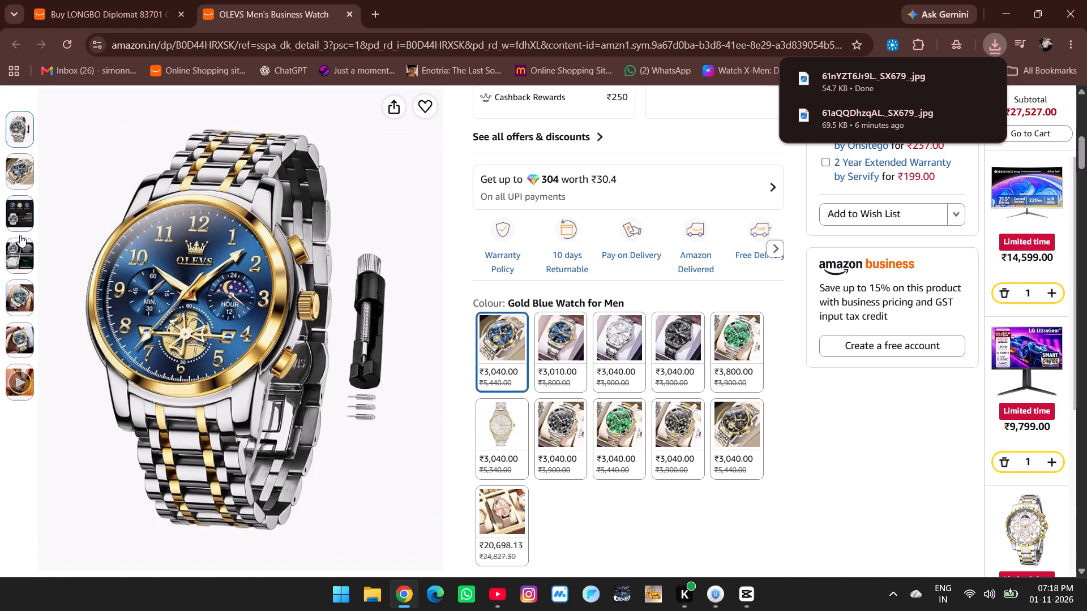
Switch back to CapCut and replay the opening animation to check the timing of the watch slide and white sweep.
key(alt+Tab)
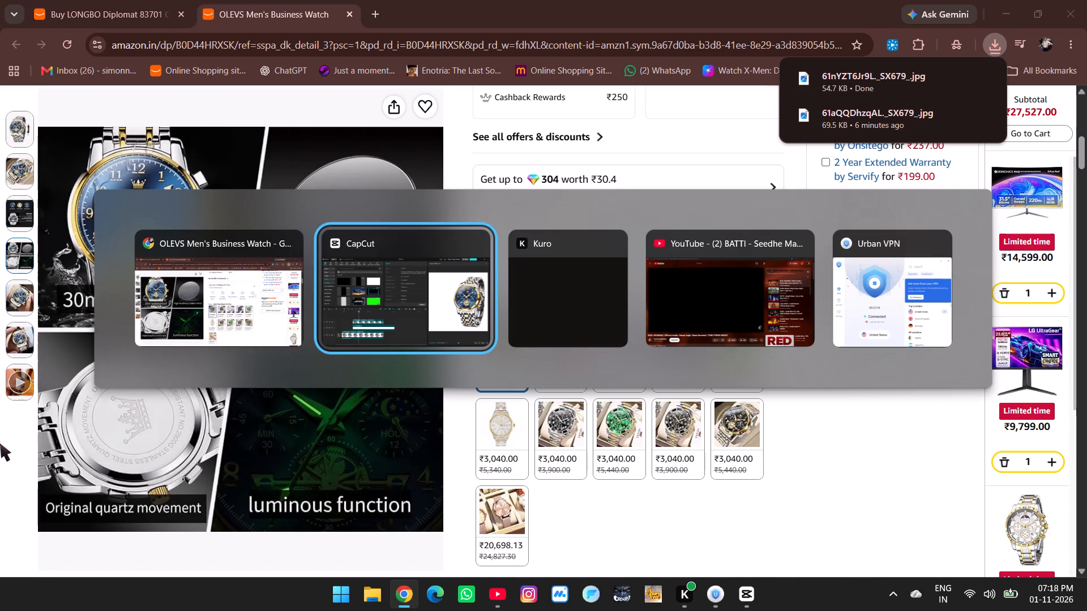
click(206, 369)
drag(206, 369, 165, 359)
key(space)
double_click(159, 359)
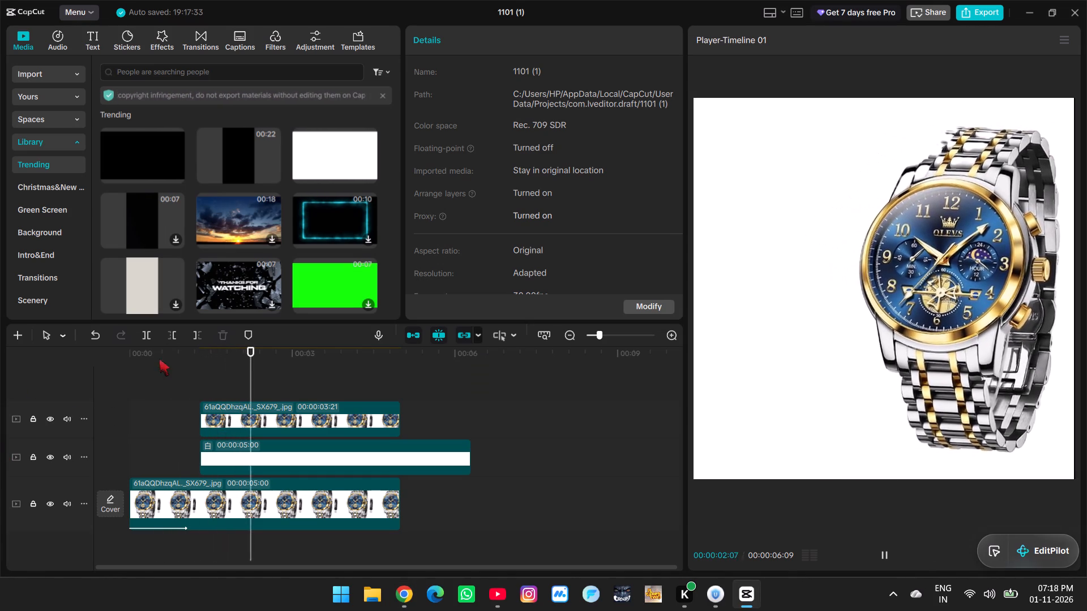
drag(159, 359, 93, 360)
key(space)
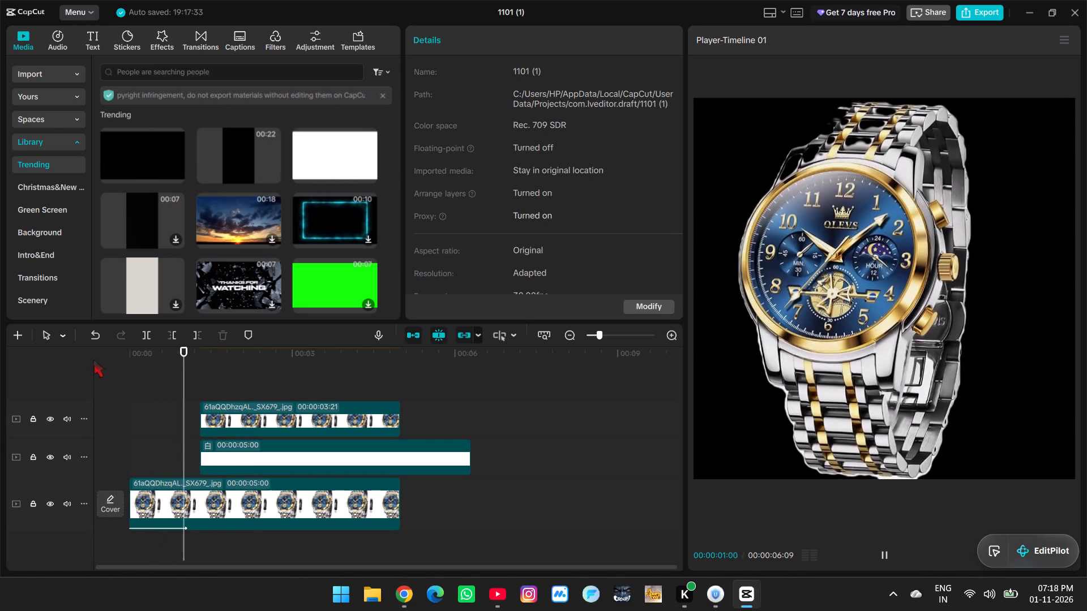
key(space)
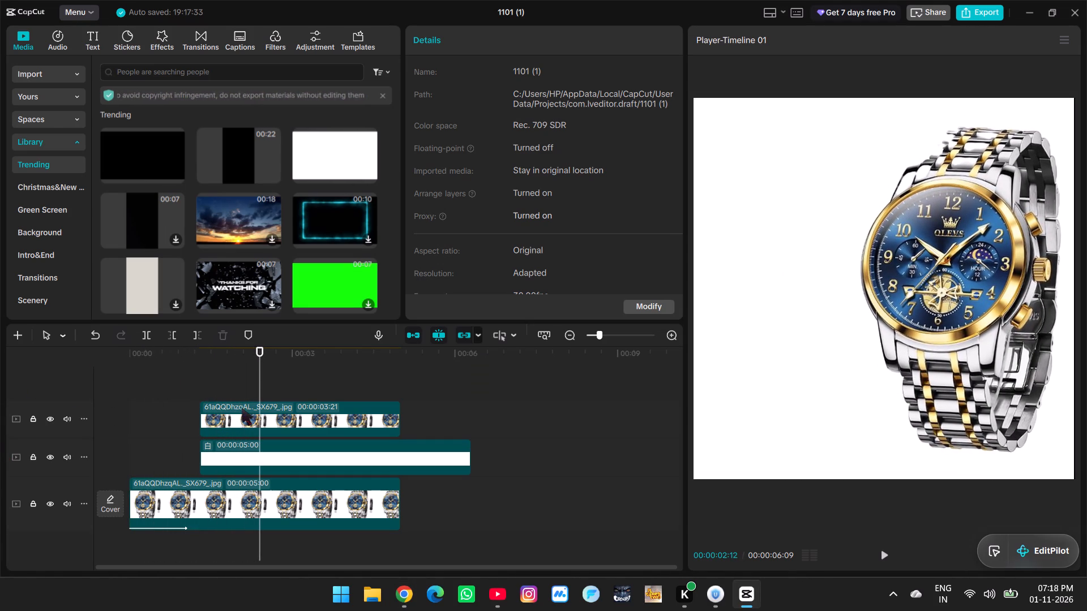
click(250, 455)
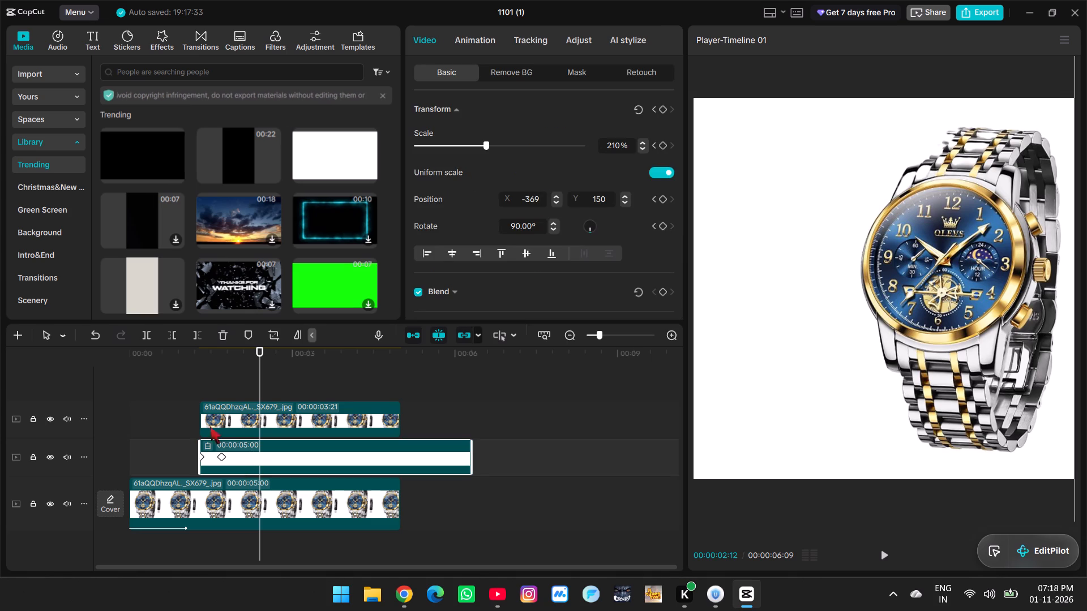
click(207, 422)
click(190, 393)
key(space)
key(space)
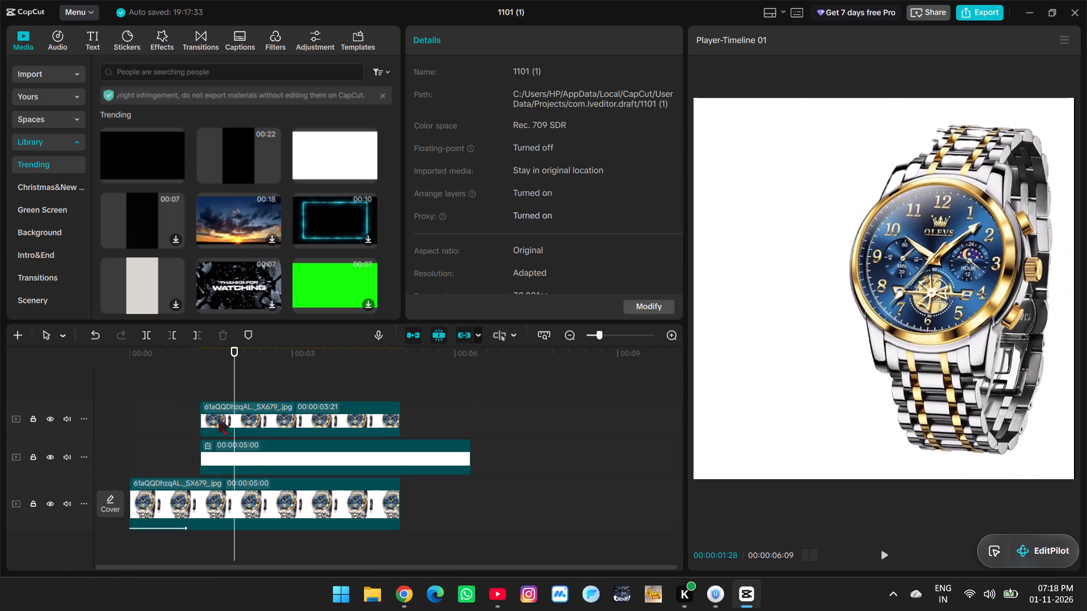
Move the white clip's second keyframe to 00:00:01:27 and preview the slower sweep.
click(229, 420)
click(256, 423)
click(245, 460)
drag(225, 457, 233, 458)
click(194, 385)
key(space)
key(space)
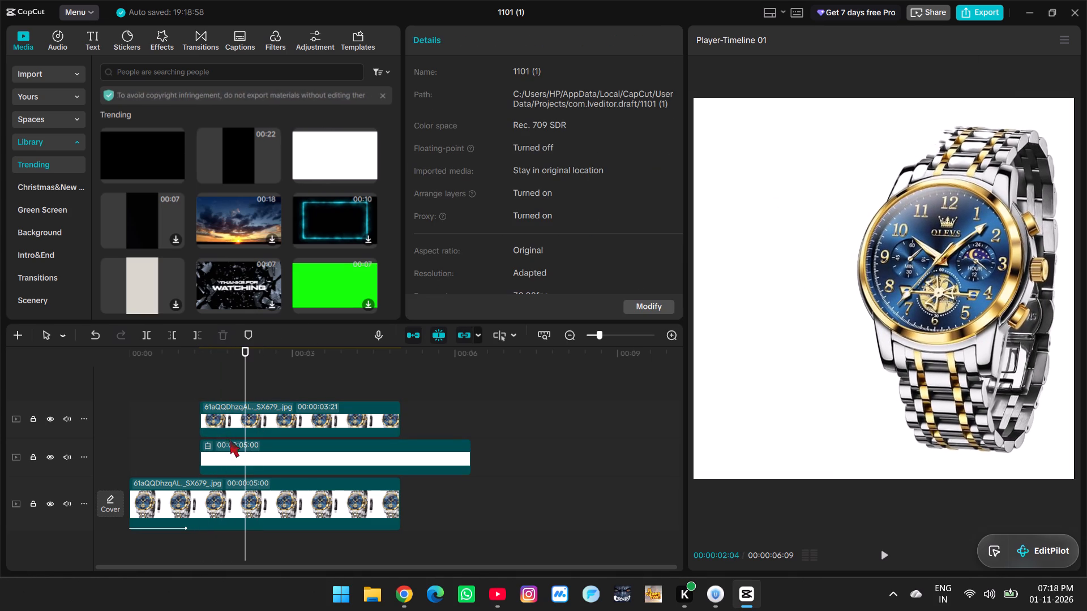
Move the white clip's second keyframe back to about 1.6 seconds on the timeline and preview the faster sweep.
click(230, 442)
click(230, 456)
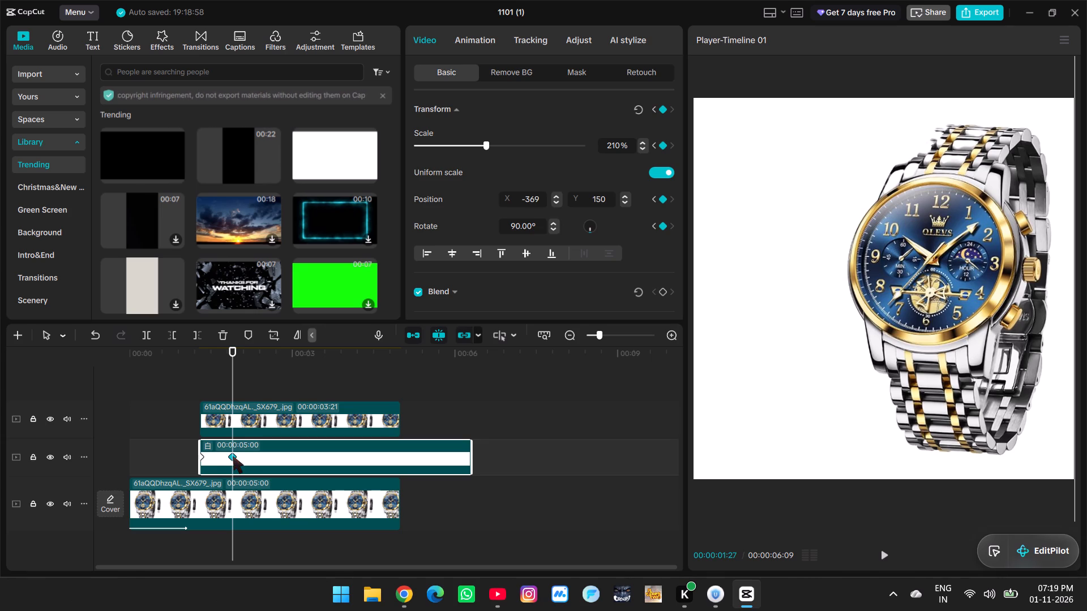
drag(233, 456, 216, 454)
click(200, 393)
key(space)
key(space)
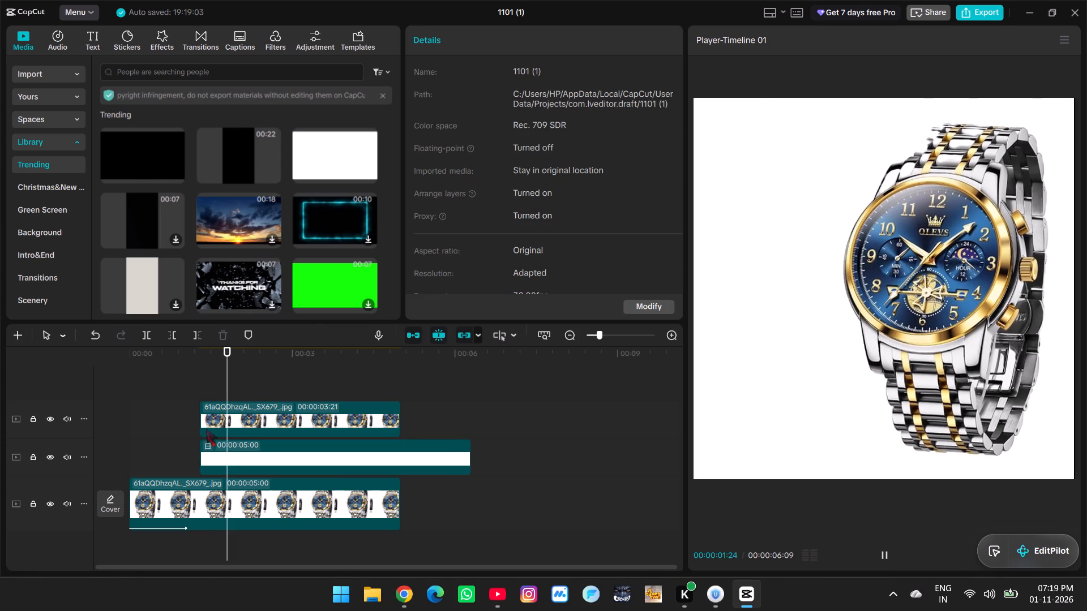
At the white clip's first keyframe, 00:00:01:09, shift the white layer leftward fully out of the frame and preview the sweep.
click(210, 449)
click(202, 458)
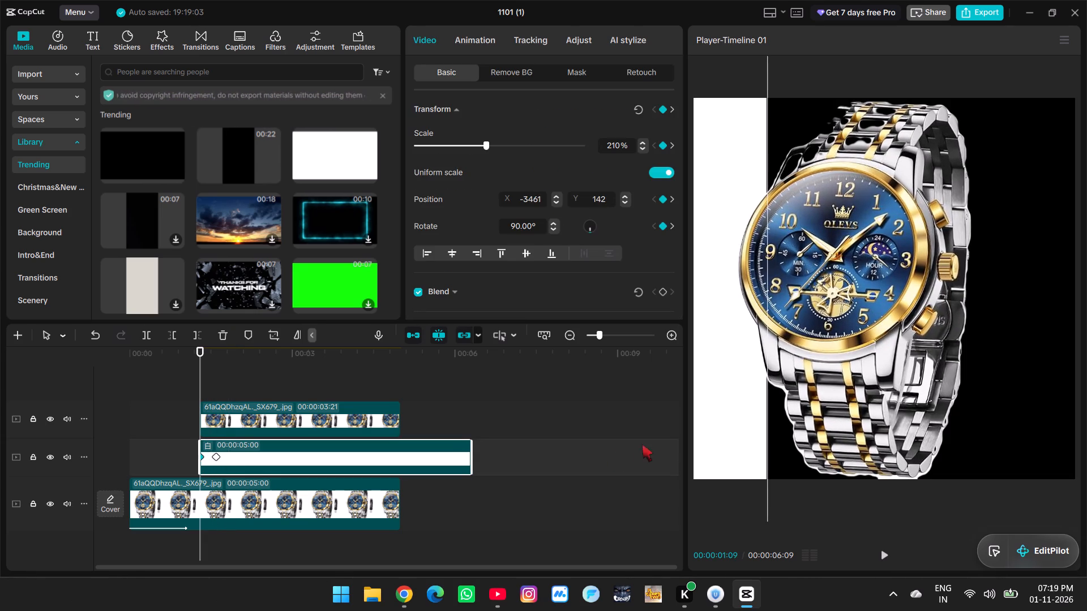
drag(735, 416, 660, 408)
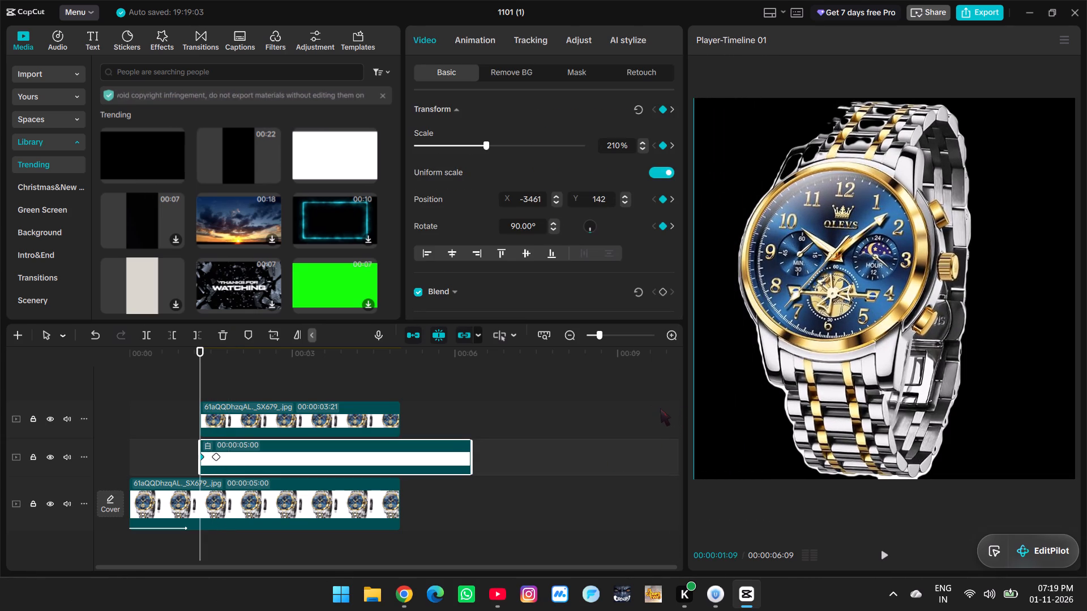
drag(660, 408, 658, 408)
key(space)
key(space)
click(120, 408)
key(space)
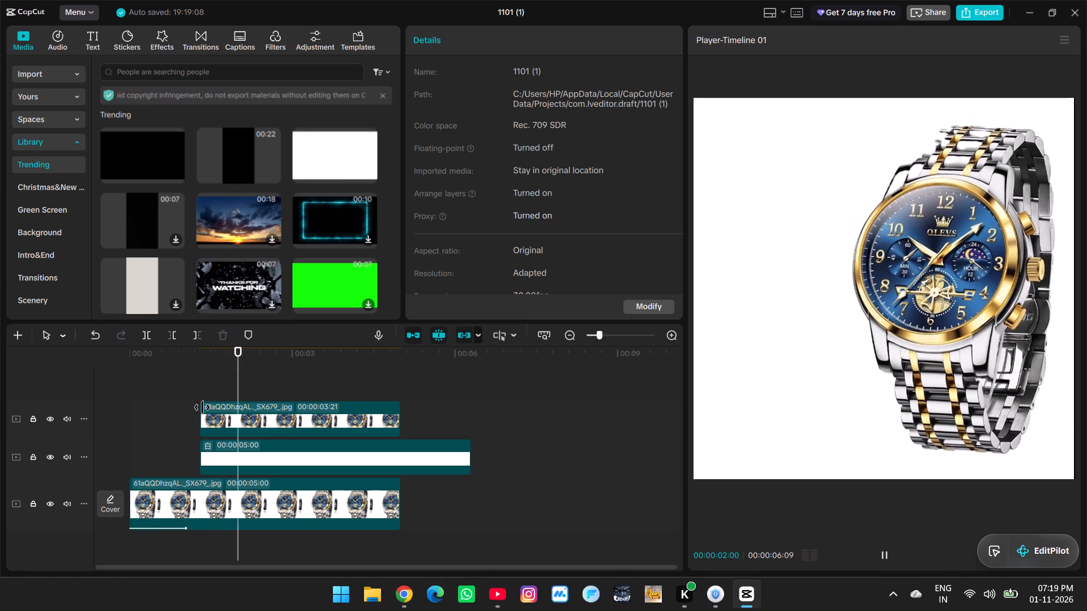
key(space)
click(206, 380)
key(space)
click(194, 376)
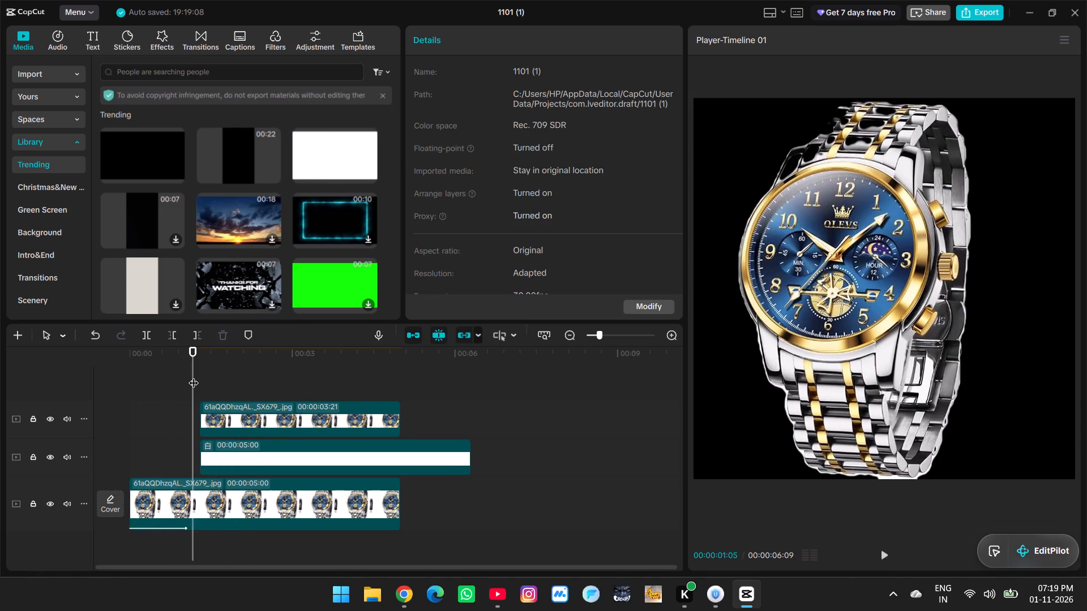
key(space)
key(space)
Move the white clip's second keyframe to 00:00:01:26 and preview the sweep against the watch movement.
click(233, 468)
click(245, 416)
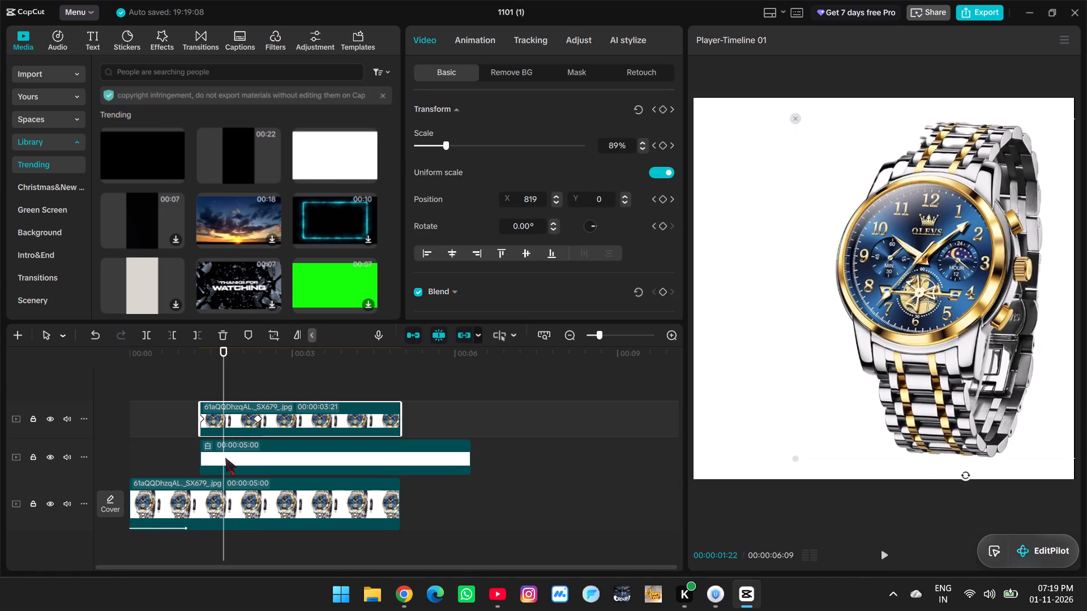
click(221, 459)
drag(217, 457, 230, 458)
click(204, 395)
click(192, 385)
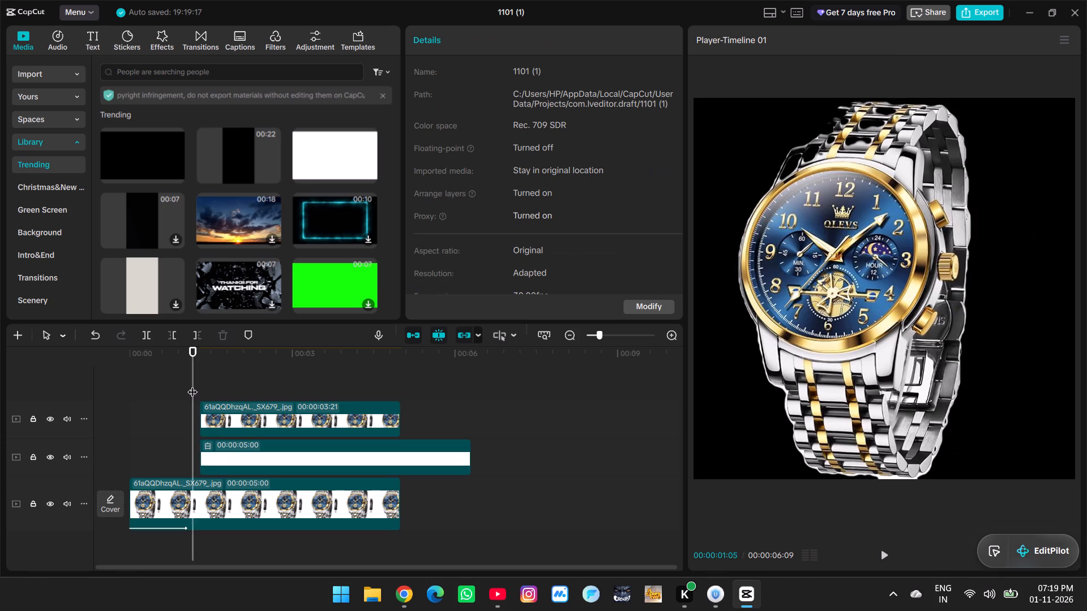
key(space)
click(170, 380)
key(space)
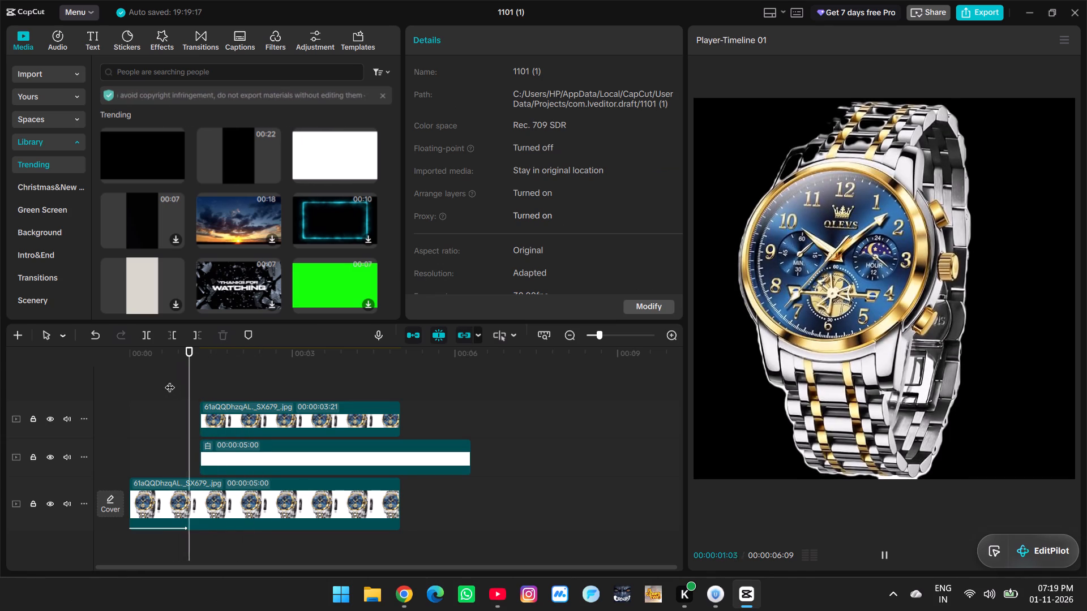
key(space)
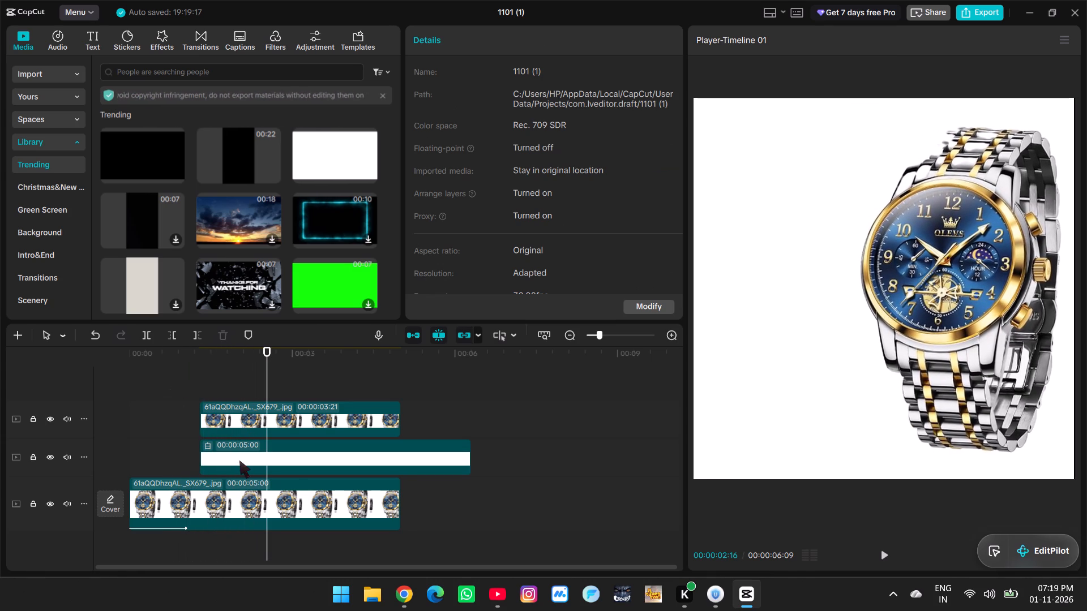
Apply the Cubic In preset curve to the white clip's keyframe animation and preview the eased sweep.
click(238, 461)
click(228, 458)
right_click(228, 458)
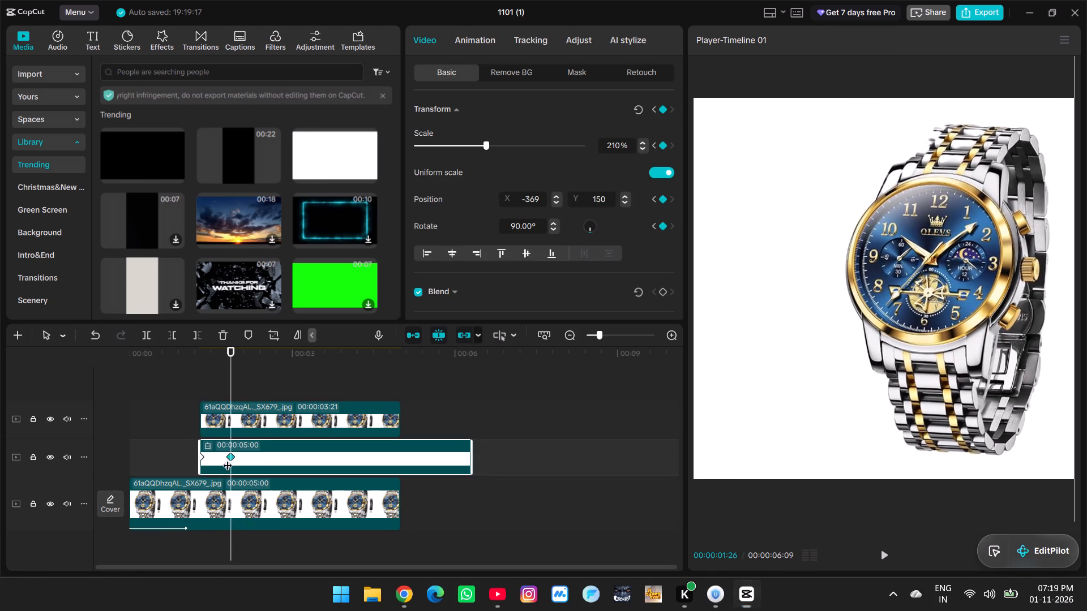
click(277, 497)
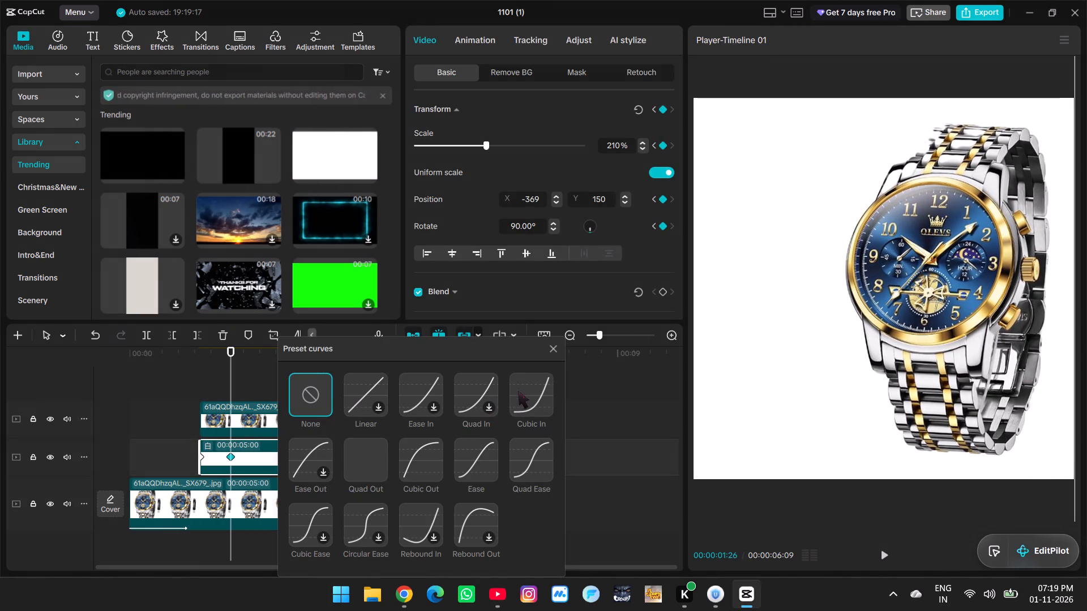
click(520, 388)
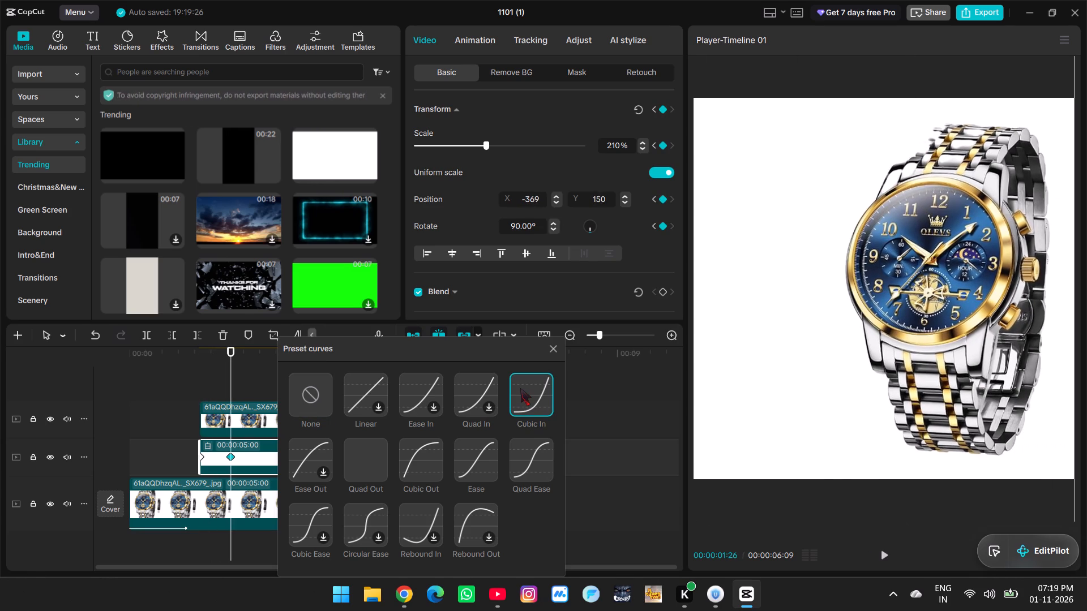
click(552, 348)
click(203, 378)
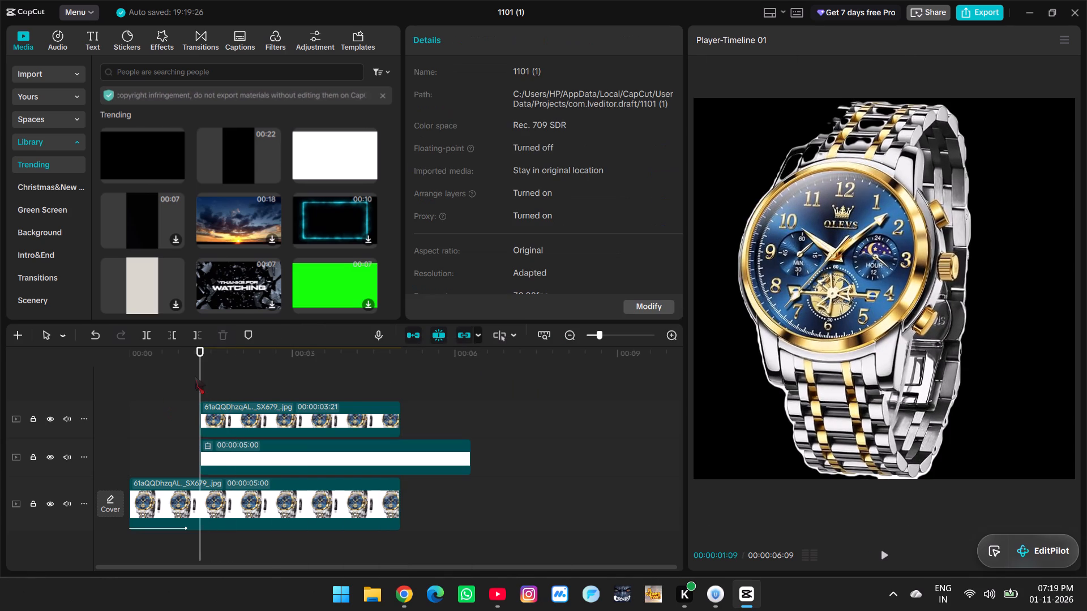
click(195, 376)
key(space)
key(space)
Check the timing of the white sweep's end keyframe against the upper watch clip's movement by previewing the transition.
click(224, 428)
click(229, 459)
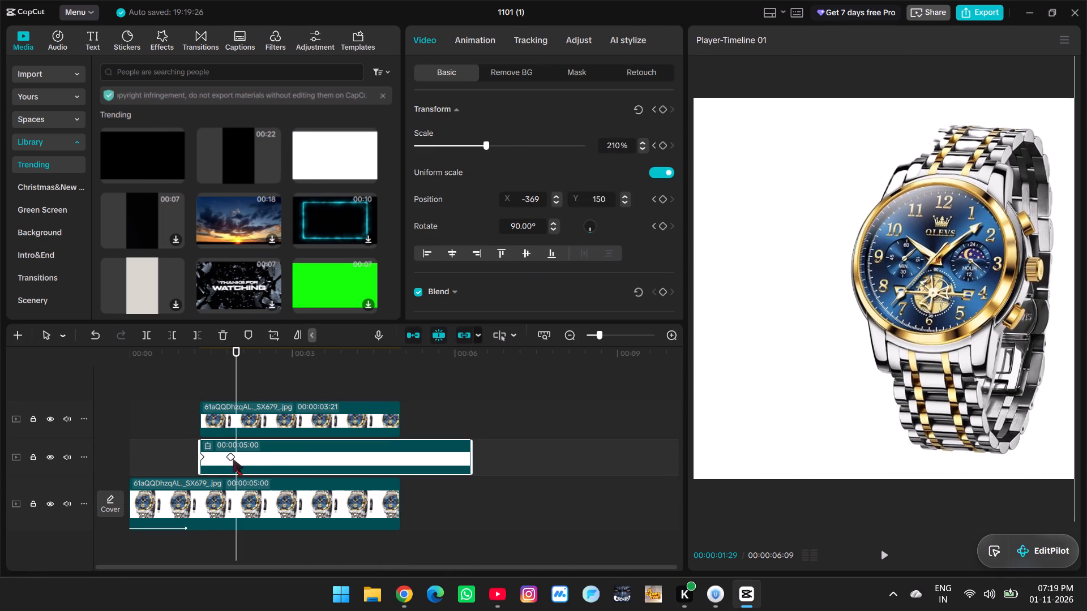
click(231, 458)
click(233, 422)
click(184, 383)
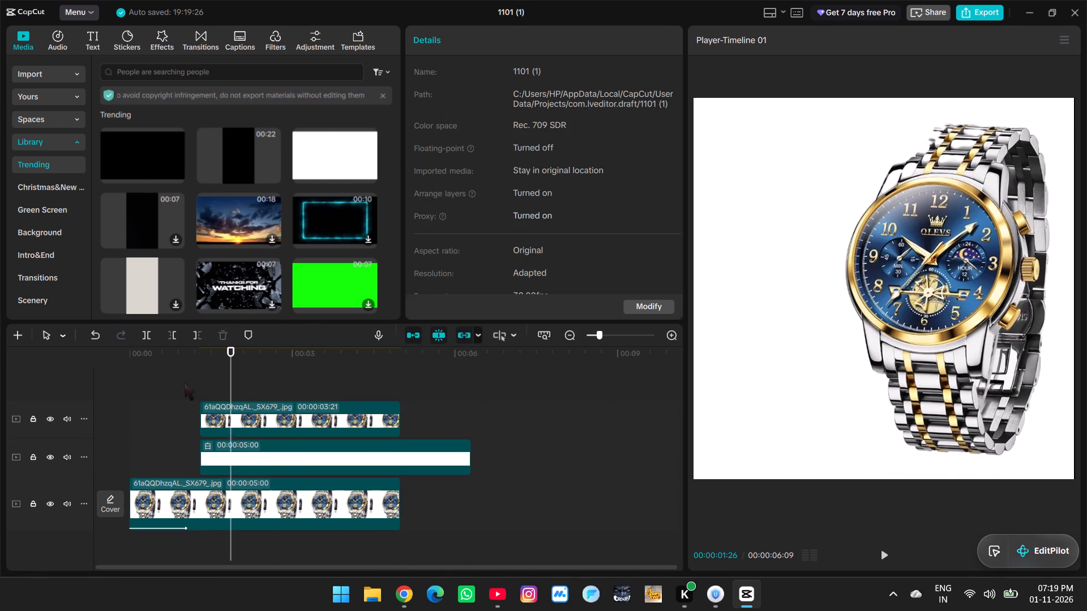
click(224, 404)
key(space)
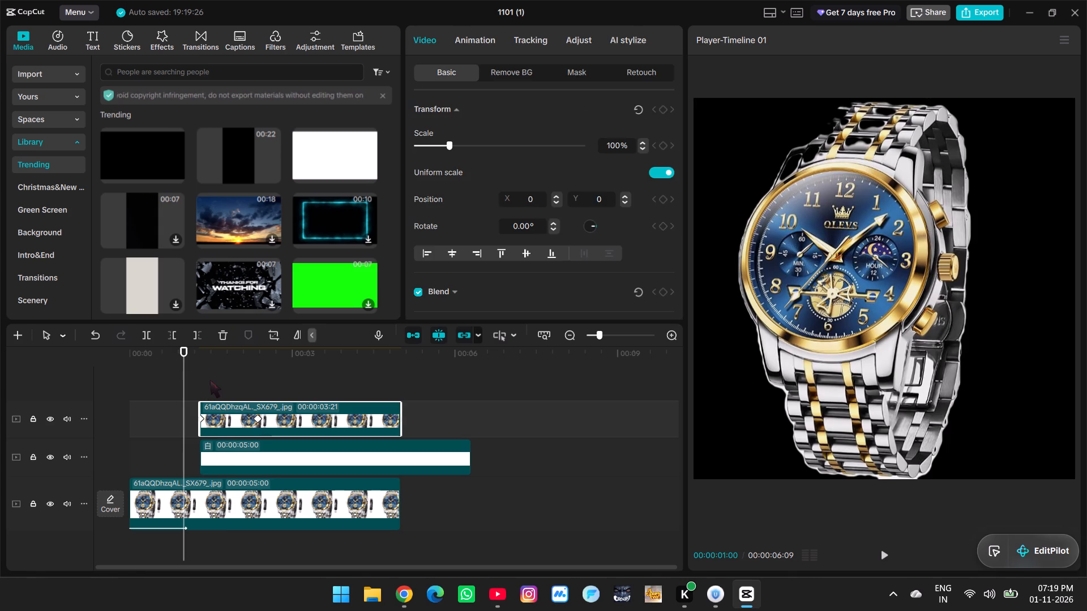
click(232, 444)
click(239, 408)
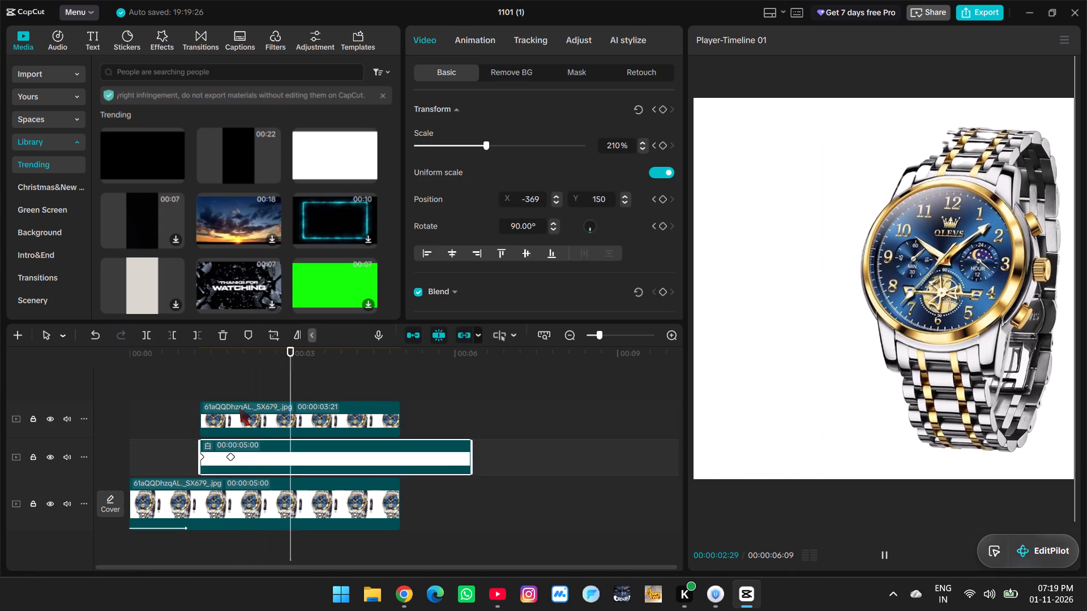
key(space)
Apply the Cubic In preset curve at the upper watch clip's second keyframe, 00:00:02:11.
click(255, 420)
right_click(255, 420)
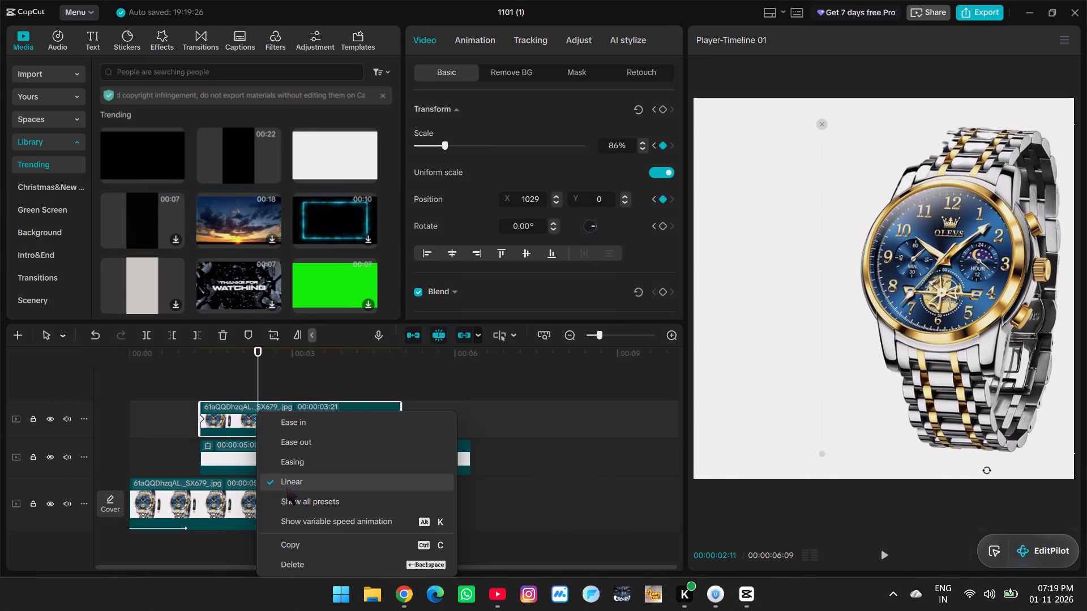
click(288, 504)
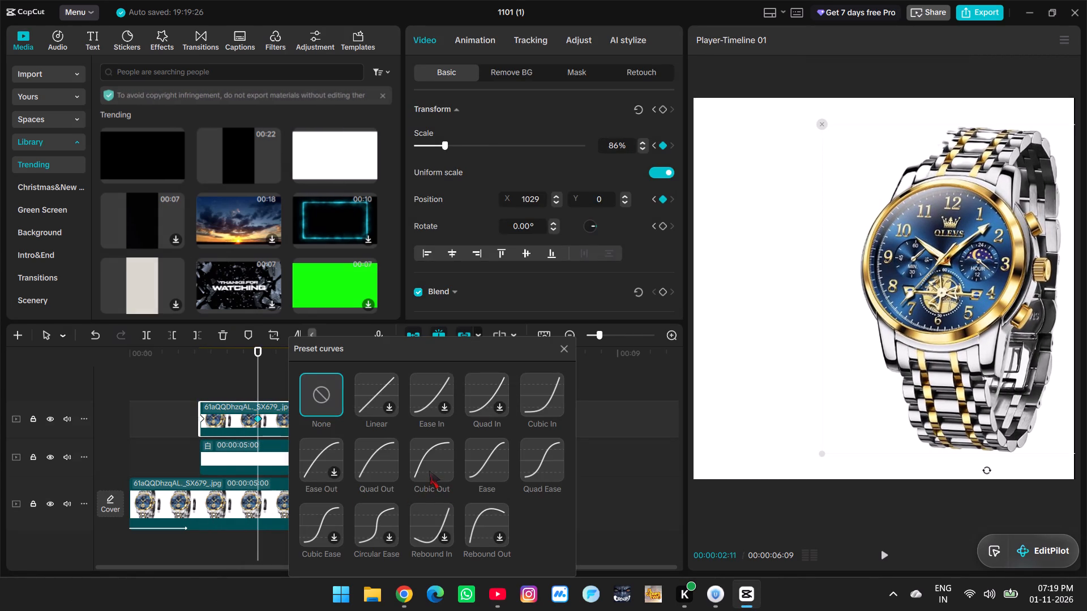
click(429, 471)
click(541, 405)
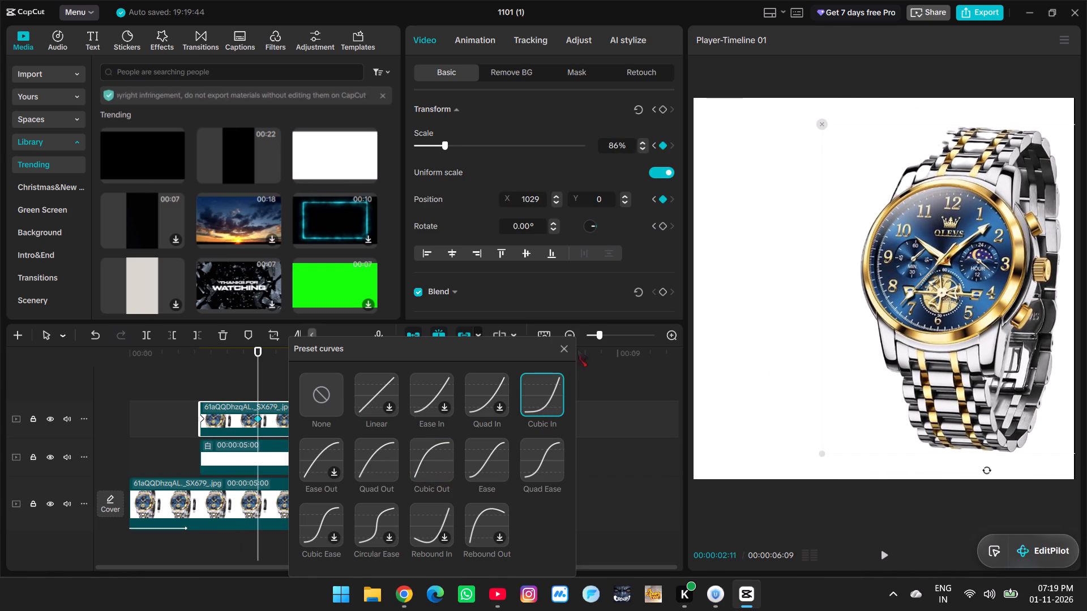
click(562, 347)
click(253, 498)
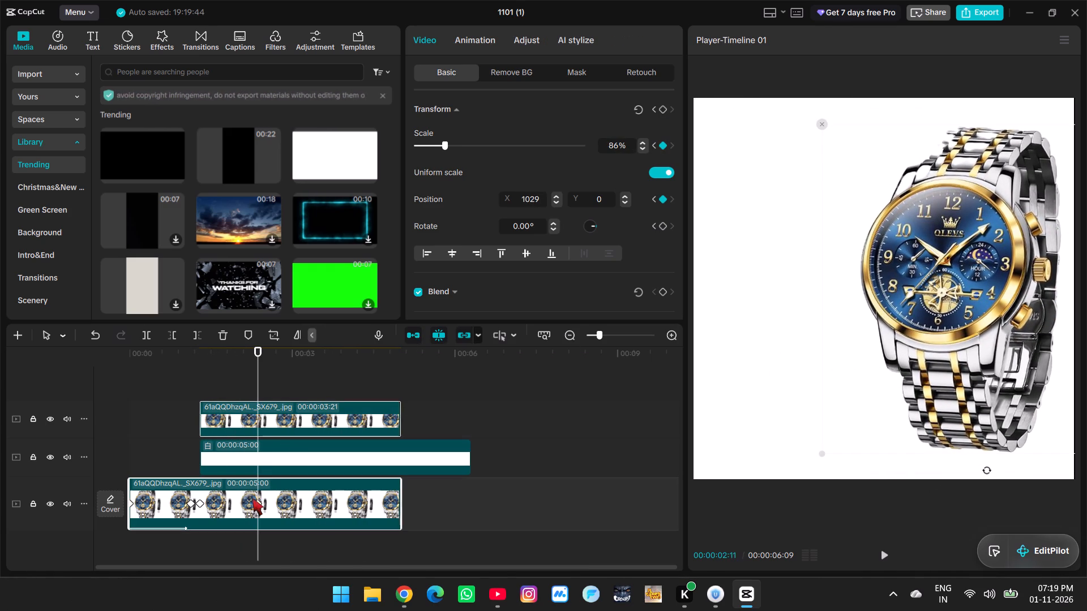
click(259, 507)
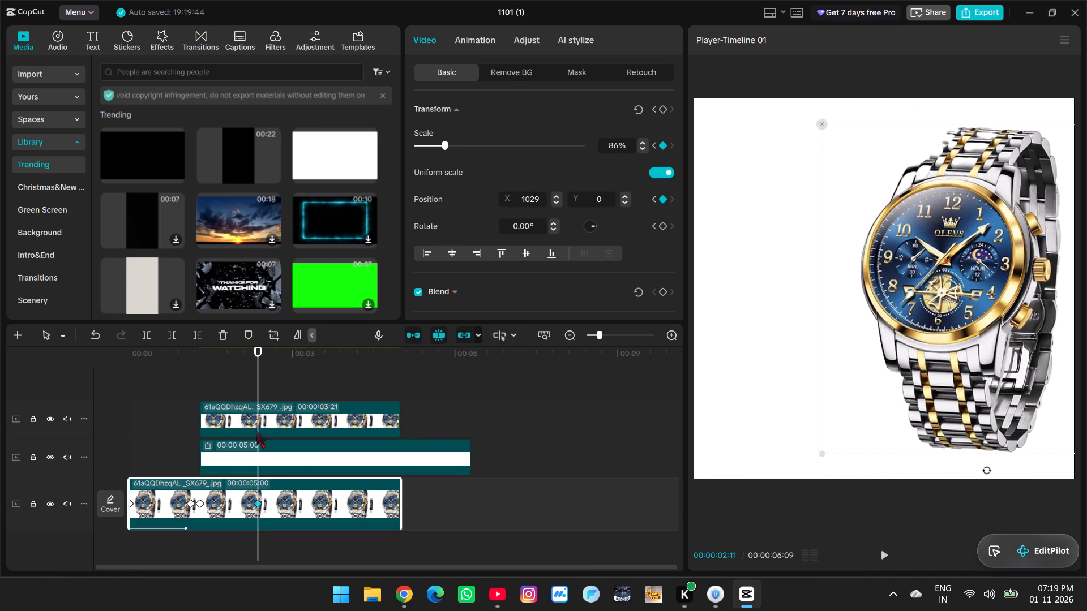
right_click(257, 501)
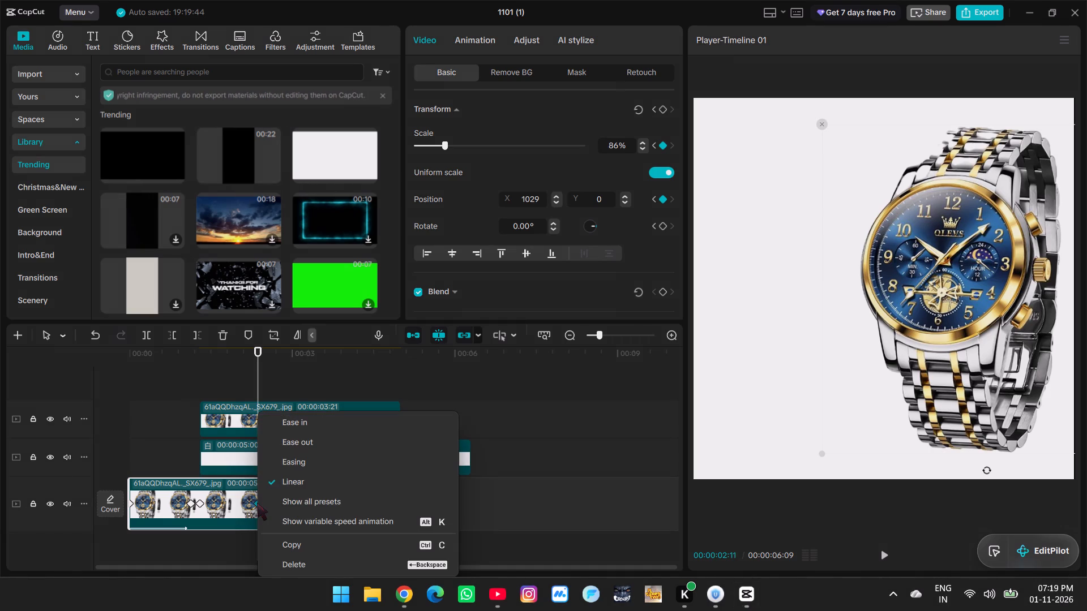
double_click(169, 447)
Trim off the base watch clip's remainder after 00:00:01:09, where the white clip starts.
click(202, 473)
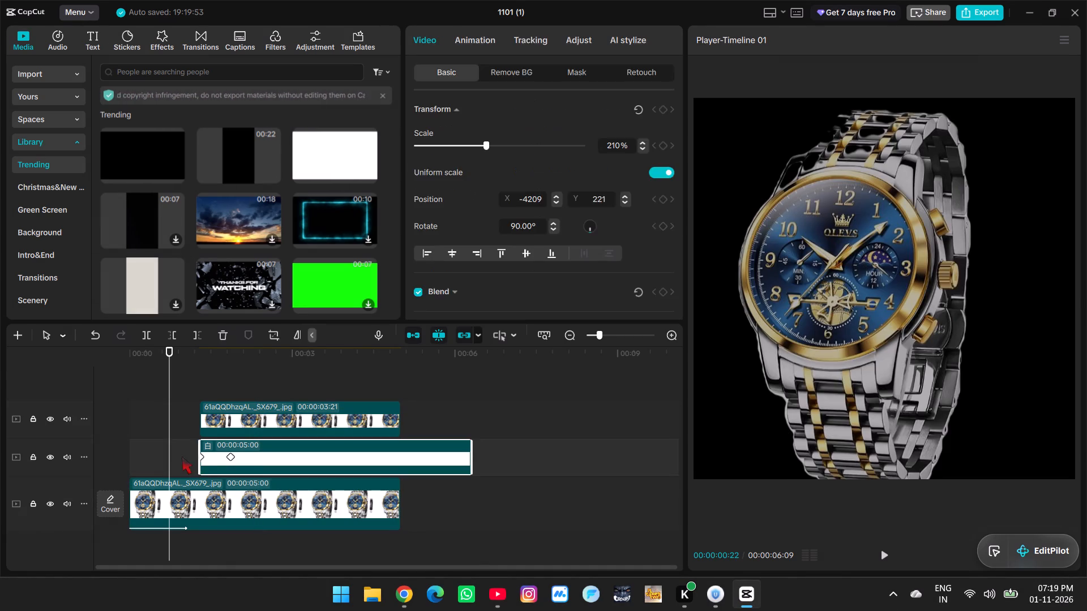
click(182, 457)
drag(182, 457, 195, 460)
click(209, 496)
click(196, 462)
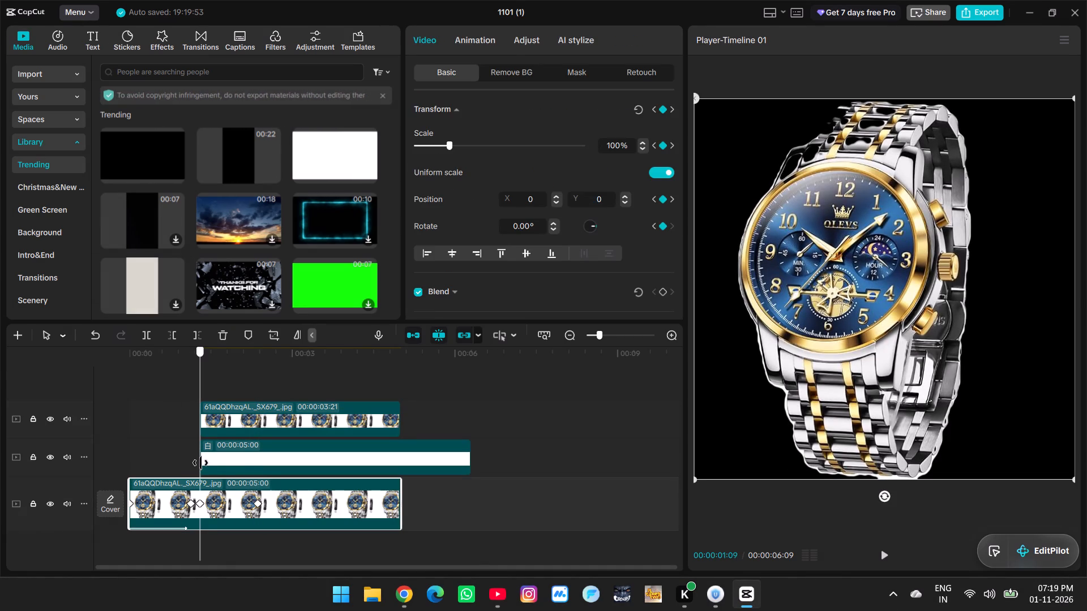
click(228, 419)
click(212, 517)
click(209, 513)
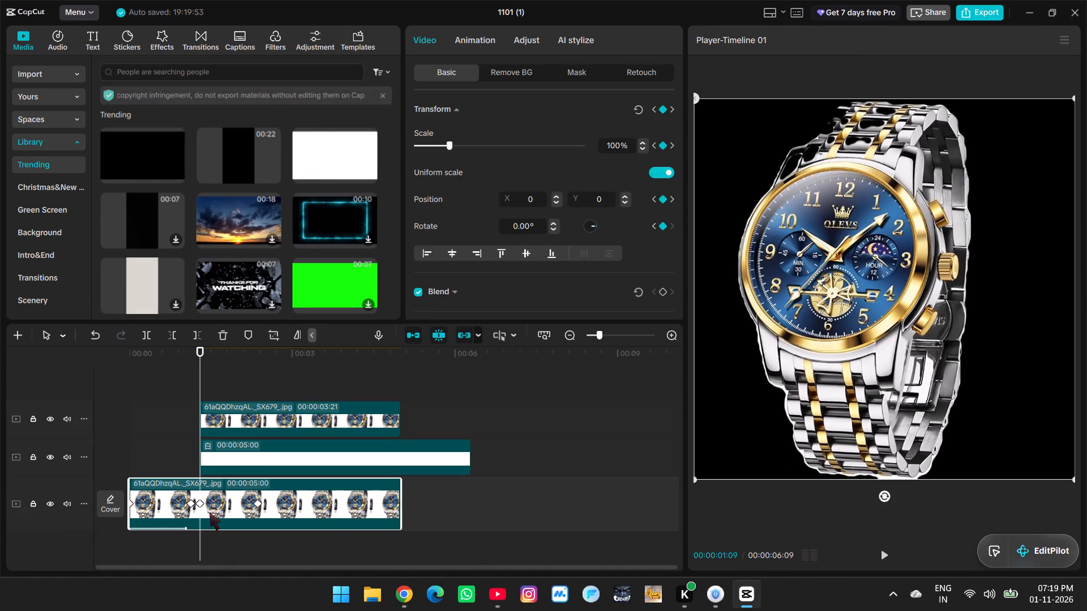
click(190, 338)
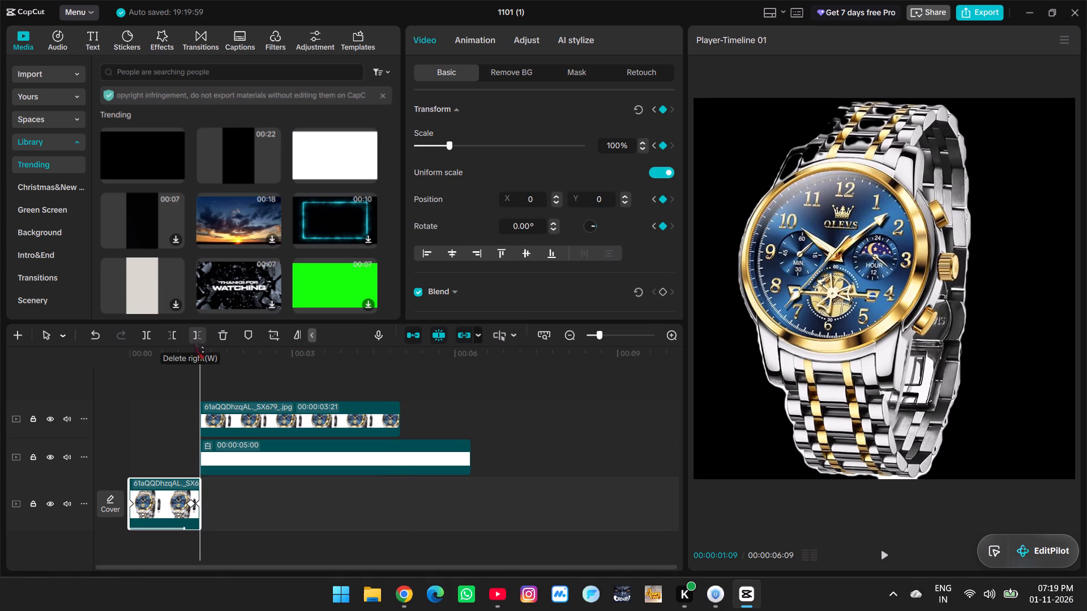
Preview the transition around the cut to examine how the eased watch movement plays against the white sweep.
click(183, 402)
key(space)
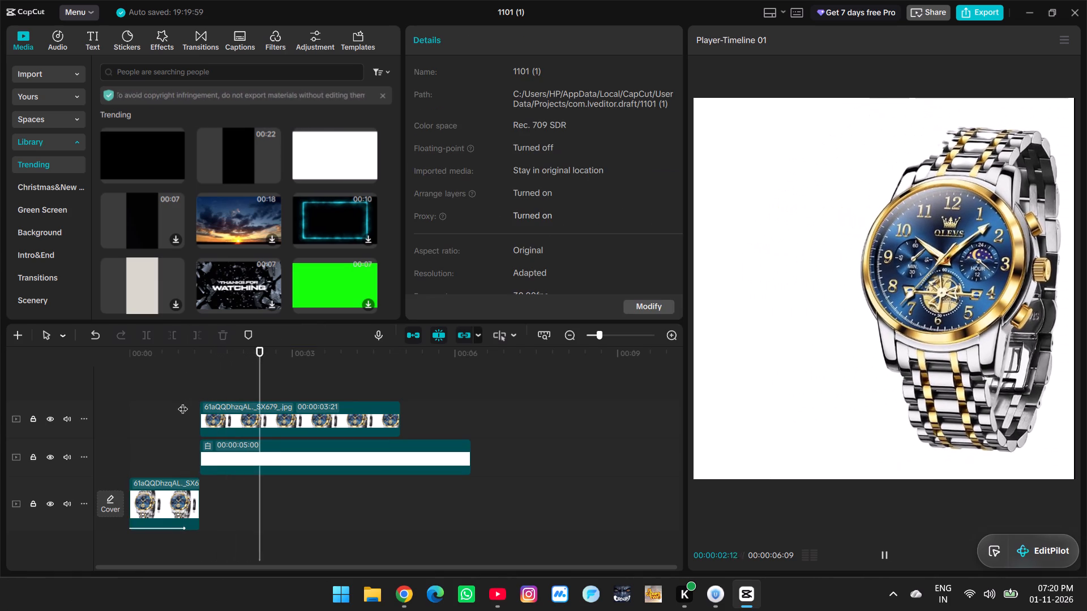
key(space)
click(203, 402)
key(space)
click(191, 378)
key(space)
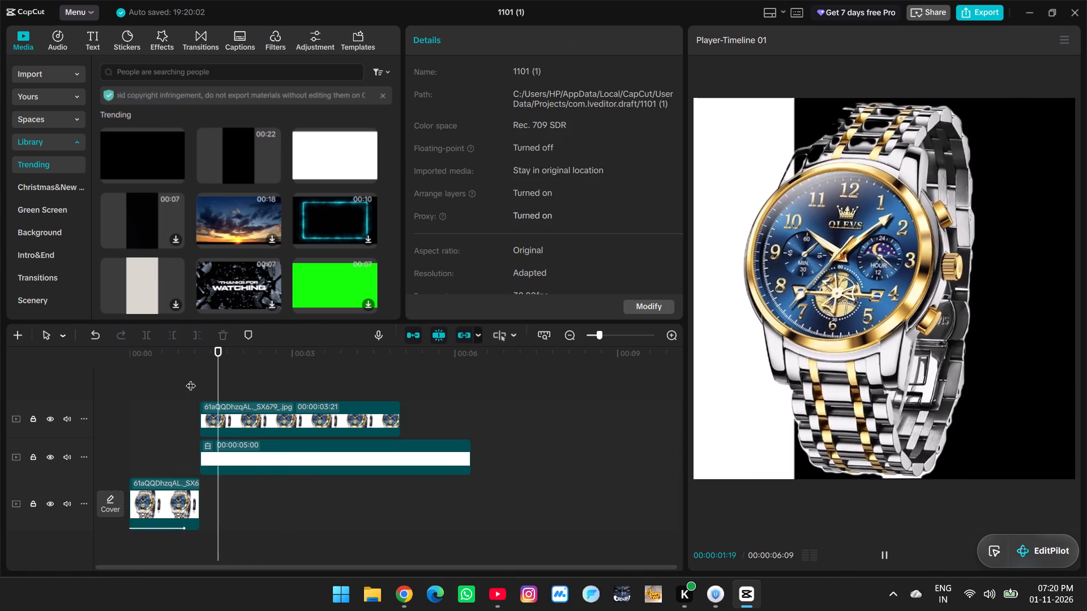
click(191, 378)
key(space)
key(space)
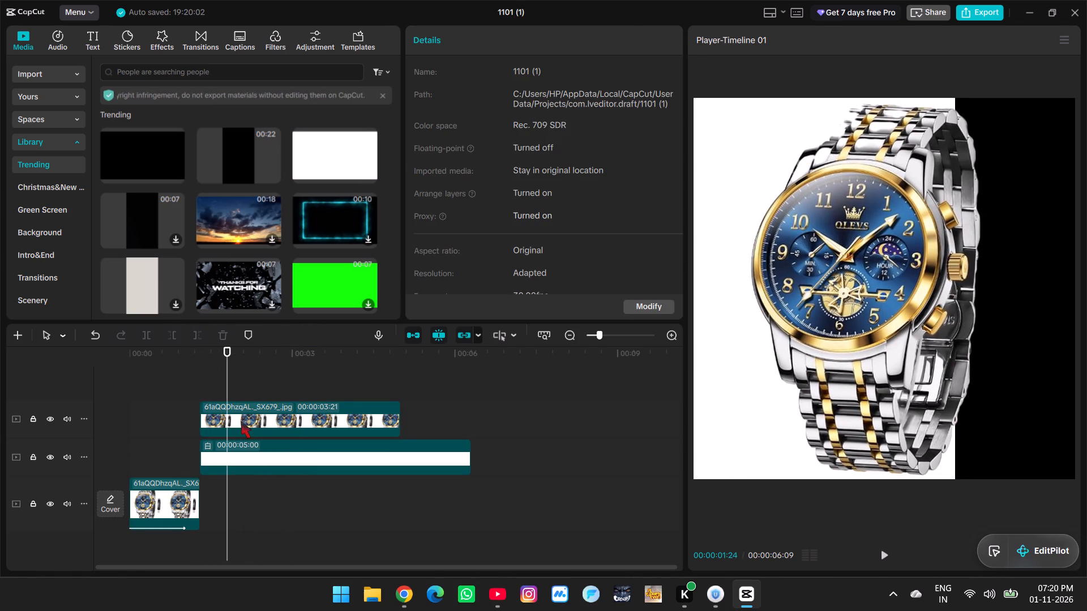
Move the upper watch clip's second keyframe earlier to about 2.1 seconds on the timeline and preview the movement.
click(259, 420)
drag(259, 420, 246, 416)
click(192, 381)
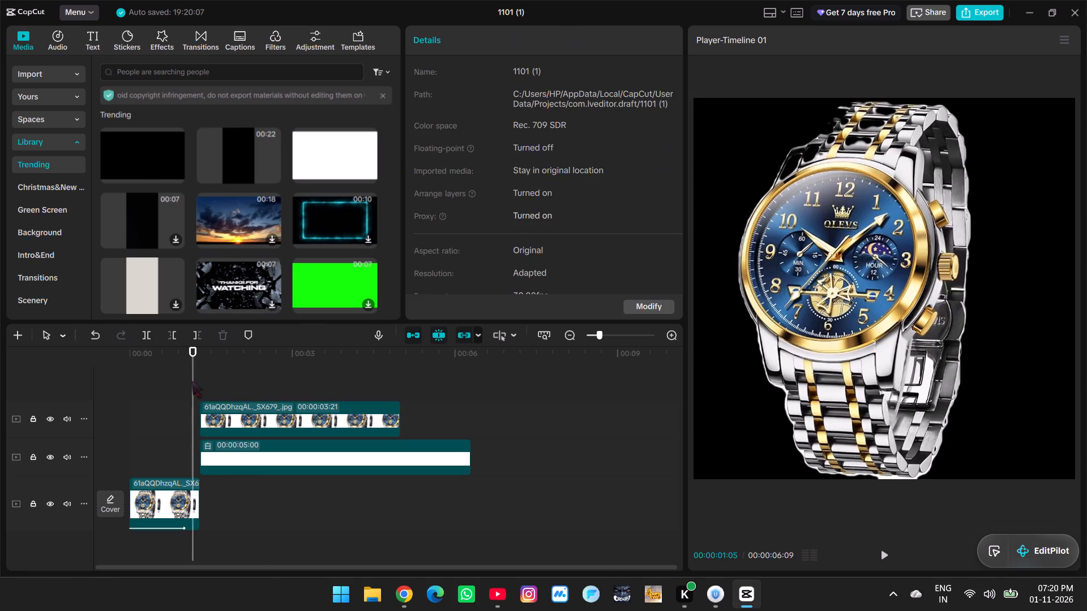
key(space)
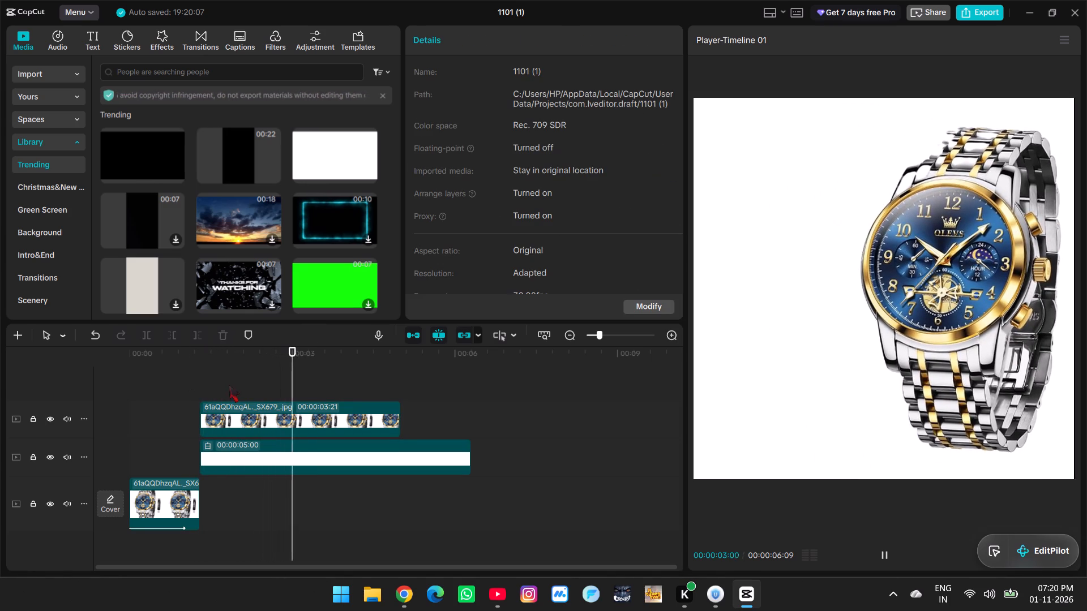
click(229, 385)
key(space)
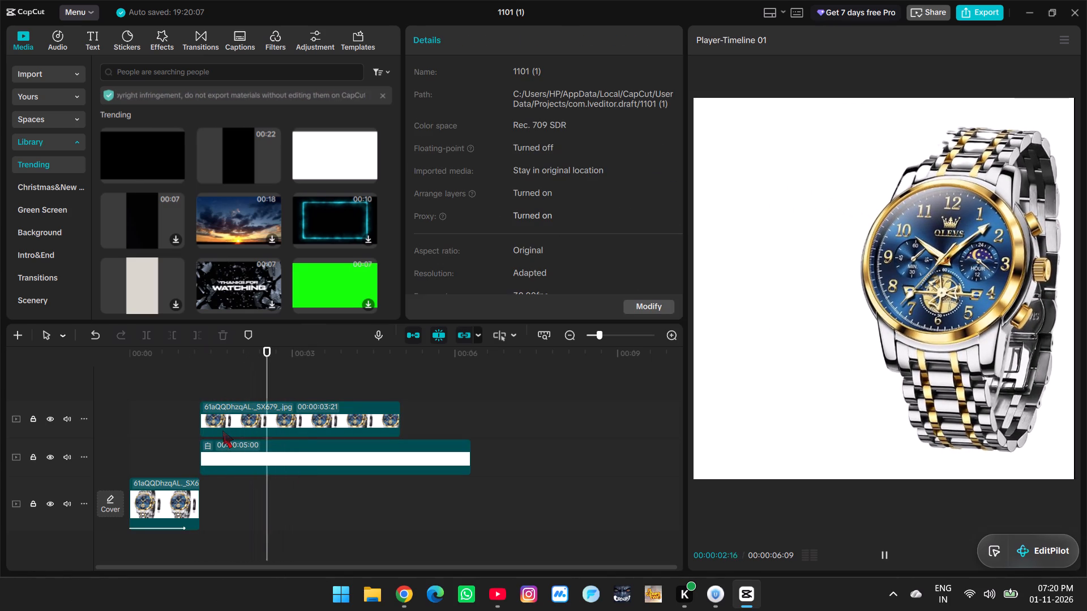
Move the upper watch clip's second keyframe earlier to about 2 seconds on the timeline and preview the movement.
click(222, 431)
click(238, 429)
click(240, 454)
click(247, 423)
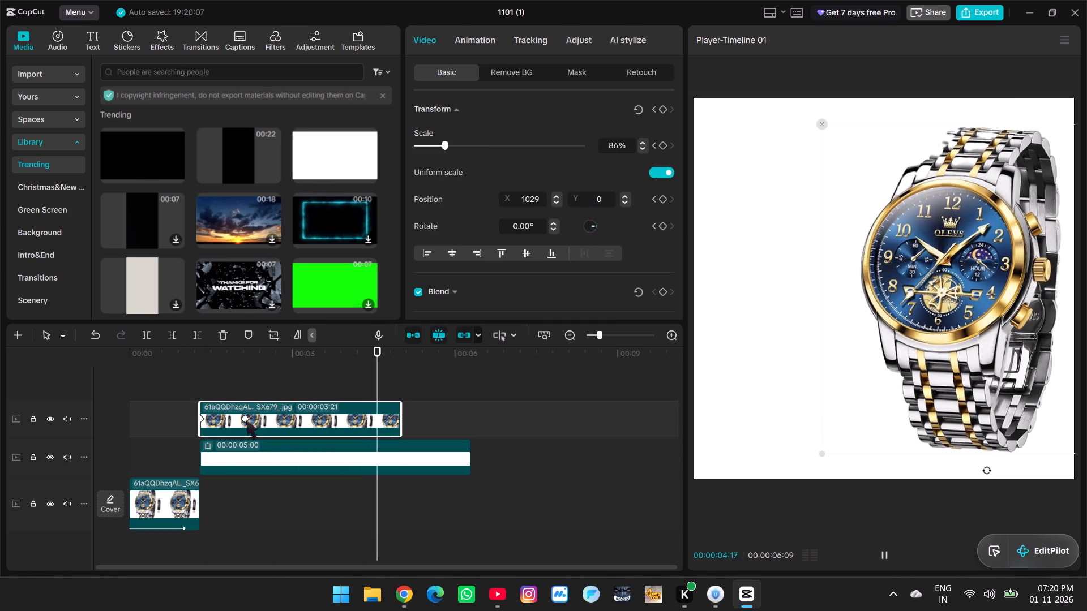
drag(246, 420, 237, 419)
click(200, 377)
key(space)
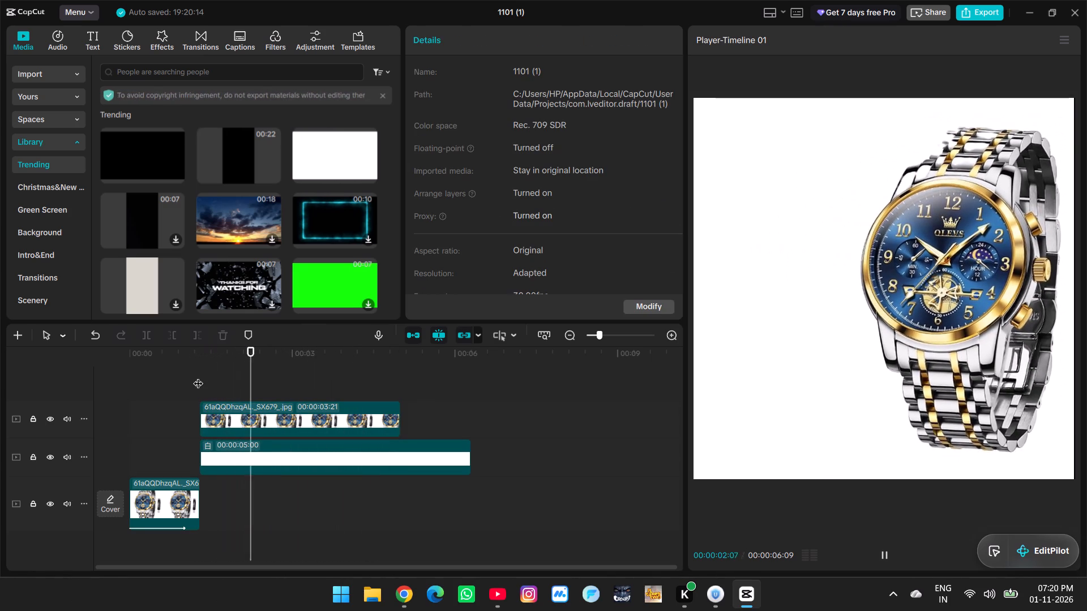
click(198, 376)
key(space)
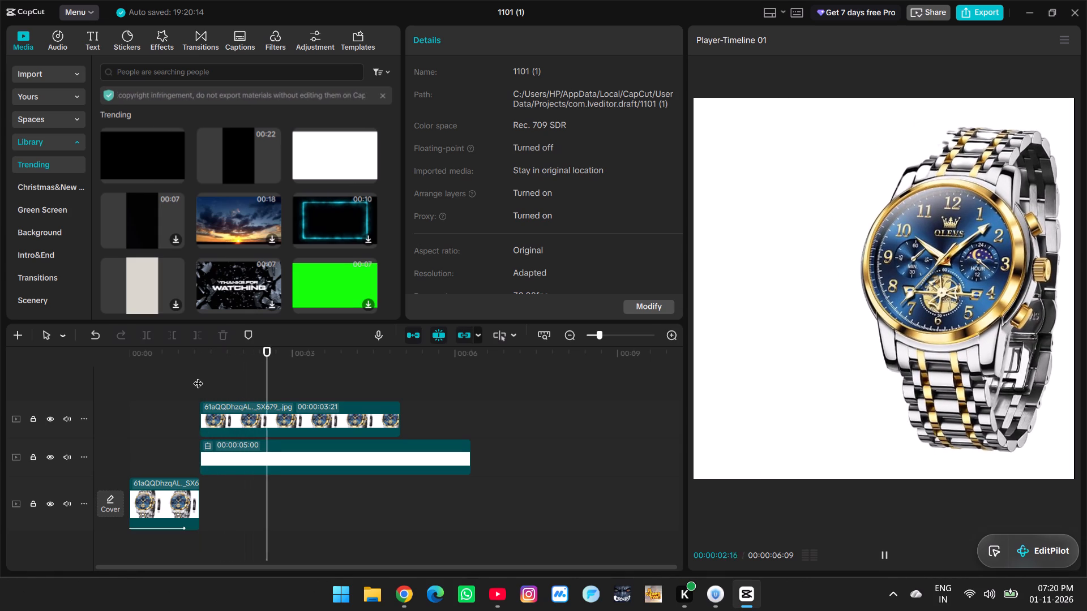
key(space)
Move the upper watch clip's second keyframe out to about 2.4 seconds on the timeline and preview the slower movement.
click(225, 405)
drag(239, 421, 259, 423)
click(222, 381)
click(202, 374)
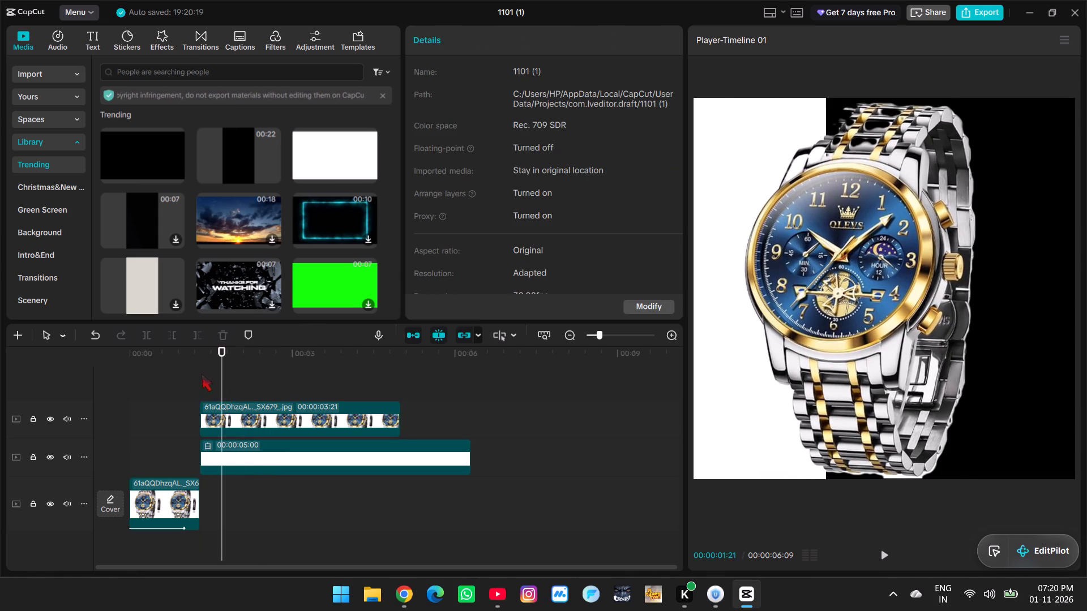
key(space)
click(215, 381)
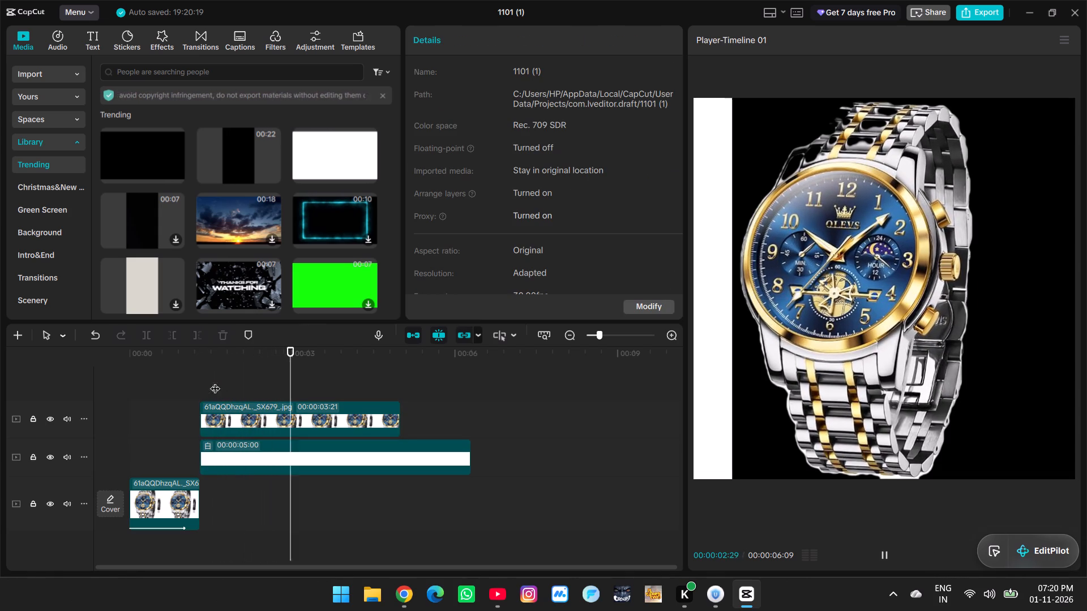
key(space)
key(space)
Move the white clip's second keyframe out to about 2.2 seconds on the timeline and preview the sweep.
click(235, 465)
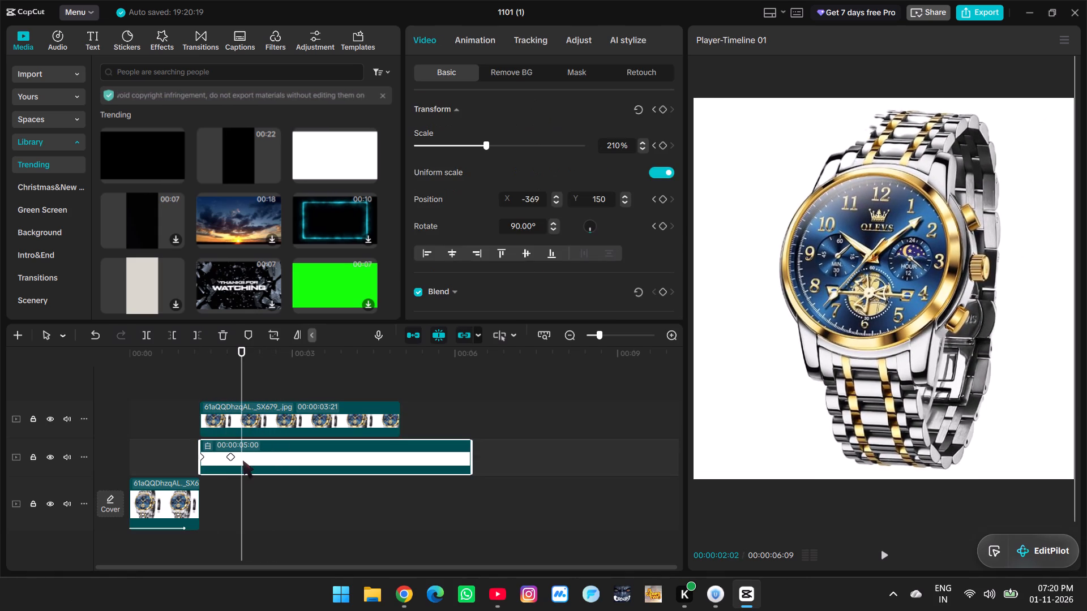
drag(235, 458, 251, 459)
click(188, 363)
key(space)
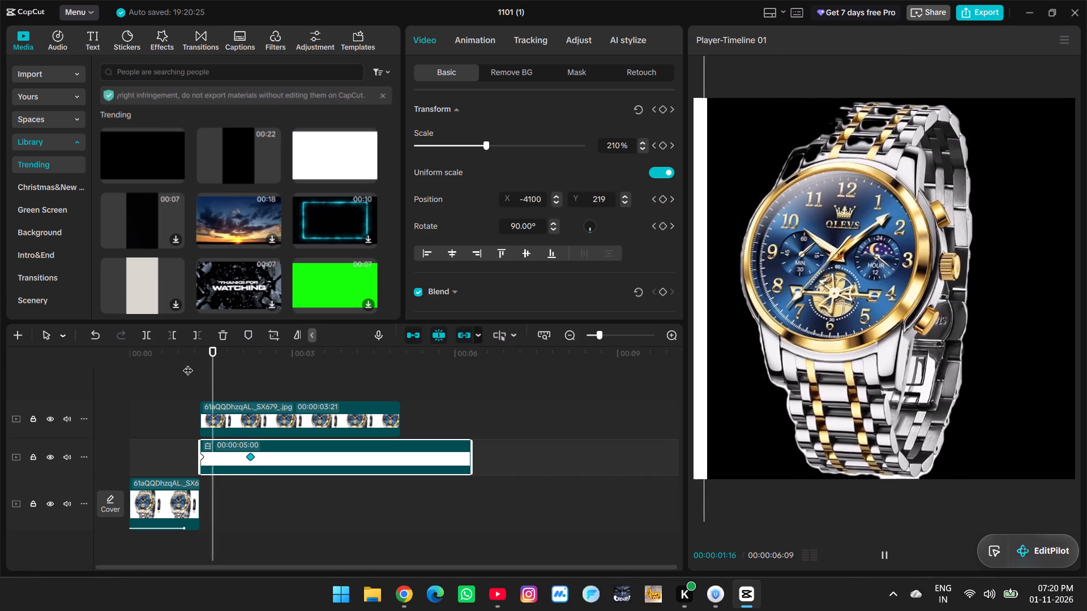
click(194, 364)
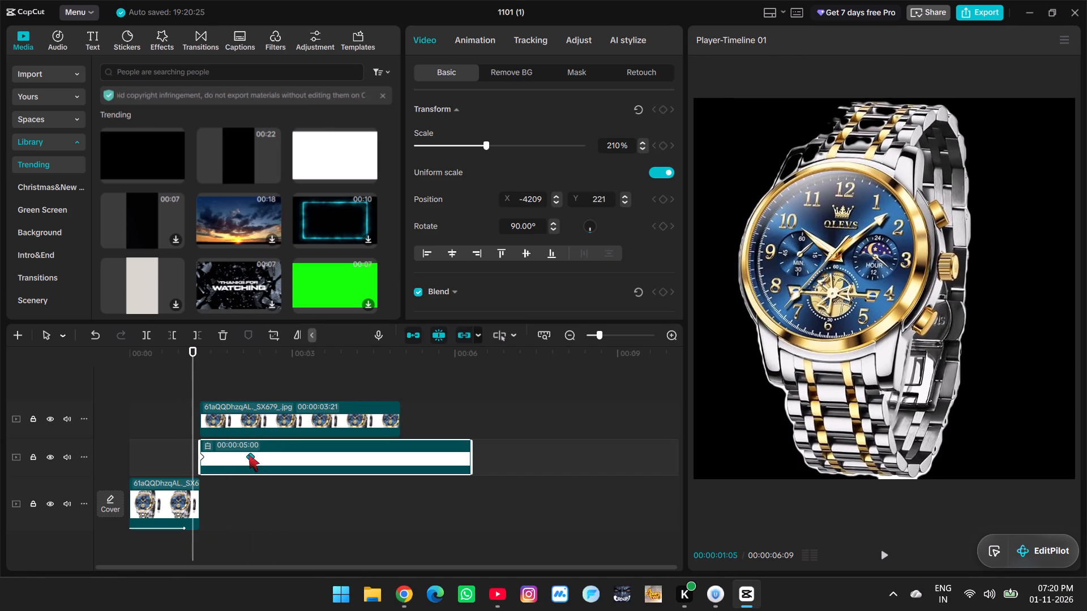
Move the white clip's second keyframe back to about 1.8 seconds on the timeline and preview the sweep.
drag(249, 454, 225, 454)
click(185, 385)
key(space)
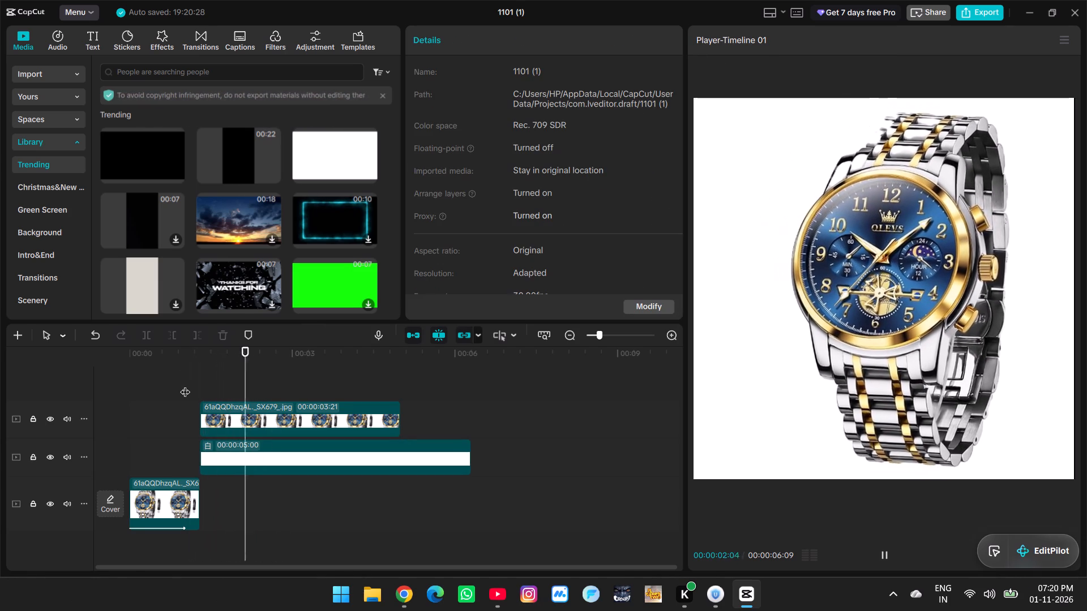
click(215, 379)
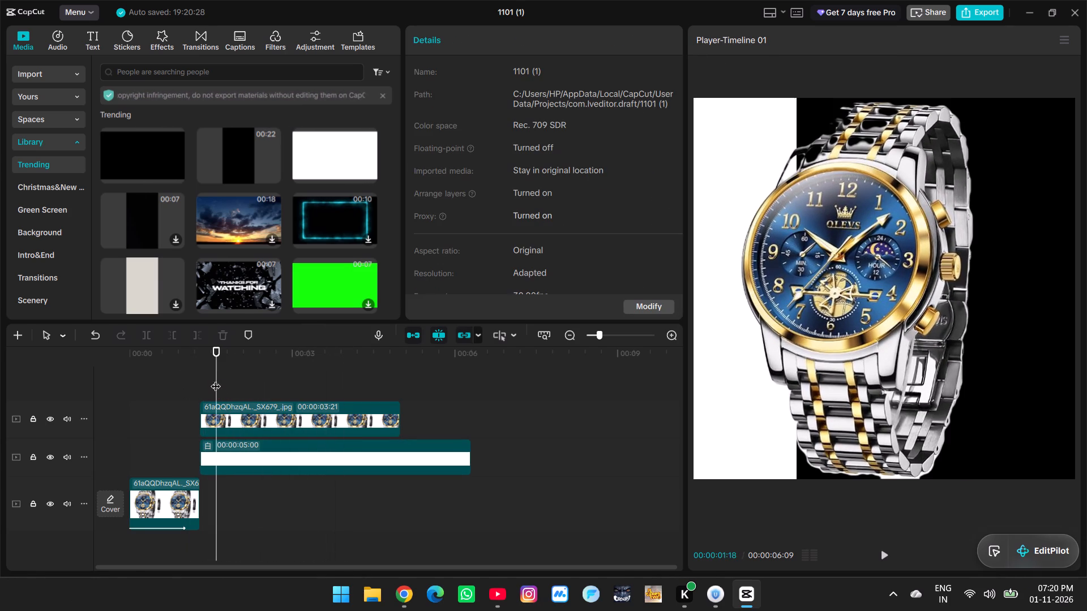
Import the 61nYZT6Jr9L._SX679_ image from Downloads and place it on a new top track, starting just before the white clip.
click(63, 72)
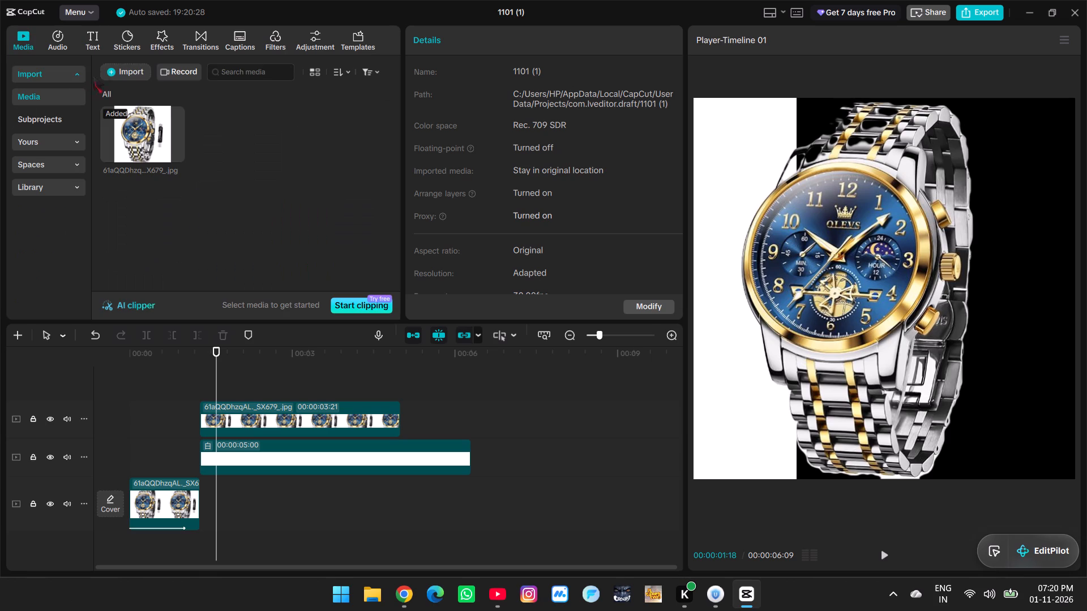
click(110, 67)
click(172, 100)
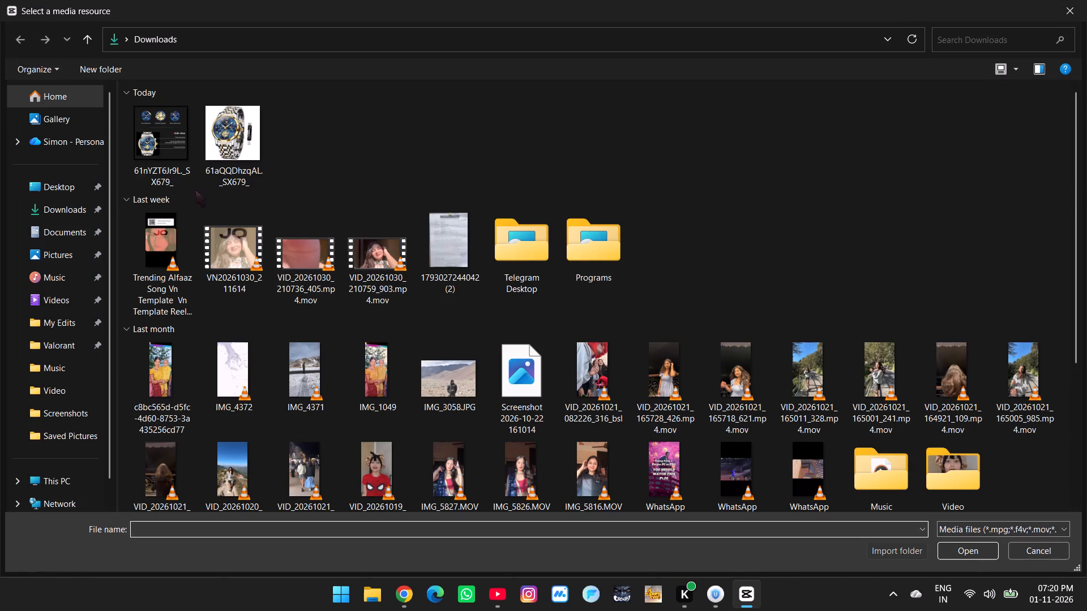
double_click(149, 152)
drag(226, 140, 231, 153)
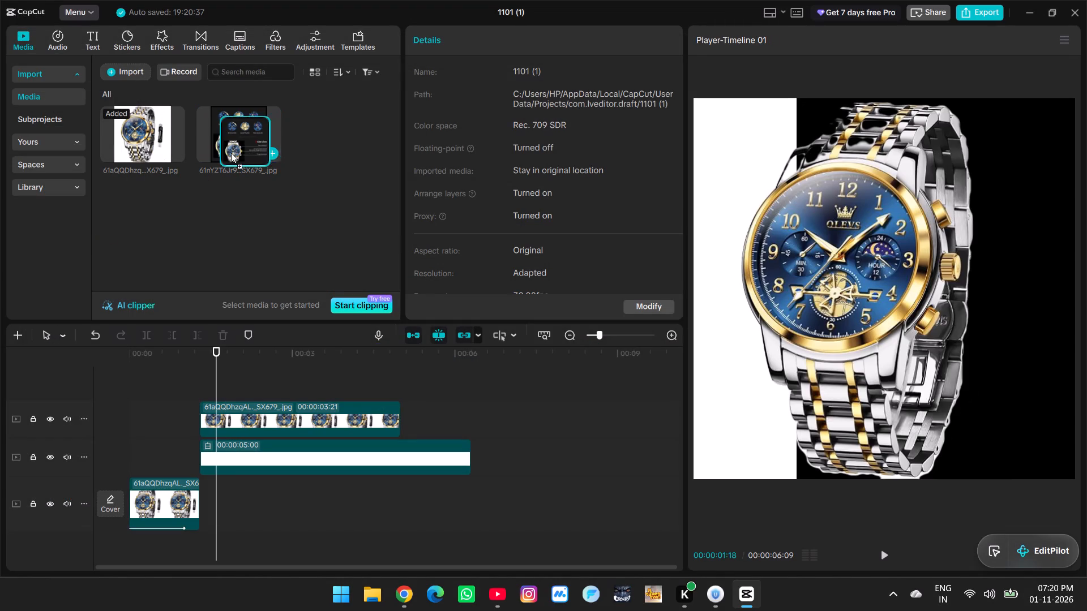
drag(231, 153, 193, 371)
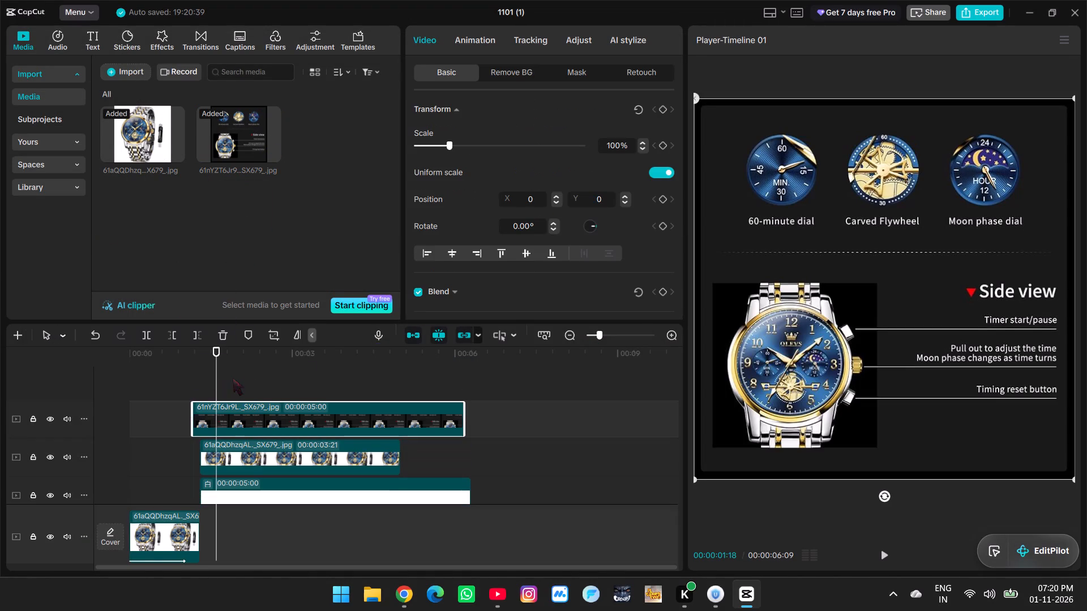
Turn on custom background removal for the watch-features image and mark its three small dials with the size 20 smart brush.
click(503, 65)
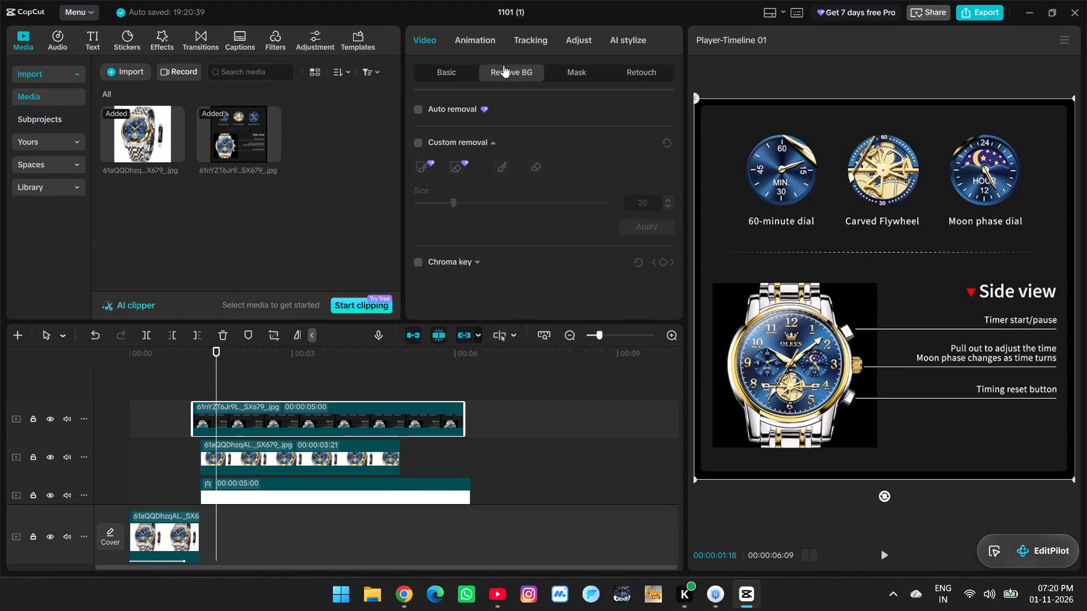
click(421, 144)
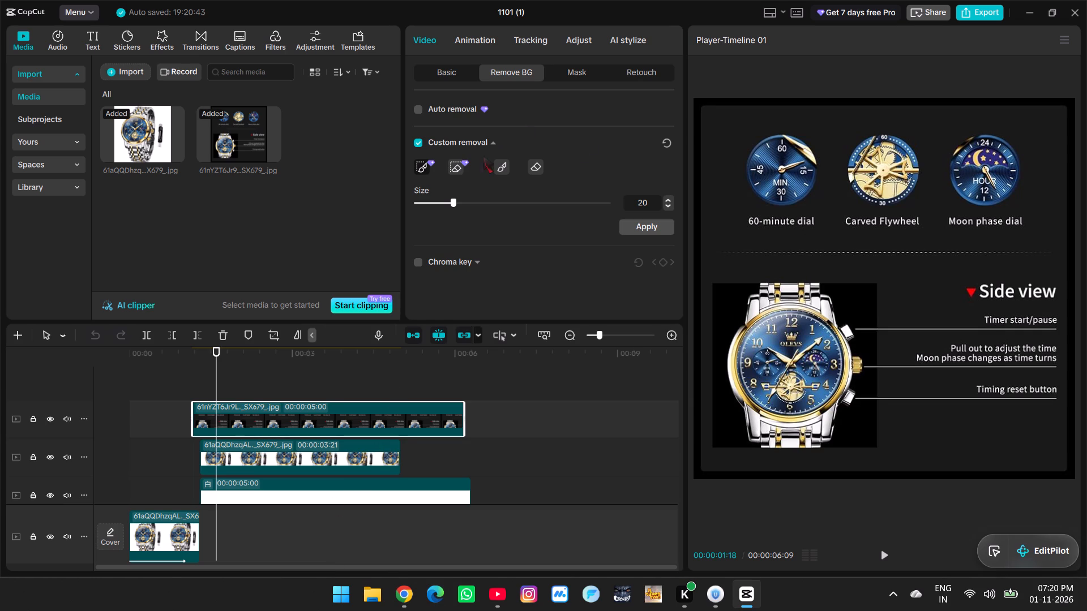
drag(779, 160, 804, 195)
drag(891, 153, 900, 184)
drag(982, 170, 983, 195)
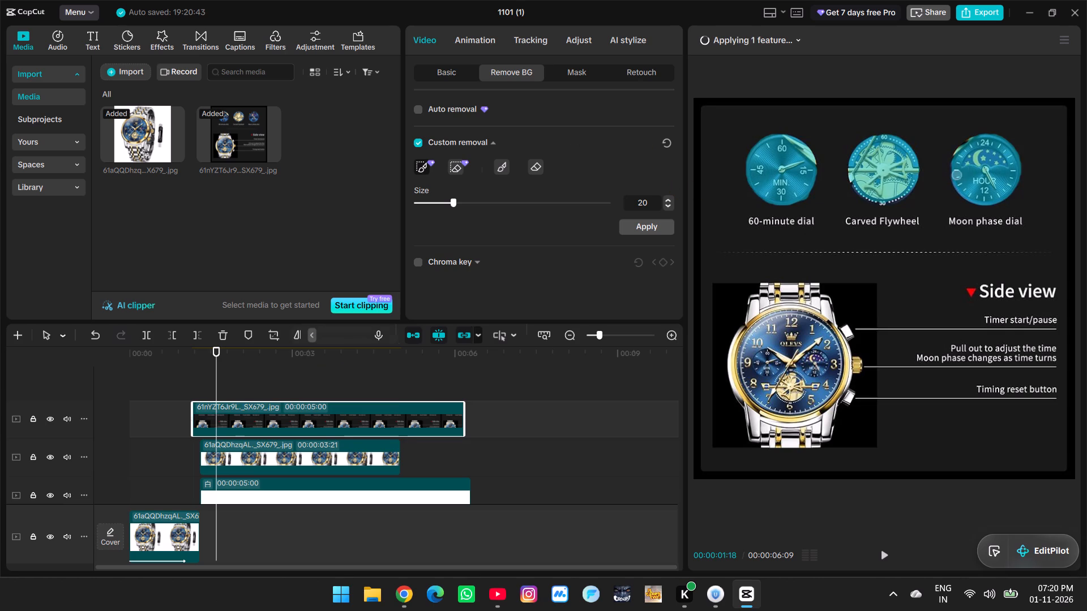
Brush in the missing upper-left edge of the Moon phase dial and apply the custom cutout.
ctrl+scroll(1036, 150, up, 3)
ctrl+scroll(981, 137, up, 3)
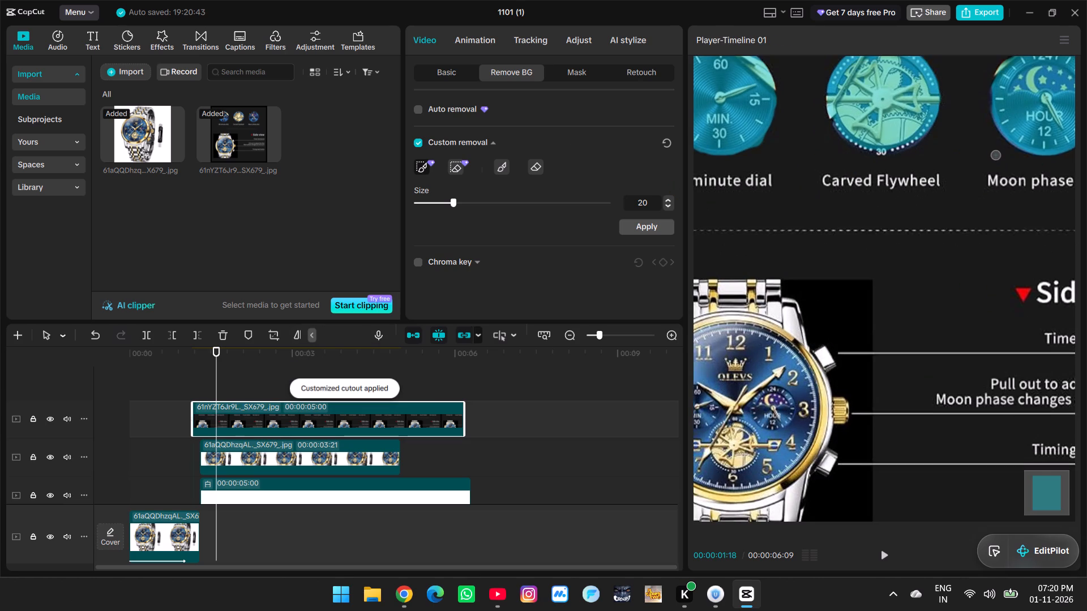
scroll(1004, 166, up, 3)
scroll(1029, 227, up, 4)
drag(1021, 128, 1007, 140)
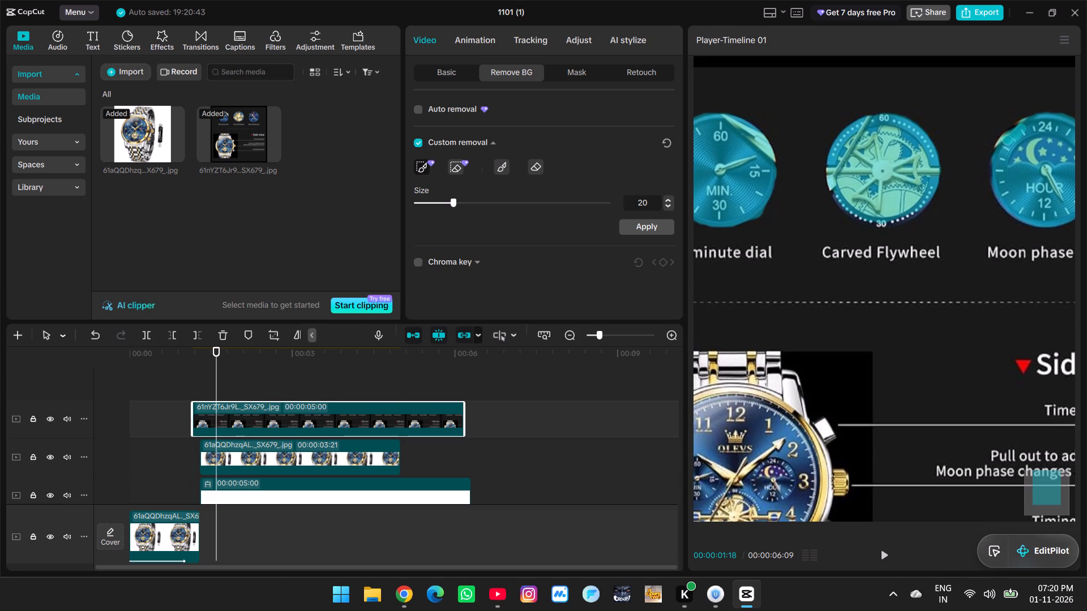
drag(1007, 140, 1003, 142)
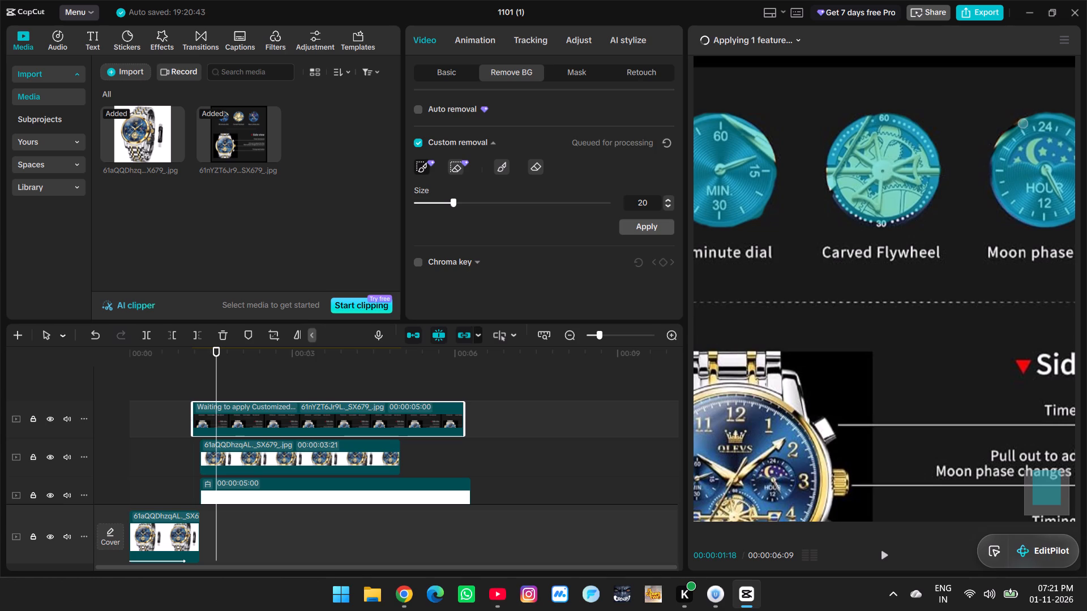
drag(1023, 123, 1002, 143)
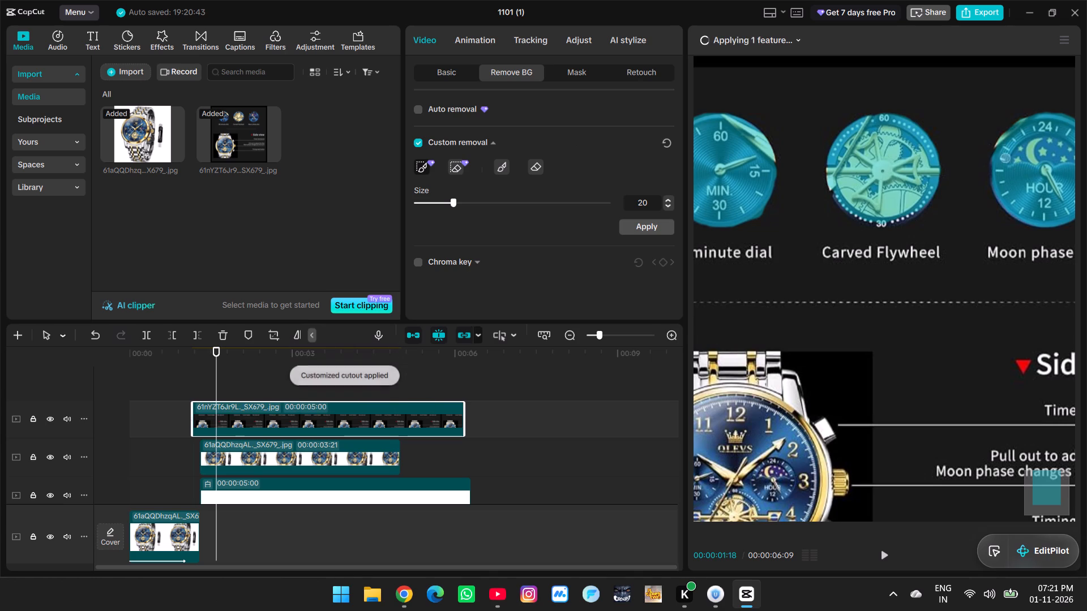
drag(999, 146, 996, 154)
ctrl+scroll(1017, 195, down, 4)
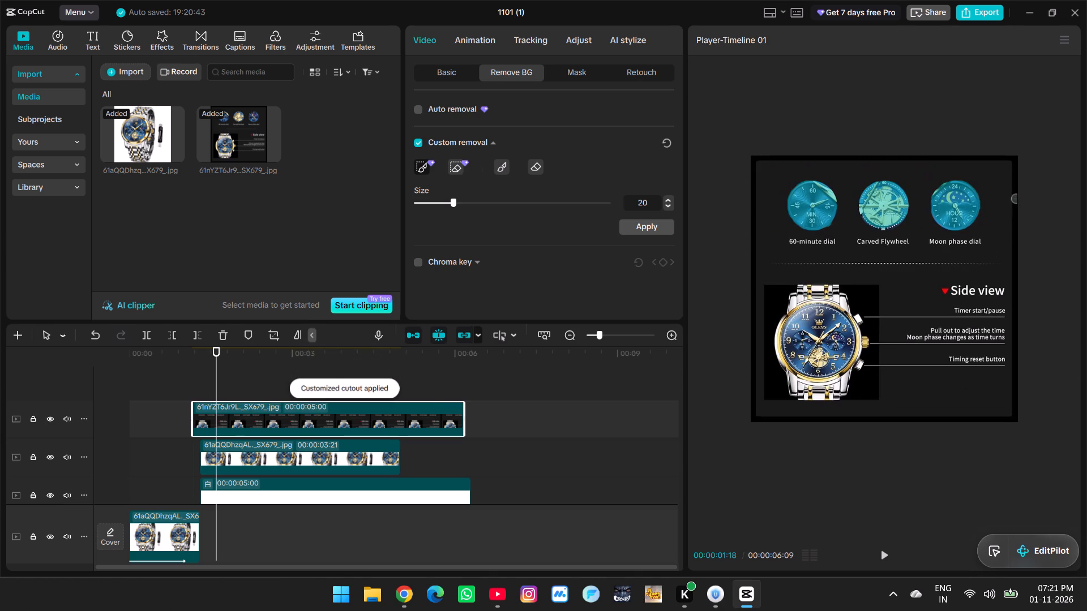
ctrl+scroll(968, 190, up, 4)
click(656, 227)
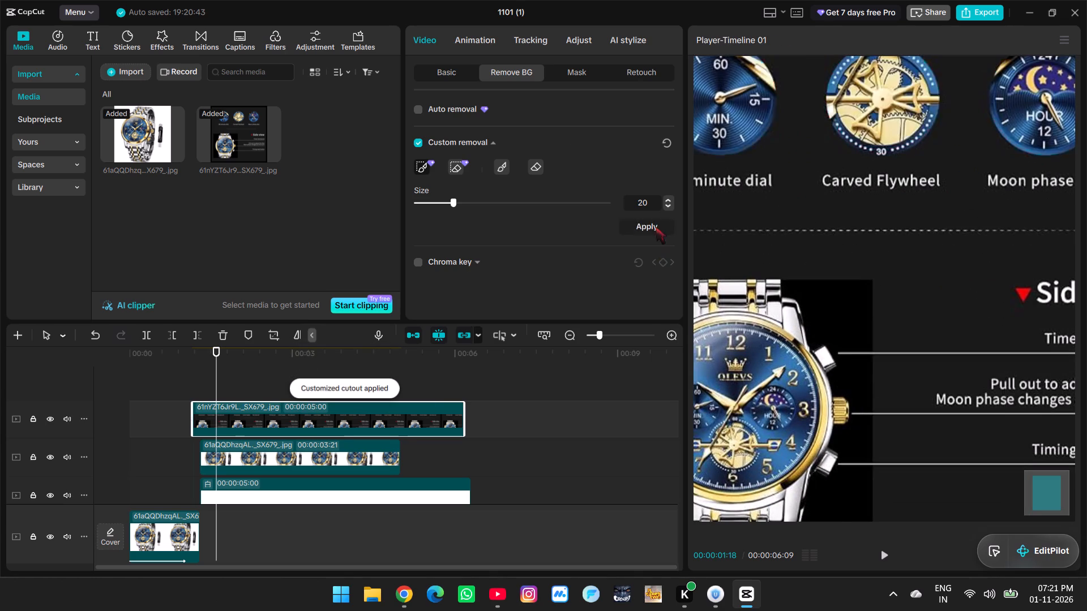
Shift the three-dial cutout over different parts of the watch and examine the edges of each dial.
ctrl+scroll(1045, 218, down, 4)
click(953, 201)
drag(953, 201, 929, 235)
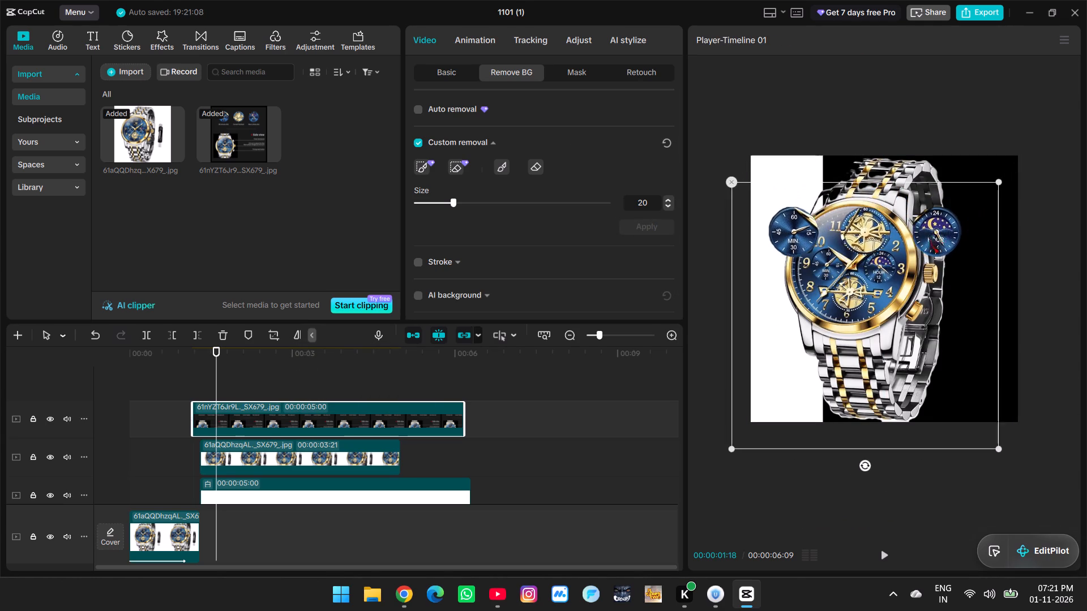
drag(929, 235, 787, 364)
ctrl+scroll(790, 364, up, 5)
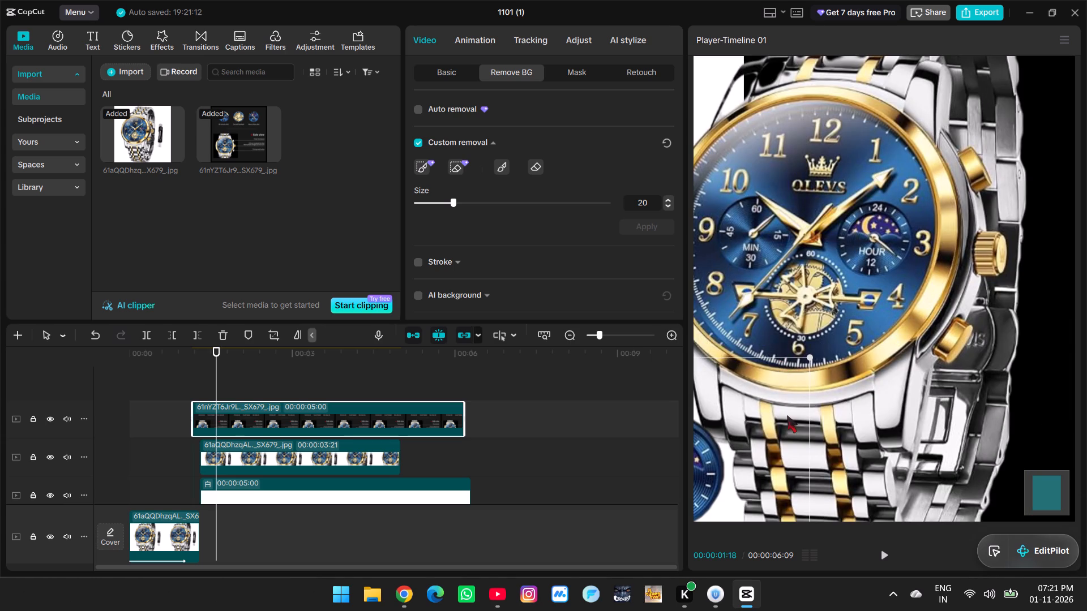
drag(787, 415, 902, 374)
ctrl+scroll(909, 372, down, 4)
drag(823, 382, 874, 390)
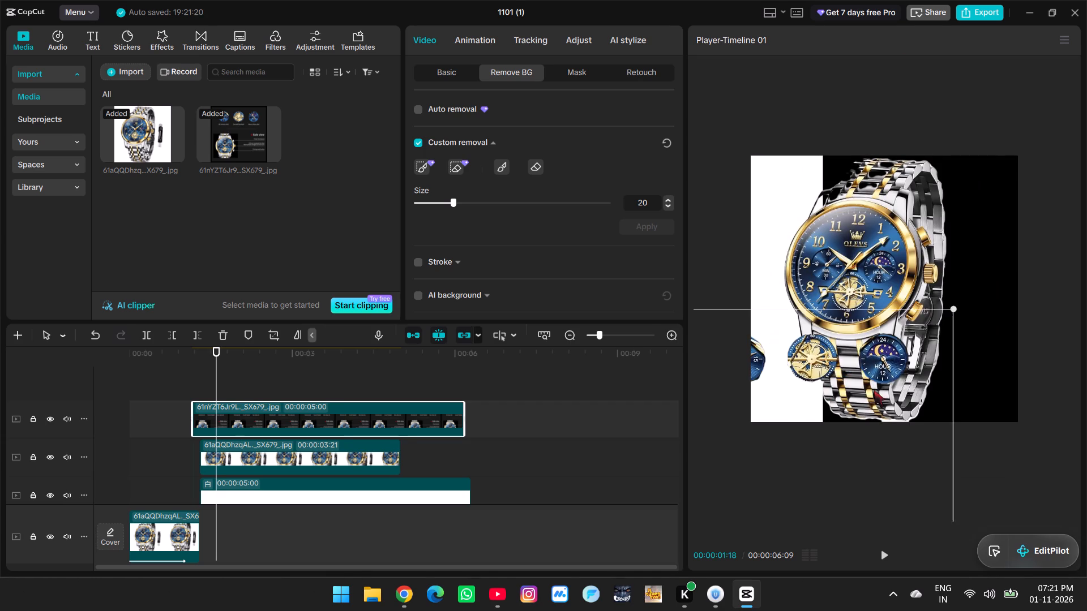
drag(874, 390, 850, 395)
ctrl+scroll(809, 390, up, 4)
scroll(825, 394, down, 5)
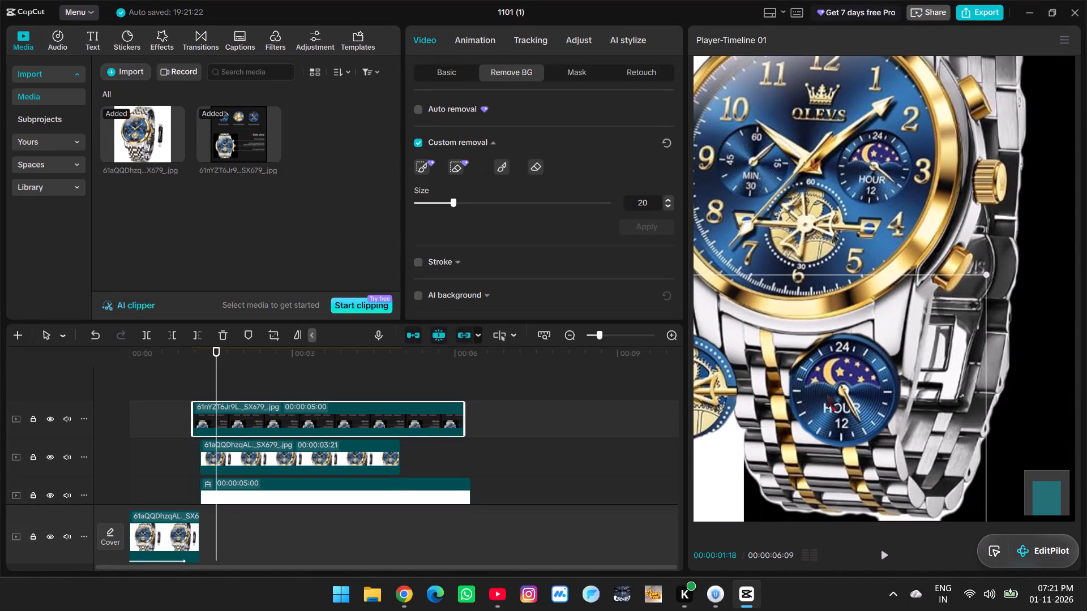
drag(849, 393, 987, 266)
drag(871, 314, 963, 259)
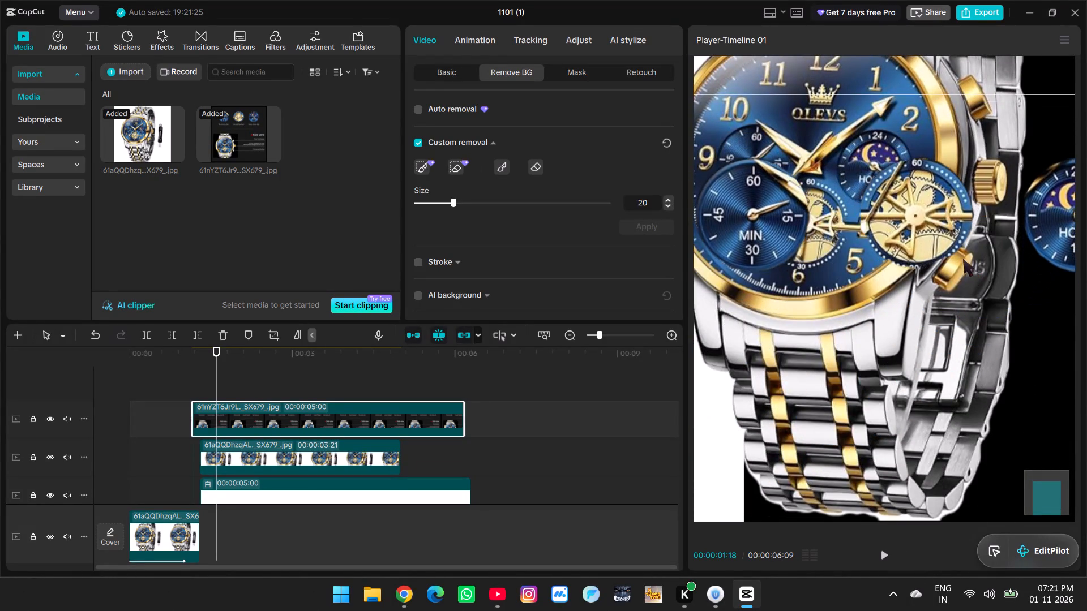
drag(963, 259, 878, 274)
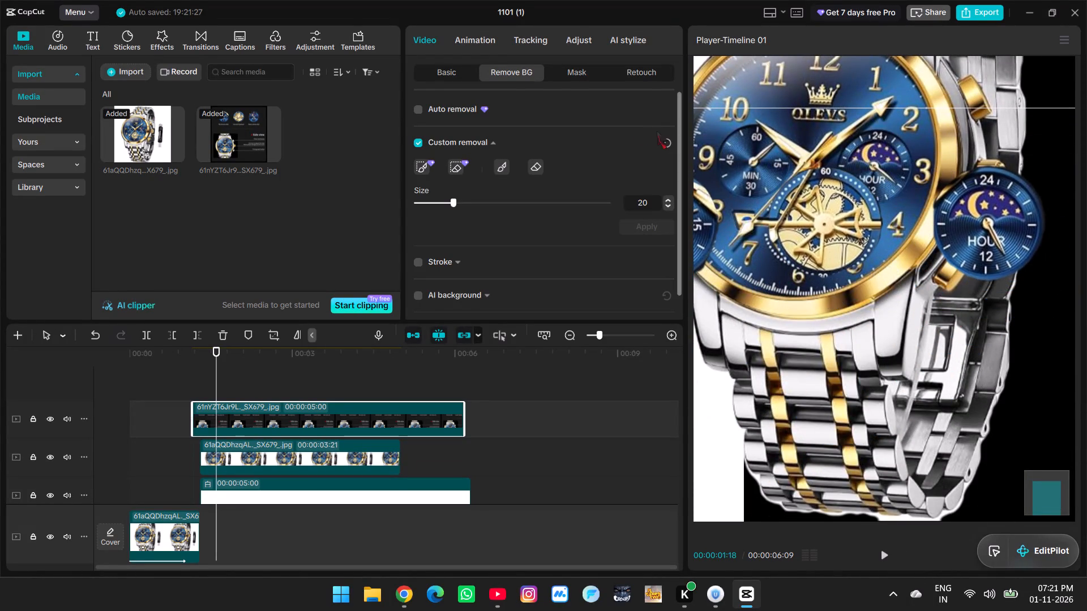
Brush in the missing lower and lower-left edges of the Carved Flywheel dial with the smart brush and apply the cutout.
click(425, 166)
ctrl+scroll(844, 255, up, 4)
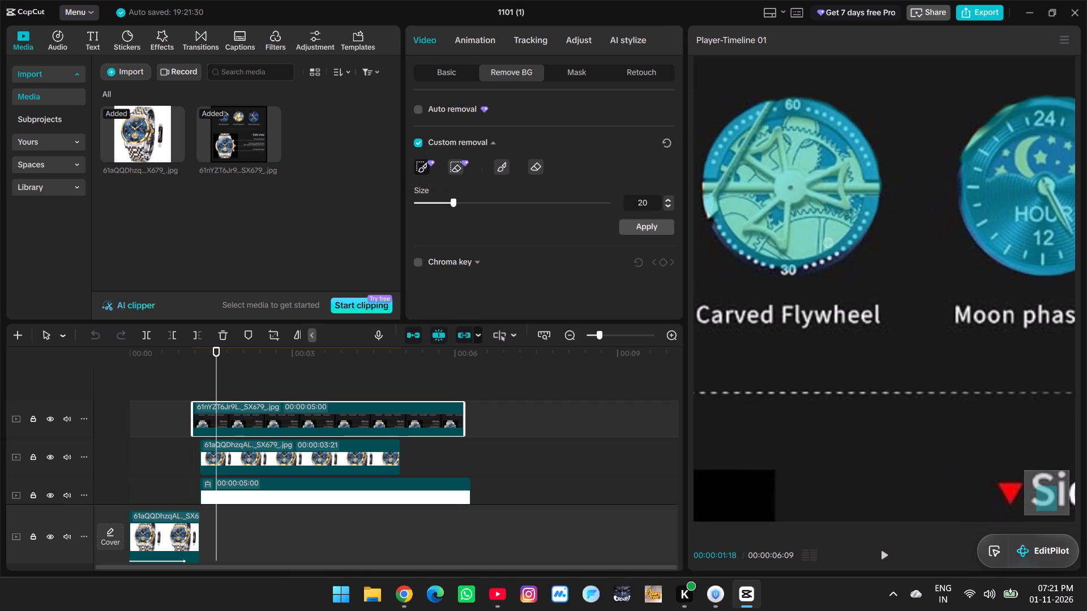
ctrl+scroll(813, 273, up, 3)
drag(833, 240, 801, 263)
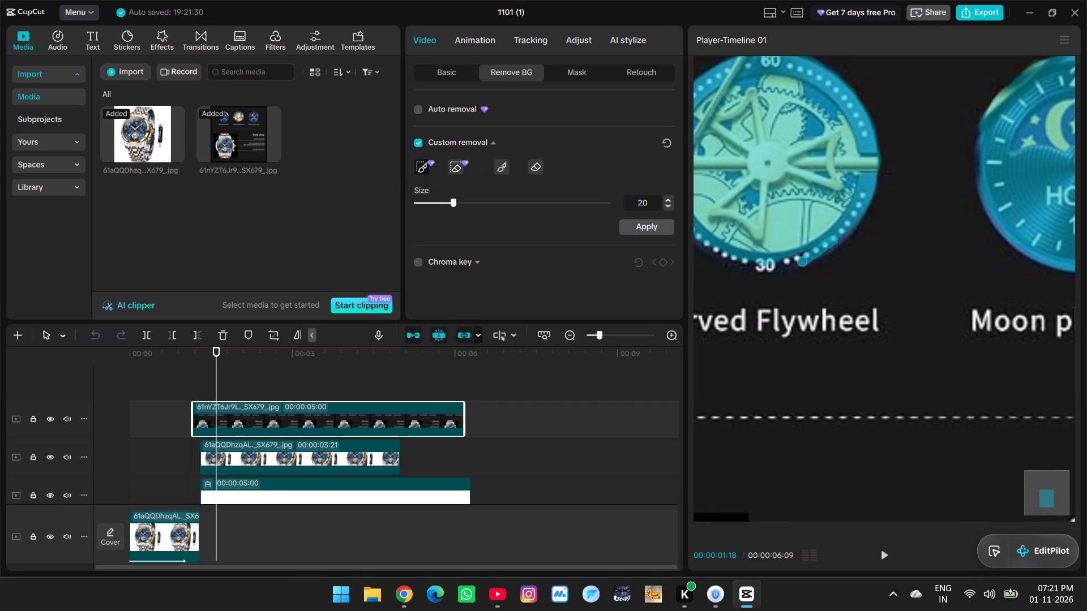
drag(801, 263, 704, 243)
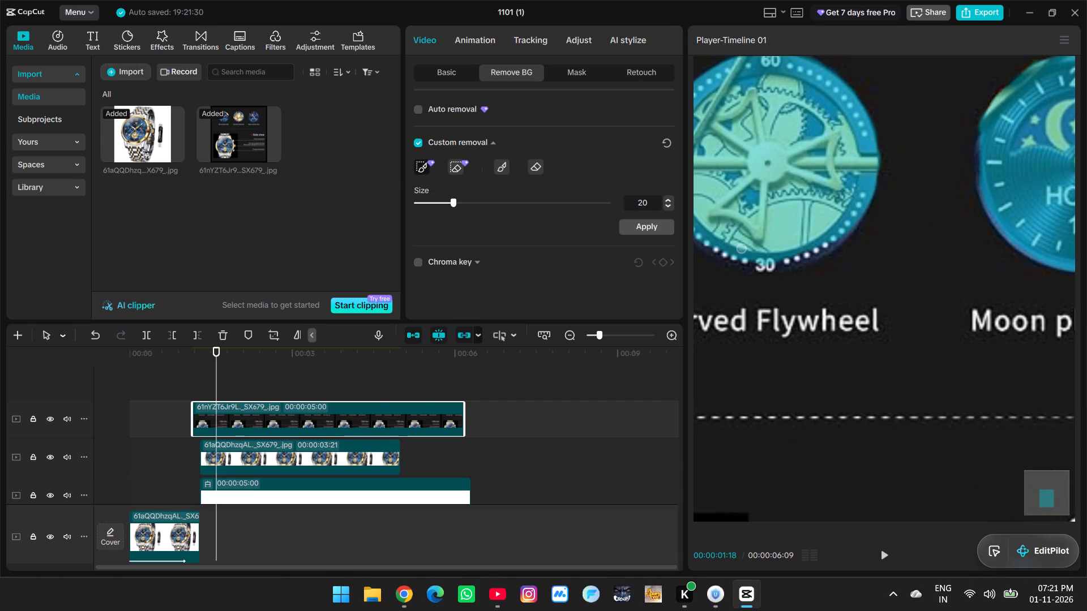
ctrl+scroll(764, 247, down, 7)
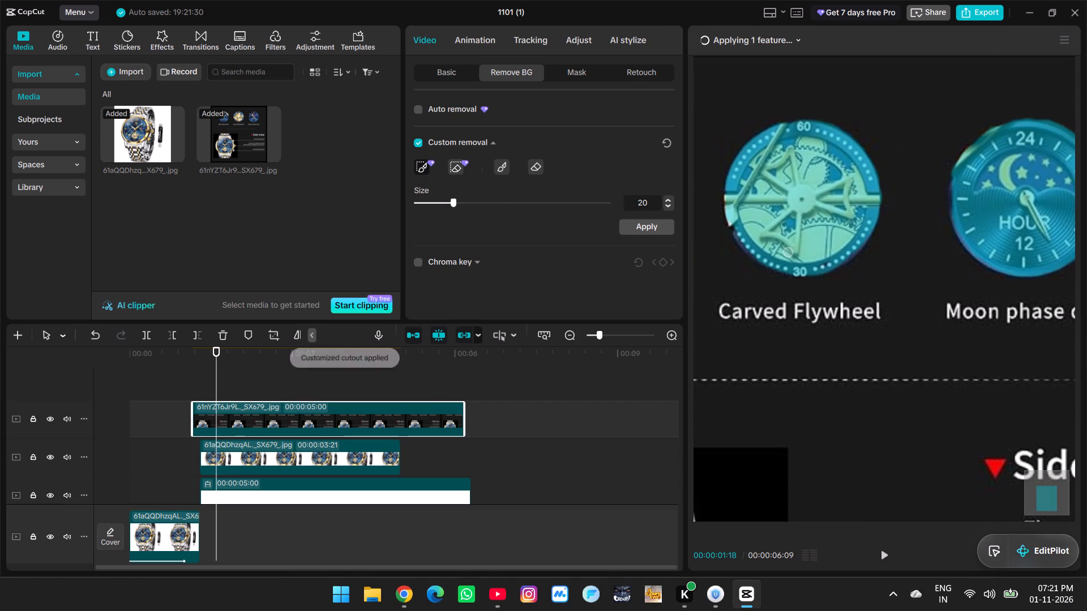
click(726, 211)
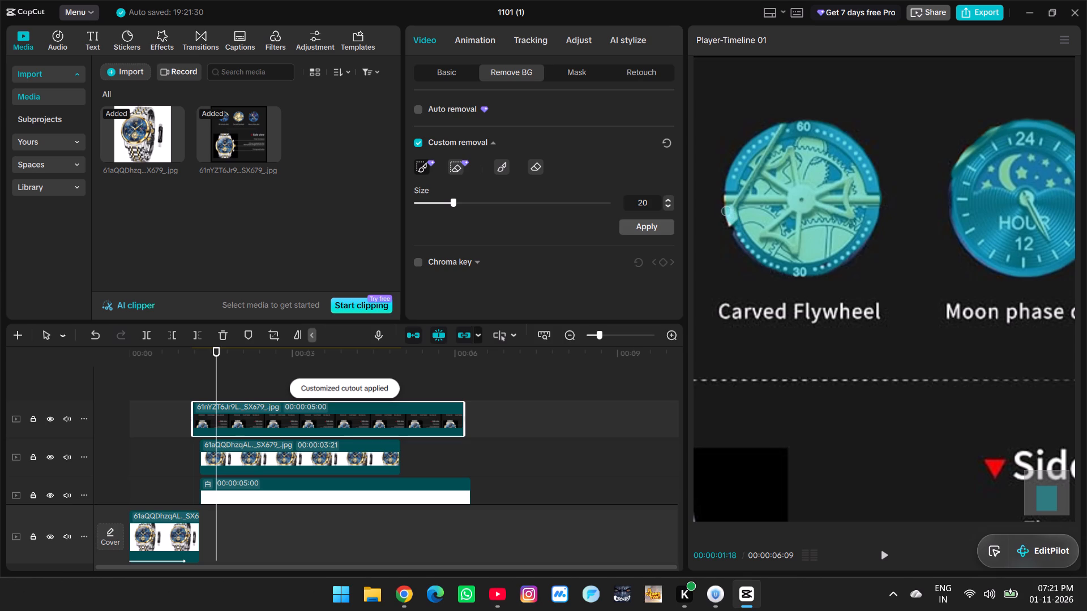
drag(736, 221, 745, 243)
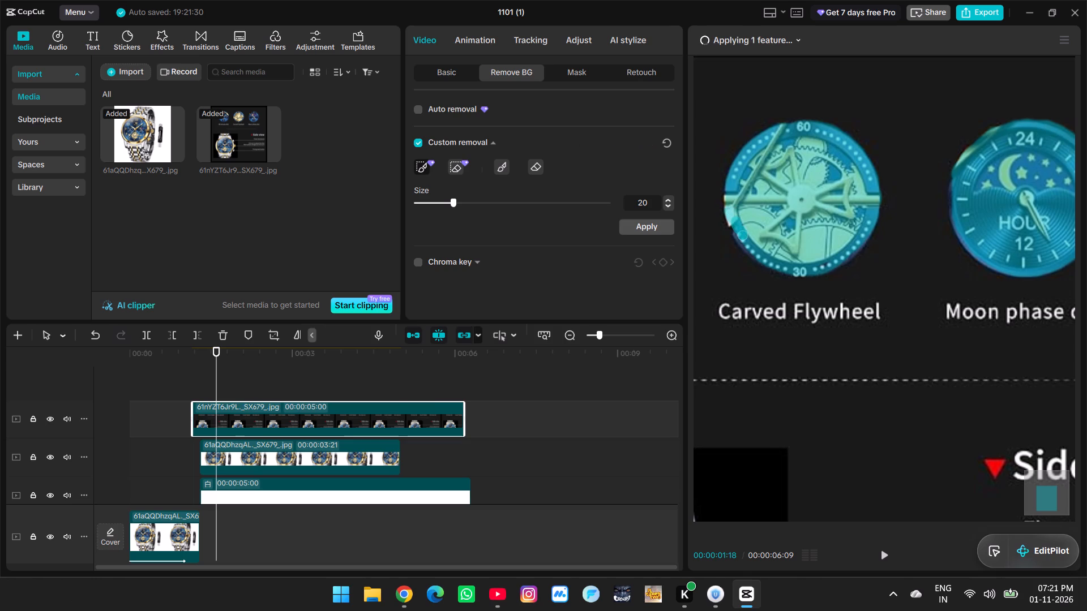
drag(745, 243, 751, 249)
ctrl+scroll(755, 251, down, 1)
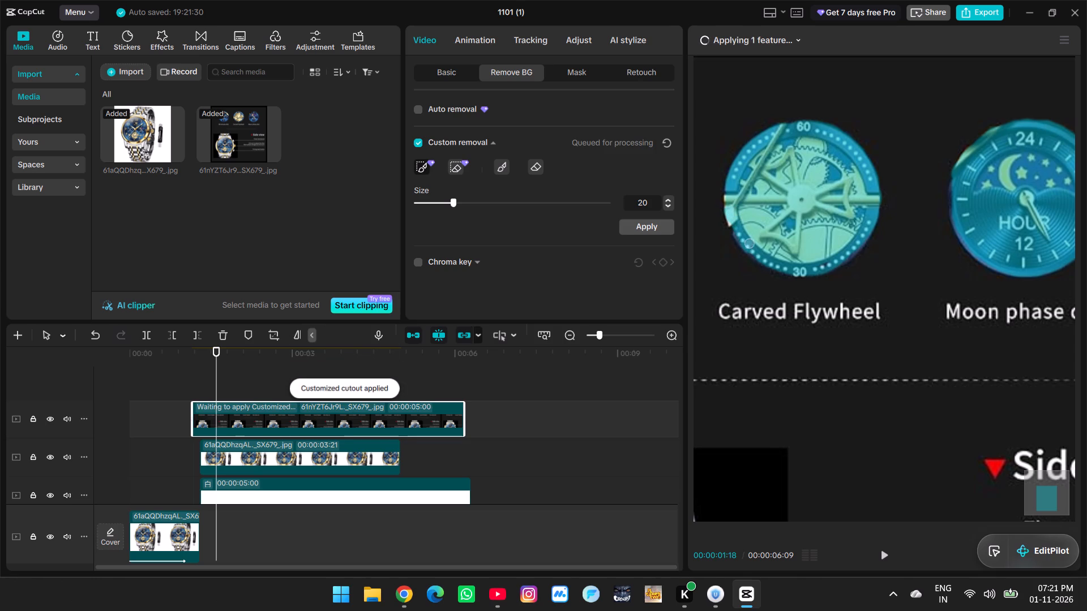
drag(735, 226, 755, 249)
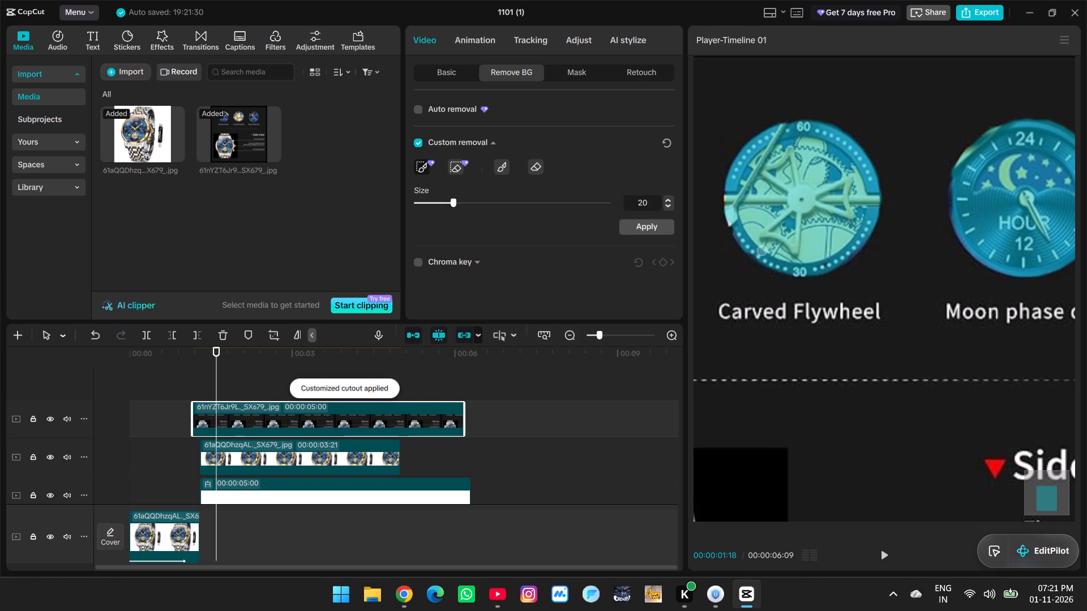
ctrl+scroll(763, 255, down, 6)
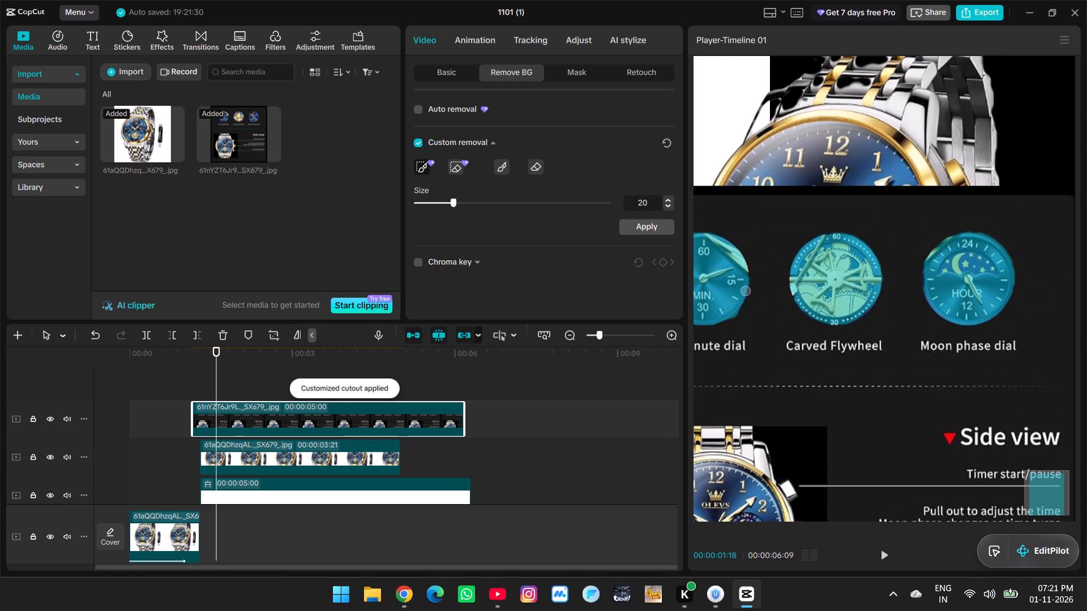
click(659, 234)
Move the three-dial cutout down to just below the watch face and inspect the edges of the 60-minute dial.
ctrl+scroll(786, 295, down, 2)
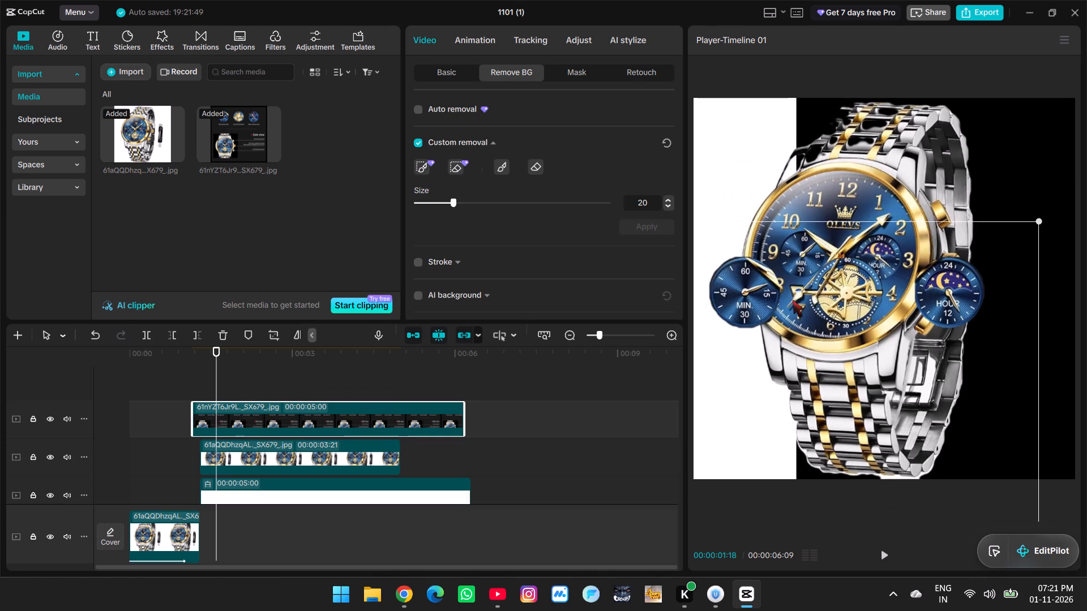
drag(793, 300, 744, 399)
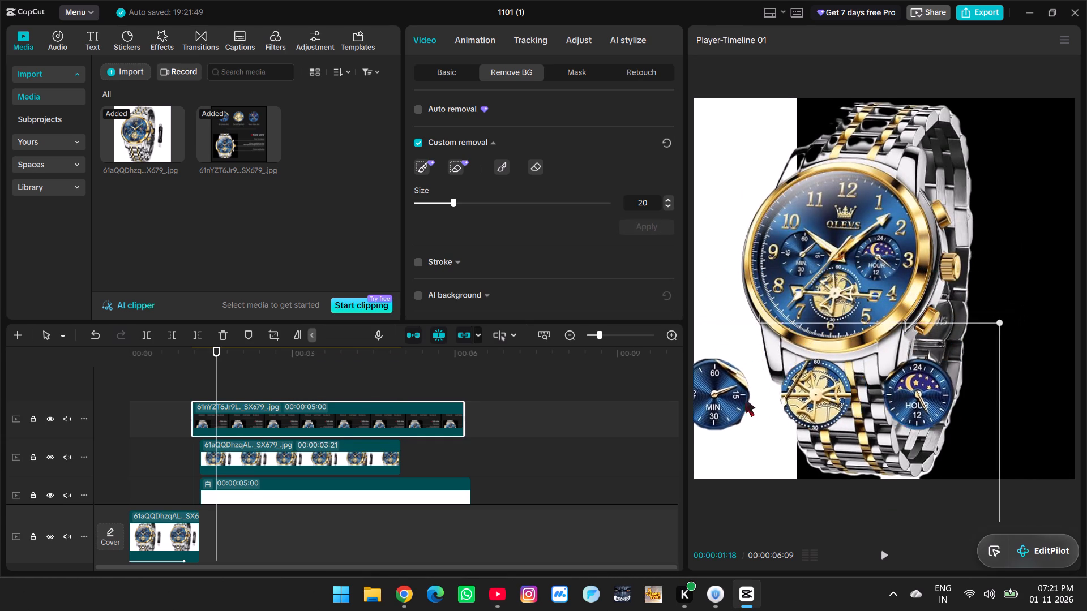
drag(744, 399, 835, 356)
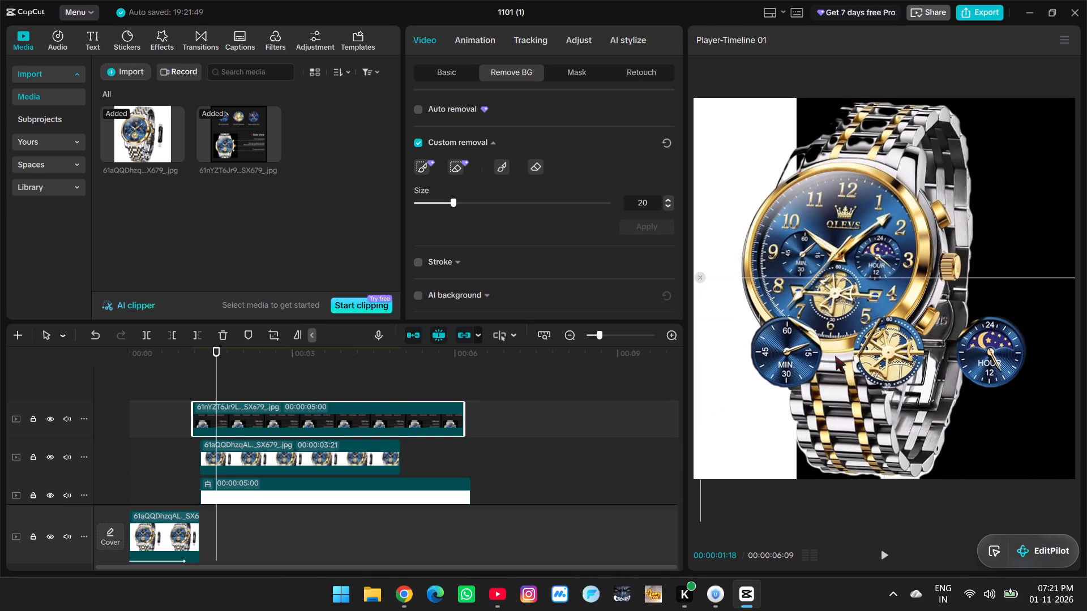
drag(835, 356, 780, 383)
ctrl+scroll(781, 429, up, 4)
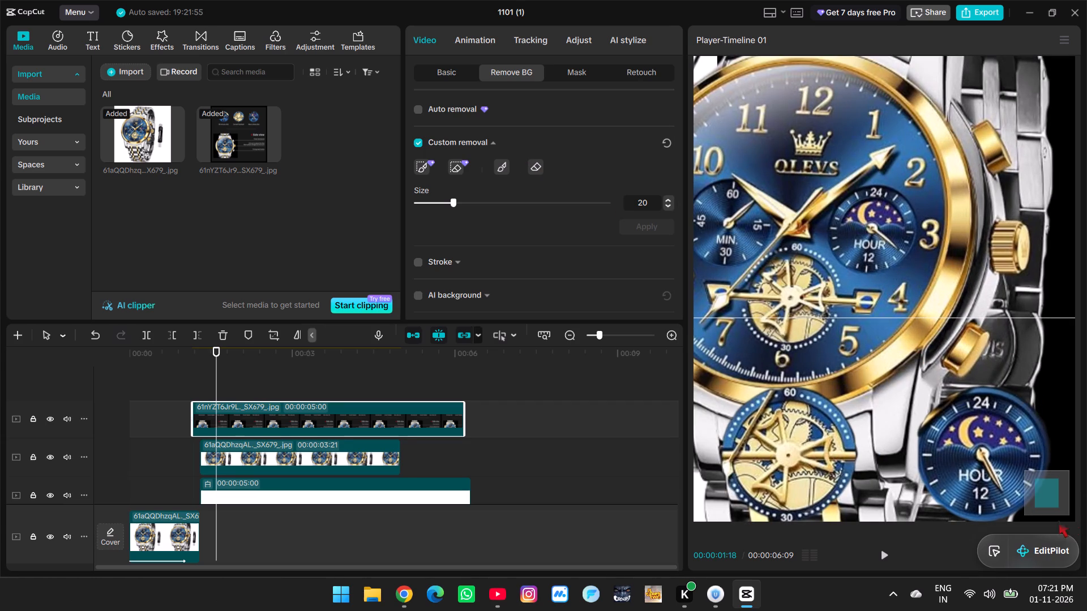
drag(1049, 498, 1033, 505)
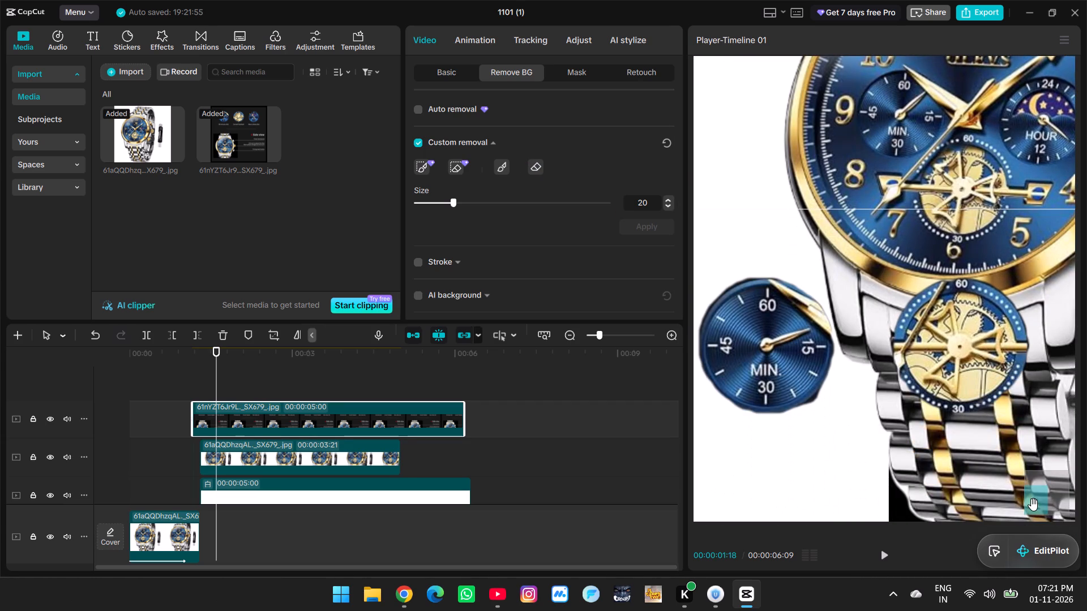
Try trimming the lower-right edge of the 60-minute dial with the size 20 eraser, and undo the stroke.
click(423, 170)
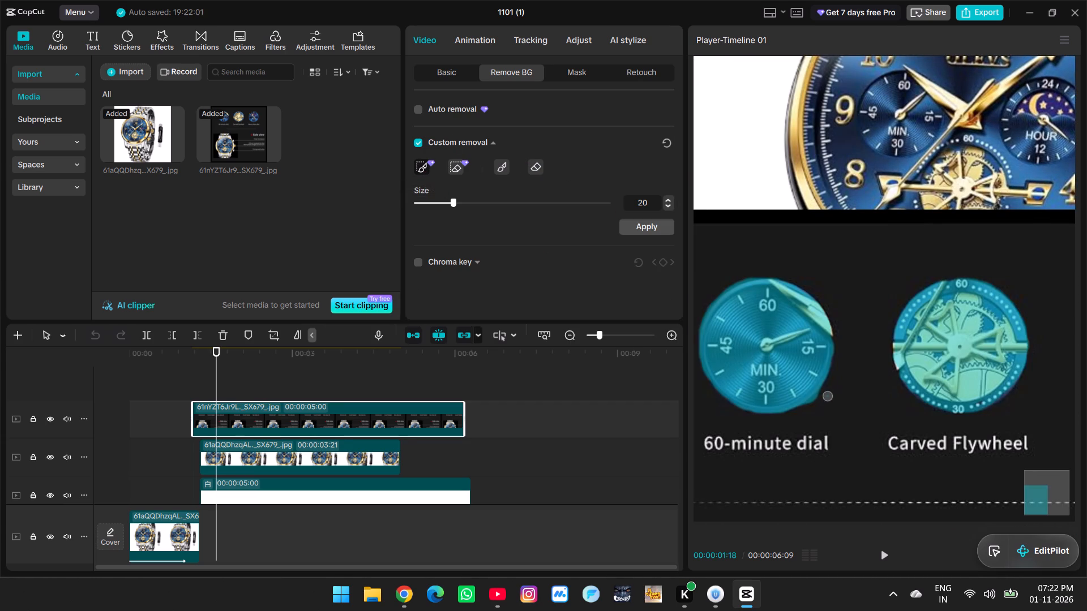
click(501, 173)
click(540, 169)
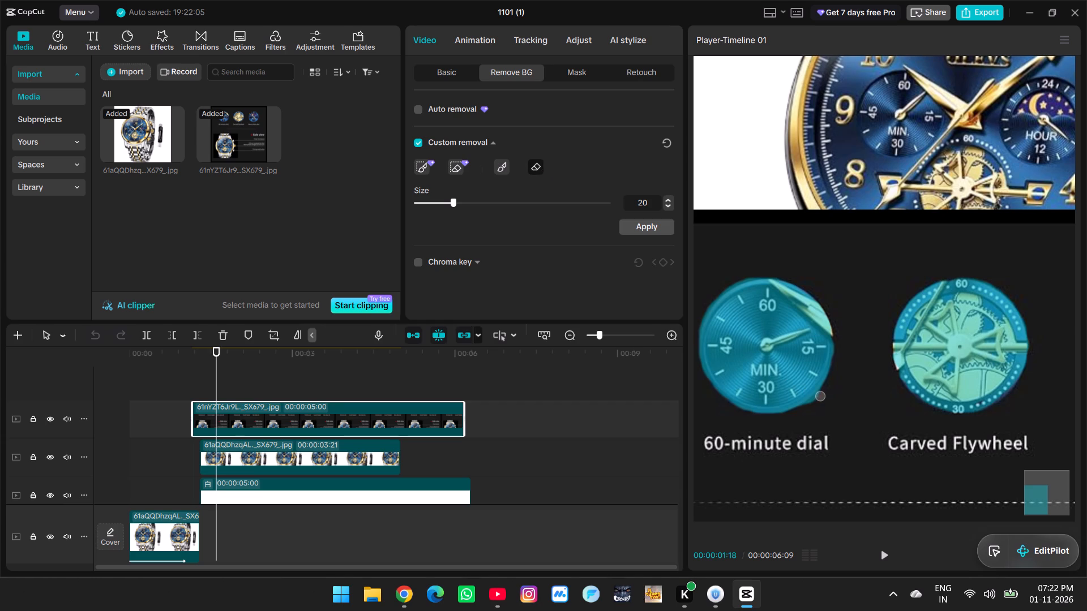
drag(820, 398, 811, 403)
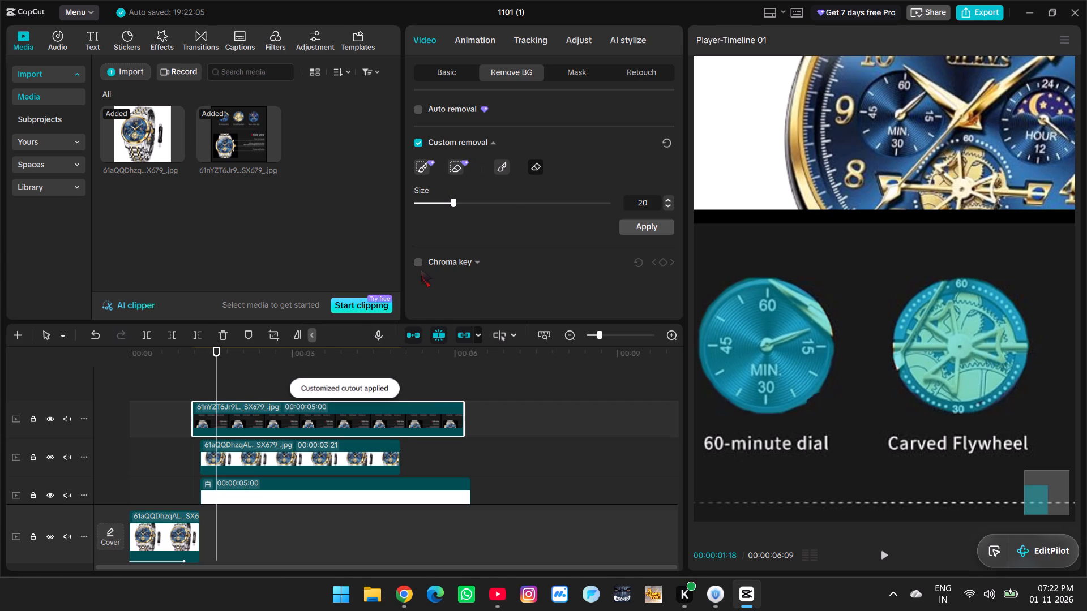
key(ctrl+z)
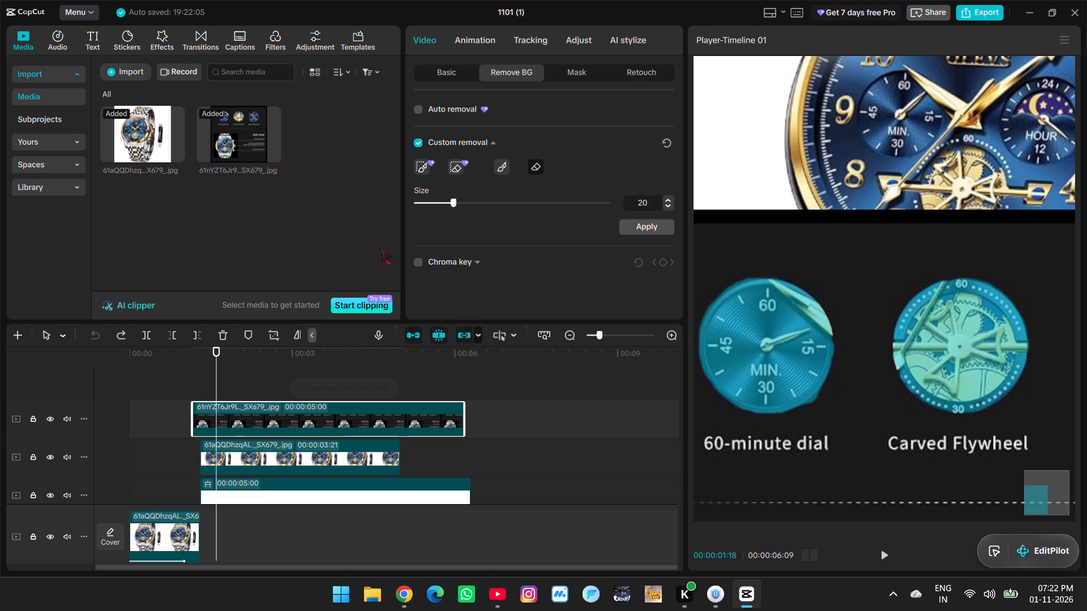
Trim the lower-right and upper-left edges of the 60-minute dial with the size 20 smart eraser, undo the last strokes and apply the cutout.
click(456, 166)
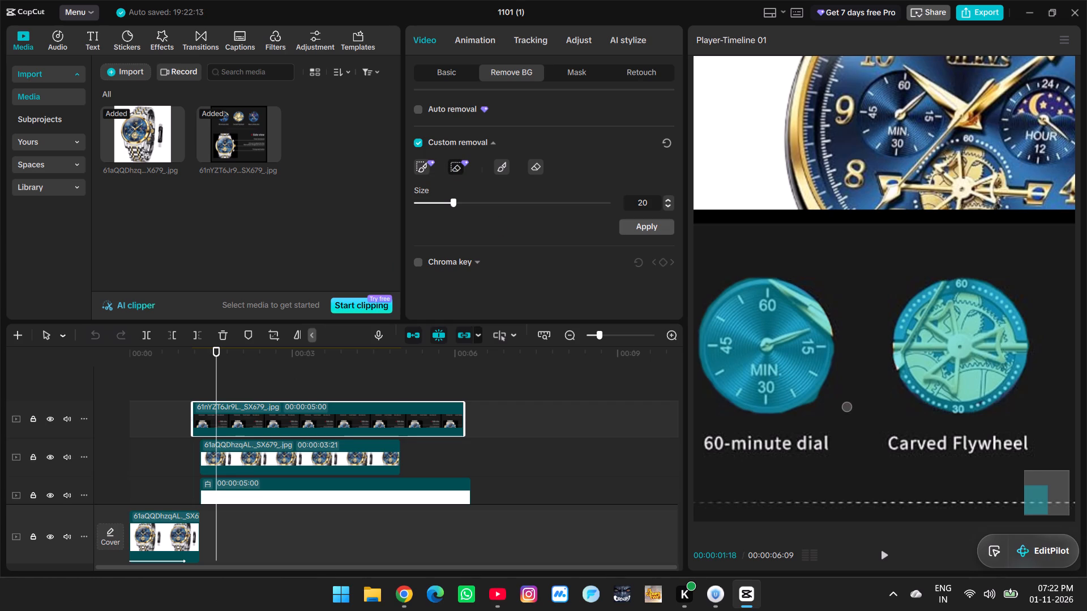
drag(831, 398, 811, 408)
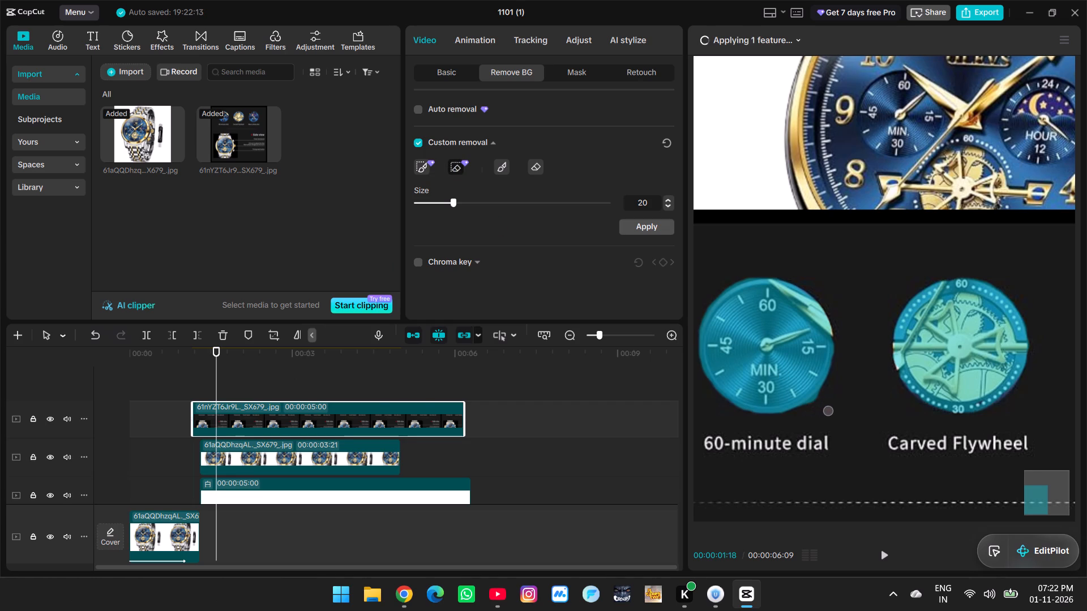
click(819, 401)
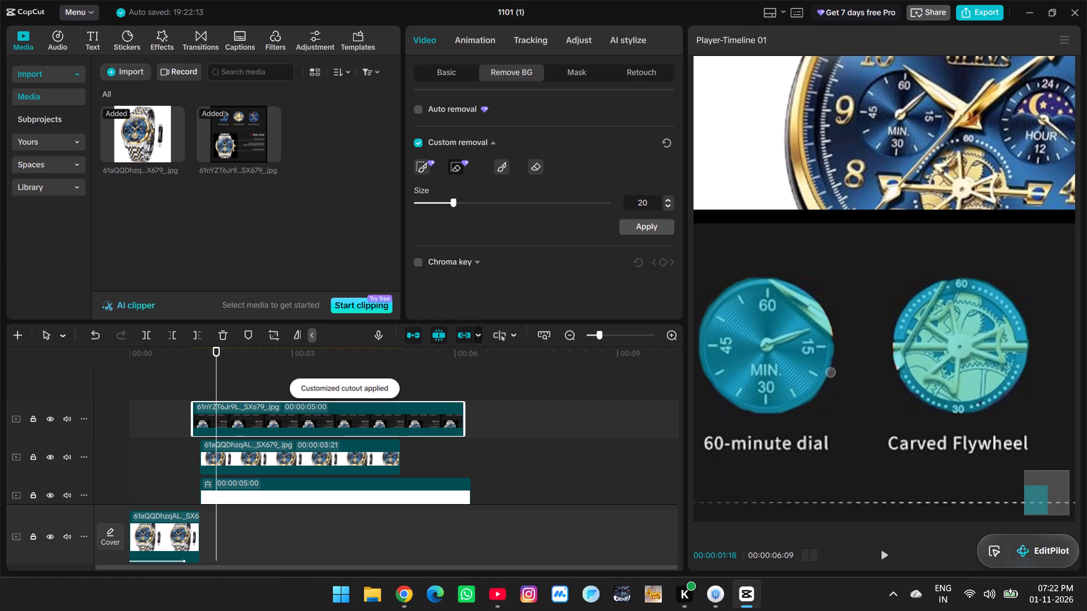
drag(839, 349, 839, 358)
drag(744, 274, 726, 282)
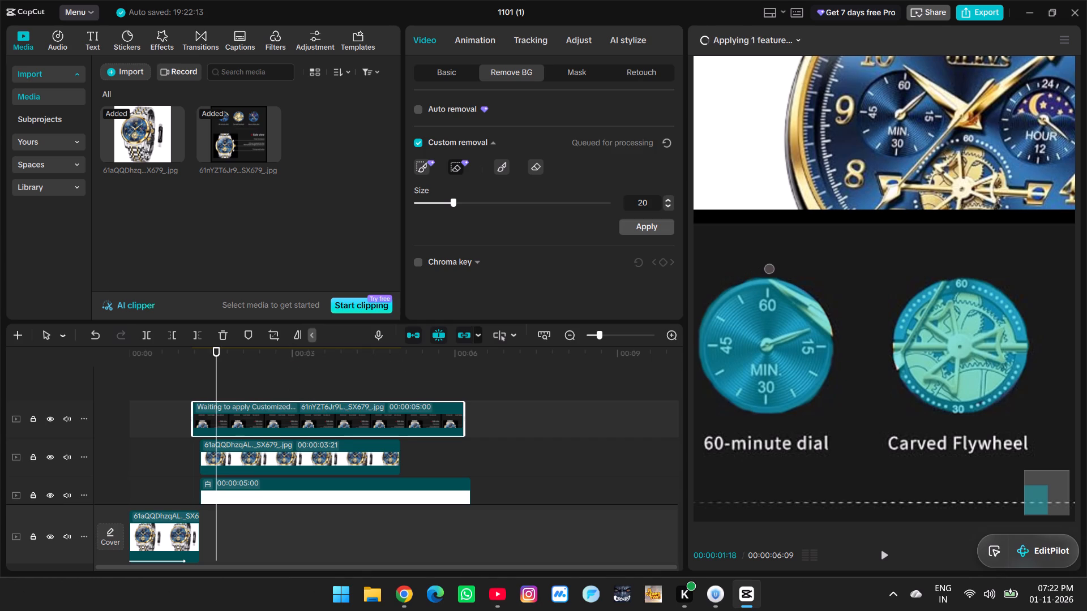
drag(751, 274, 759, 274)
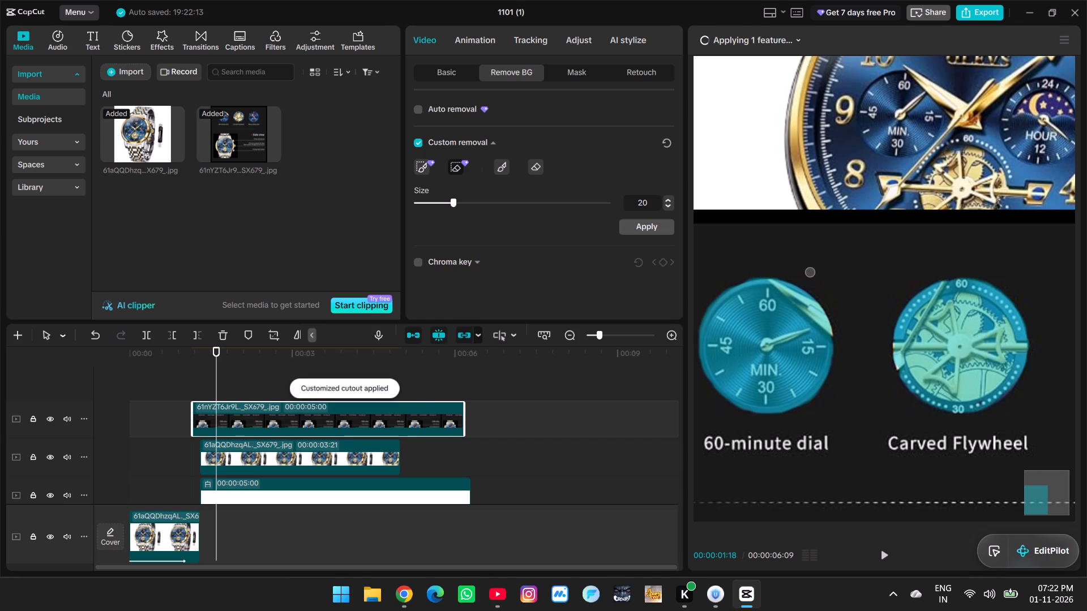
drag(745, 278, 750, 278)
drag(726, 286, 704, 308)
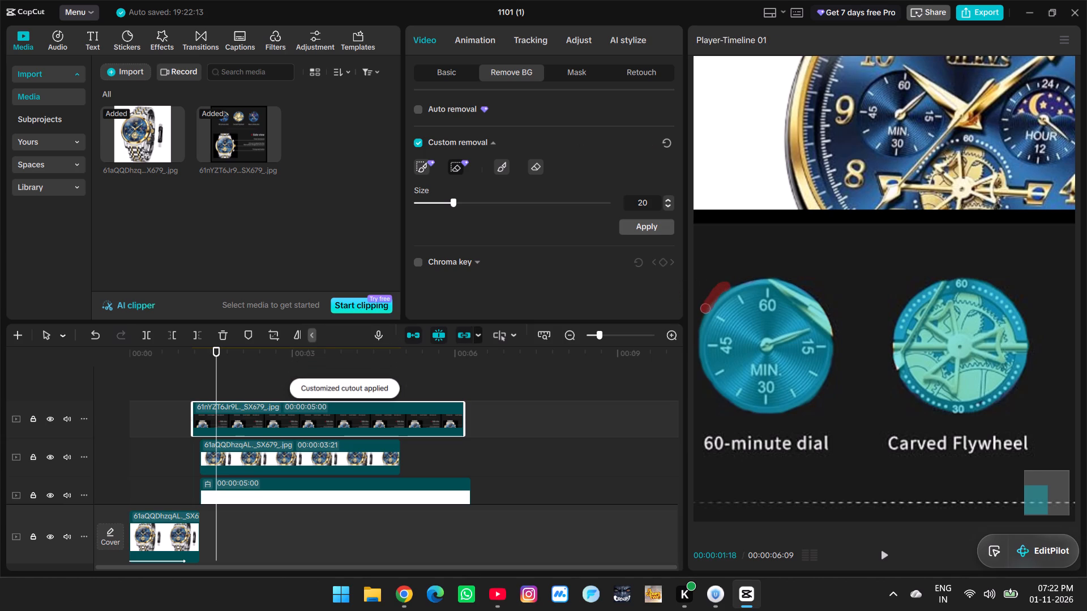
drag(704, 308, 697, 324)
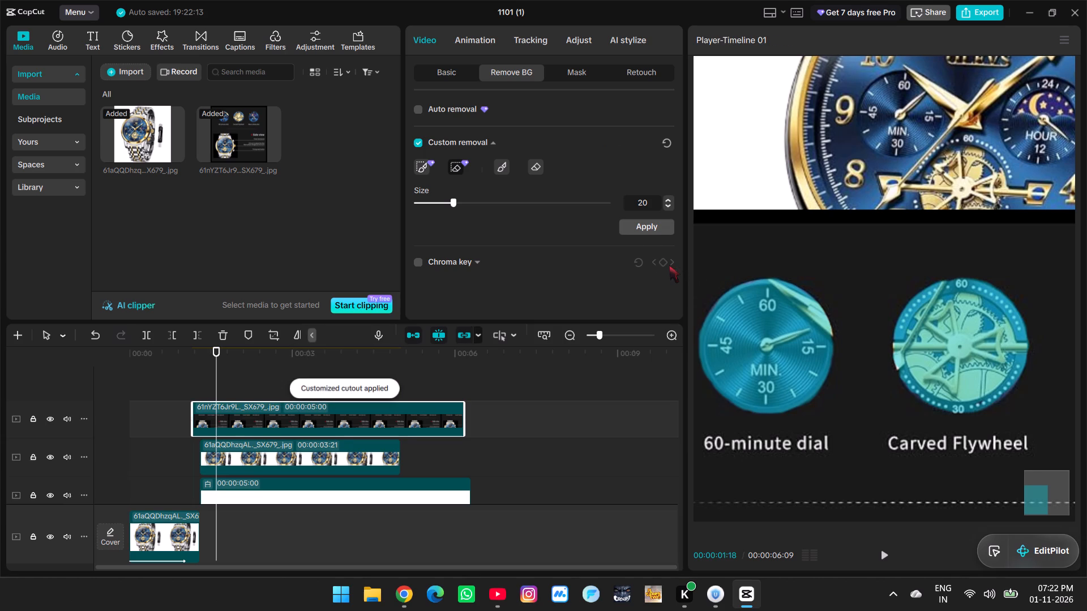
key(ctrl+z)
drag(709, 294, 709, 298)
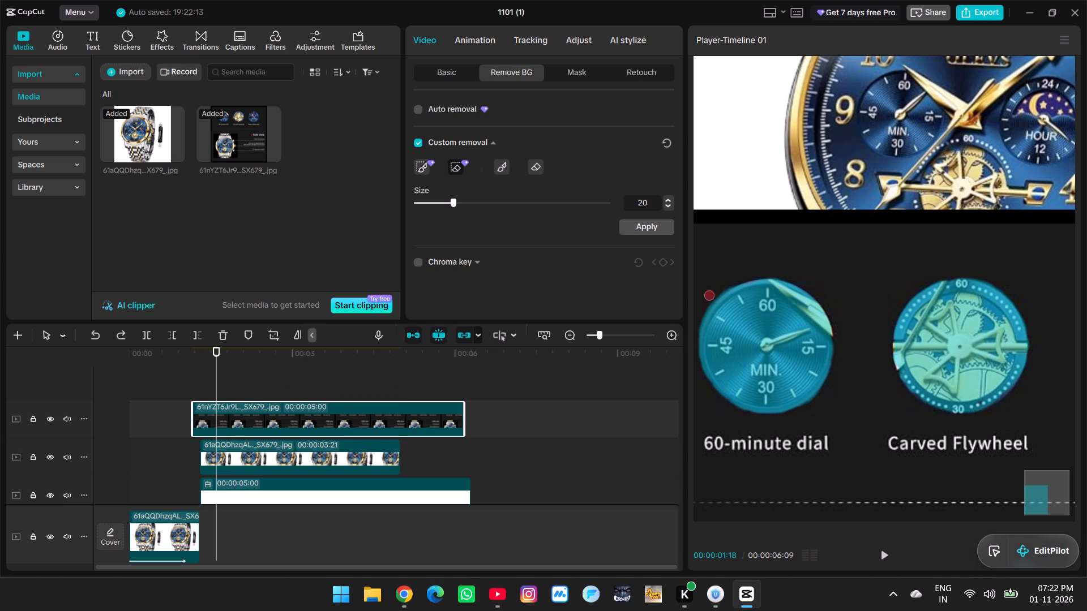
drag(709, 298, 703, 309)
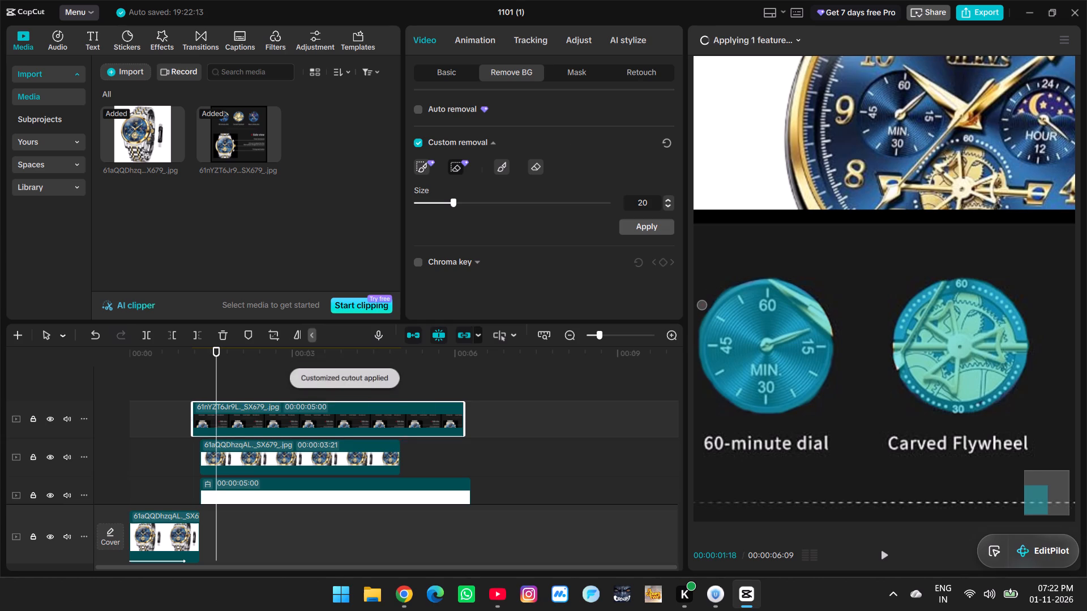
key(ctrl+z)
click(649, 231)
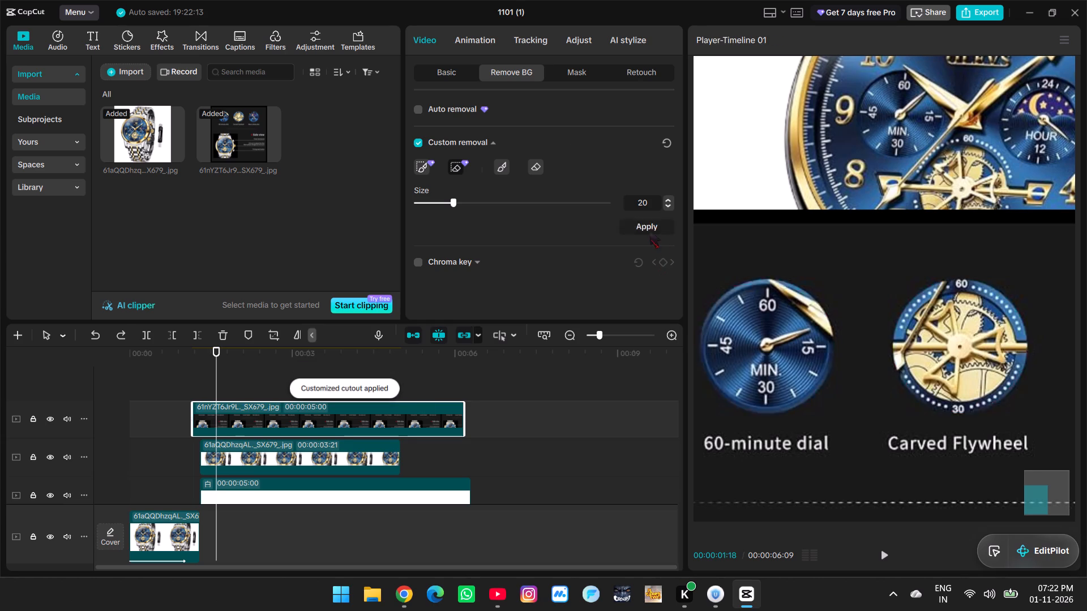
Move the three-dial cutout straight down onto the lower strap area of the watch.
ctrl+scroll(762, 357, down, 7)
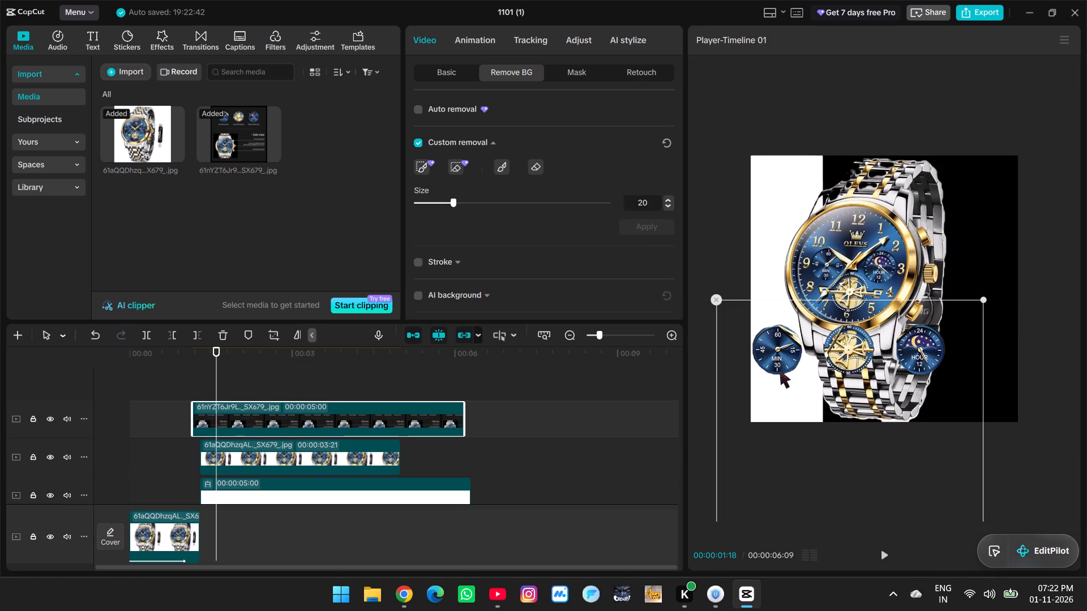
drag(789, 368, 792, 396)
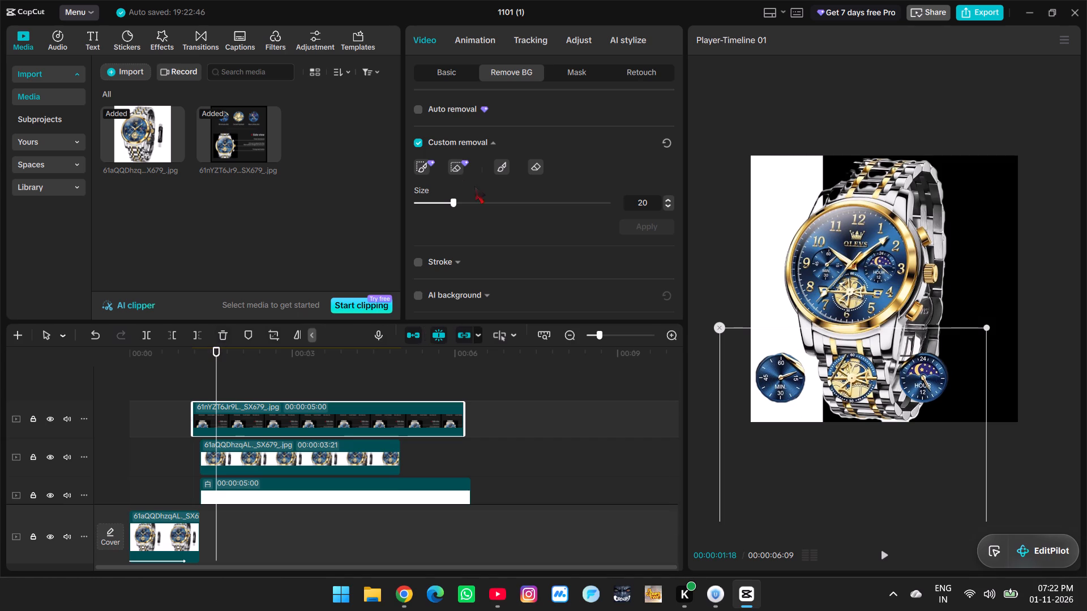
Turn off custom removal on the watch-features image and crop it freely to the row of three dials with their labels.
click(415, 143)
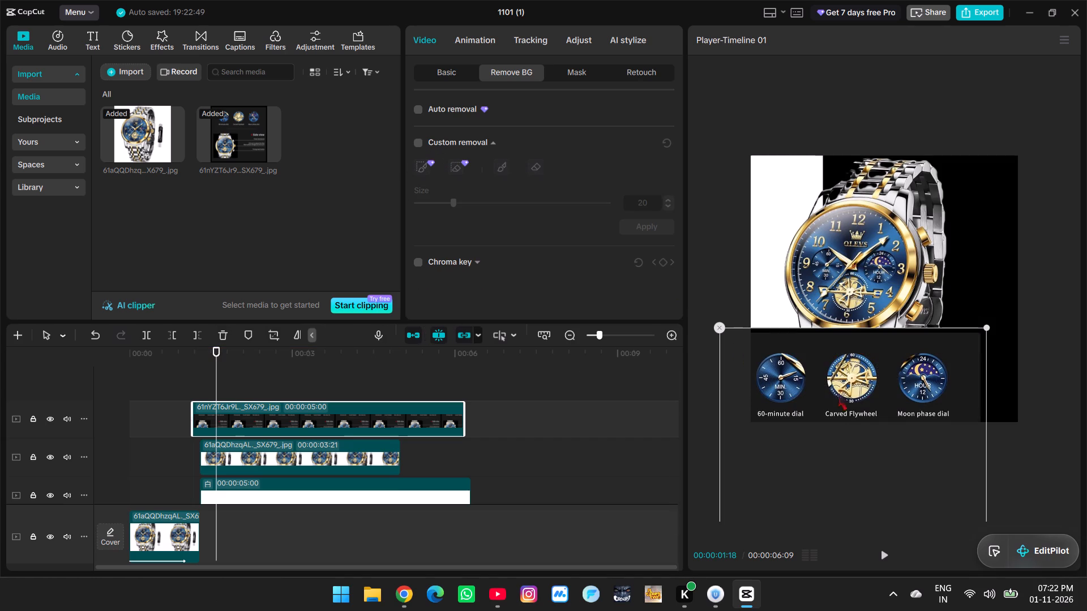
drag(891, 402, 913, 248)
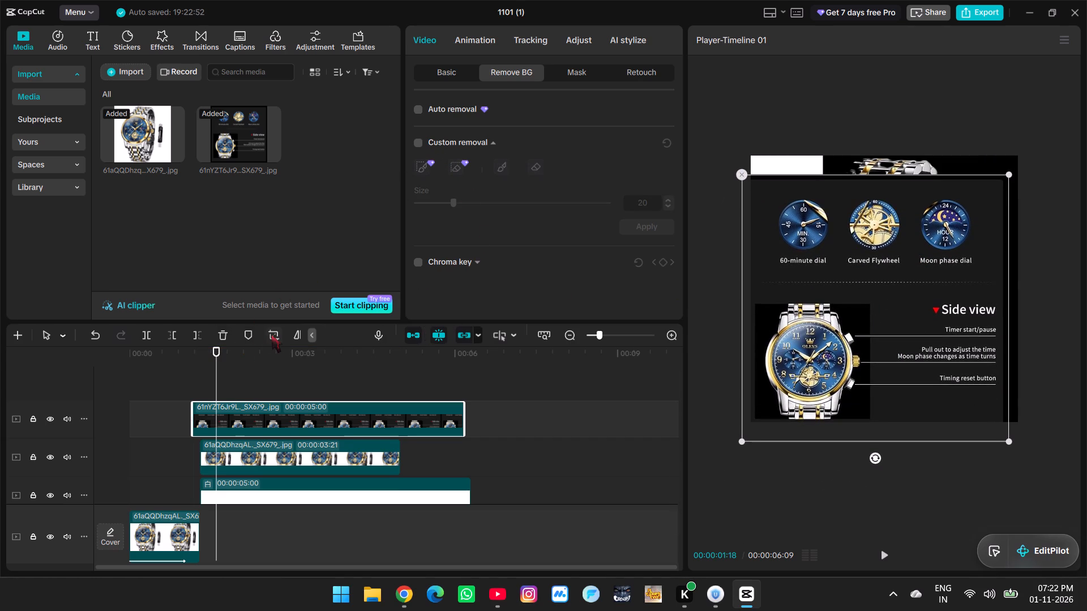
click(272, 335)
drag(543, 445, 546, 255)
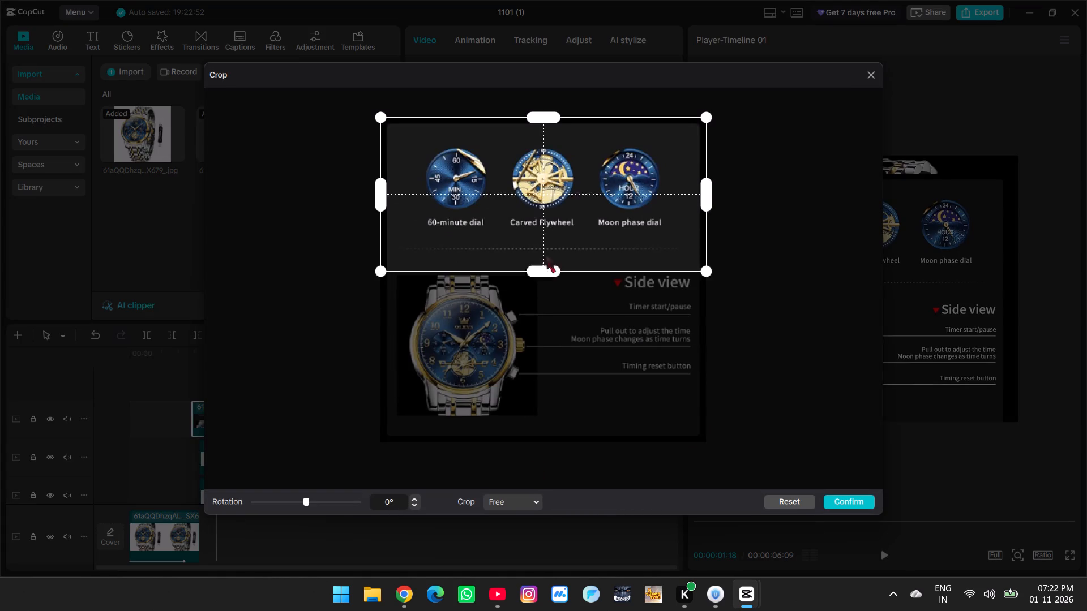
drag(546, 255, 551, 239)
click(841, 501)
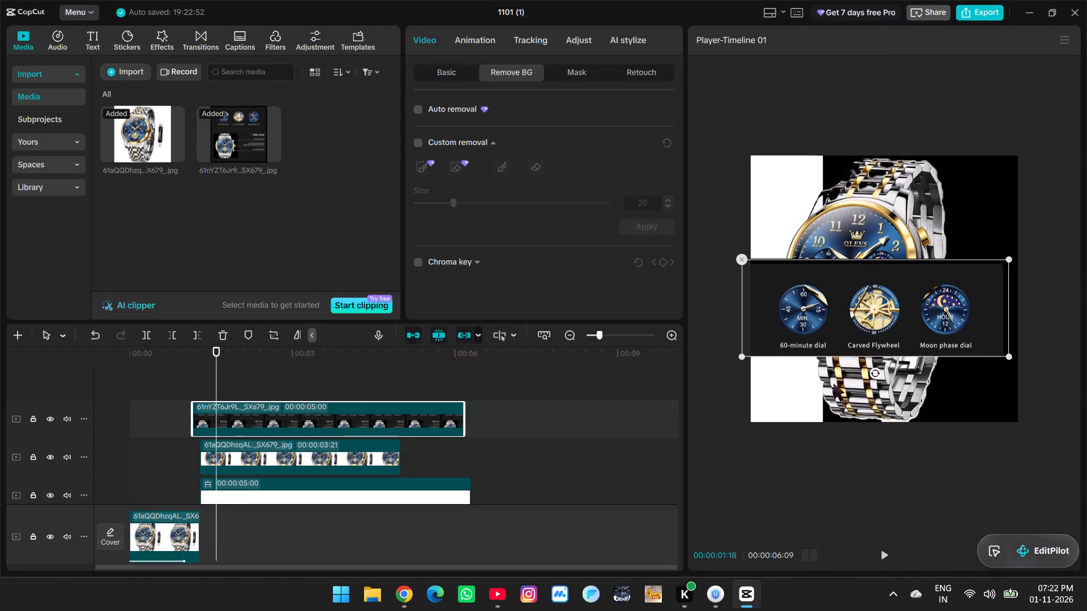
Apply auto background removal to the cropped dial image and move it down over the lower watch strap.
click(417, 107)
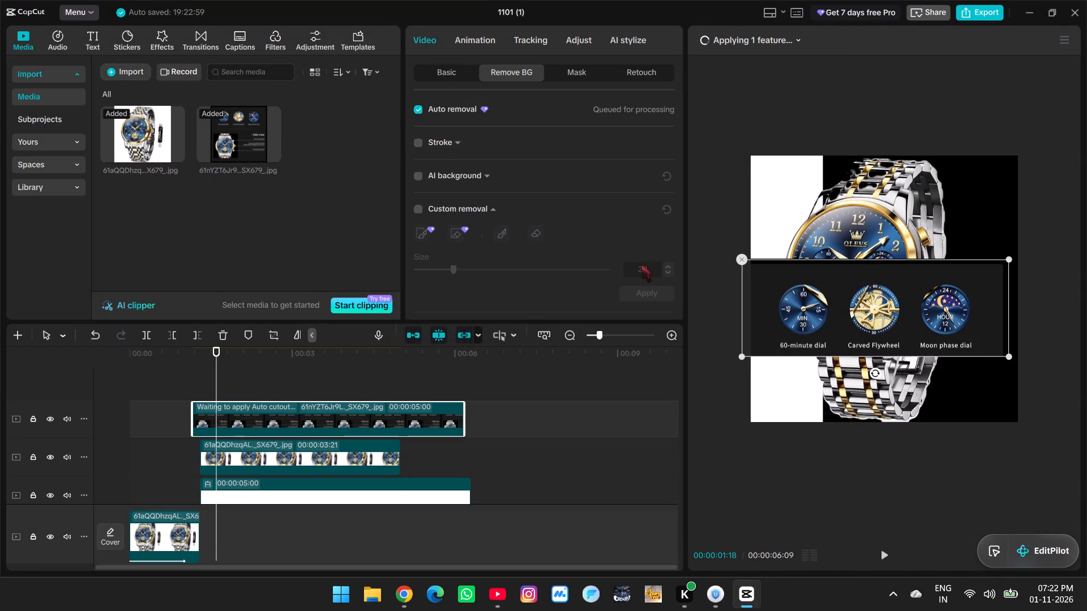
drag(872, 308, 824, 368)
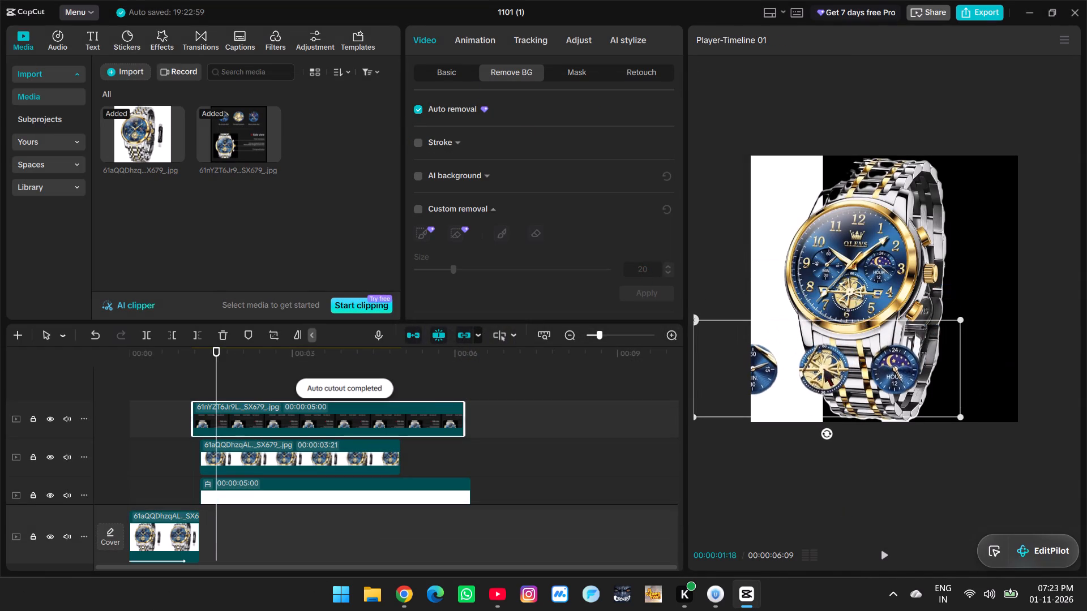
drag(824, 368, 827, 369)
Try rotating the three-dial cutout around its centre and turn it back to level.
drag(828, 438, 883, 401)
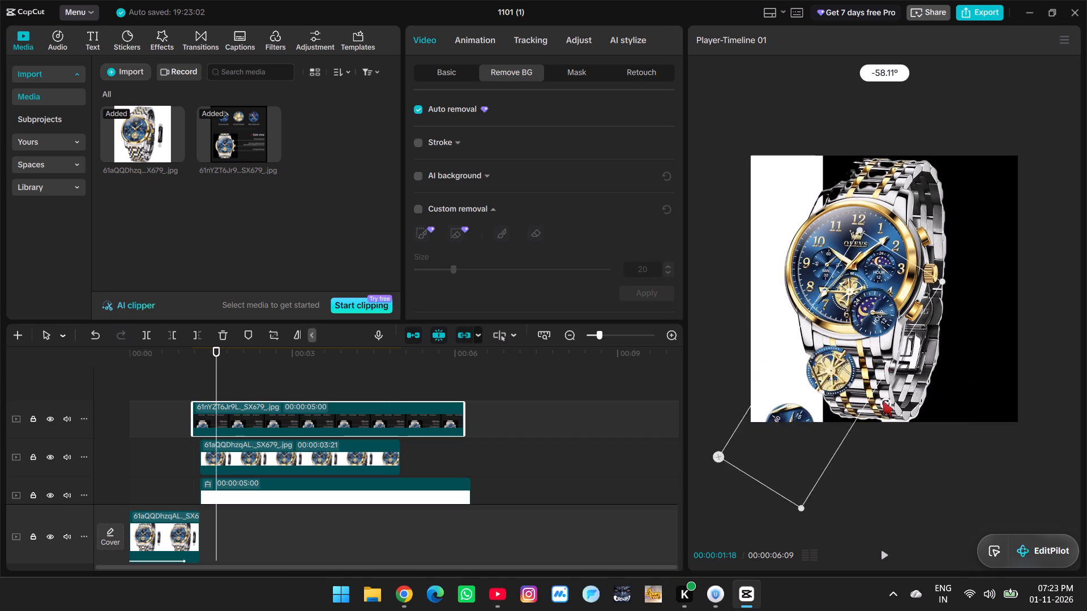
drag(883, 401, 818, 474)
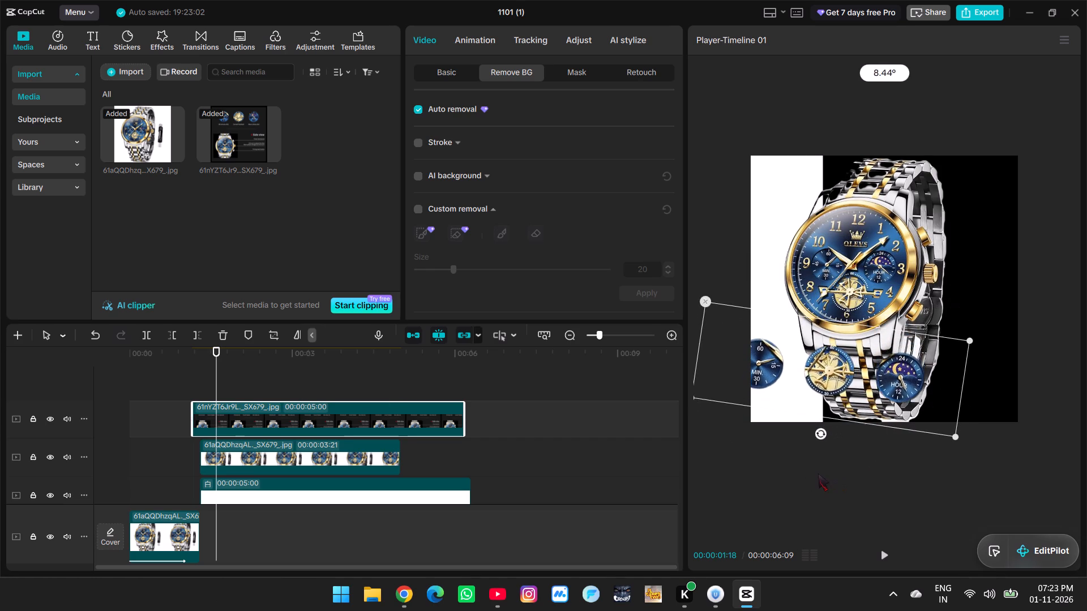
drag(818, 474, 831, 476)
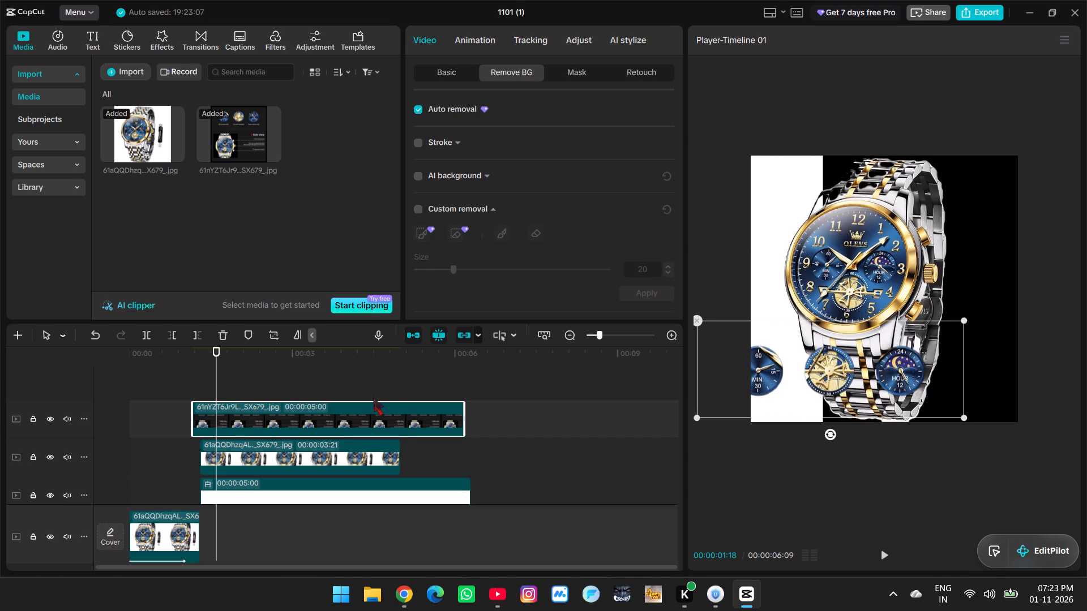
Paste two copies of the three-dial clip on tracks above it and align their starts with the original clip.
key(ctrl+c)
key(ctrl+v)
key(ctrl+v)
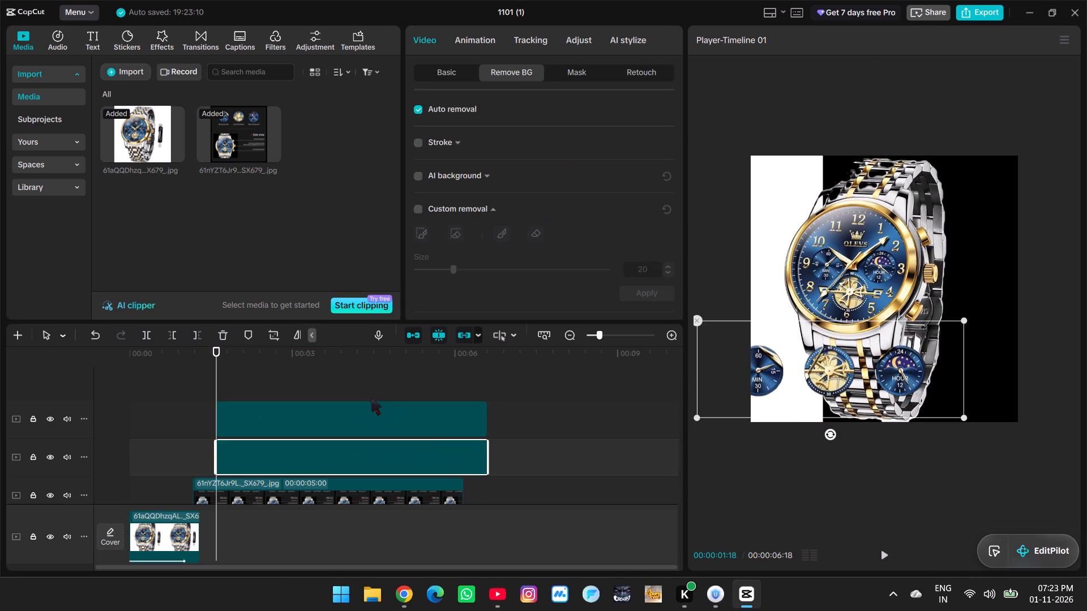
drag(327, 452, 305, 451)
drag(322, 420, 290, 416)
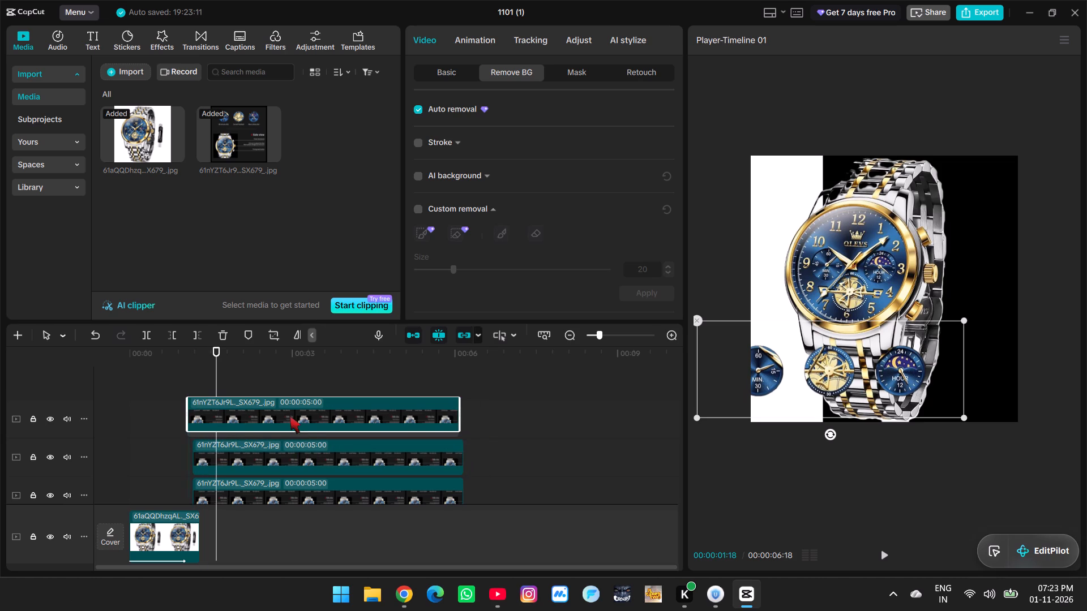
drag(290, 416, 299, 418)
scroll(303, 417, down, 1)
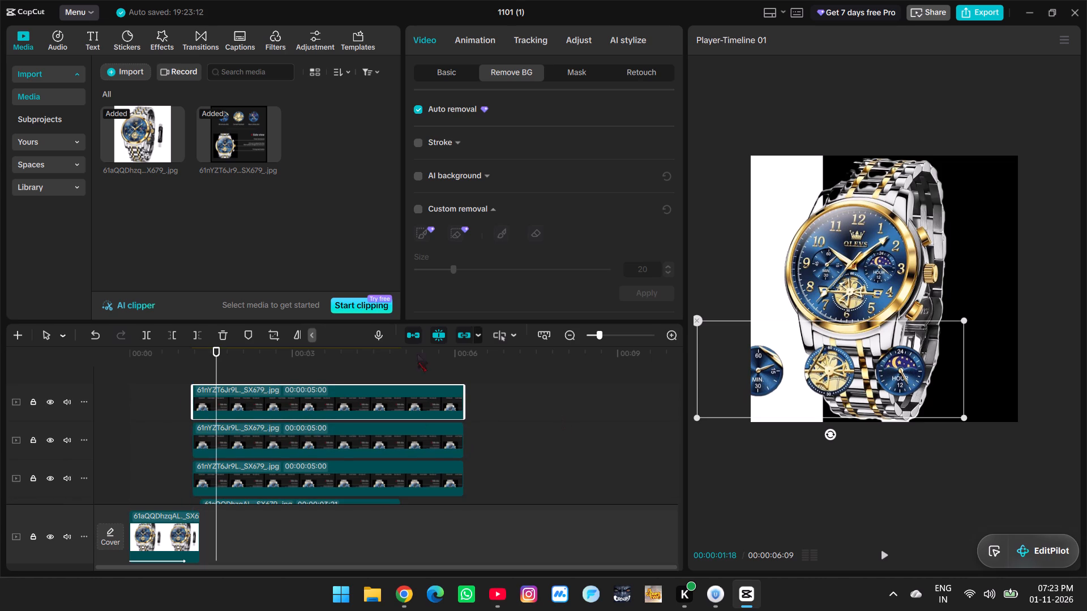
Crop the topmost copy of the dial clip to only the Moon phase dial.
click(272, 336)
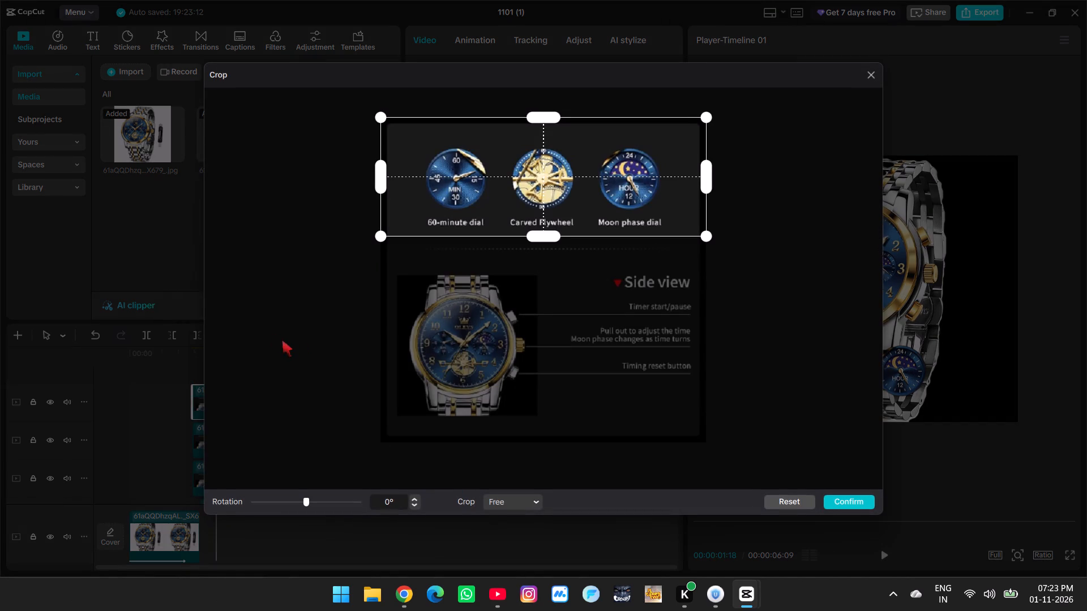
drag(385, 193, 622, 199)
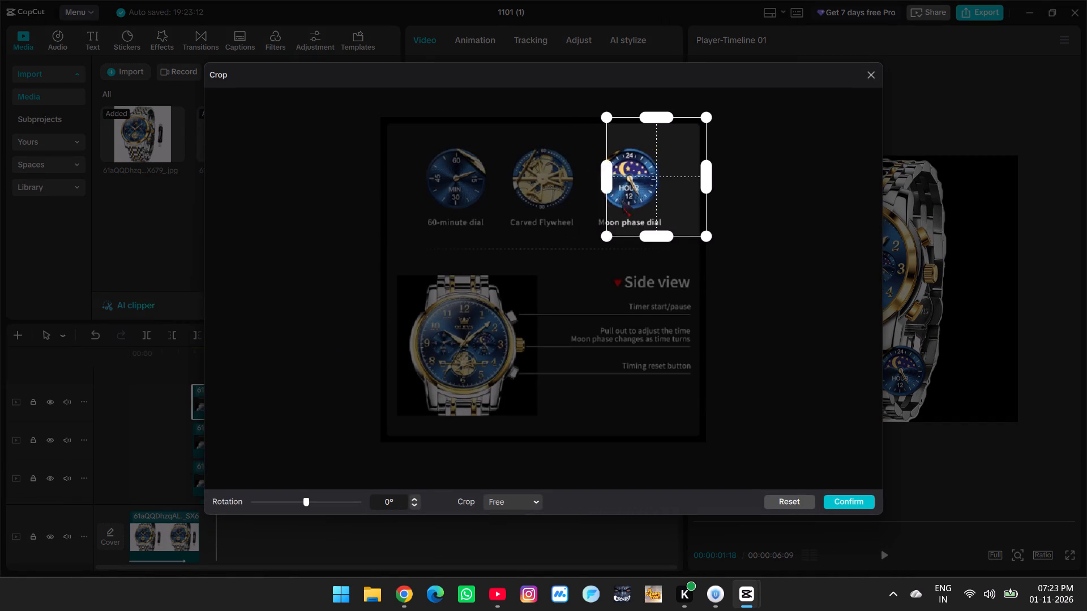
drag(622, 199, 587, 199)
click(845, 499)
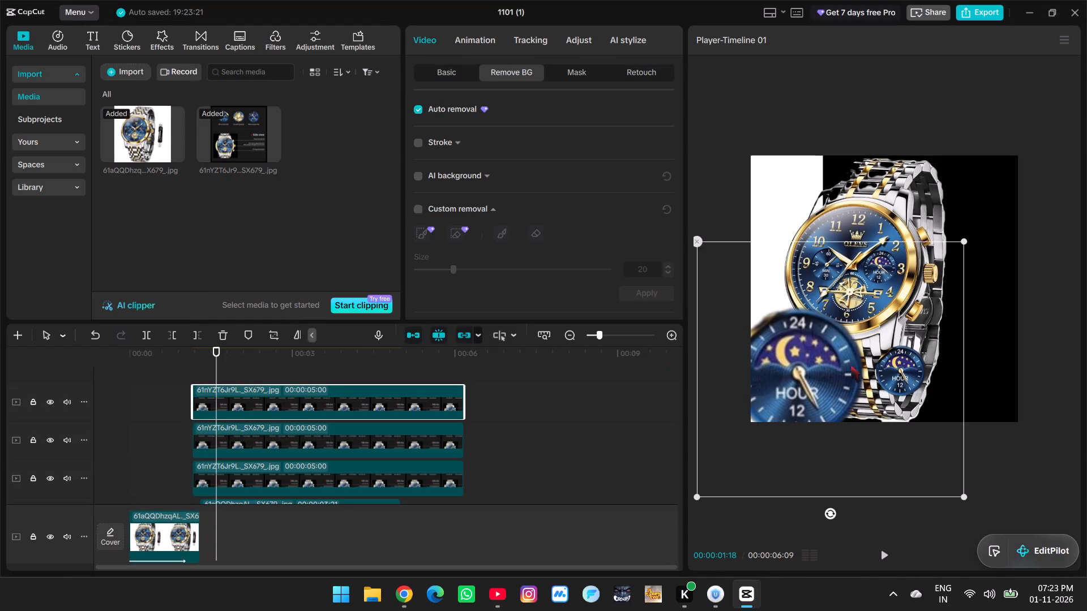
Scale the Moon phase dial down to small-dial size and place it on the white area at the watch's upper left.
drag(838, 371, 859, 298)
drag(986, 421, 851, 345)
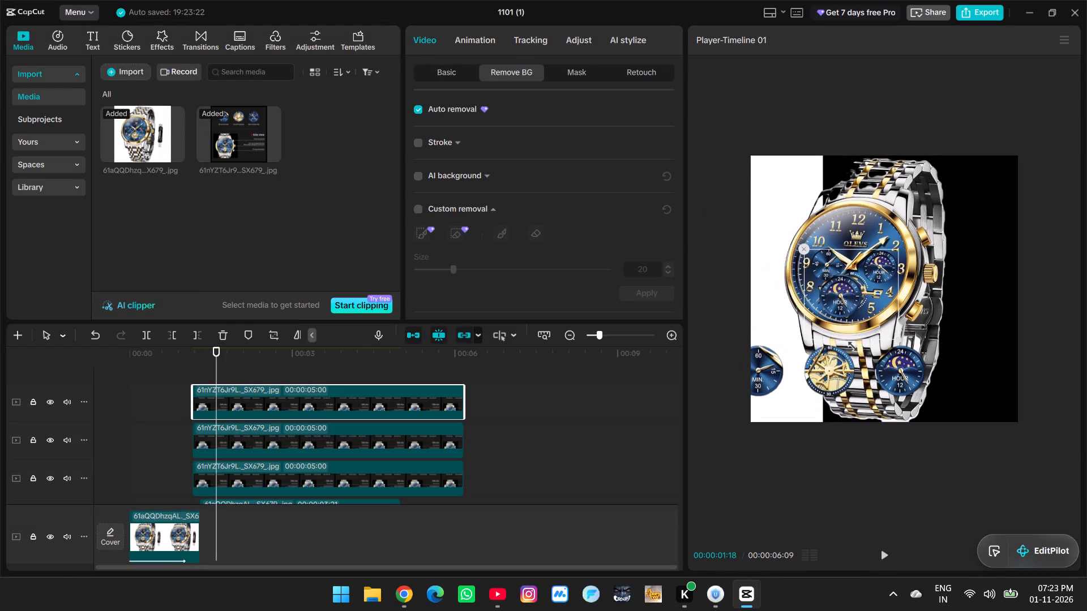
drag(851, 345, 866, 363)
drag(845, 325, 780, 213)
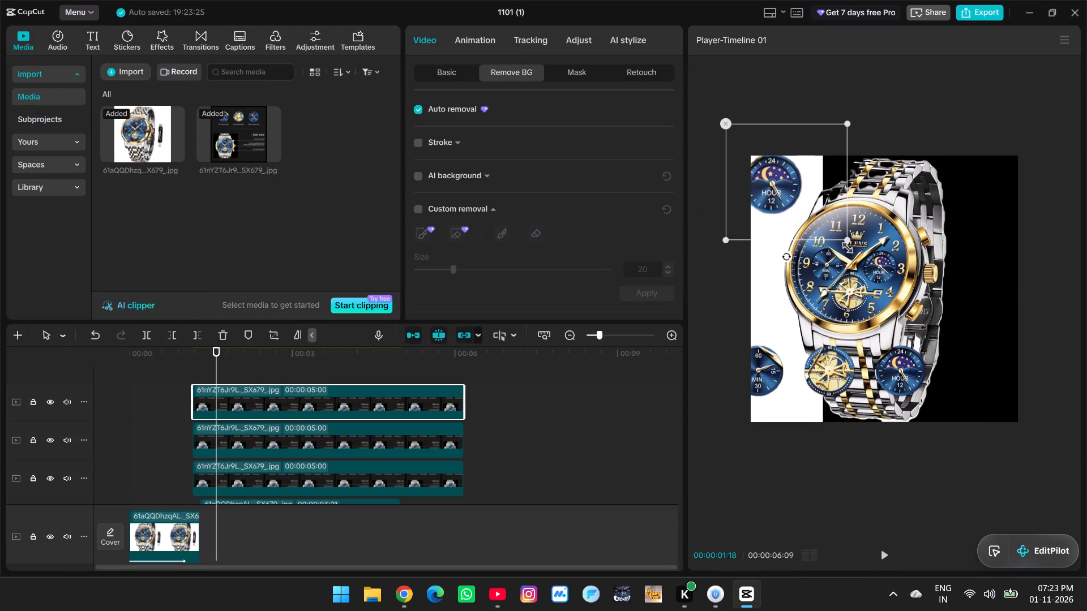
drag(844, 243, 820, 228)
drag(806, 207, 812, 220)
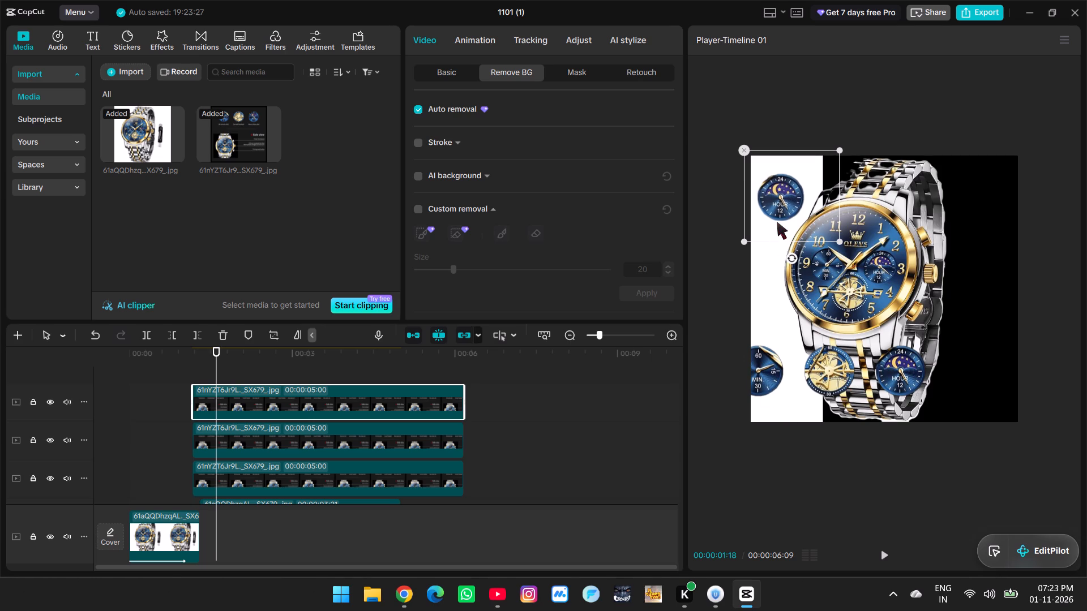
Crop the middle copy of the three-dial clip to only the Carved Flywheel dial.
click(284, 445)
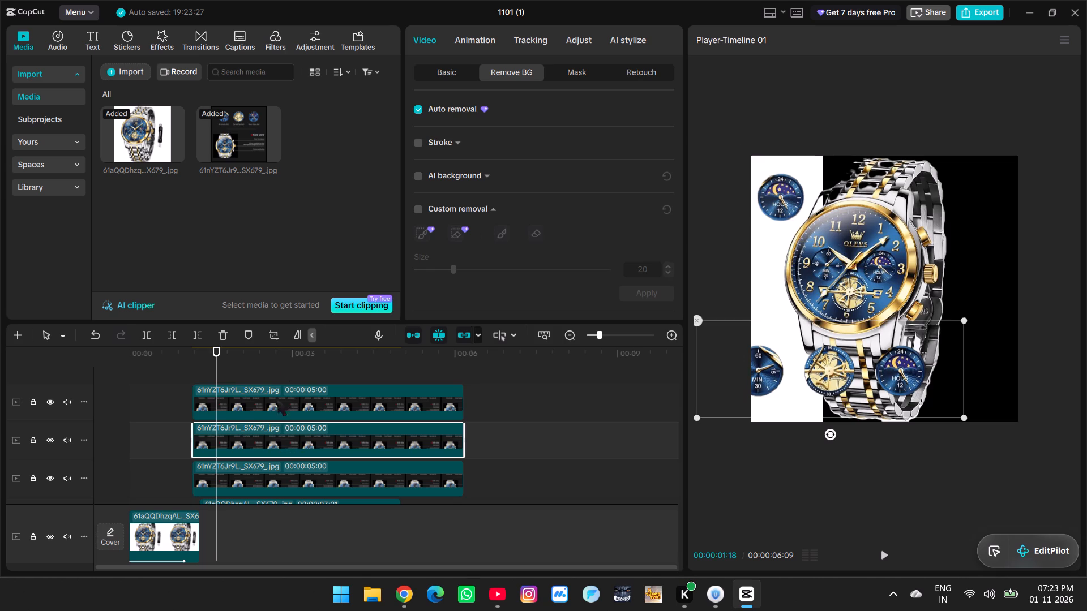
click(275, 334)
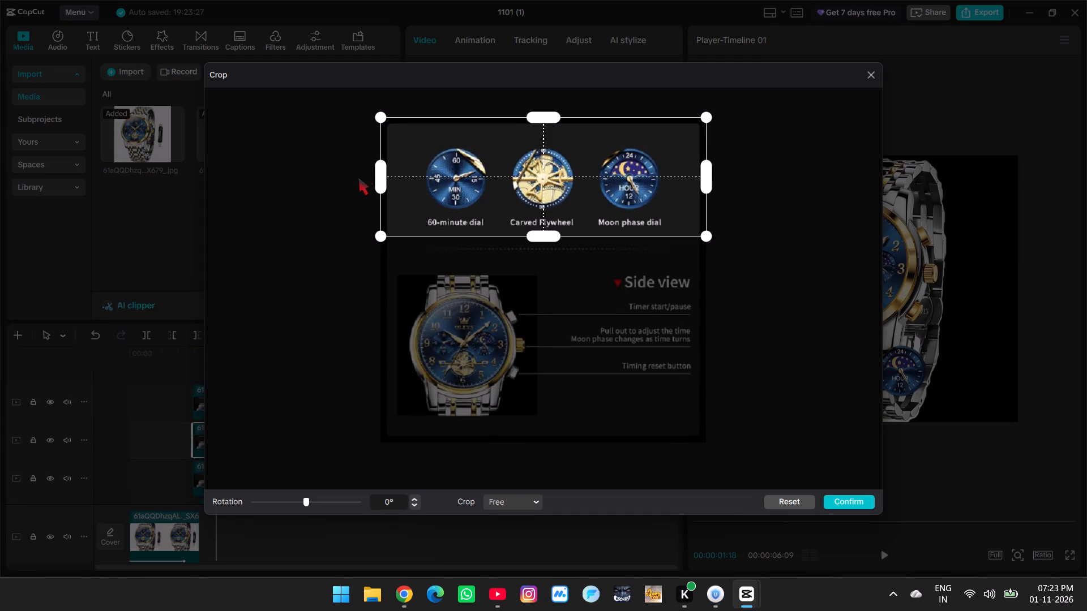
drag(712, 178, 512, 188)
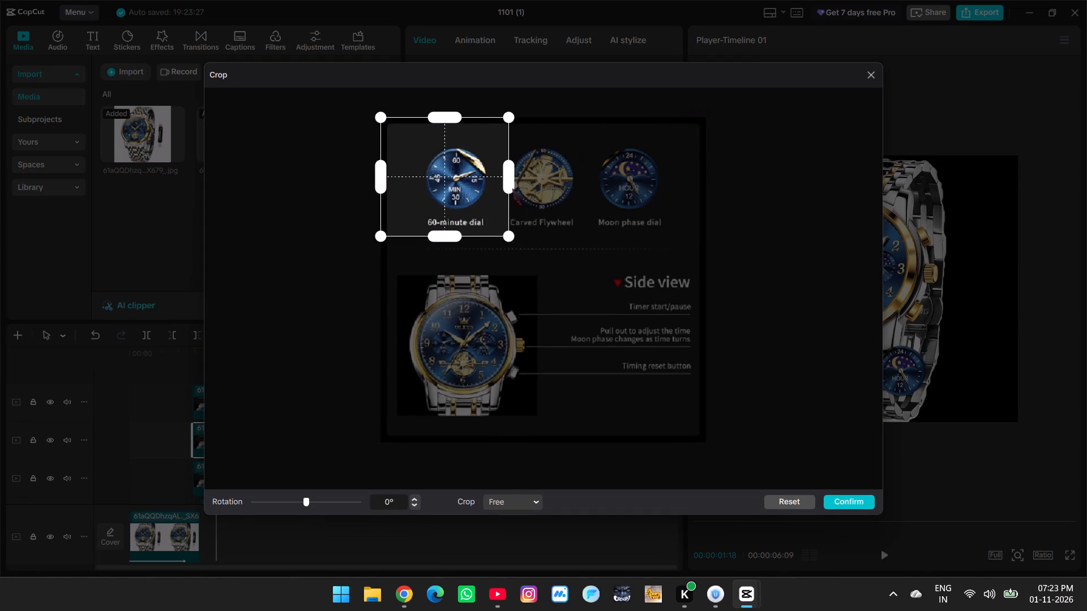
drag(512, 188, 594, 193)
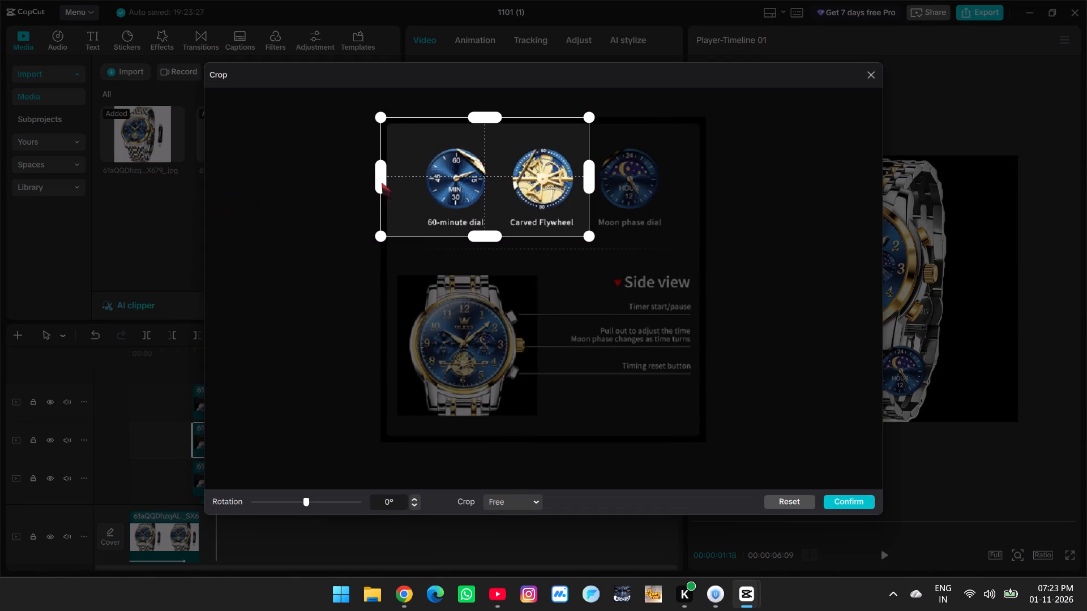
drag(382, 183, 503, 219)
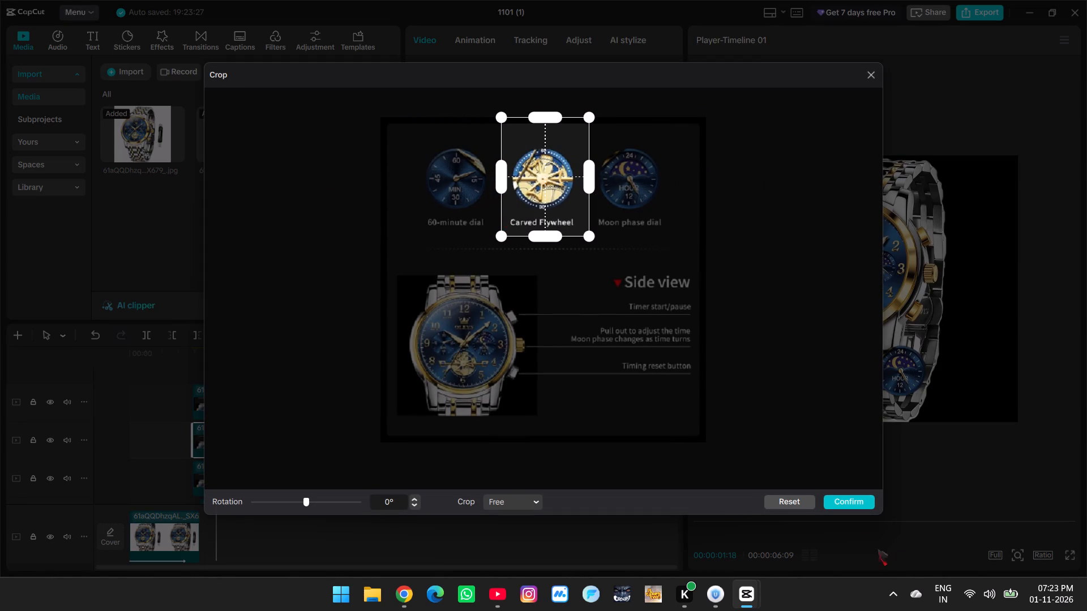
click(849, 501)
Scale the Carved Flywheel dial down to about 47% and place it just below the Moon phase dial.
drag(806, 391, 766, 282)
drag(887, 397, 772, 316)
Stagger the starts of the three dial clips, lowest track first and topmost last, and play back to 00:00:02:20.
scroll(324, 457, down, 2)
drag(284, 446, 318, 442)
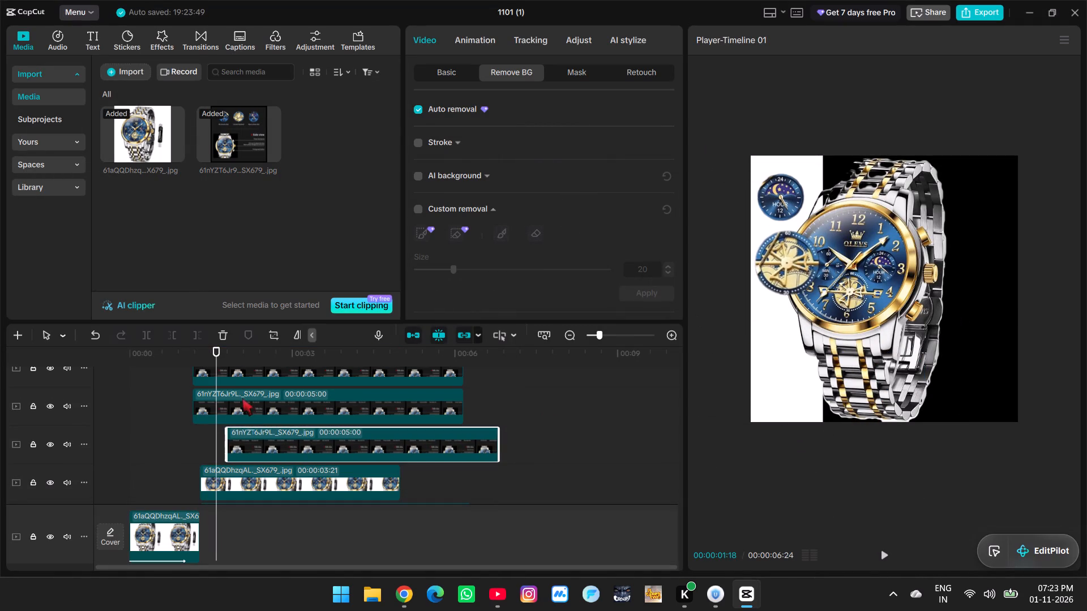
drag(242, 398, 302, 398)
scroll(290, 395, up, 1)
drag(254, 386, 330, 384)
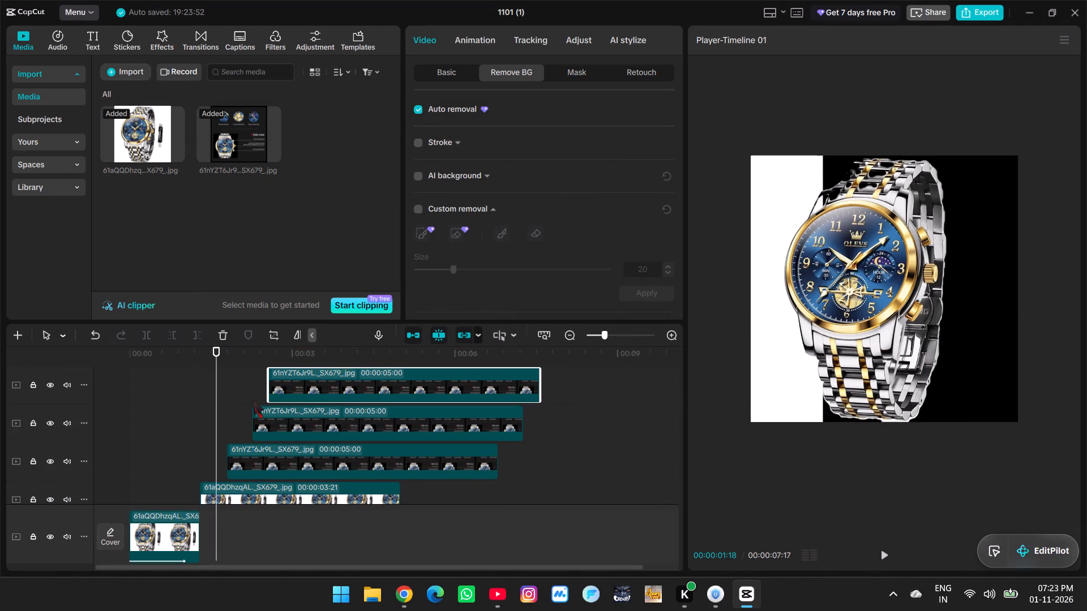
click(224, 402)
key(space)
key(space)
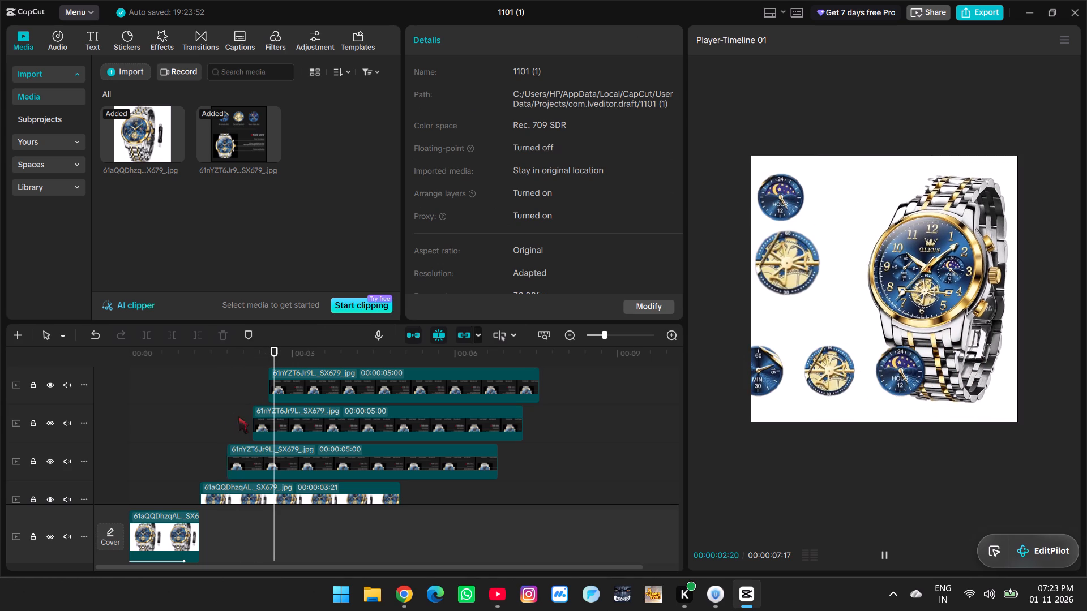
Crop the lowest of the three dial clips to only the 60-minute dial.
click(264, 455)
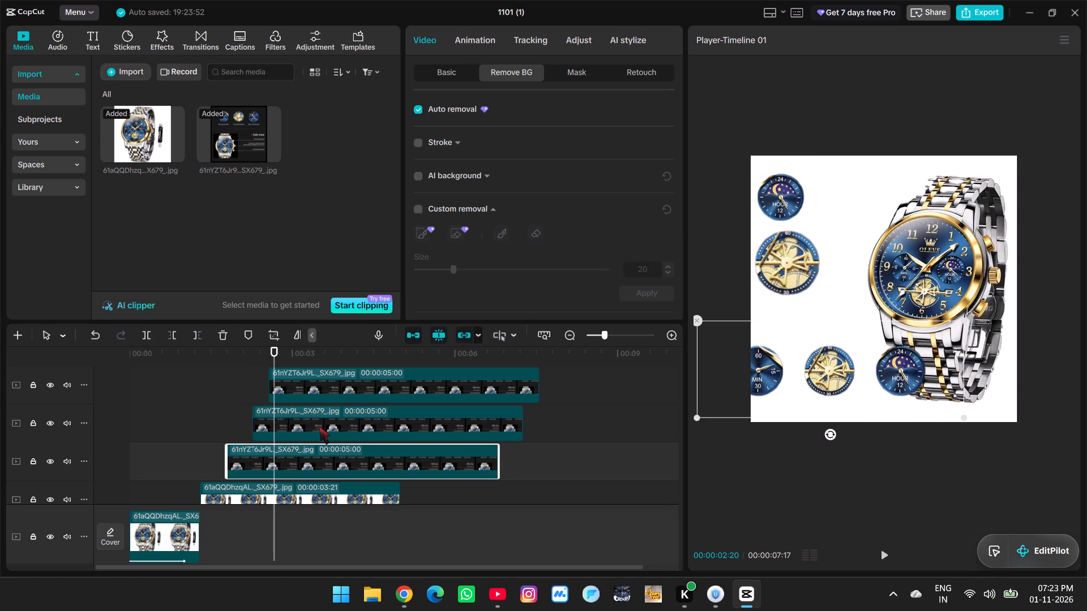
click(276, 332)
drag(704, 178, 502, 201)
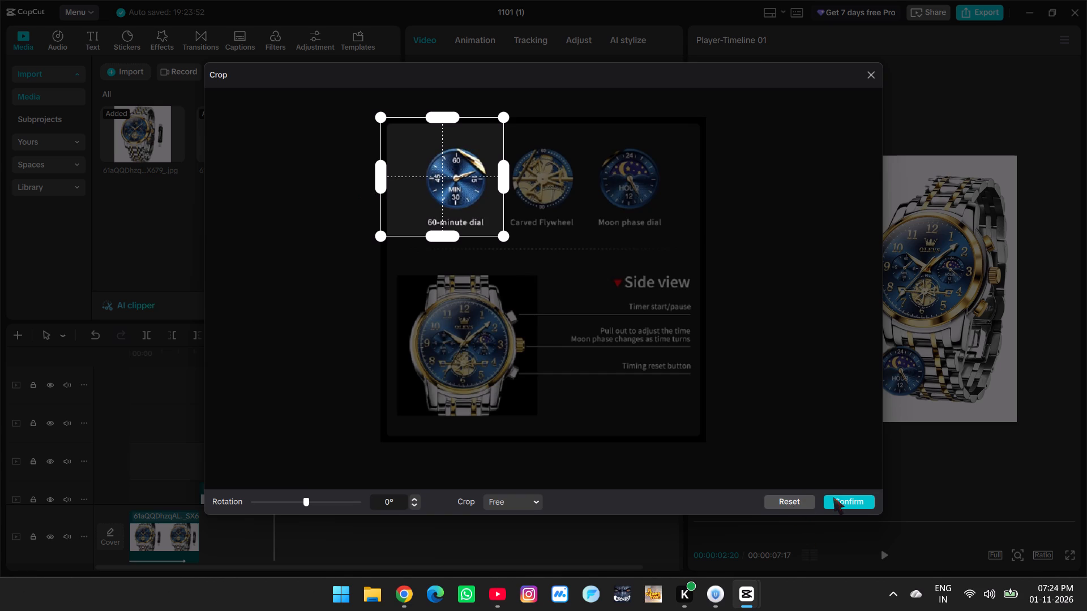
click(833, 497)
Scale the 60-minute dial down to about 44% and place it below the Carved Flywheel dial.
drag(966, 499, 856, 409)
drag(838, 380, 829, 375)
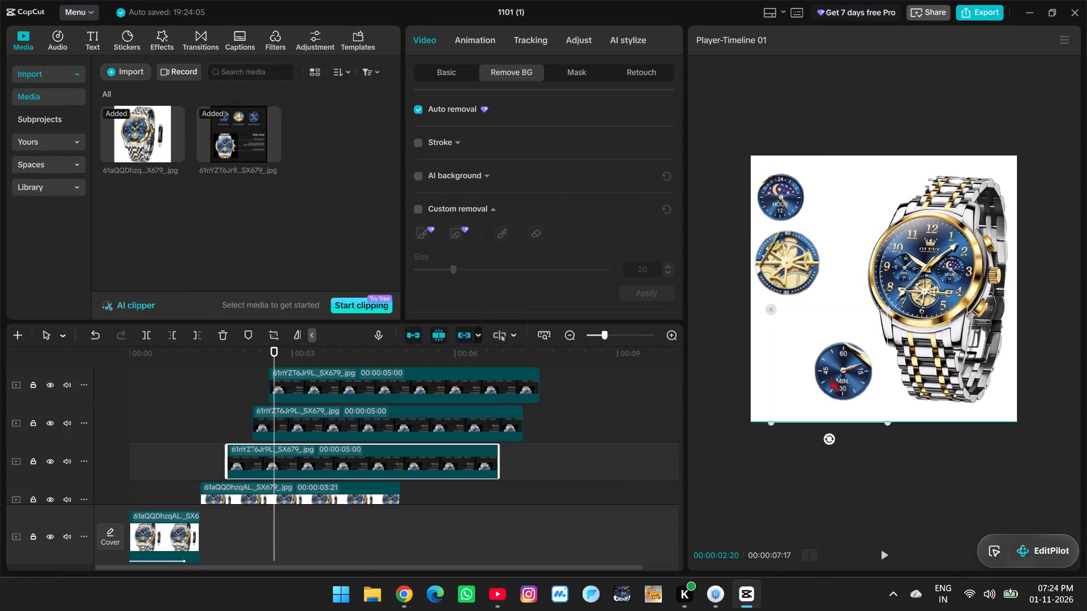
drag(829, 375, 777, 358)
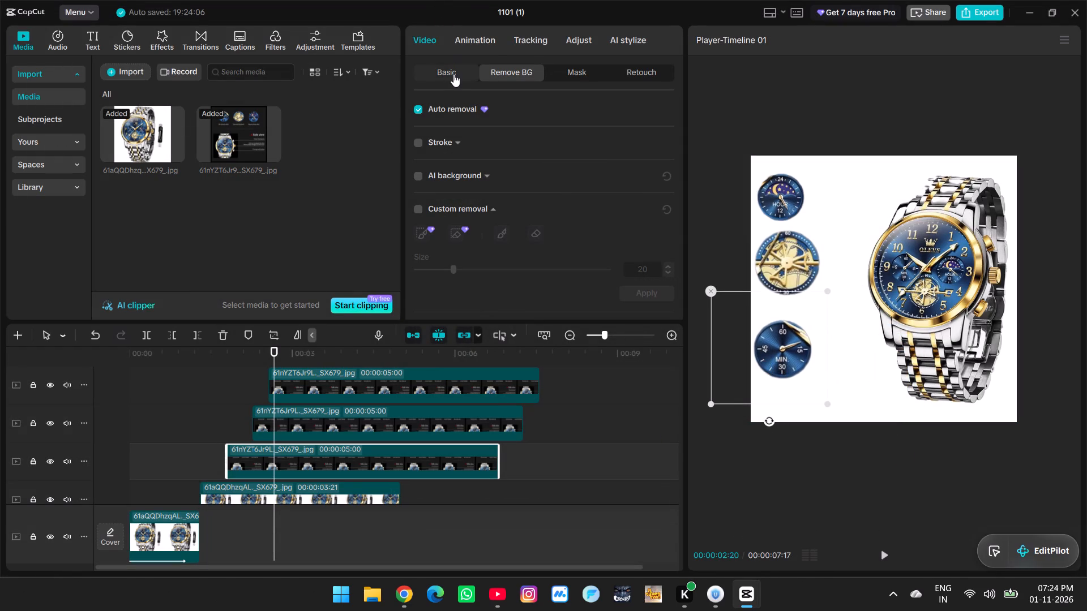
Set the Moon phase dial's scale to 50% and reposition it near the canvas's upper left at about X -1084, Y 1368.
double_click(453, 74)
click(777, 249)
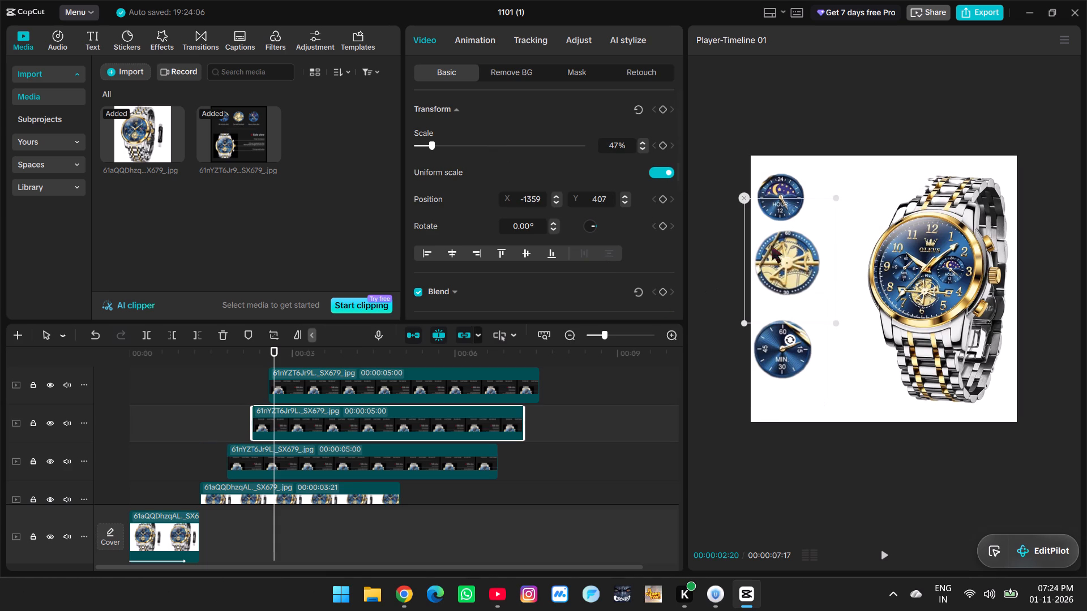
click(781, 182)
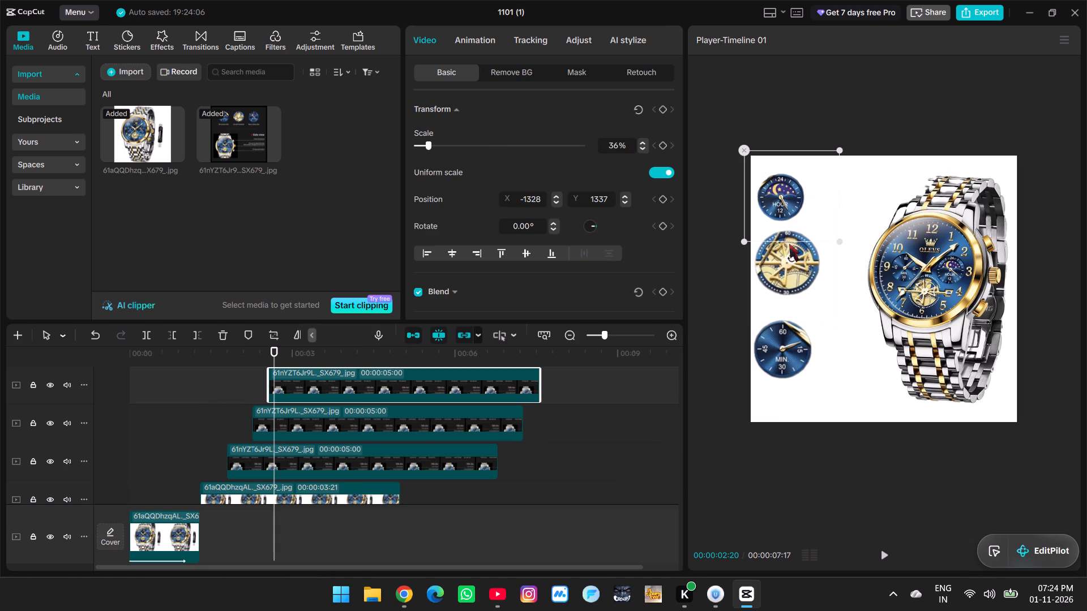
click(433, 145)
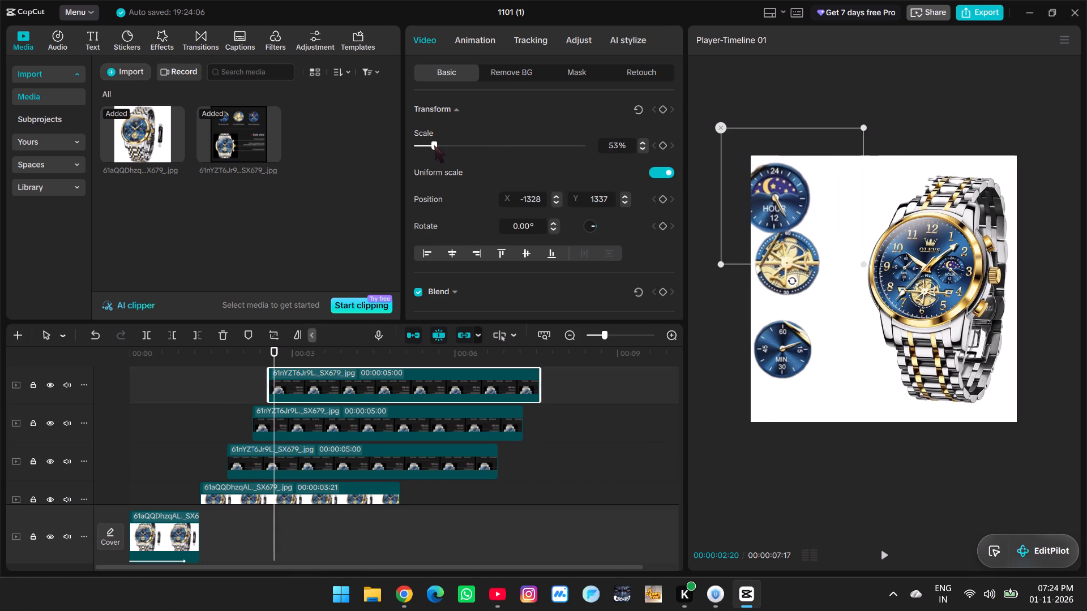
triple_click(639, 149)
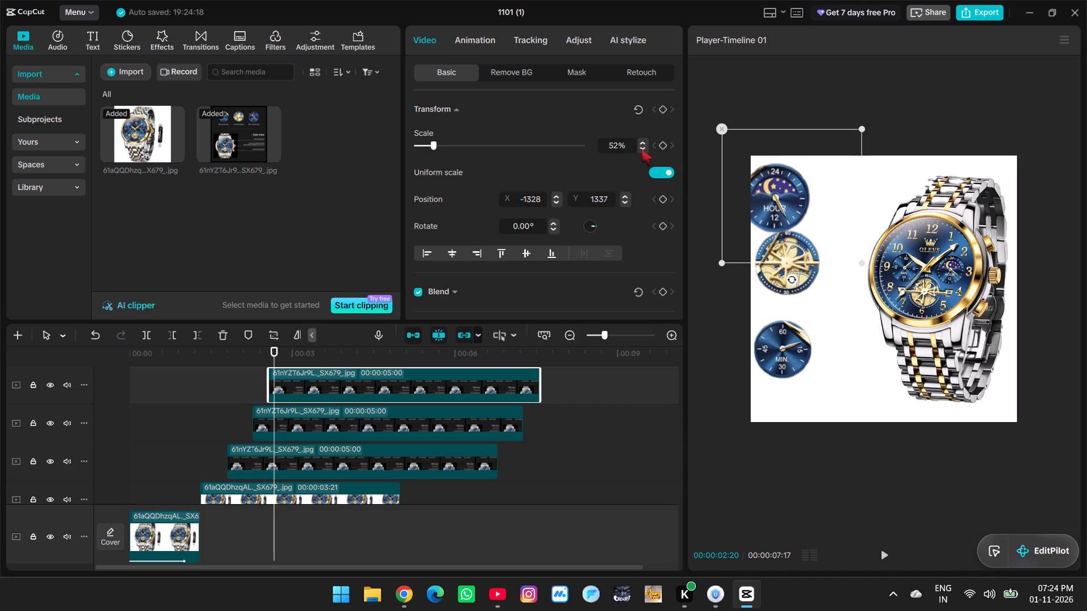
drag(792, 197, 816, 204)
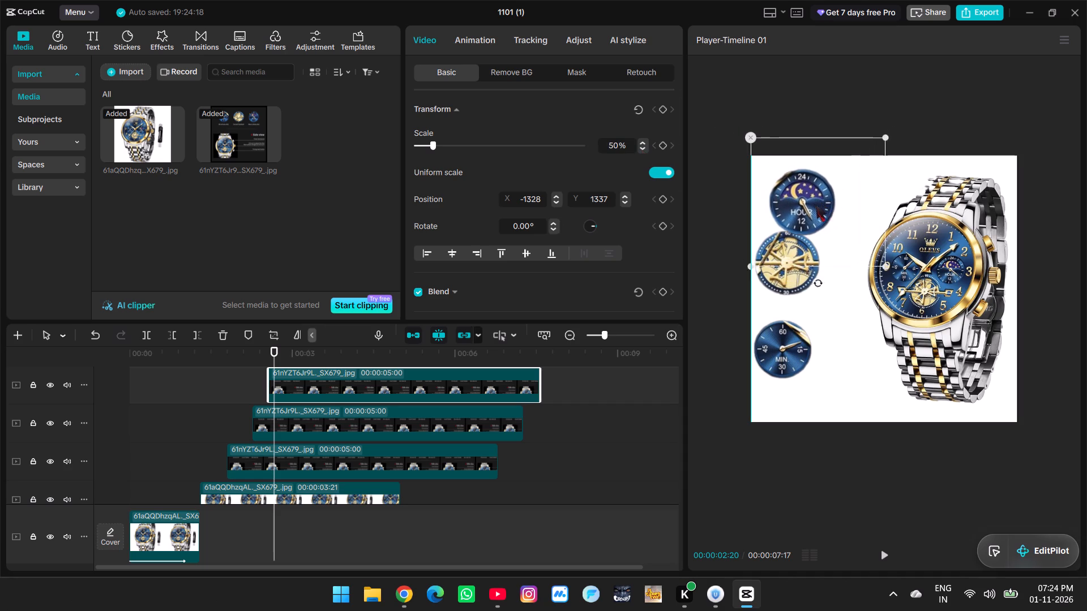
drag(816, 204, 809, 195)
Line up the Carved Flywheel at about X -1260, Y 178 and the 60-minute dial at about X -1460, Y -1108 under the Moon phase dial.
click(795, 286)
drag(785, 278, 795, 294)
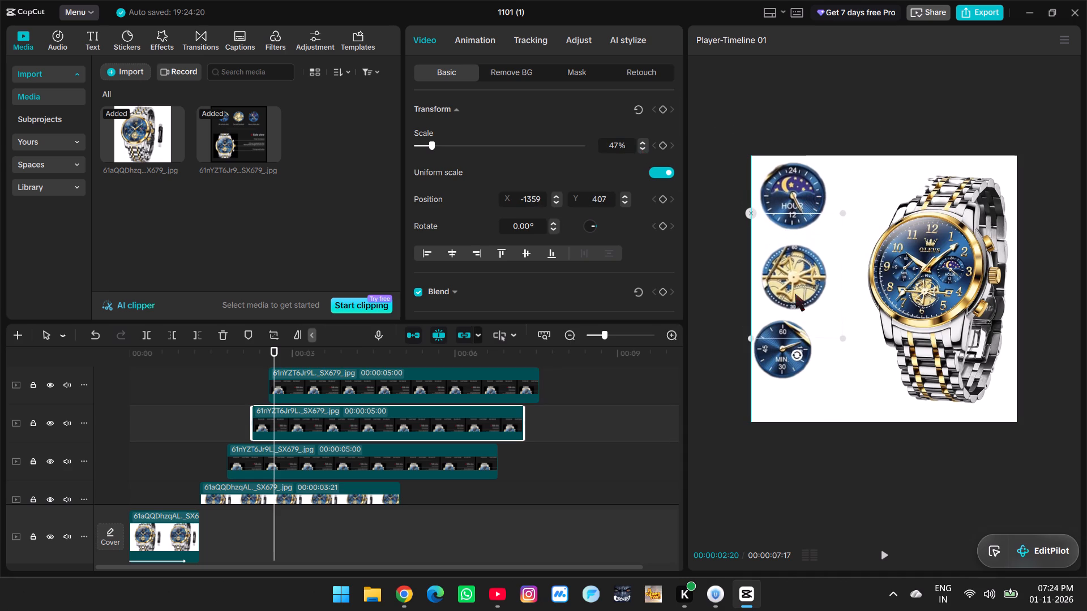
drag(795, 294, 793, 294)
click(773, 375)
drag(776, 365, 789, 385)
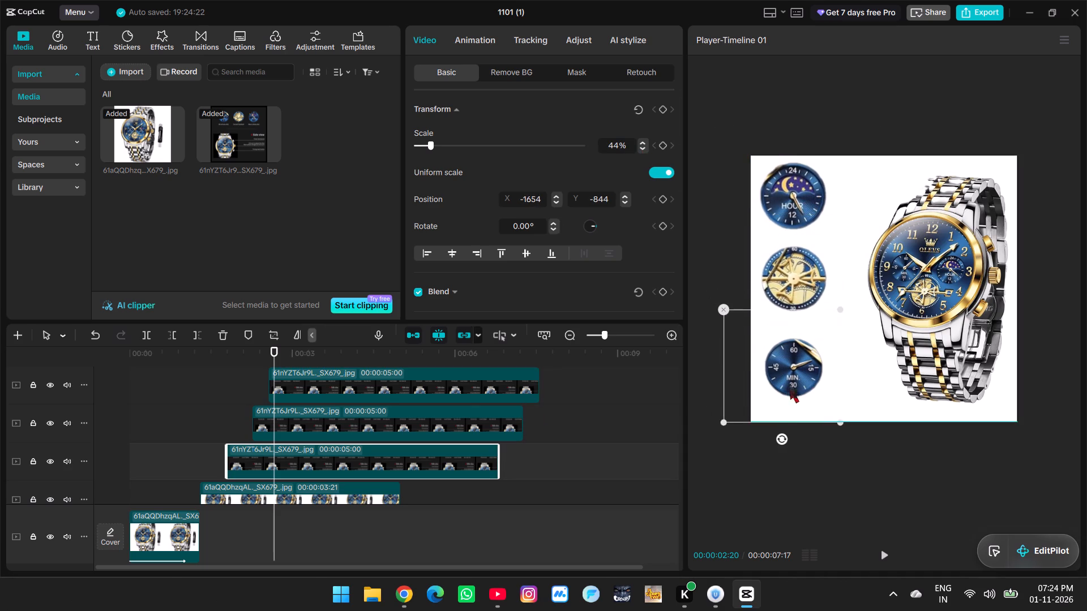
drag(789, 385, 789, 382)
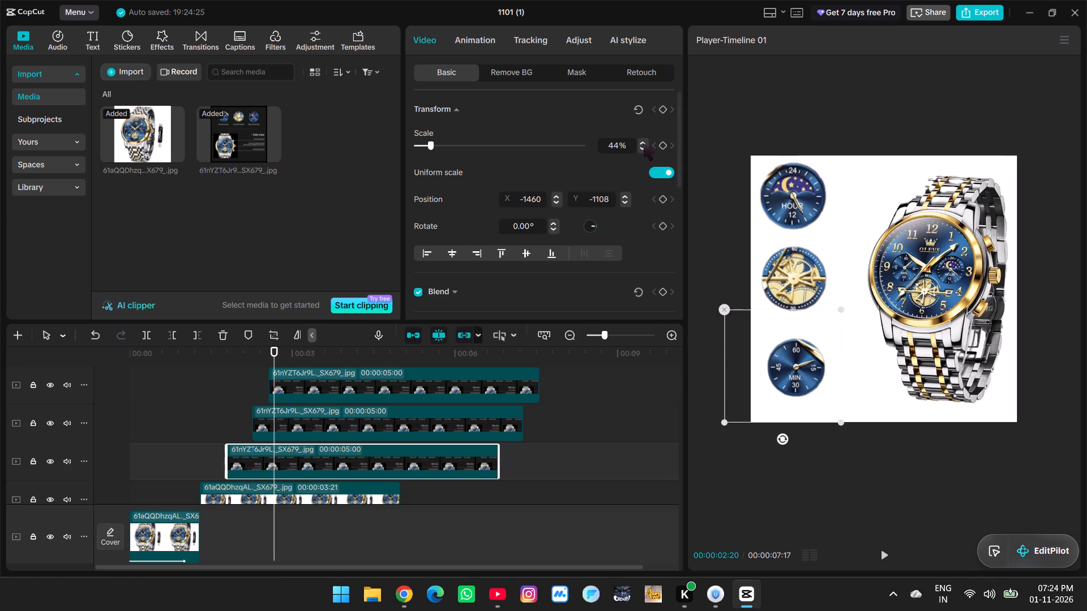
Set the 60-minute dial's scale to 50% and nudge it to about X -1465, Y -1123.
triple_click(643, 143)
triple_click(643, 143)
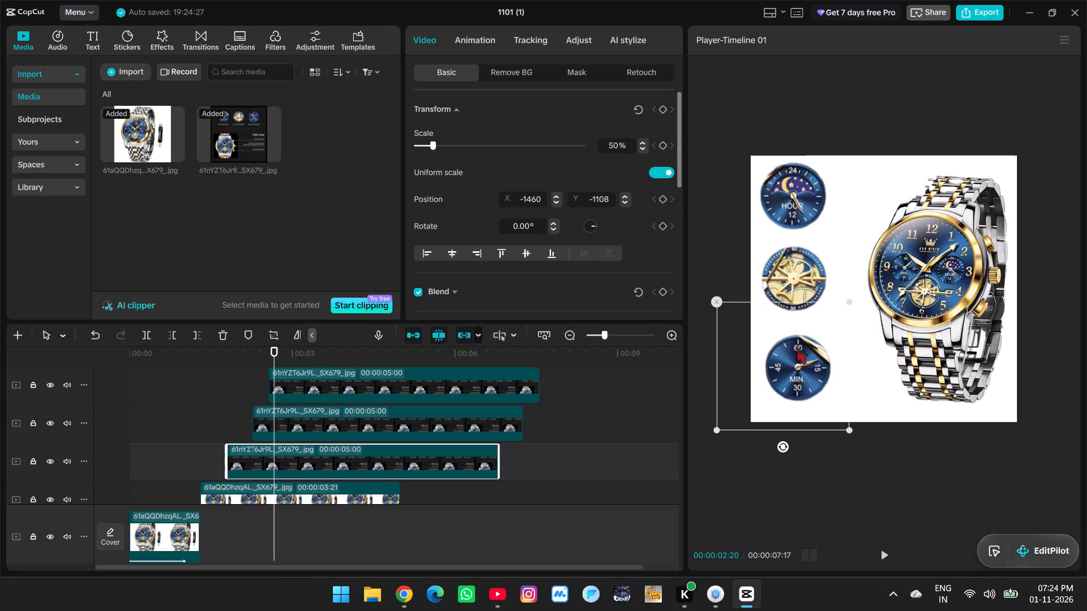
click(801, 360)
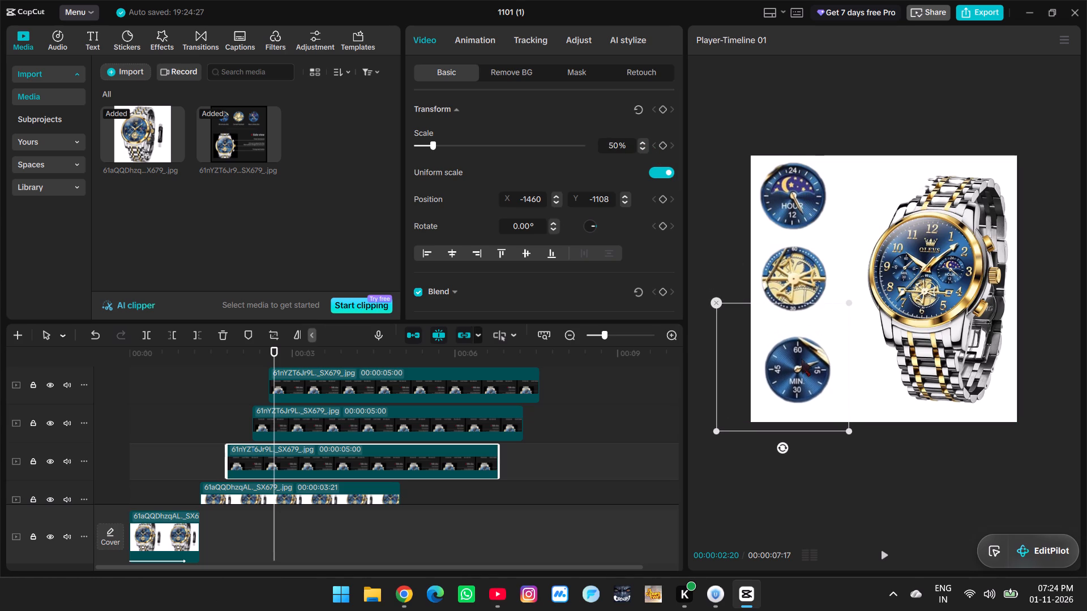
Space the three dials evenly in a column, with the Carved Flywheel at Y 0 and the 60-minute dial at about X -1491, Y -1179.
click(788, 285)
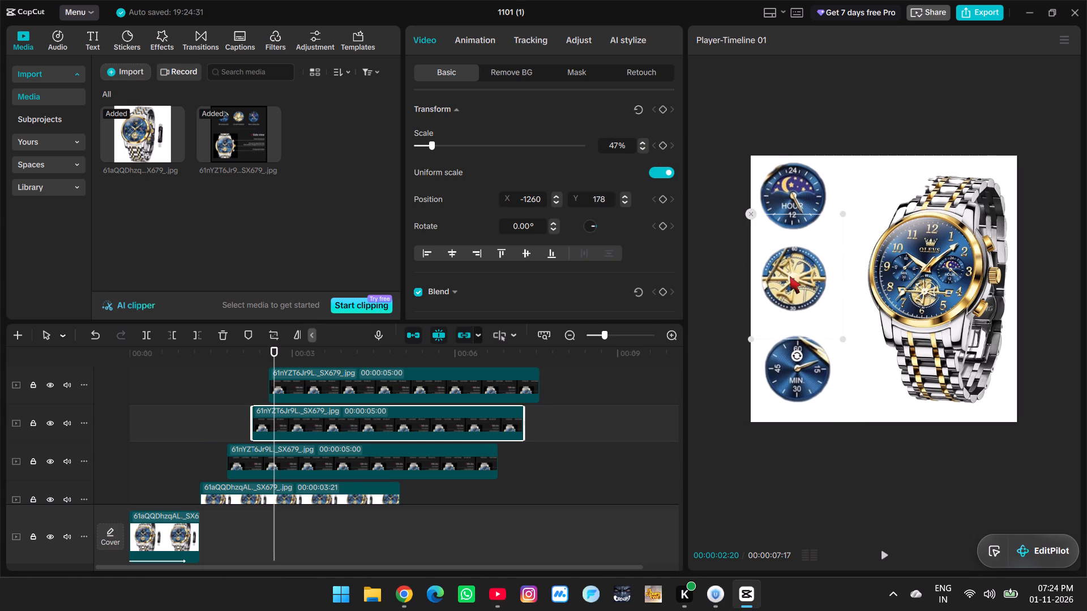
drag(790, 276, 792, 284)
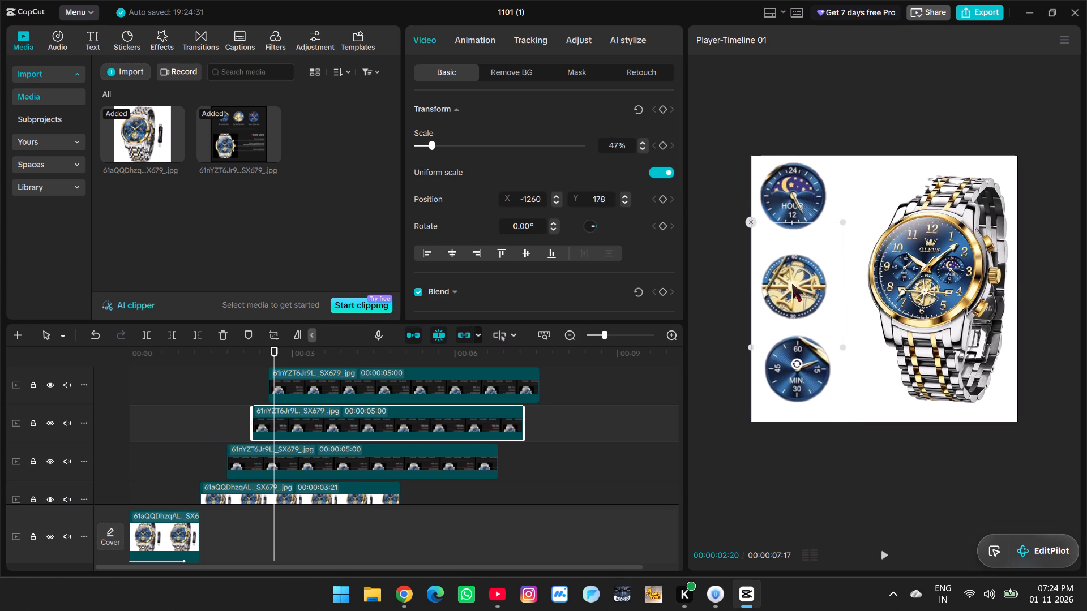
drag(792, 284, 793, 290)
drag(792, 193, 793, 220)
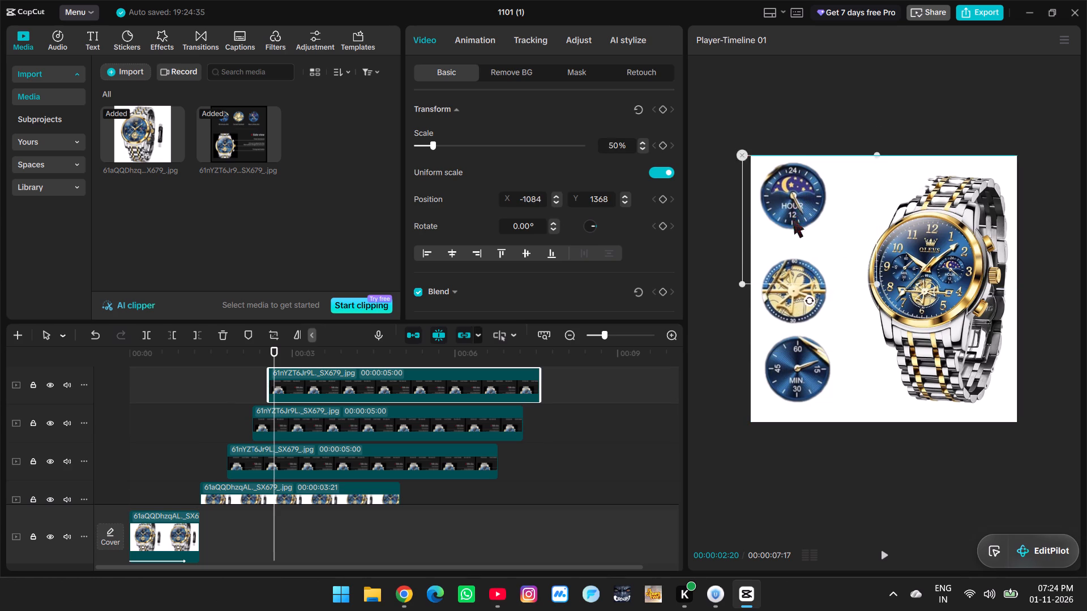
drag(793, 220, 791, 201)
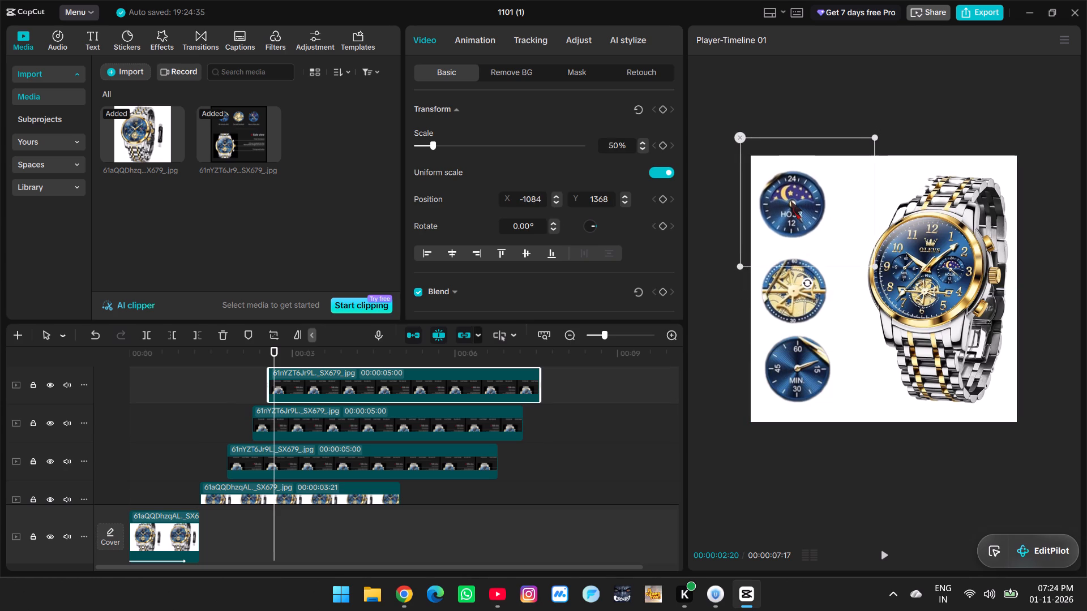
drag(791, 201, 794, 203)
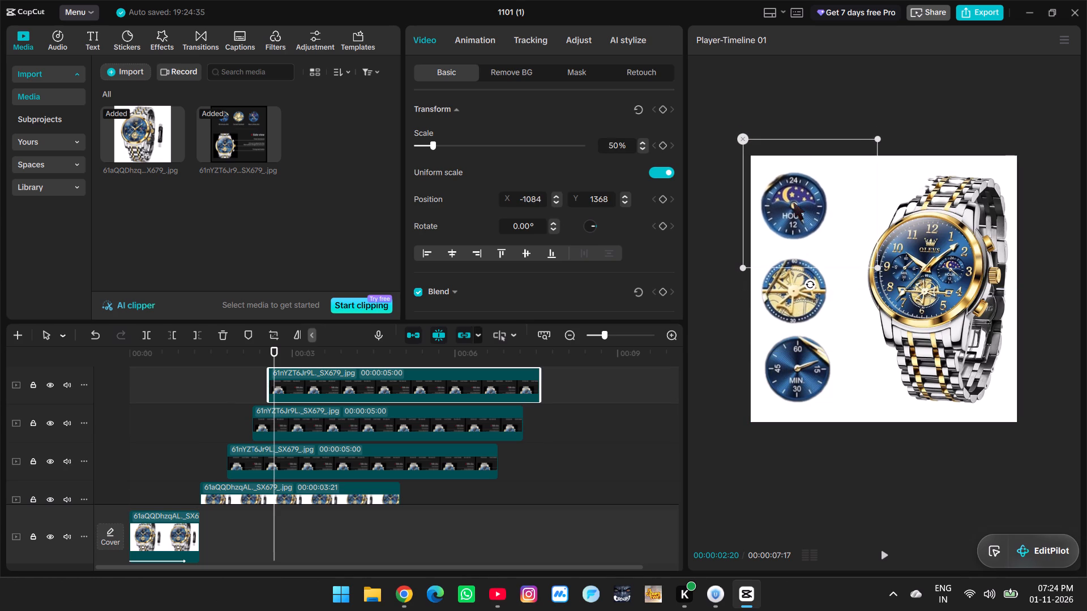
drag(794, 203, 791, 201)
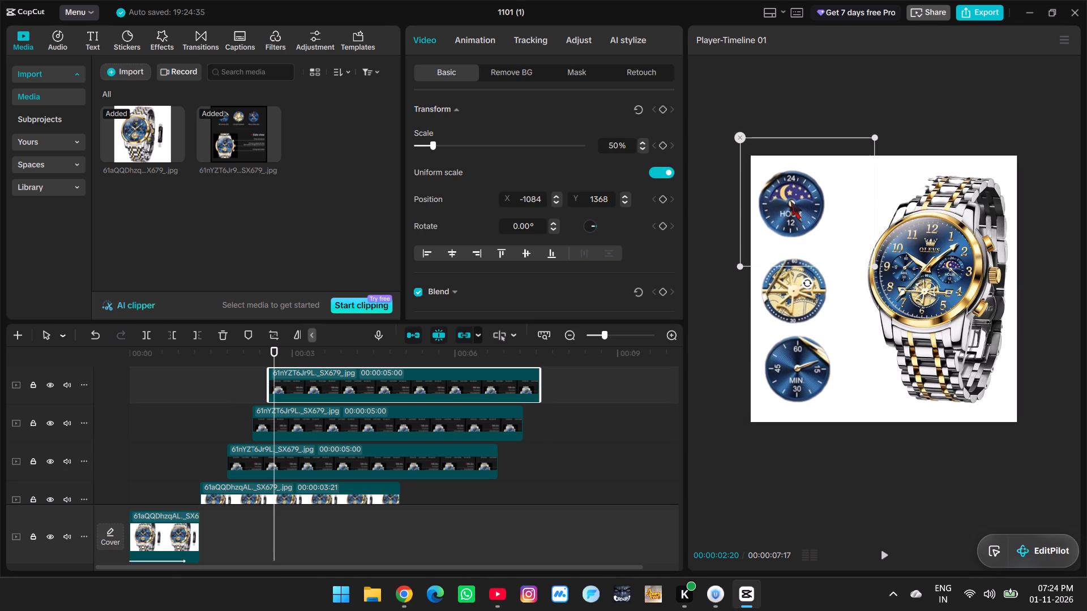
drag(791, 201, 791, 204)
click(802, 348)
click(790, 375)
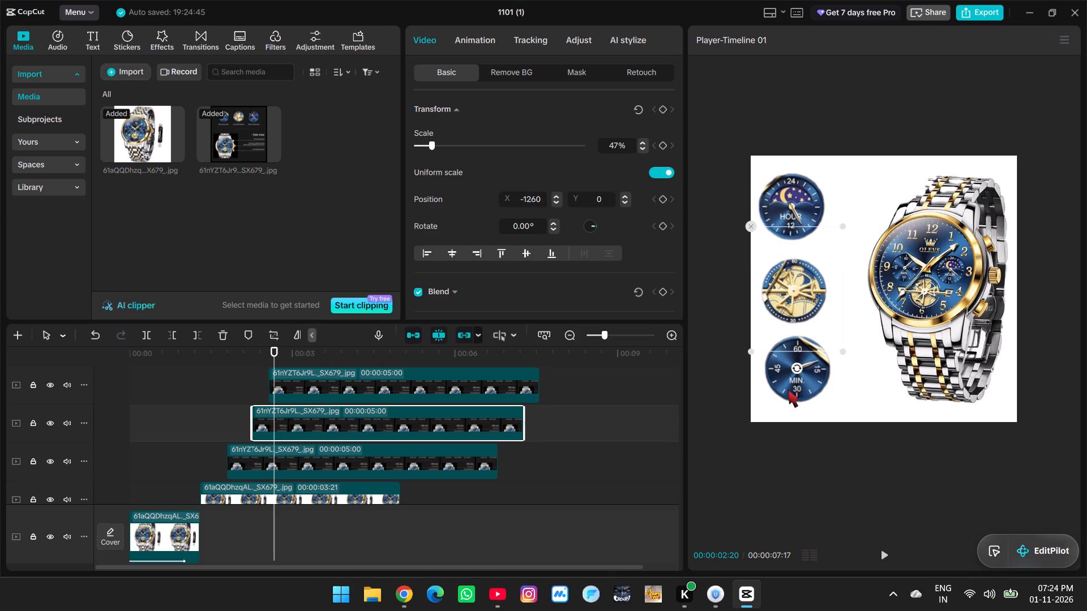
click(788, 398)
click(798, 375)
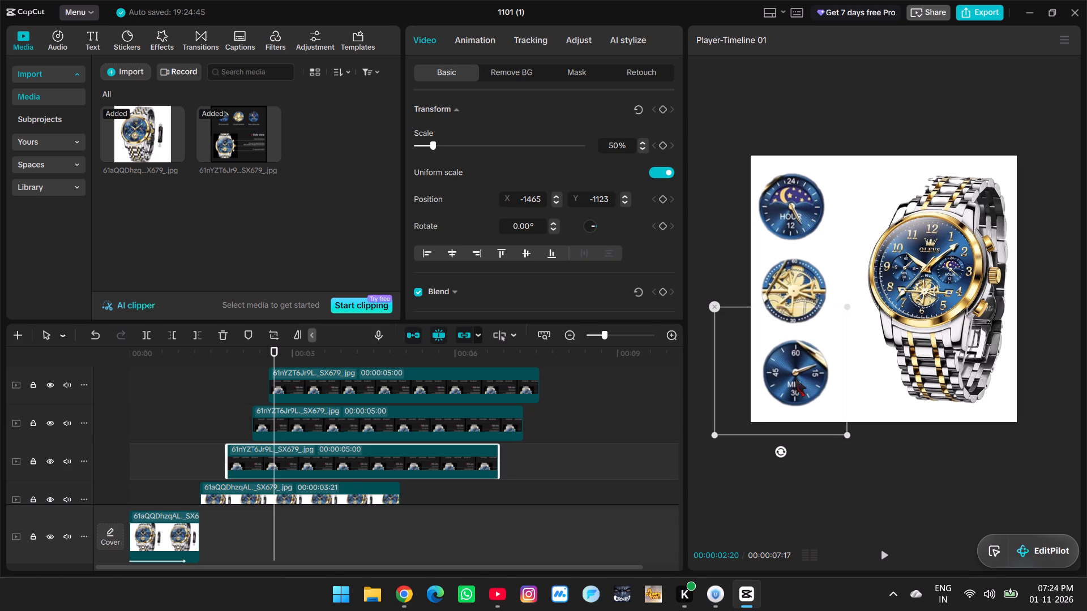
Play a short stretch from 00:00:02:20 to check the dial column, and inspect the 60-minute and Moon phase dials.
click(703, 403)
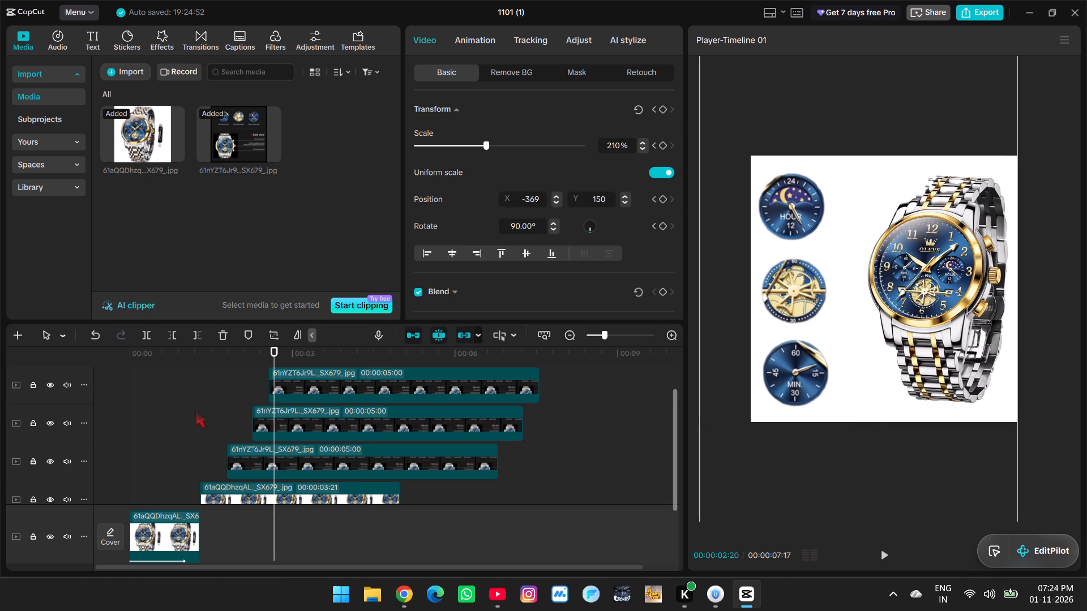
click(195, 411)
key(space)
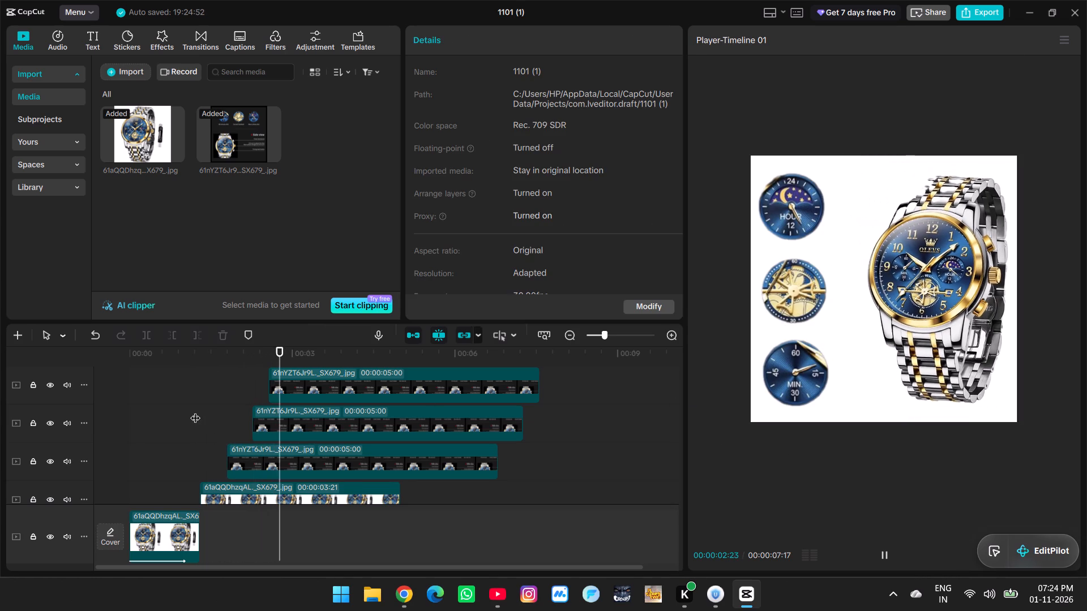
key(space)
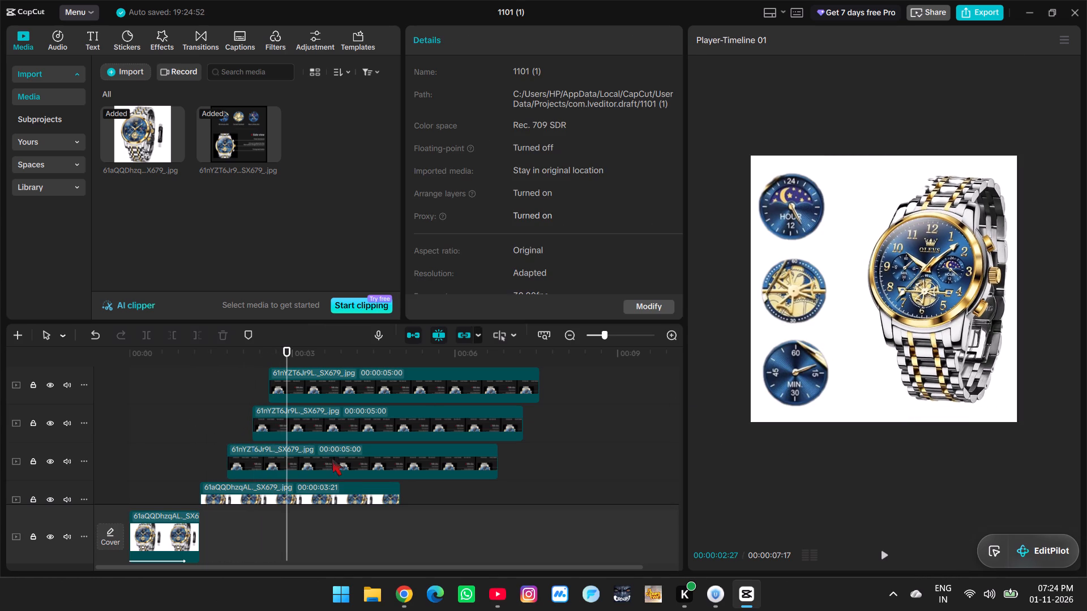
click(798, 384)
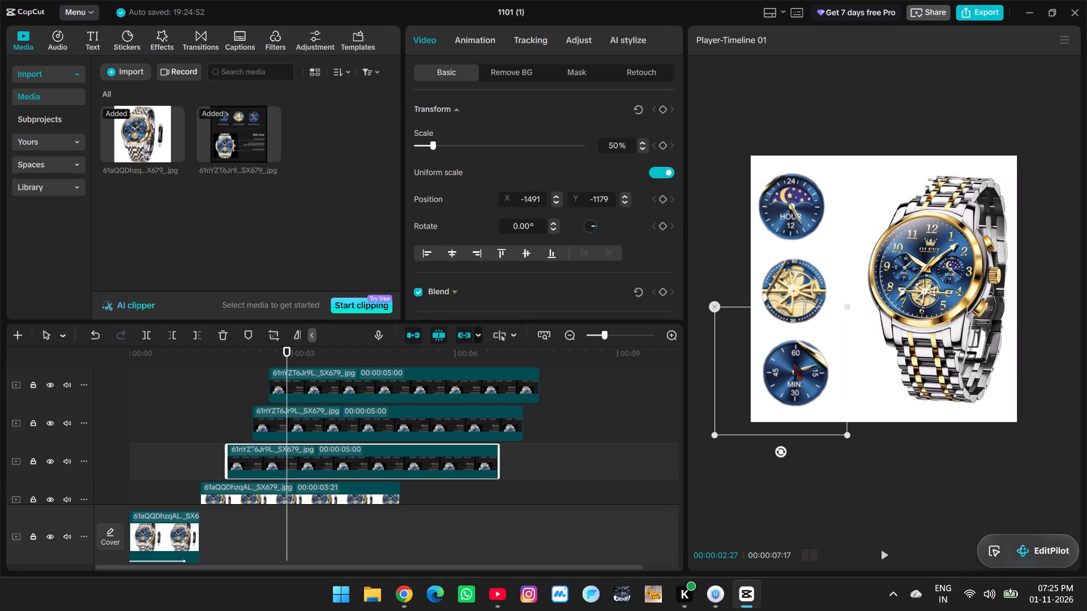
click(787, 234)
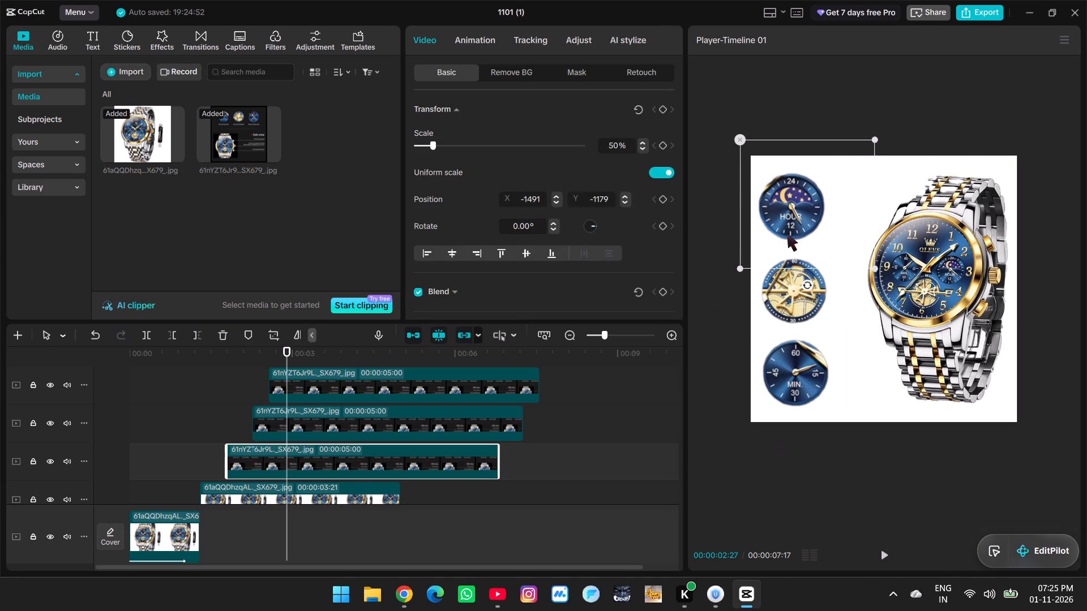
Reorder the dial clips upward as Moon phase, Carved Flywheel and 60-minute, staggering their starts with the 60-minute dial at about 00:00:03:01.
drag(342, 386, 286, 491)
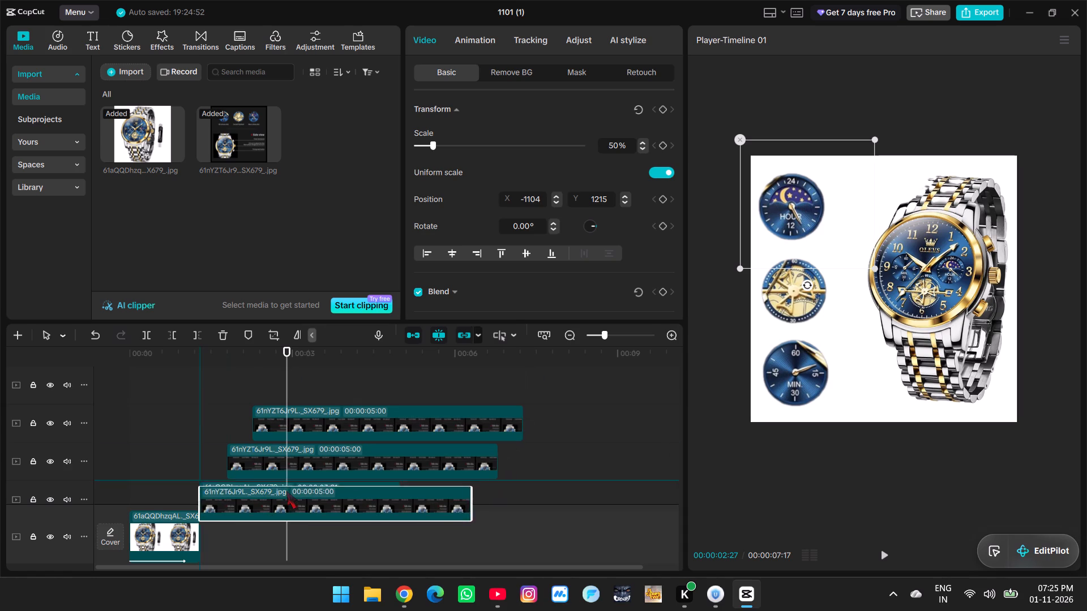
drag(286, 491, 299, 483)
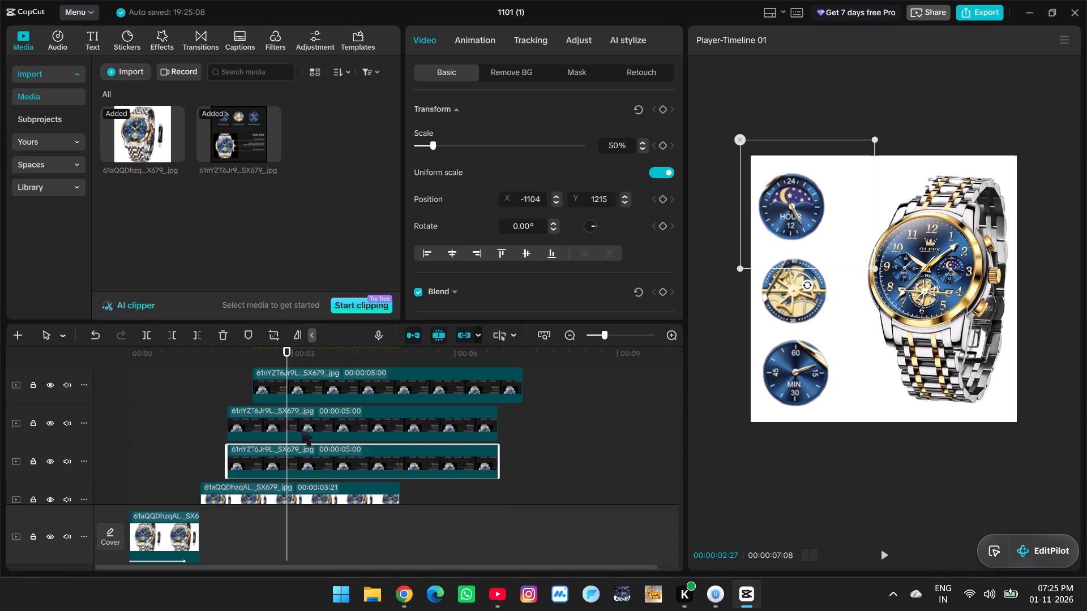
drag(325, 382, 301, 434)
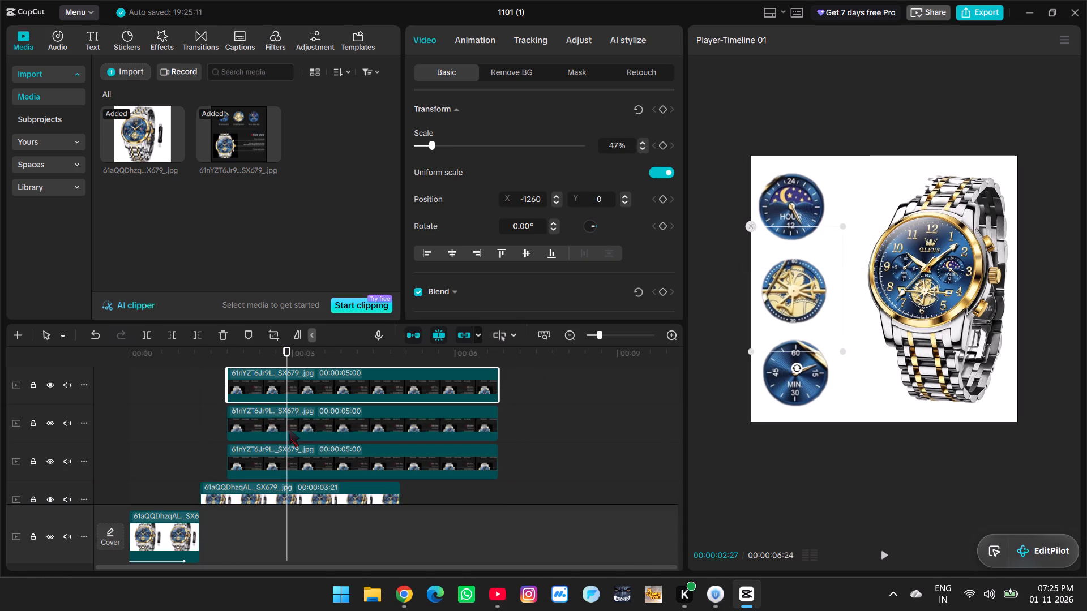
drag(283, 384, 283, 459)
drag(275, 423, 328, 421)
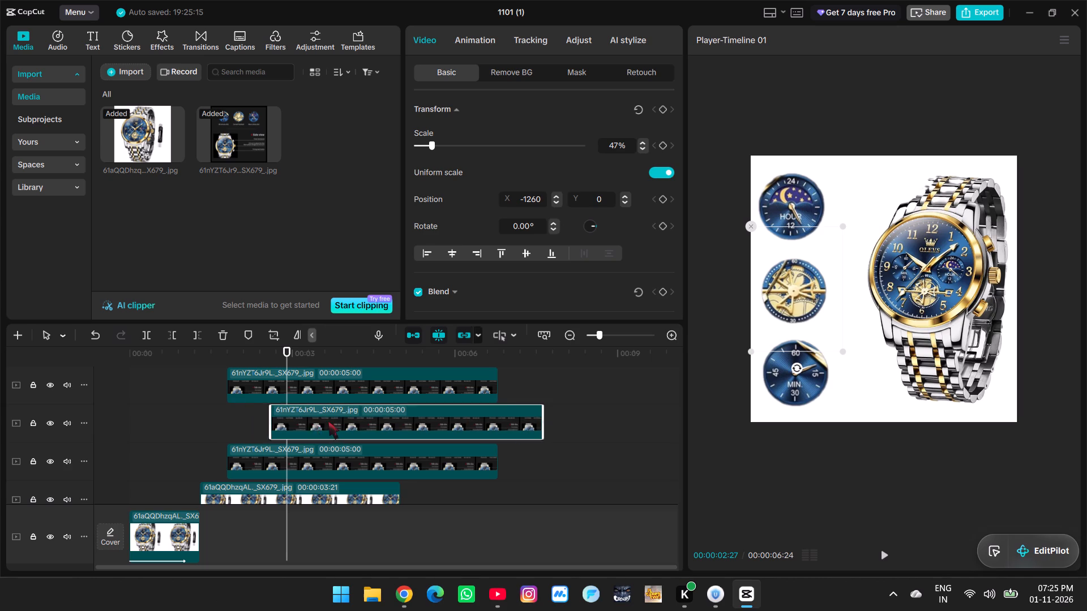
drag(328, 421, 306, 424)
drag(316, 390, 383, 387)
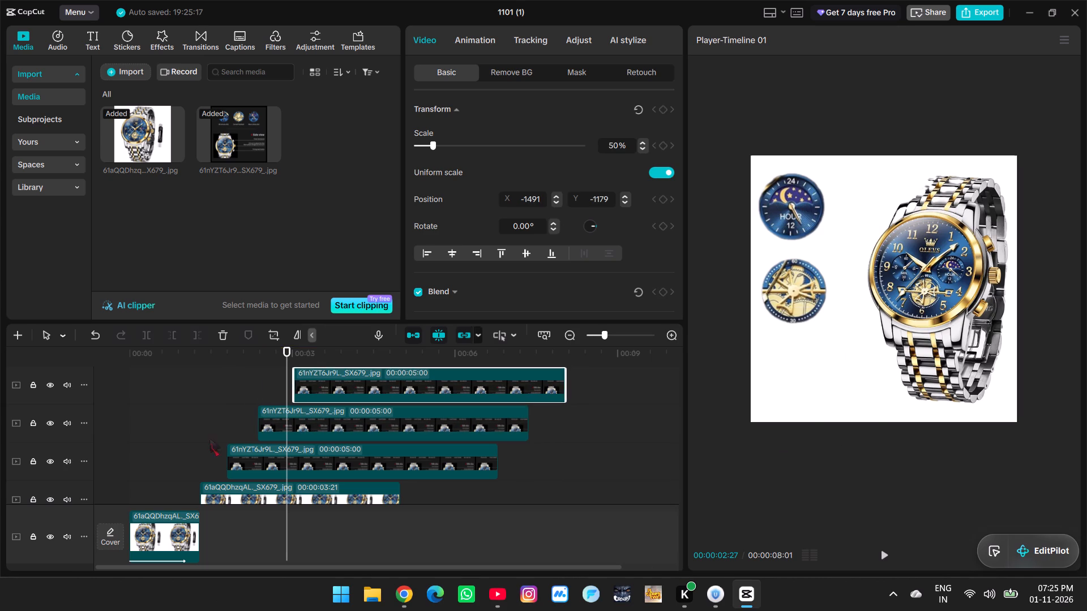
Play a short stretch to check the staggered order of the dials.
click(195, 413)
key(space)
key(space)
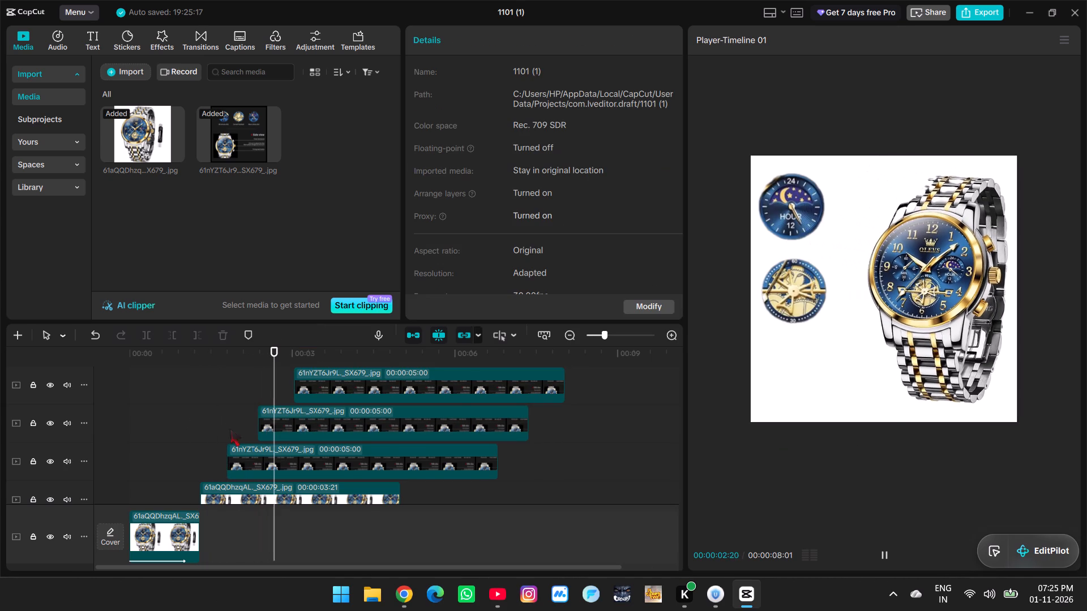
Delay the dial clips past the watch's 00:00:02:12 keyframe: Moon phase to about 00:00:02:14, Carved Flywheel to 00:00:02:28, 60-minute dial to 00:00:03:15.
scroll(249, 474, down, 4)
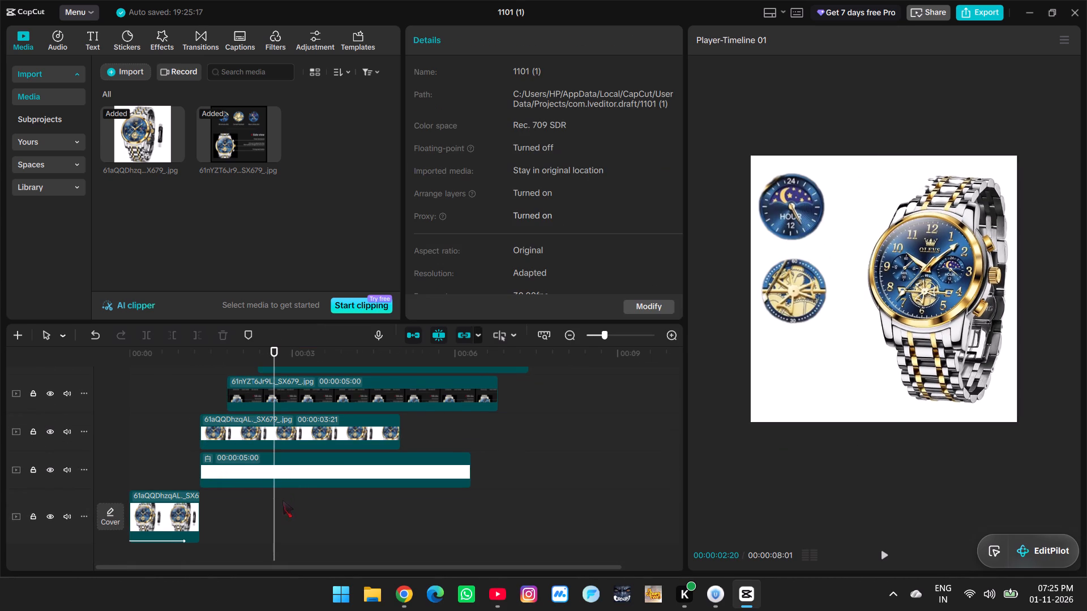
ctrl+scroll(283, 500, up, 2)
click(262, 423)
click(257, 432)
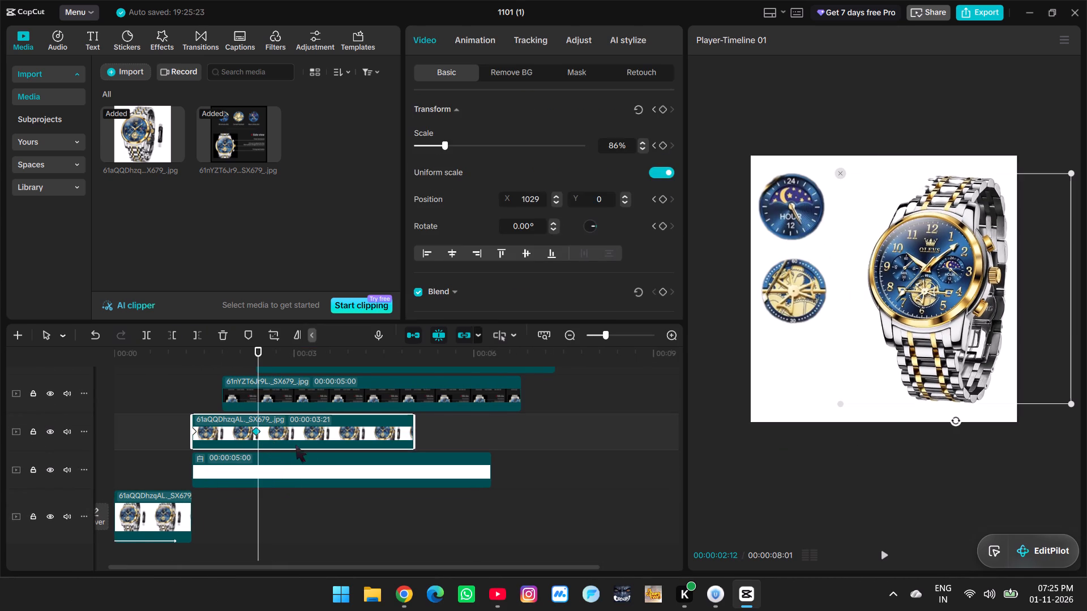
scroll(306, 448, up, 1)
drag(276, 414, 316, 414)
scroll(319, 425, up, 2)
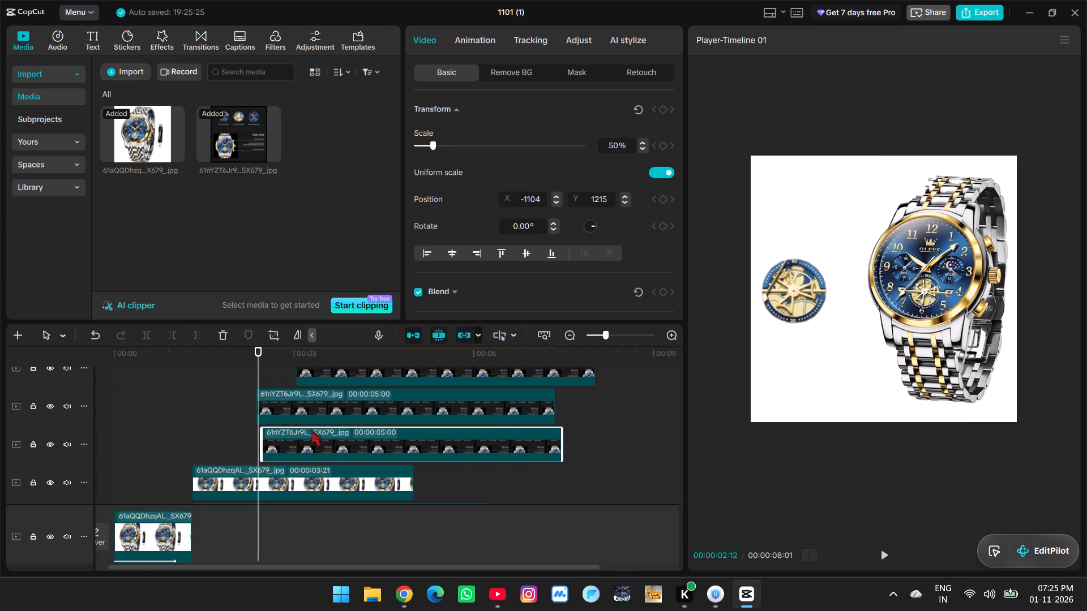
drag(301, 412, 336, 412)
drag(345, 377, 373, 378)
Play the sequence through to 00:00:03:22 to check the timing of the three dial appearances.
click(195, 421)
key(space)
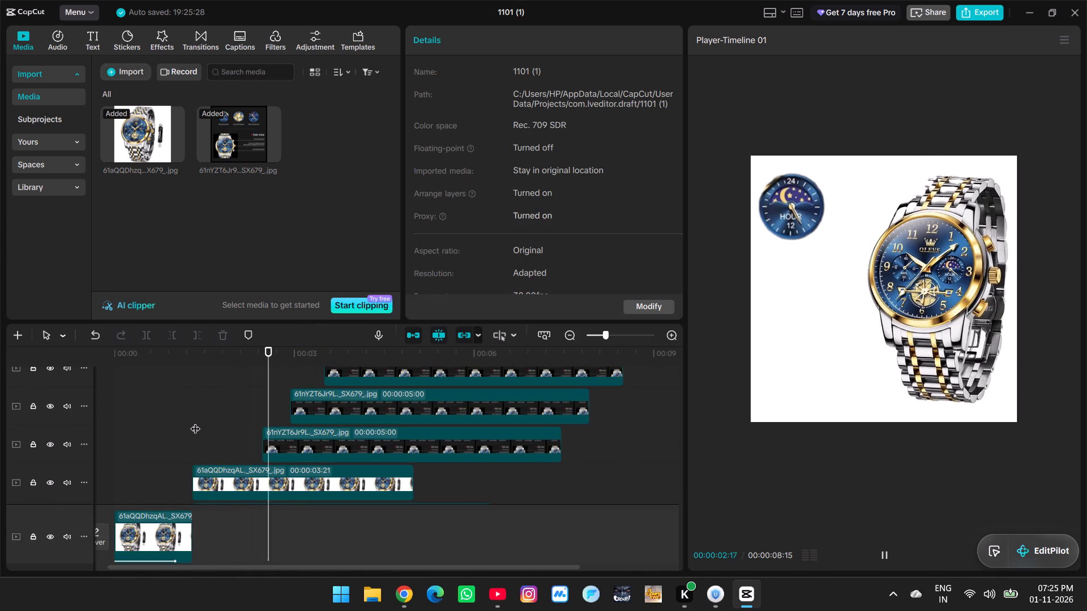
key(space)
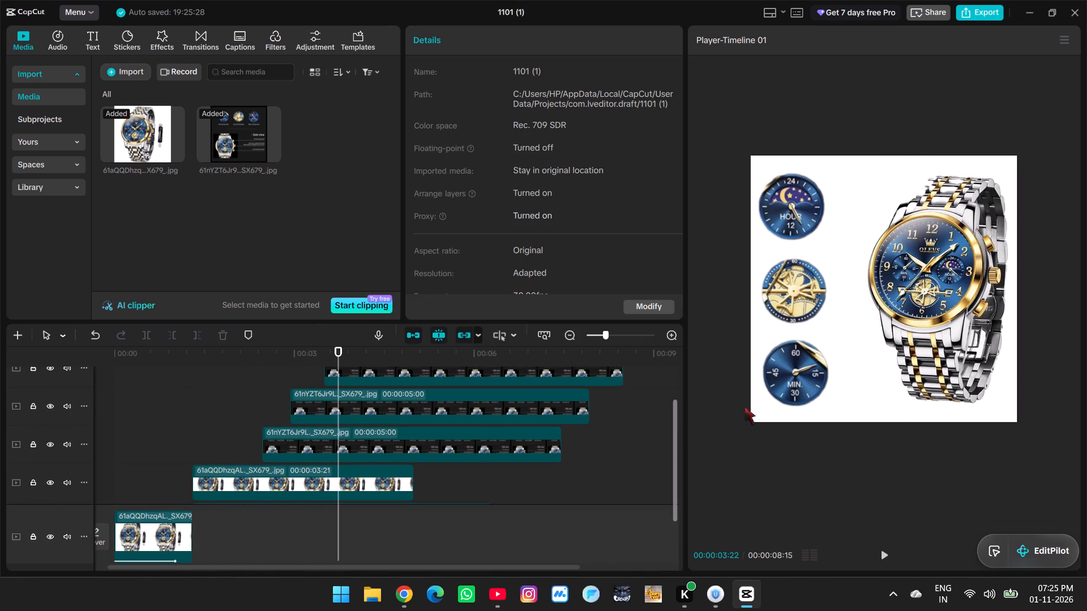
Apply a Circle mask to the Moon phase dial clip and centre it over the dial.
click(339, 450)
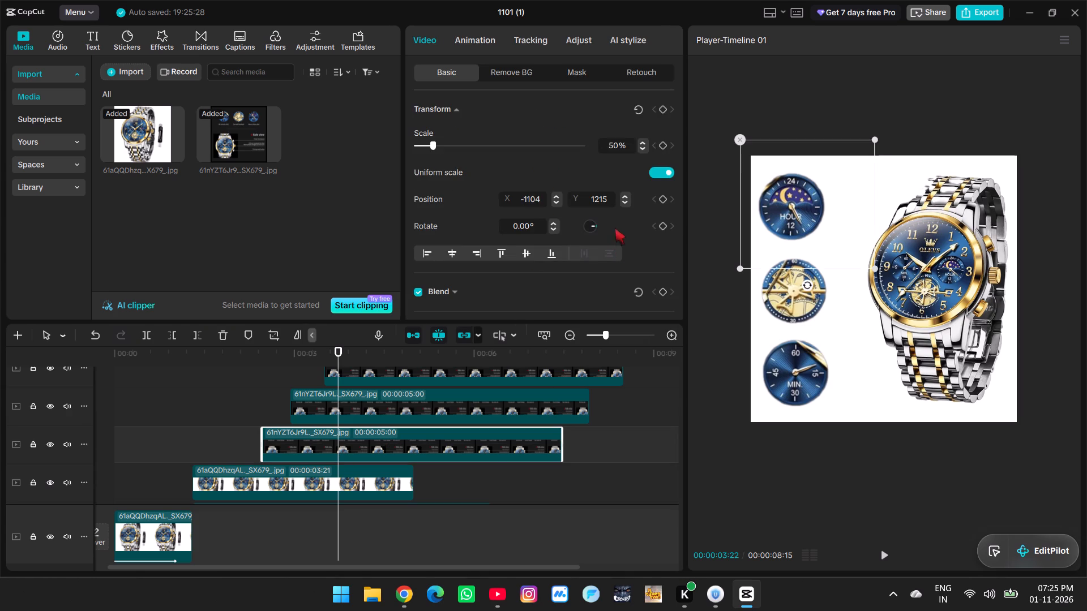
click(557, 68)
click(472, 132)
click(545, 175)
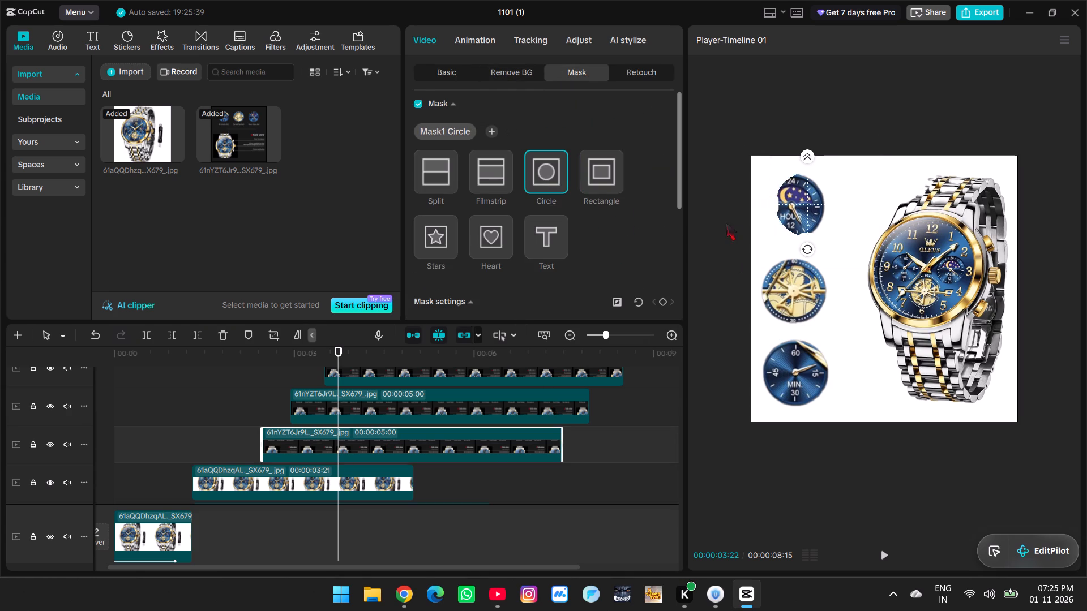
drag(810, 199, 796, 200)
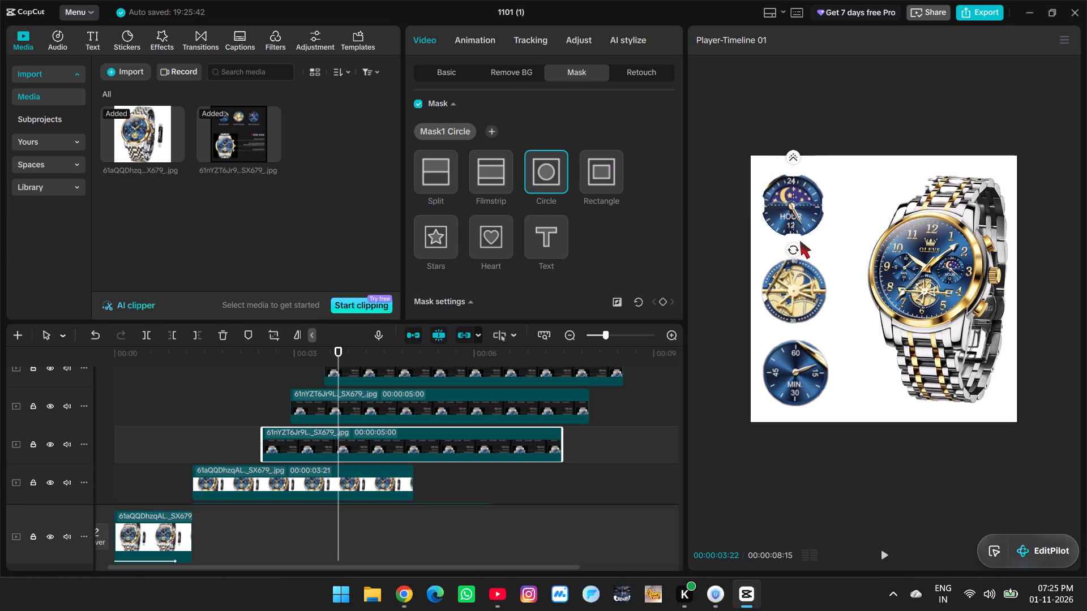
click(798, 238)
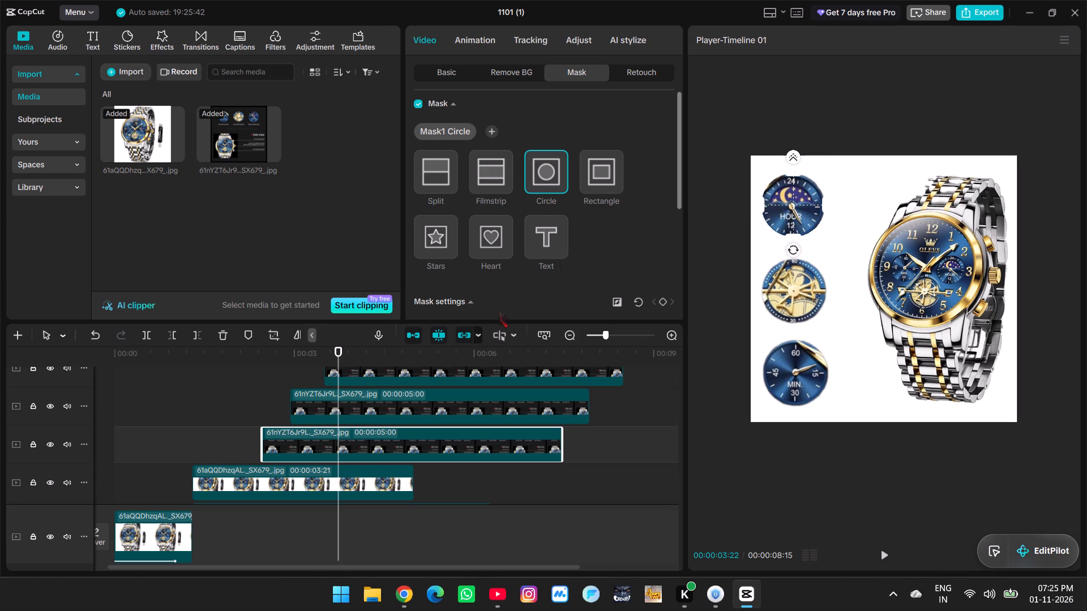
Hide the white background track and shrink the Moon phase dial's circle mask to size 0.
scroll(185, 481, down, 4)
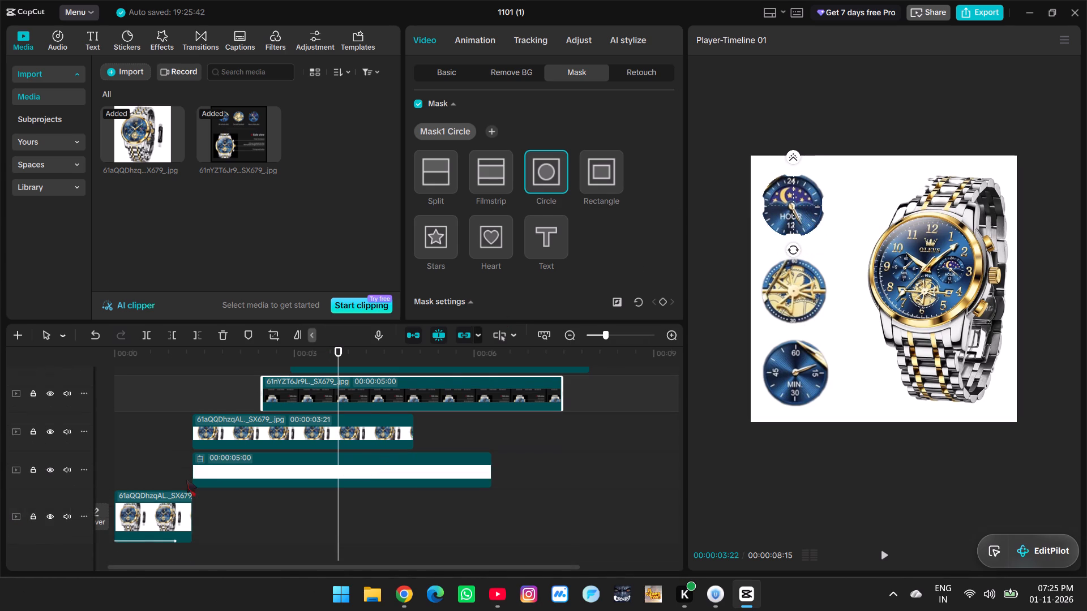
click(45, 457)
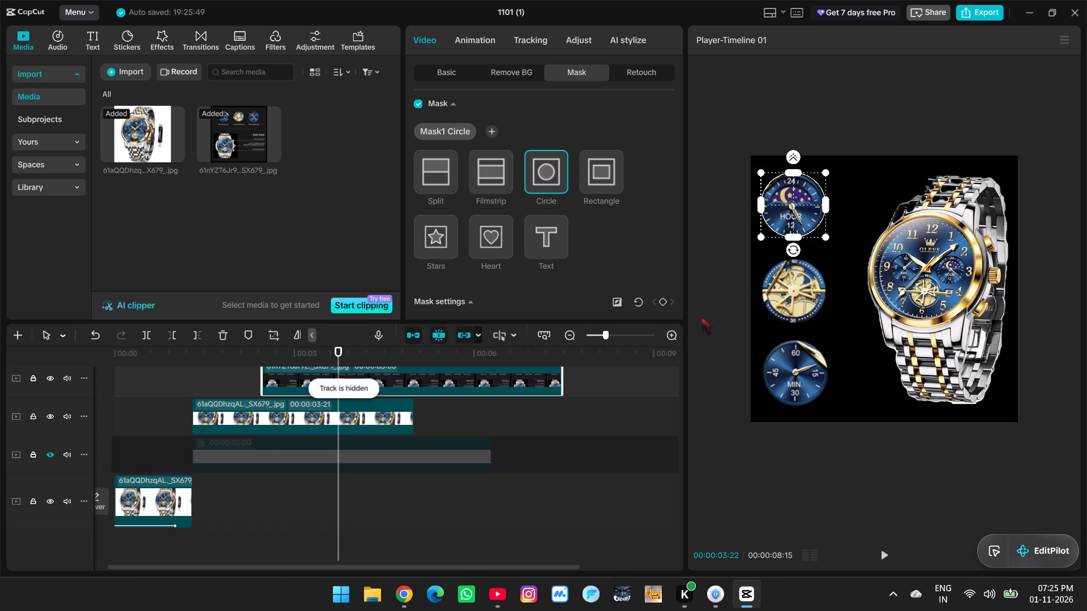
drag(827, 237, 813, 236)
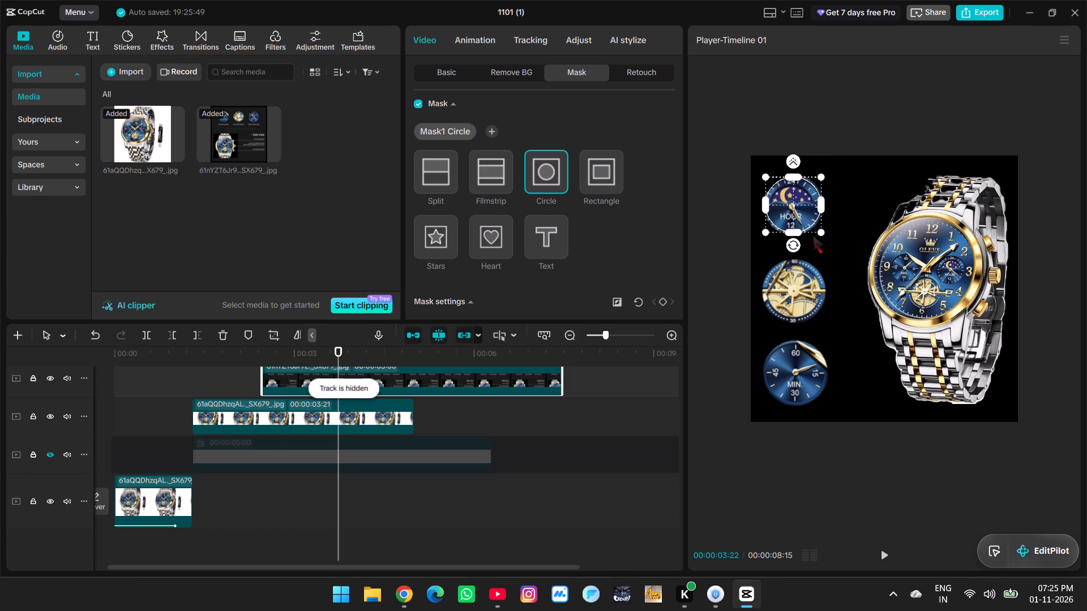
drag(813, 236, 755, 178)
Play from about 00:00:02:10 to 00:00:03:06 to check the masked Moon phase dial clip.
scroll(390, 406, up, 3)
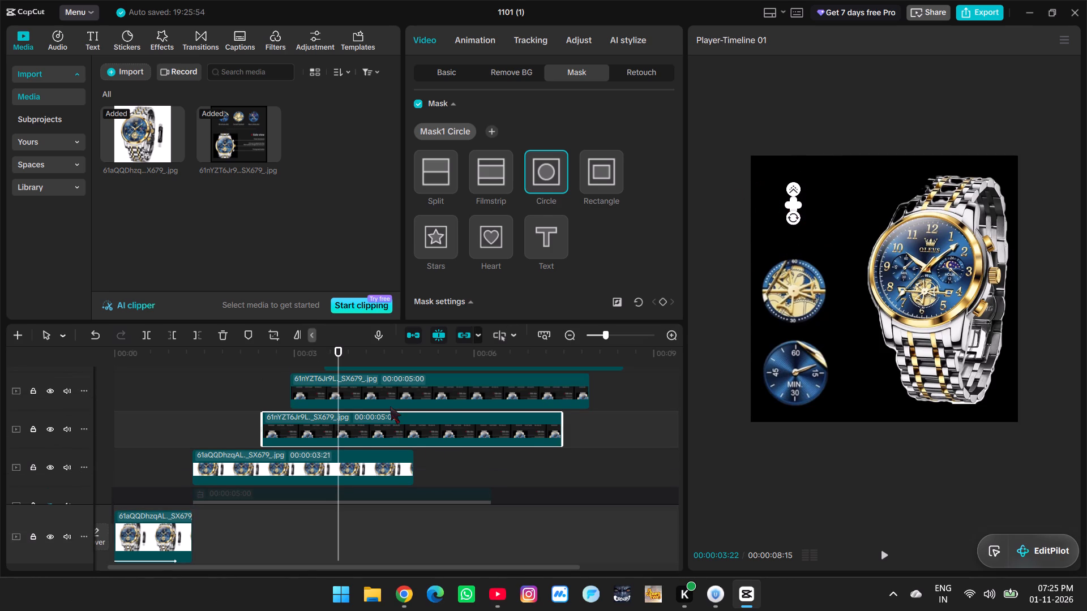
click(263, 390)
click(255, 389)
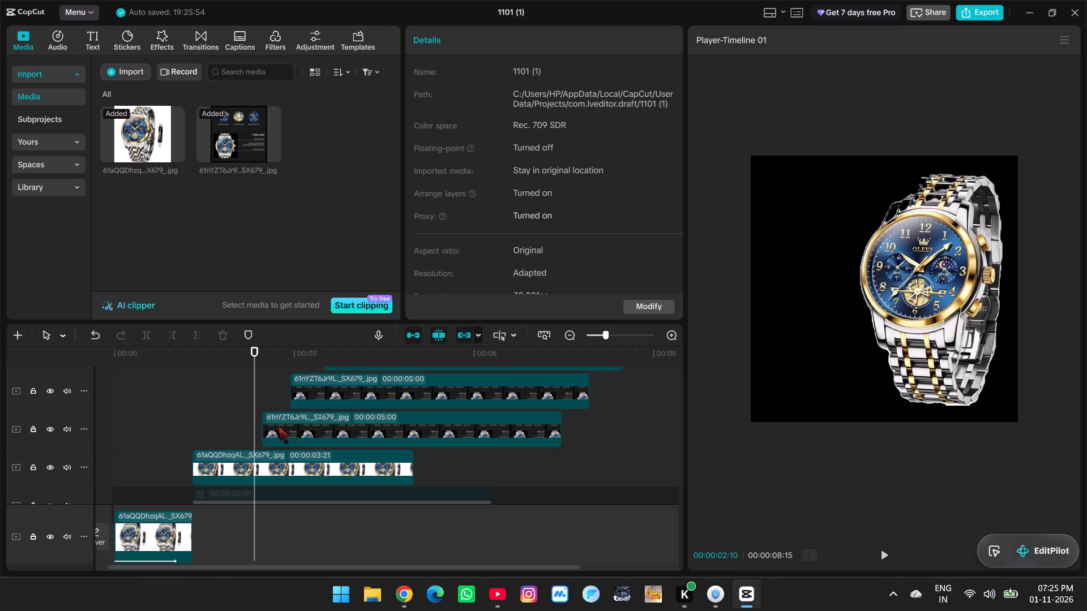
key(space)
key(space)
key(space)
key(space)
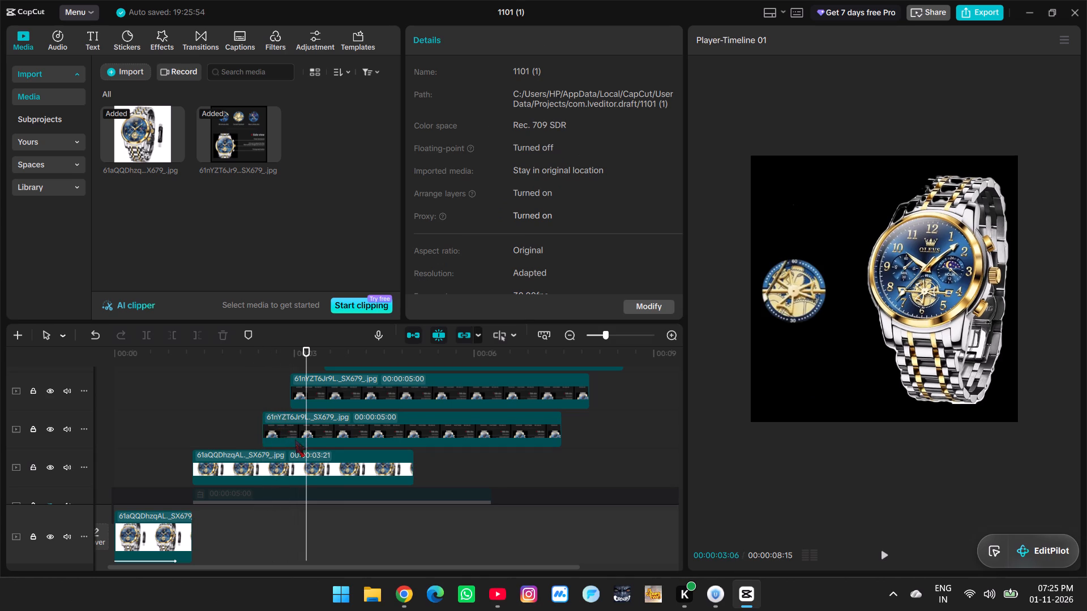
Add a mask settings keyframe to the Moon phase dial clip at its start, 00:00:02:14.
click(262, 398)
click(282, 429)
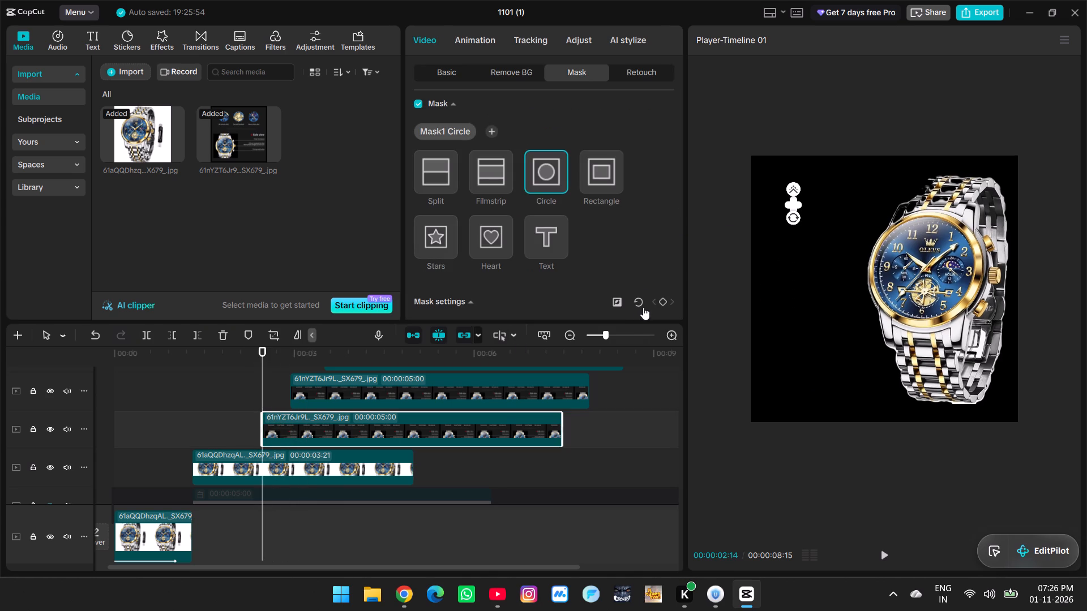
click(664, 303)
At 00:00:03:03, adjust the Moon phase mask in the enlarged preview and leave its rotation keyframe at 0°.
drag(265, 385, 298, 397)
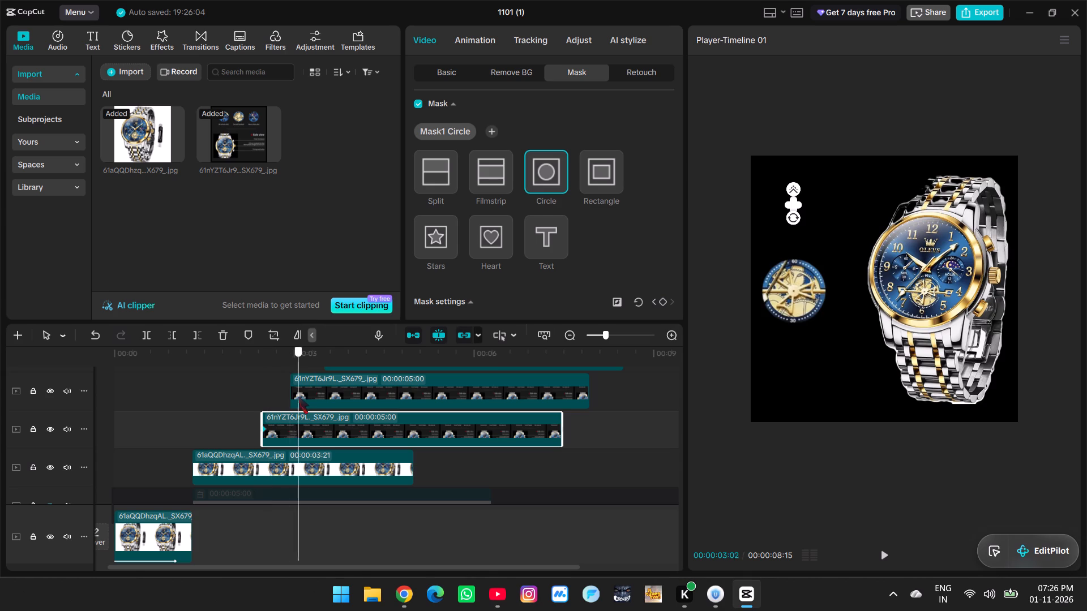
drag(298, 397, 301, 398)
ctrl+scroll(798, 210, up, 4)
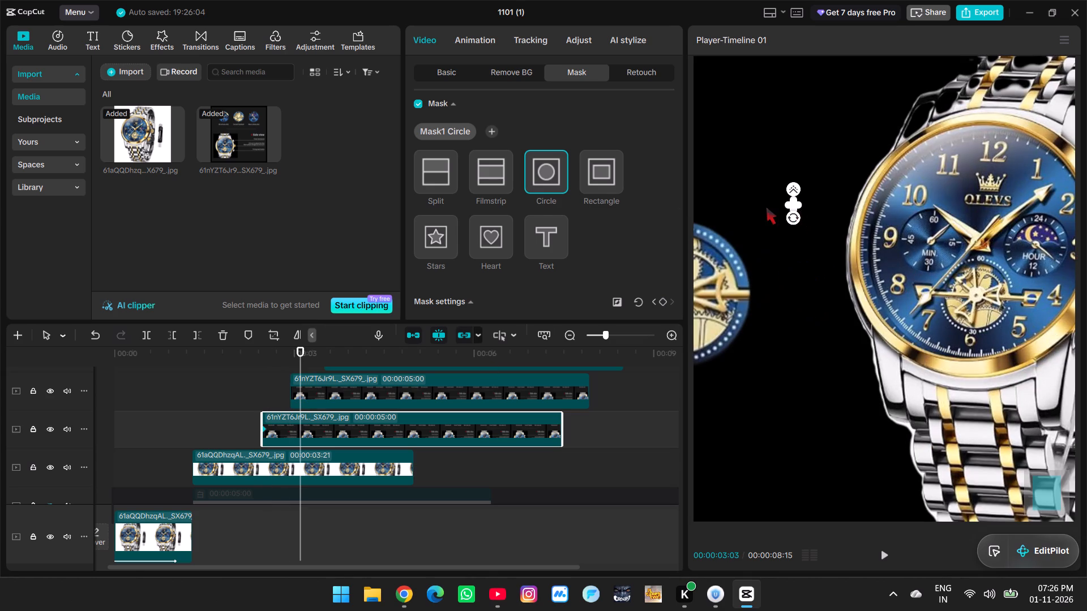
ctrl+scroll(766, 207, down, 5)
ctrl+scroll(795, 214, up, 2)
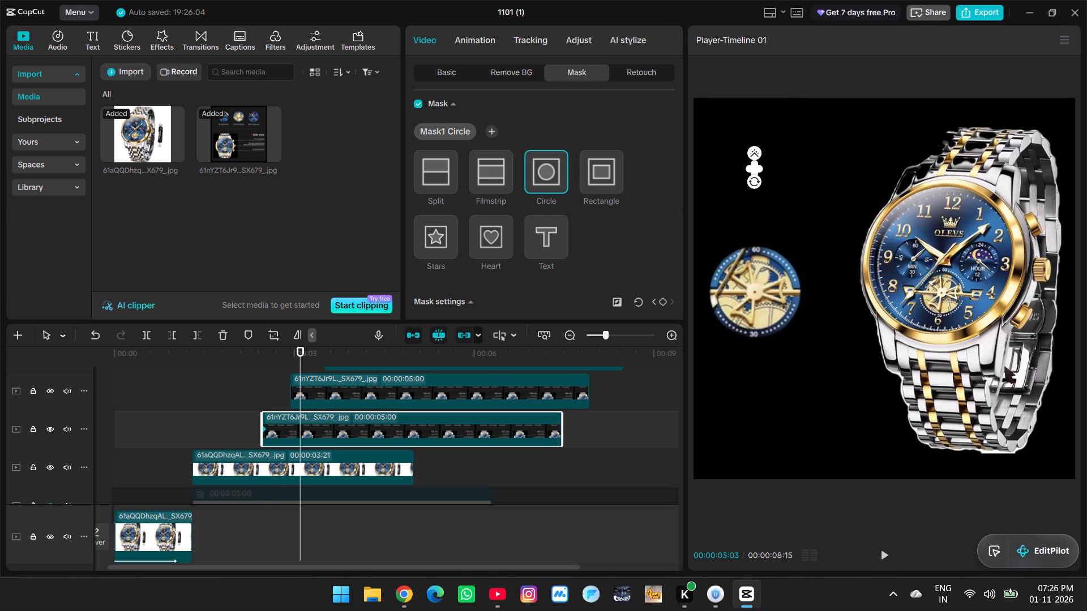
click(758, 174)
drag(756, 174, 758, 179)
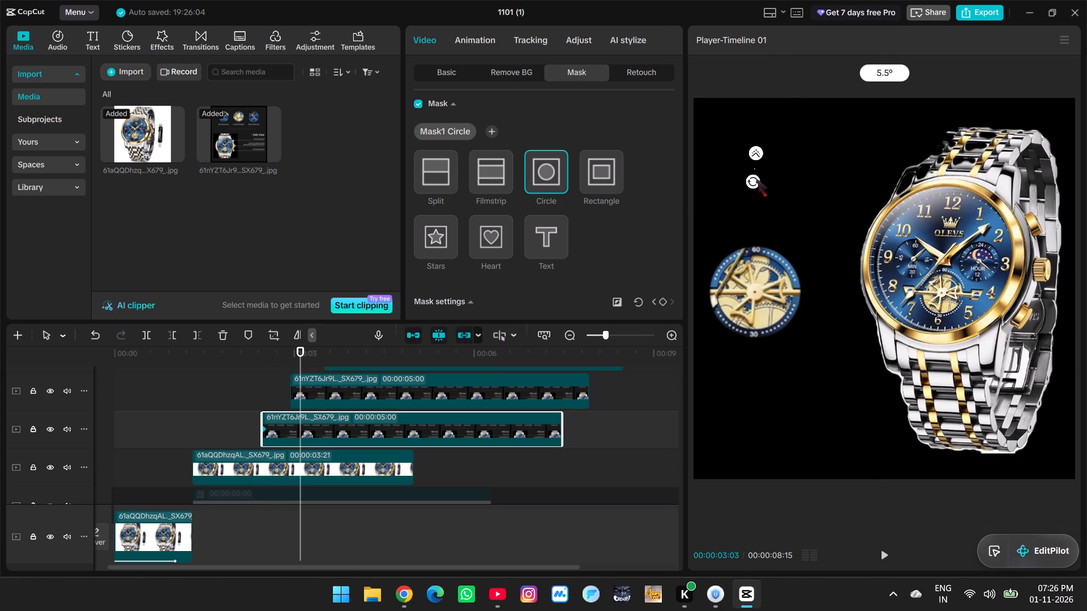
drag(758, 179, 758, 180)
drag(758, 180, 759, 182)
drag(755, 174, 755, 181)
drag(755, 181, 756, 181)
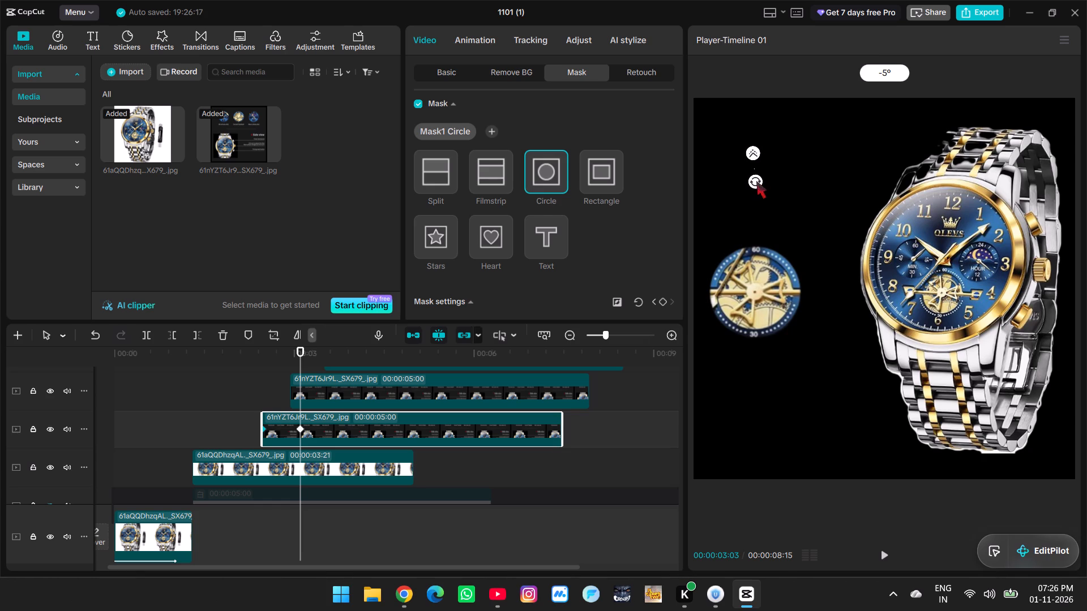
drag(756, 181, 756, 181)
At 00:00:03:03, enlarge the Moon phase dial's circle mask to about 167 by 194 so it reveals the whole dial.
scroll(581, 206, down, 2)
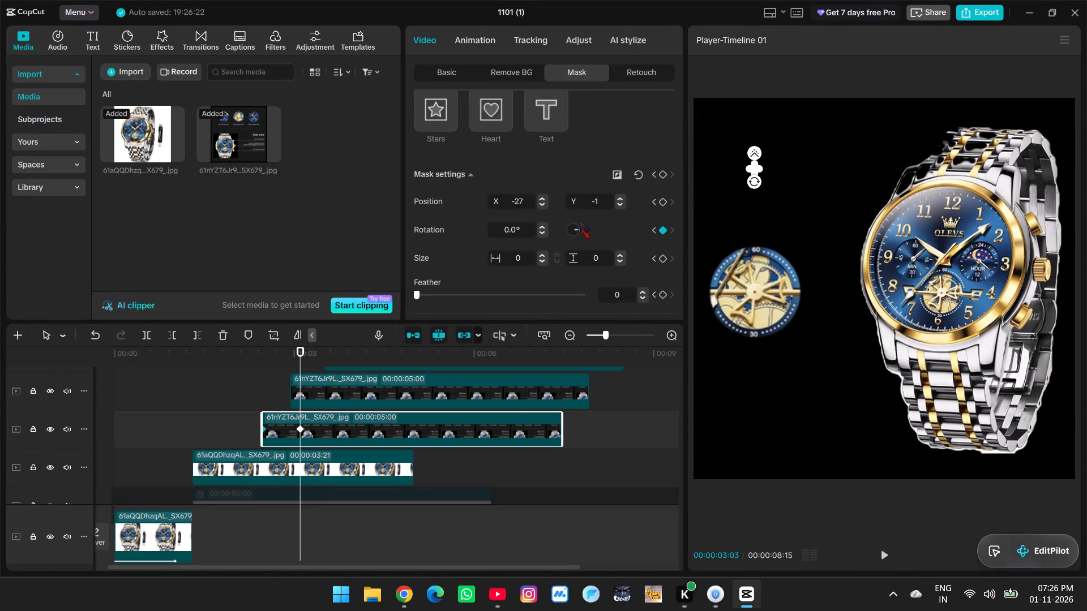
scroll(580, 221, down, 2)
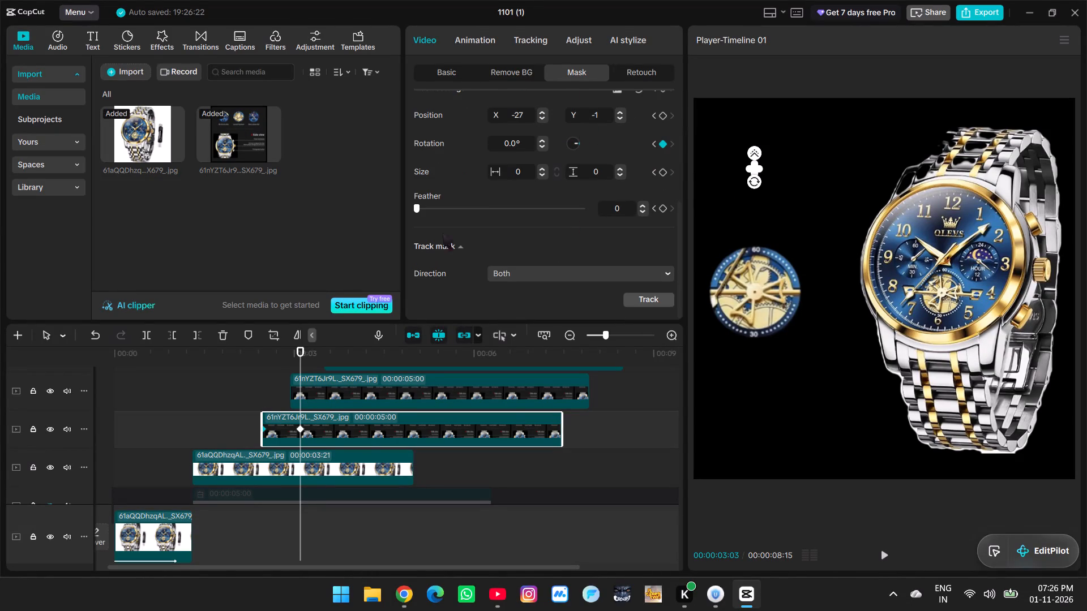
drag(758, 170, 764, 171)
drag(760, 169, 774, 172)
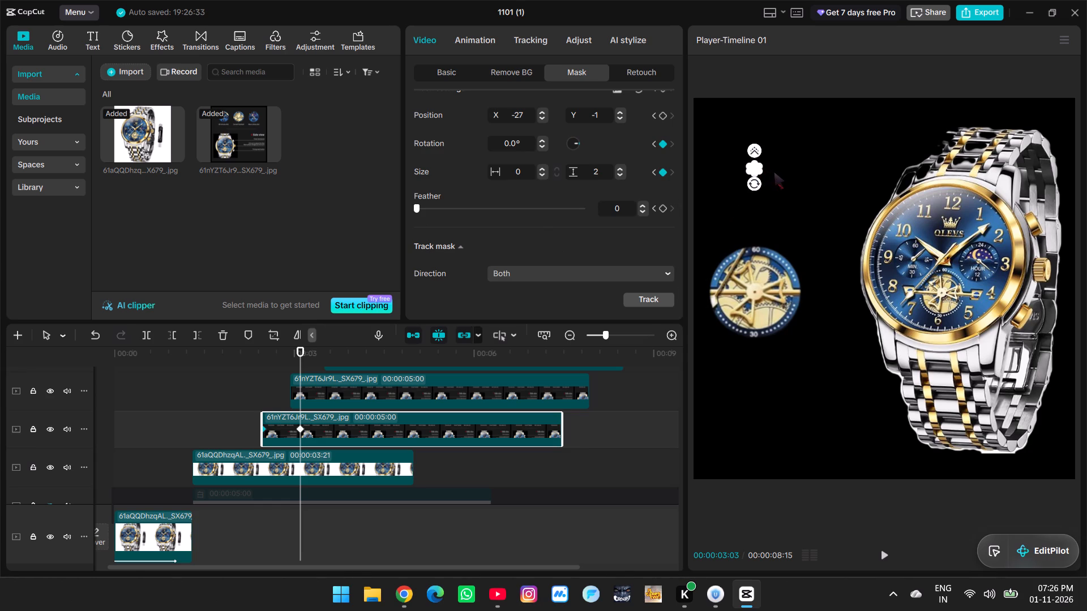
drag(774, 172, 776, 193)
click(759, 181)
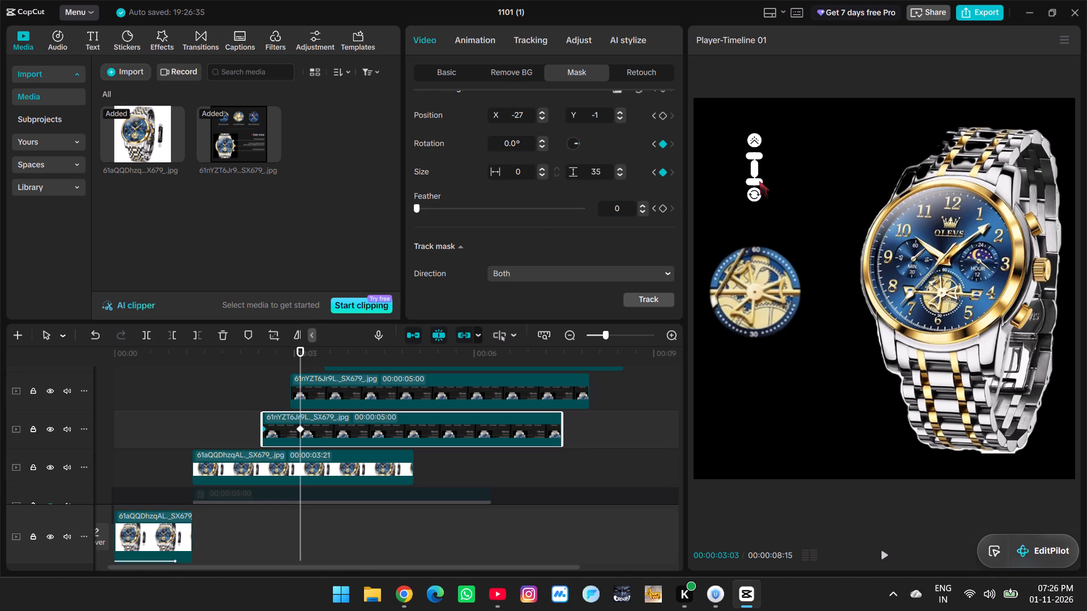
drag(756, 170, 772, 173)
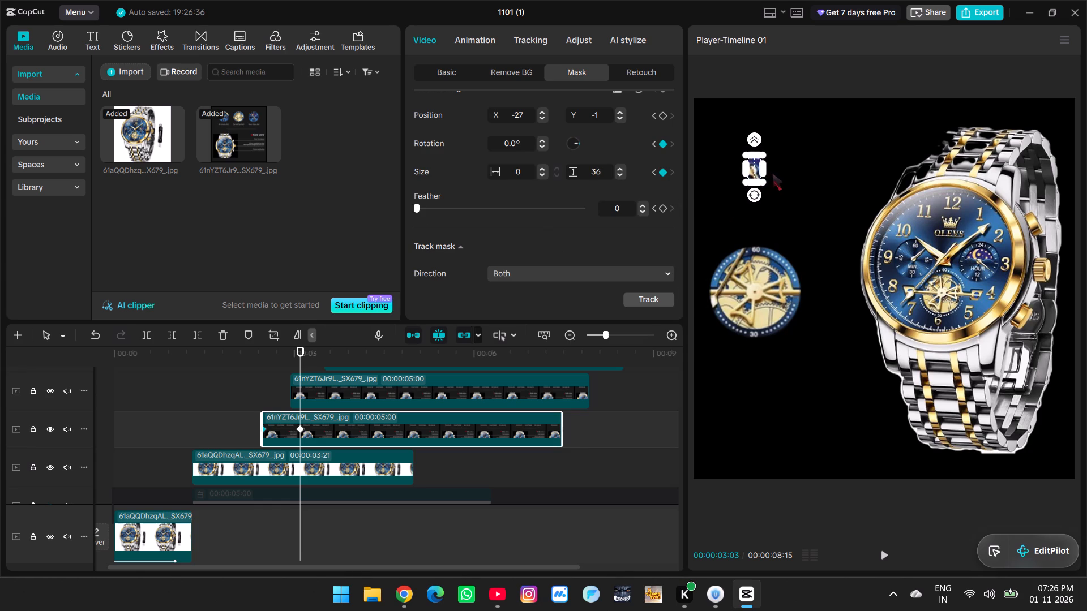
drag(772, 173, 773, 174)
drag(763, 180, 766, 173)
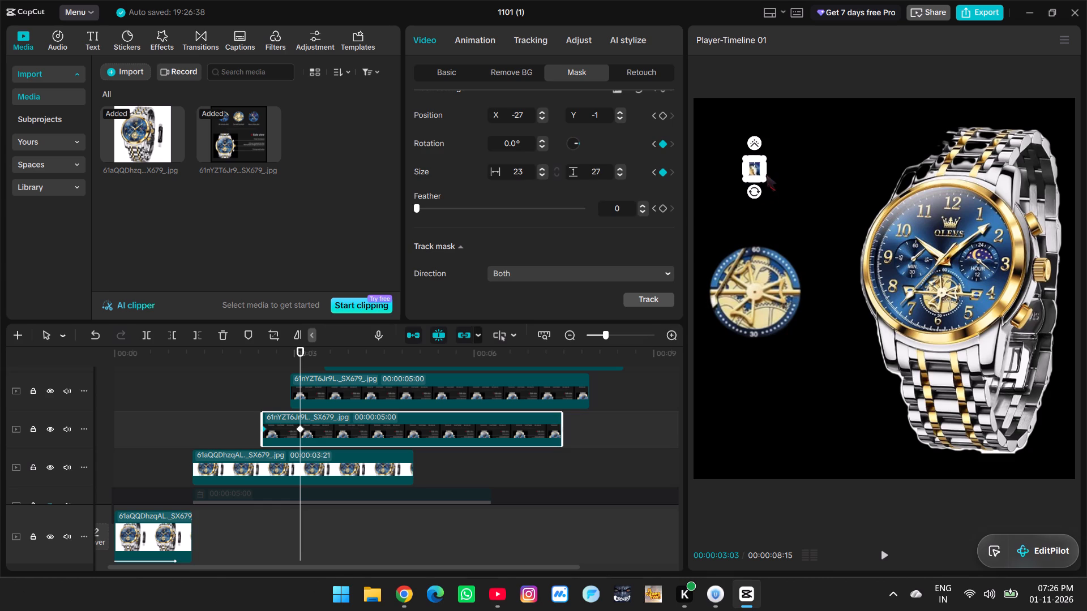
drag(764, 177, 872, 255)
Play the timeline from just before the Moon phase clip to check its growing circle mask reveal.
ctrl+scroll(585, 384, down, 6)
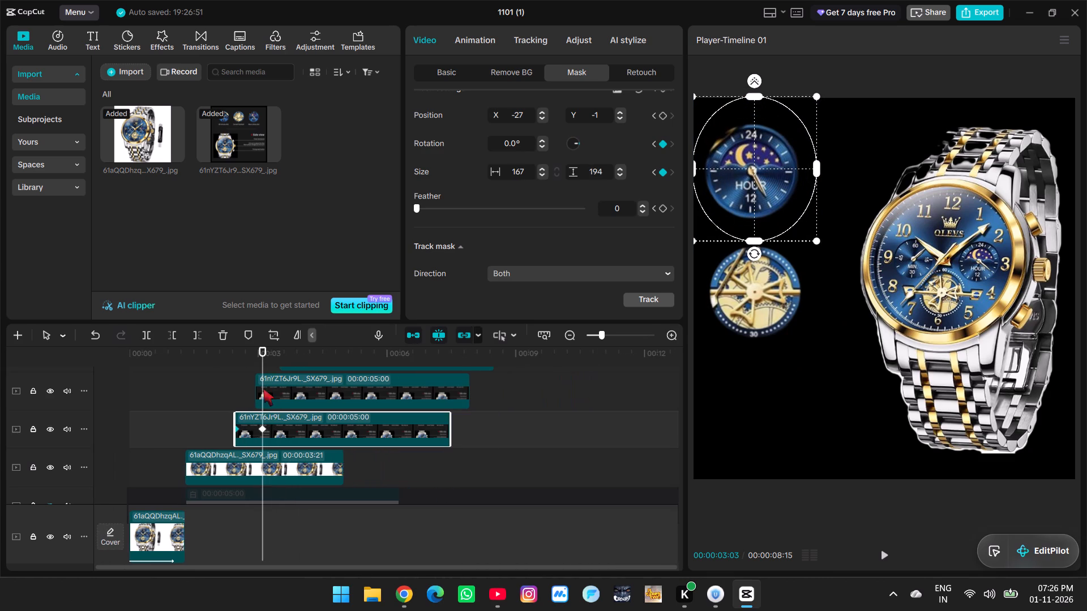
click(234, 388)
key(space)
key(space)
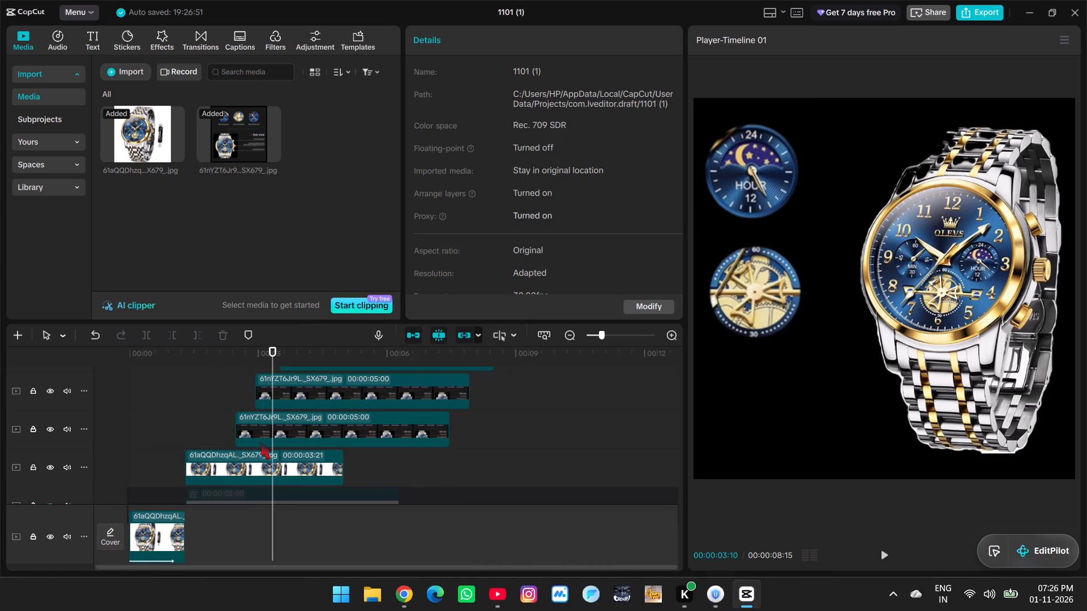
scroll(262, 442, up, 1)
click(241, 424)
click(233, 412)
key(space)
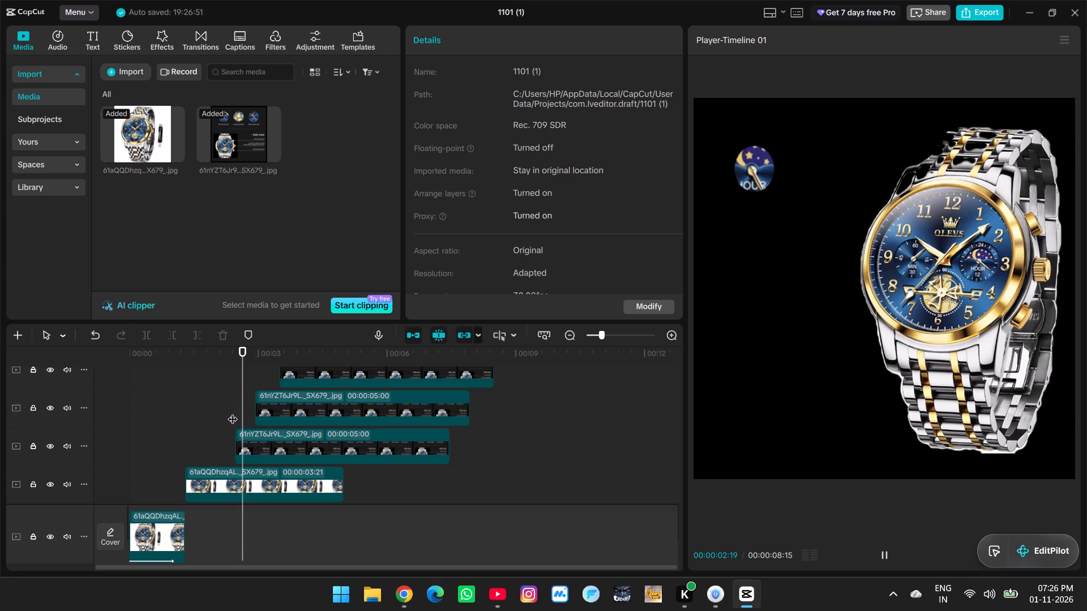
key(space)
Enable Skin retouch on the Moon phase dial clip with Clear 100, Smooth 100 and Whitening 0.
click(284, 447)
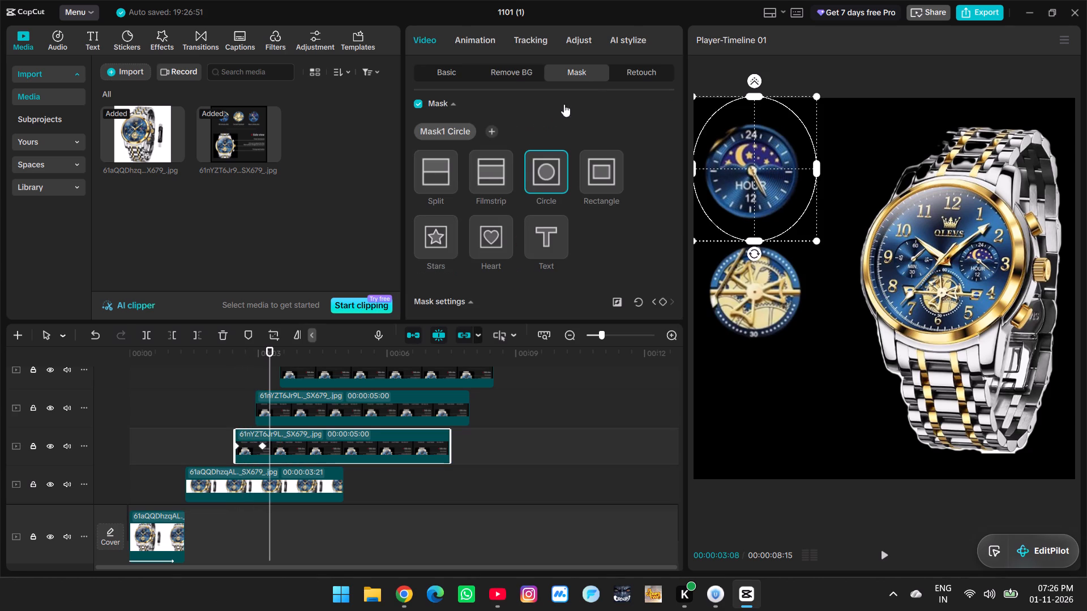
click(621, 72)
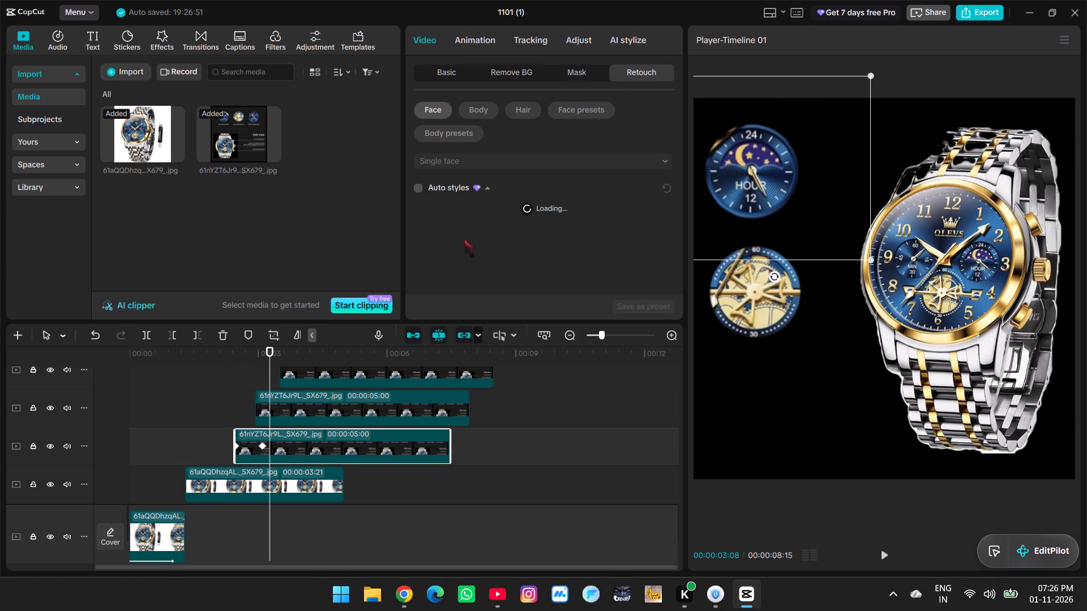
scroll(448, 232, down, 2)
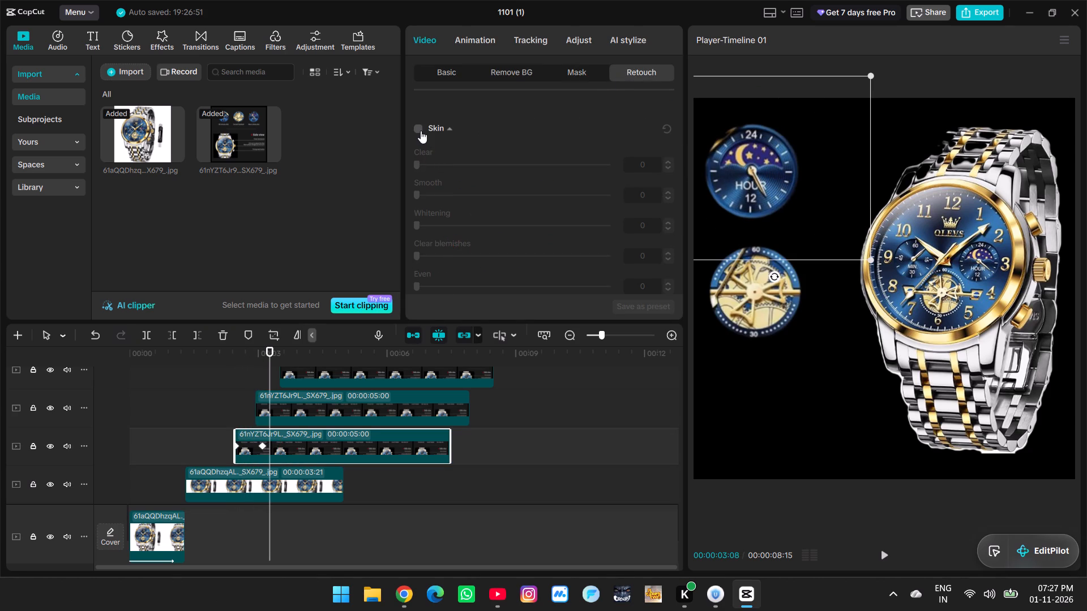
click(421, 131)
drag(419, 166, 798, 177)
drag(419, 197, 568, 186)
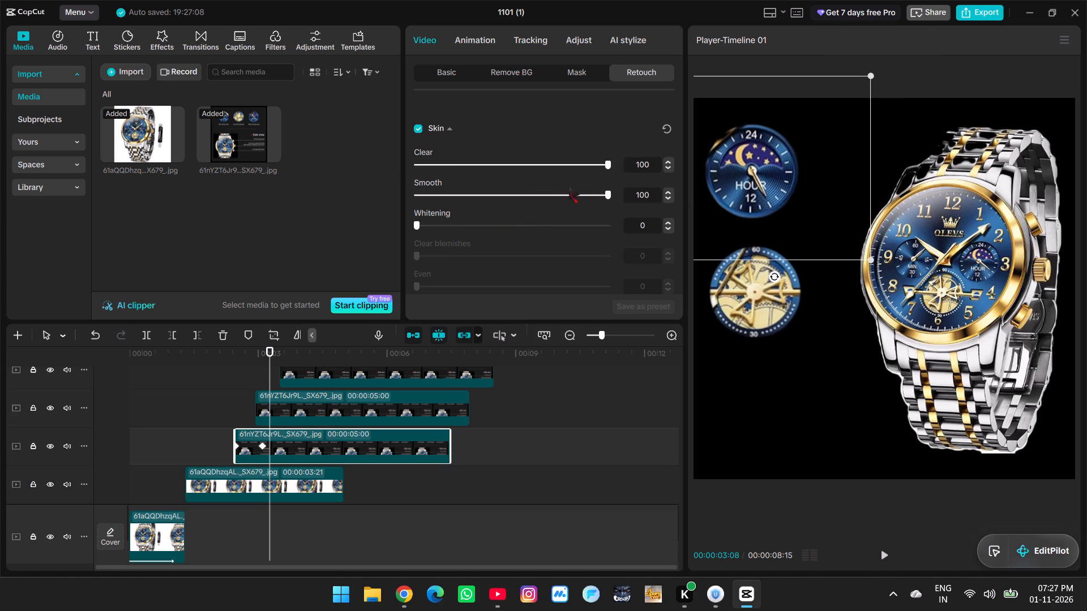
drag(568, 186, 242, 212)
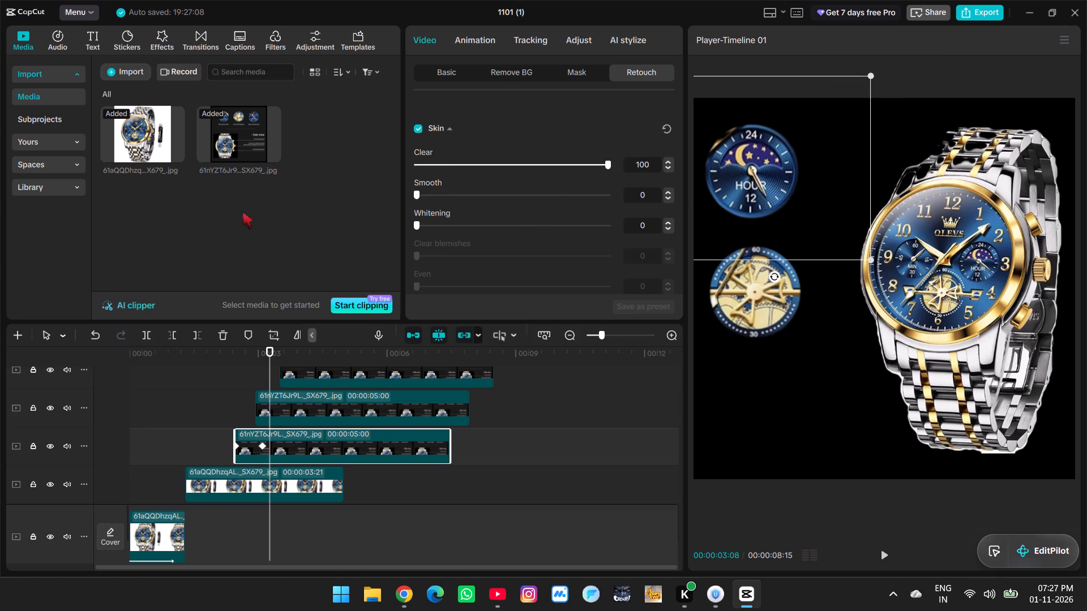
drag(242, 212, 772, 194)
drag(448, 227, 720, 221)
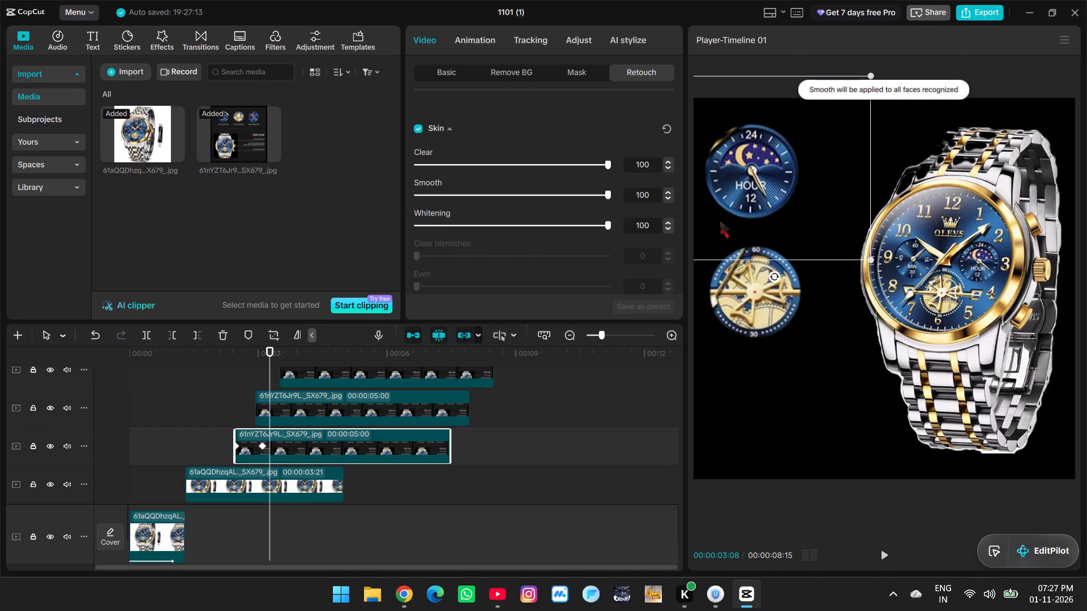
drag(720, 221, 162, 215)
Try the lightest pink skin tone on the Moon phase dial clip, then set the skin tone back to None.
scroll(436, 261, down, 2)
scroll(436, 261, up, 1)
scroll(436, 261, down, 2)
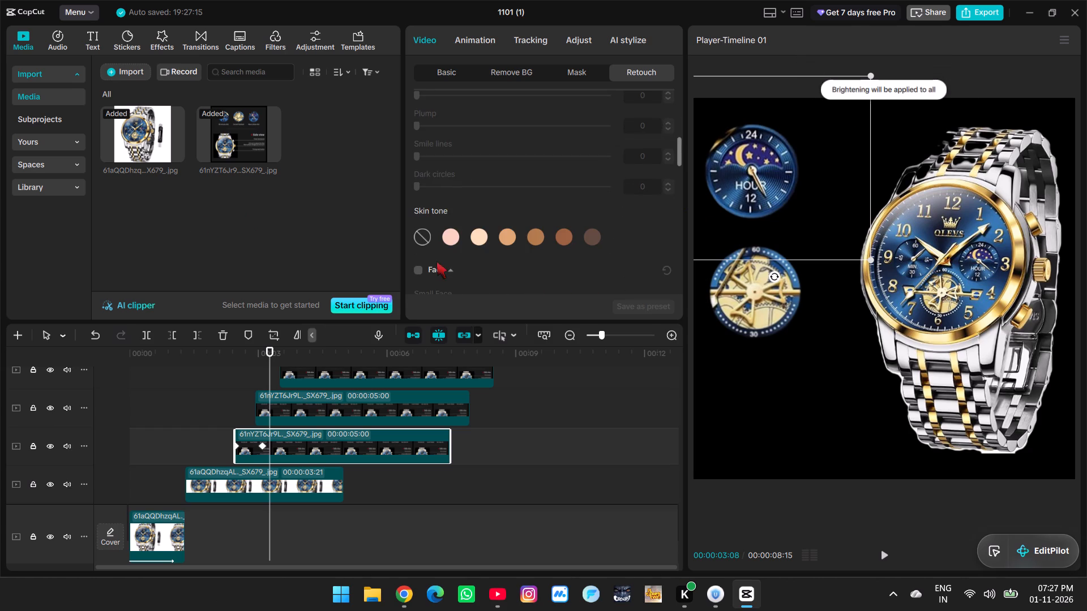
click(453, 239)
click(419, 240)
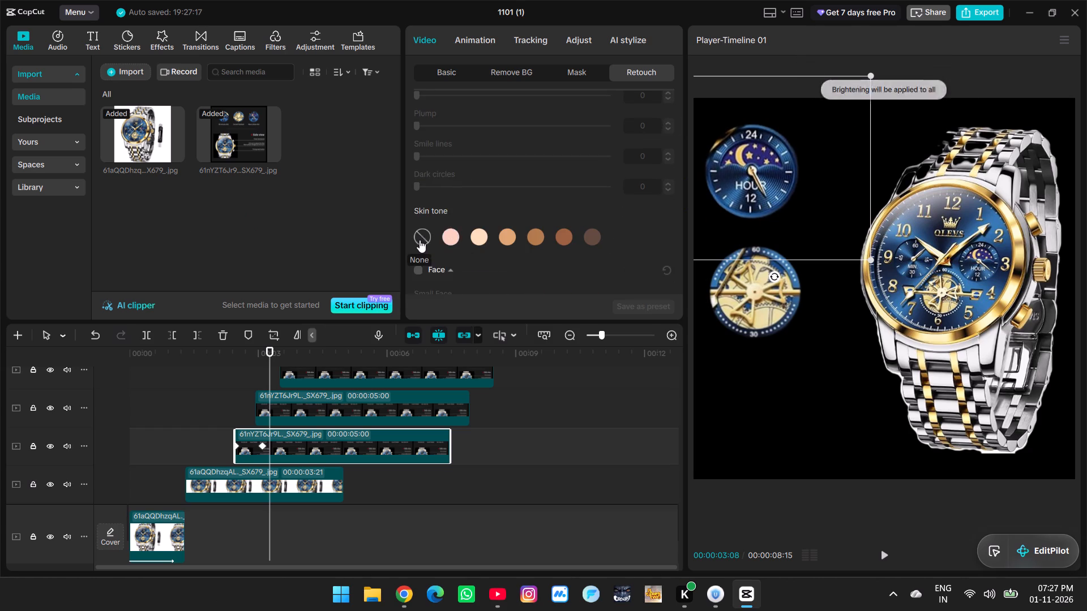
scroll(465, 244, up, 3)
Browse the favorite filters, search the filters for 4k, and preview the favorite Clear II filter on the current frame.
click(272, 50)
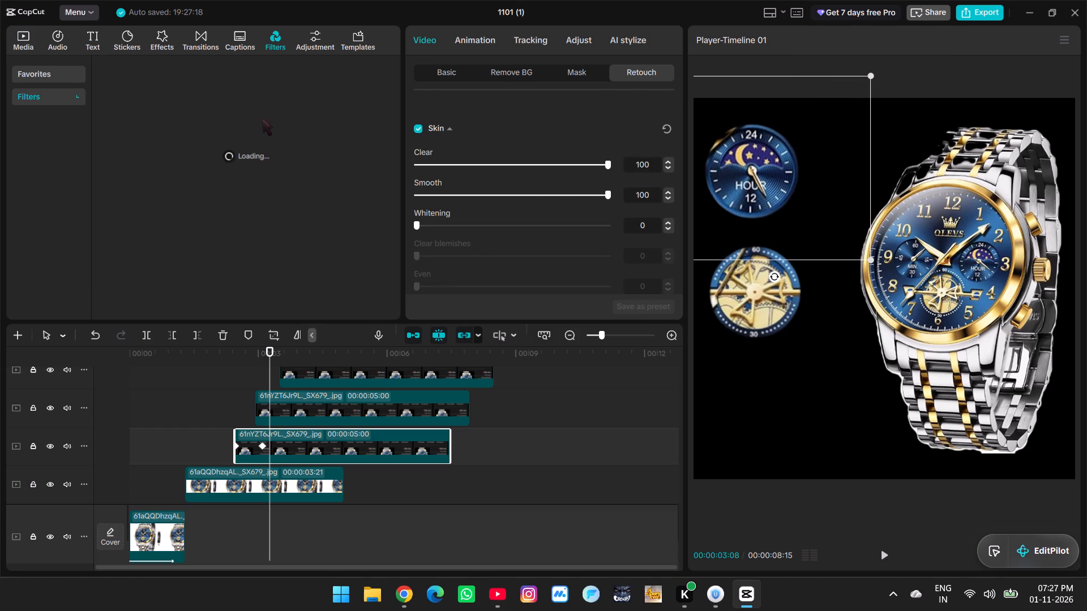
drag(61, 74, 67, 72)
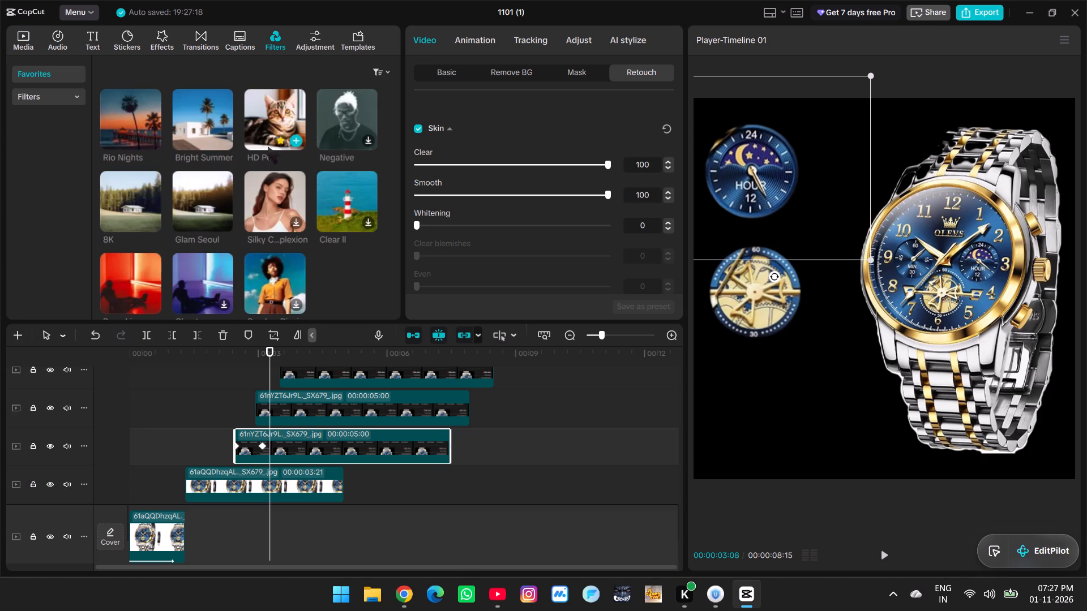
scroll(251, 214, down, 1)
scroll(251, 215, up, 2)
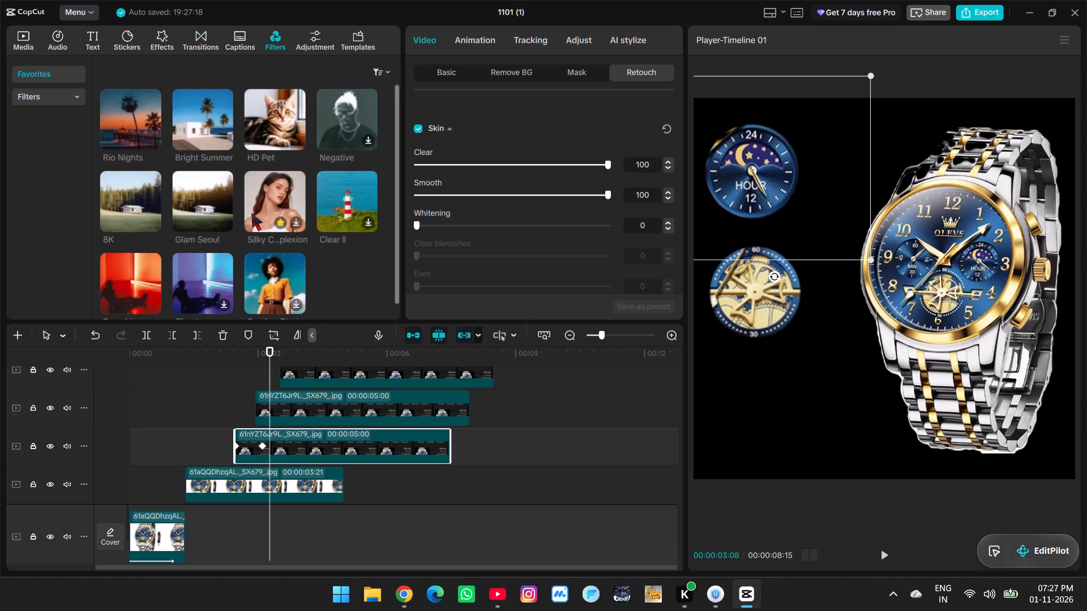
scroll(251, 213, down, 3)
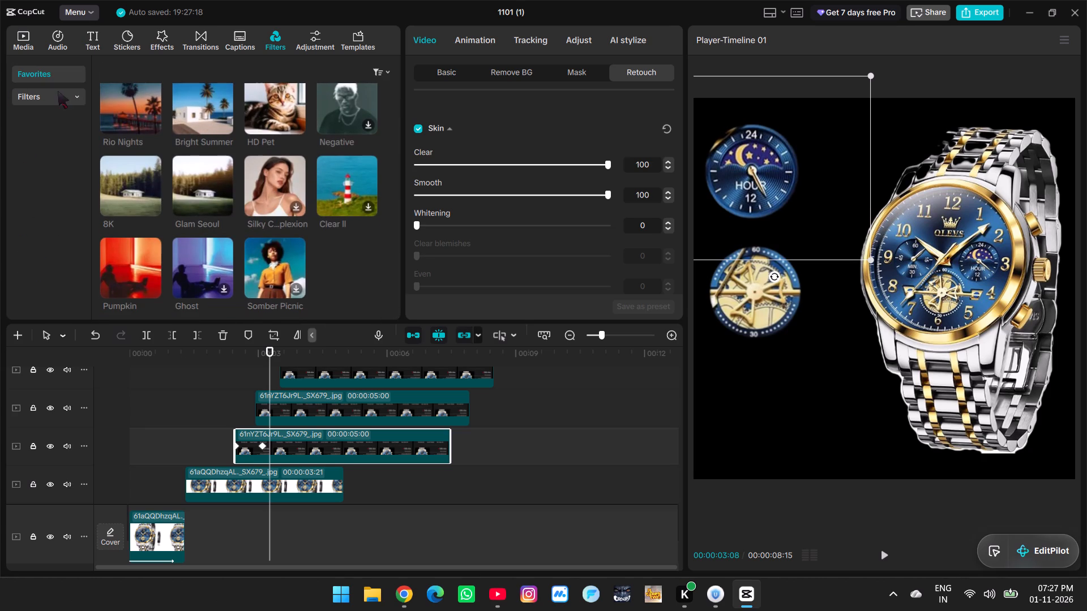
click(59, 98)
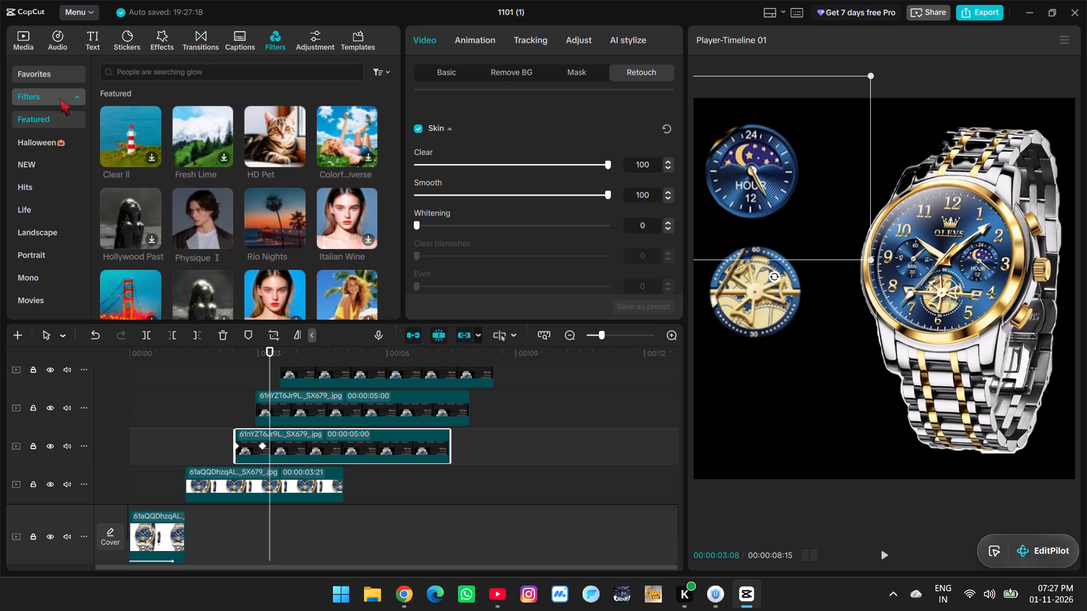
click(155, 63)
click(155, 71)
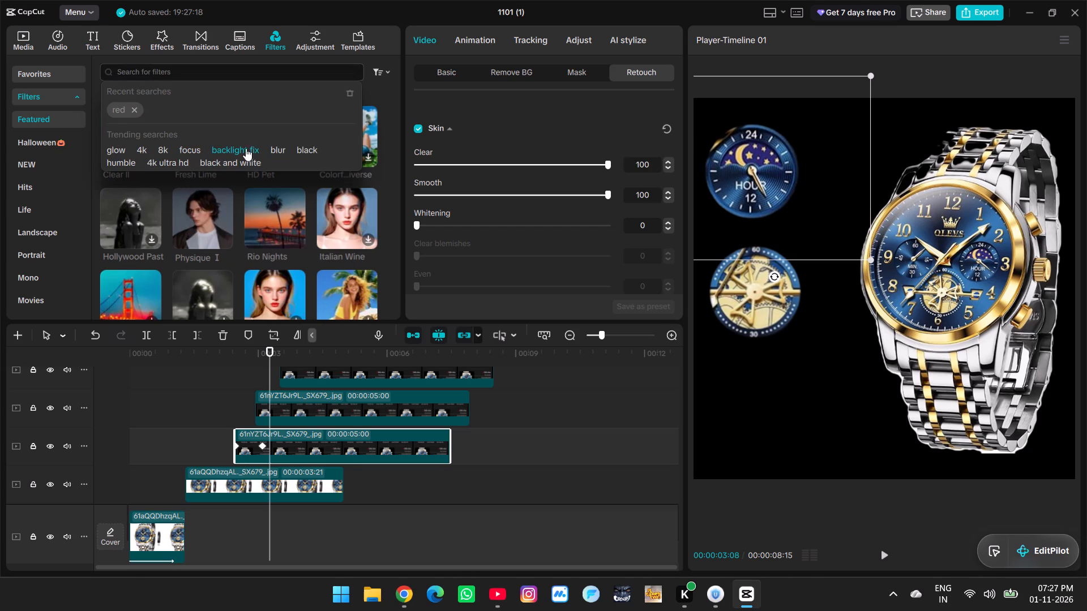
click(139, 151)
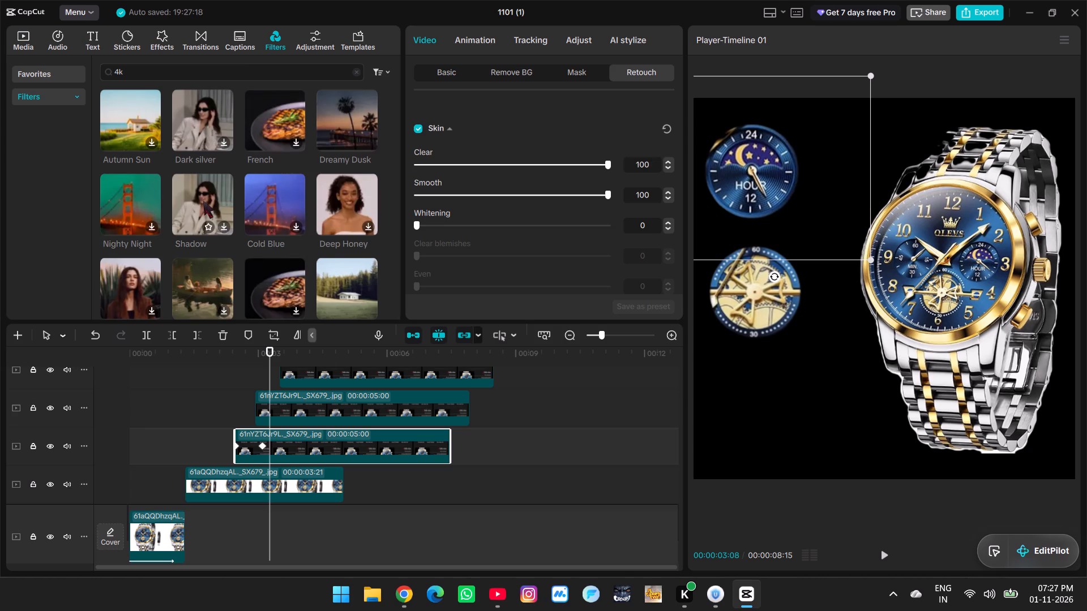
click(53, 76)
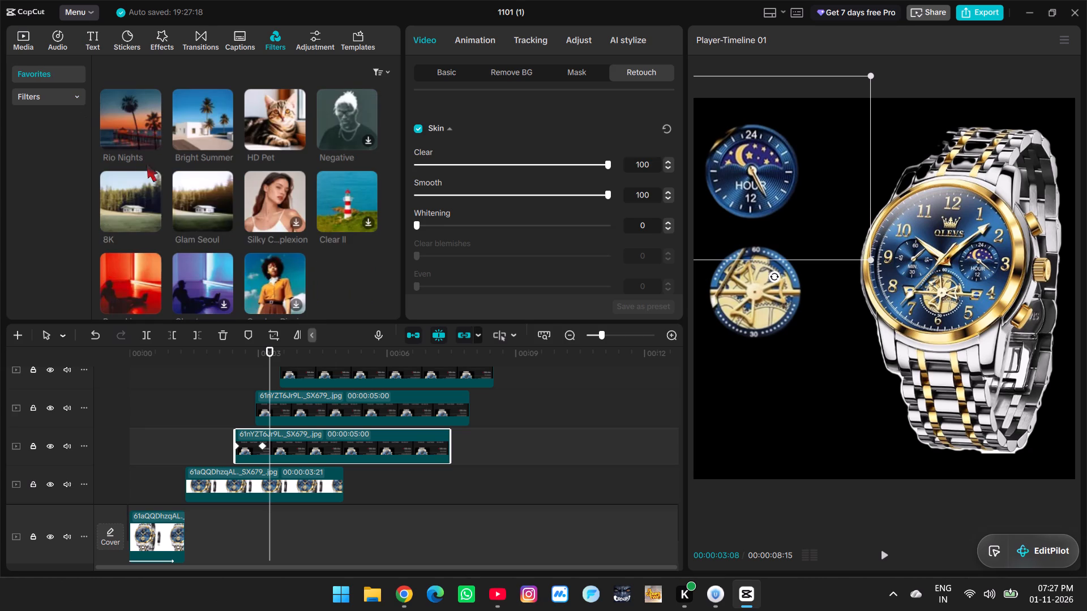
click(339, 188)
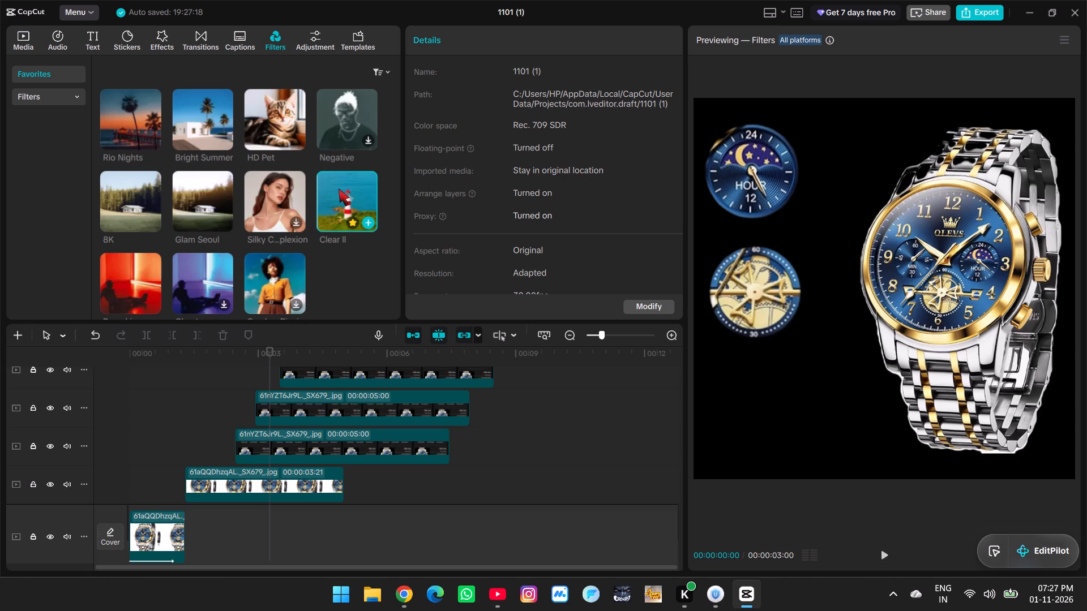
key(space)
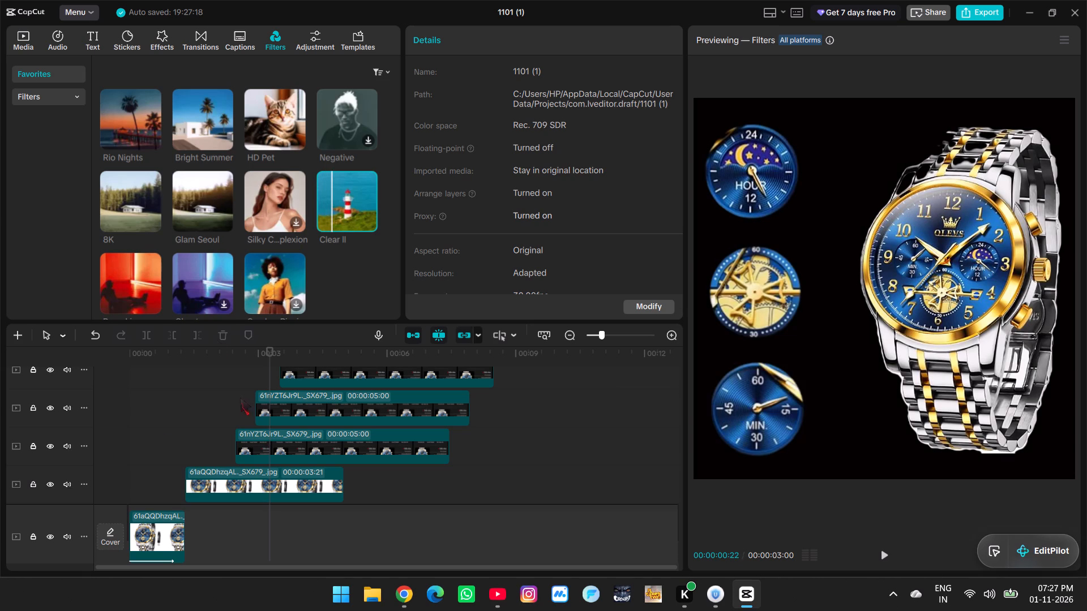
Play the Moon phase dial clip from its start to check the mask reveal again.
click(237, 389)
click(253, 440)
key(space)
key(space)
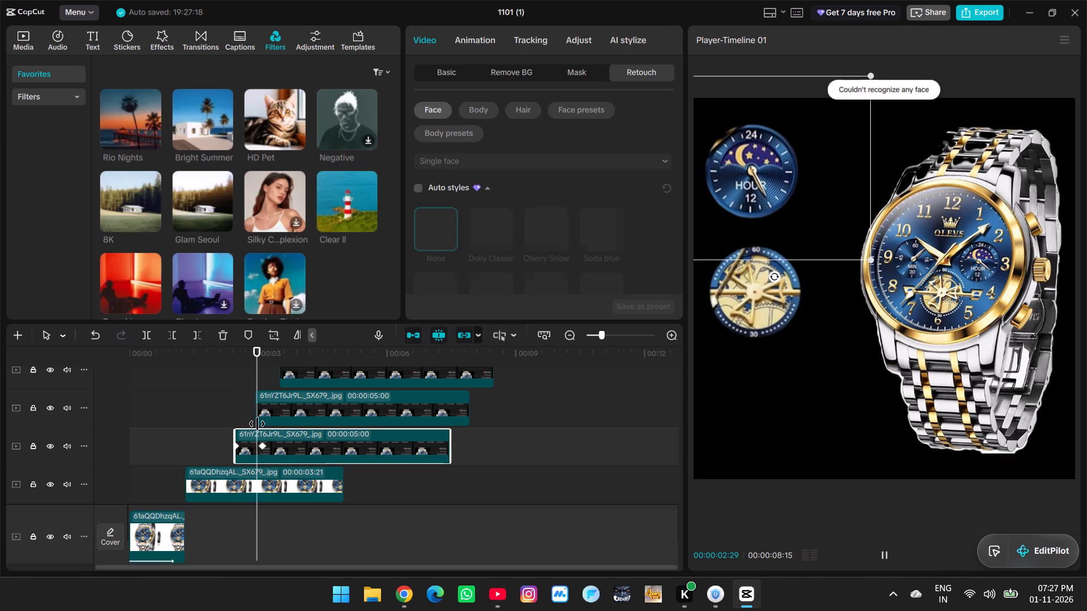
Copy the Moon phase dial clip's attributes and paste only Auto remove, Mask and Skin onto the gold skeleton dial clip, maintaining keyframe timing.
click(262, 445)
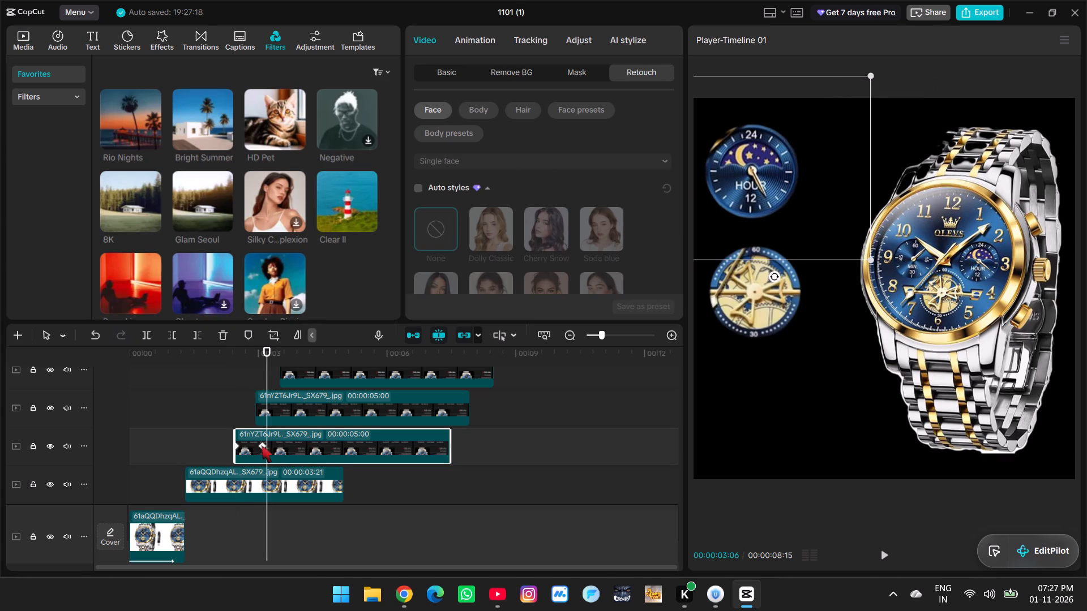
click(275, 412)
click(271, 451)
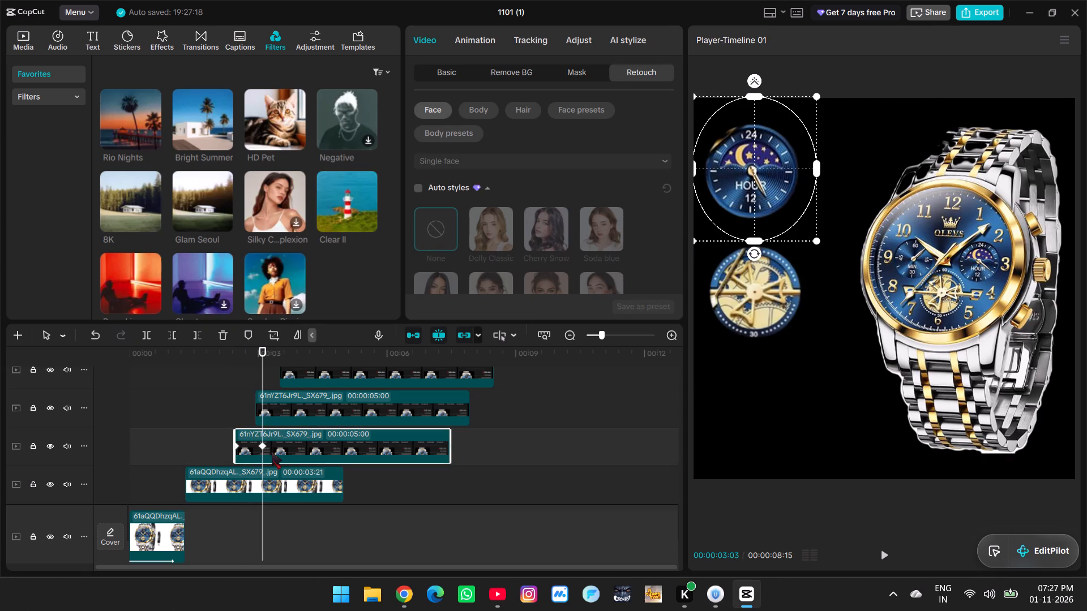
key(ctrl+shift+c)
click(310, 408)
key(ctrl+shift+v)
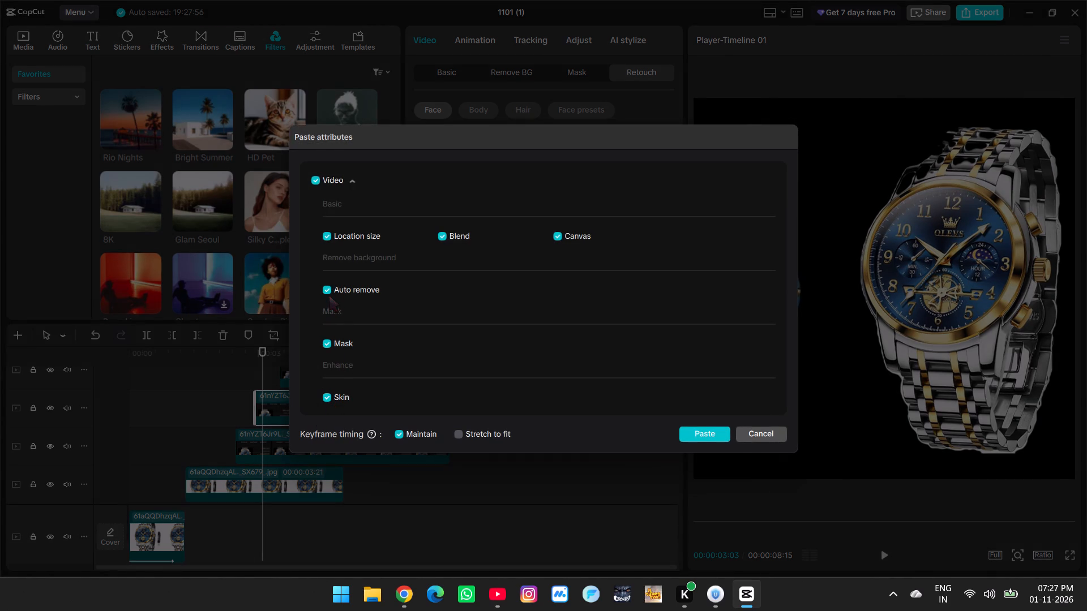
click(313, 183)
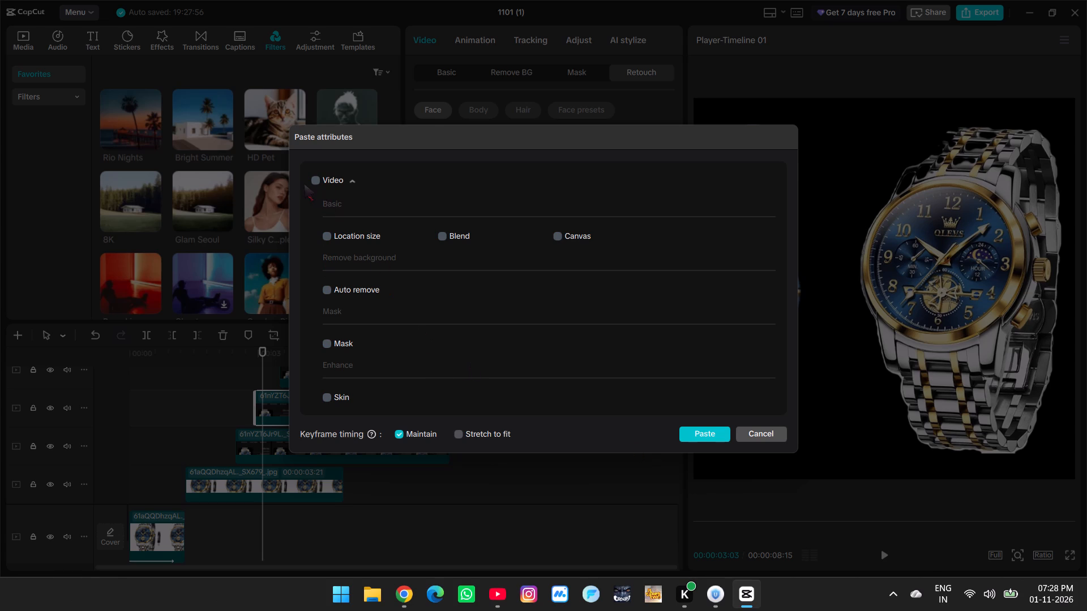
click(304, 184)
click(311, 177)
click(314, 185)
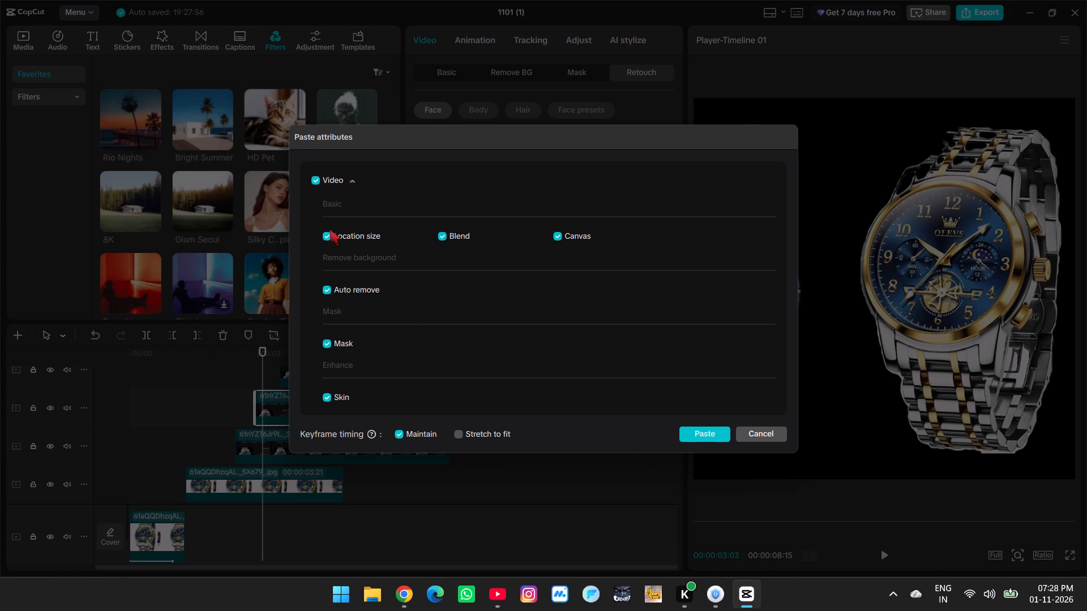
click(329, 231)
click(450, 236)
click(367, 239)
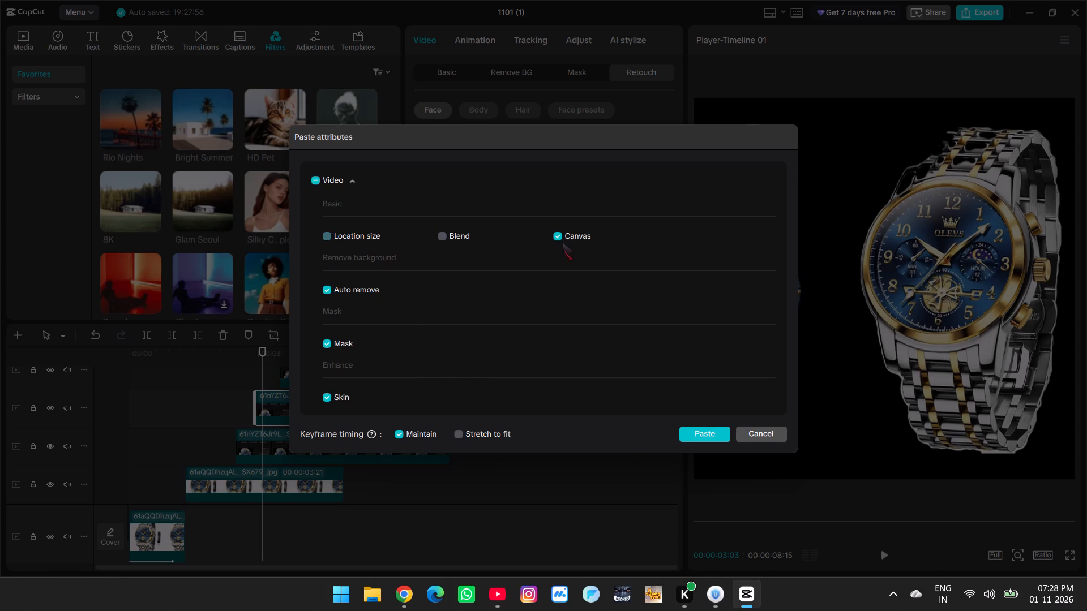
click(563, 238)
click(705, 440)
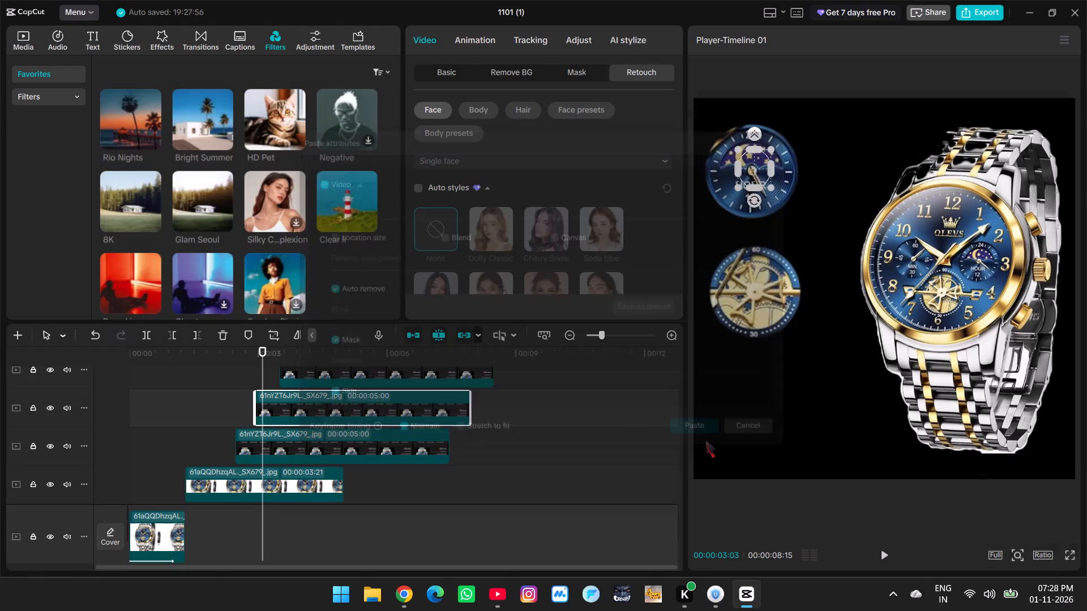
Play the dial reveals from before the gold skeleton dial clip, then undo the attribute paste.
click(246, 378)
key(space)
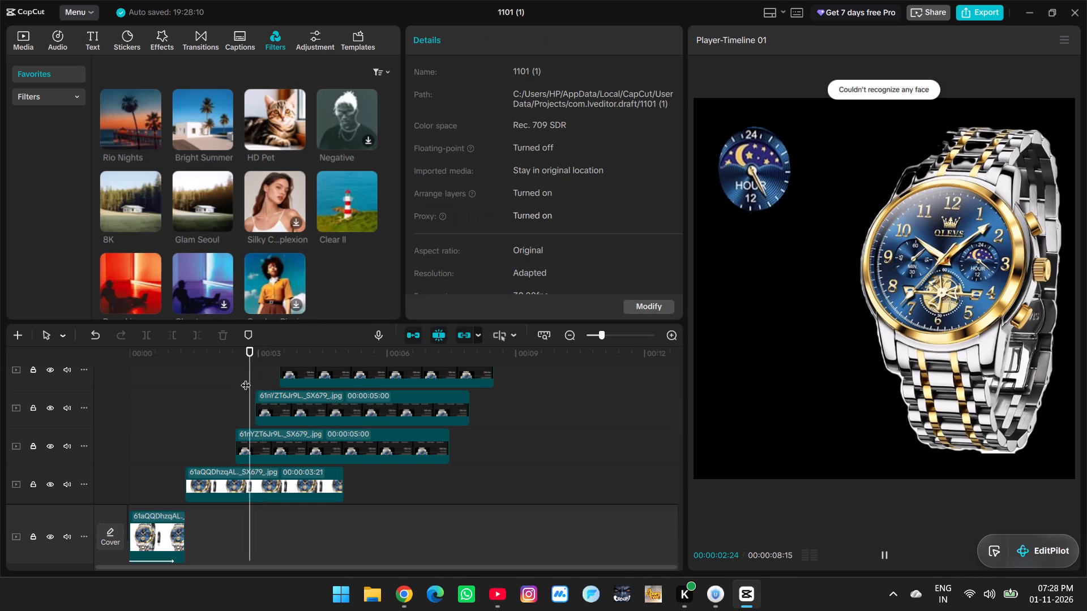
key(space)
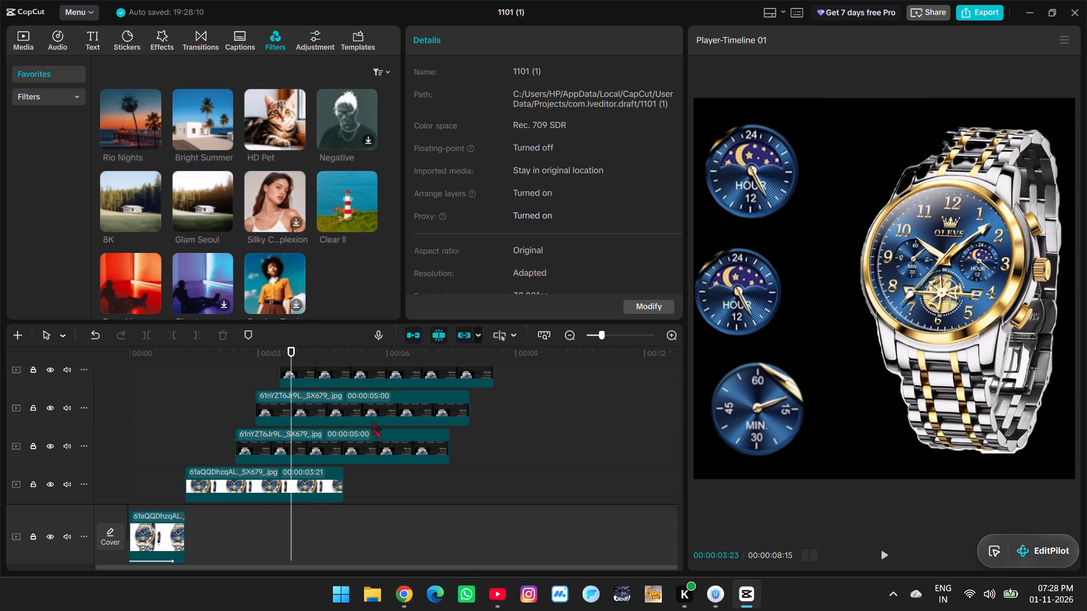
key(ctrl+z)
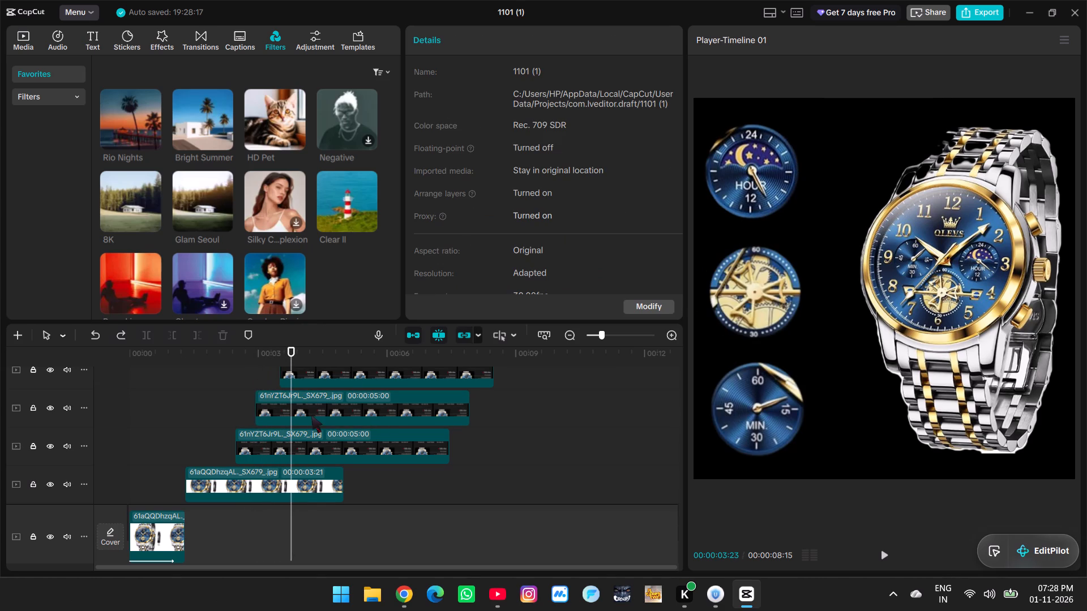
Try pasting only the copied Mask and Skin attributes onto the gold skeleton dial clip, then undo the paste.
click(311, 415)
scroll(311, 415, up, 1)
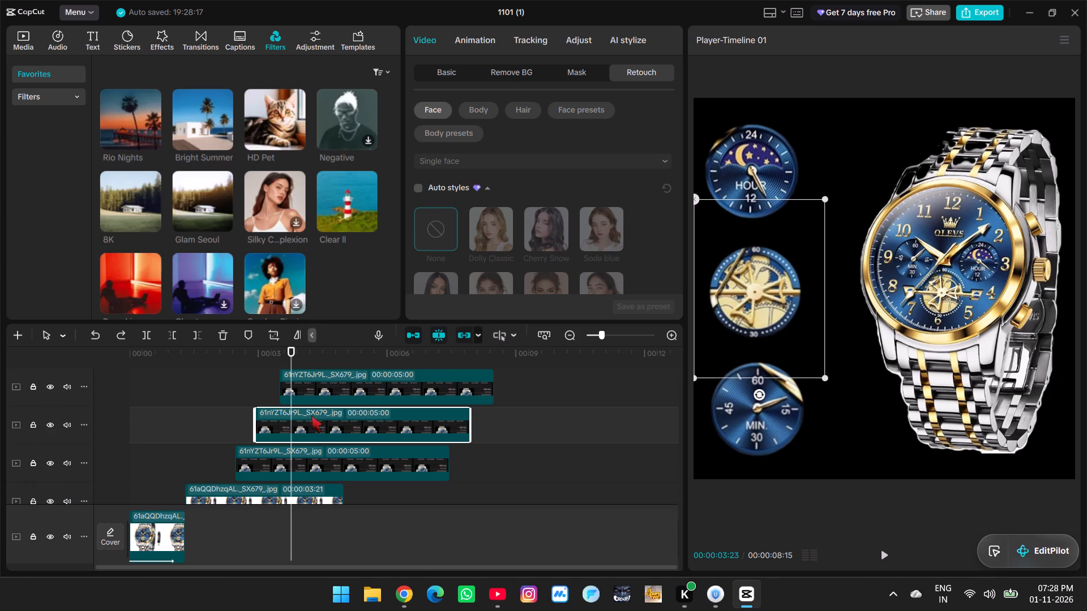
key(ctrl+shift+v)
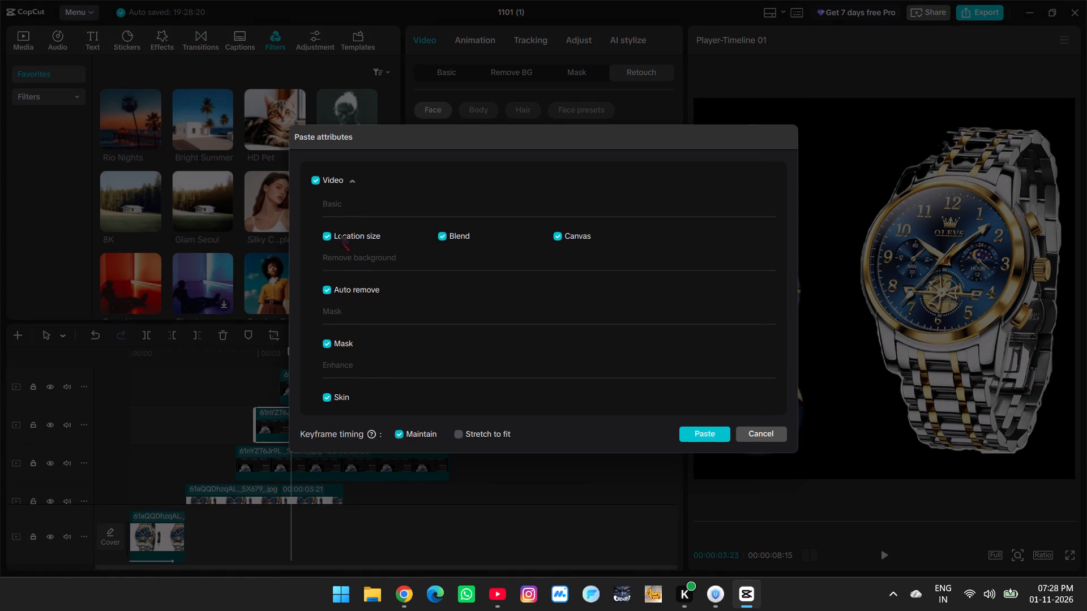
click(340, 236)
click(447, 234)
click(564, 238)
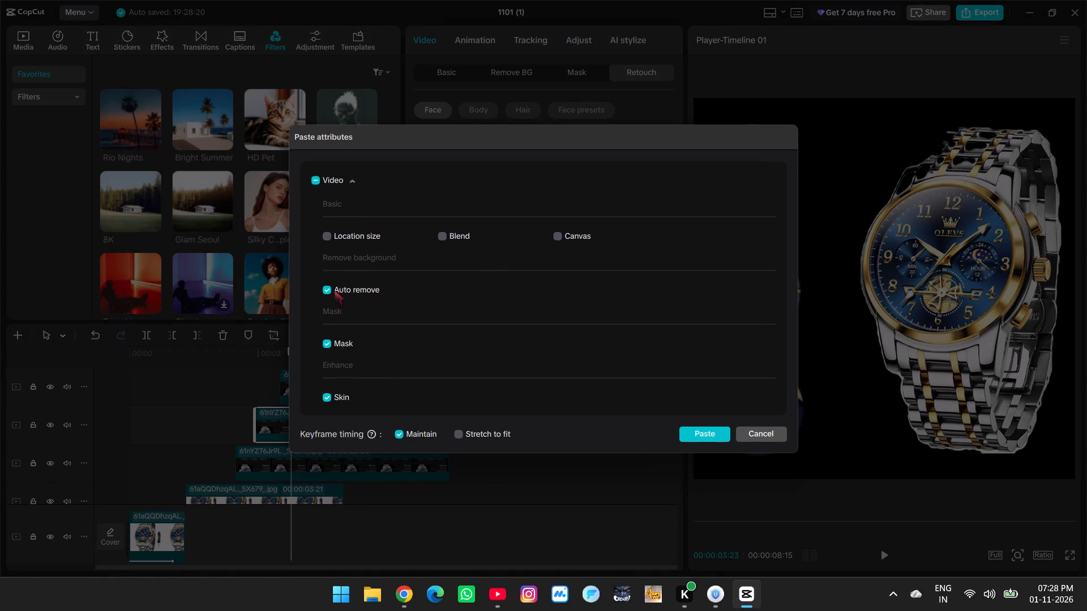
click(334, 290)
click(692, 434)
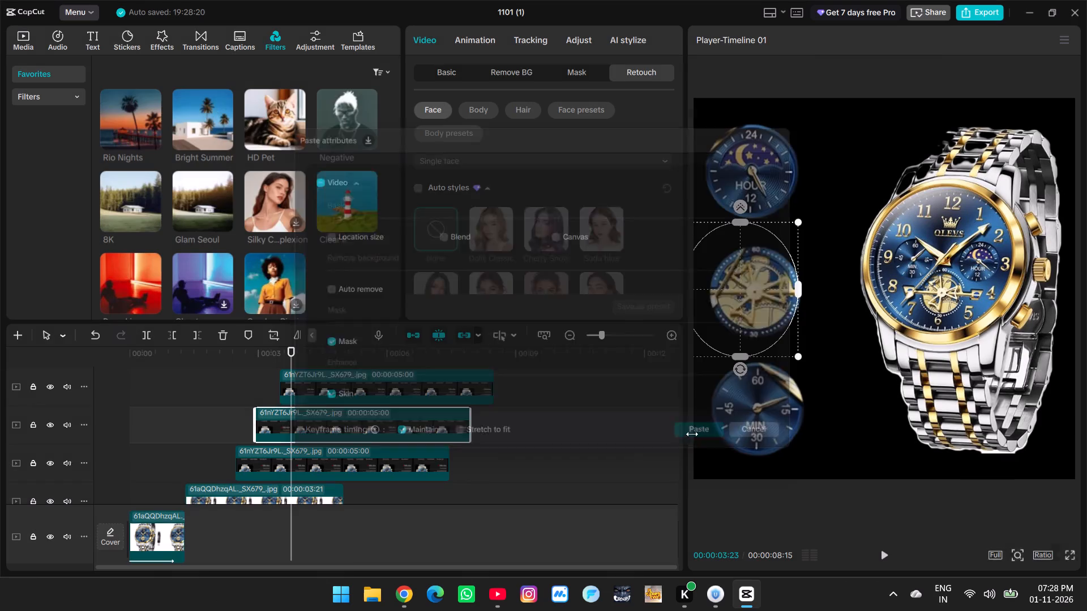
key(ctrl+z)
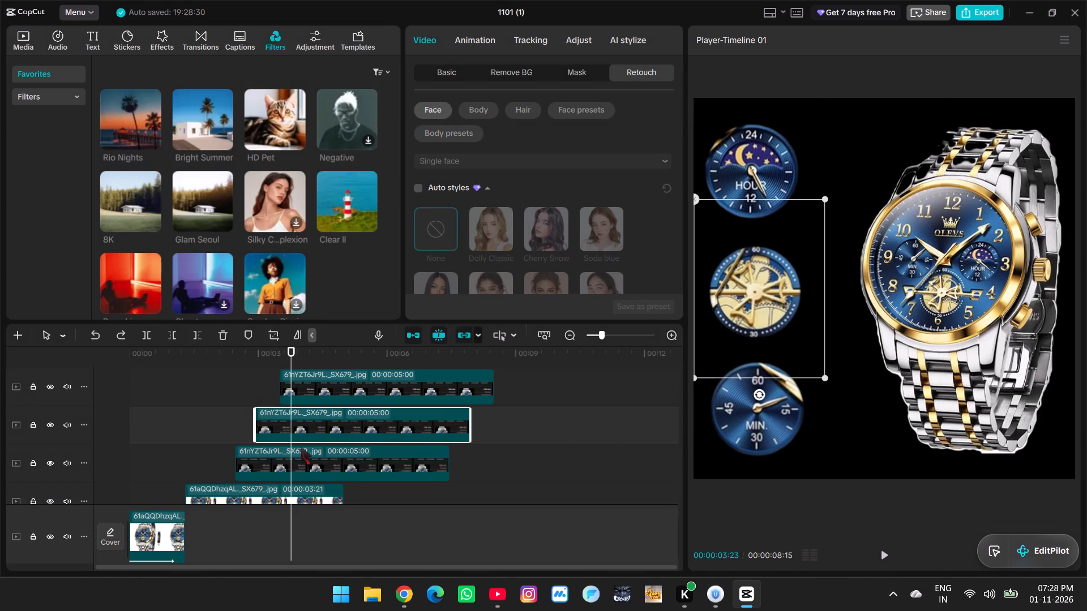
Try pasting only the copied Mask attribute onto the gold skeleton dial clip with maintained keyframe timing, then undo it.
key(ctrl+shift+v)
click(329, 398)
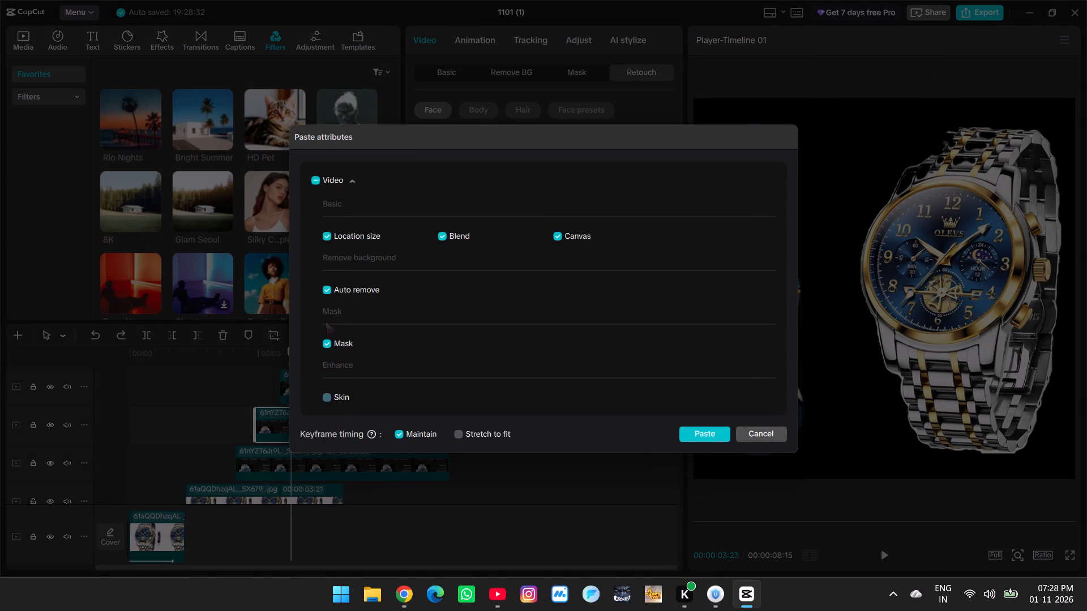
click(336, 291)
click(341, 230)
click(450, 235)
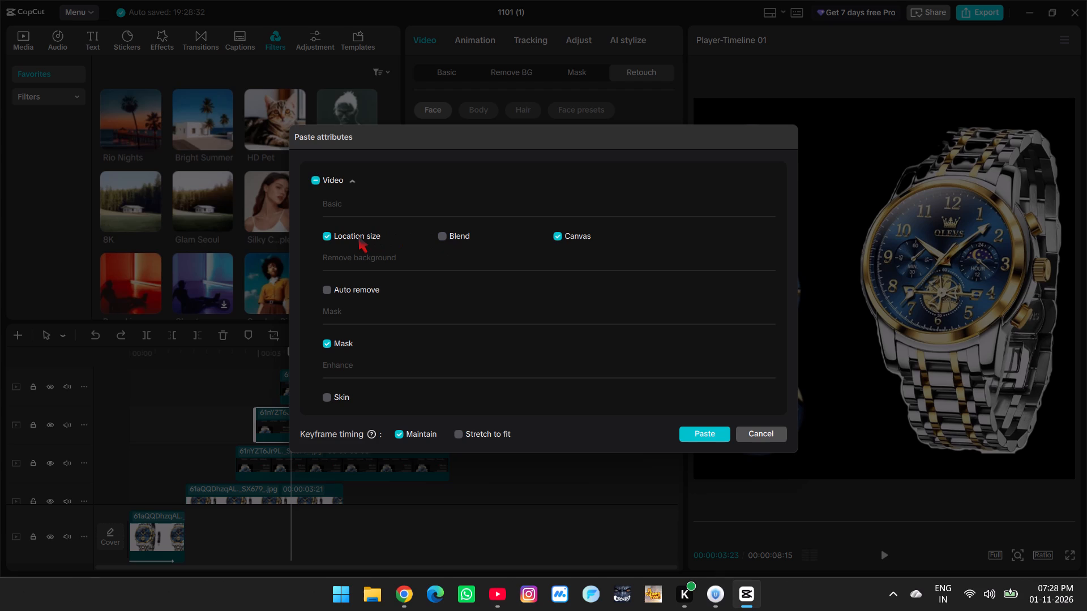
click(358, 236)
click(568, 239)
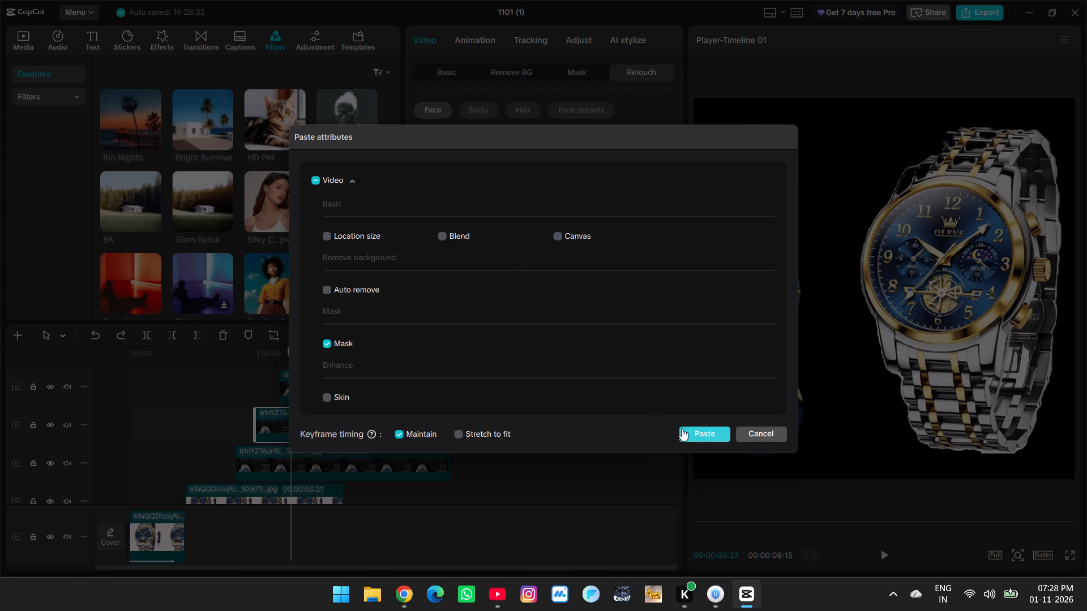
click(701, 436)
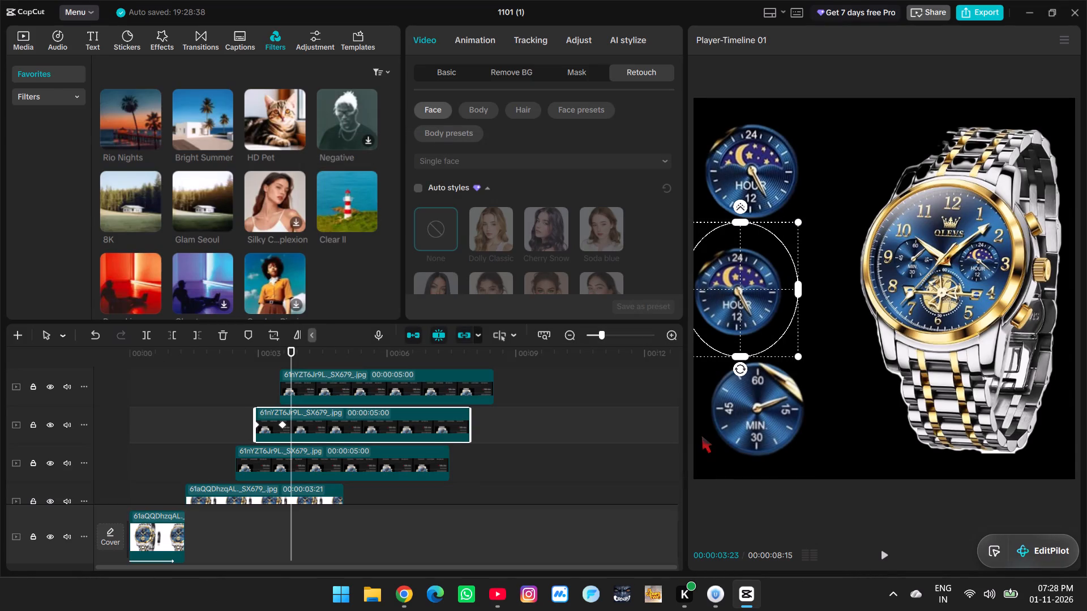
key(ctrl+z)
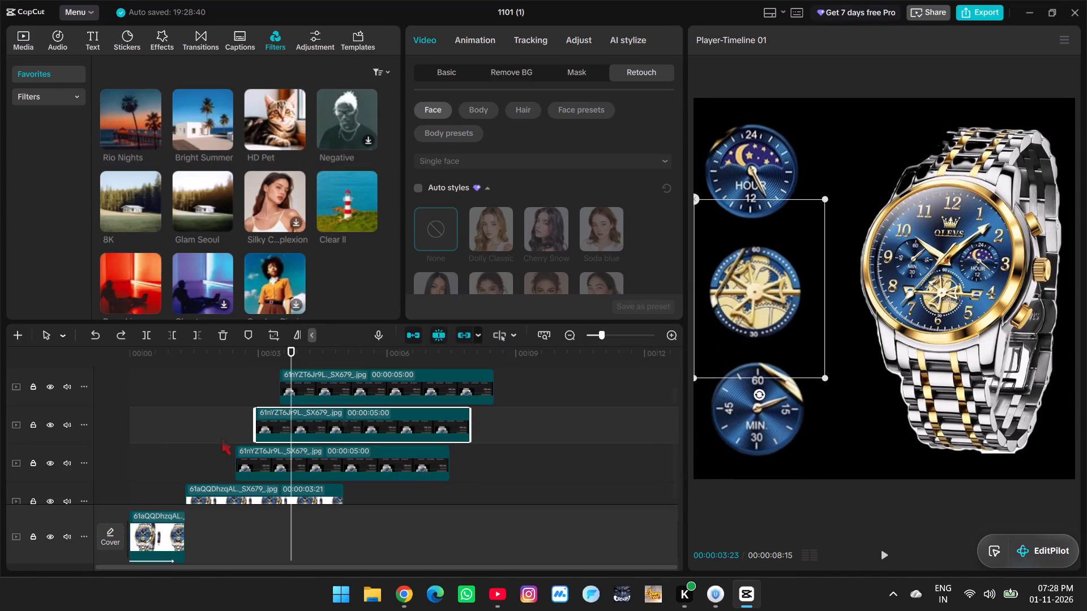
Play the dial reveals from just before the gold skeleton dial clip and examine the whole composition at a smaller preview size.
click(237, 420)
key(space)
key(space)
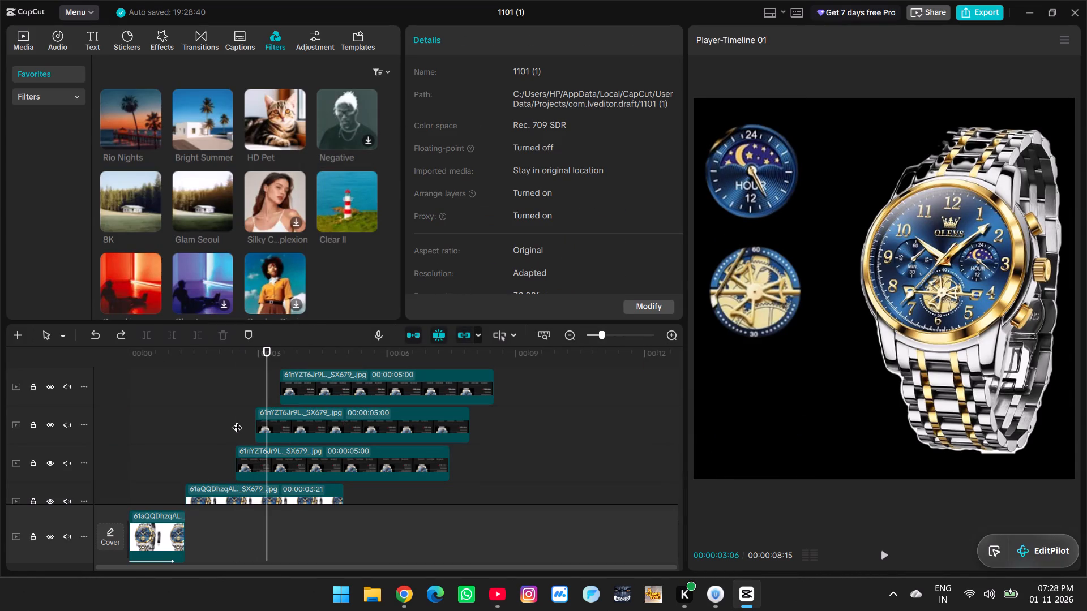
scroll(281, 429, down, 4)
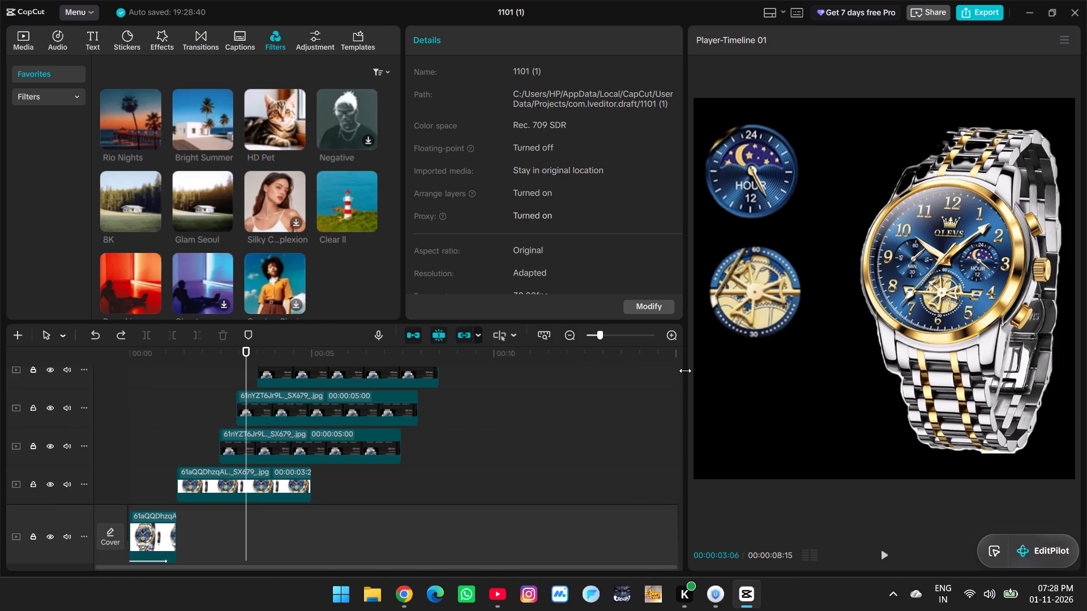
scroll(685, 371, down, 1)
ctrl+scroll(878, 372, down, 2)
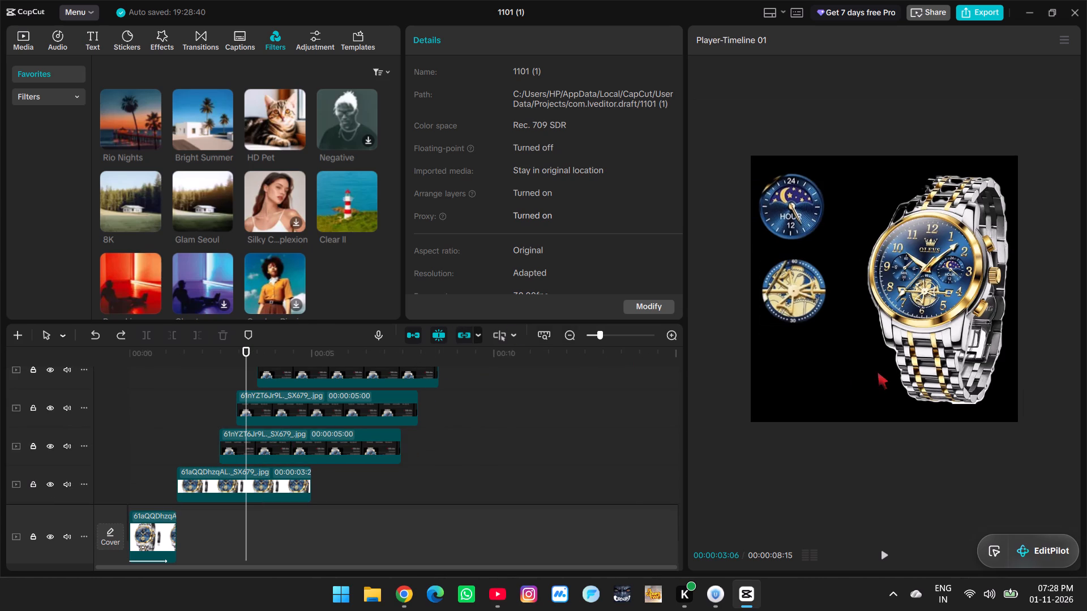
click(183, 401)
click(170, 401)
key(space)
key(space)
Preview the favorite HD Pet and 8K filters on the watch and its feature dials, then end the preview.
click(798, 201)
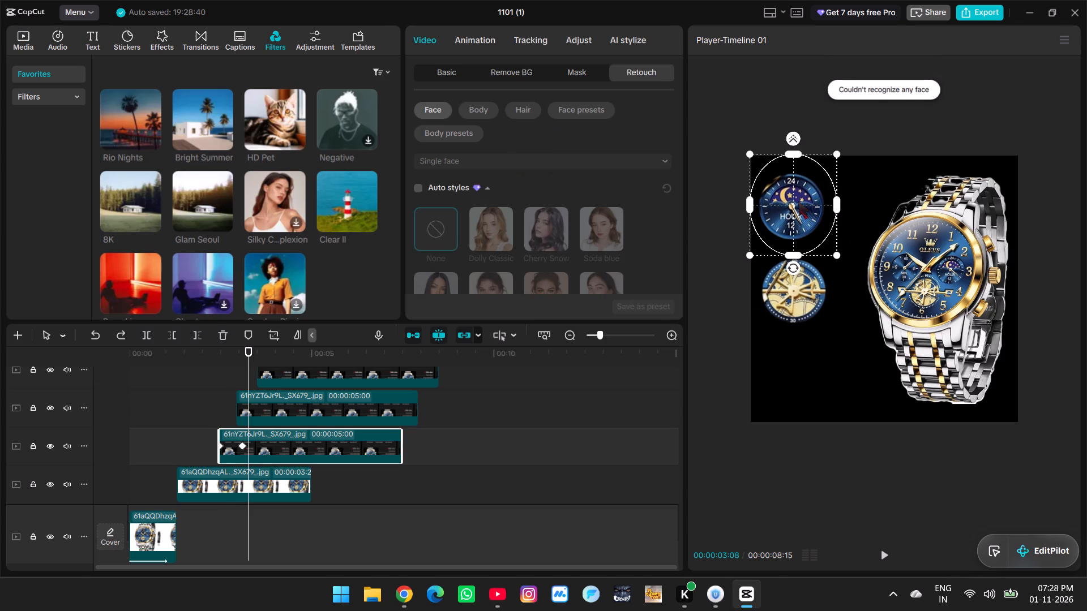
ctrl+scroll(798, 201, up, 3)
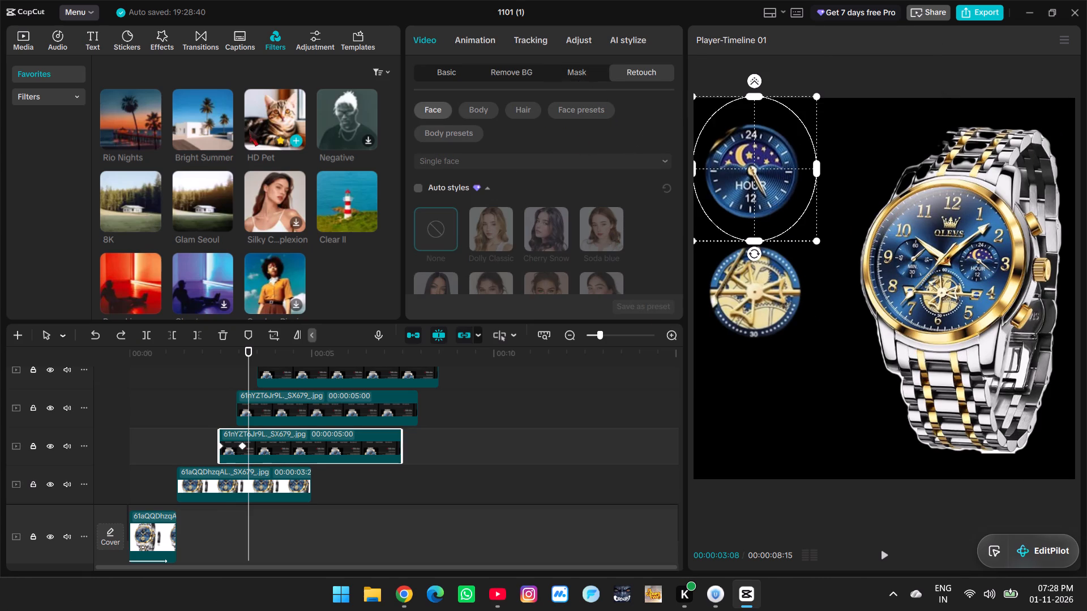
click(253, 110)
key(space)
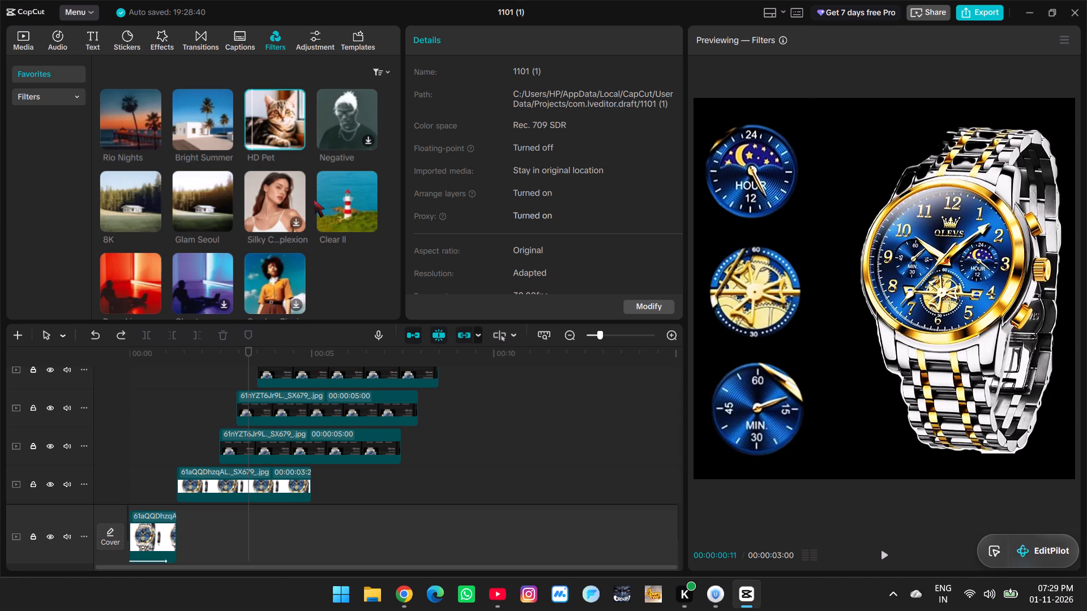
click(113, 189)
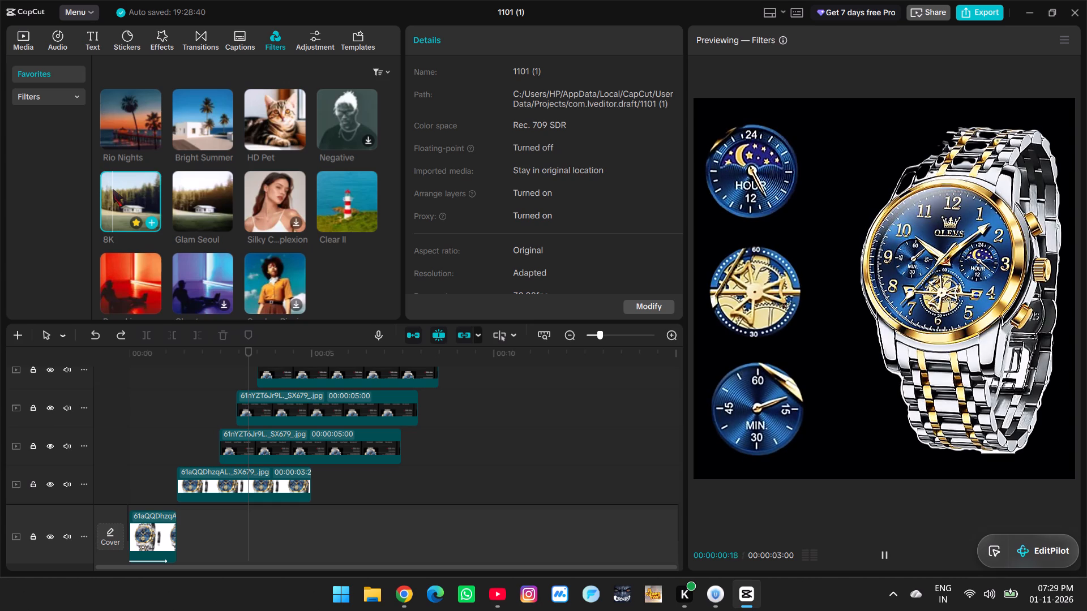
key(space)
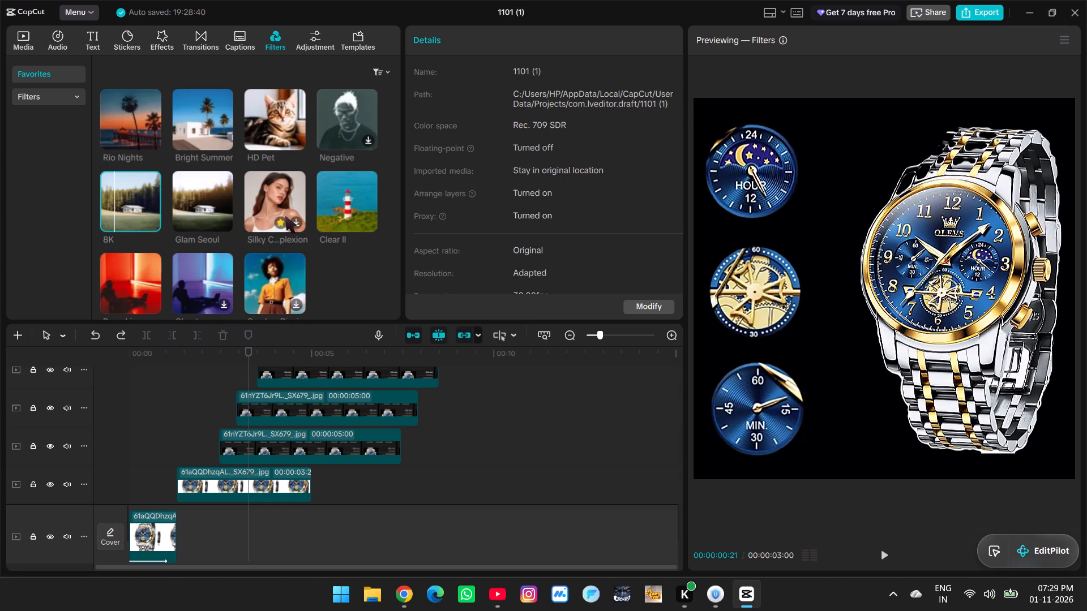
scroll(318, 222, up, 2)
click(323, 286)
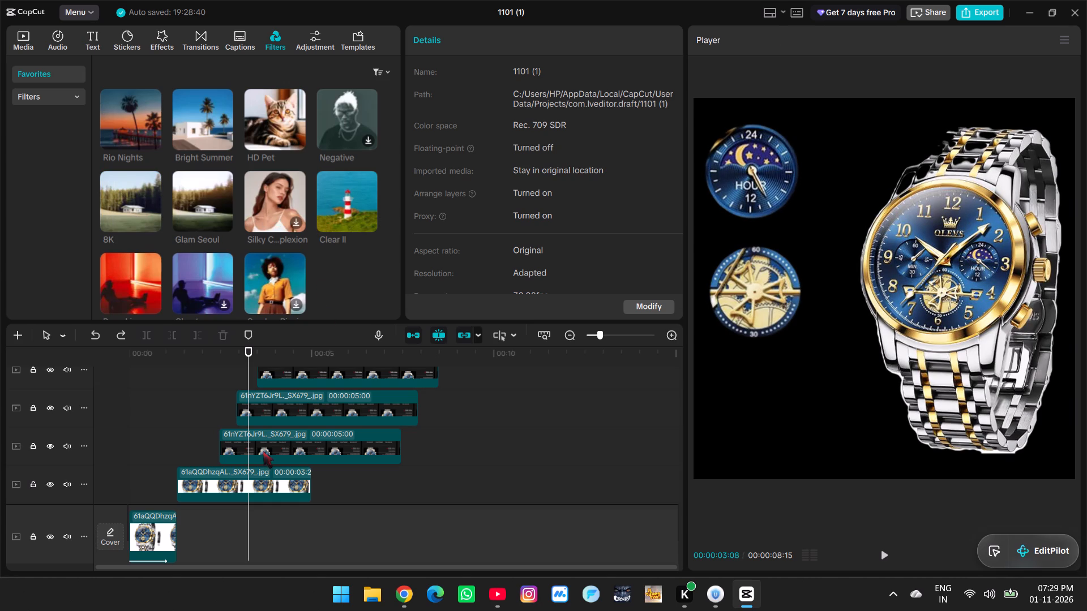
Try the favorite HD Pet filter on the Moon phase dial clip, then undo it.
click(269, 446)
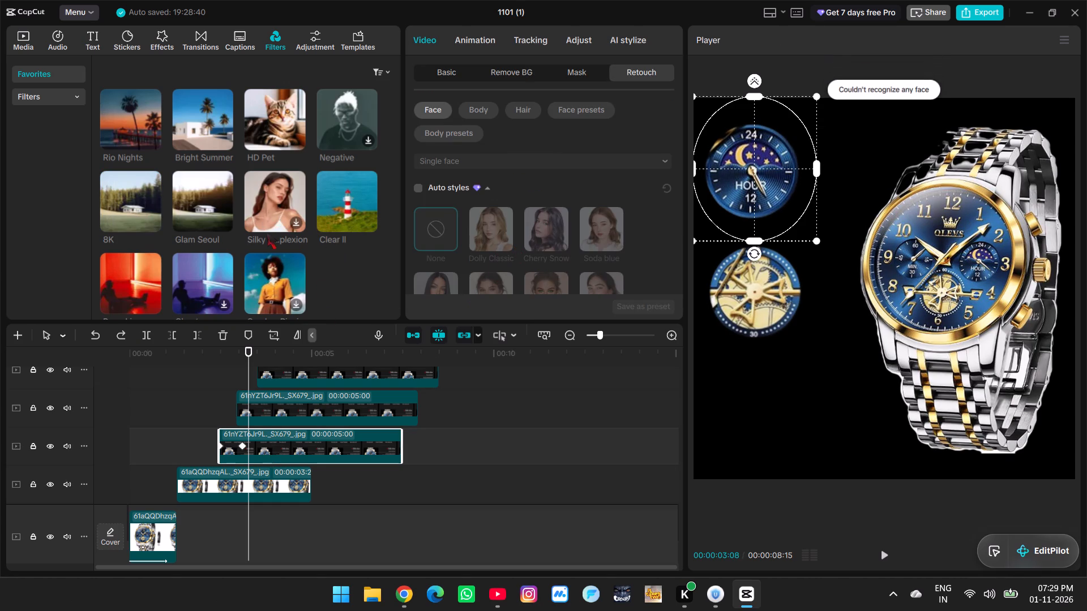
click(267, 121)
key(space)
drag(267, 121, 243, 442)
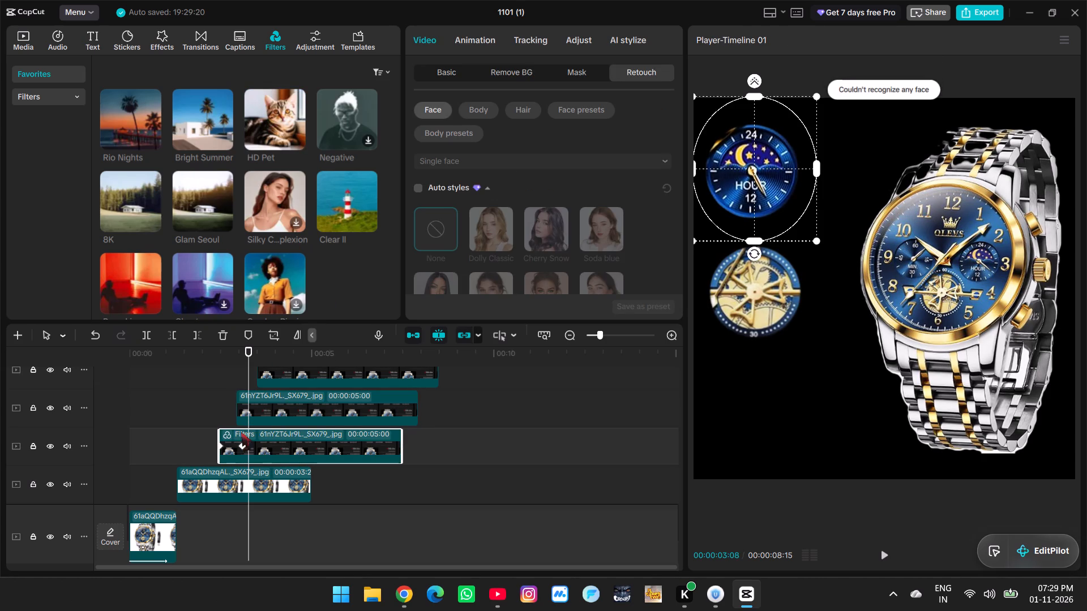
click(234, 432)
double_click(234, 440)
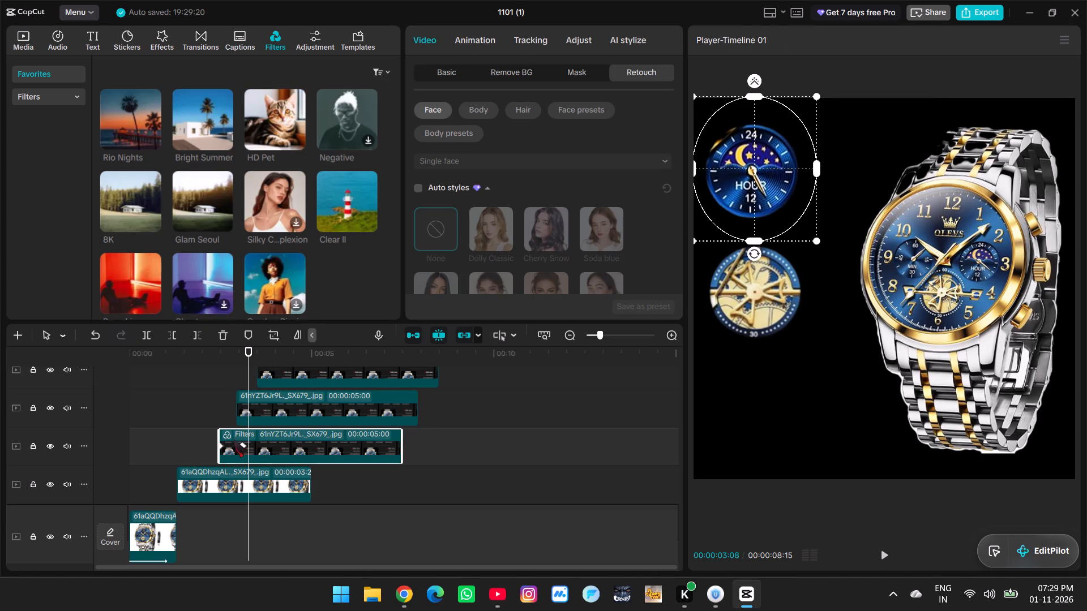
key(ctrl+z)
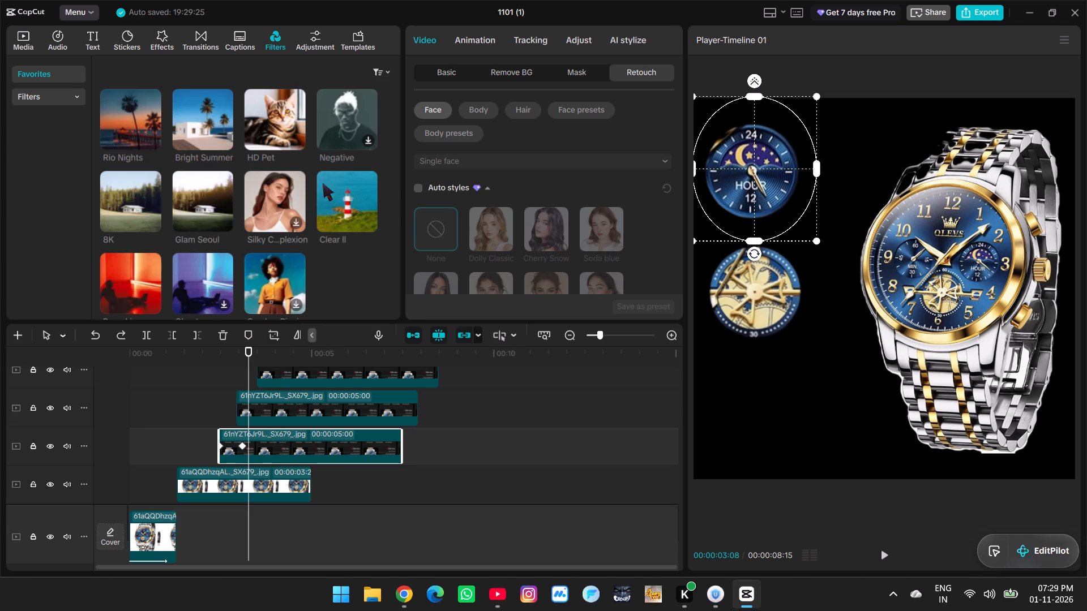
Apply the favorite HD Pet filter to the Moon phase, gold skeleton and minute dial clips.
drag(276, 119, 305, 442)
drag(278, 125, 319, 401)
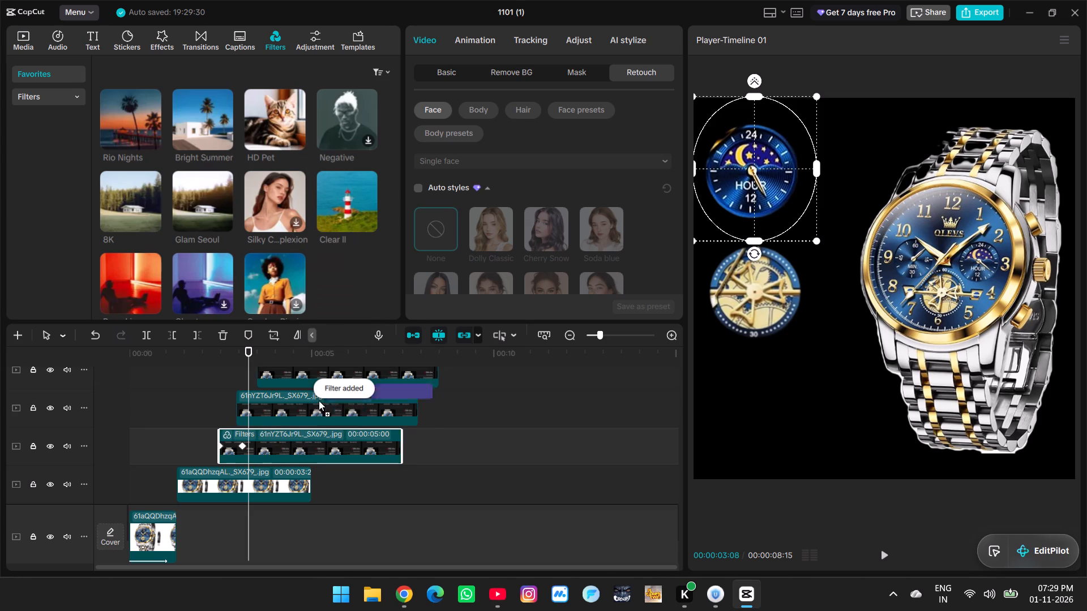
drag(319, 401, 314, 402)
drag(268, 126, 329, 374)
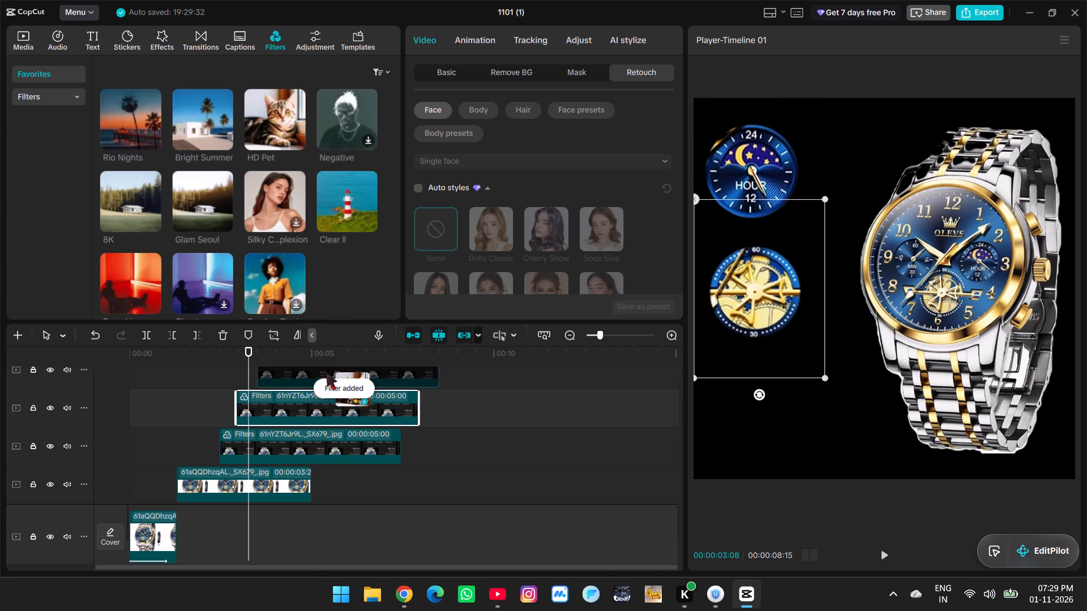
Play the filtered dial reveals from the Moon phase dial clip's start, then return the playhead to the gold skeleton dial clip's start.
click(220, 389)
key(space)
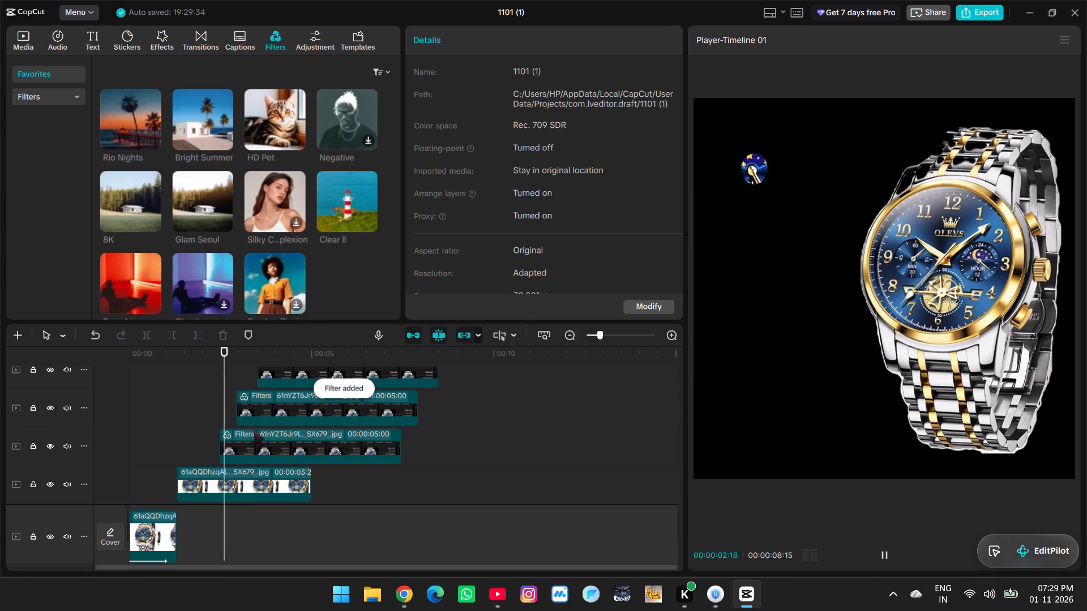
key(space)
click(267, 416)
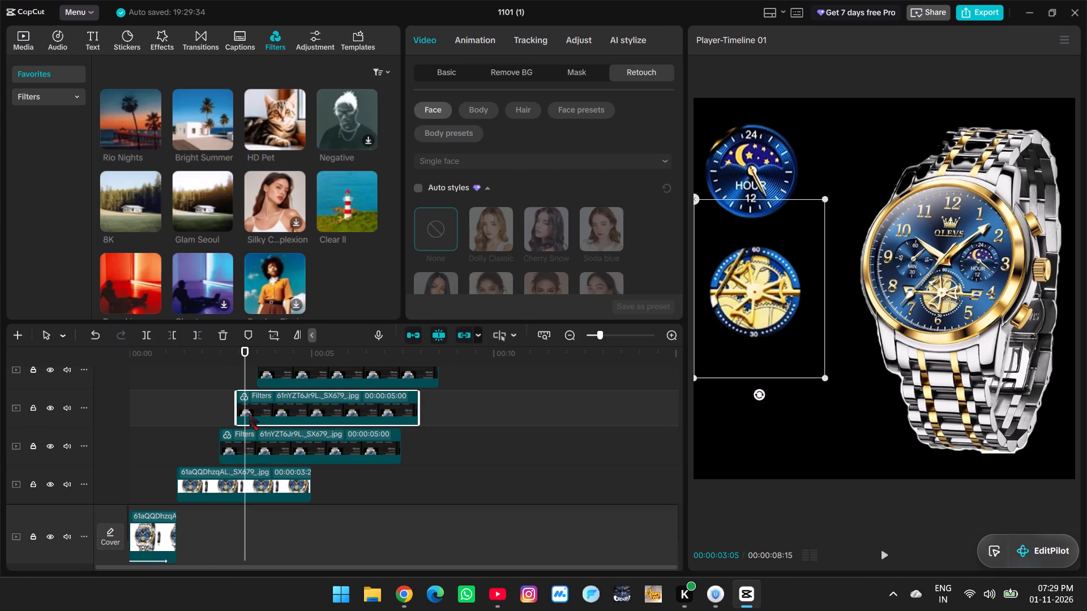
drag(244, 374, 238, 371)
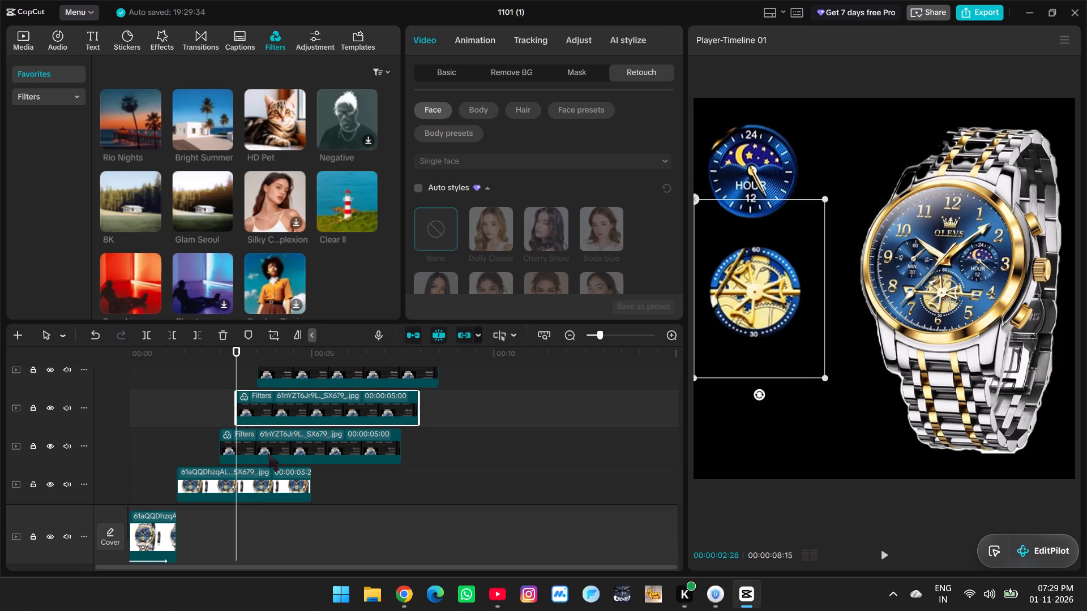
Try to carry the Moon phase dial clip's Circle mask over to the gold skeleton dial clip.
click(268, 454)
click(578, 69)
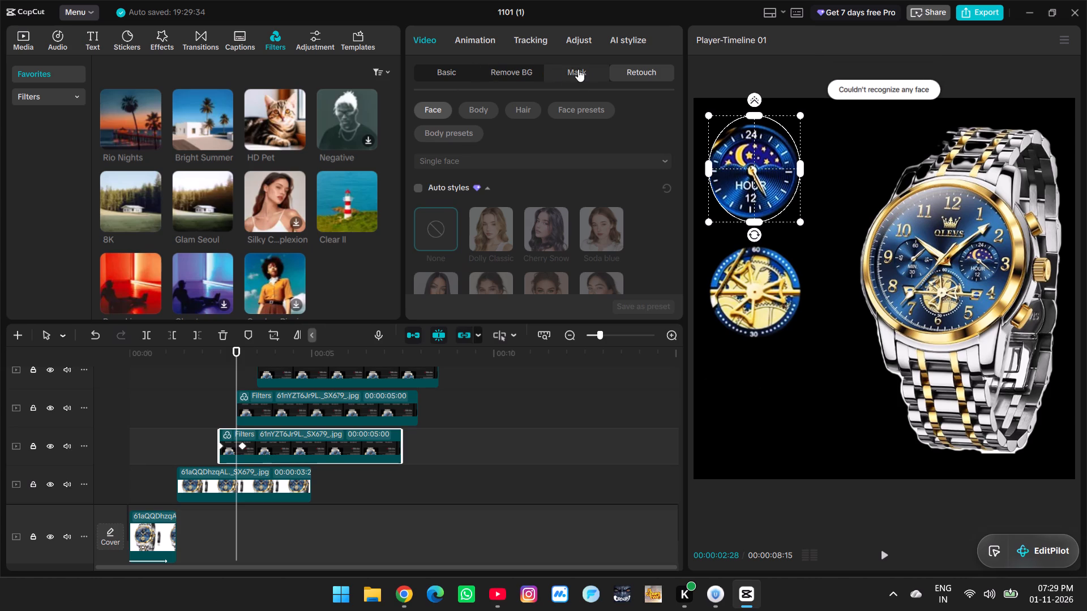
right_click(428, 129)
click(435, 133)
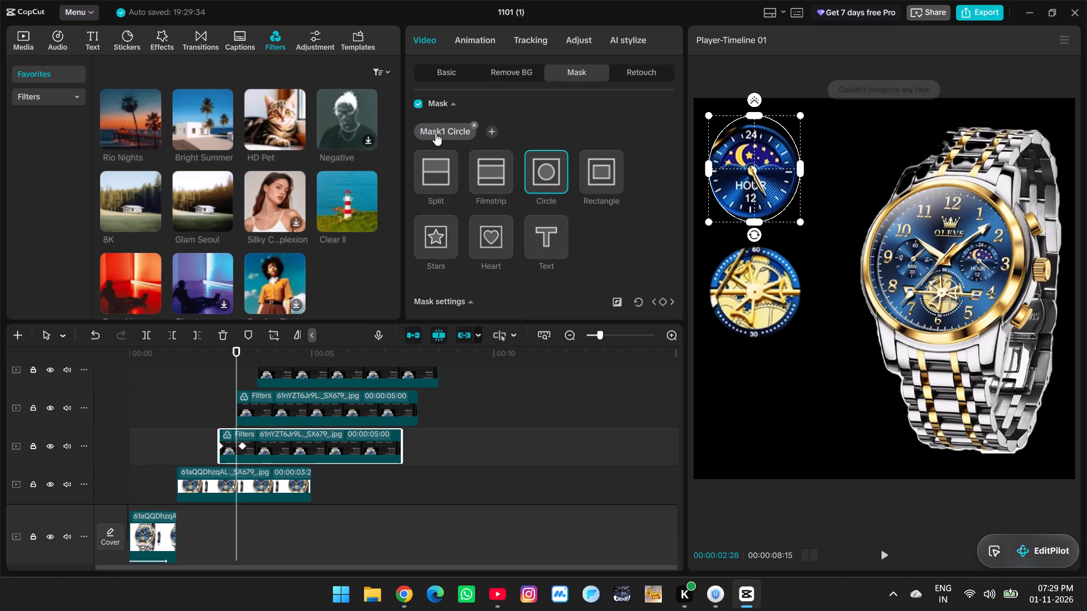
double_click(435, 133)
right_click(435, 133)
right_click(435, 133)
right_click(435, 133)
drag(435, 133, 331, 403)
Add a Circle mask to the gold skeleton dial clip, shrink it until the dial is hidden, and keyframe it at the clip's start.
click(312, 398)
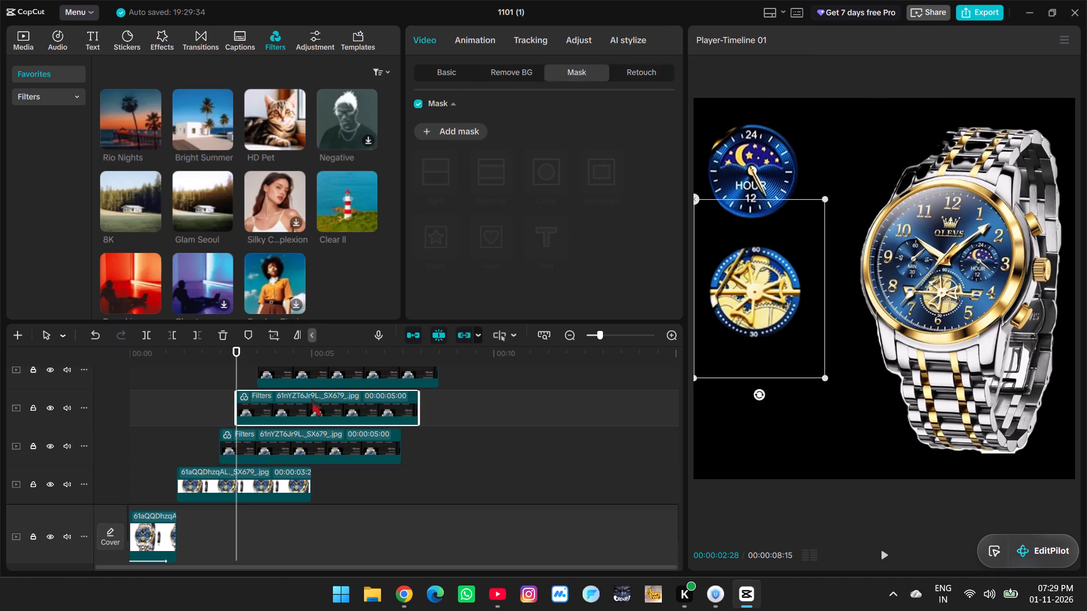
click(463, 138)
click(543, 178)
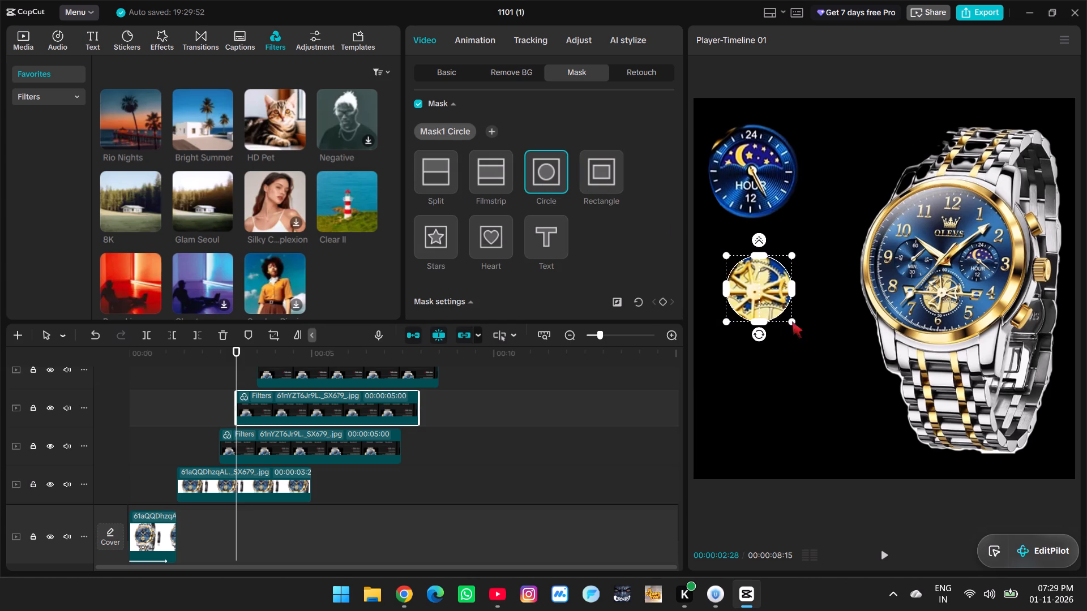
drag(792, 321, 735, 286)
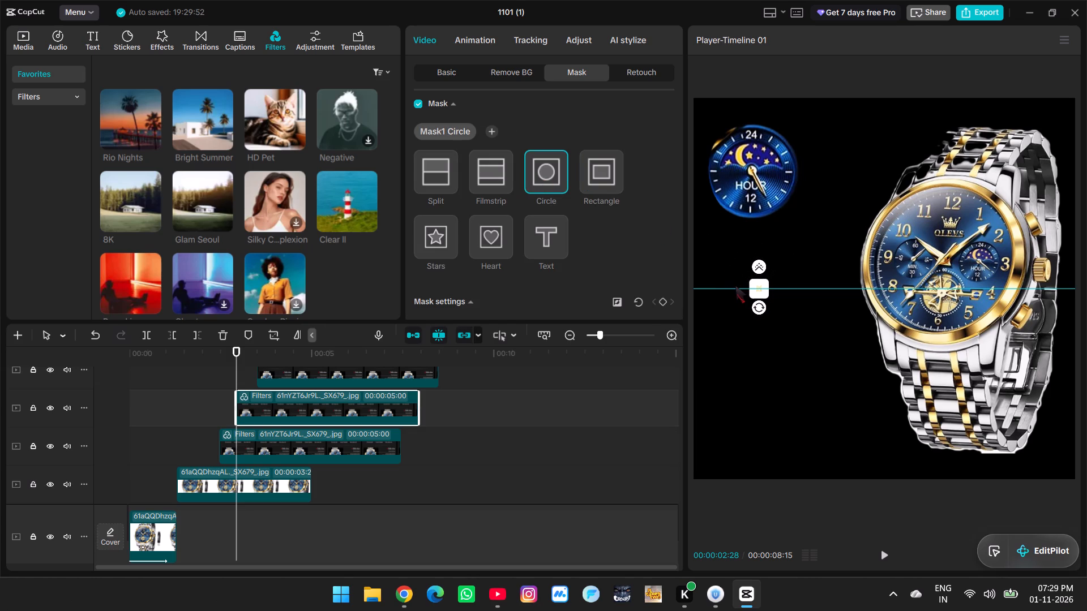
drag(735, 286, 731, 284)
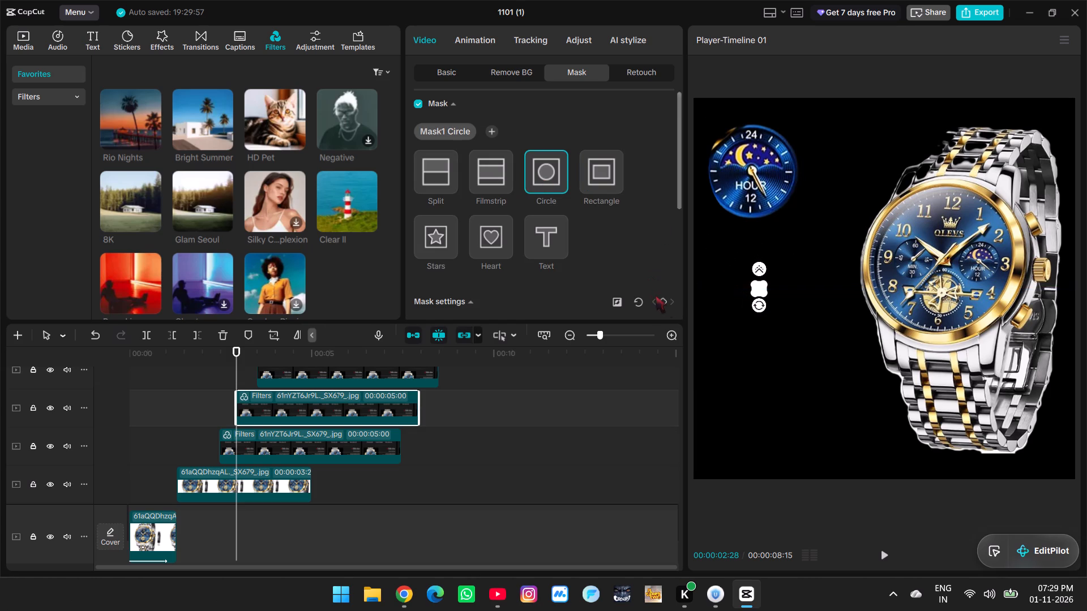
click(661, 300)
At 00:00:03:15, enlarge the gold skeleton dial's Circle mask until it surrounds the whole dial, undoing the accidental shift of the mask.
drag(237, 366, 240, 367)
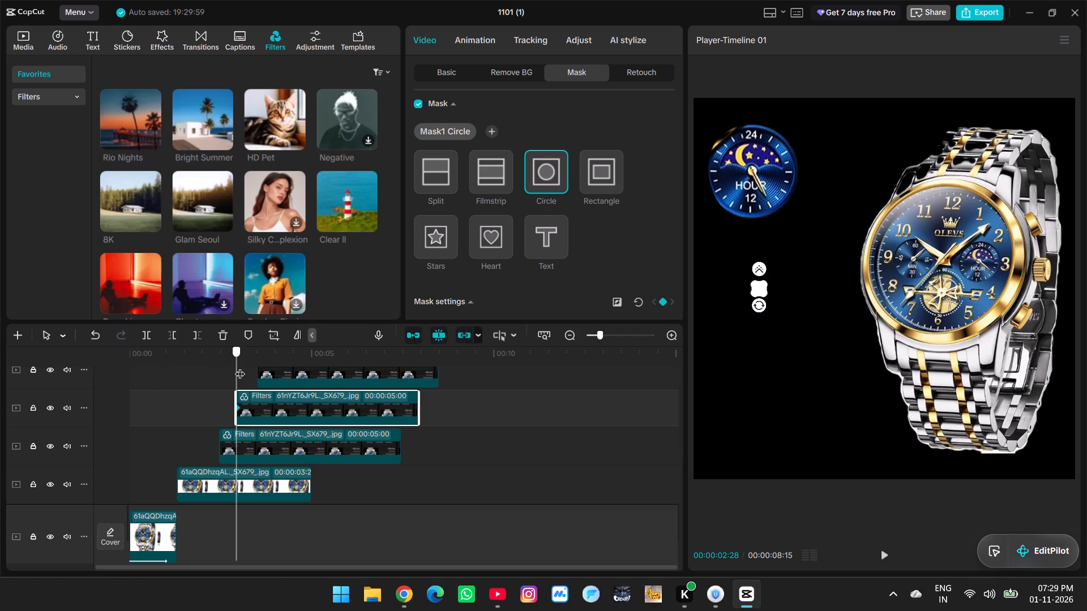
drag(240, 367, 256, 373)
click(763, 294)
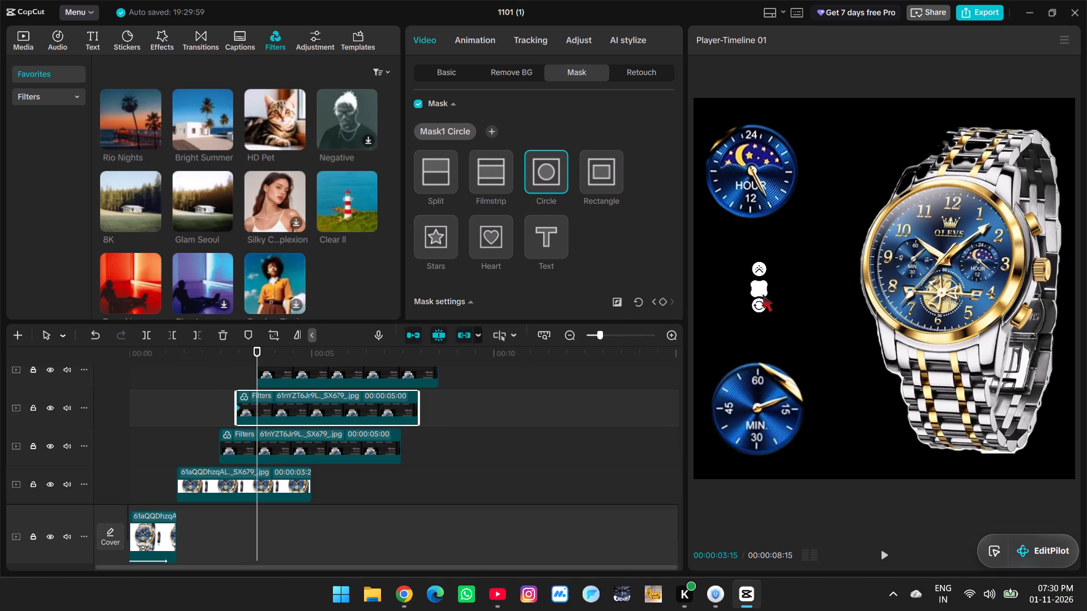
click(764, 295)
click(766, 293)
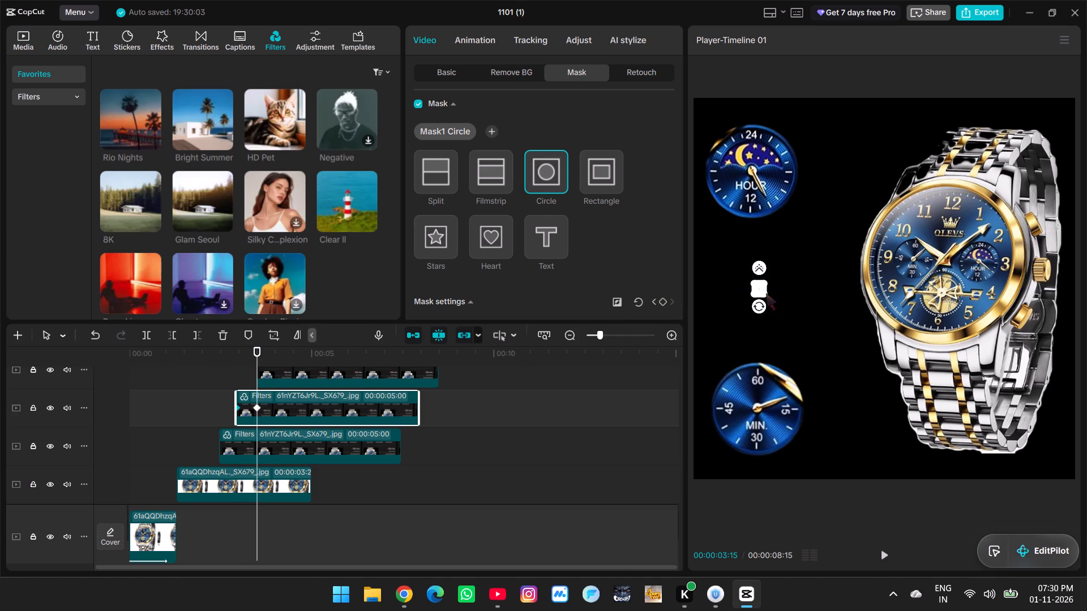
click(765, 290)
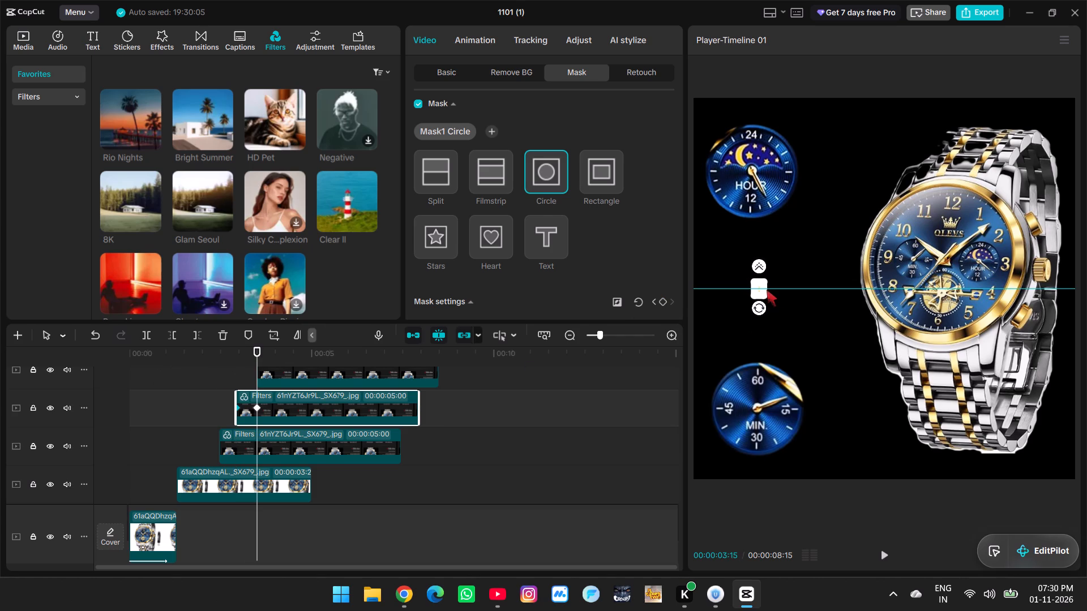
click(767, 296)
drag(767, 290, 773, 294)
drag(768, 295, 837, 407)
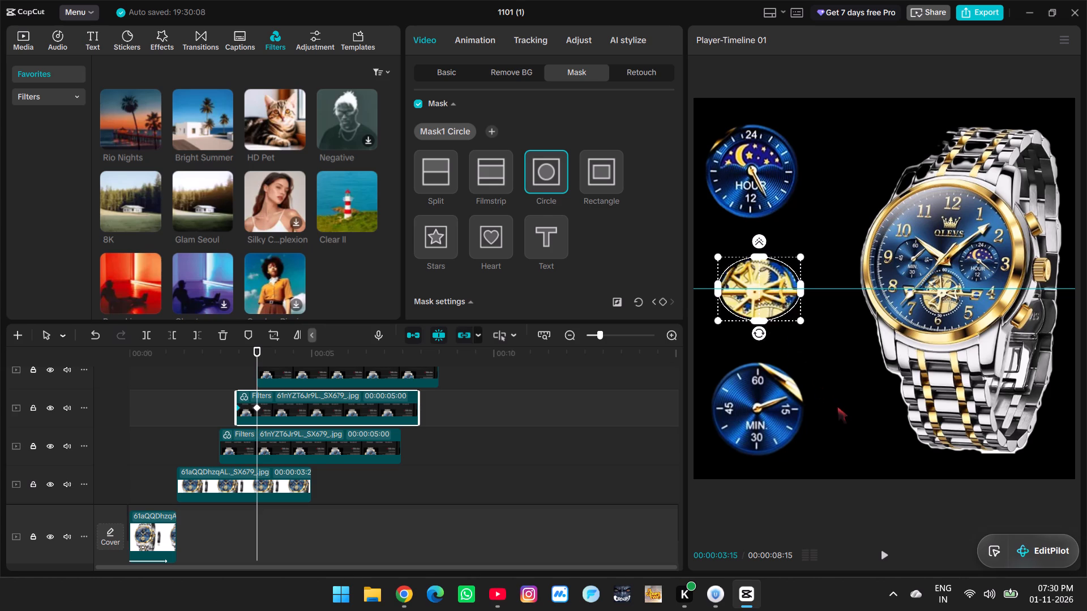
drag(837, 407, 887, 467)
click(820, 341)
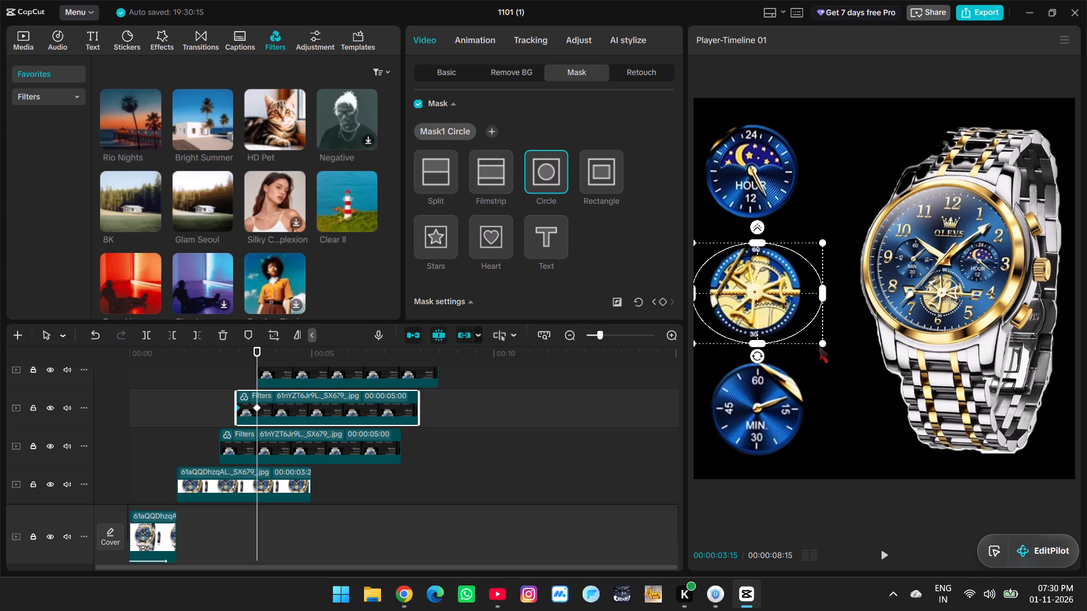
key(ctrl+z)
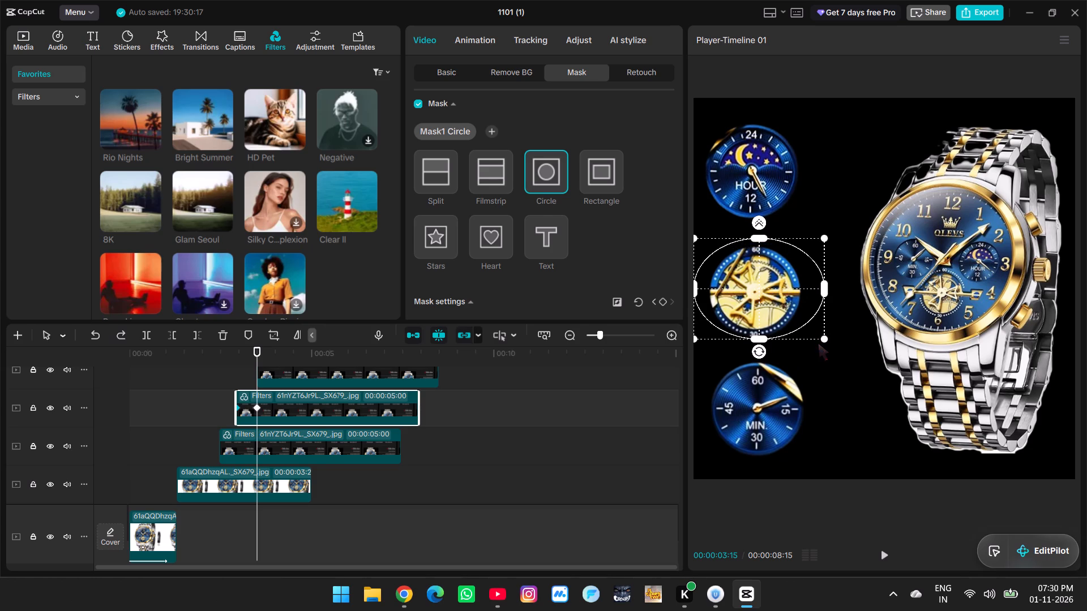
Add a Circle mask centred on the minute dial, shrink it until the dial is hidden, and keyframe it at the clip's start.
scroll(266, 413, up, 2)
click(268, 412)
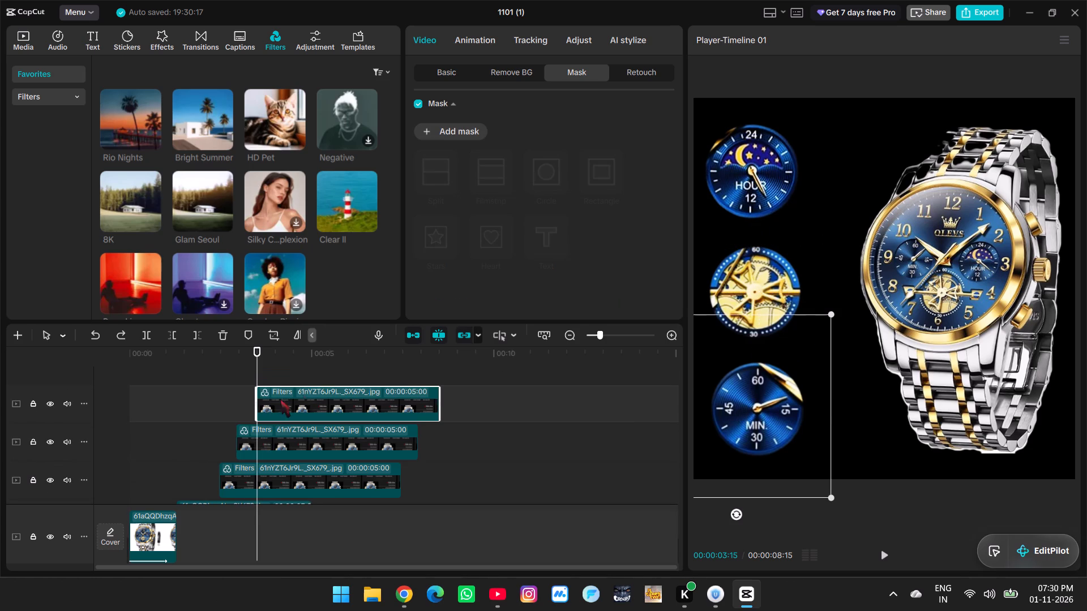
click(454, 132)
click(537, 173)
drag(735, 412, 746, 414)
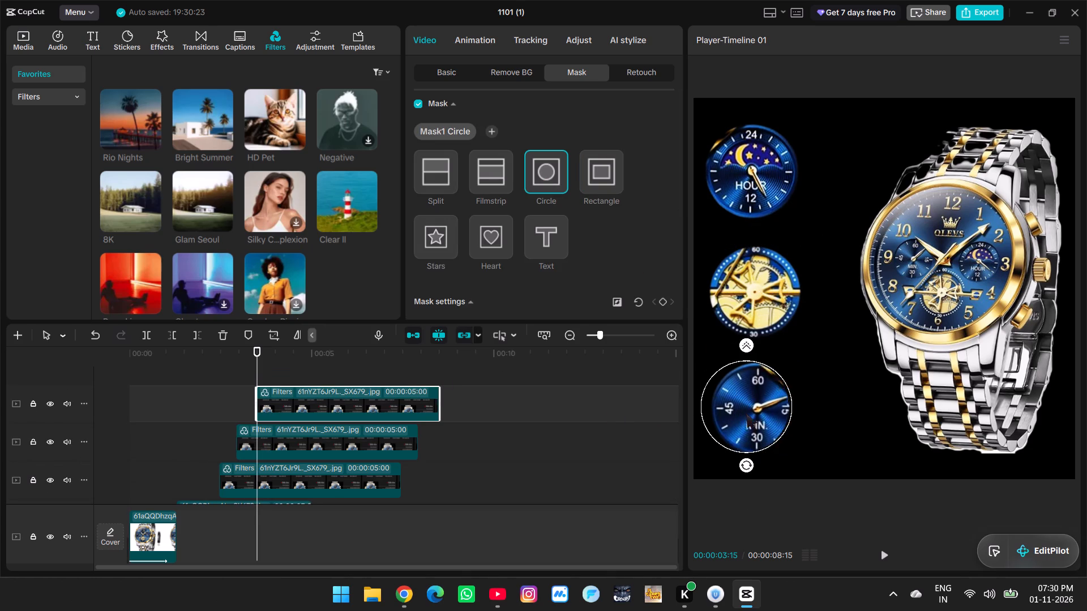
drag(746, 414, 755, 414)
drag(801, 454, 777, 441)
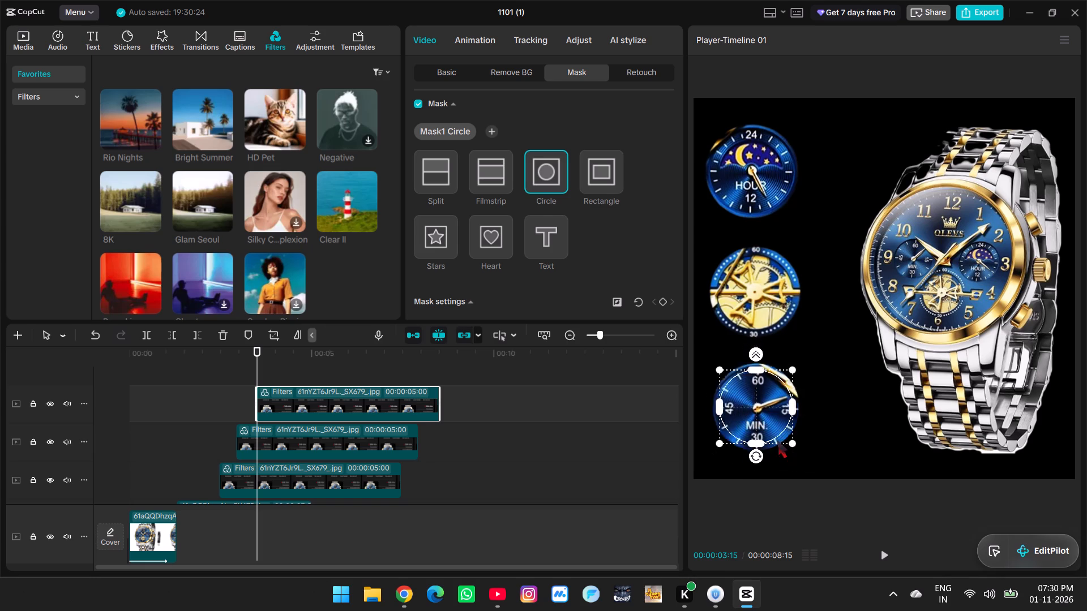
drag(777, 441, 717, 400)
click(663, 301)
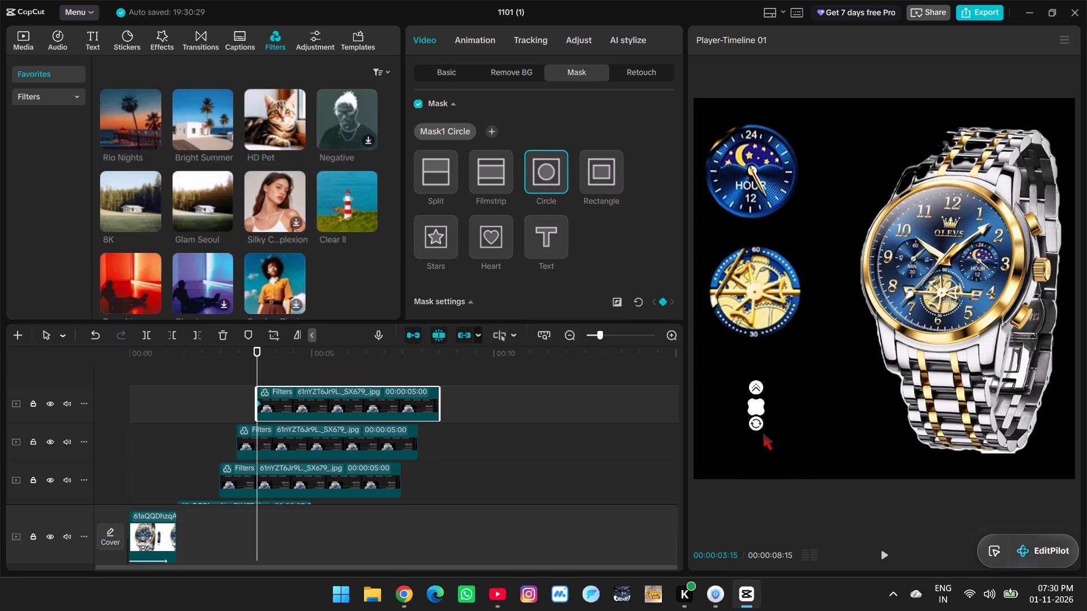
At 00:00:04:04, enlarge the minute dial's Circle mask until it surrounds the whole dial.
drag(260, 362, 280, 367)
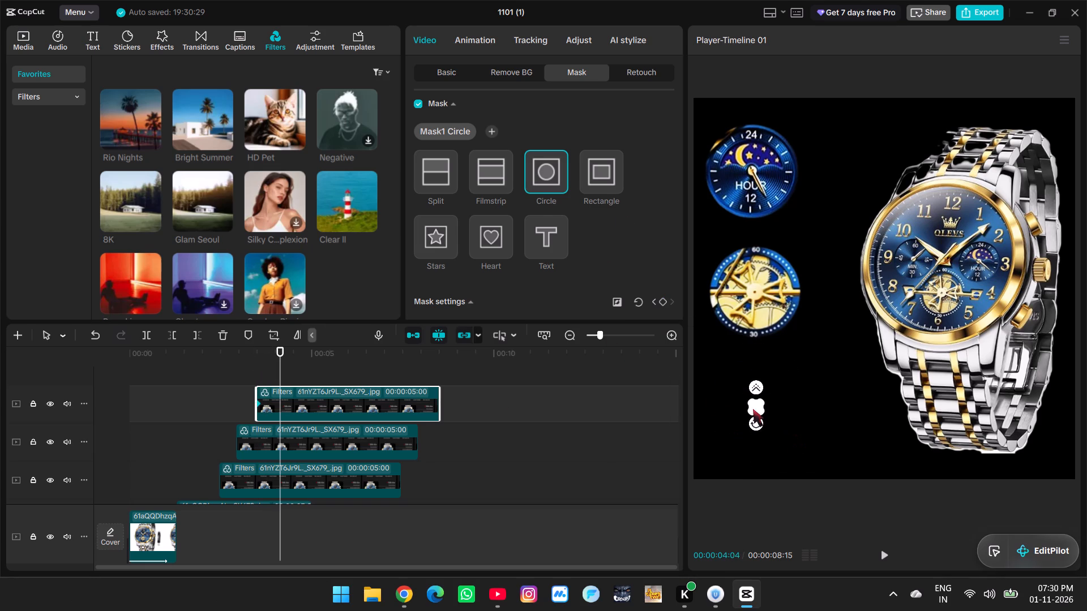
drag(760, 411, 773, 415)
click(764, 412)
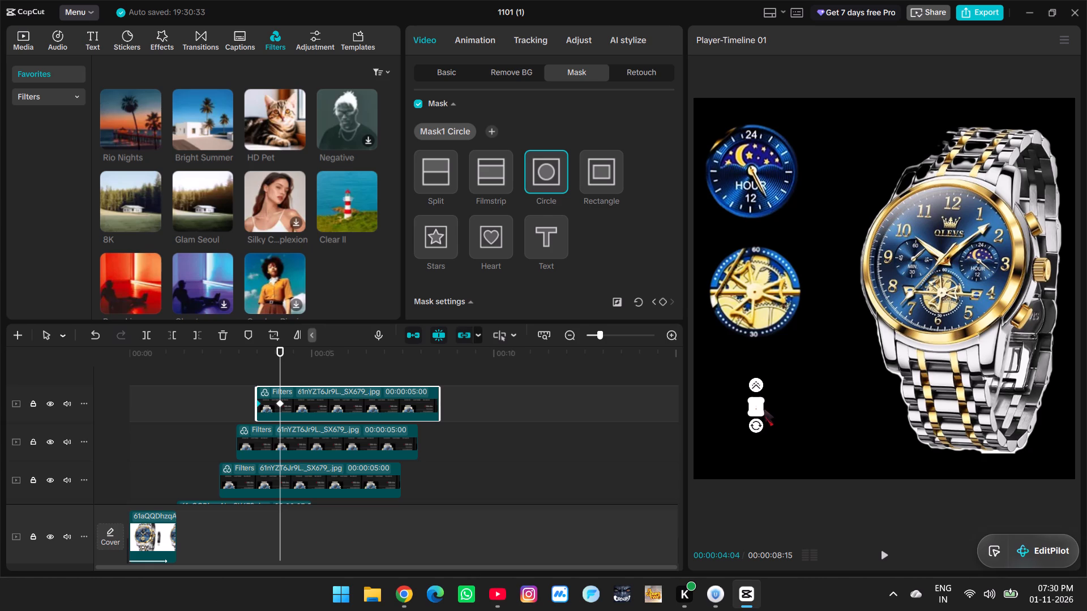
click(761, 408)
drag(764, 413, 774, 420)
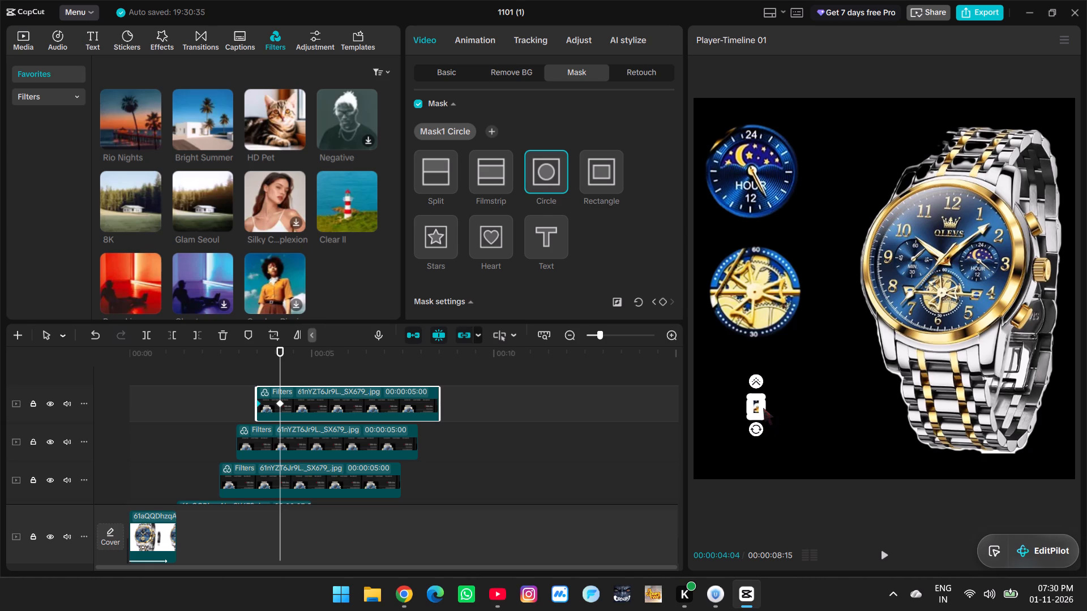
drag(763, 407, 769, 408)
drag(765, 415, 793, 446)
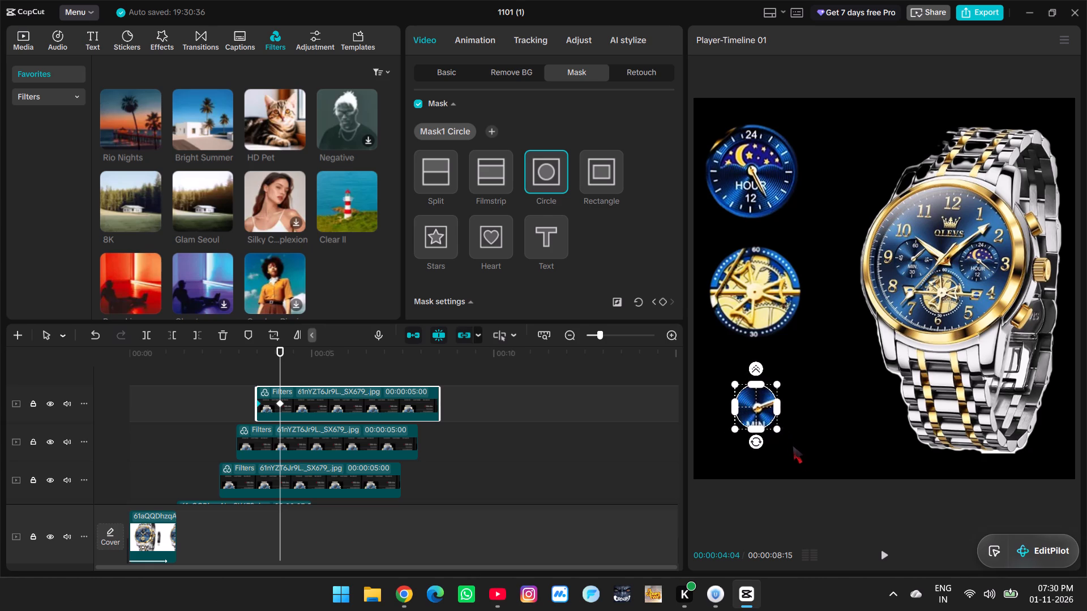
drag(793, 446, 865, 547)
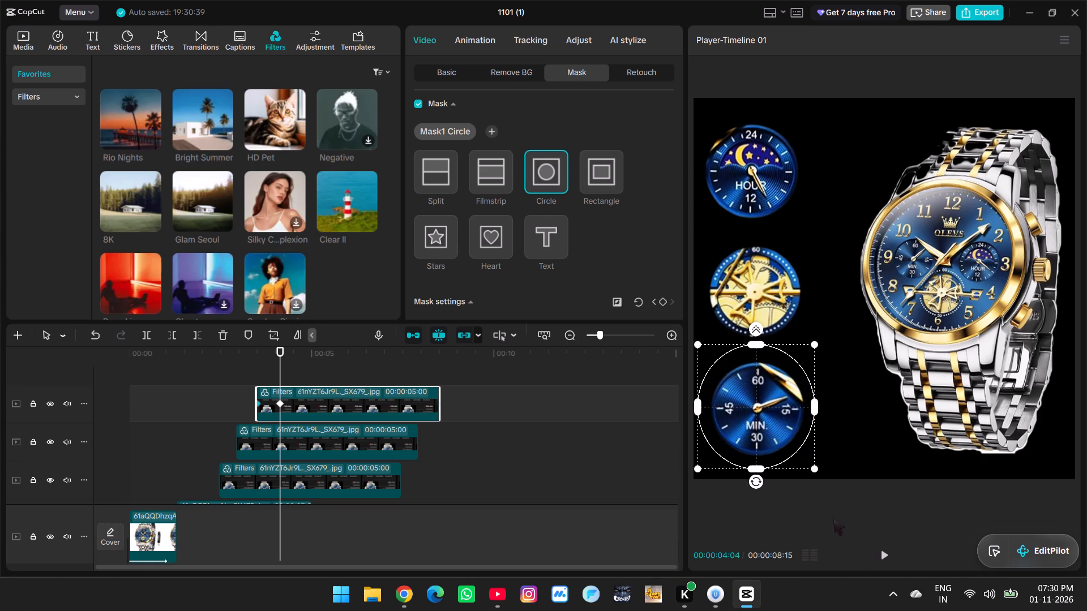
Play the three dial reveals from just before the Moon phase dial clip.
click(227, 398)
double_click(222, 398)
key(space)
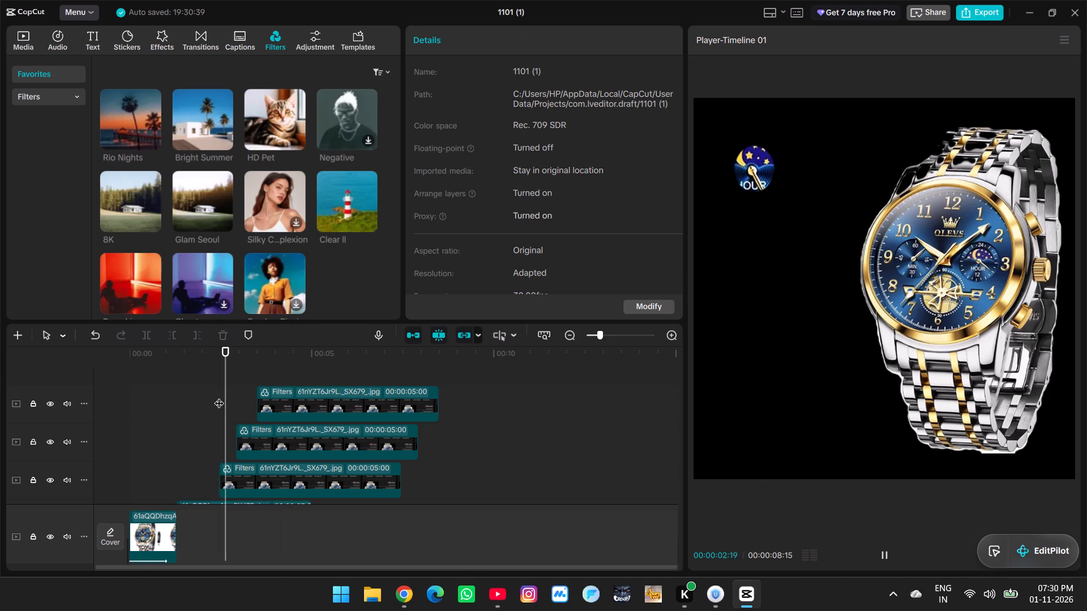
key(space)
key(space)
key(space)
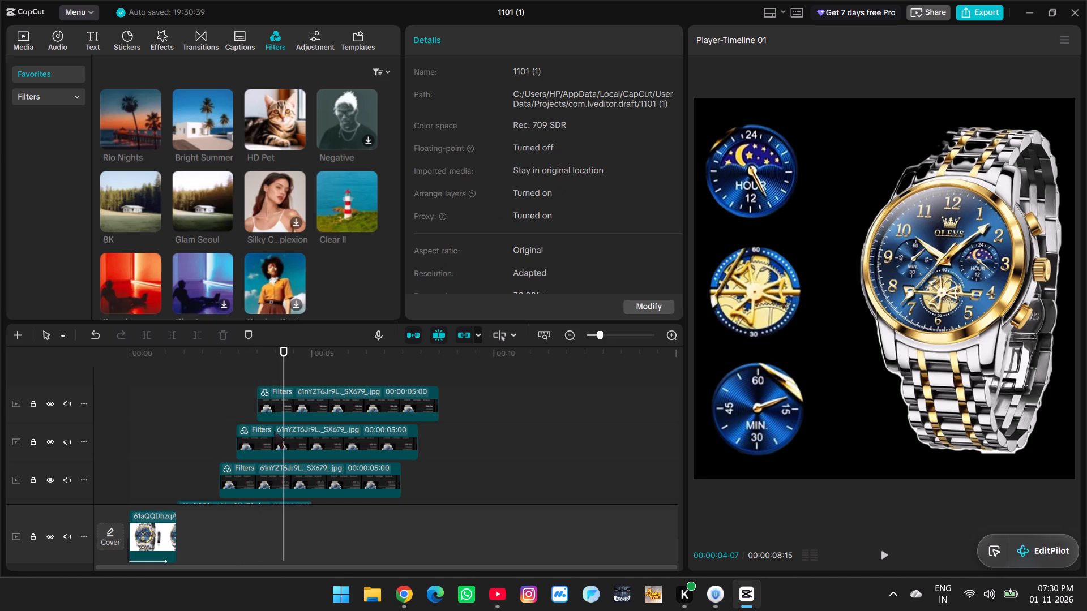
At 00:00:03:15, reshape the gold skeleton dial's Circle mask from an oval into an even circle centred on and surrounding the whole dial.
click(243, 400)
click(259, 447)
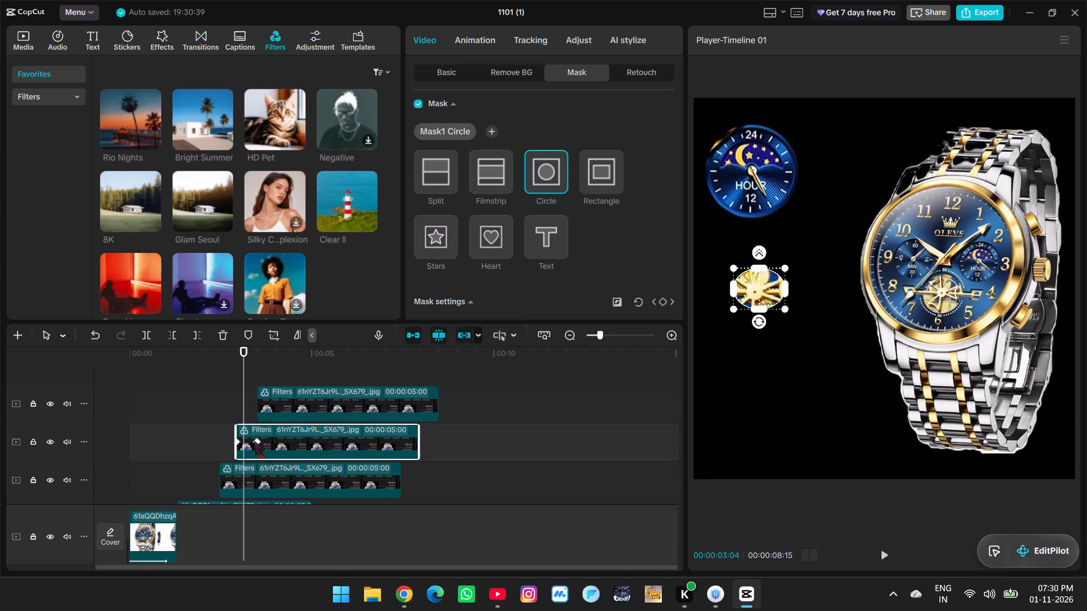
click(257, 441)
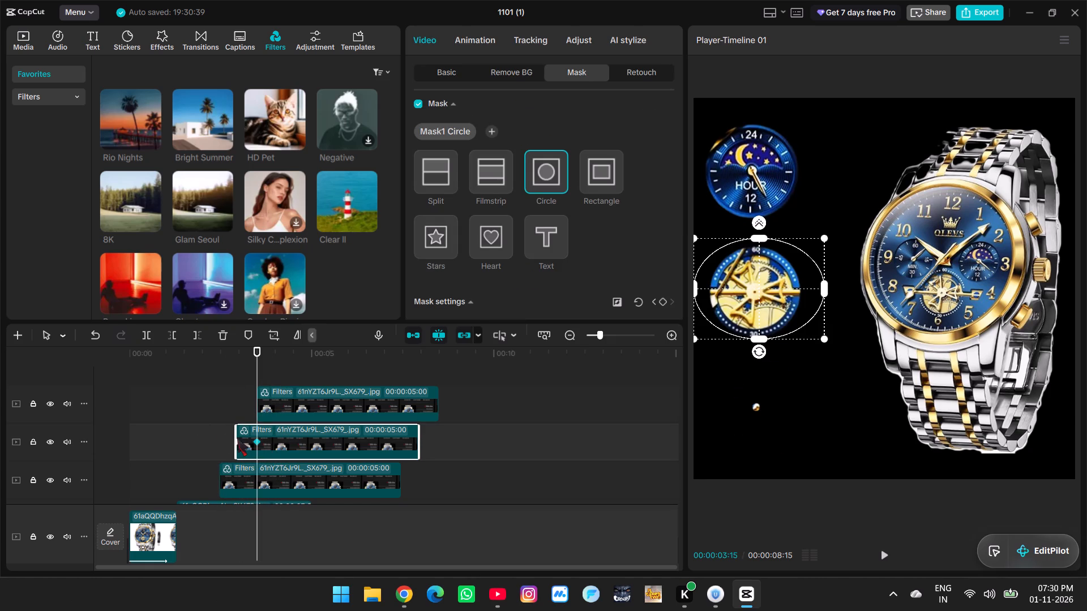
click(237, 441)
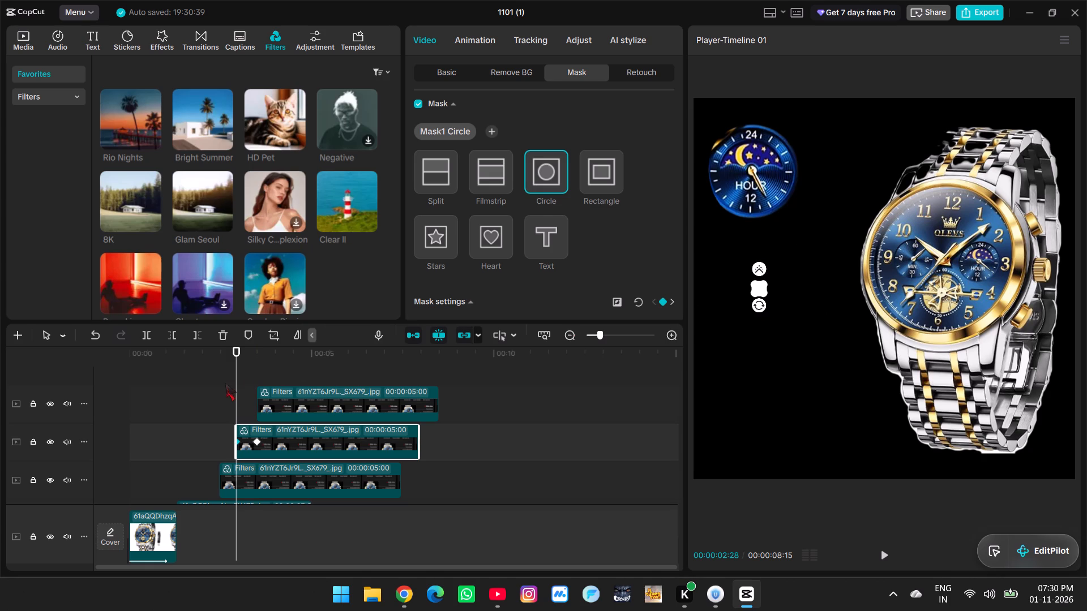
click(258, 444)
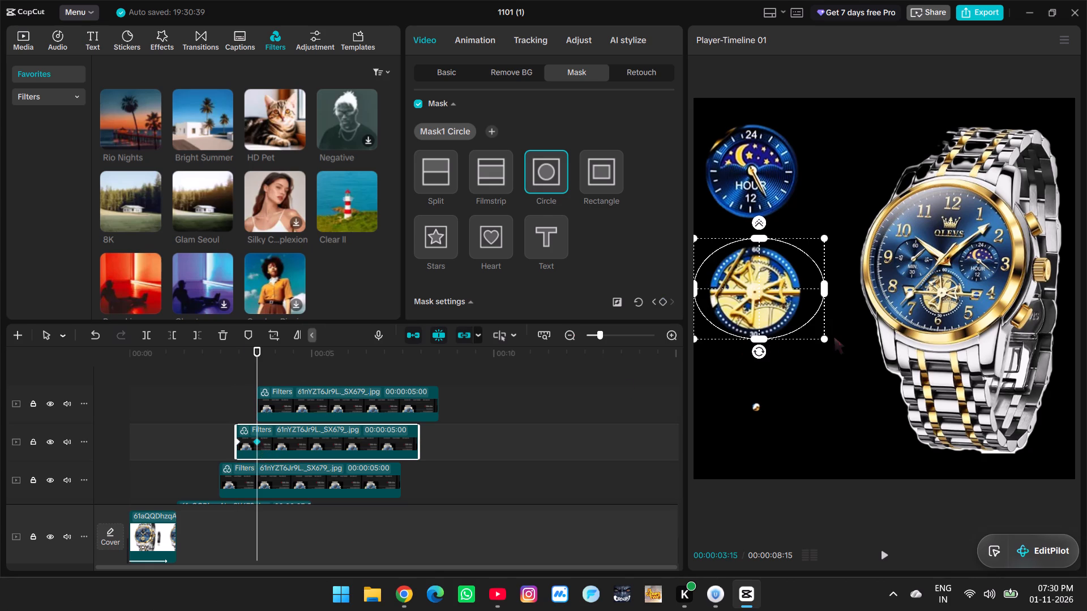
drag(826, 339, 708, 256)
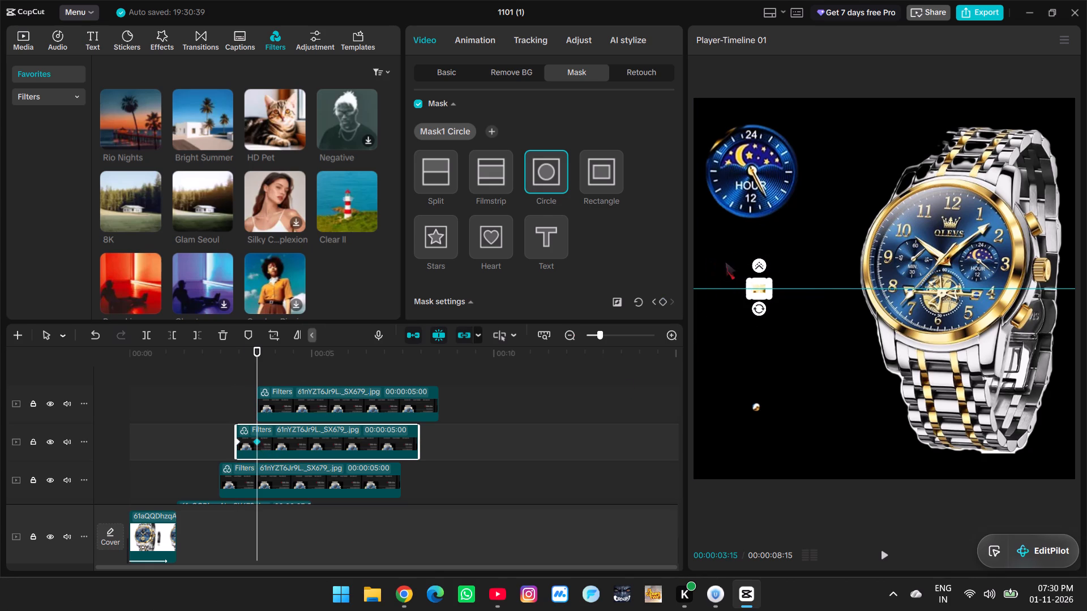
drag(769, 290, 764, 289)
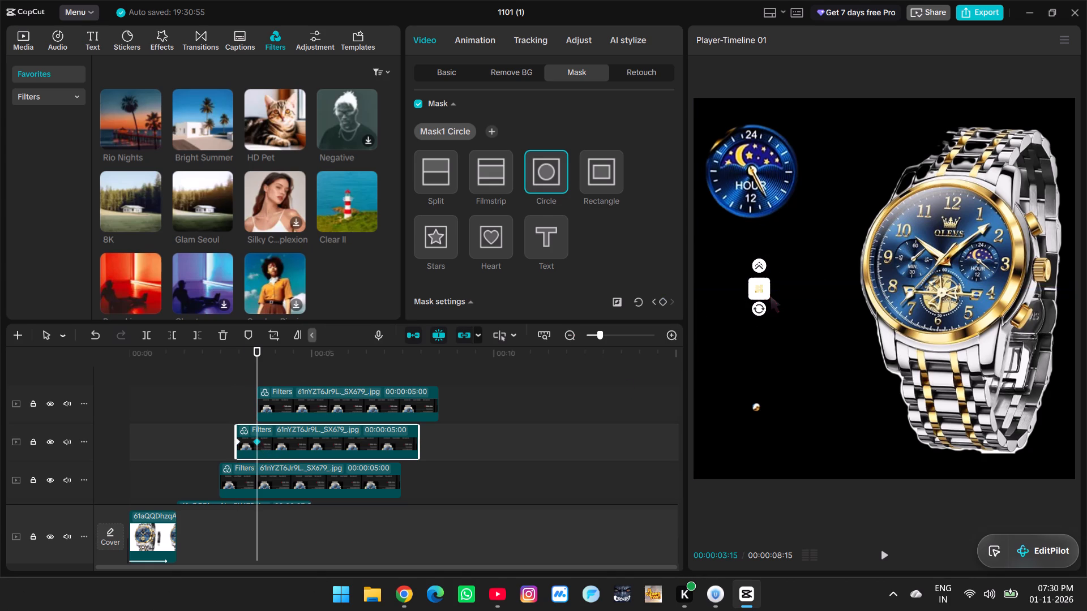
drag(769, 296, 865, 442)
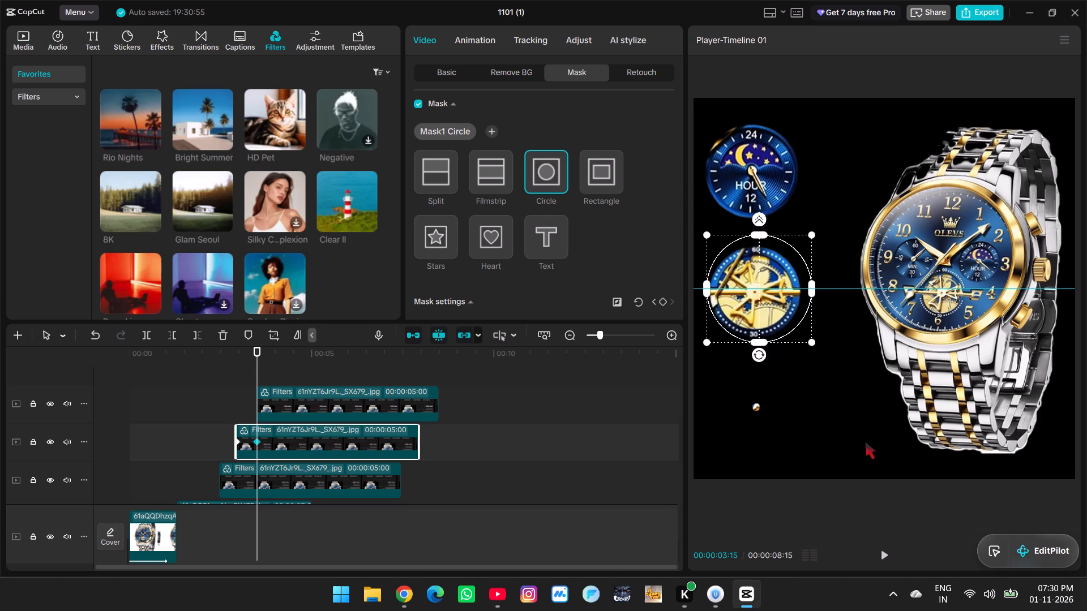
drag(865, 442, 881, 458)
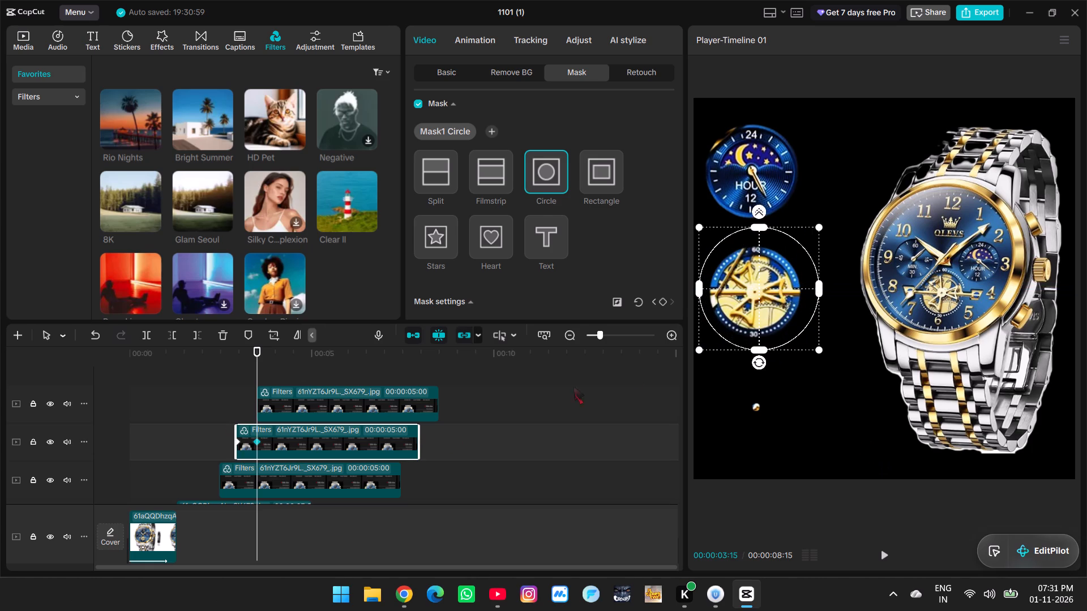
drag(776, 311, 773, 312)
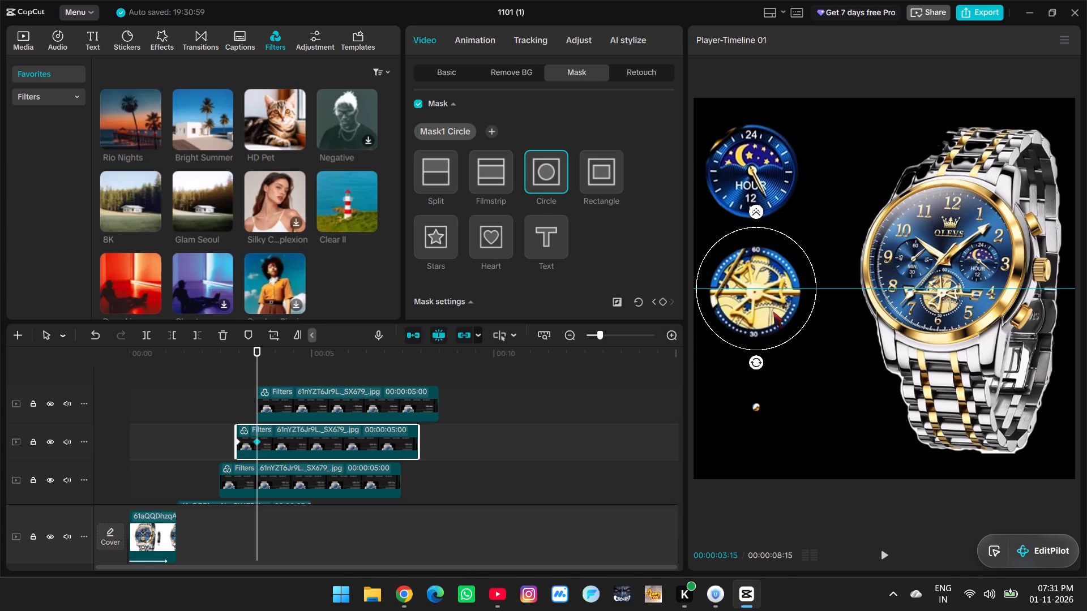
drag(773, 312, 771, 315)
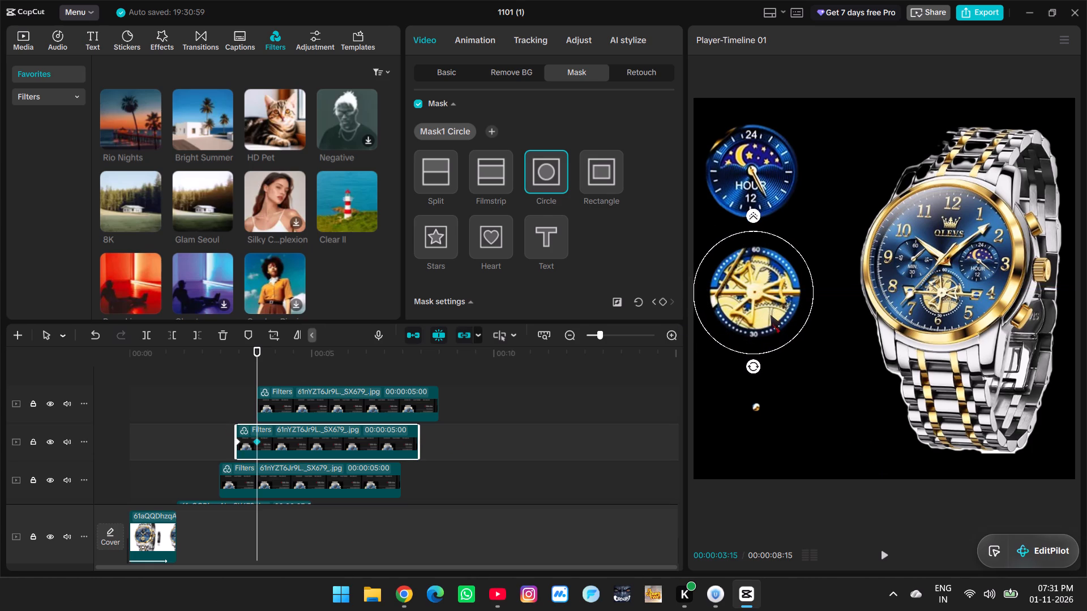
drag(771, 315, 771, 316)
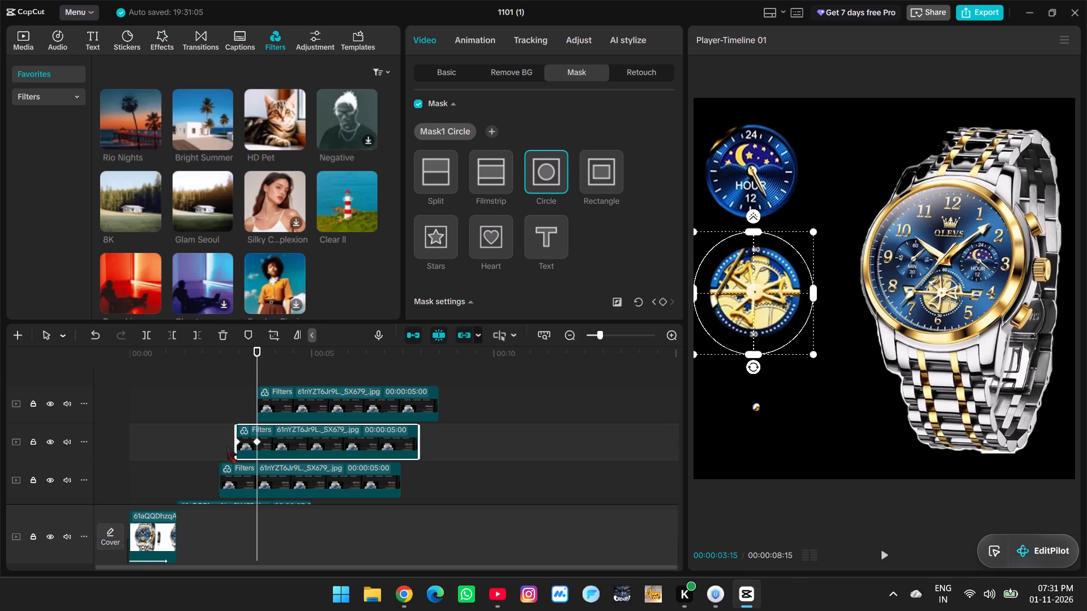
Play the three dial reveals repeatedly from just before the dials appear to check the mask growth and the stagger timing.
click(239, 443)
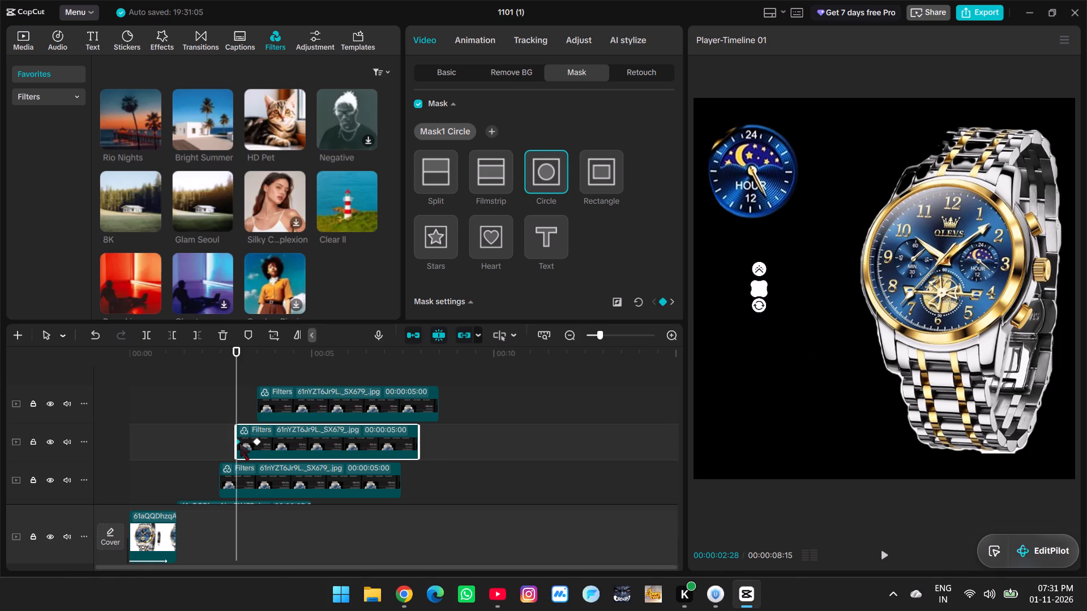
click(224, 419)
key(space)
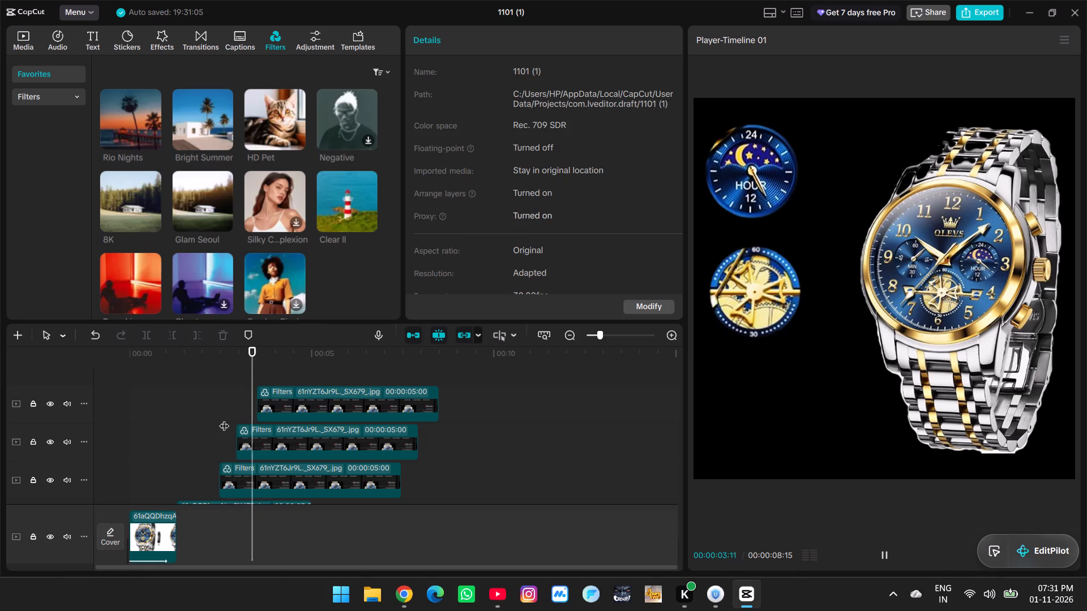
key(space)
key(space)
key(space)
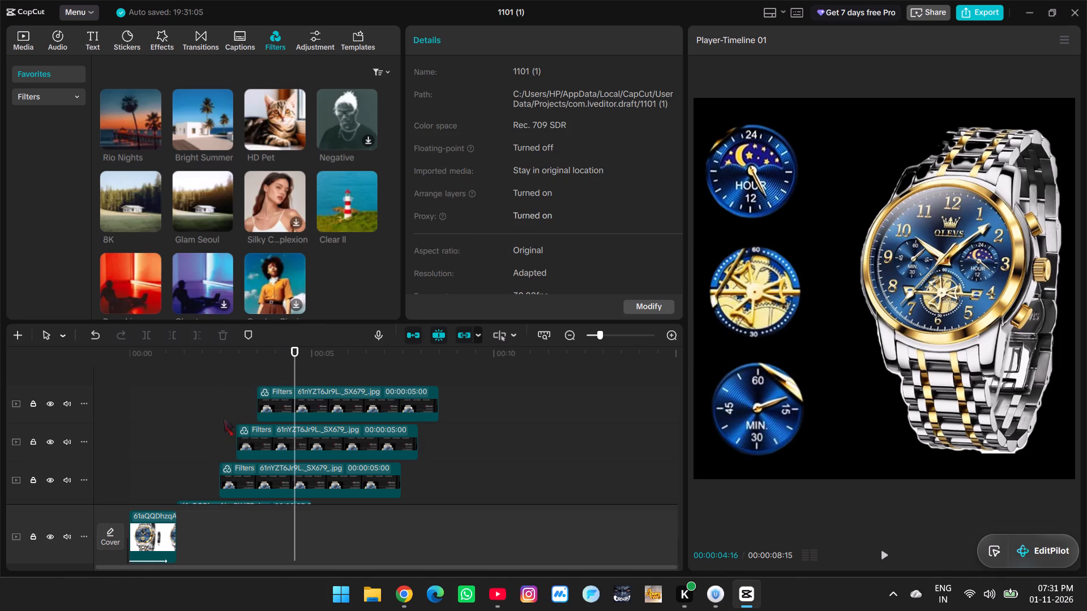
click(224, 418)
key(space)
key(space)
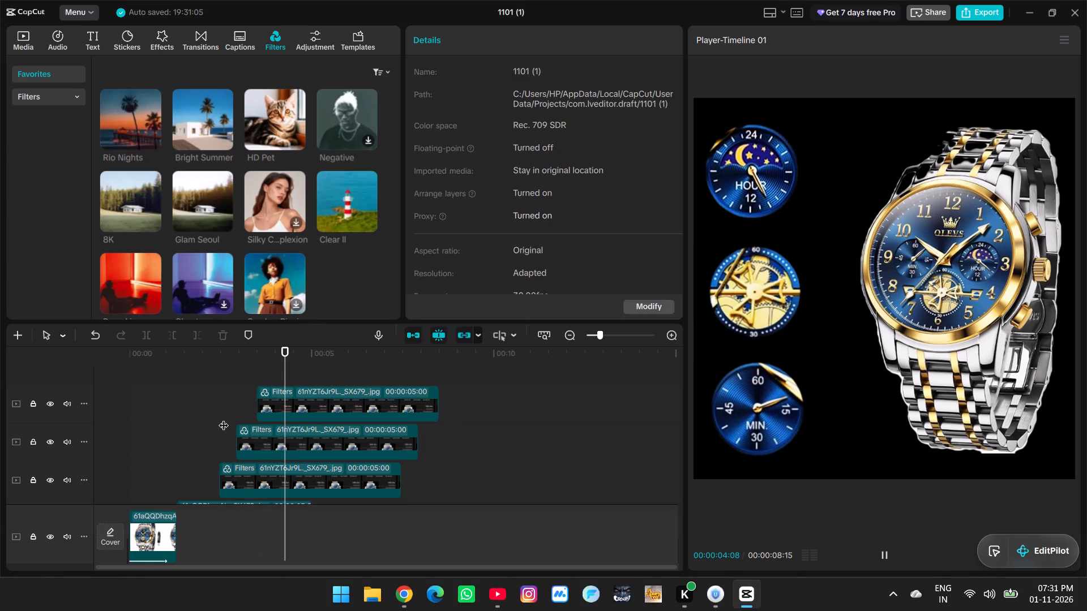
ctrl+scroll(930, 347, down, 3)
click(199, 393)
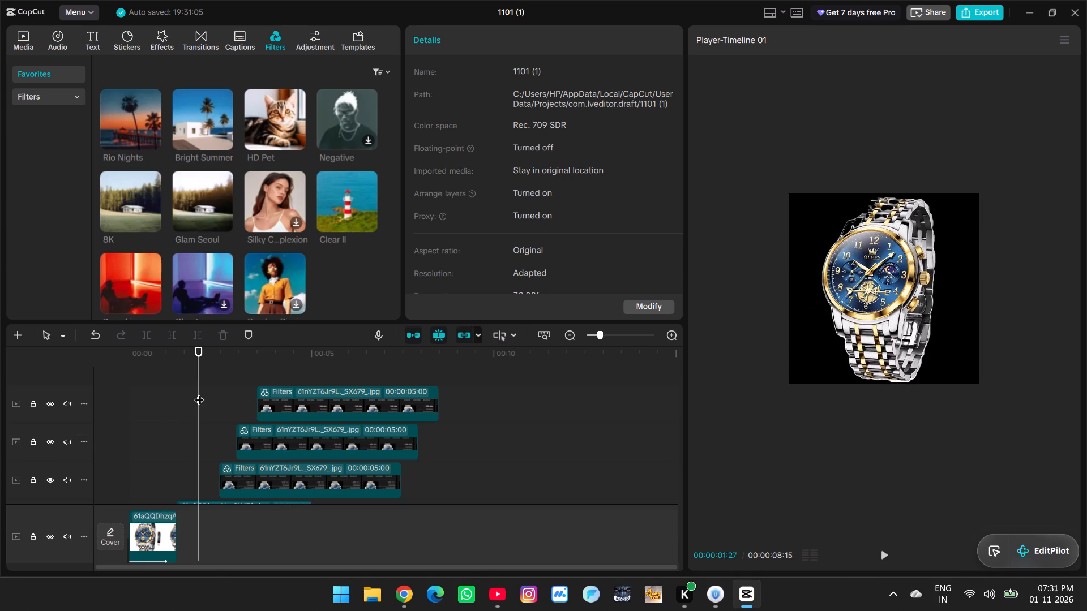
key(space)
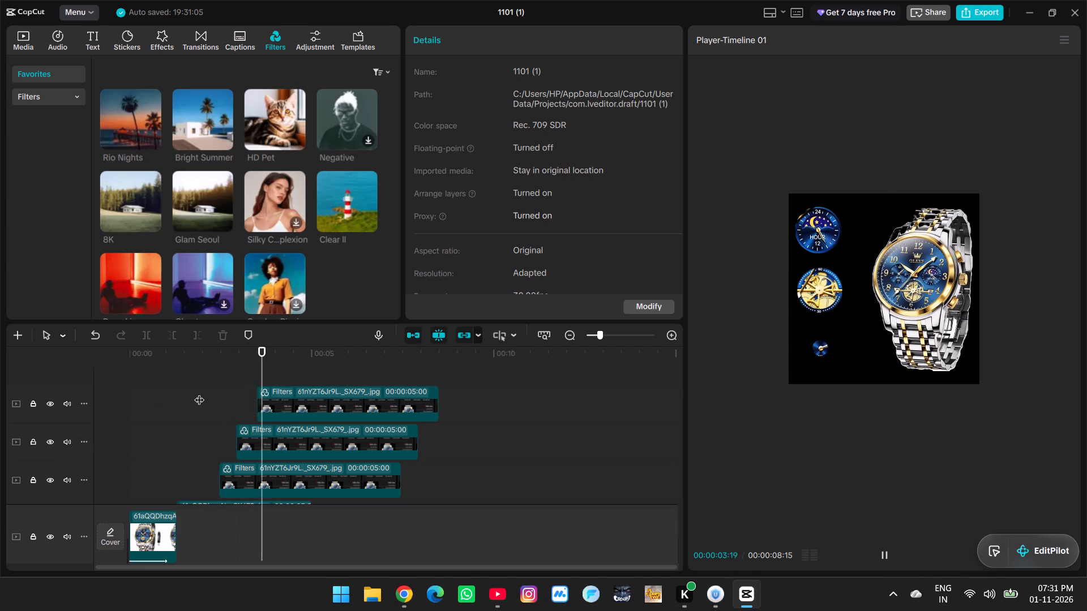
key(space)
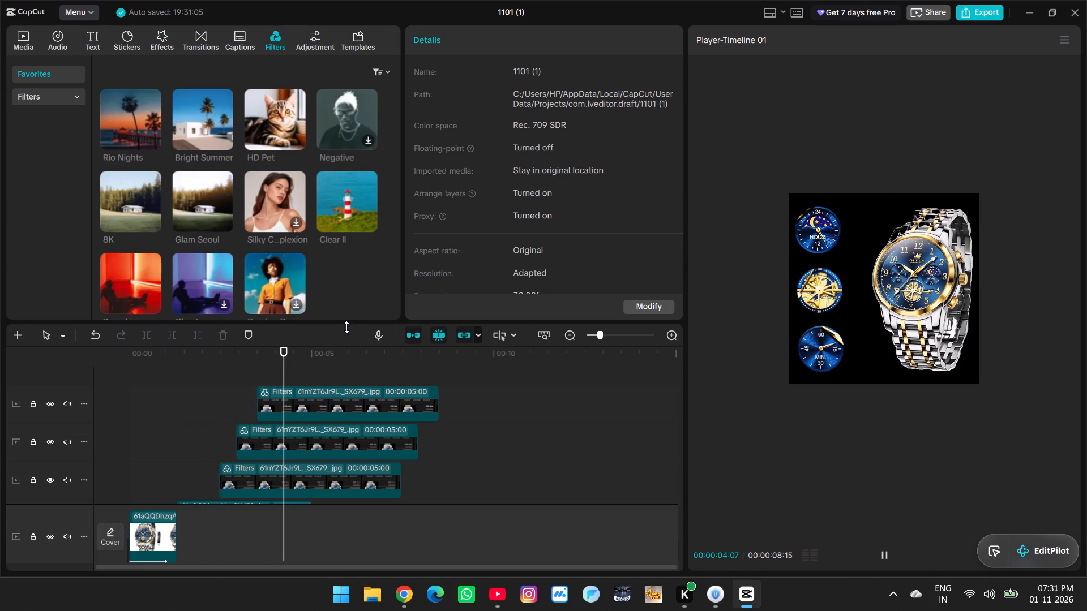
drag(346, 325, 354, 265)
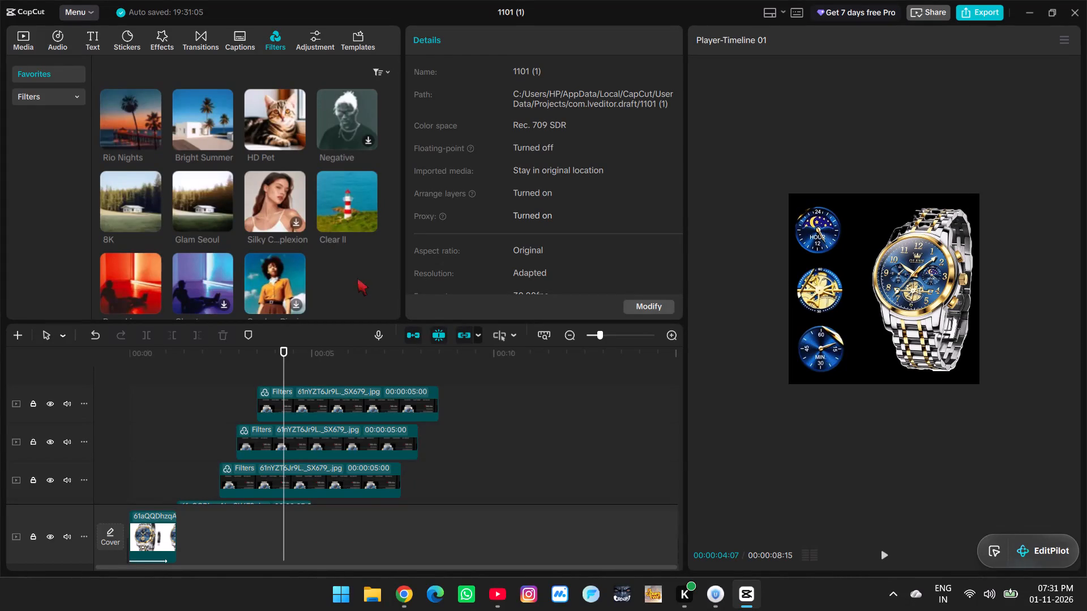
click(230, 481)
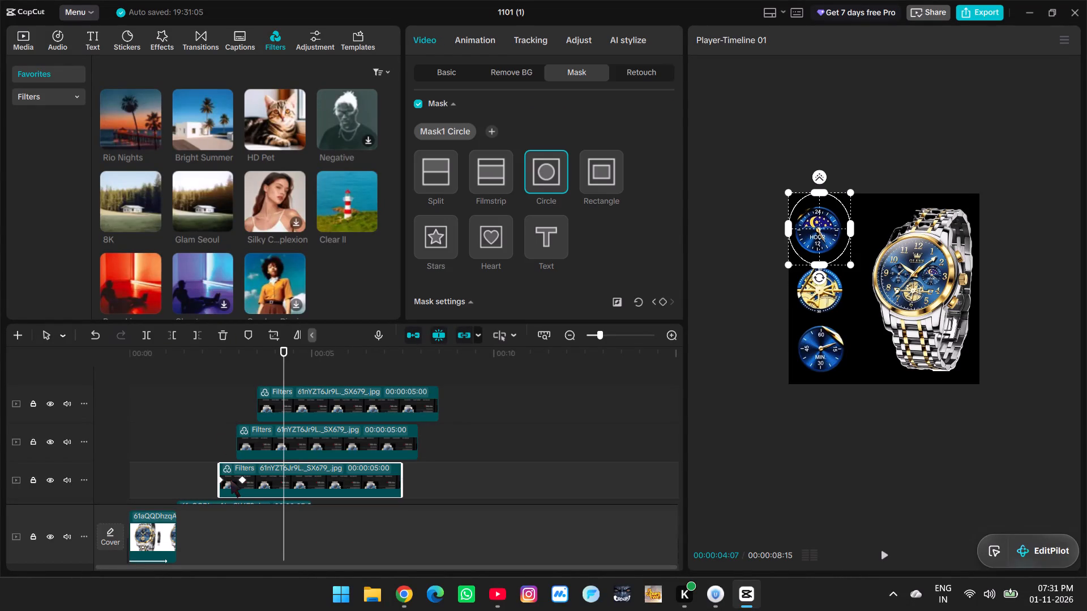
click(219, 444)
key(space)
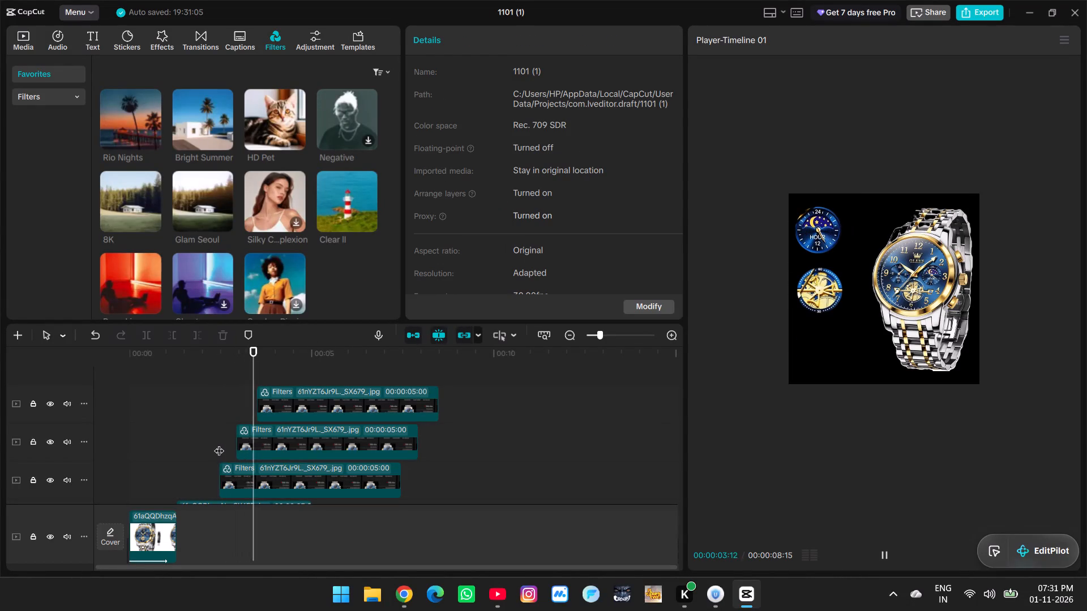
key(space)
Shift the gold skeleton dial clip to start at about 00:00:04 and the minute dial clip at about 00:00:05:12, and play the reveals.
click(317, 454)
drag(314, 448, 349, 450)
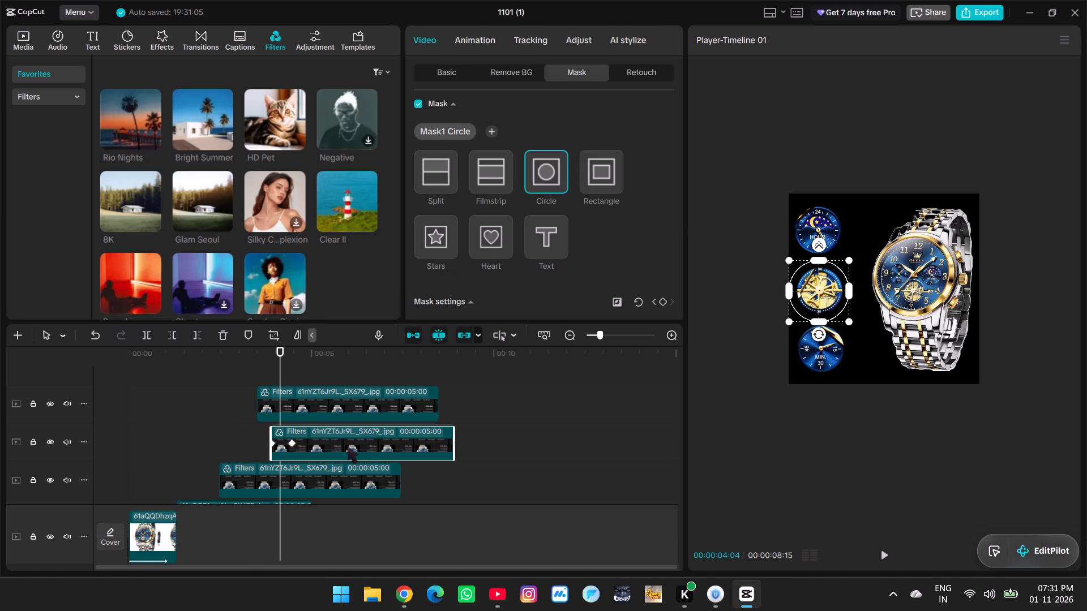
drag(327, 410, 396, 403)
click(202, 408)
key(space)
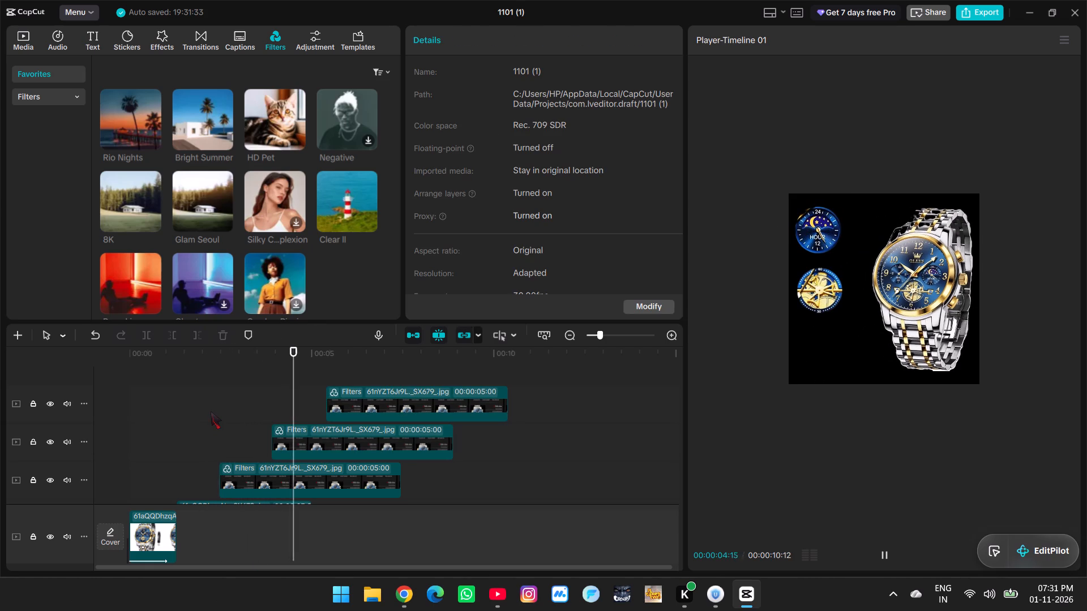
key(space)
Extend the overlay watch clip to a duration of 00:00:07:18 so it ends with the gold skeleton dial clip.
scroll(302, 440, down, 3)
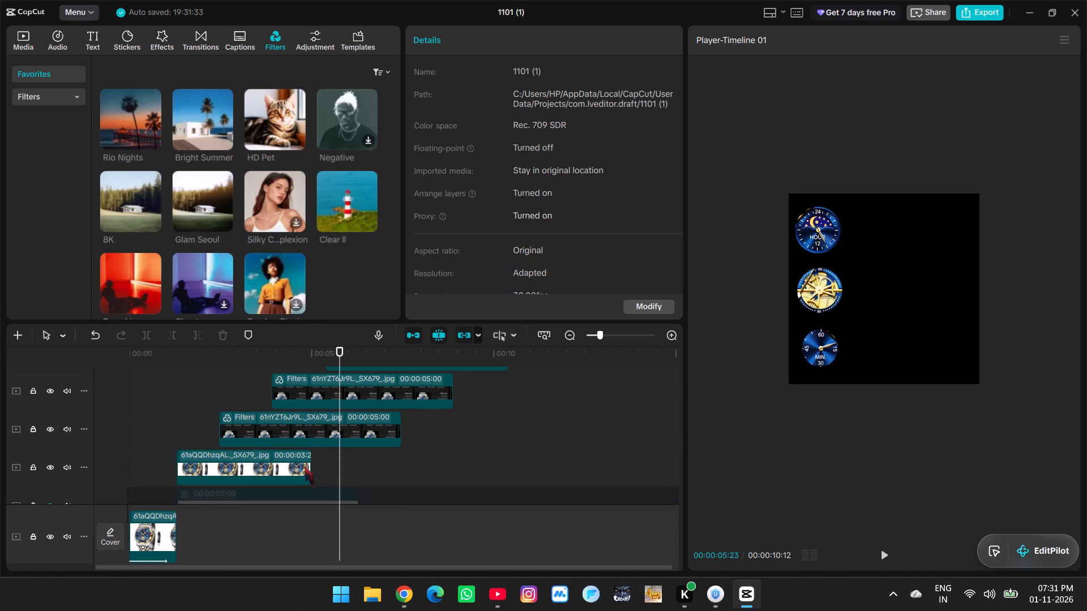
scroll(313, 482, down, 2)
click(290, 429)
drag(313, 428, 442, 433)
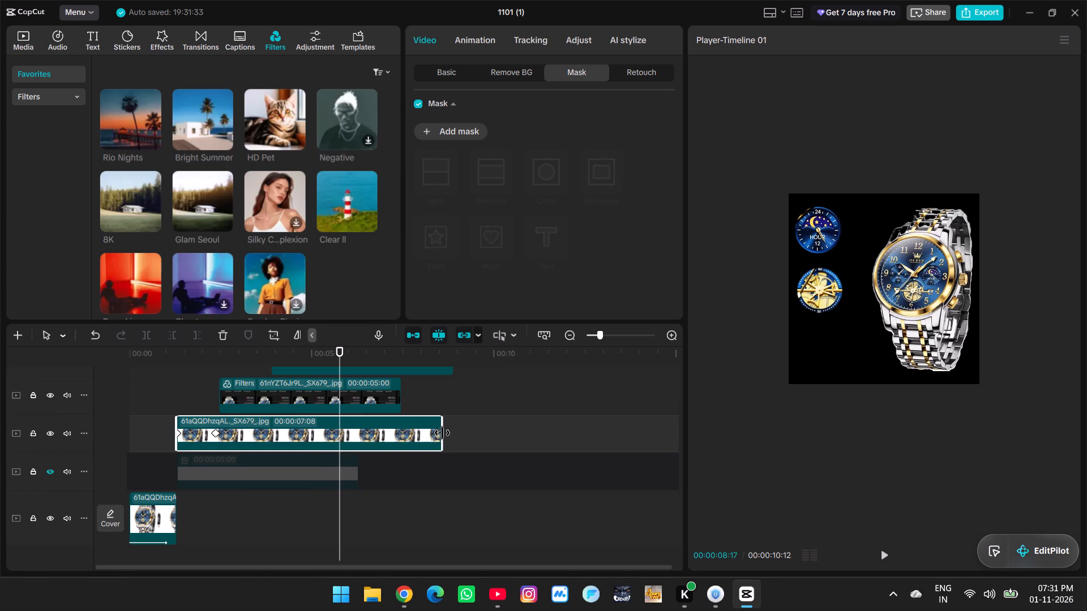
drag(442, 433, 450, 433)
Extend the white background clip to 00:00:07:18 to match the watch clip above it, and unhide its track.
click(322, 466)
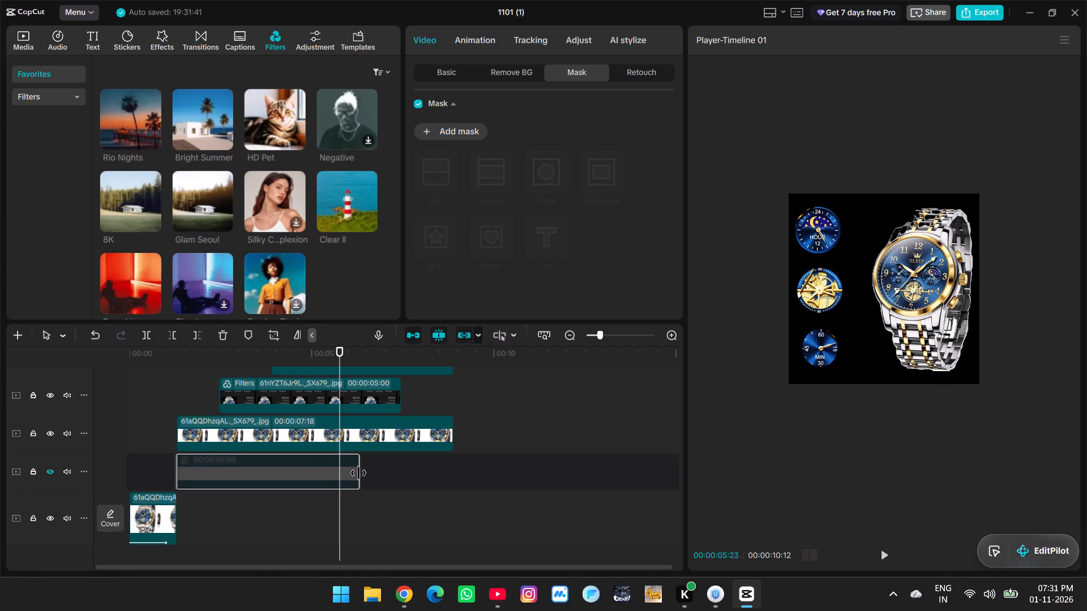
drag(358, 473, 451, 476)
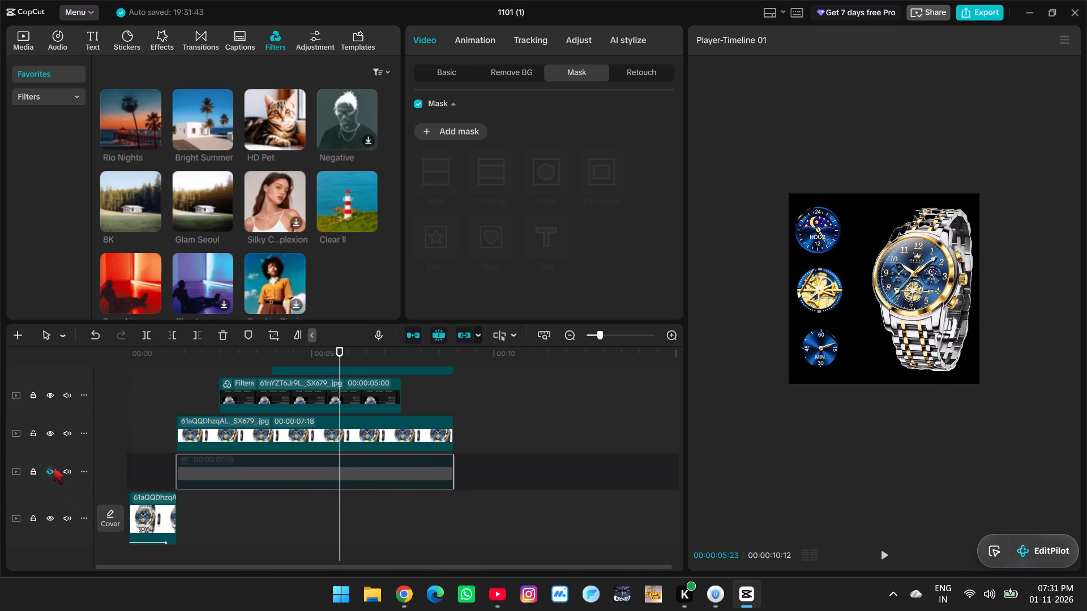
click(52, 467)
Play the animation from near its start with the white background shown.
click(169, 401)
click(127, 397)
click(137, 410)
drag(137, 411, 85, 416)
key(space)
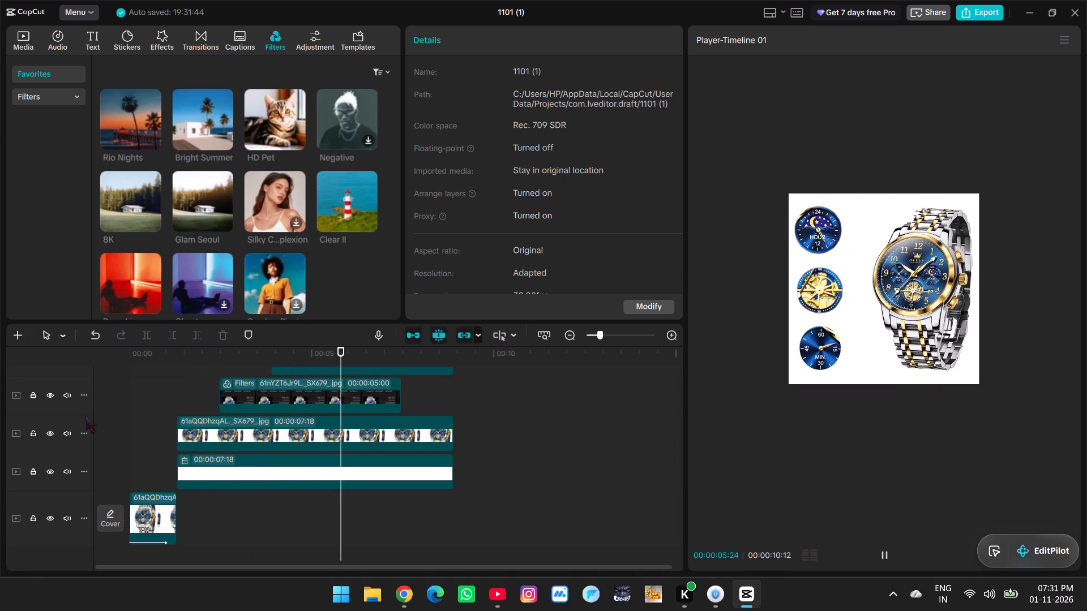
key(space)
Move the gold skeleton dial's enlarged-mask keyframe about 0.3 seconds later to slow its reveal.
scroll(249, 433, up, 2)
scroll(290, 400, up, 1)
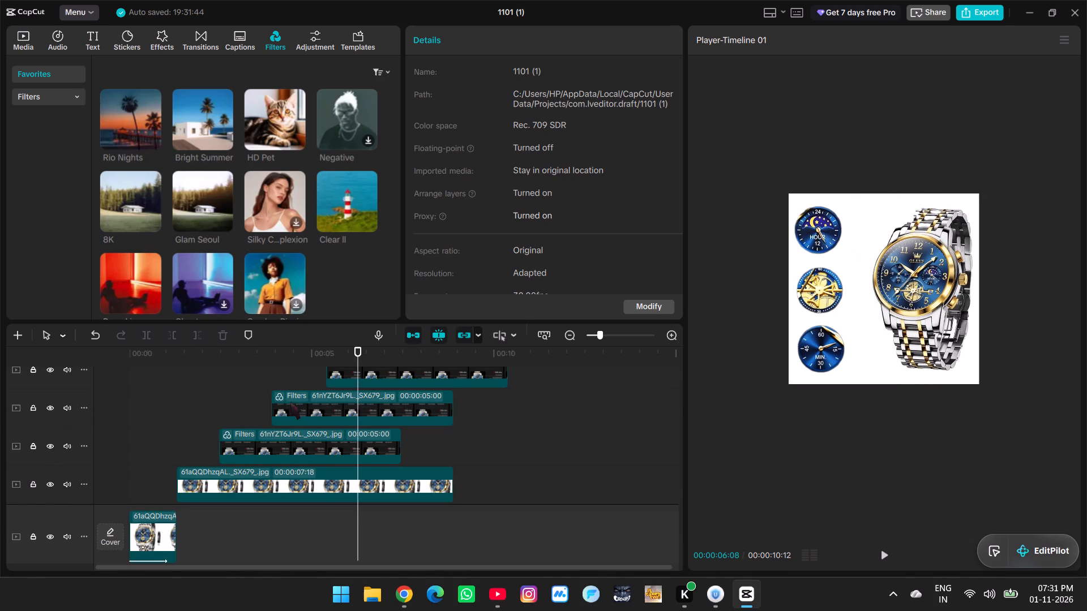
click(350, 381)
click(296, 420)
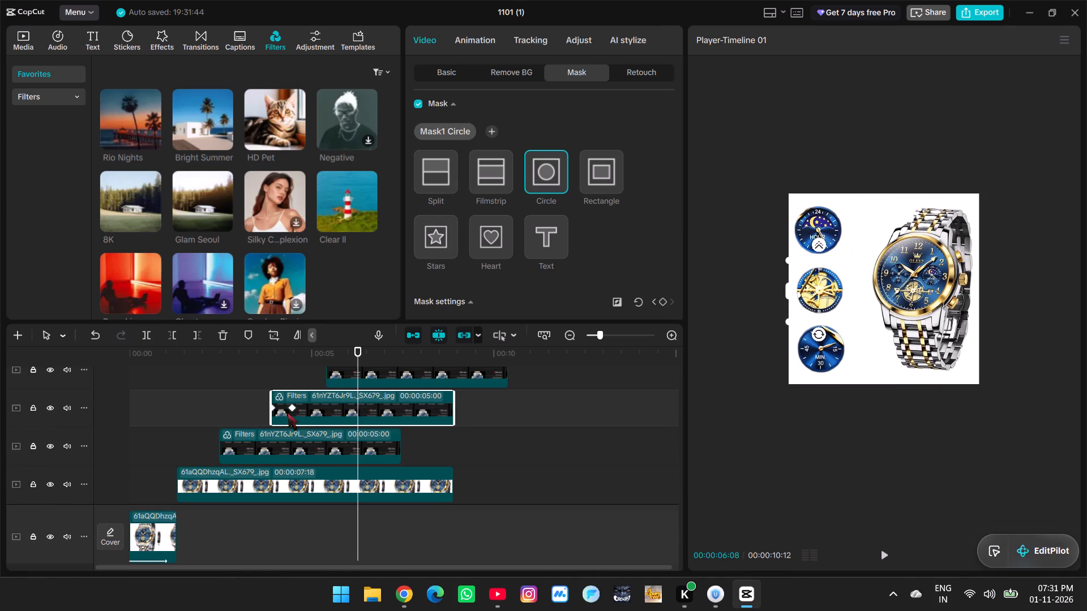
drag(289, 410, 301, 410)
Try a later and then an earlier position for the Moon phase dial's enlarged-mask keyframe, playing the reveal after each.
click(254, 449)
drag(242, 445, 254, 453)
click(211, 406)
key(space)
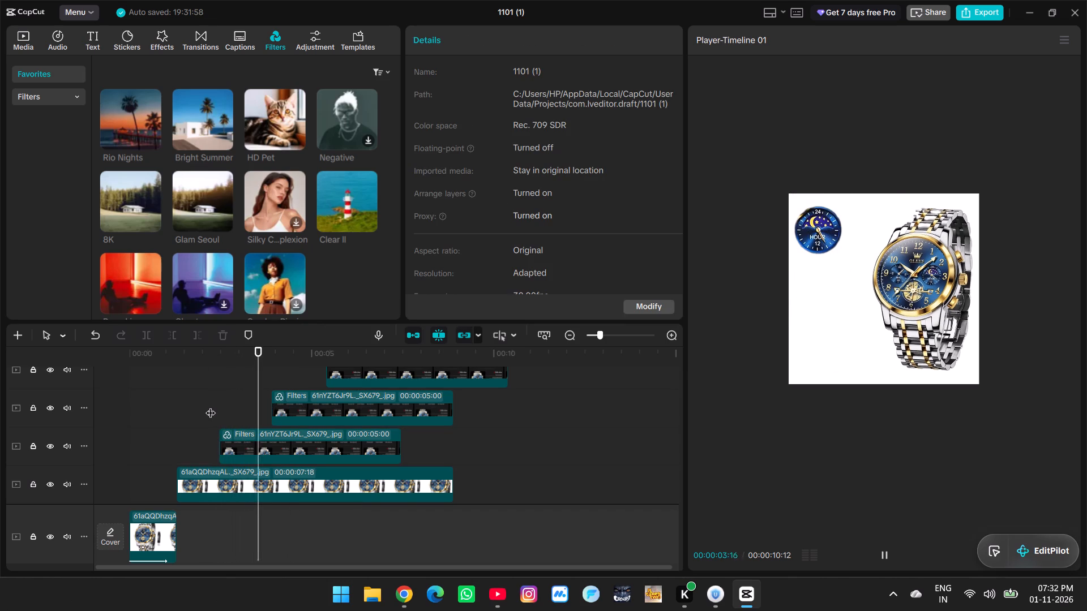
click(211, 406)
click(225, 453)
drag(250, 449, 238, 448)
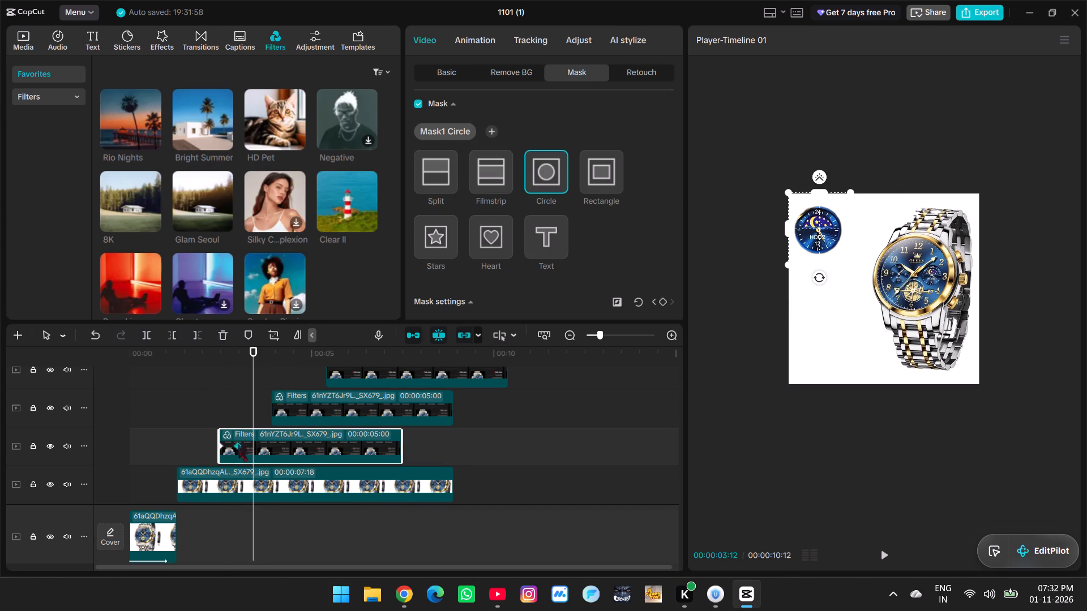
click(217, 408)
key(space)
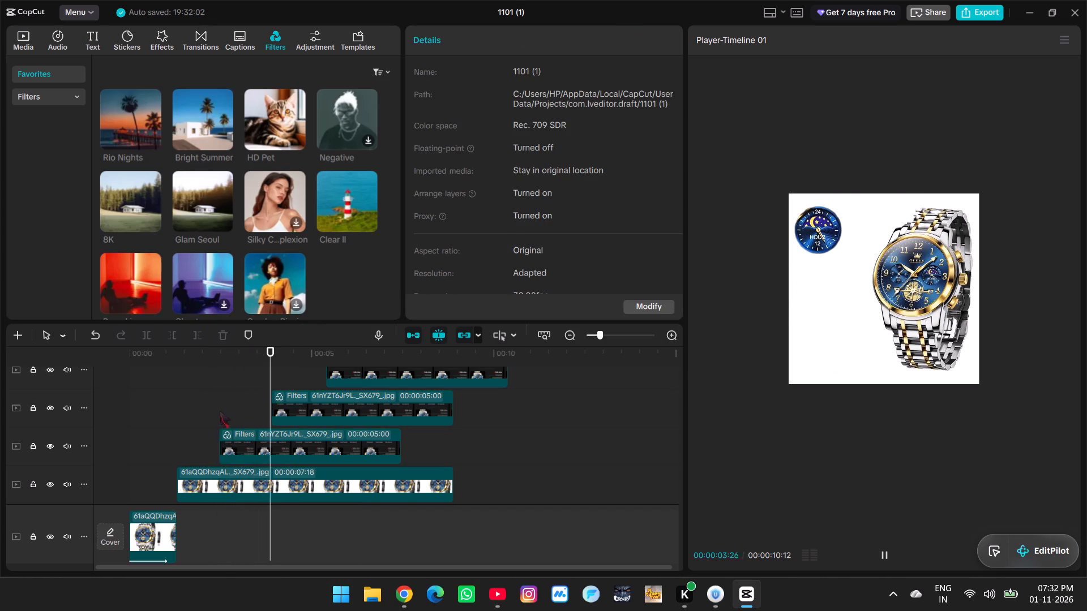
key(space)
Move the Moon phase dial's enlarged-mask keyframe about 0.2 seconds later and play the reveals from the start of its clip.
click(236, 460)
drag(237, 448, 244, 448)
click(225, 415)
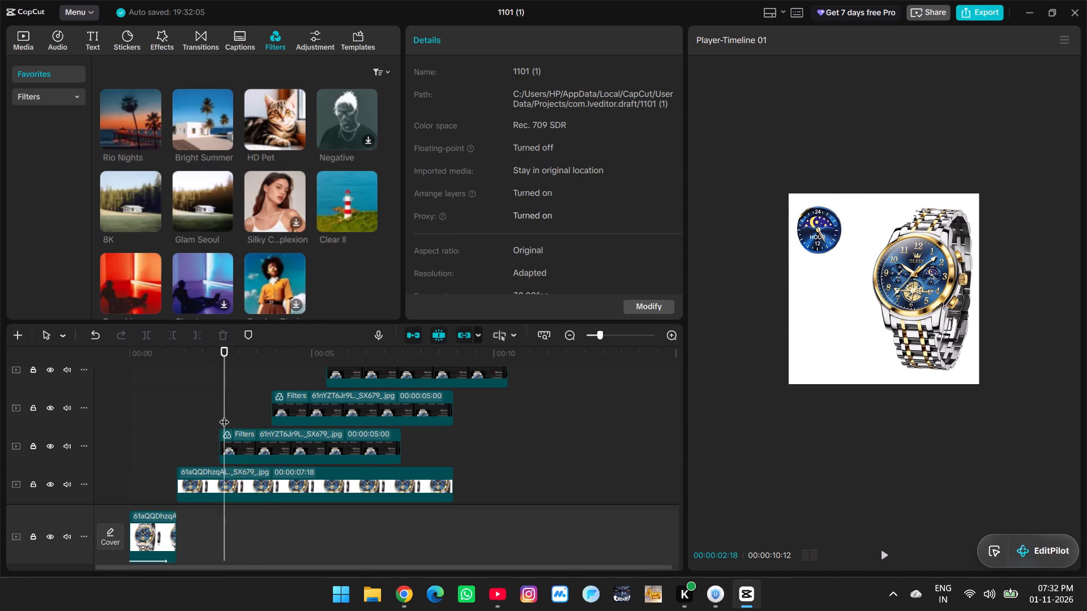
key(space)
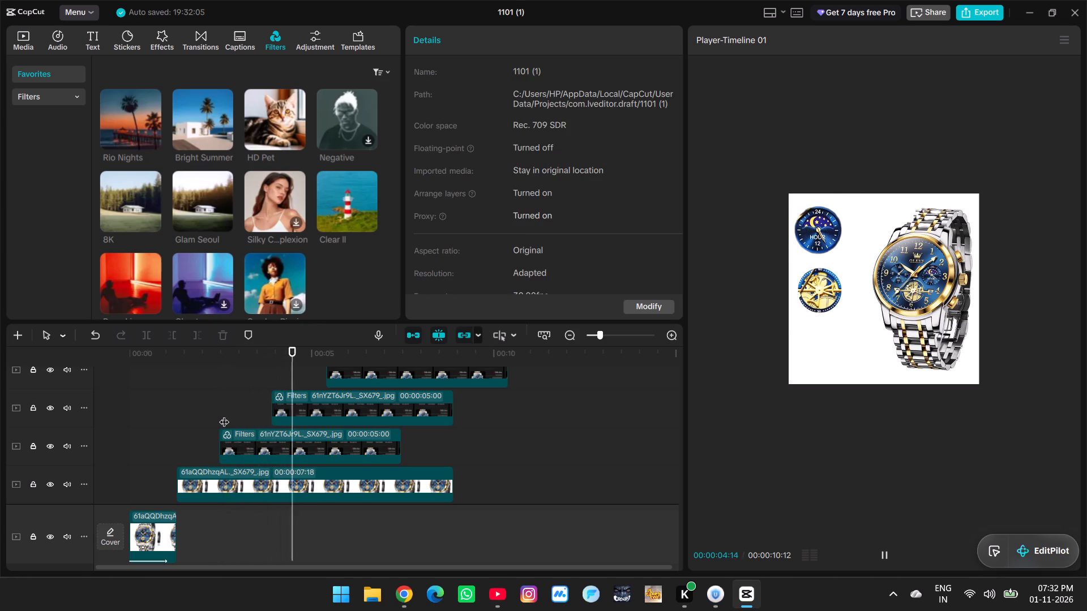
Move the gold skeleton dial's enlarged-mask keyframe about 0.2 seconds earlier and play the reveals.
key(space)
scroll(280, 437, up, 1)
click(286, 430)
drag(300, 425, 294, 424)
click(264, 385)
key(space)
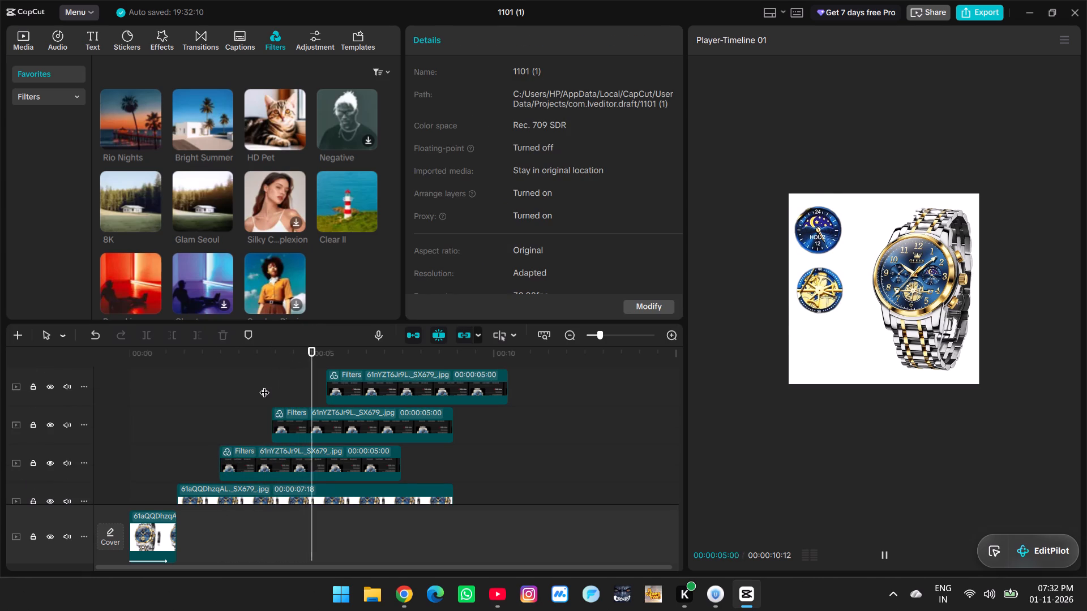
key(space)
Nudge the minutes dial's enlarged-mask keyframe slightly earlier and play through all three dial reveals.
scroll(370, 414, up, 2)
click(384, 411)
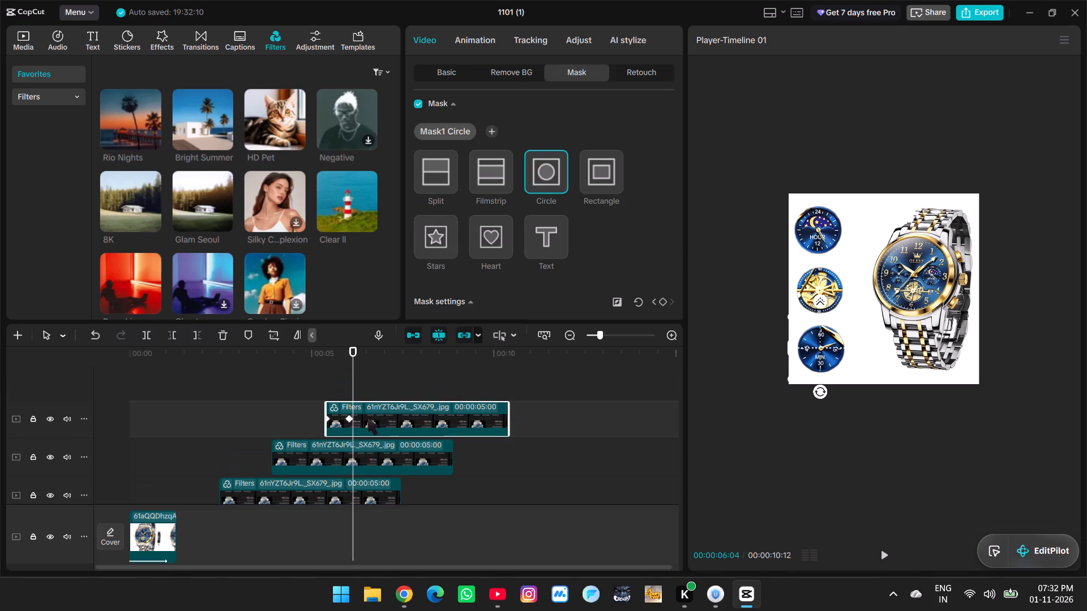
double_click(350, 419)
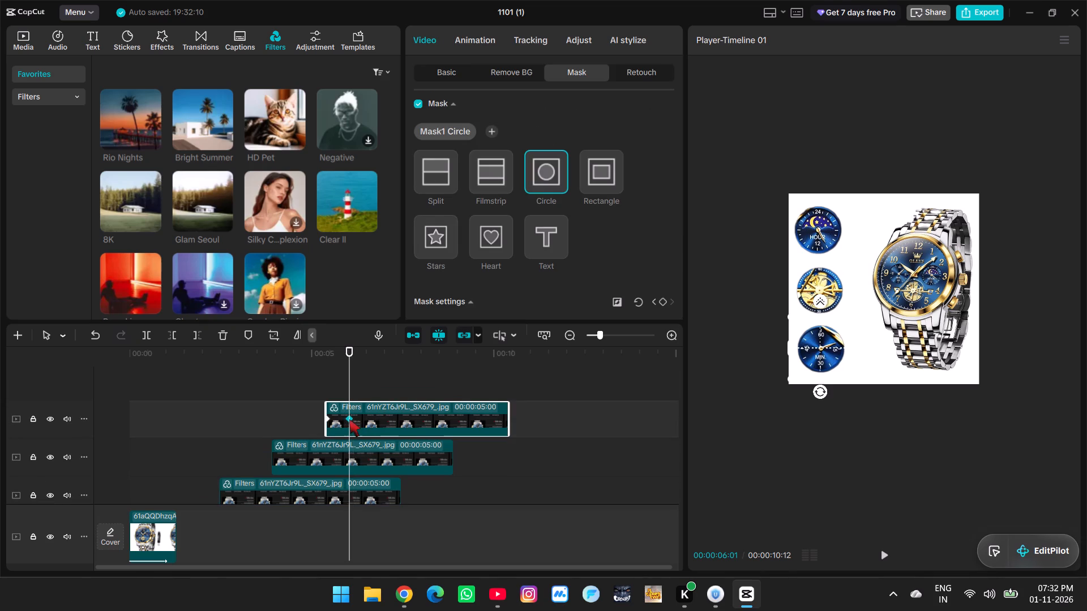
click(236, 408)
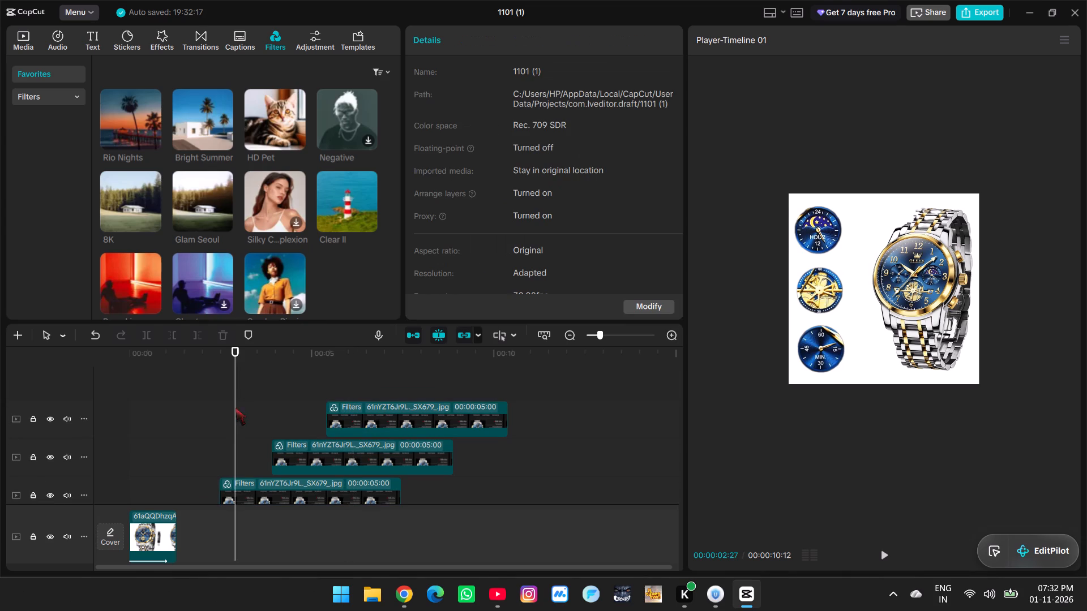
key(space)
click(270, 445)
click(303, 448)
click(384, 420)
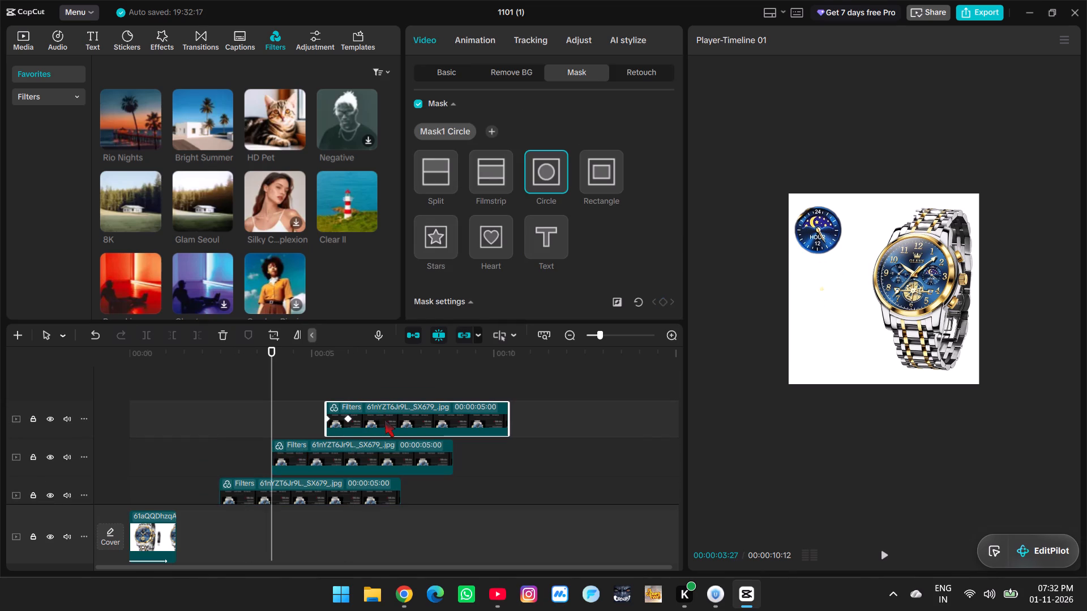
key(space)
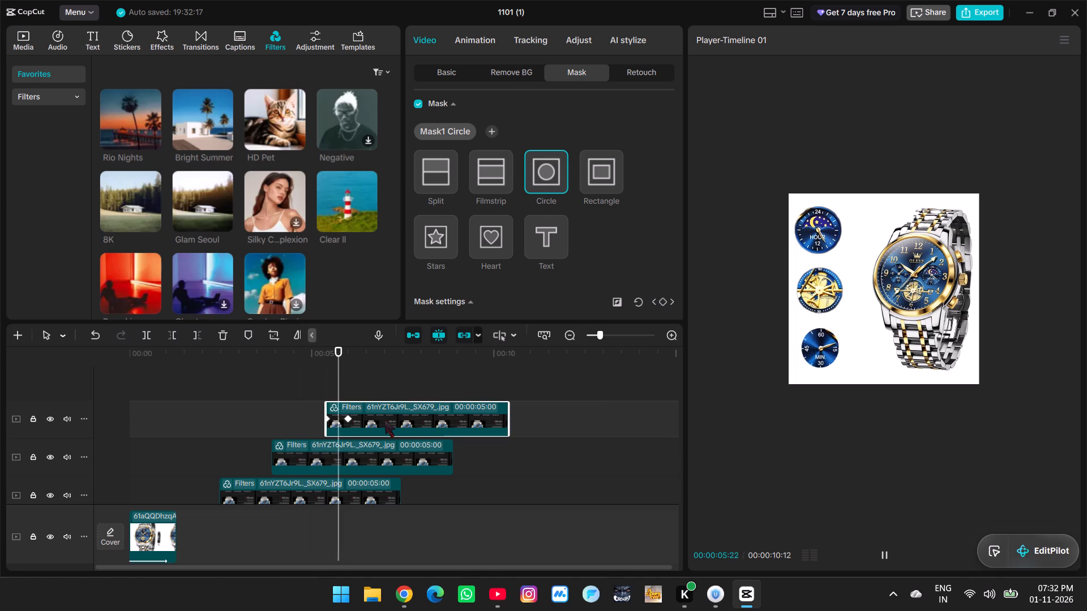
key(space)
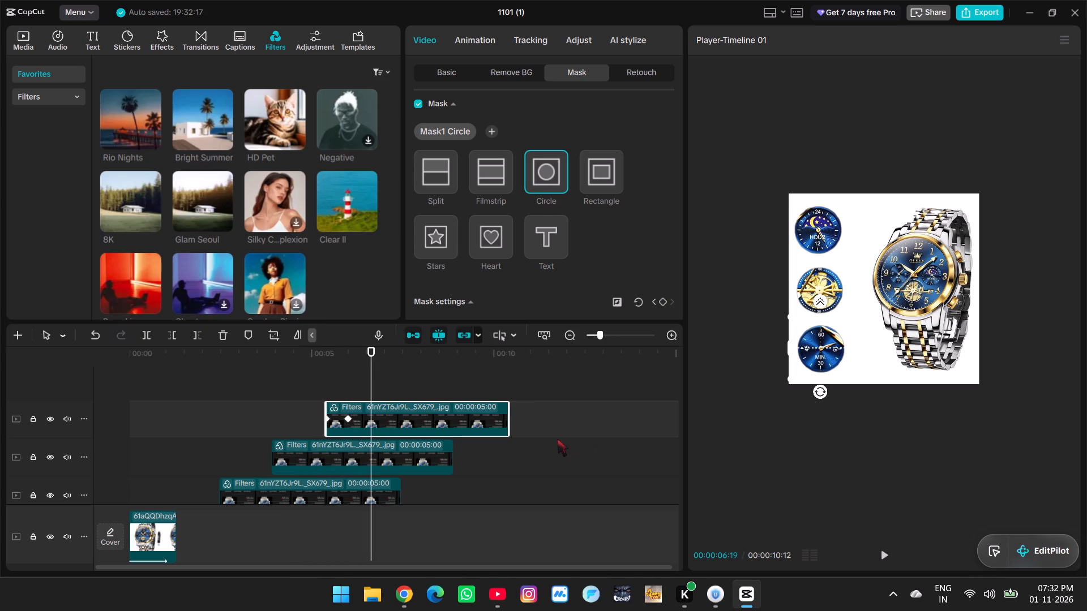
Enlarge the preview and play the three dial reveals to check their timing and image quality.
ctrl+scroll(833, 360, up, 2)
ctrl+scroll(895, 315, up, 3)
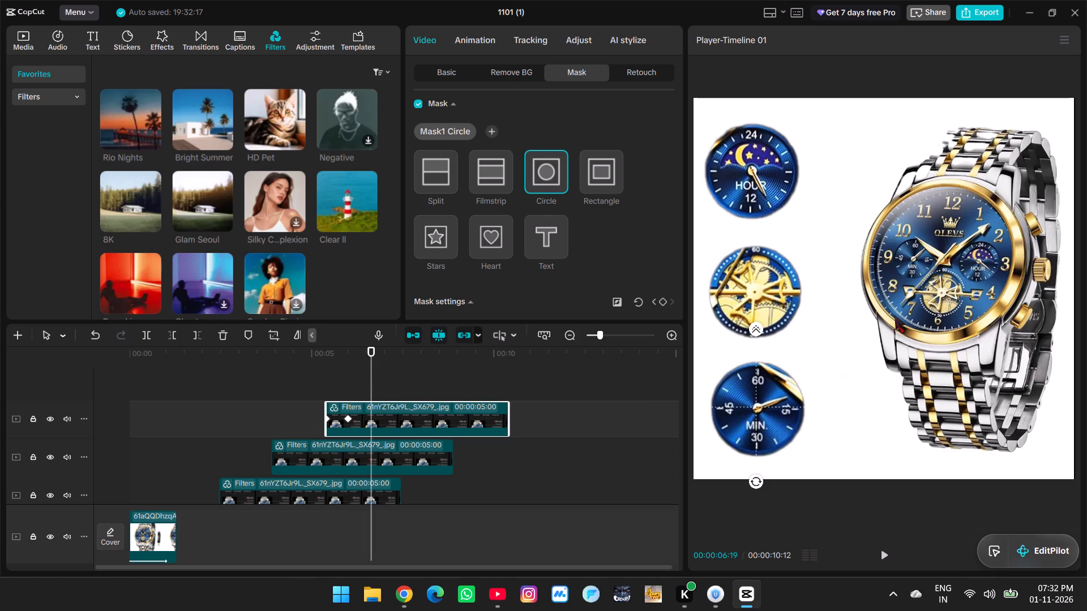
double_click(251, 419)
drag(251, 419, 32, 419)
scroll(191, 406, down, 3)
key(space)
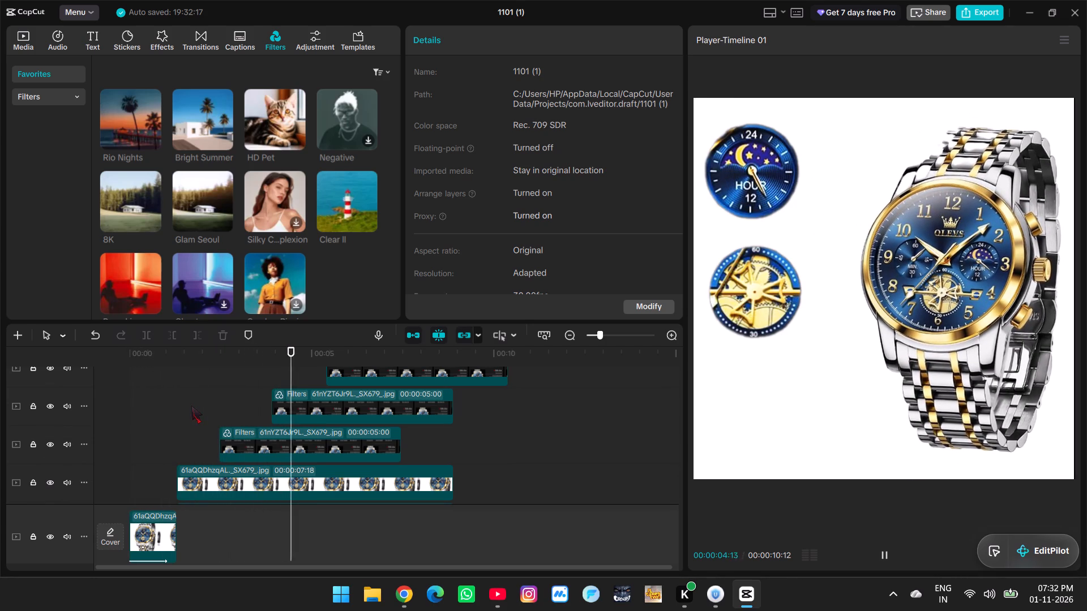
key(space)
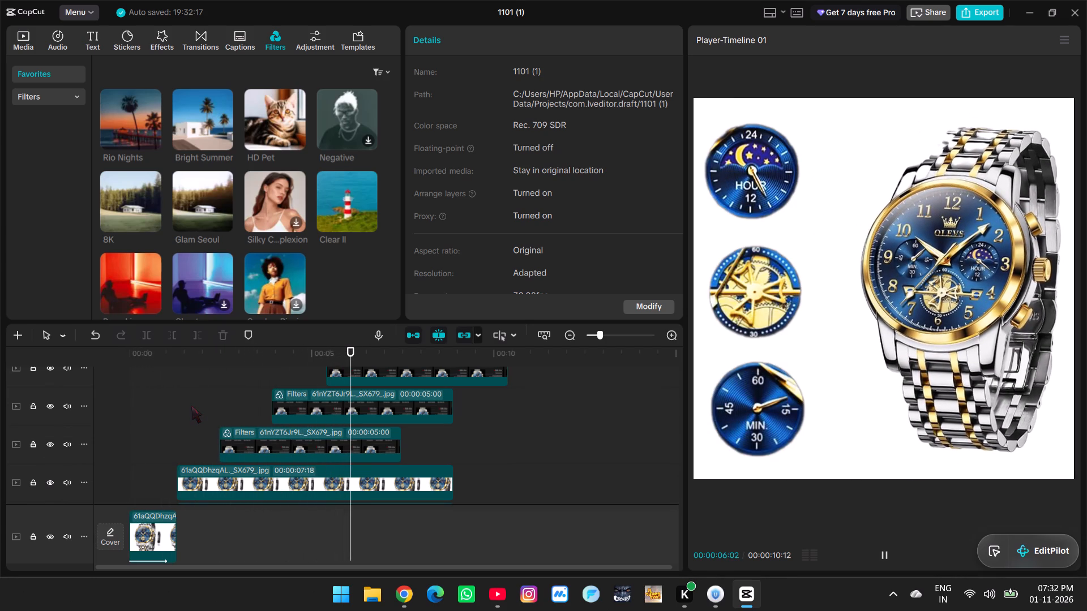
key(space)
key(space)
Enable Skin retouching on the gold skeleton dial clip with Clear set to 100 and Smooth at 0.
click(357, 445)
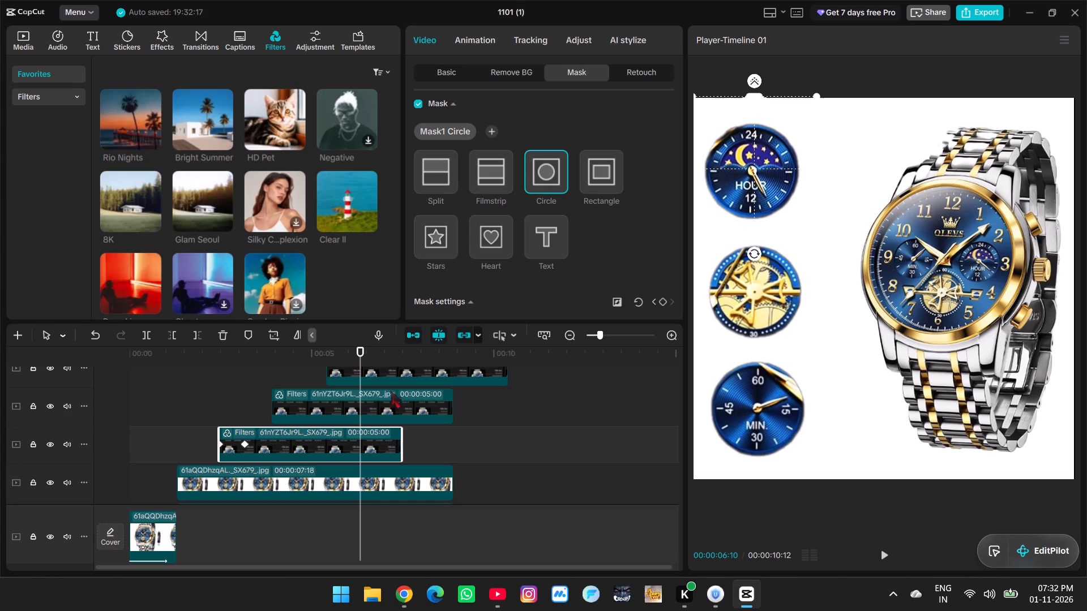
click(404, 401)
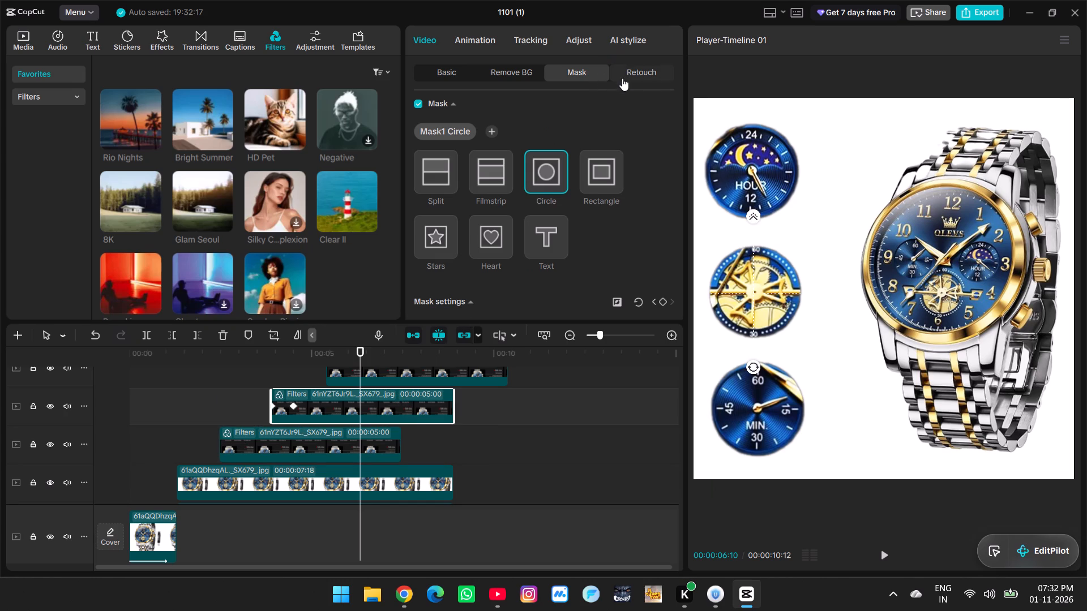
click(629, 75)
scroll(455, 219, down, 5)
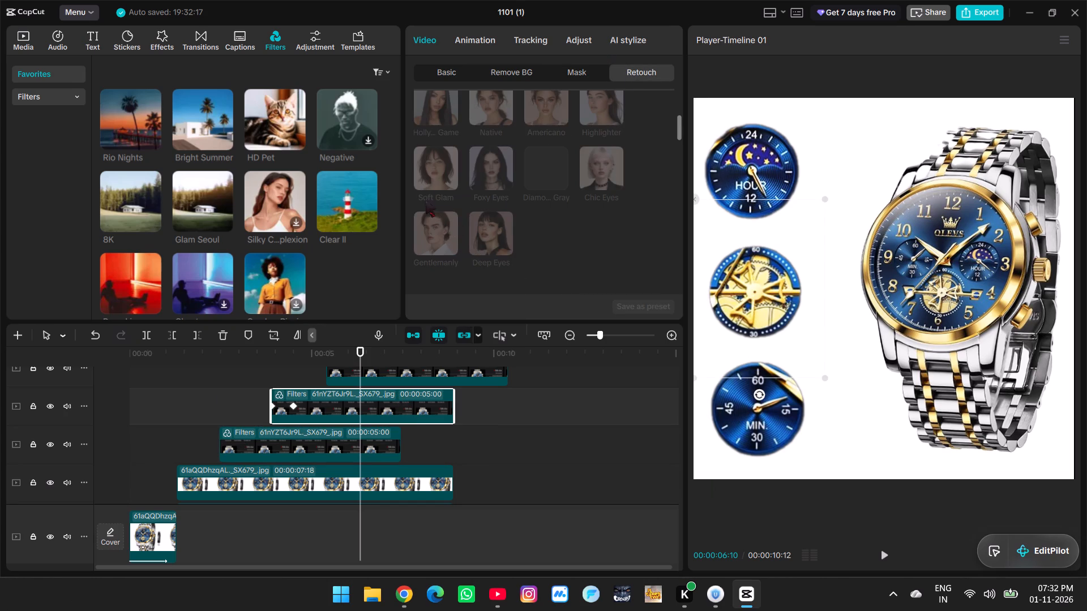
click(418, 169)
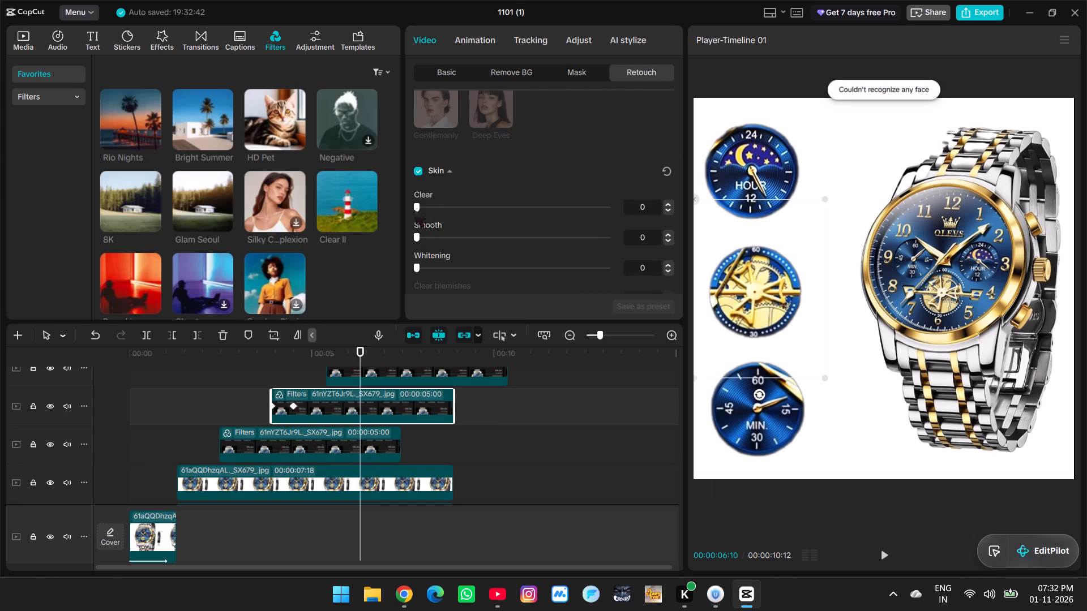
drag(416, 209, 675, 210)
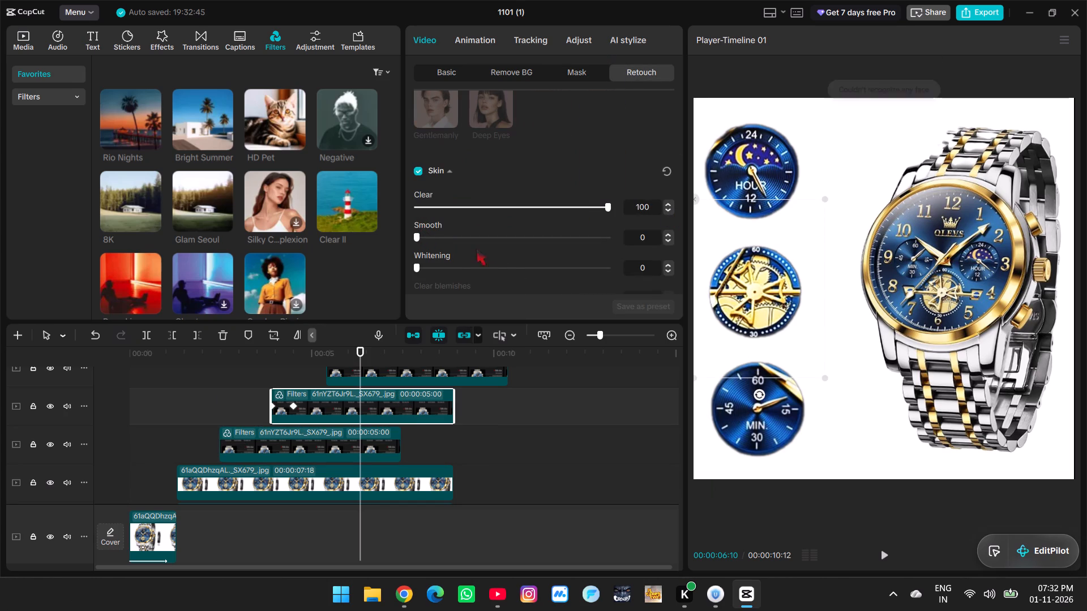
drag(464, 238, 221, 225)
Enable Skin retouching on the minutes dial clip with Clear set to 100 and play the reveals.
click(379, 373)
click(421, 174)
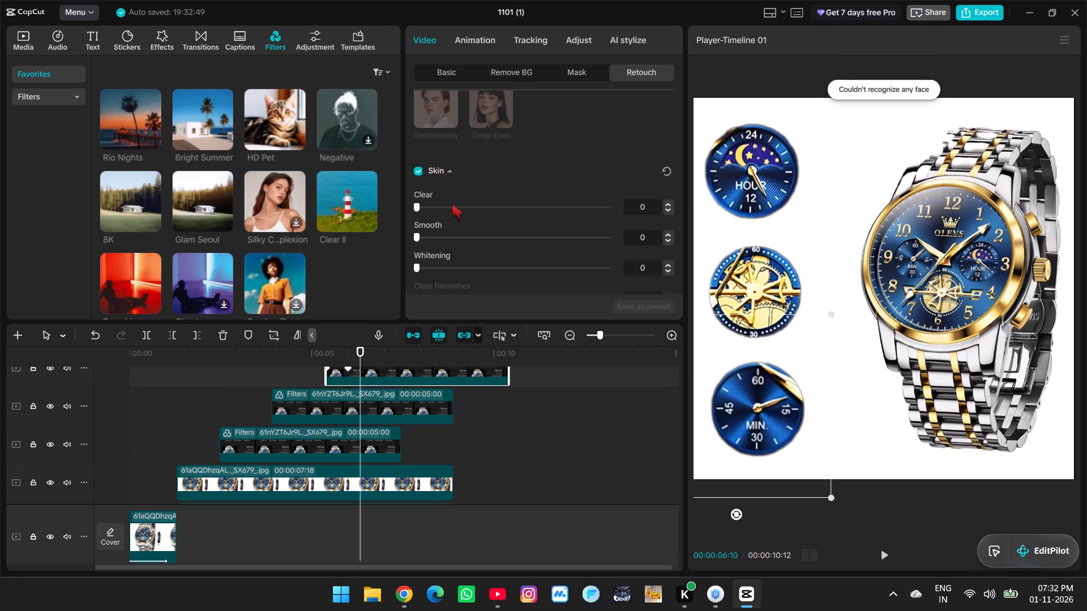
drag(455, 205, 755, 196)
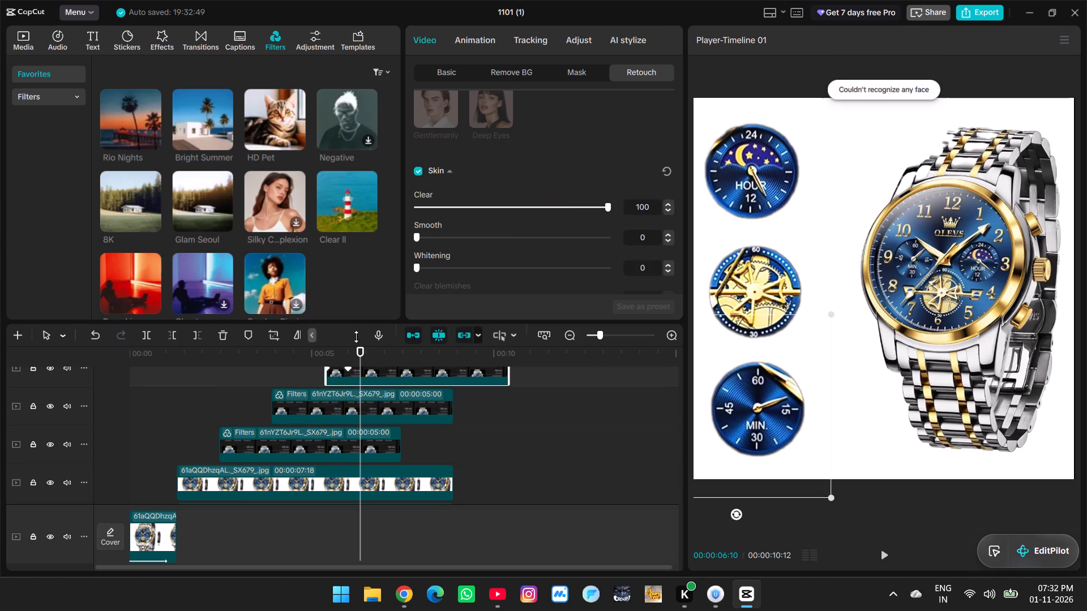
click(202, 399)
key(space)
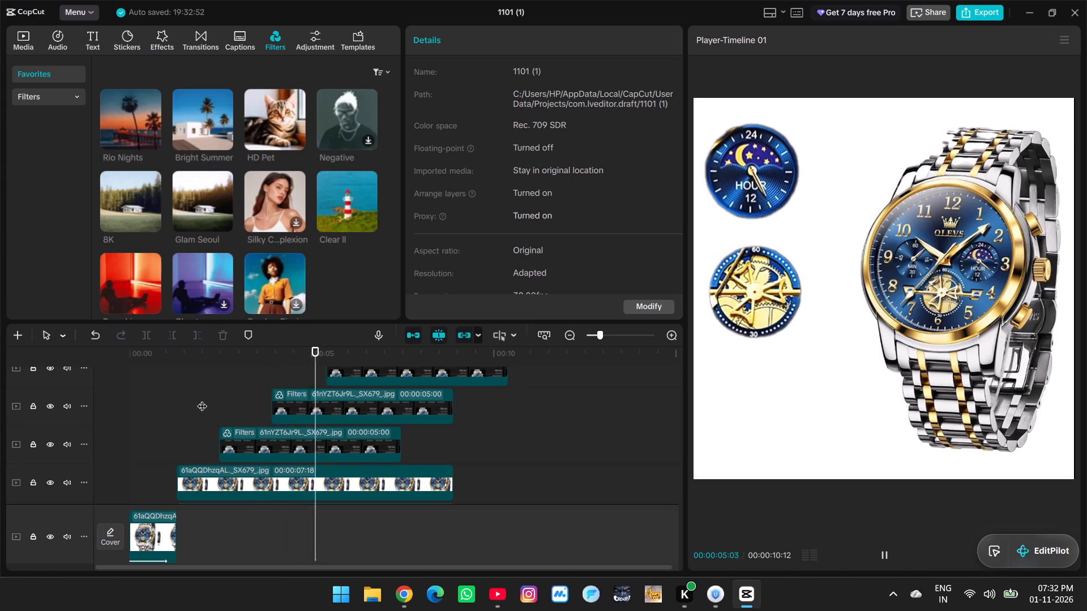
key(space)
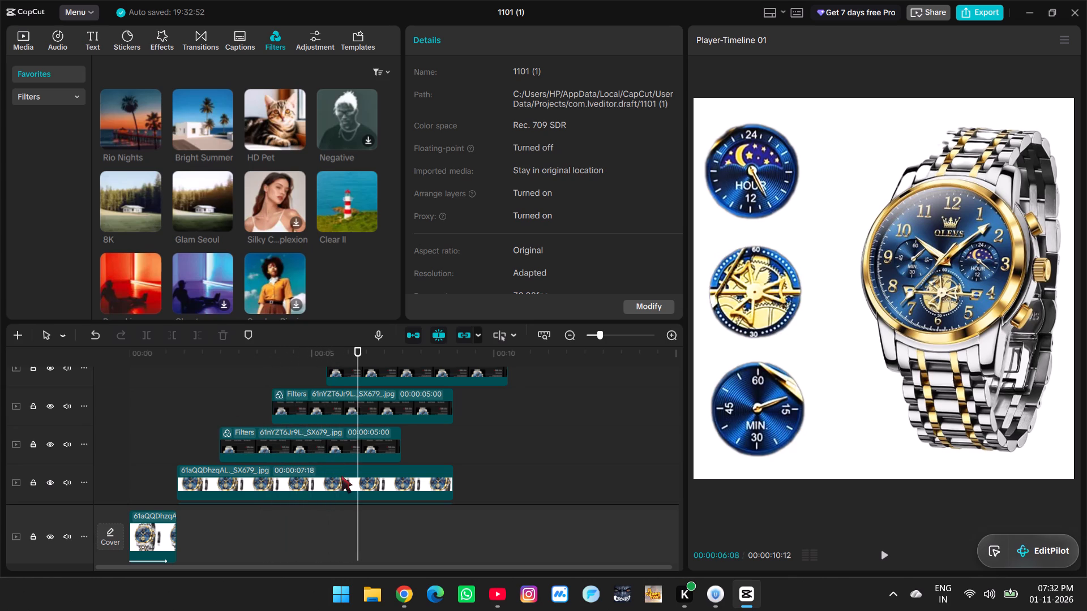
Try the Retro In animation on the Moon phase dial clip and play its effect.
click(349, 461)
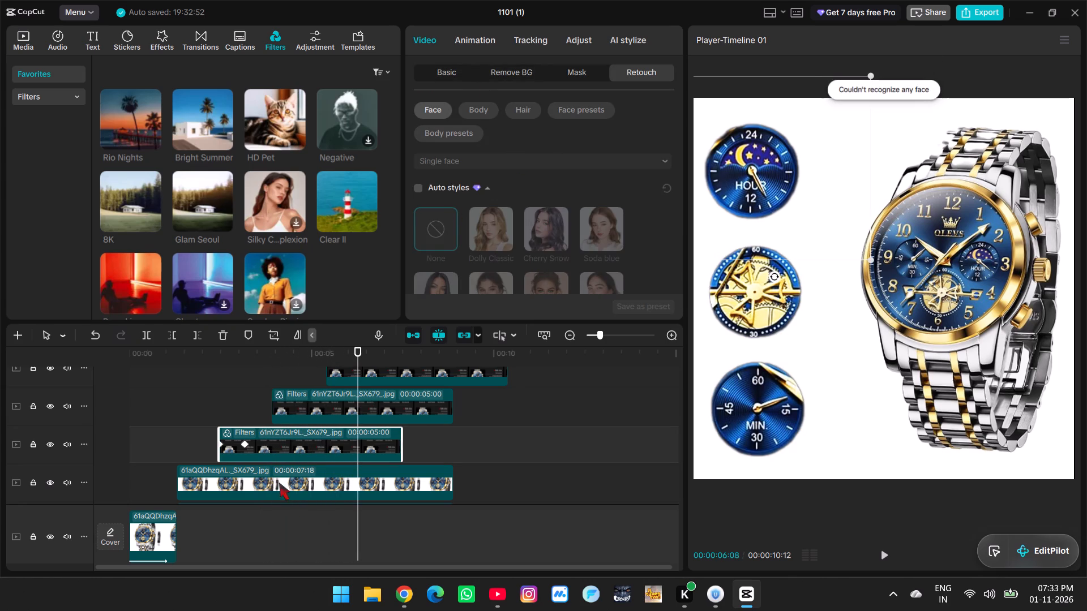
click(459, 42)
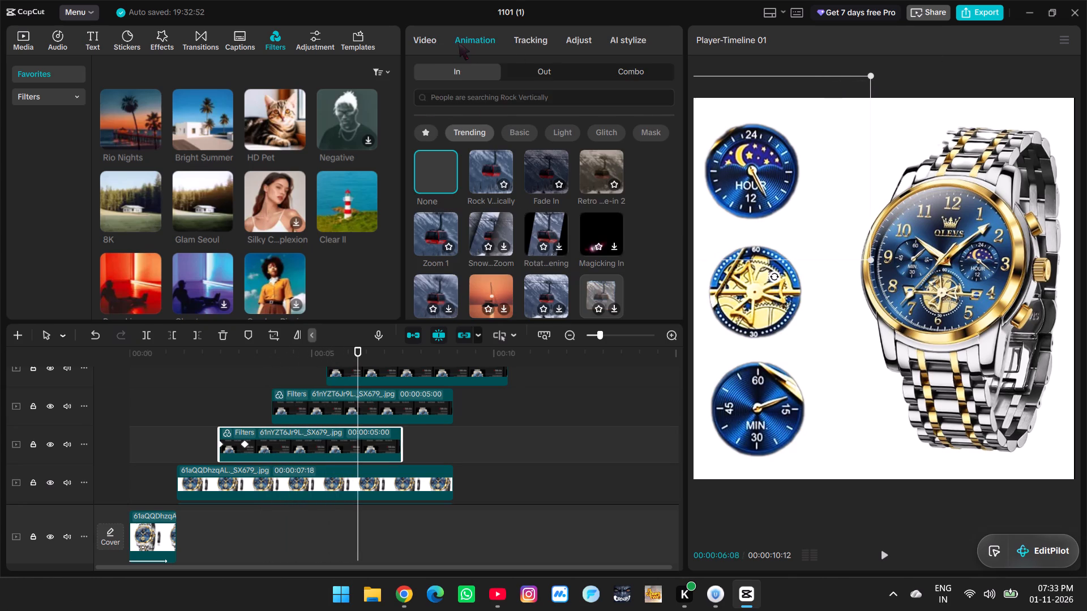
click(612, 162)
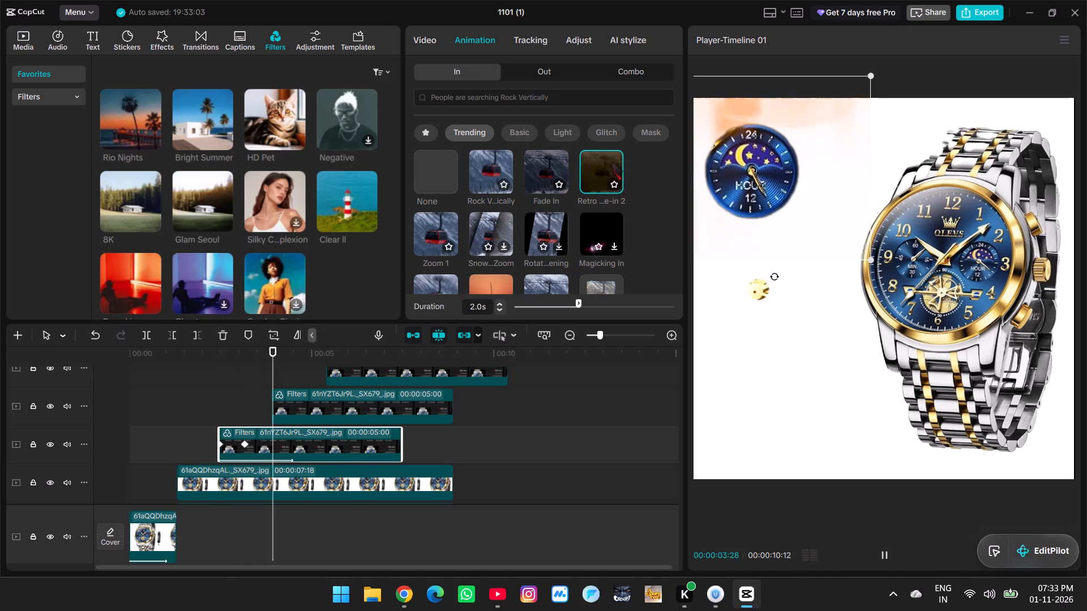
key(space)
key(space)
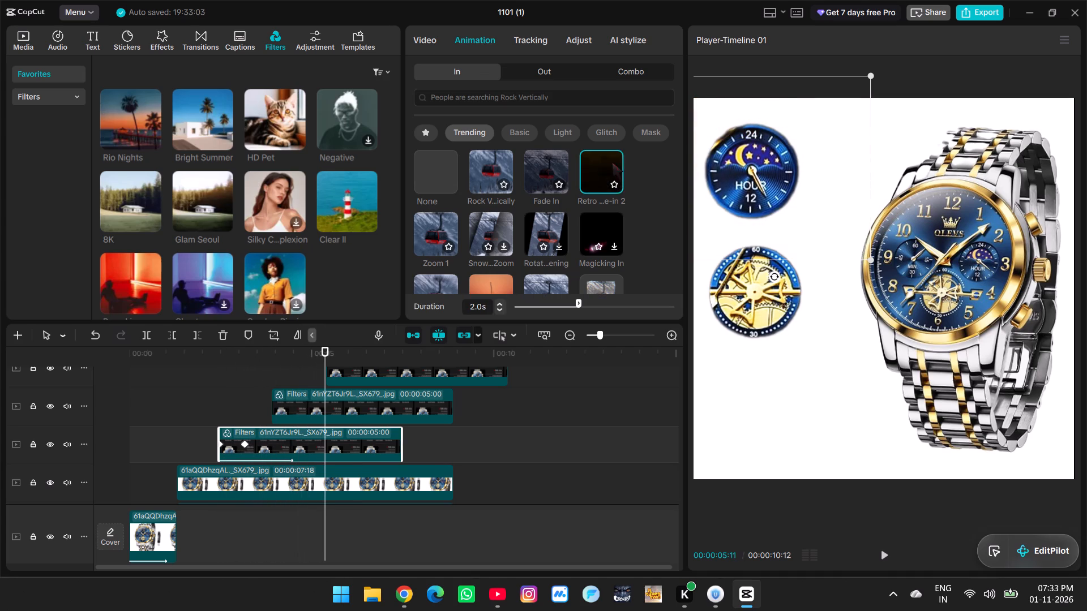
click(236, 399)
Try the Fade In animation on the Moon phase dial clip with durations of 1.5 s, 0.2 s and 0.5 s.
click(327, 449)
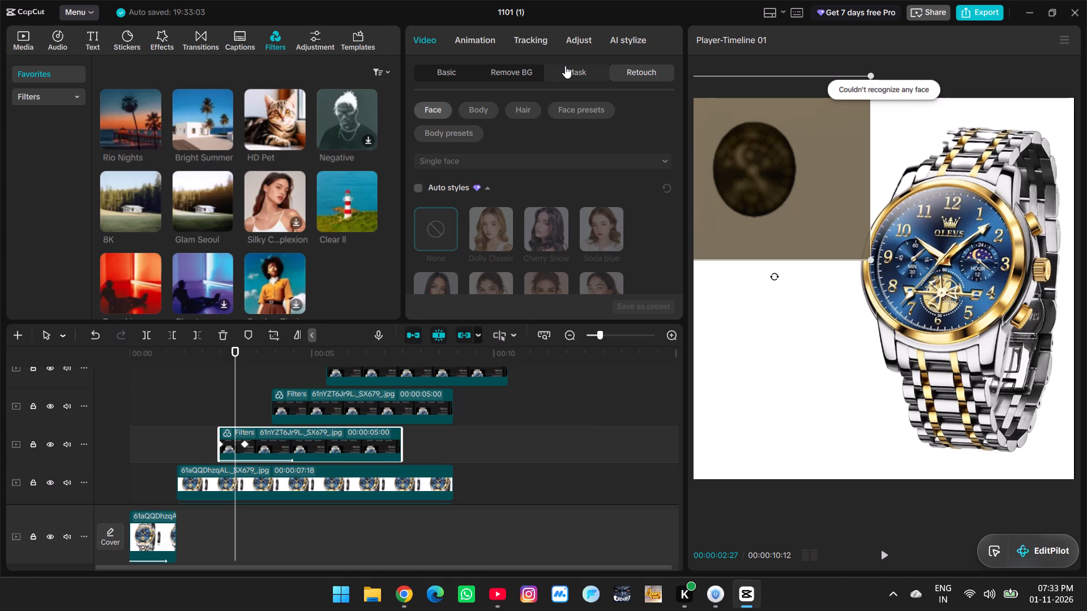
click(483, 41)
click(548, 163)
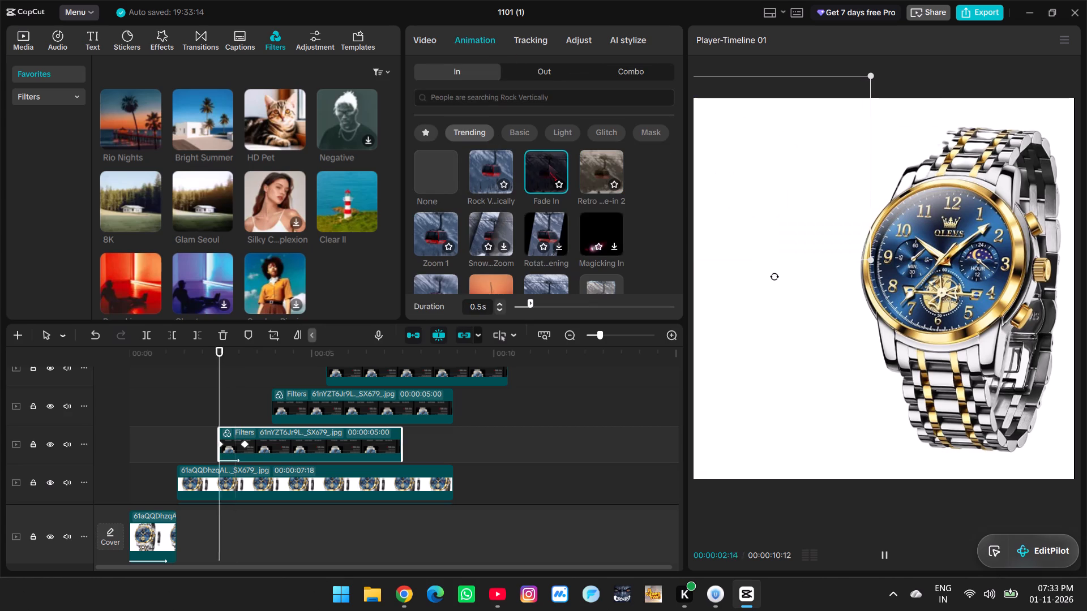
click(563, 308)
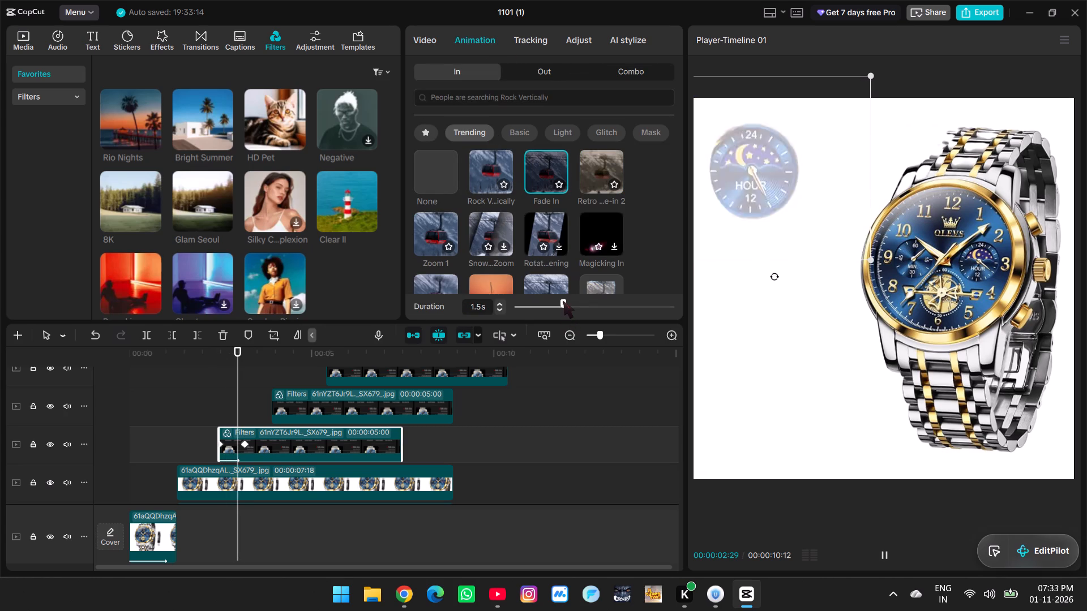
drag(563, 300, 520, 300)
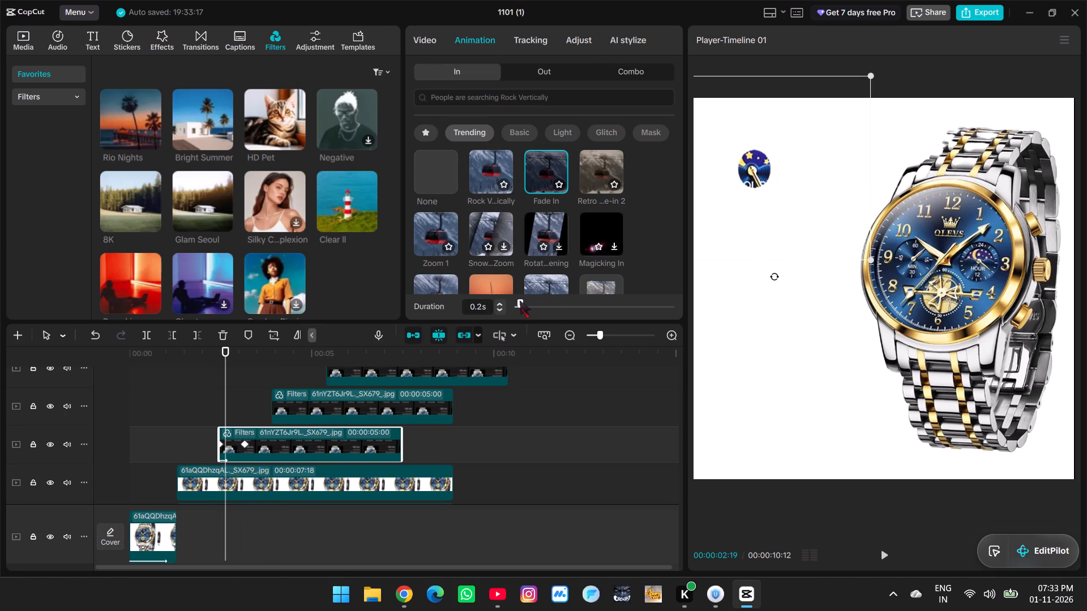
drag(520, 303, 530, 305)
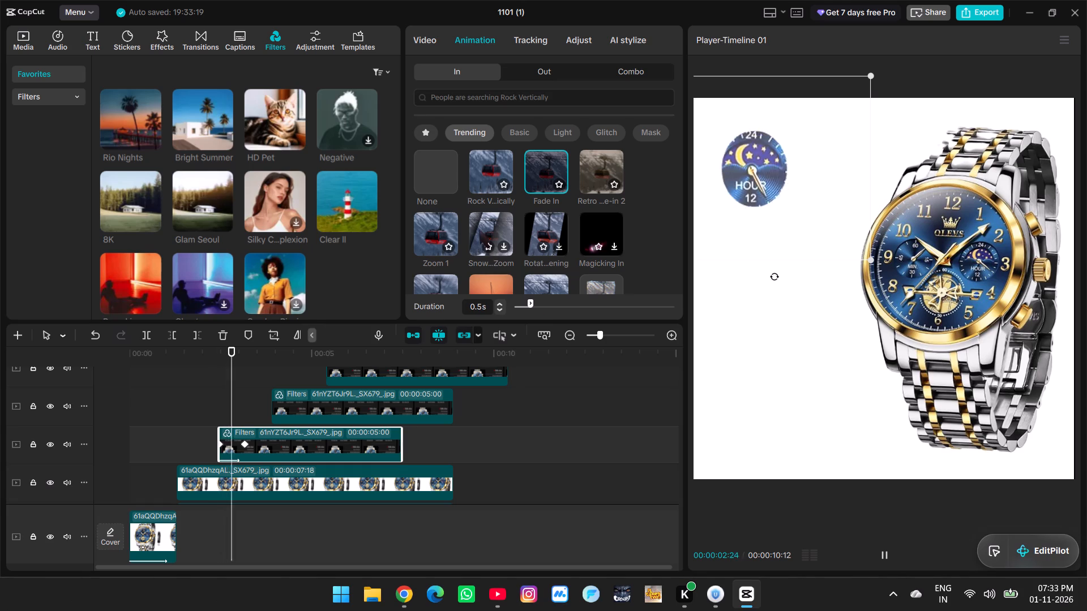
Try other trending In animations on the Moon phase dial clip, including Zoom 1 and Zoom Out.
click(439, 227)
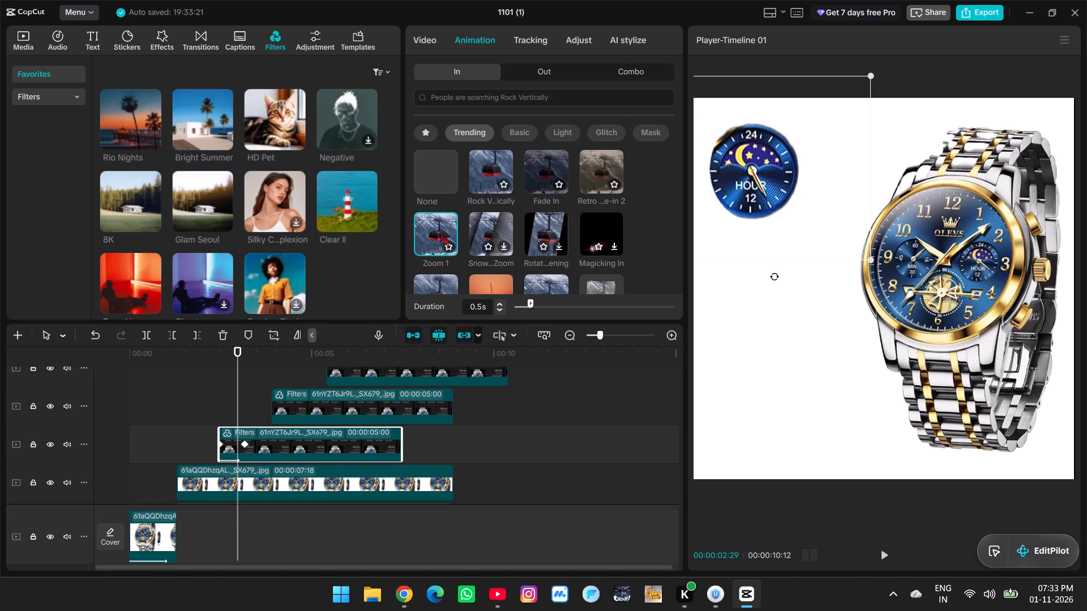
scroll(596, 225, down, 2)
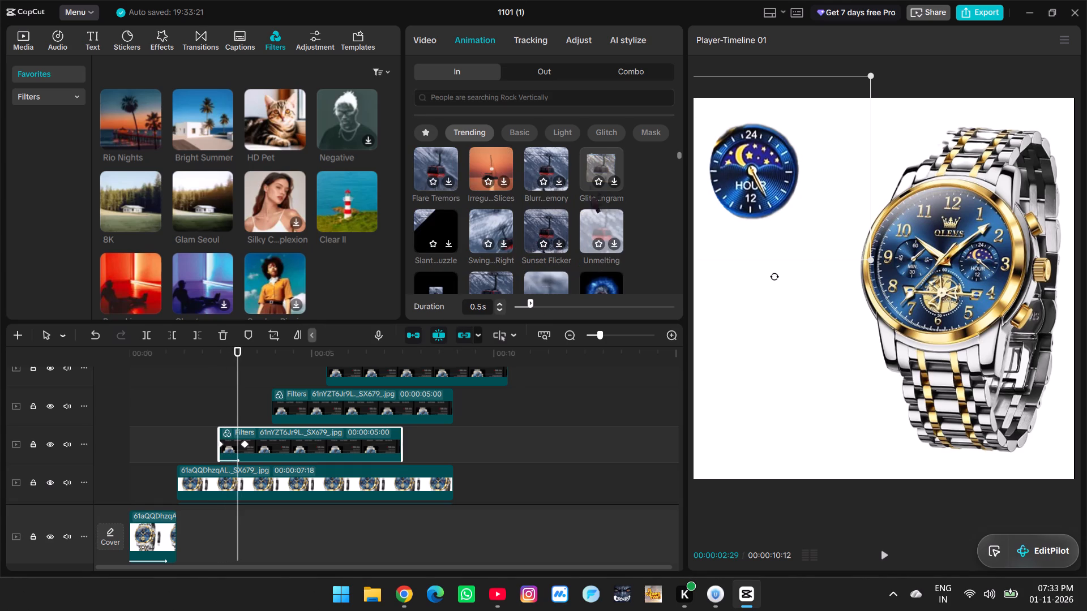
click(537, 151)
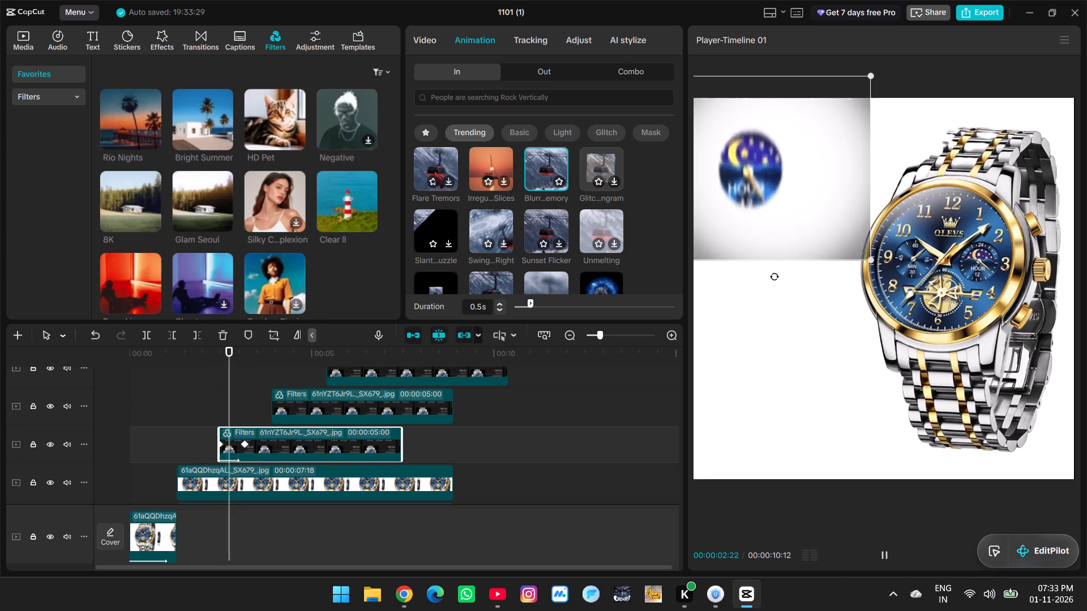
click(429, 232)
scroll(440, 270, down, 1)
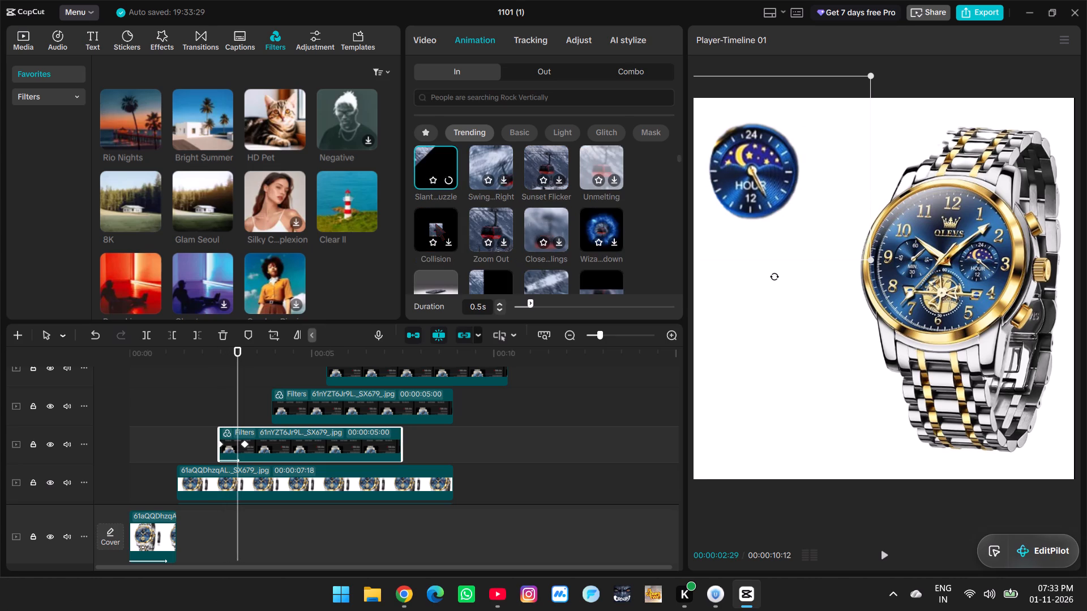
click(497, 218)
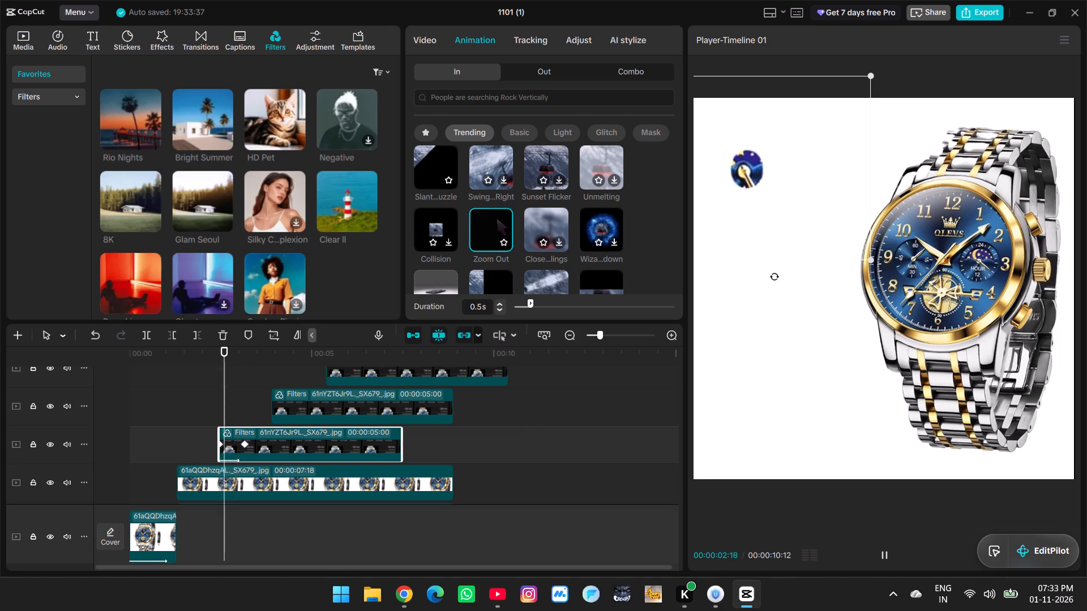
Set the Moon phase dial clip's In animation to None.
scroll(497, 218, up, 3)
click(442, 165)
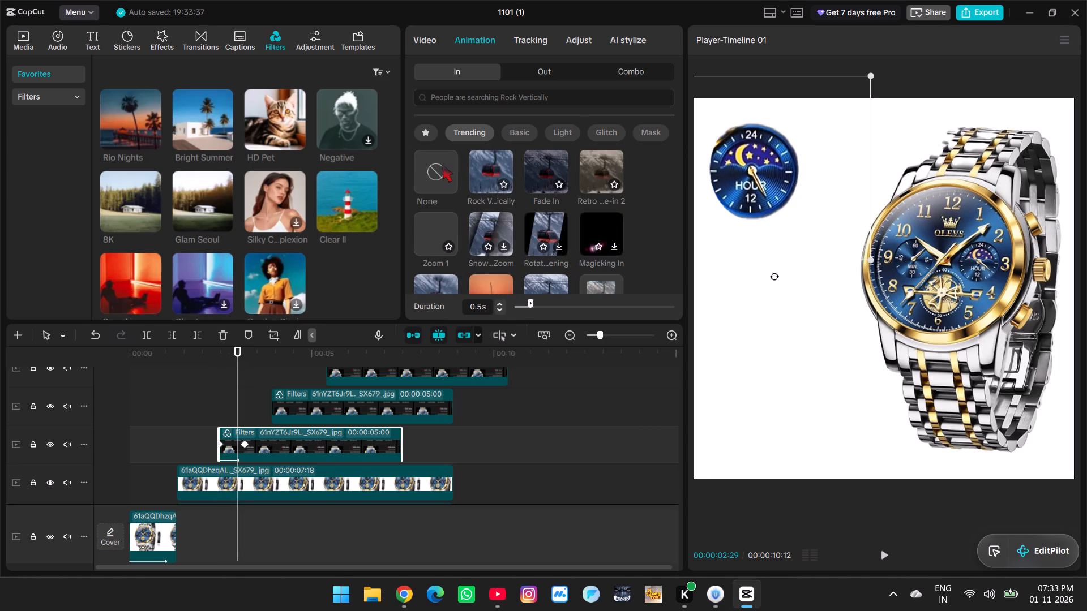
Play back the timeline to check the three dial reveals and where the watch and dial clips end.
click(208, 391)
key(space)
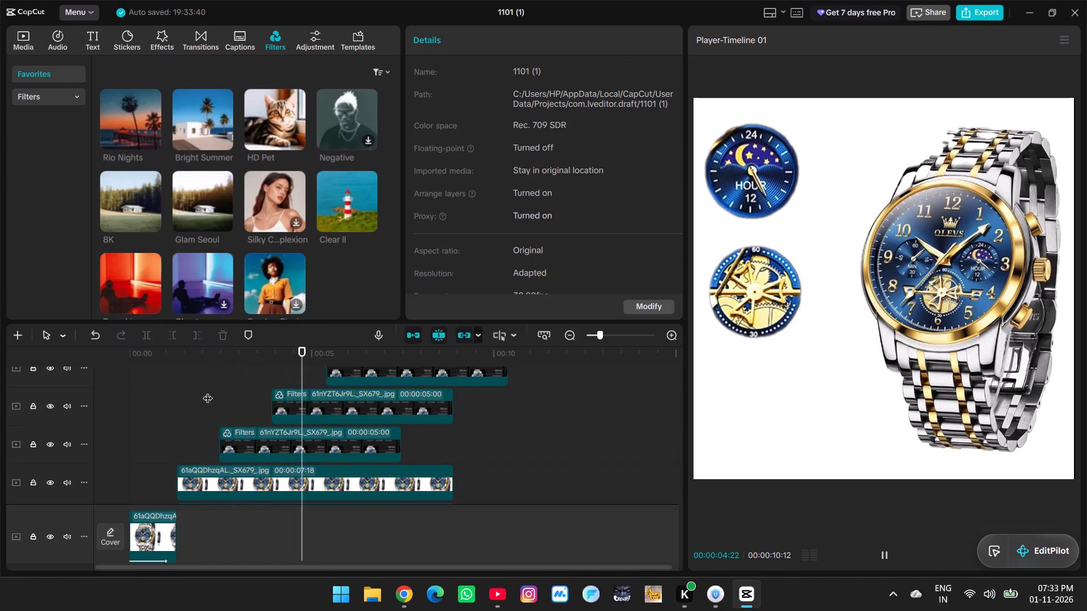
key(space)
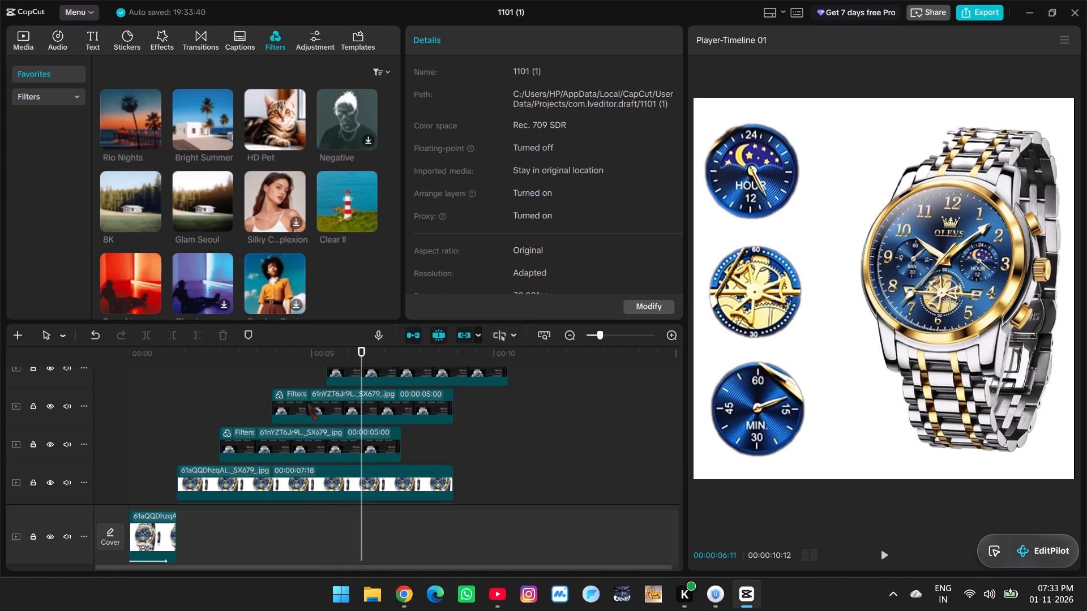
scroll(321, 411, up, 2)
ctrl+scroll(363, 410, down, 6)
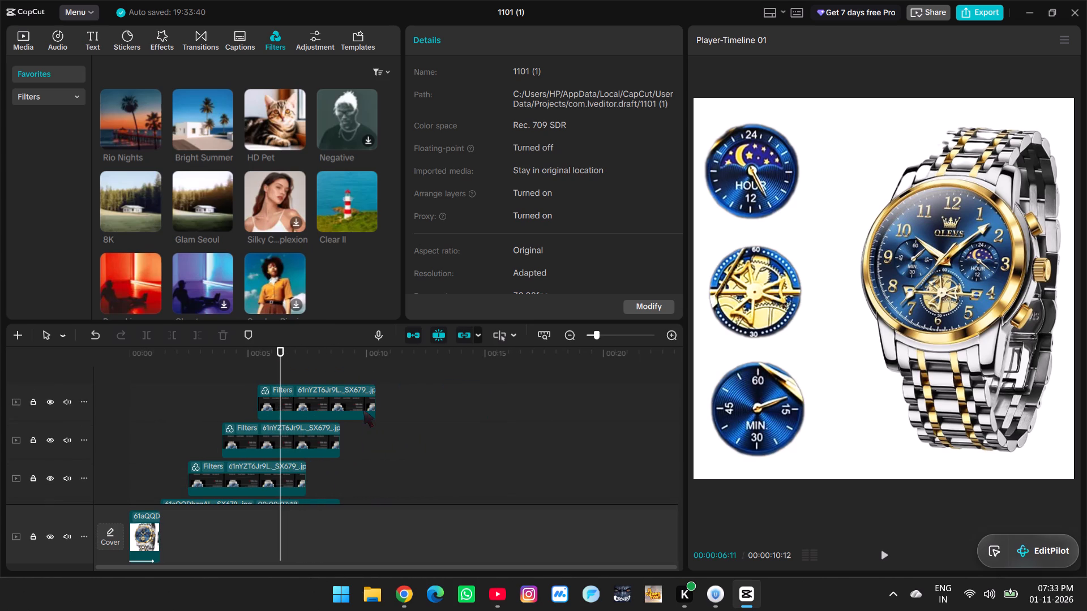
drag(279, 370, 291, 375)
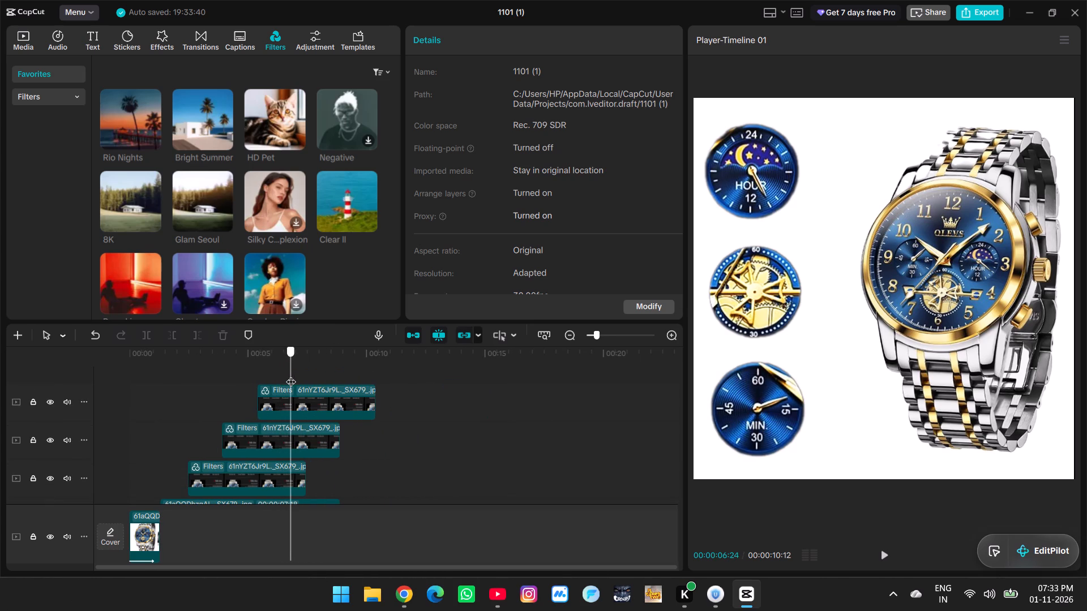
drag(291, 375, 258, 367)
key(space)
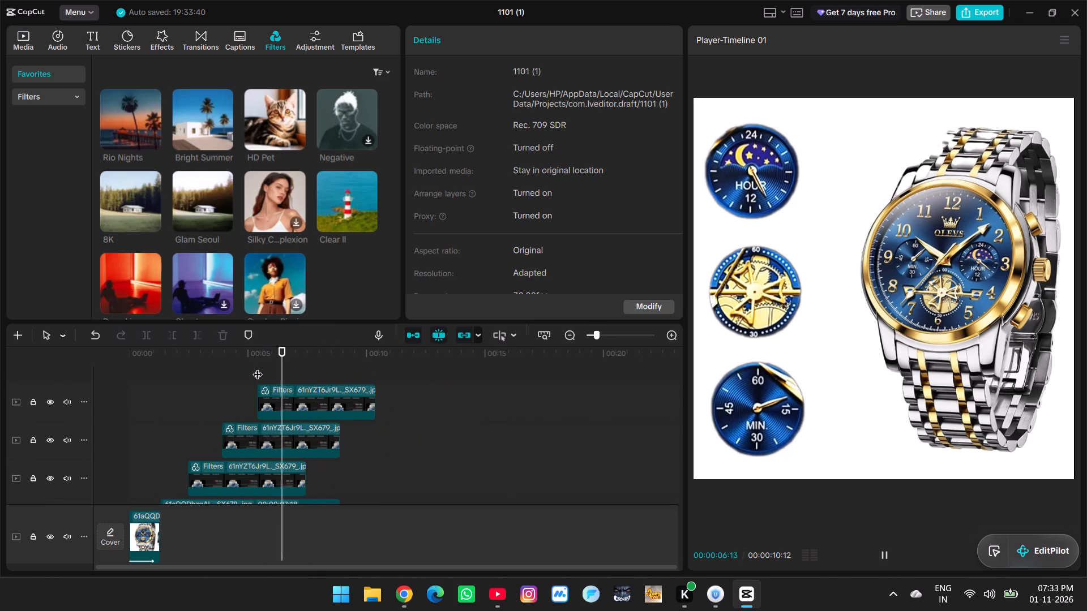
click(216, 362)
key(space)
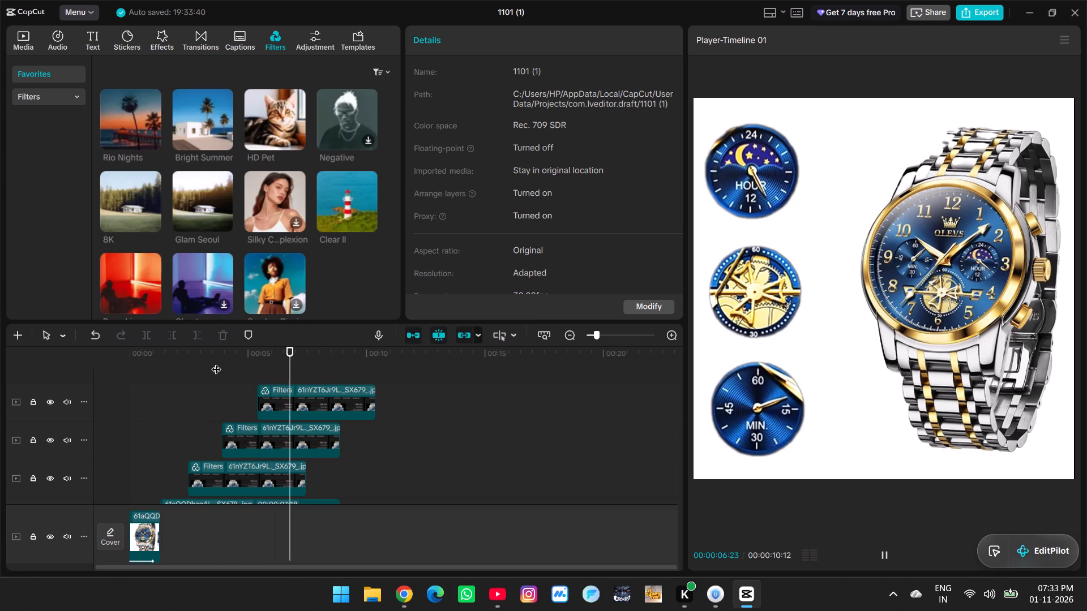
key(space)
key(space)
key(space)
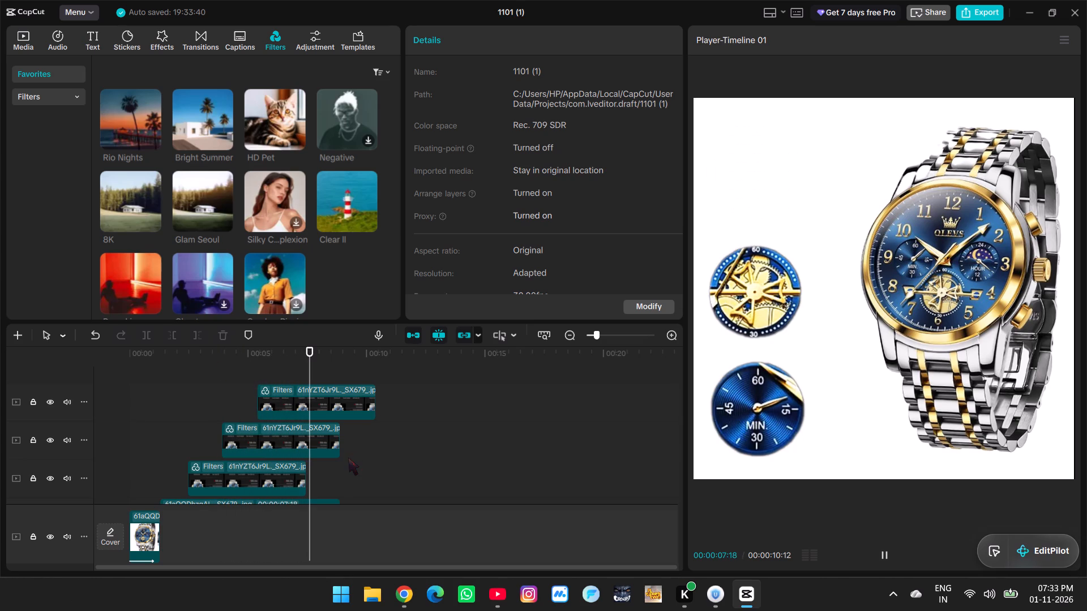
key(space)
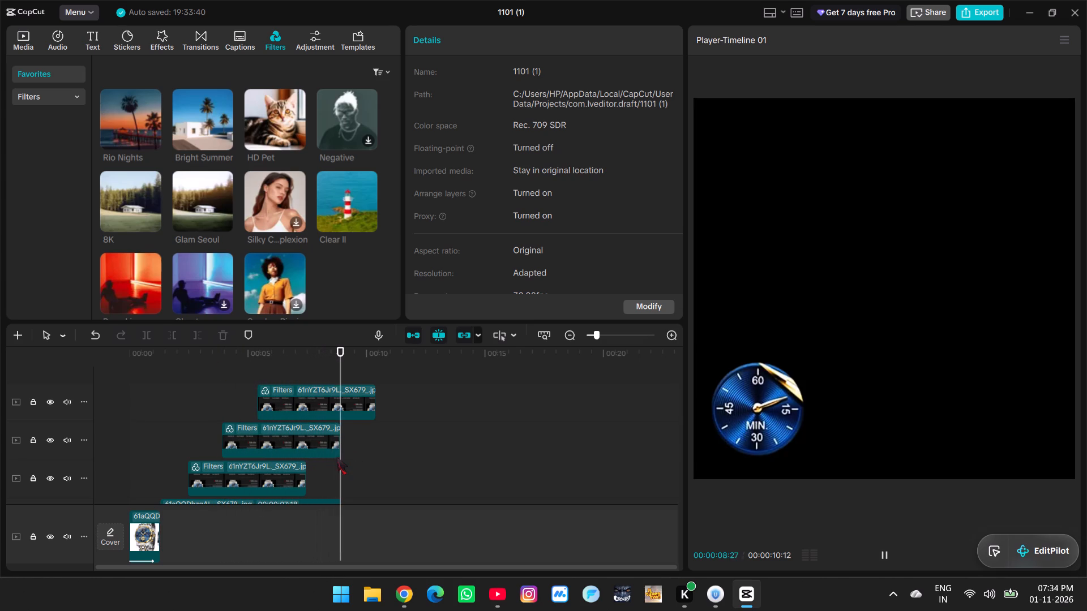
key(space)
Extend the large watch clip and the white background clip to 00:00:09:03, ending with the 60-minute dial clip.
double_click(337, 457)
click(324, 469)
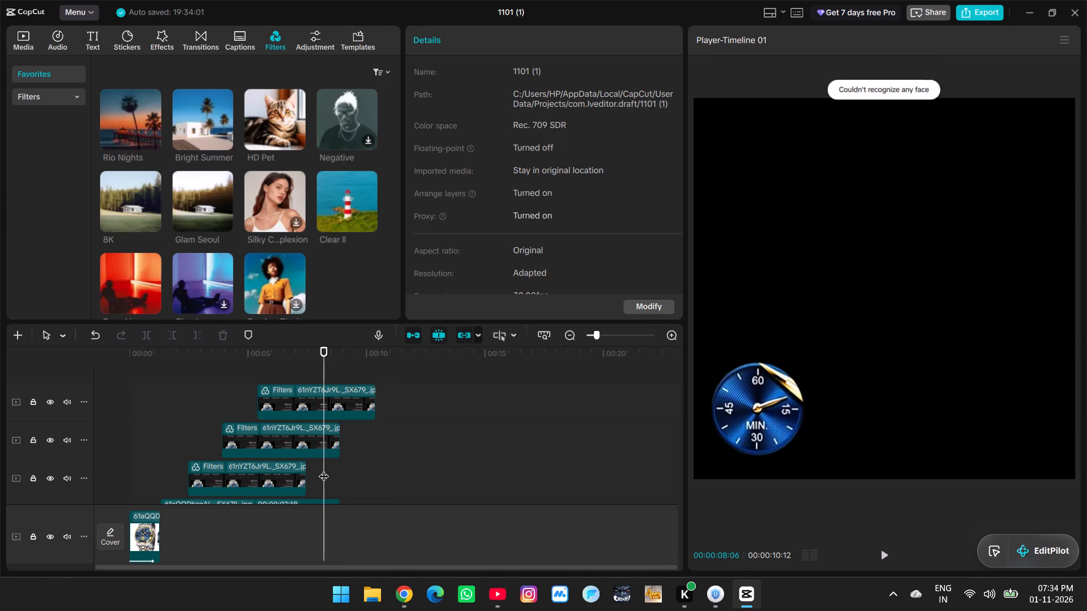
drag(324, 469, 305, 465)
scroll(306, 465, down, 3)
click(315, 479)
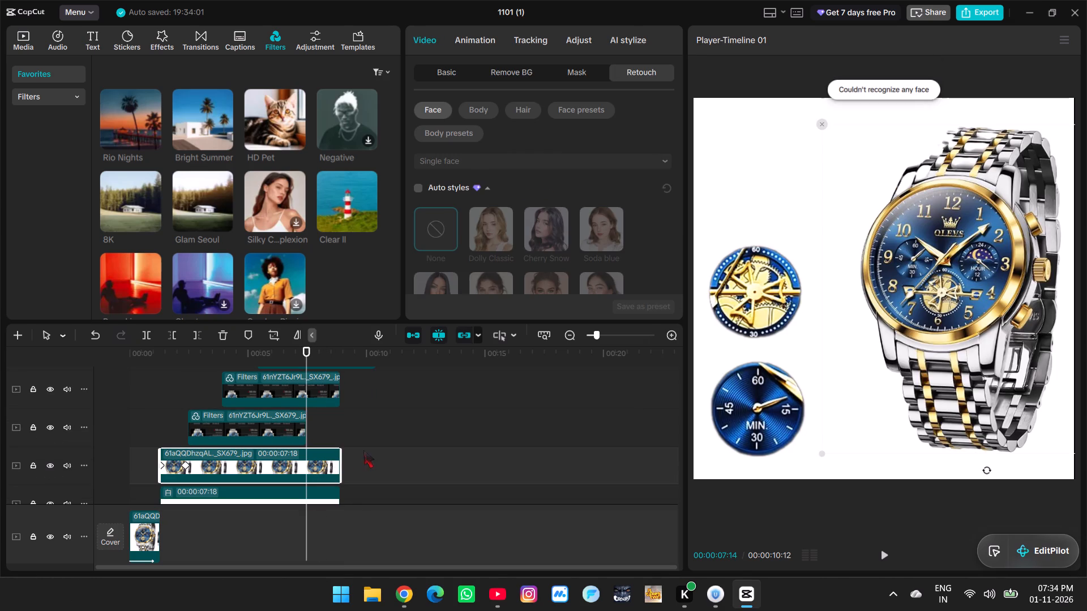
drag(341, 460, 370, 461)
scroll(364, 460, down, 2)
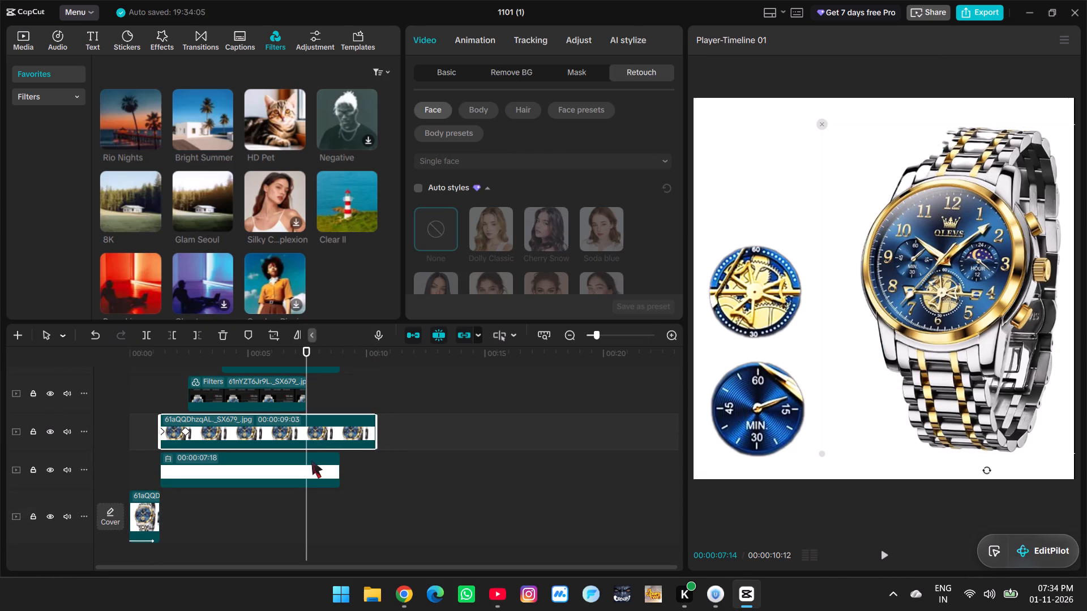
click(311, 461)
drag(339, 462, 370, 466)
Replay the sequence from before the first dial to check the staggered dial reveals.
scroll(369, 463, up, 1)
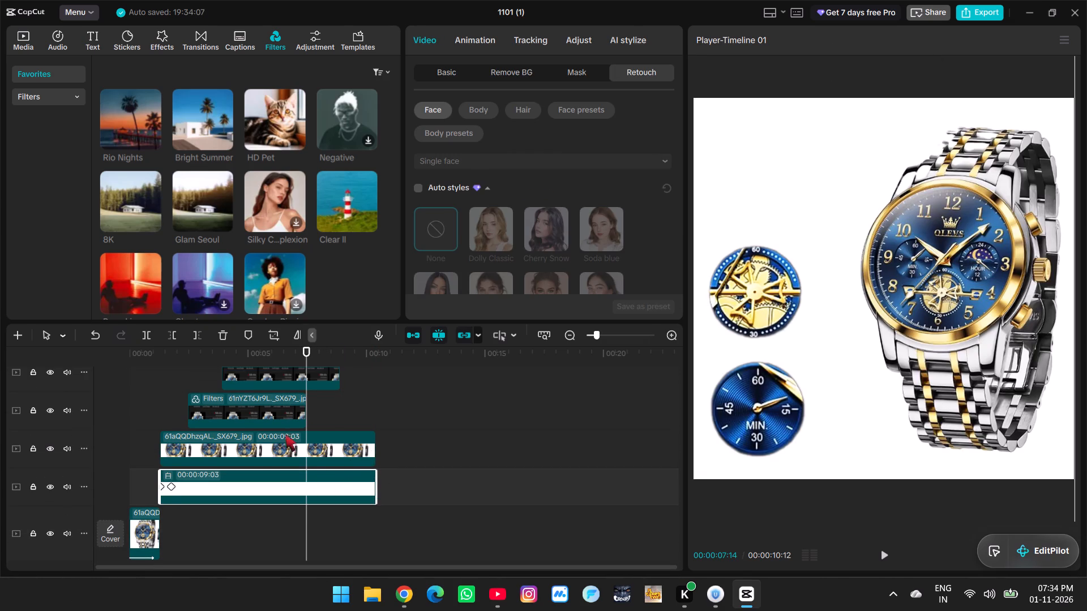
scroll(285, 429, up, 2)
click(212, 383)
key(space)
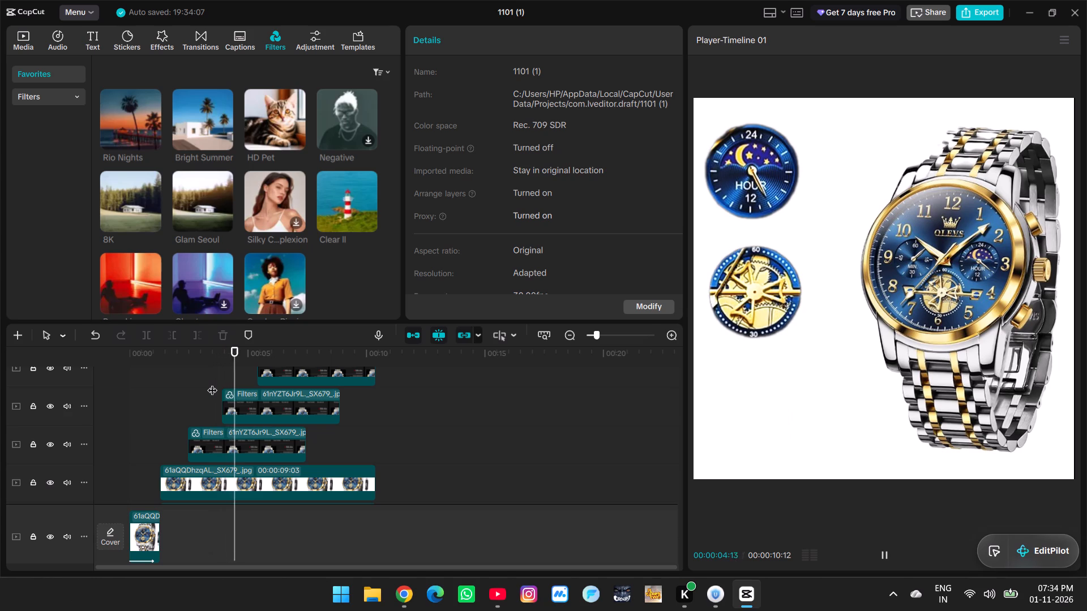
key(space)
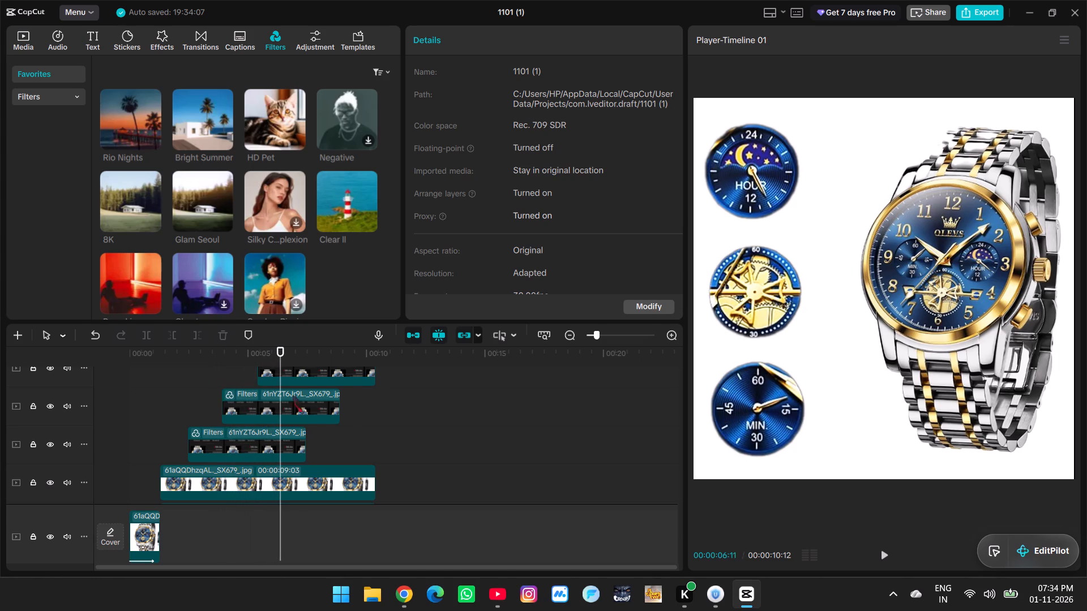
scroll(336, 412, up, 2)
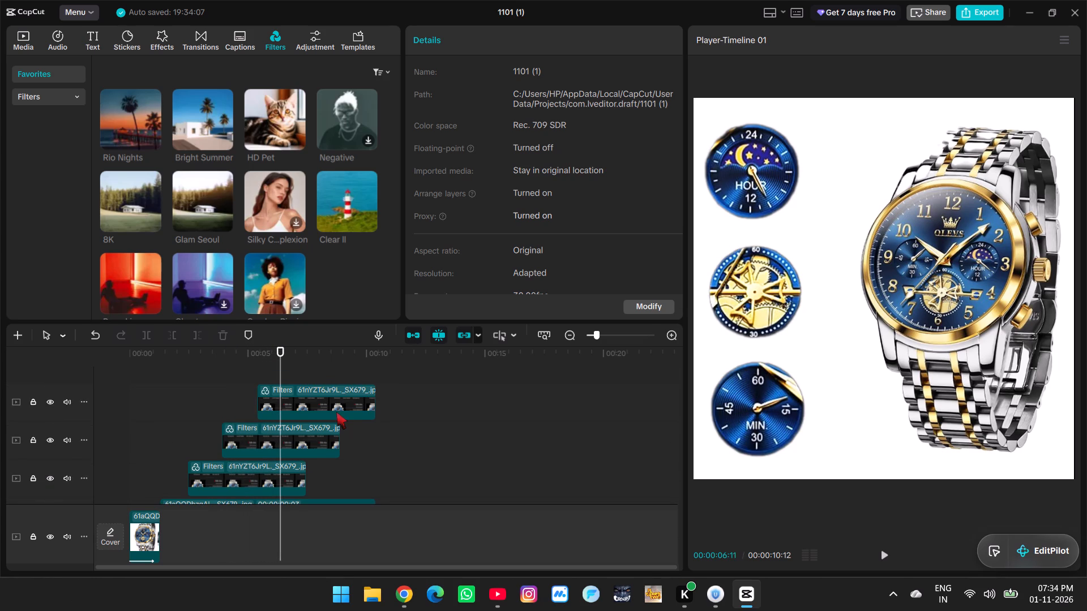
click(199, 416)
drag(201, 416, 190, 412)
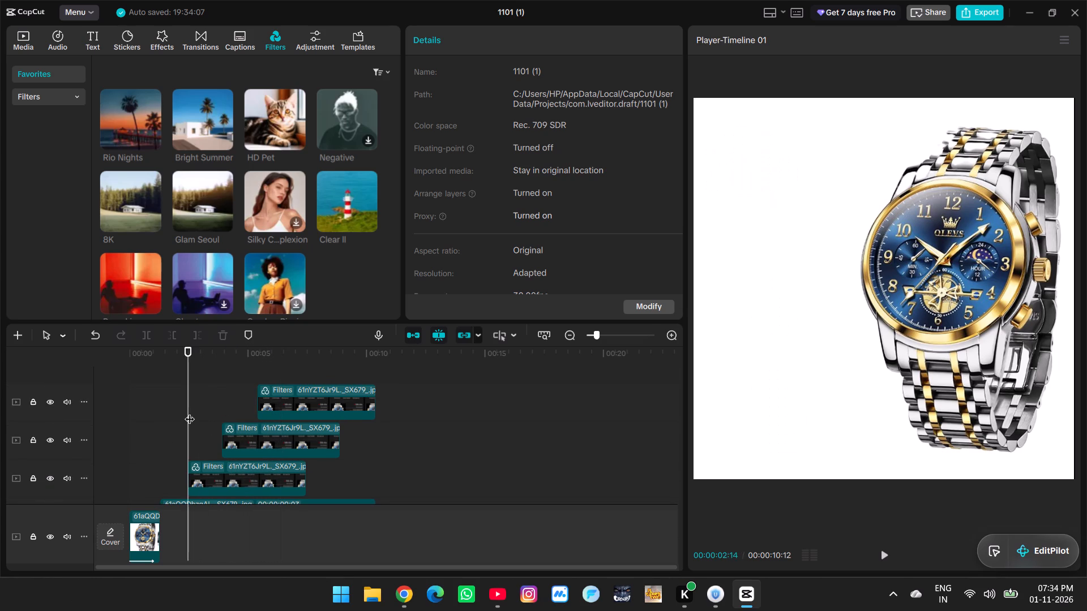
key(space)
key(space)
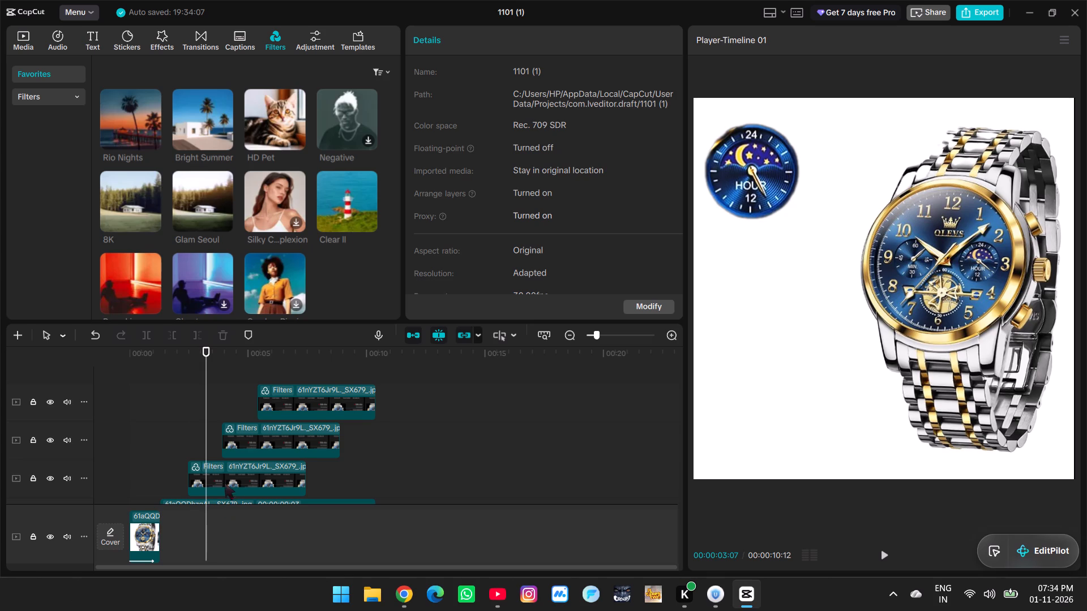
Add a default text clip at 00:00:03:05 on a track directly above the Moon phase dial clip.
click(211, 476)
click(204, 476)
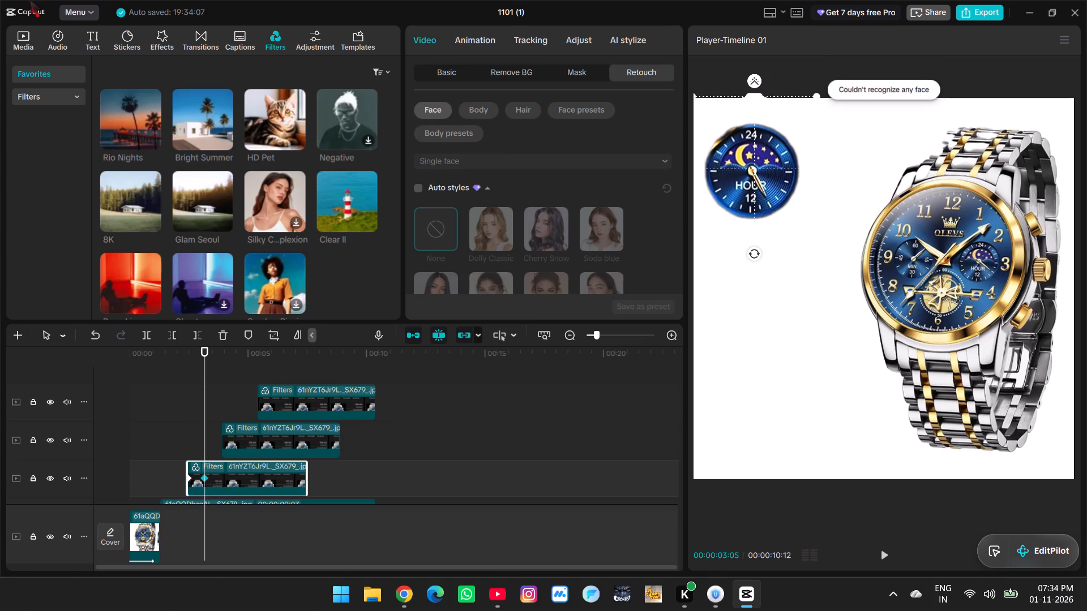
click(89, 43)
click(148, 113)
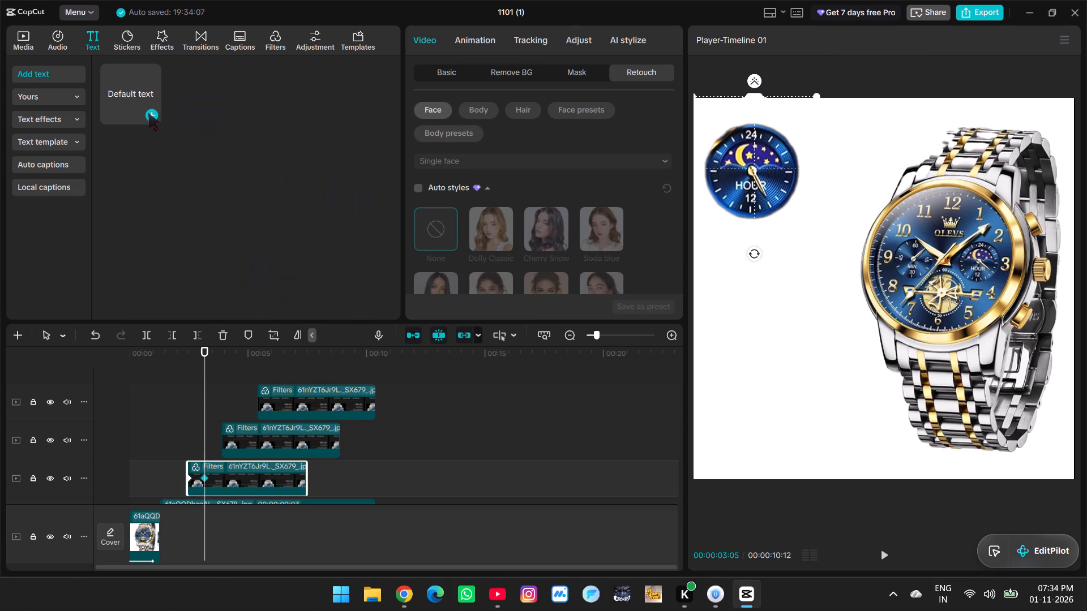
drag(237, 398, 256, 465)
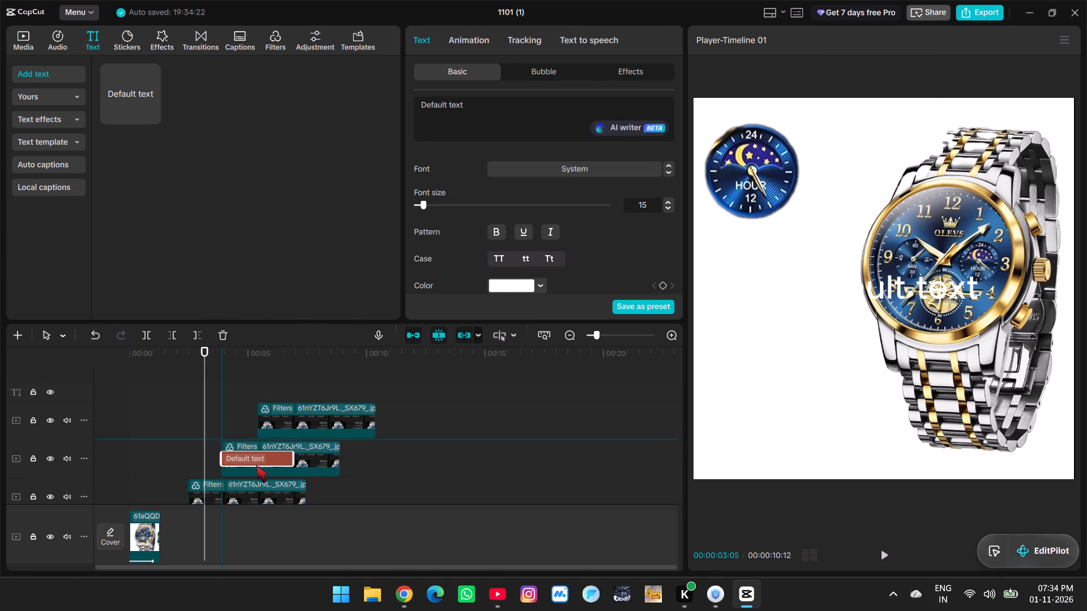
drag(256, 465, 236, 479)
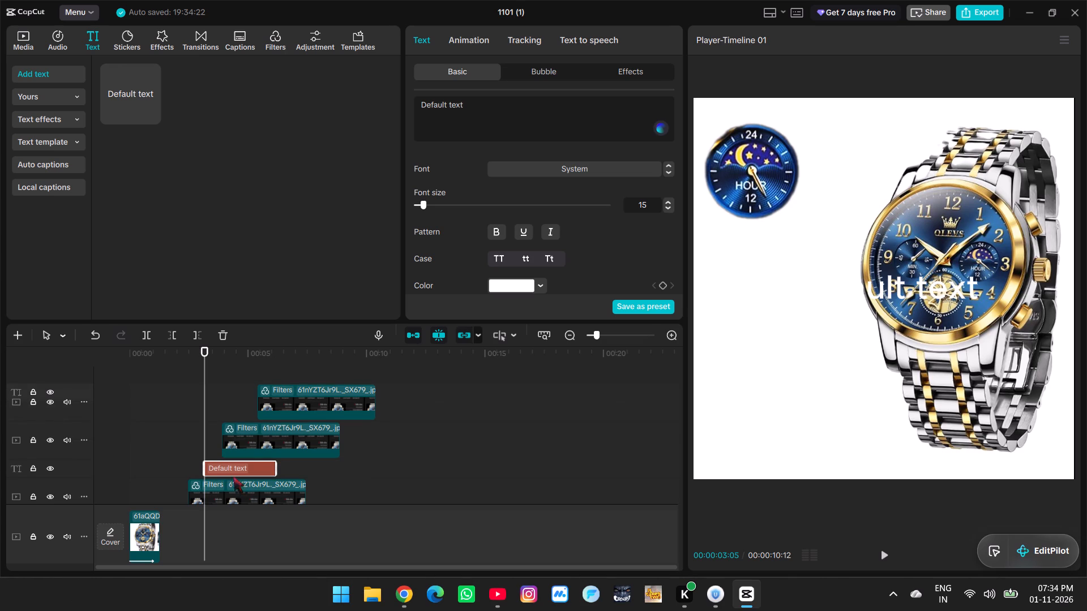
Check the dial's label in the feature image and replace the placeholder text with "Moon Phase Dail".
click(477, 104)
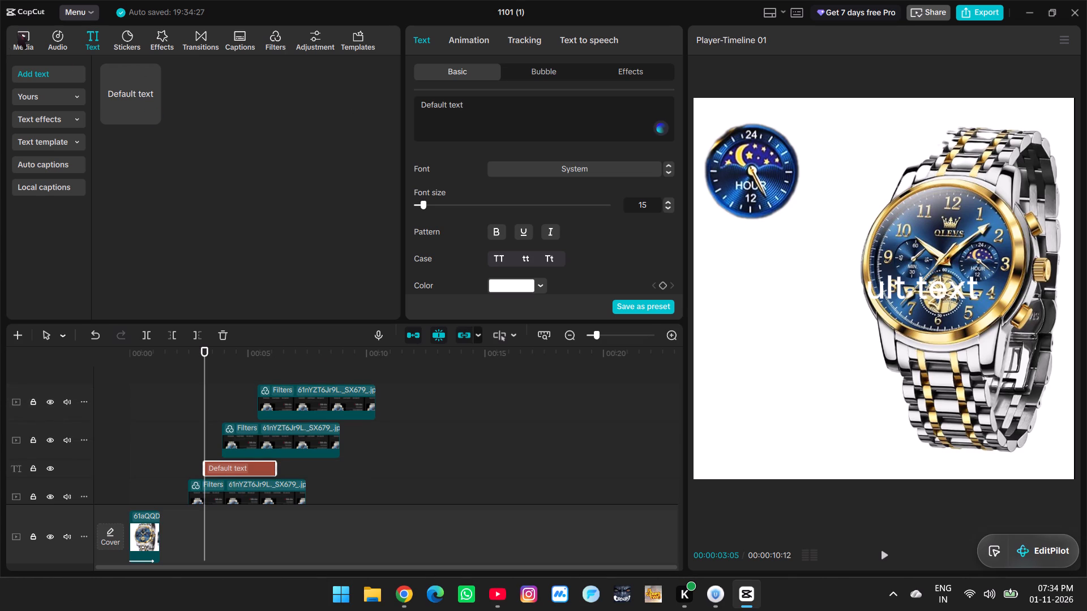
click(17, 32)
click(254, 123)
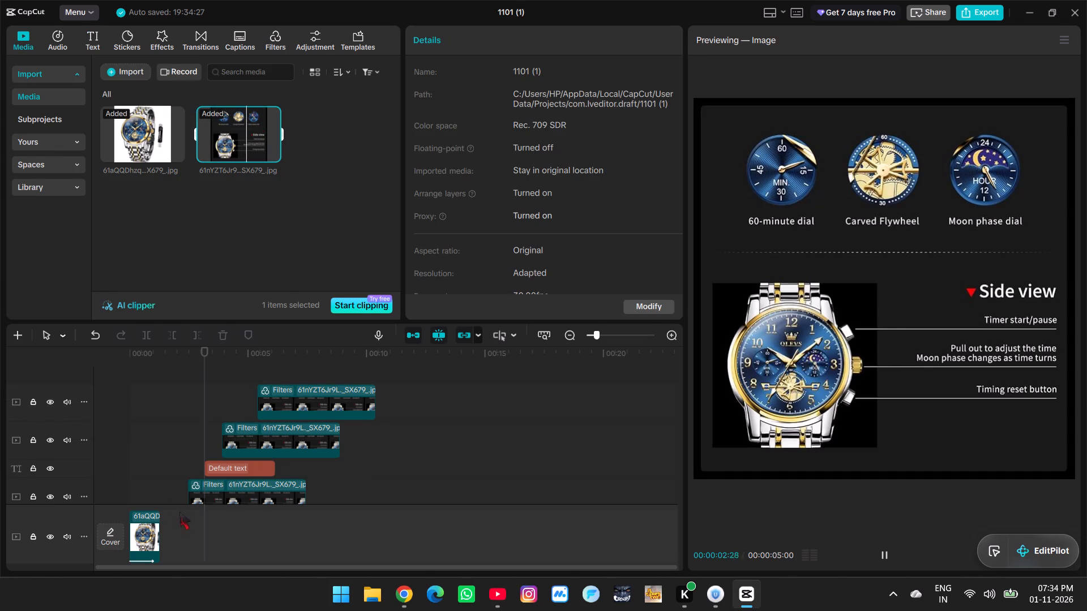
click(225, 501)
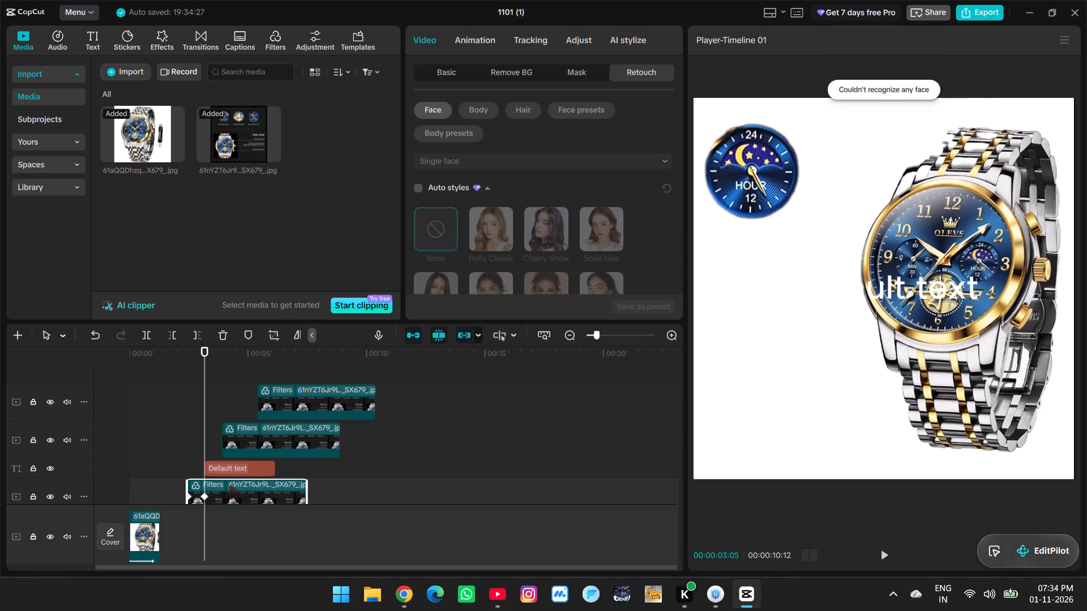
click(234, 139)
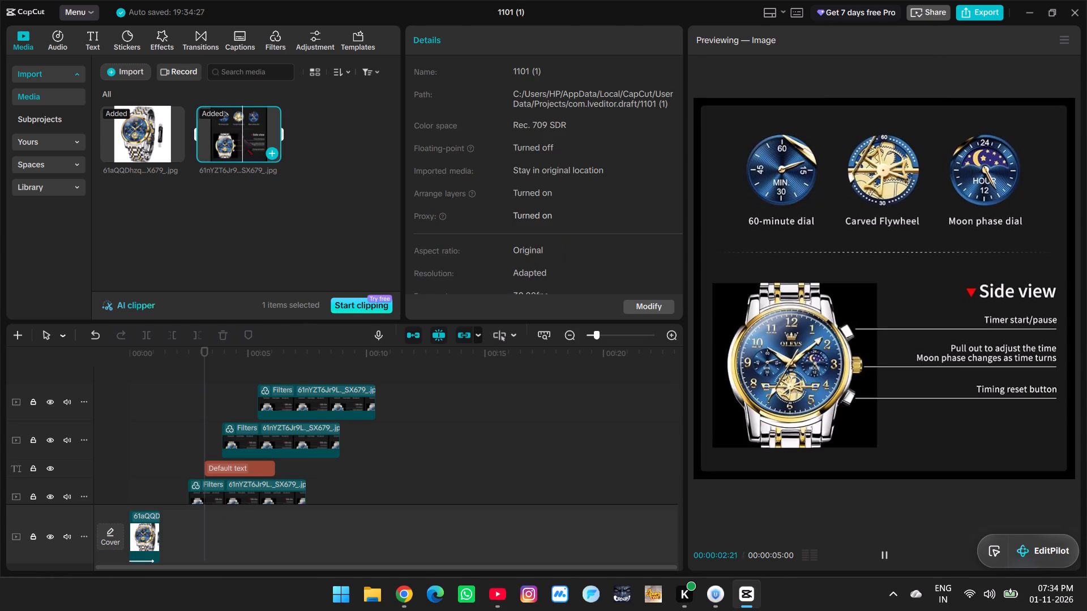
click(232, 469)
click(513, 103)
key(ctrl+a)
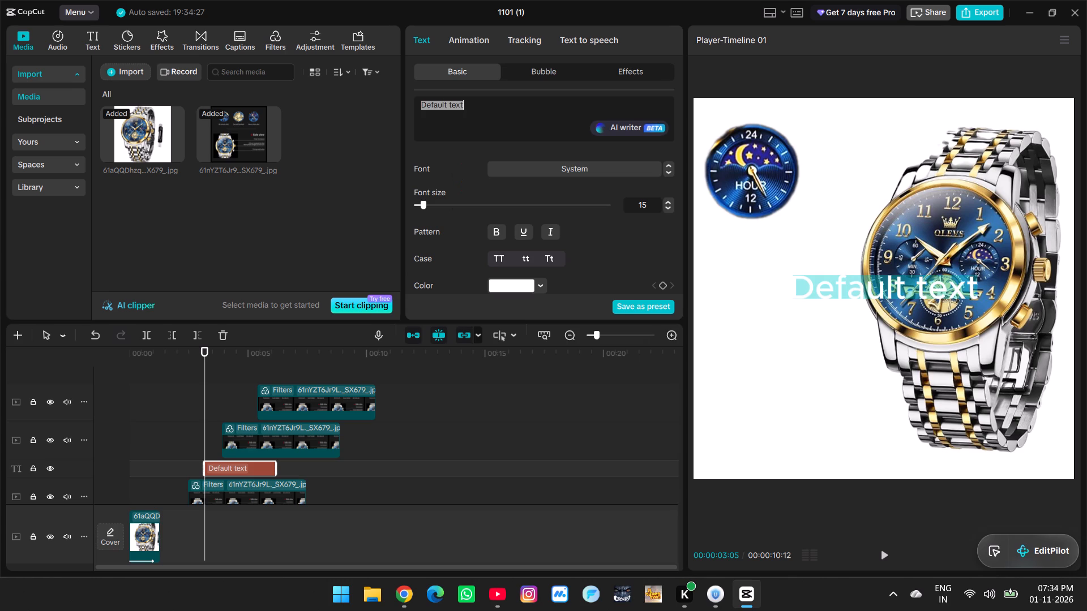
text(Moon)
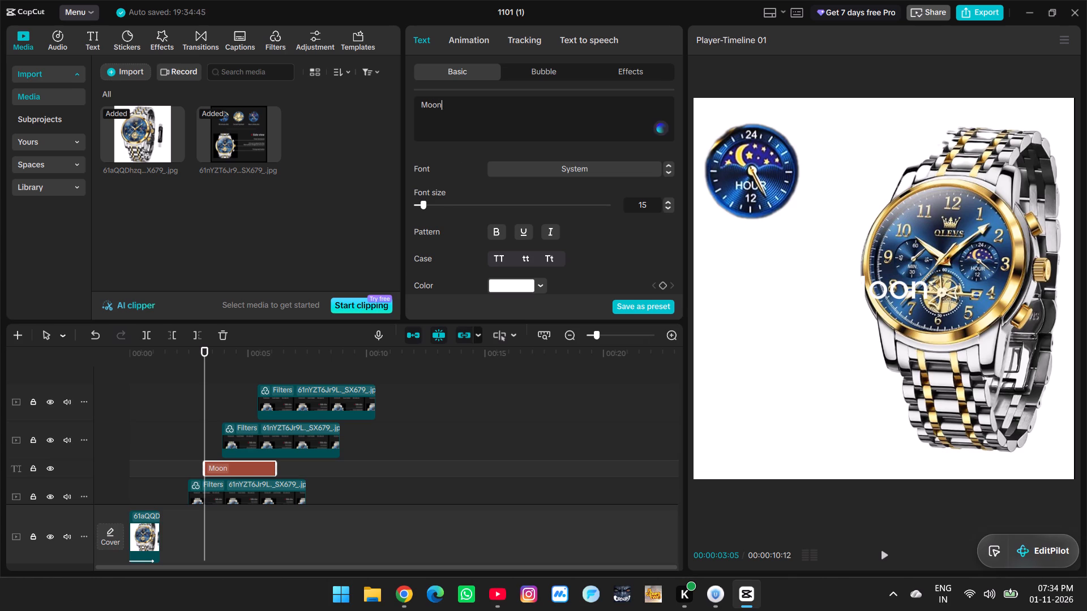
key(space)
text(Phase Dail)
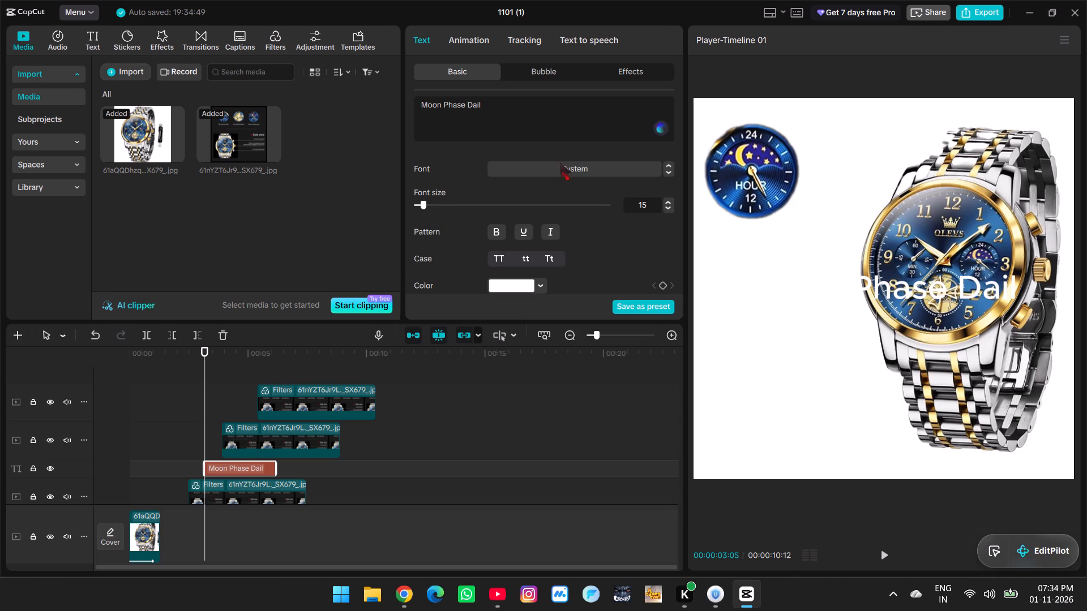
Set the "Moon Phase Dail" text colour to black (000000).
click(541, 286)
drag(487, 331, 482, 466)
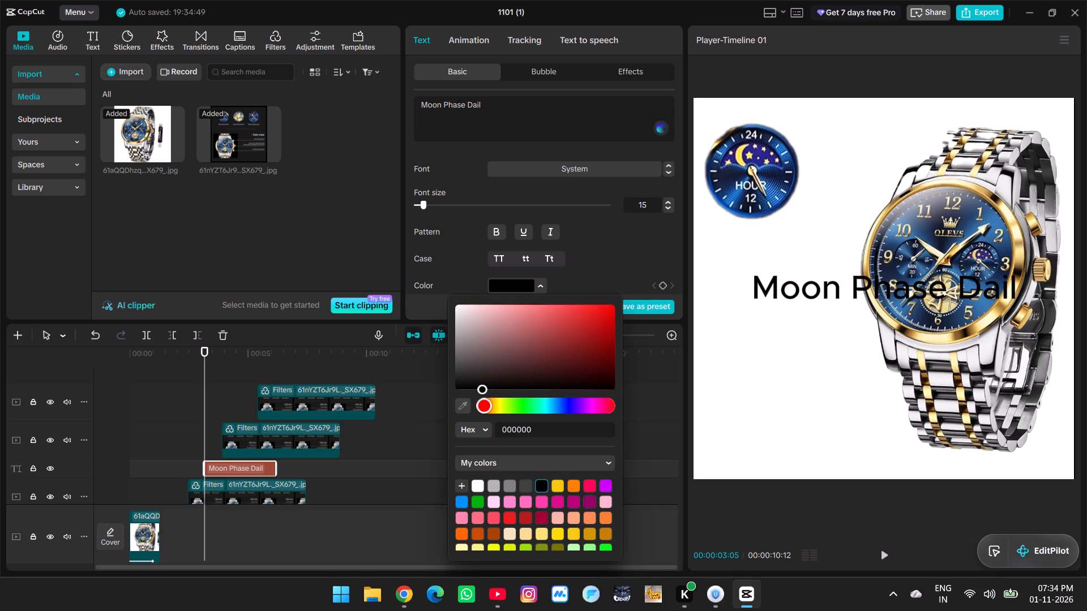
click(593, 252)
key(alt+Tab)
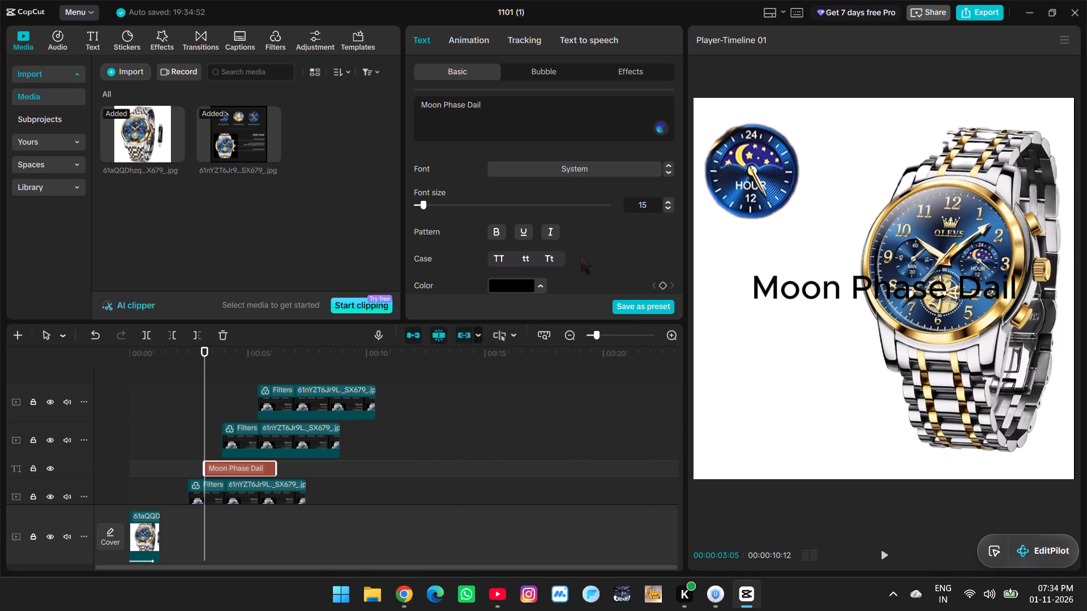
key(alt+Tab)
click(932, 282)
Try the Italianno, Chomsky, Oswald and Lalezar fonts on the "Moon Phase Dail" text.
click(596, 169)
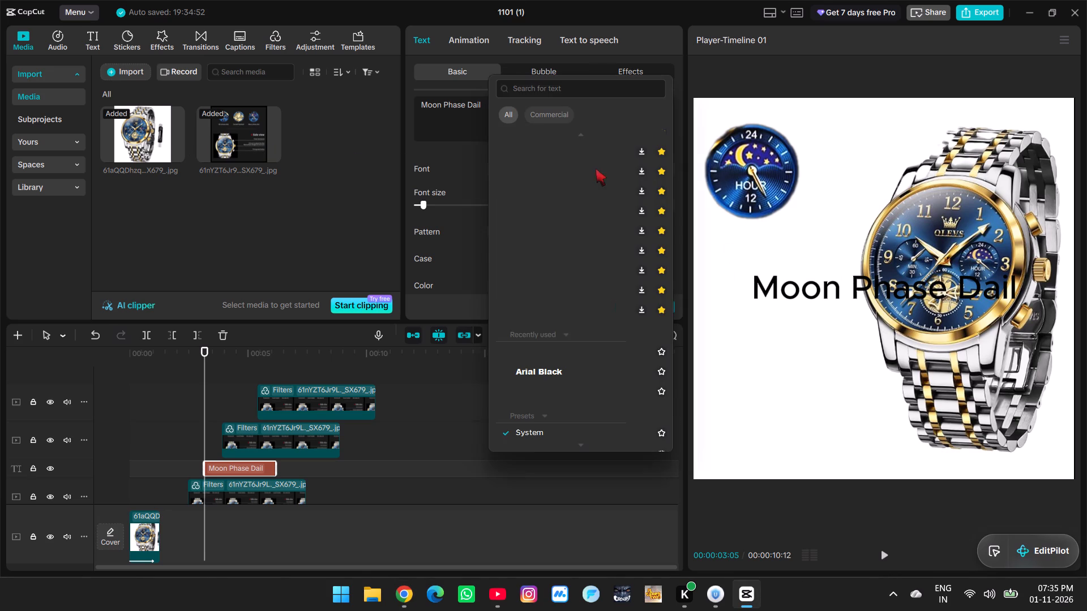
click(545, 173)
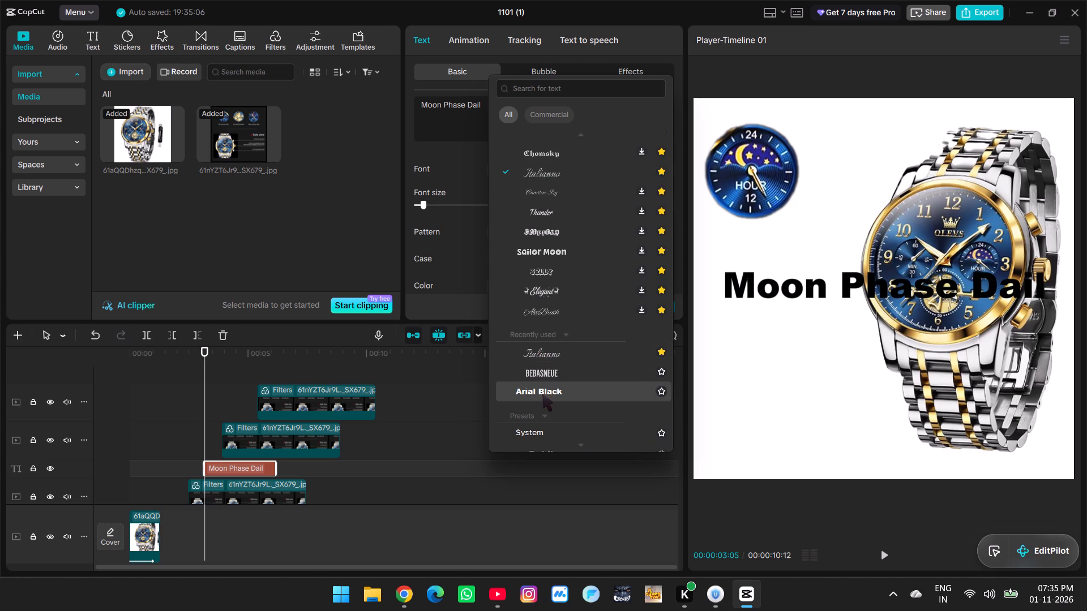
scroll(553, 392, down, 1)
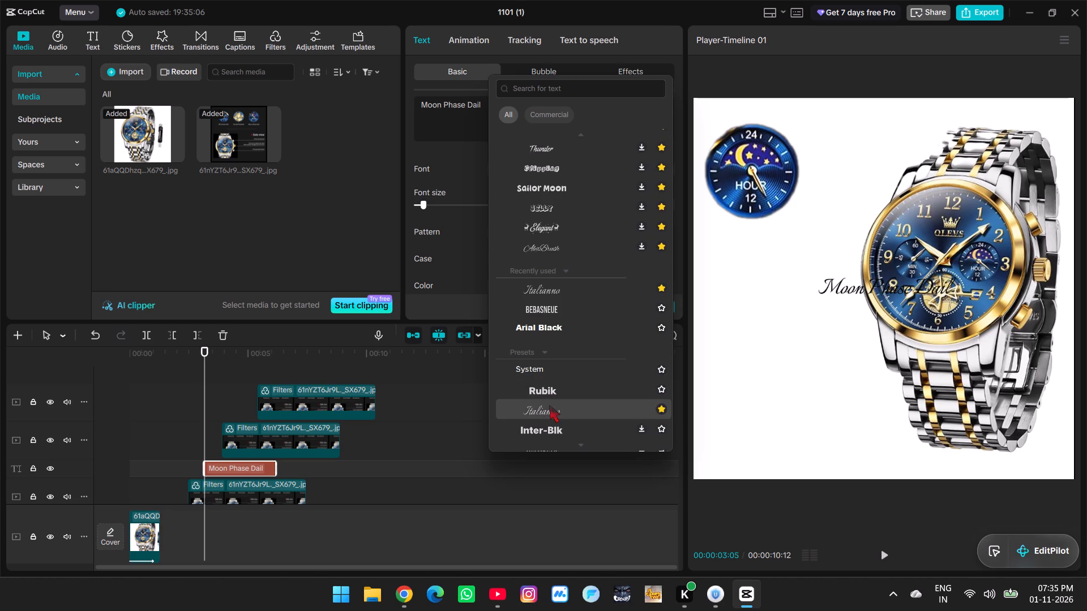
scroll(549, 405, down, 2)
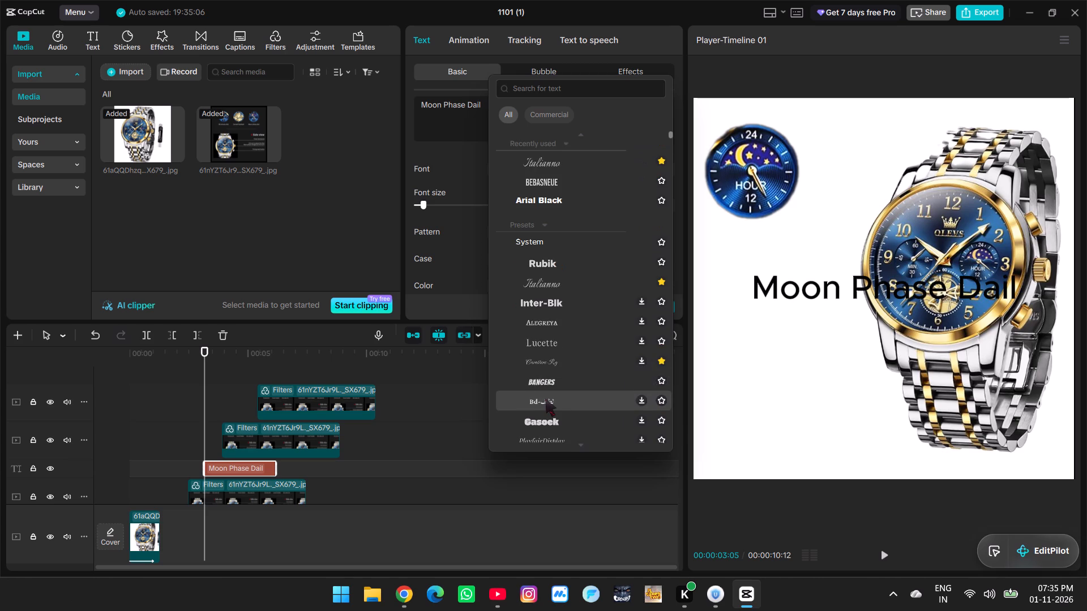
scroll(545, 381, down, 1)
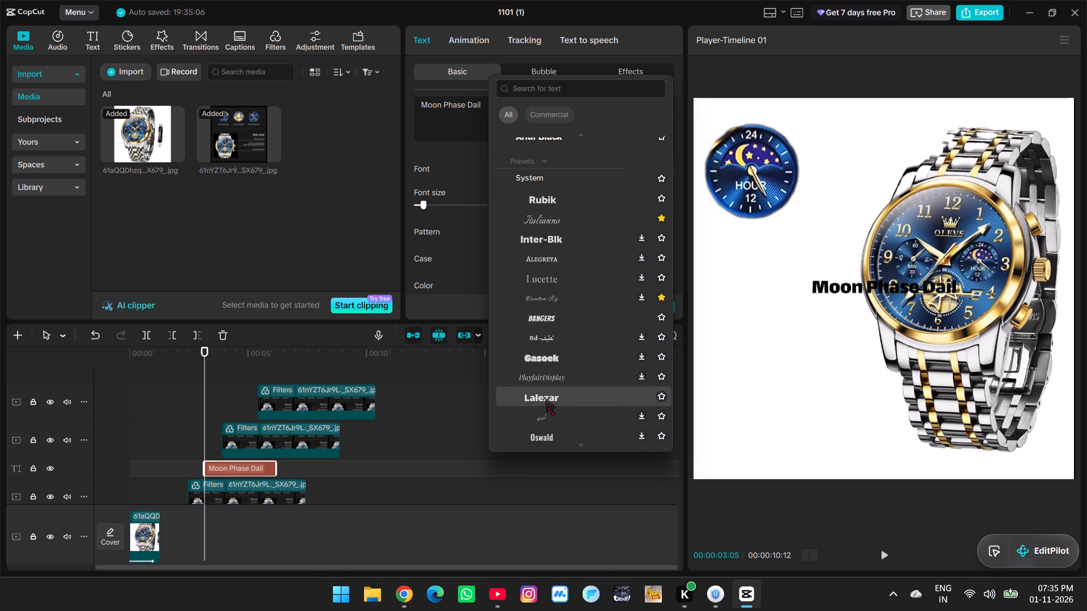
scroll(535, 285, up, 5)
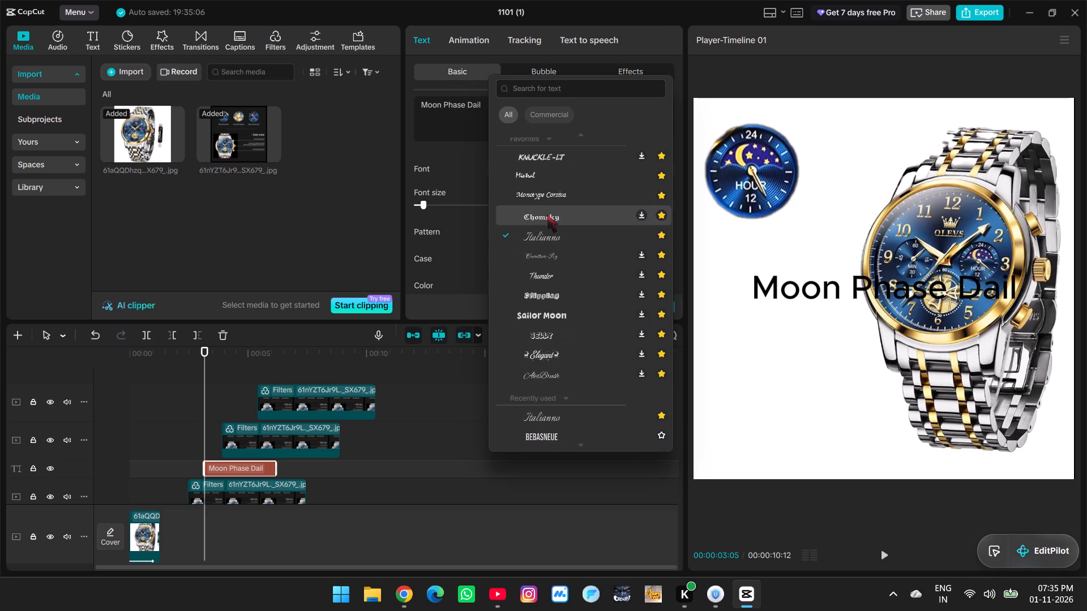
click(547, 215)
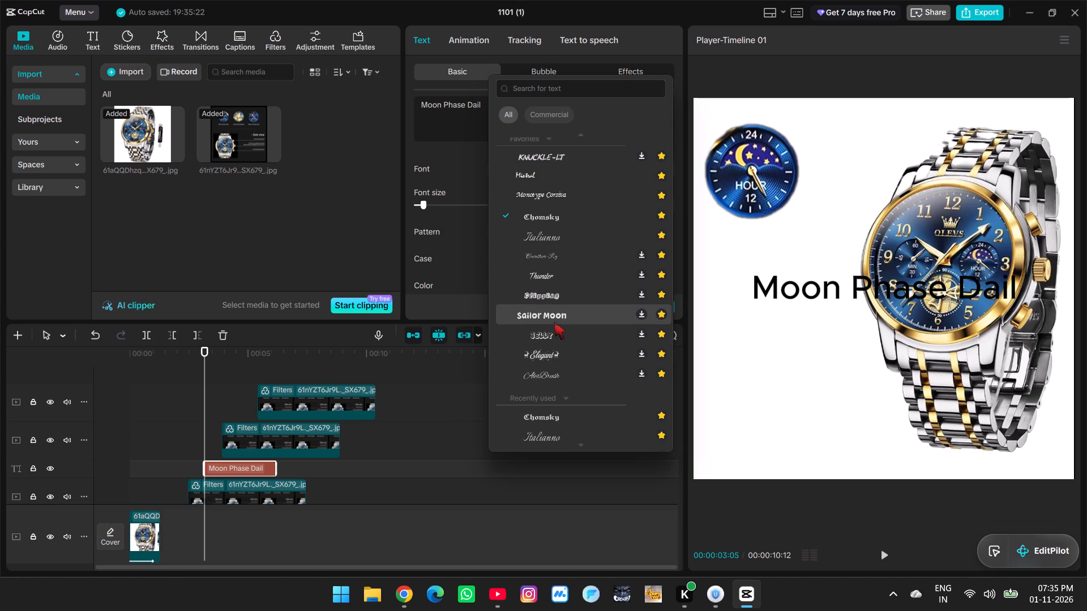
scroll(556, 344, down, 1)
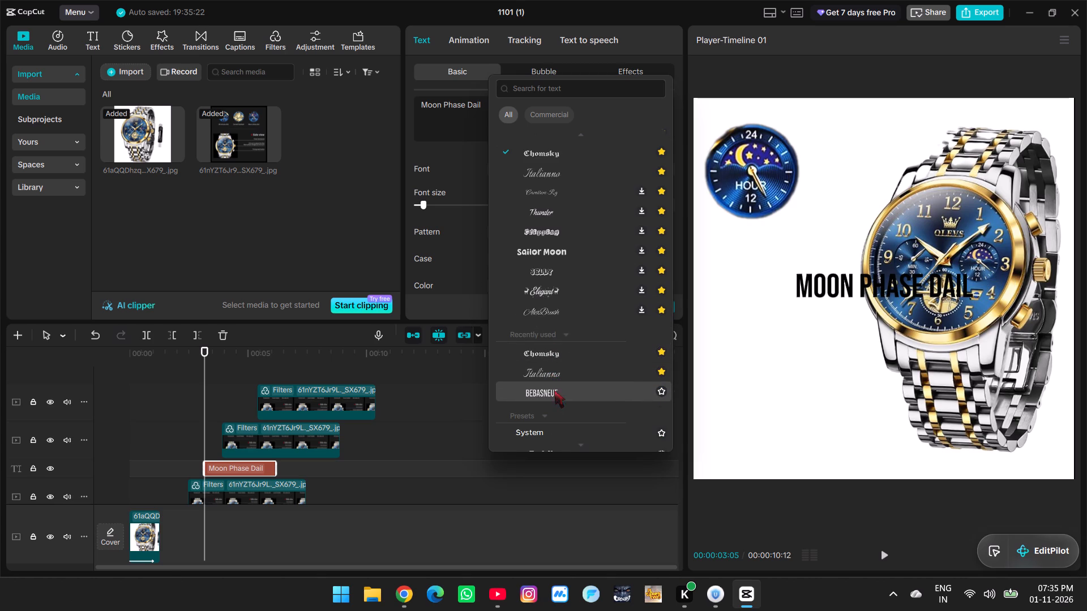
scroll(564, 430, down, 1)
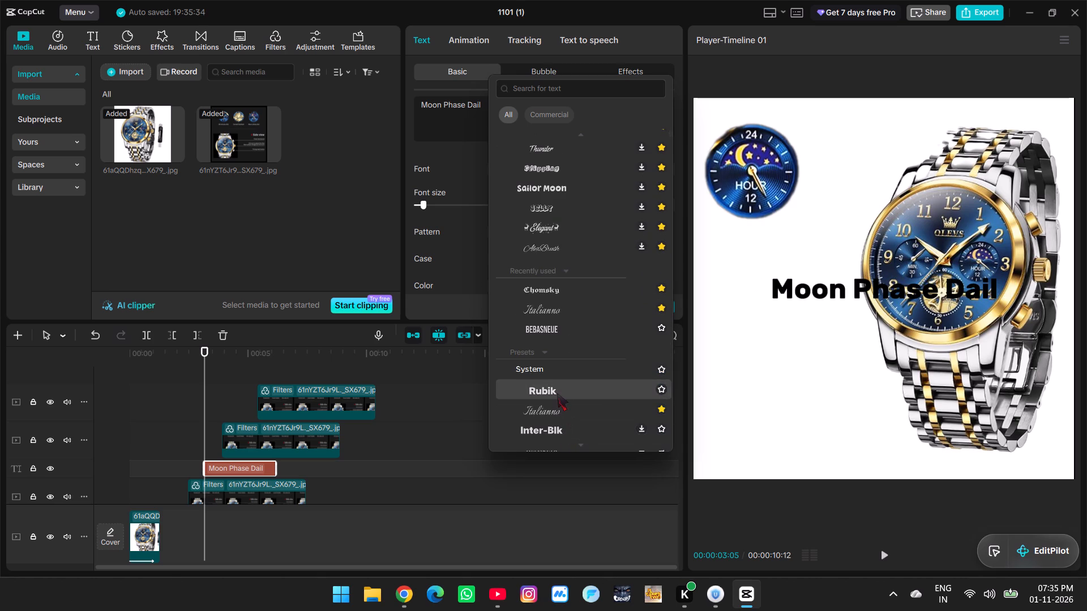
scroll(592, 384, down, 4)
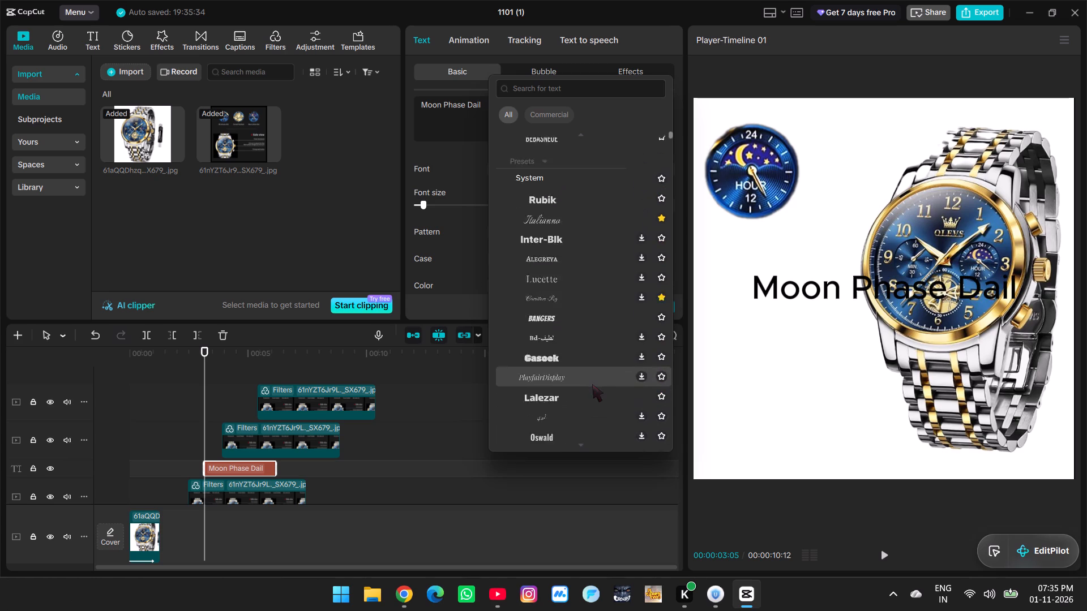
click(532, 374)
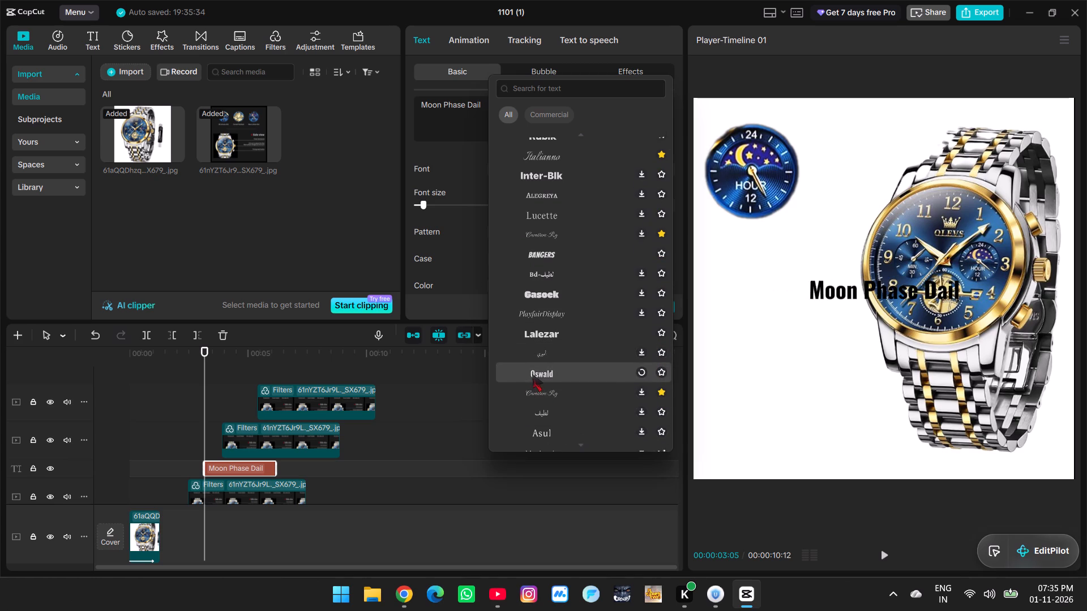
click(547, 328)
Mark the BebasNeue font as a favourite and apply it to the "Moon Phase Dail" text.
click(558, 163)
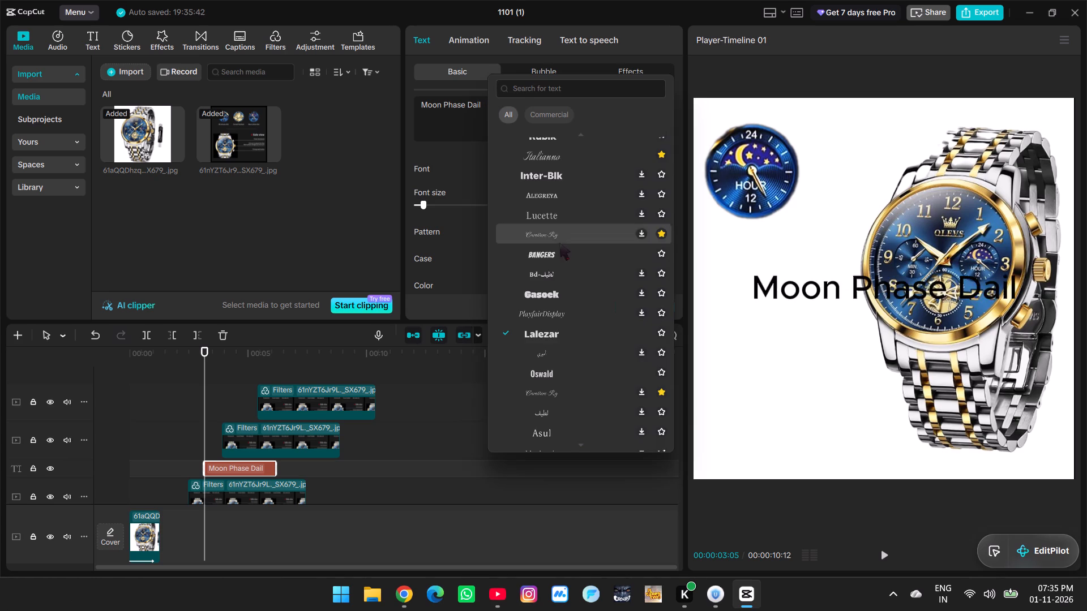
scroll(536, 232, up, 3)
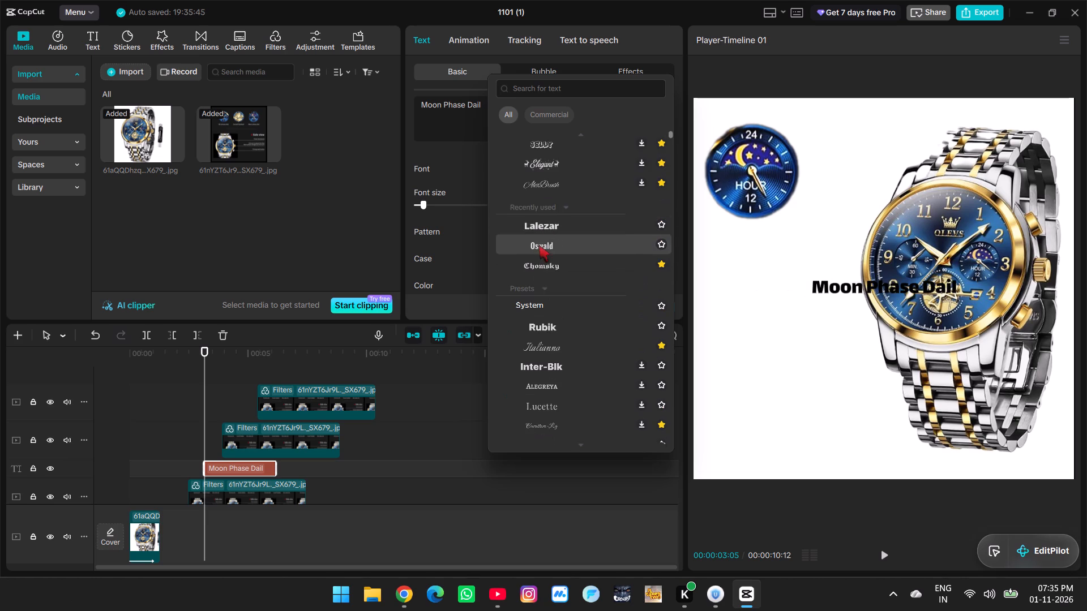
scroll(546, 377, down, 2)
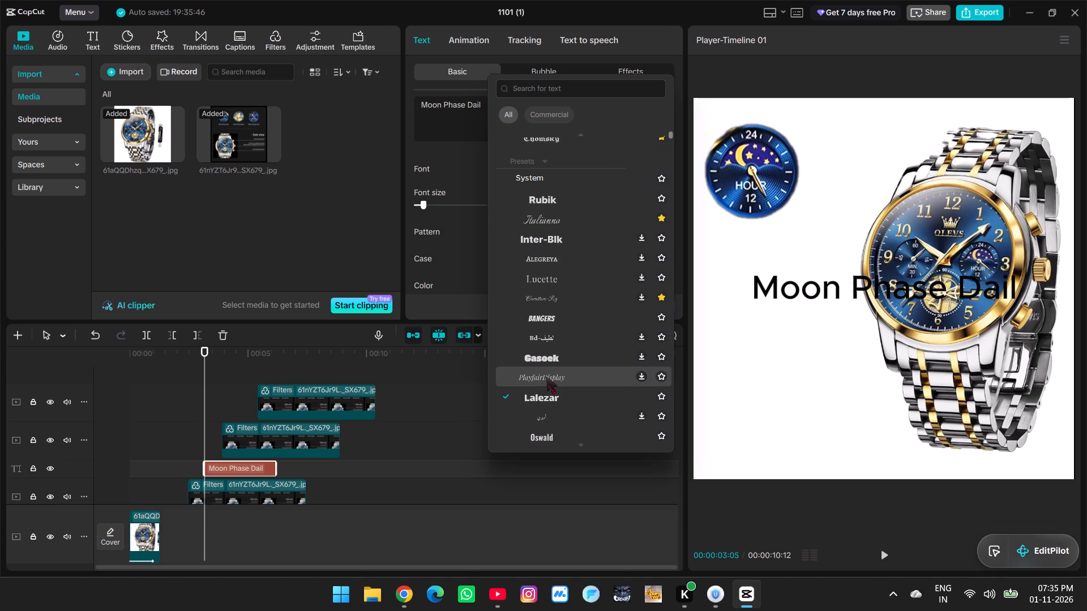
scroll(546, 377, down, 3)
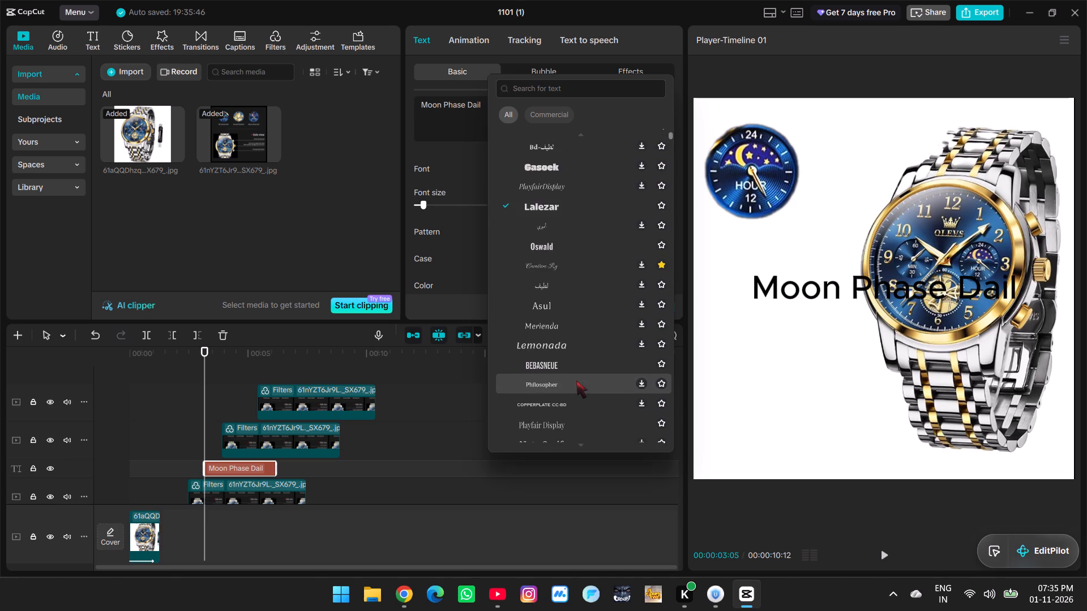
scroll(576, 381, down, 1)
click(661, 299)
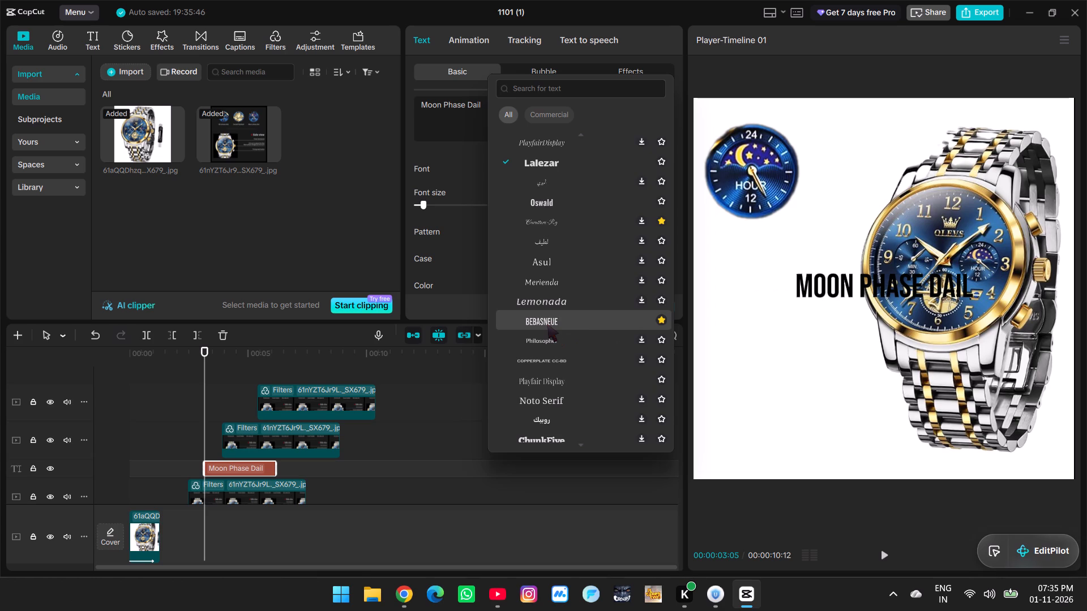
click(547, 324)
click(872, 277)
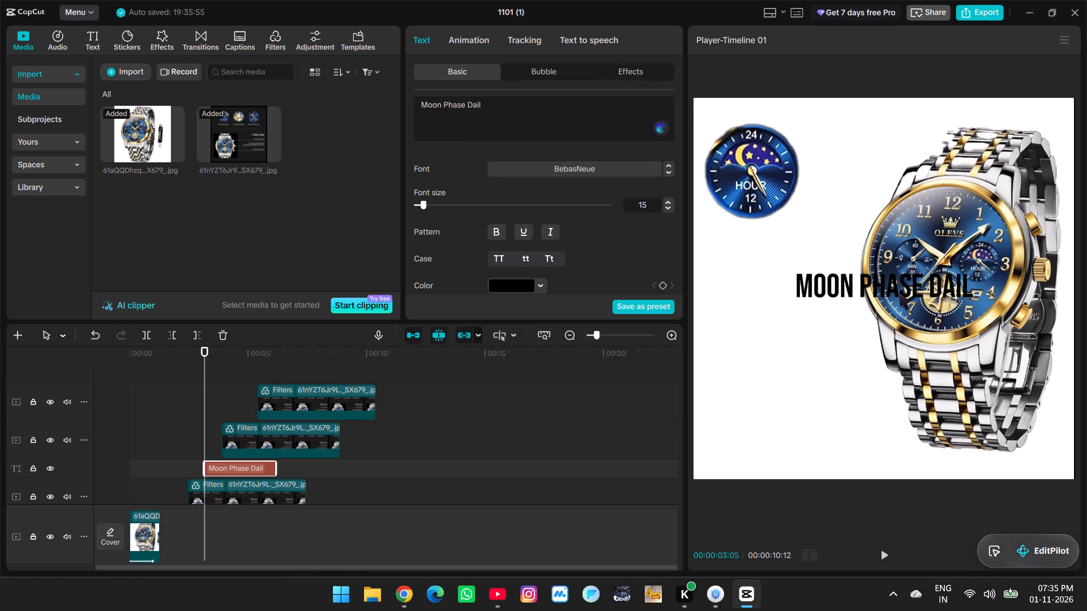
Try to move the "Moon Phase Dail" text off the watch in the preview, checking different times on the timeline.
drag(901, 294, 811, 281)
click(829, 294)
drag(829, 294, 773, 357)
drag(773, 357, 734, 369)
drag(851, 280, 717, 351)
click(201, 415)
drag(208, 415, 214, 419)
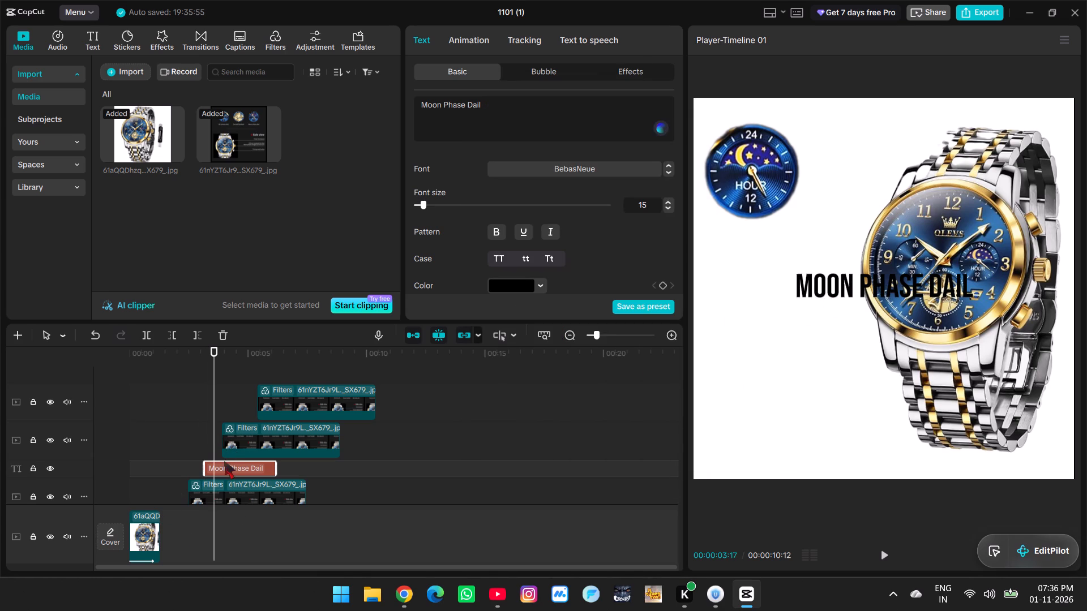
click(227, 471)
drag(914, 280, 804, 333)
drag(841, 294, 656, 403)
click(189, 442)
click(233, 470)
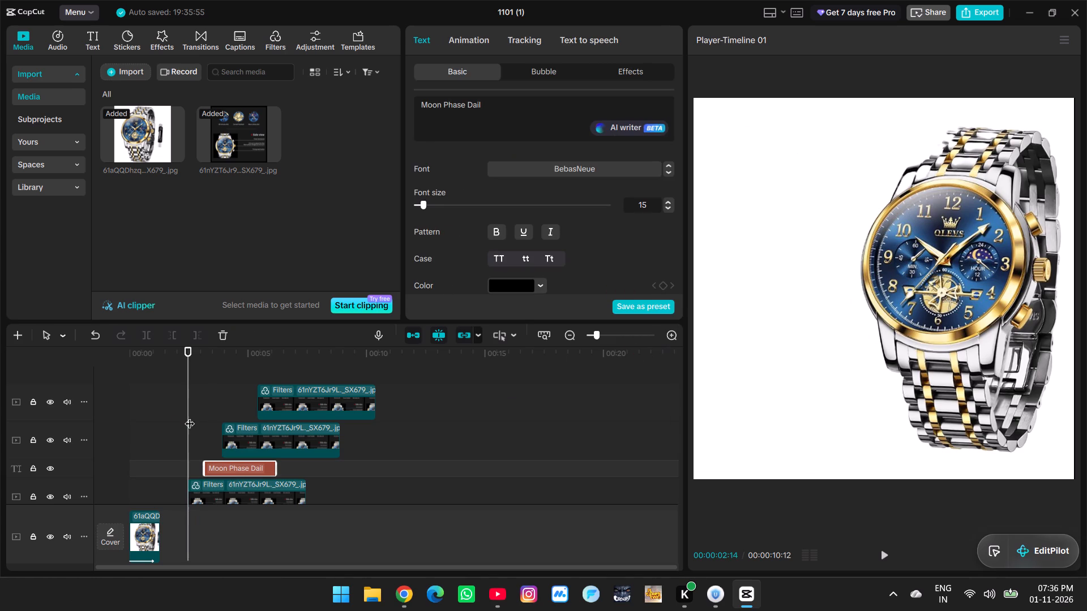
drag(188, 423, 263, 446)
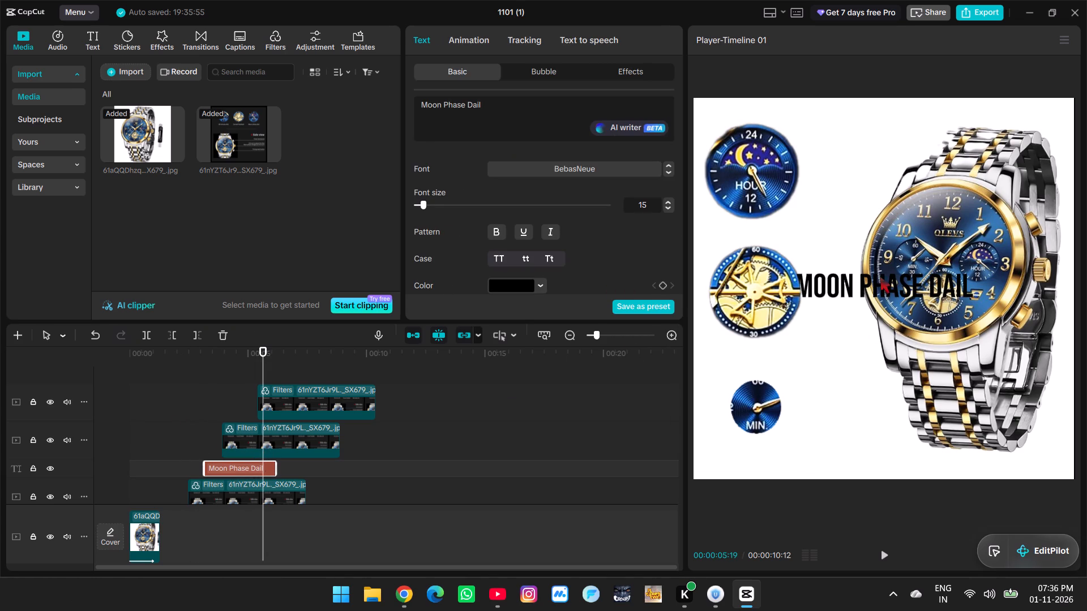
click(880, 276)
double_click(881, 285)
Move the "Moon Phase Dail" text clip to a new track above all dial clips, starting at about 00:00:03:27.
drag(259, 470, 275, 346)
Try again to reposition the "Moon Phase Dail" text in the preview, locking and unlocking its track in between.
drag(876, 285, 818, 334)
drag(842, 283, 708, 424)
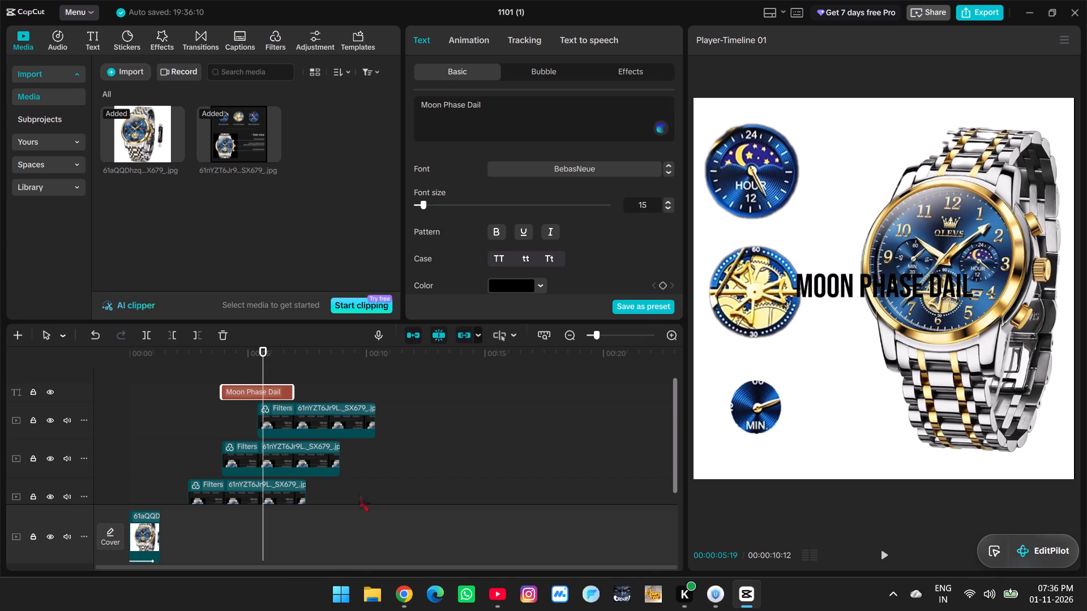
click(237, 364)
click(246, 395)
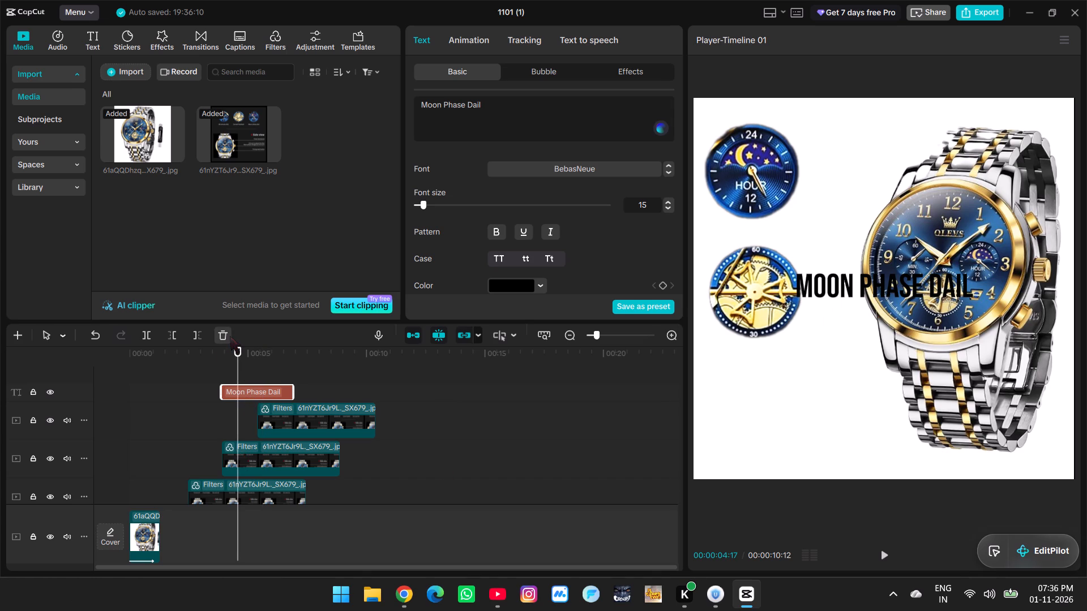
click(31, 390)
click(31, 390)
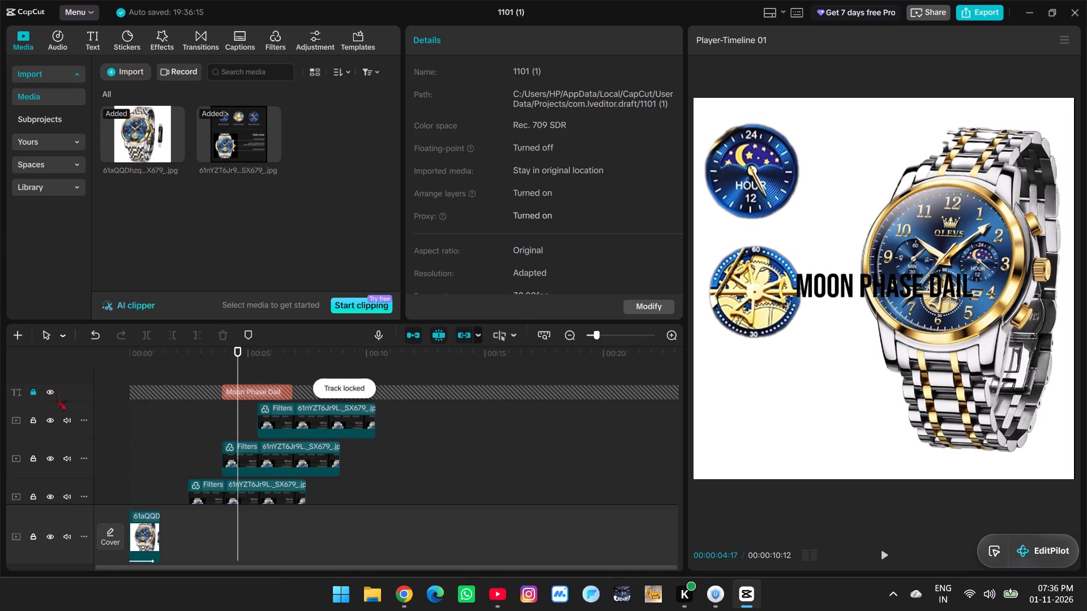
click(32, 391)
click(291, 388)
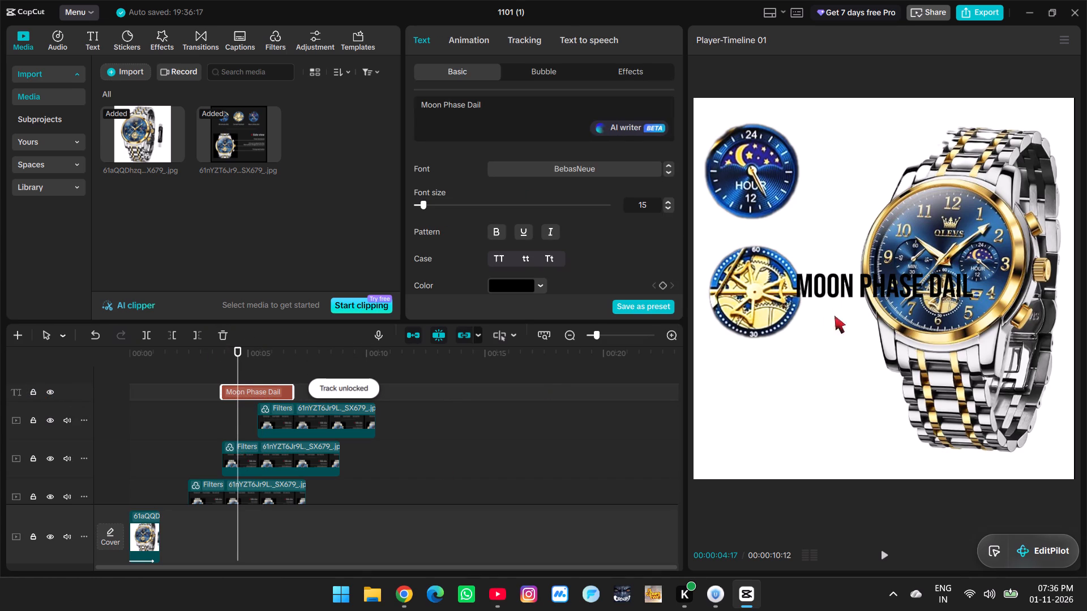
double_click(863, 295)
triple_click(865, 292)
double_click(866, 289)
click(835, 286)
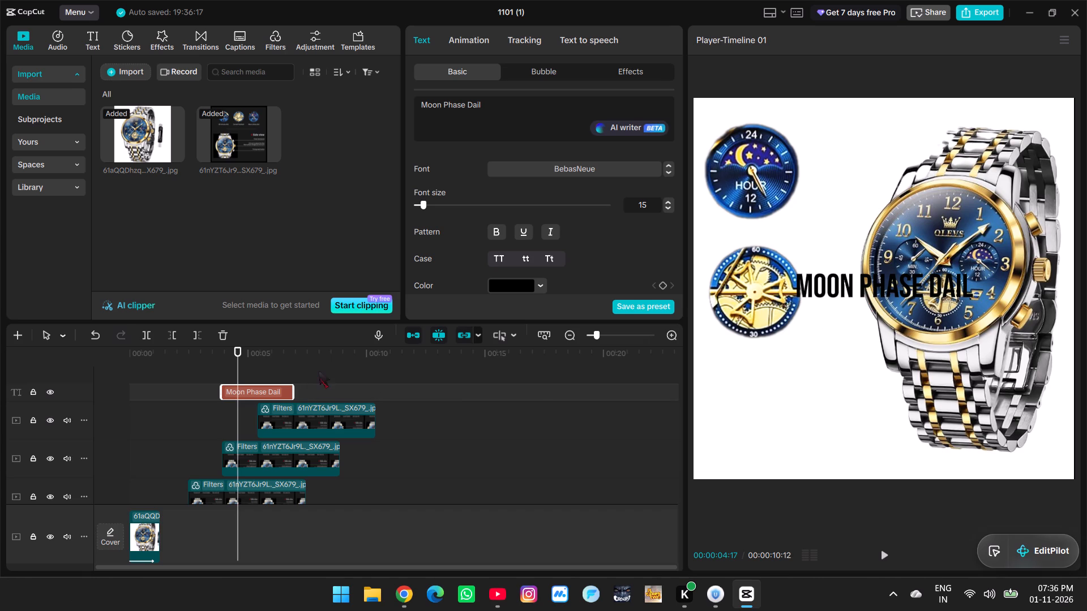
At 00:00:03:27, move the "Moon Phase Dail" text in the preview to just below the Moon phase dial.
click(224, 375)
double_click(255, 394)
click(311, 416)
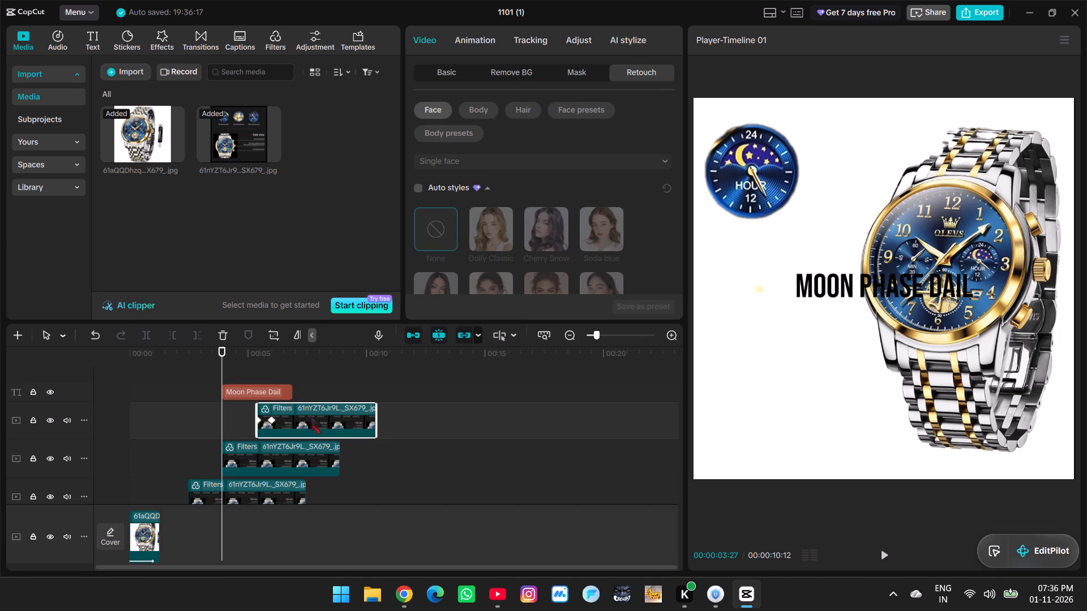
click(940, 347)
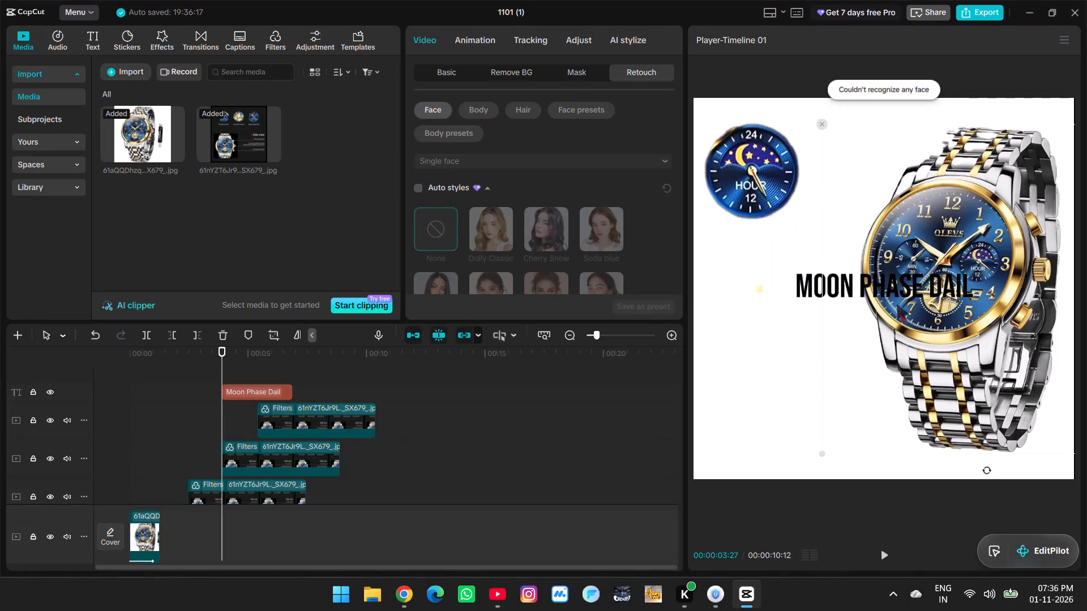
click(854, 285)
click(804, 283)
drag(882, 299, 878, 298)
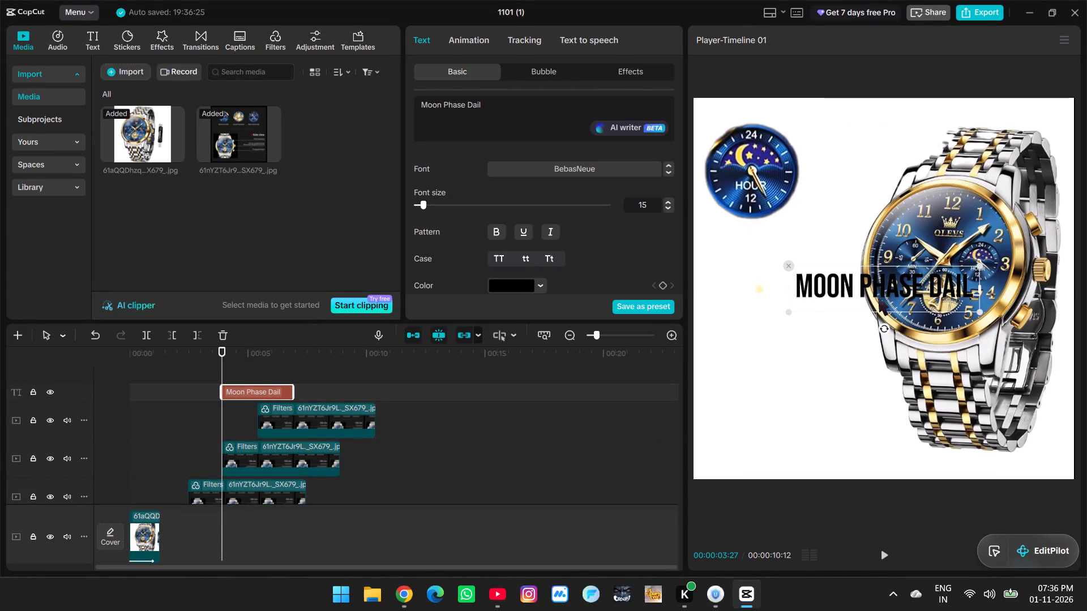
drag(878, 298, 782, 254)
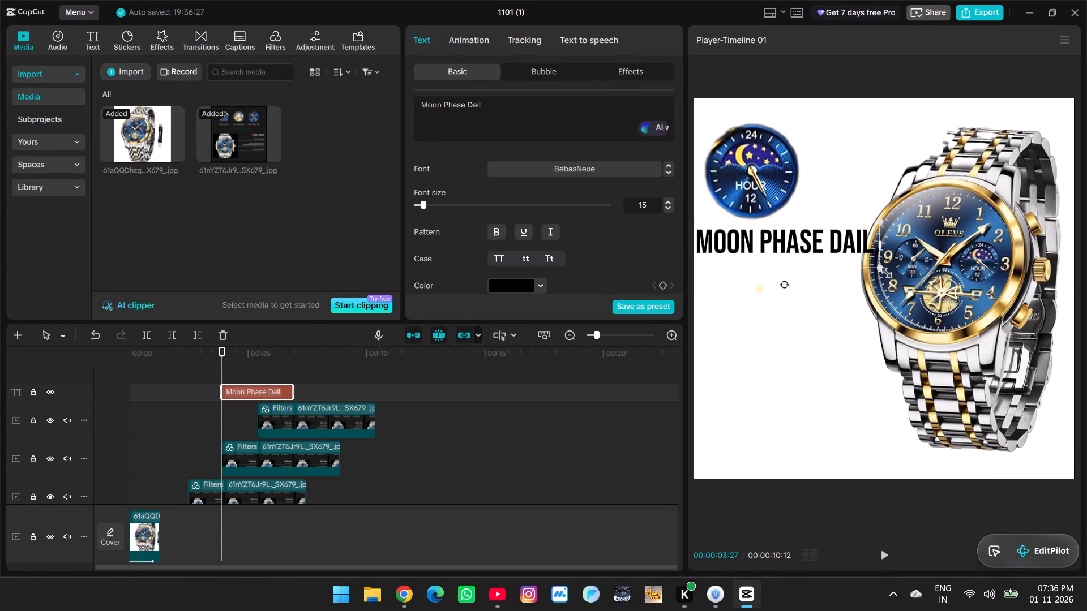
Scale down the "Moon Phase Dail" text in the preview and centre it just below the Moon phase dial, clear of the watch.
drag(880, 270, 812, 257)
drag(796, 248, 768, 242)
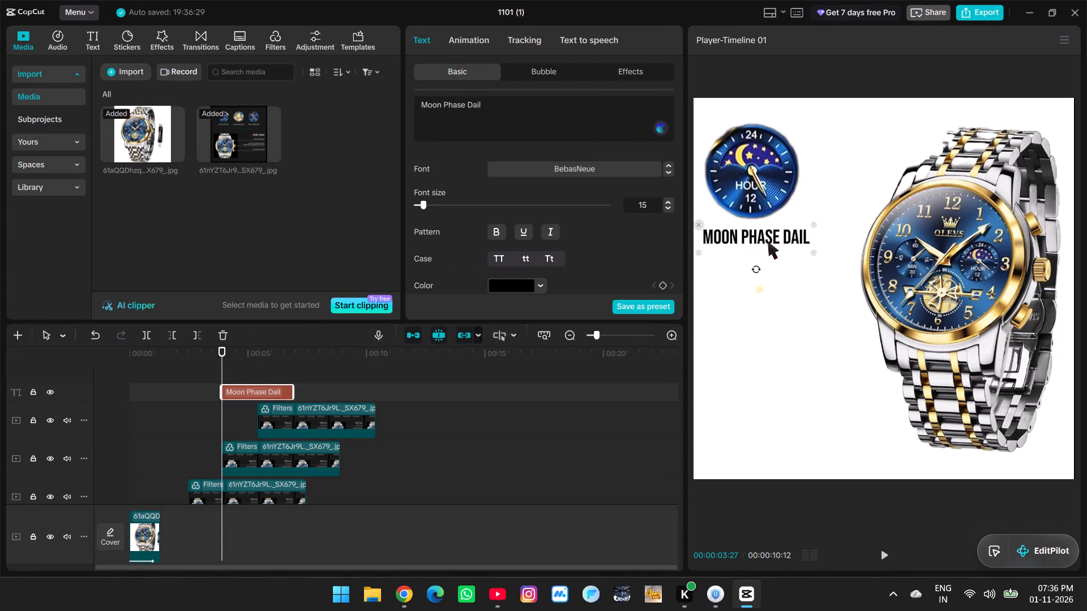
drag(768, 242, 763, 236)
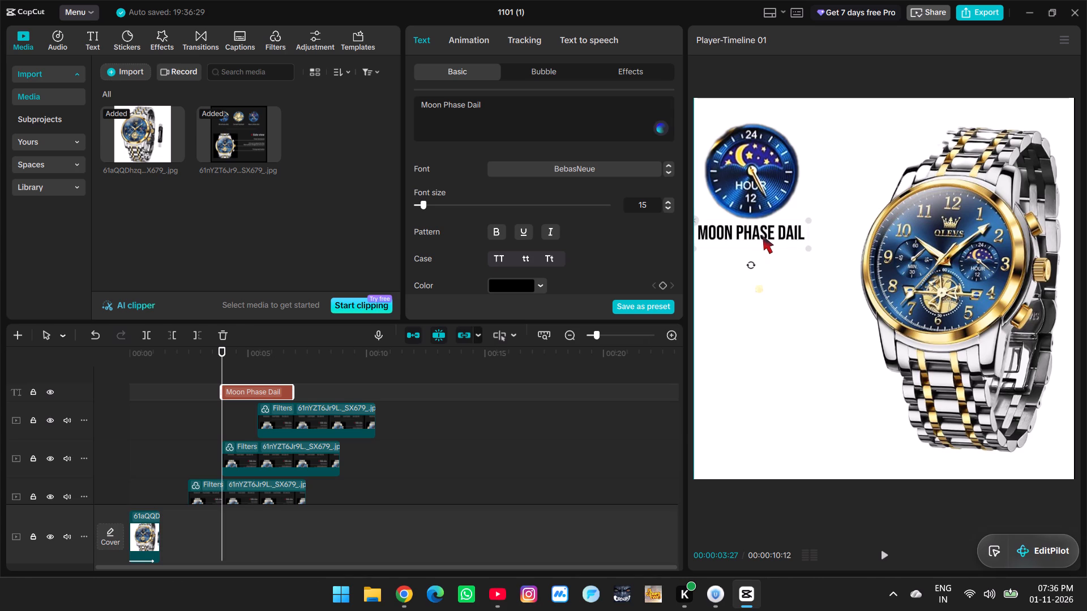
drag(763, 236, 765, 237)
Move the "Moon Phase Dail" clip to a track directly above the Moon phase dial clip, starting at its second keyframe, 00:00:03:05, and play it back.
scroll(307, 459, down, 2)
click(192, 413)
key(space)
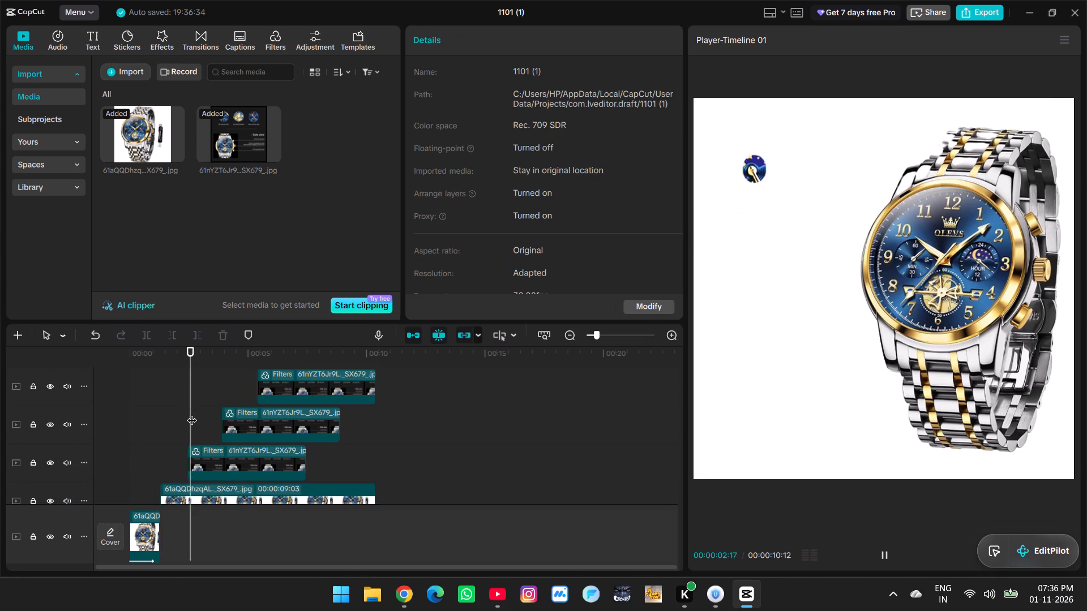
key(space)
scroll(201, 416, up, 1)
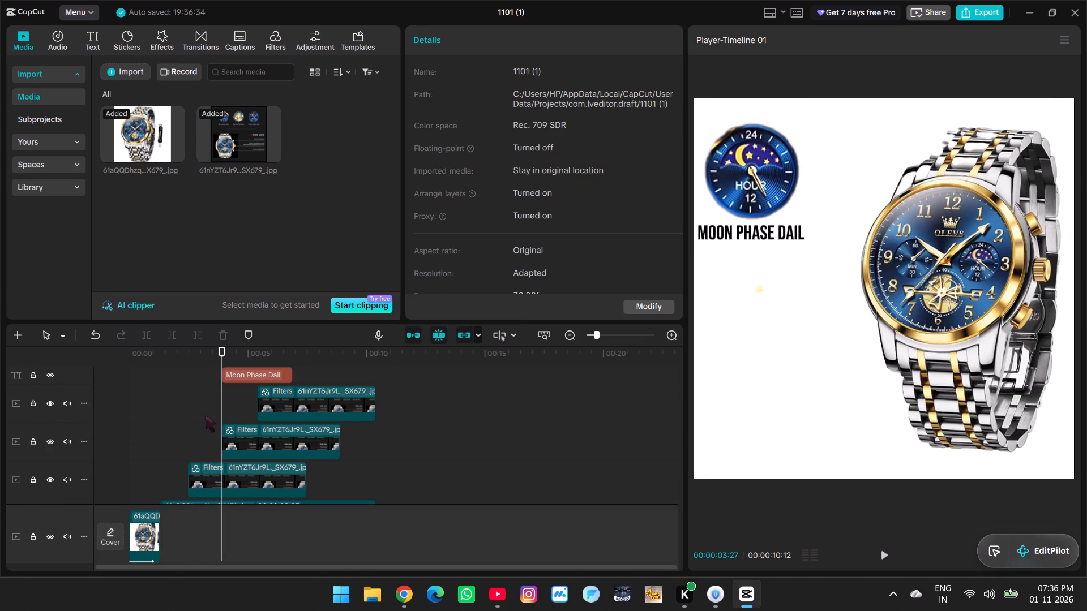
drag(242, 376, 213, 456)
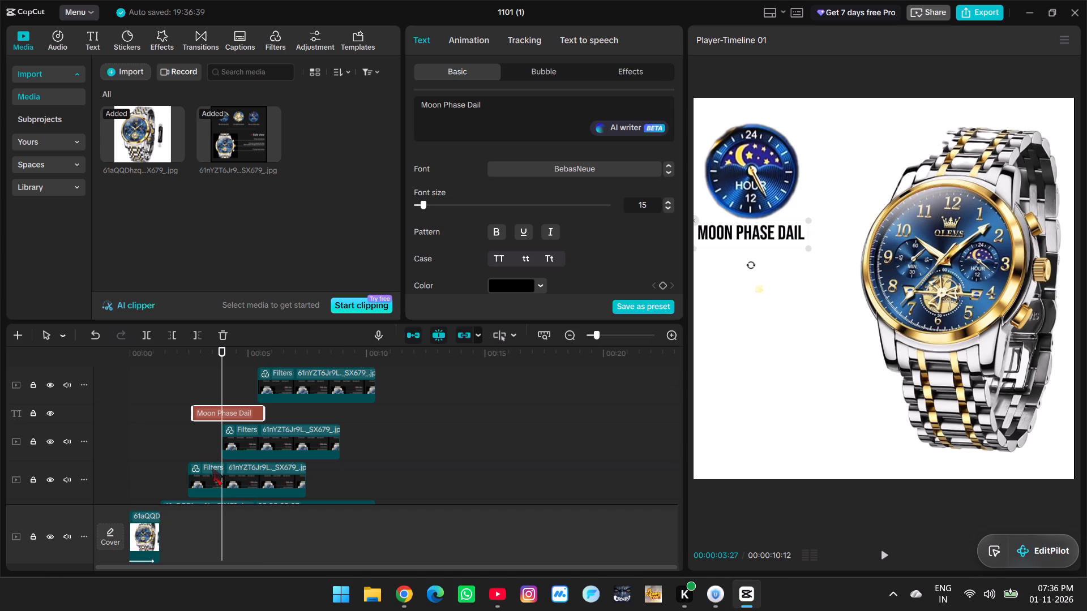
drag(247, 419, 253, 472)
scroll(247, 458, down, 1)
click(236, 468)
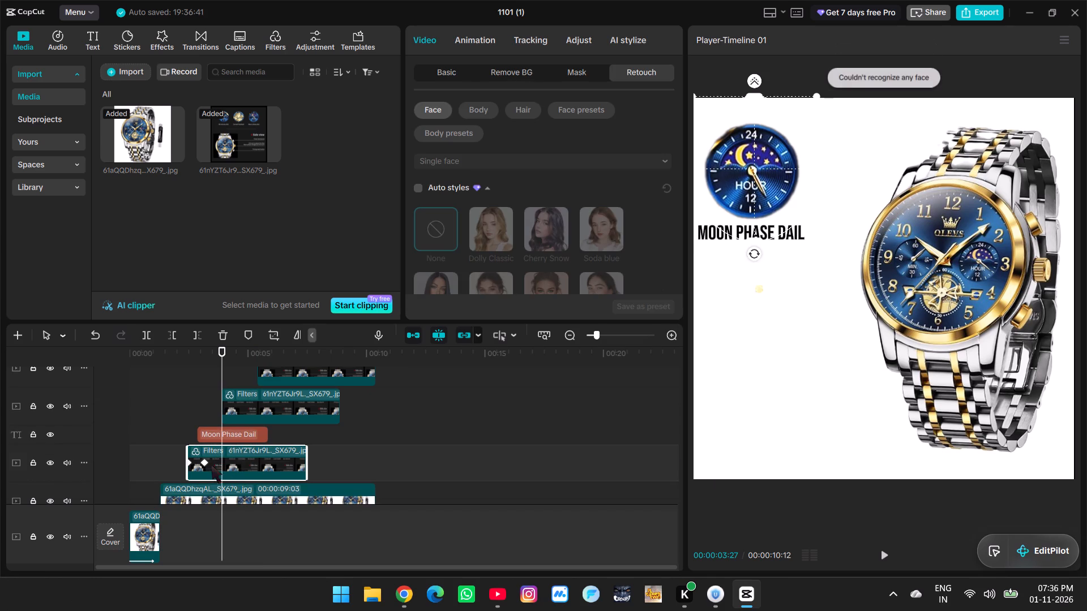
click(205, 463)
drag(228, 437, 233, 437)
click(196, 428)
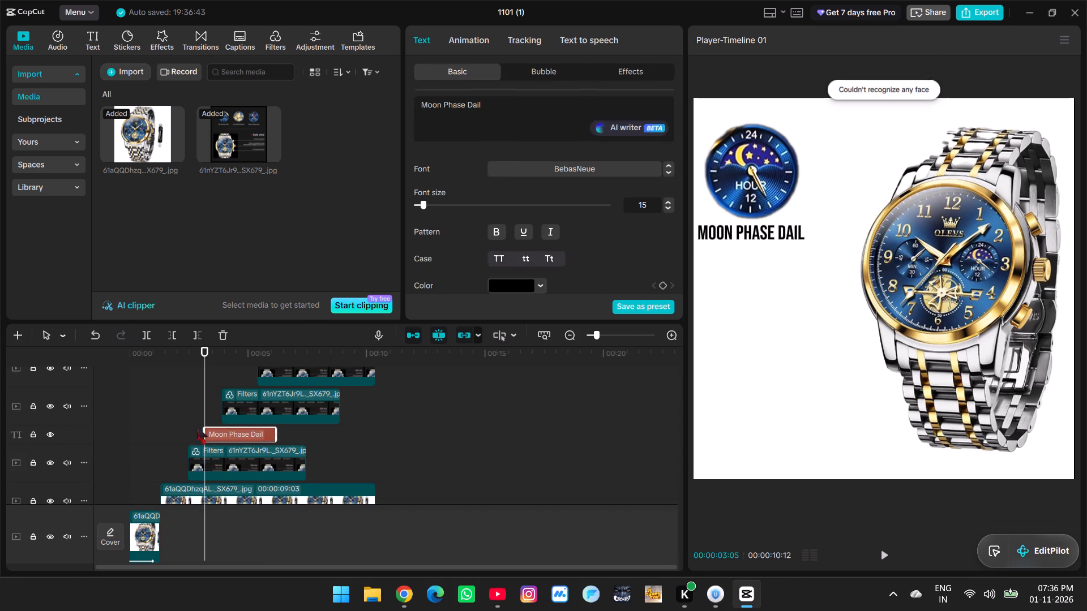
key(space)
key(space)
click(225, 443)
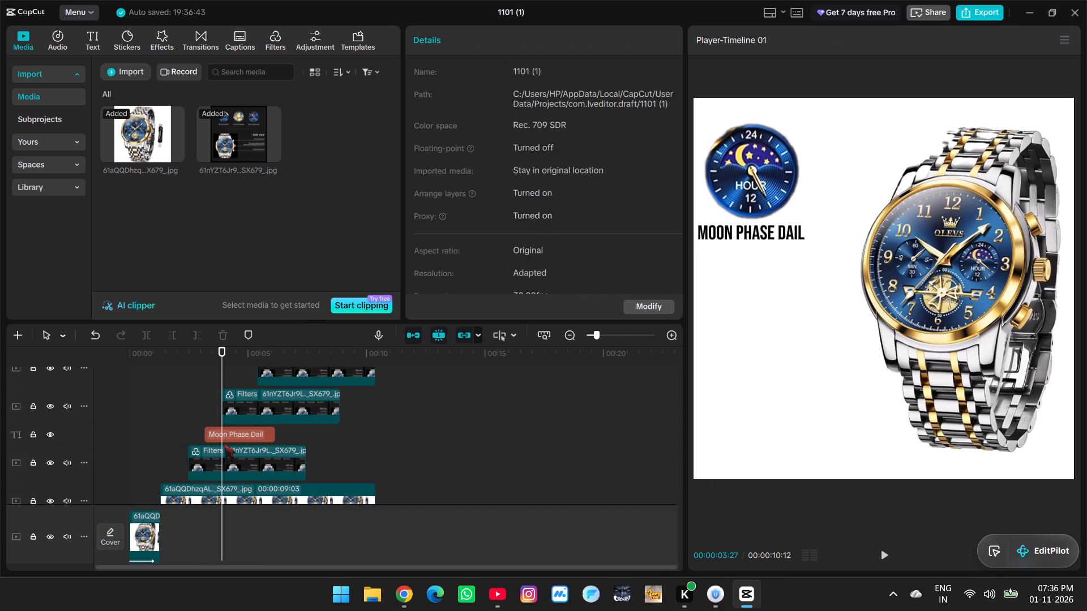
Apply the "Partic...trance" In animation with a 0.5 s duration to the "Moon Phase Dail" text and play it back.
click(224, 440)
click(476, 43)
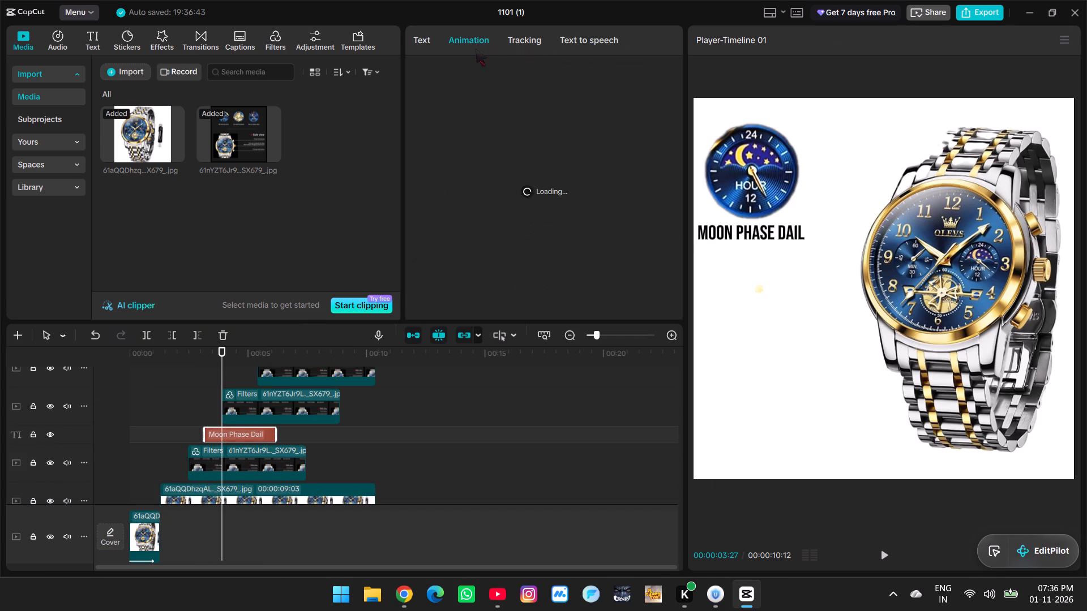
click(418, 131)
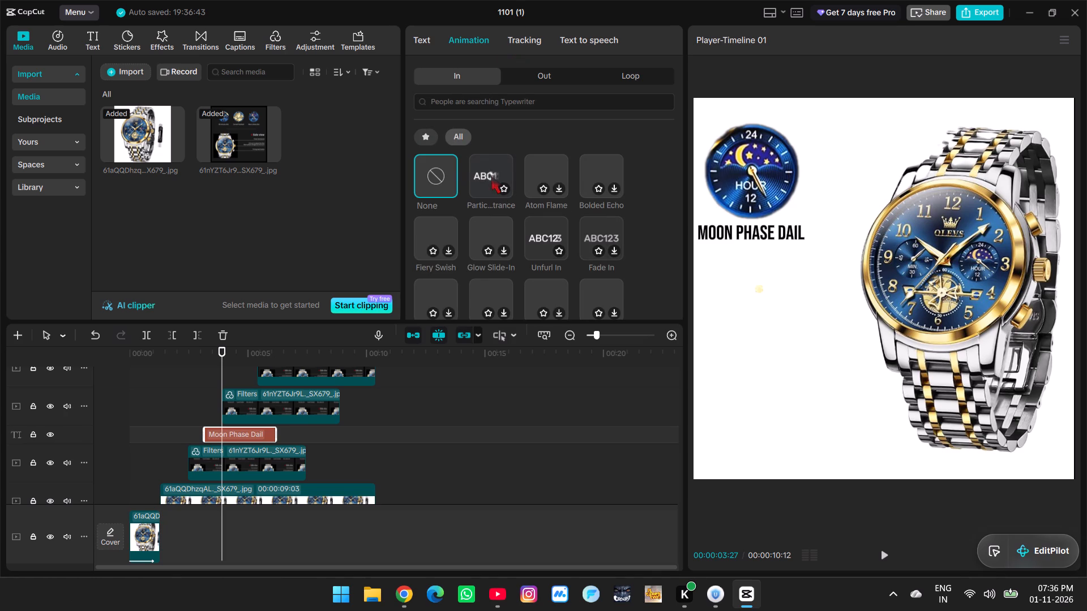
click(495, 172)
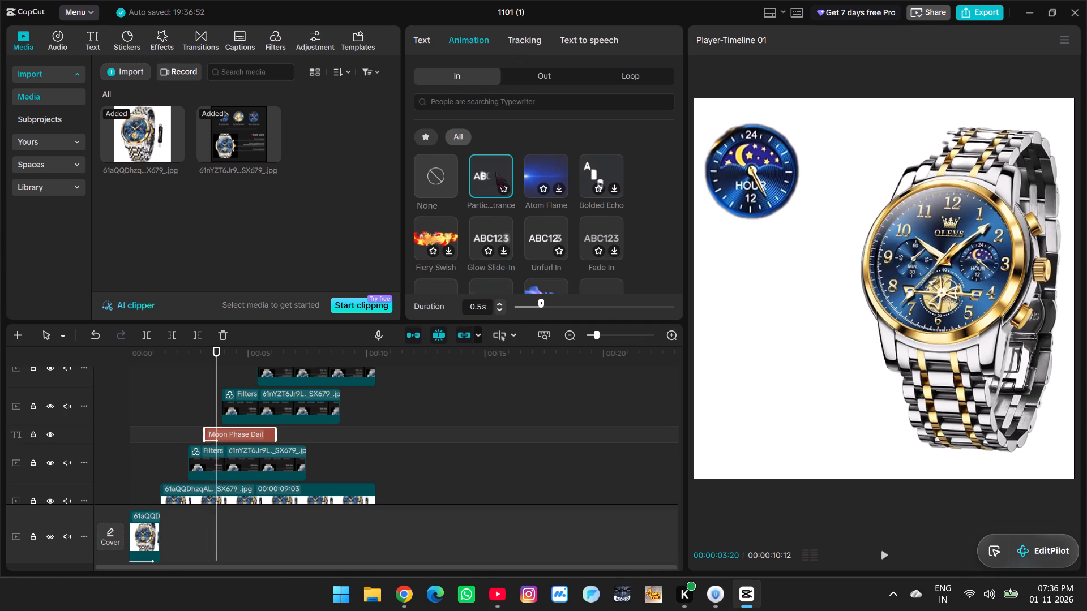
click(559, 169)
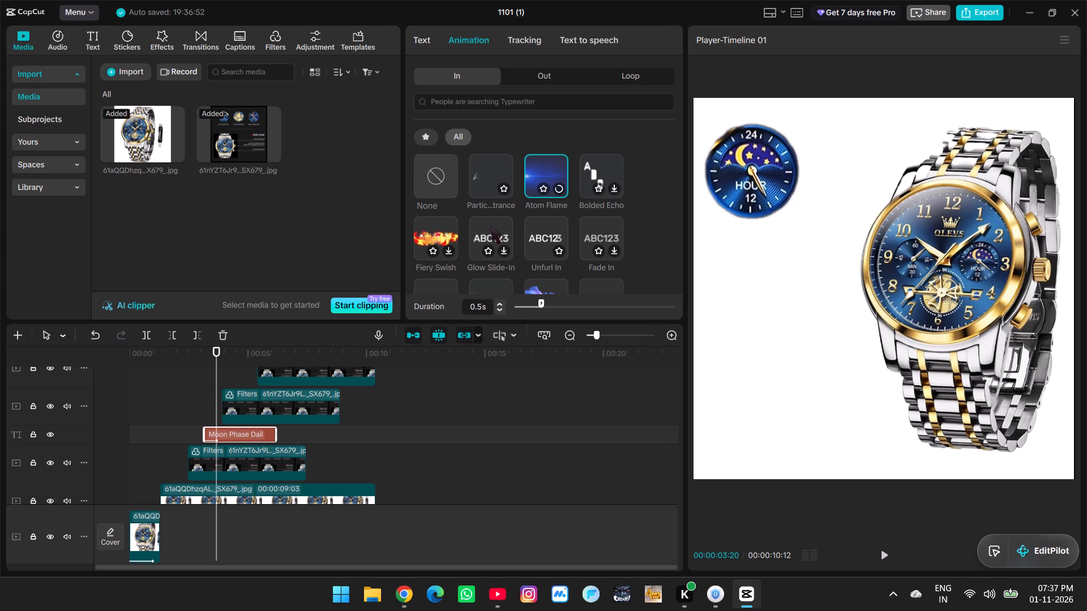
click(475, 167)
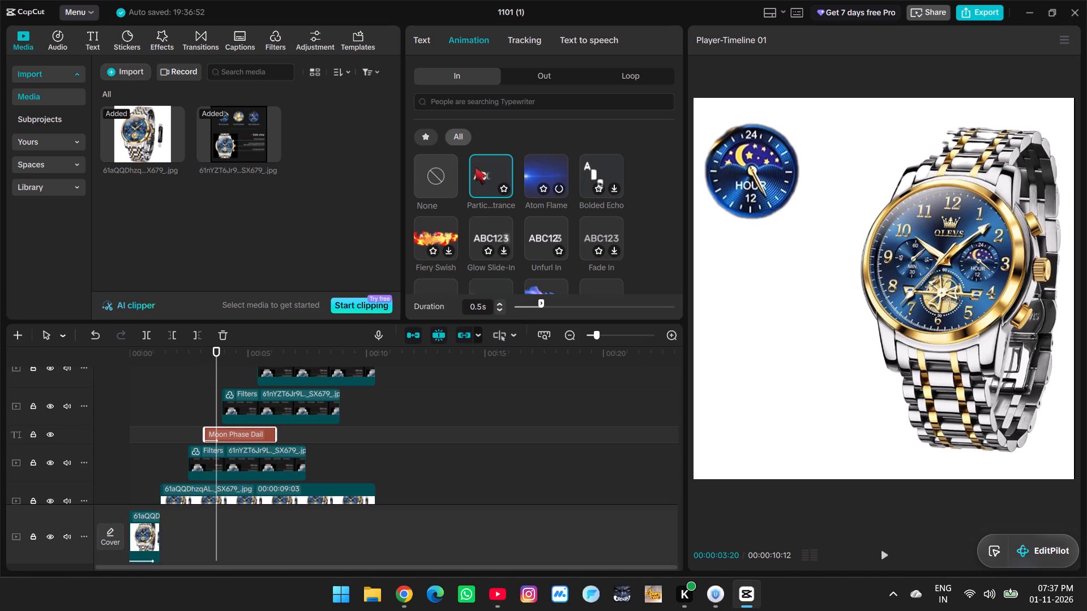
drag(532, 307, 558, 307)
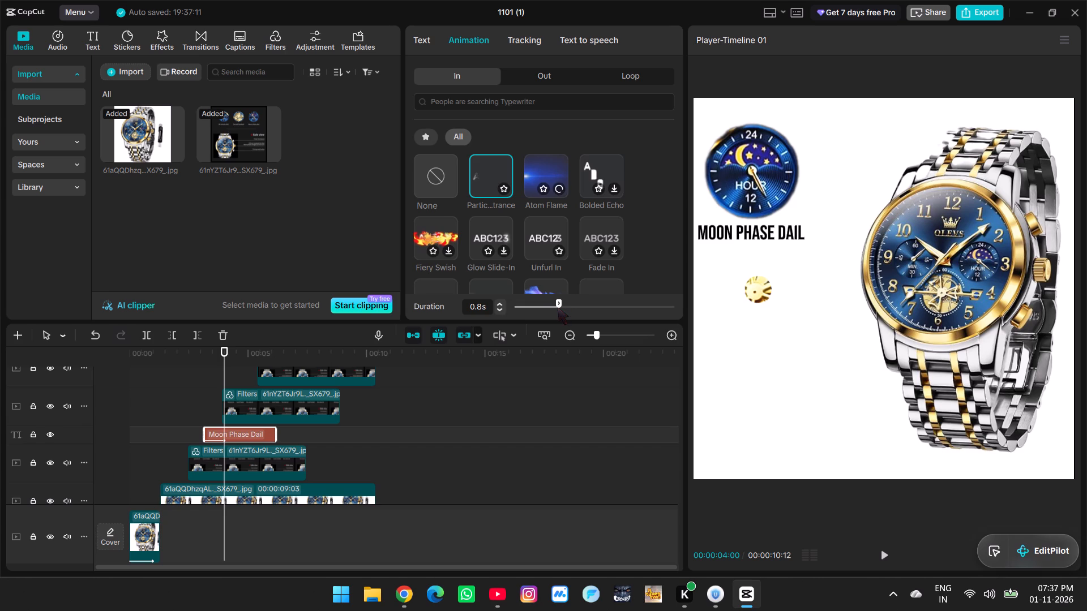
drag(558, 307, 537, 303)
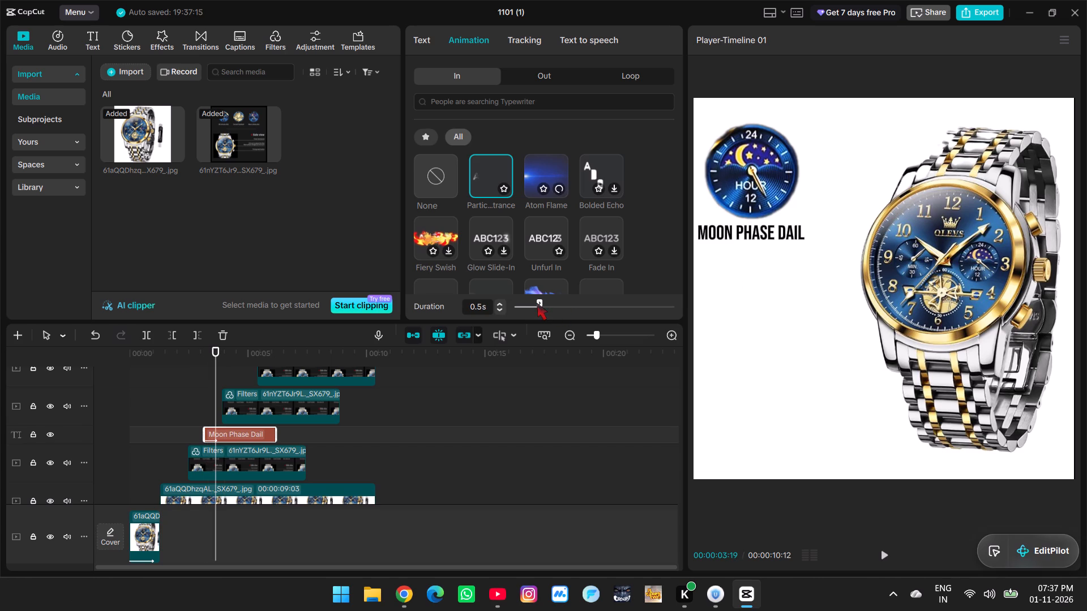
key(space)
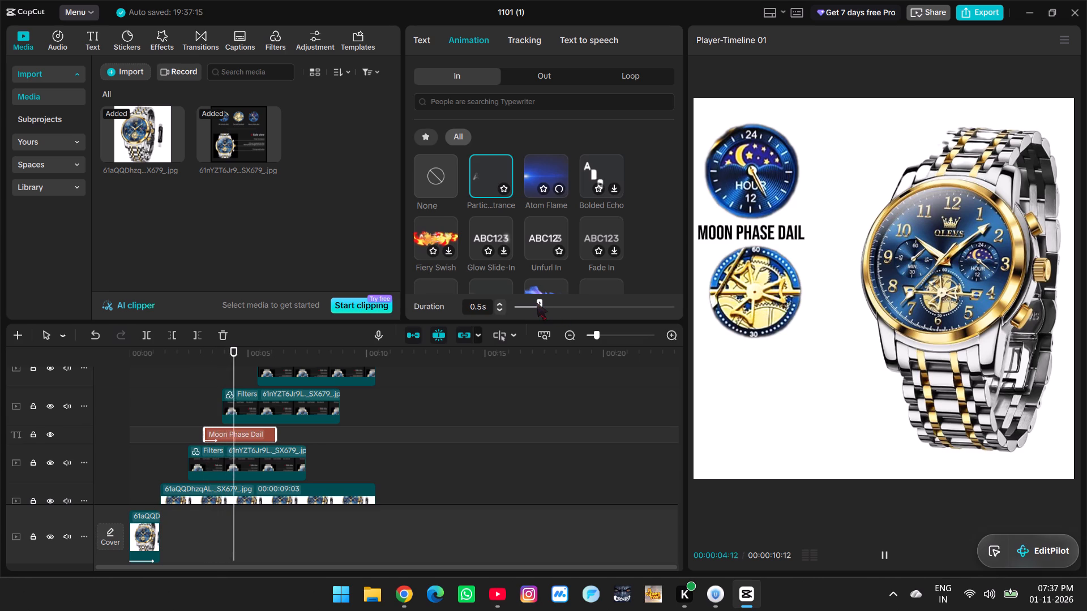
key(space)
Duplicate the "Moon Phase Dail" text clip onto a new track above the flywheel dial clip, starting at that dial's second keyframe, 00:00:04:15.
scroll(277, 398, up, 1)
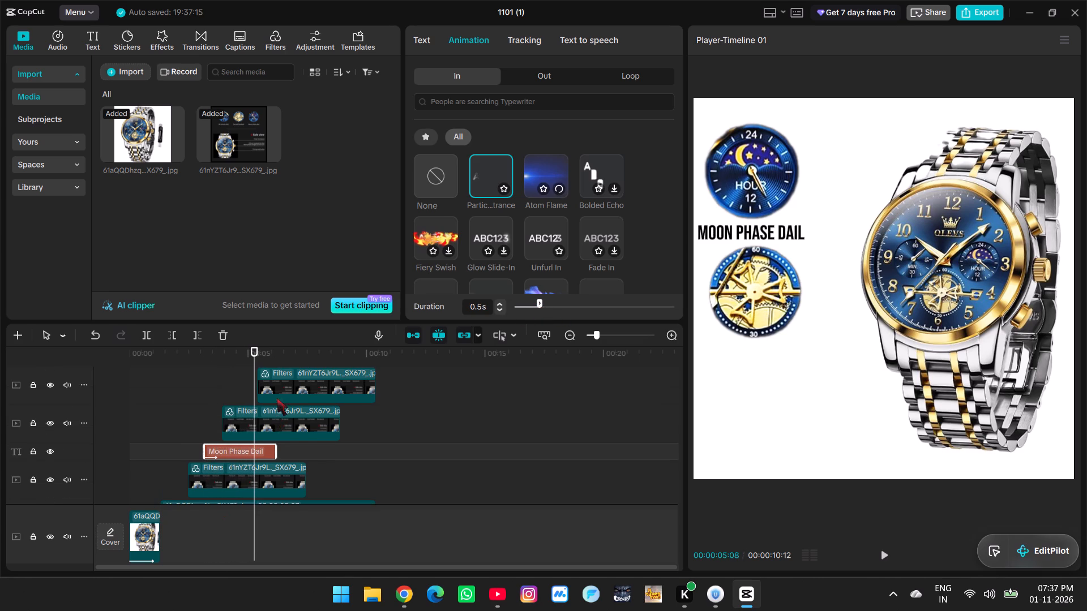
click(255, 426)
click(242, 423)
click(239, 450)
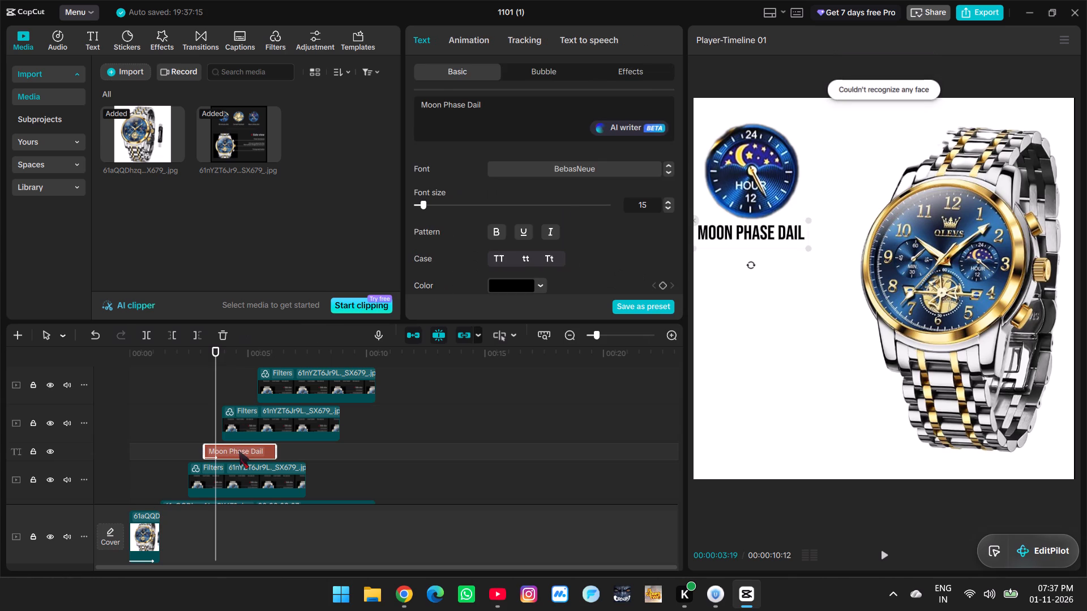
key(ctrl+c)
key(ctrl+v)
drag(255, 450, 269, 402)
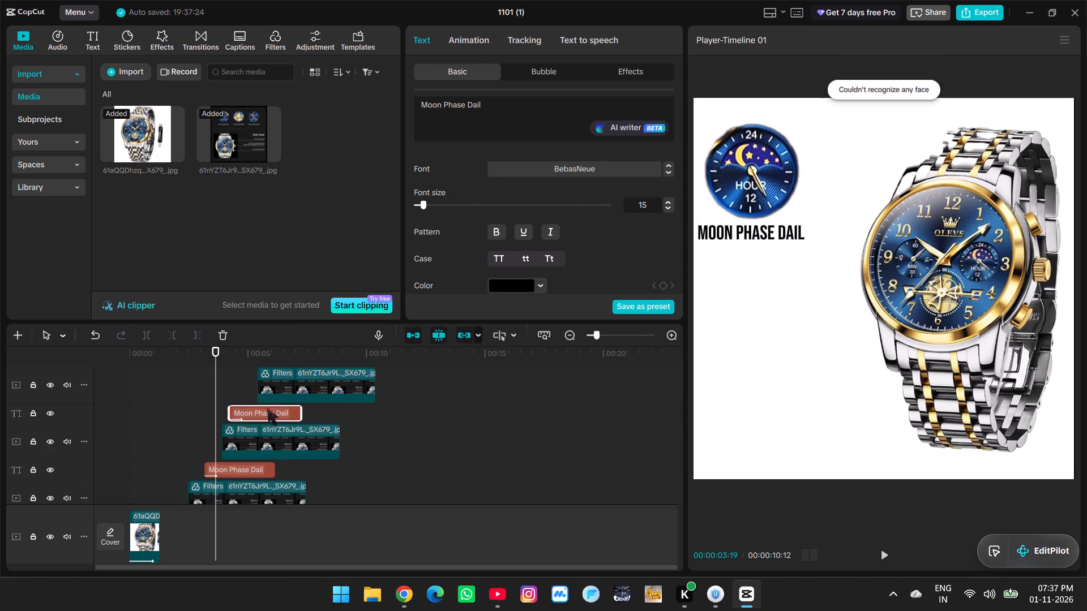
click(257, 434)
click(235, 437)
click(253, 415)
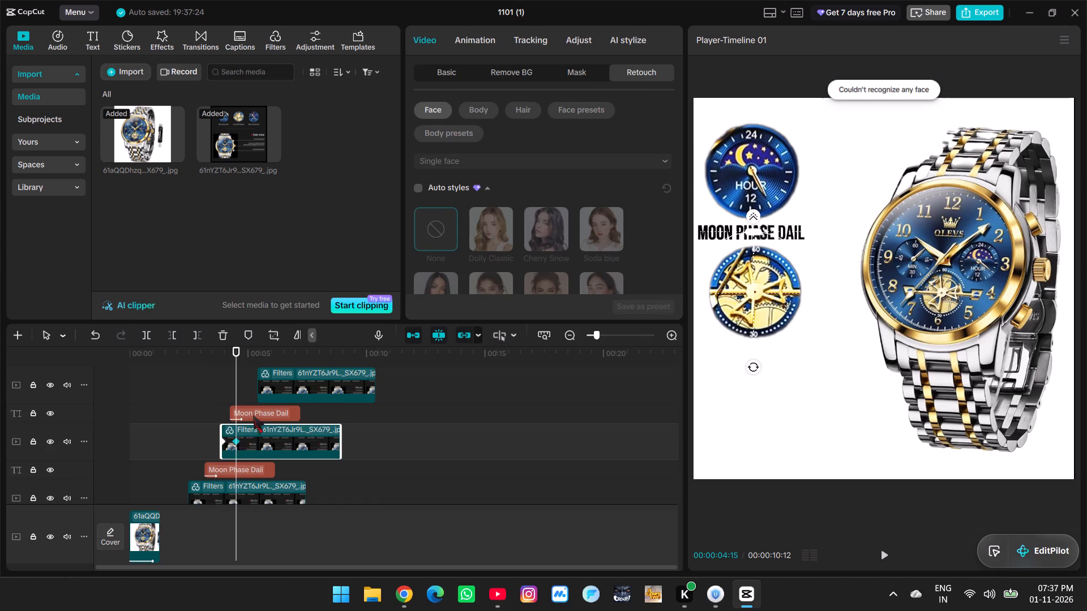
drag(253, 415, 261, 416)
click(261, 441)
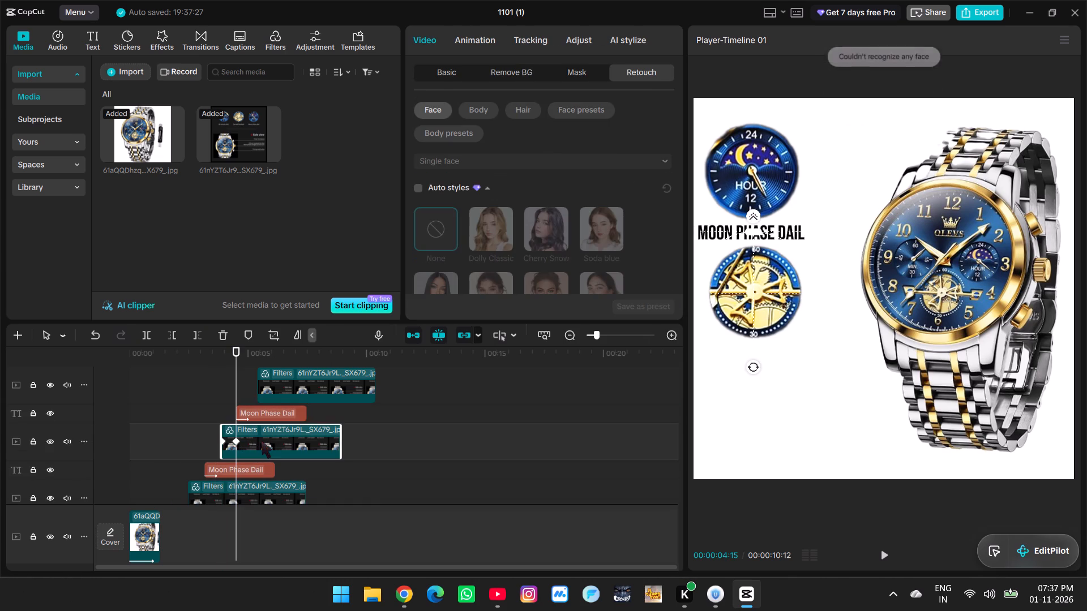
Check the flywheel's label in the feature-dials source image and change the duplicated text to "Carved Flywheel".
click(241, 115)
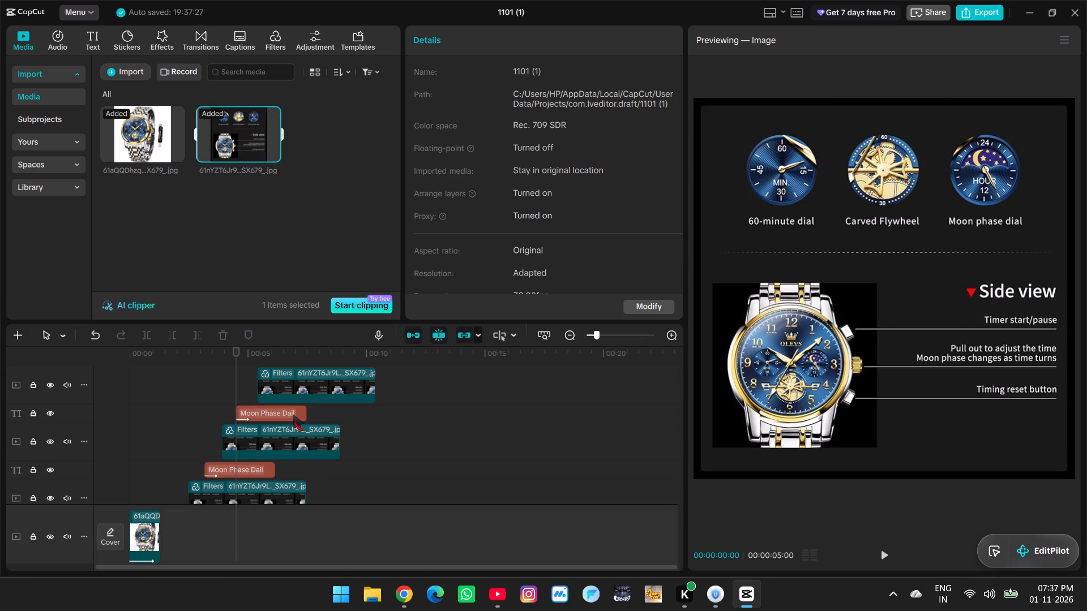
click(271, 414)
click(482, 109)
key(ctrl+a)
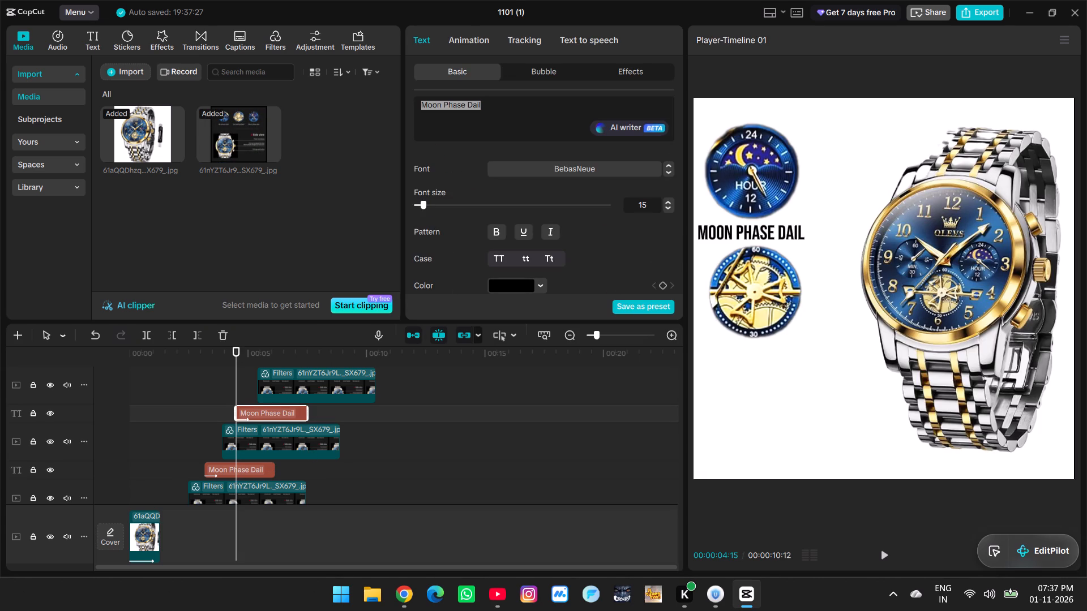
text(Carved)
key(space)
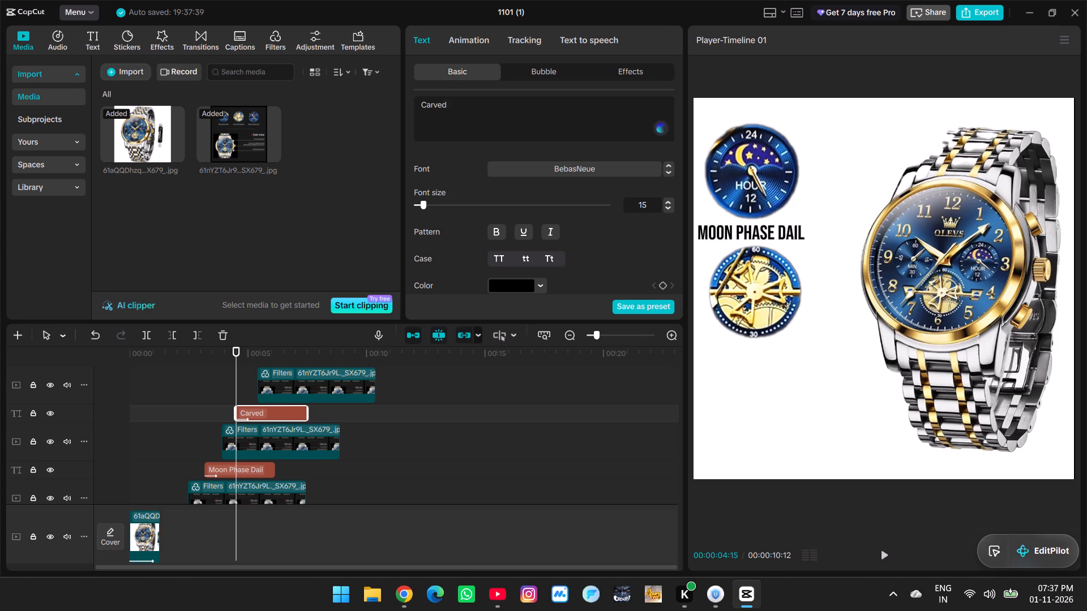
text(fly)
key(BackSpace)
key(BackSpace)
key(BackSpace)
key(shift+f)
text(lyp)
key(BackSpace)
text(wgh)
key(BackSpace)
key(BackSpace)
text(hel)
key(BackSpace)
text(el)
key(Return)
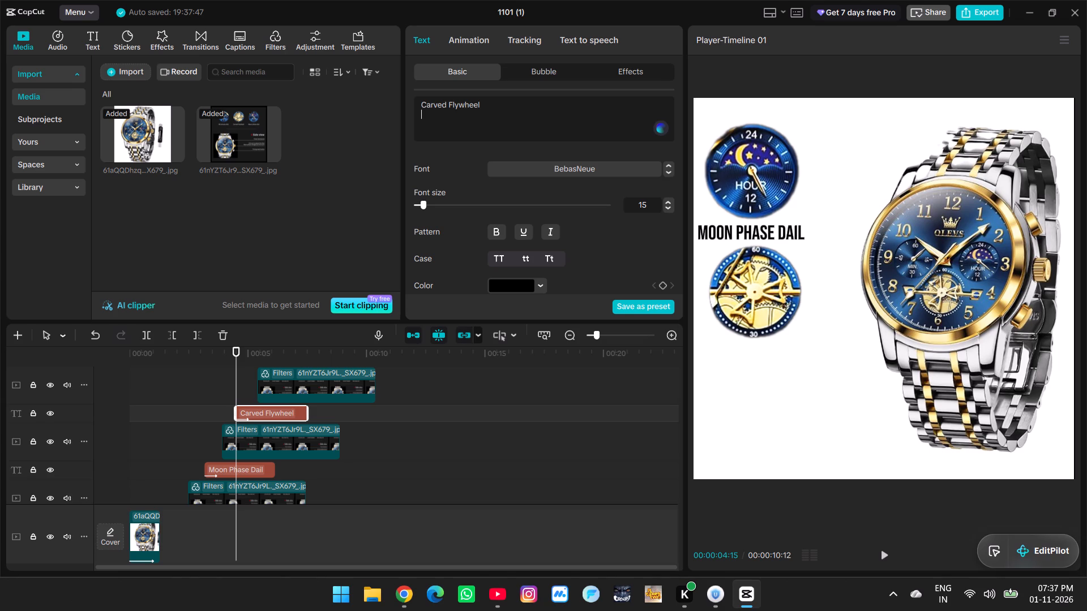
key(BackSpace)
At 00:00:04:28, move the "Carved Flywheel" text in the preview to just below the flywheel dial.
drag(239, 380, 238, 382)
drag(238, 382, 246, 384)
click(279, 414)
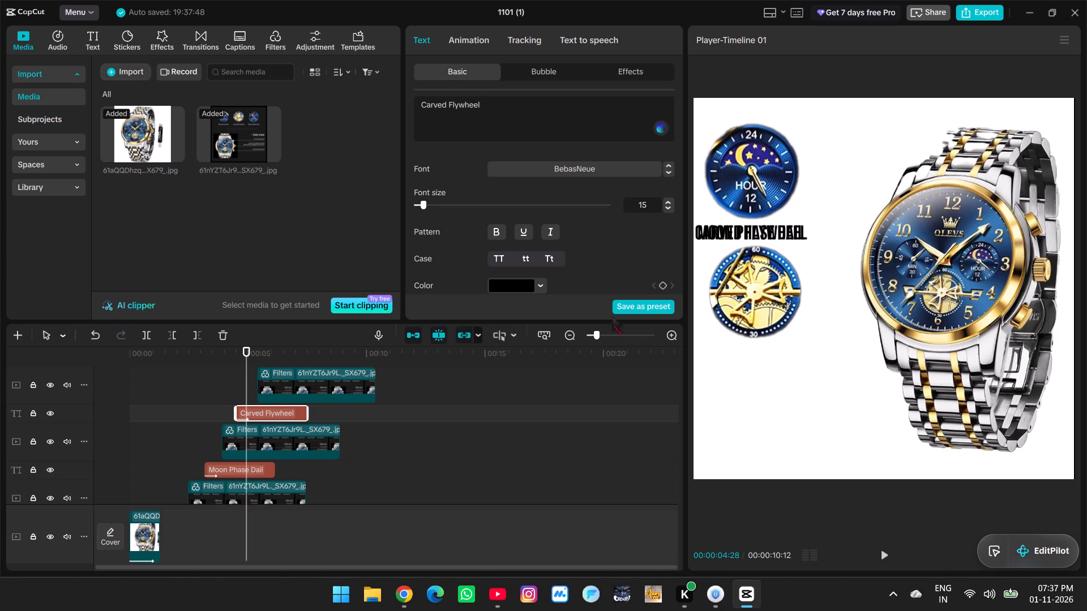
drag(726, 231, 727, 265)
triple_click(277, 418)
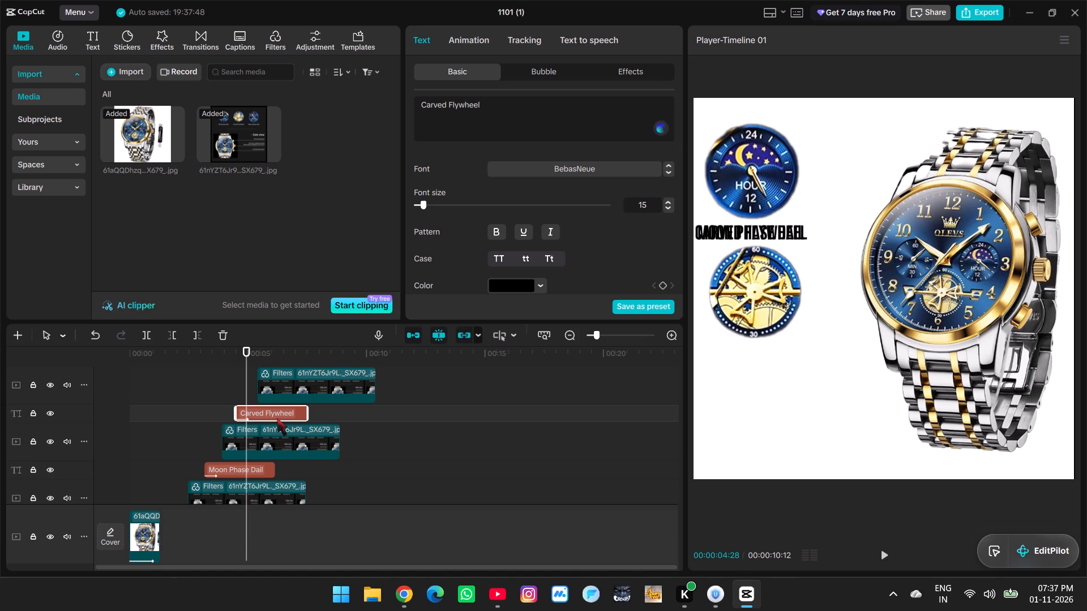
click(275, 416)
click(276, 377)
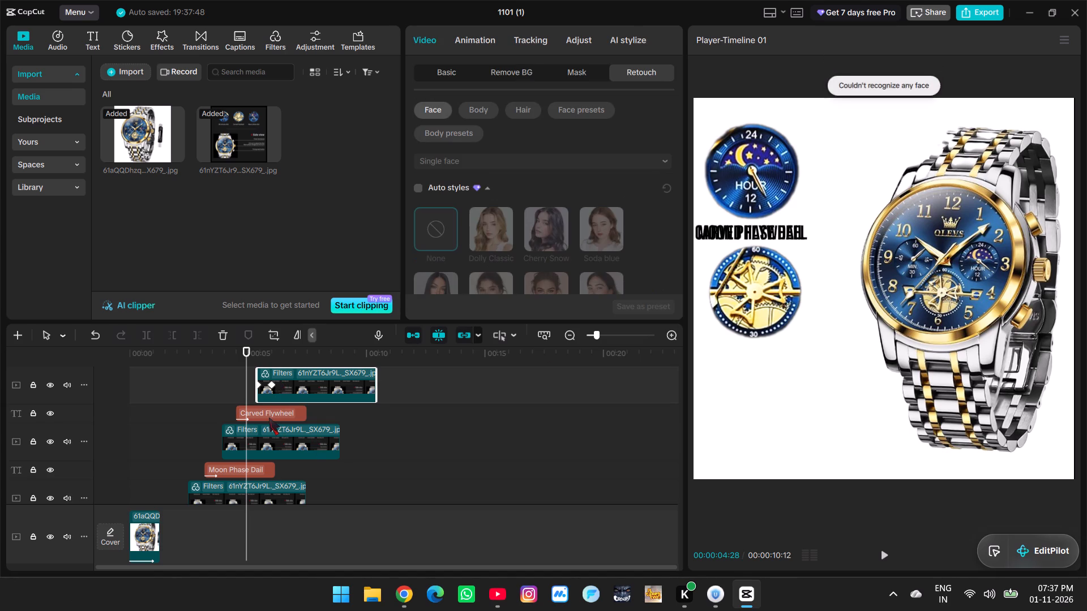
click(269, 418)
drag(731, 240, 730, 343)
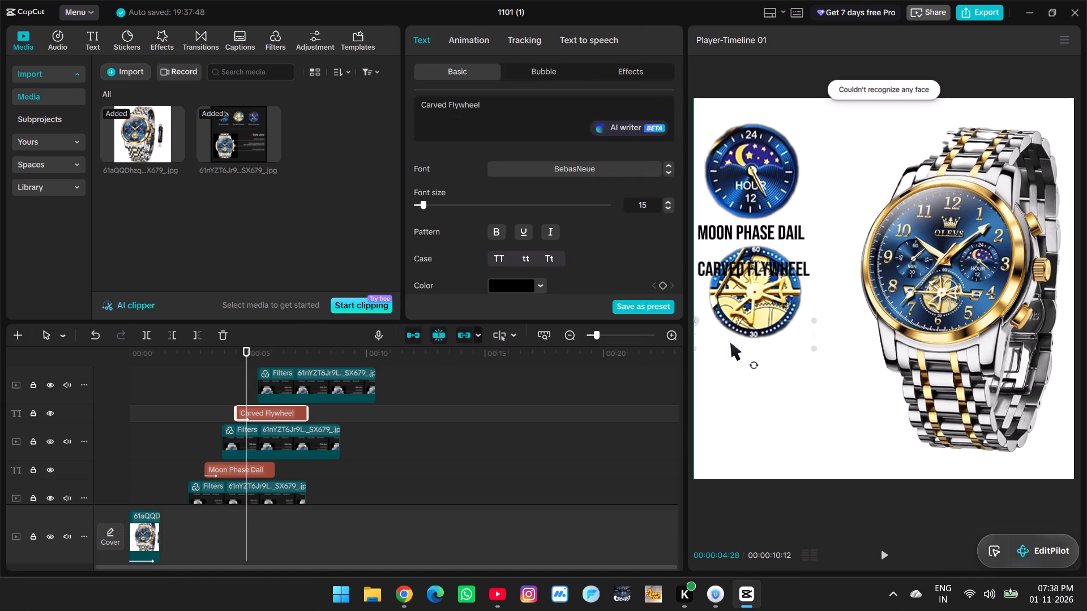
drag(730, 343, 740, 360)
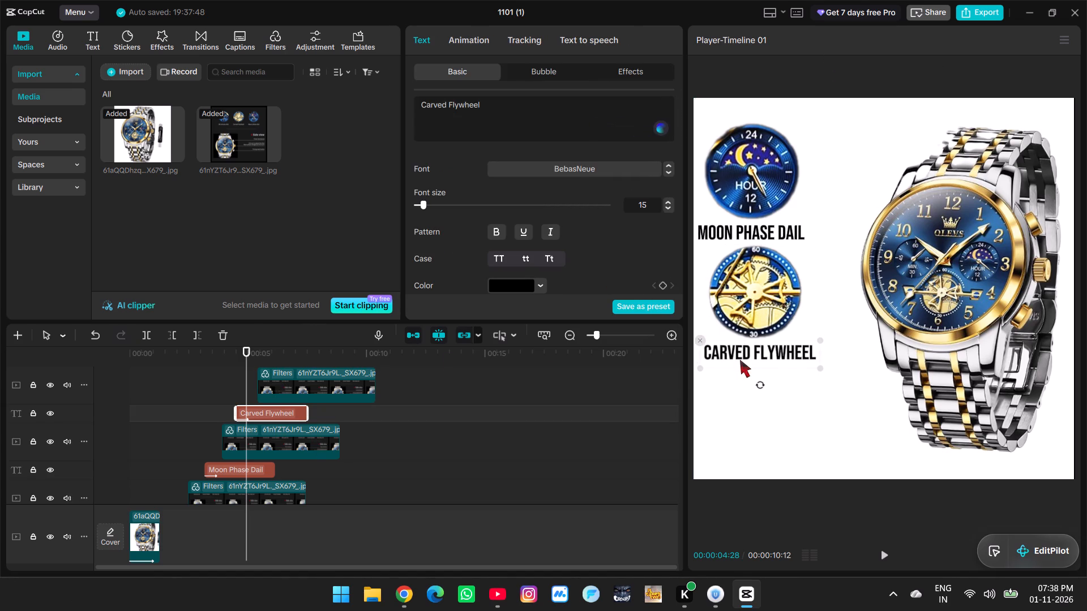
drag(740, 360, 739, 360)
click(742, 379)
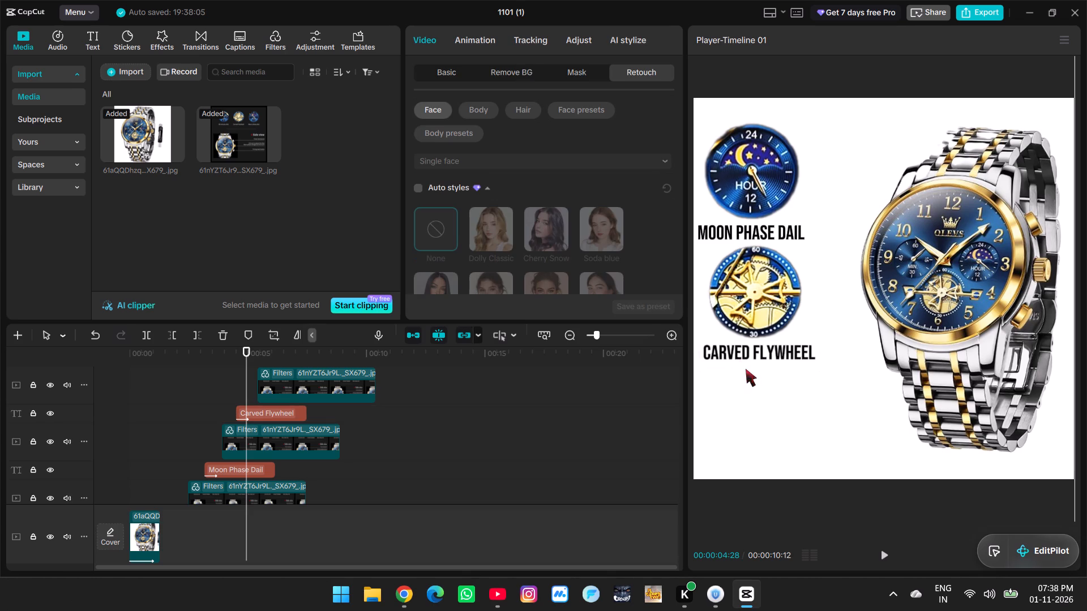
click(763, 358)
click(225, 382)
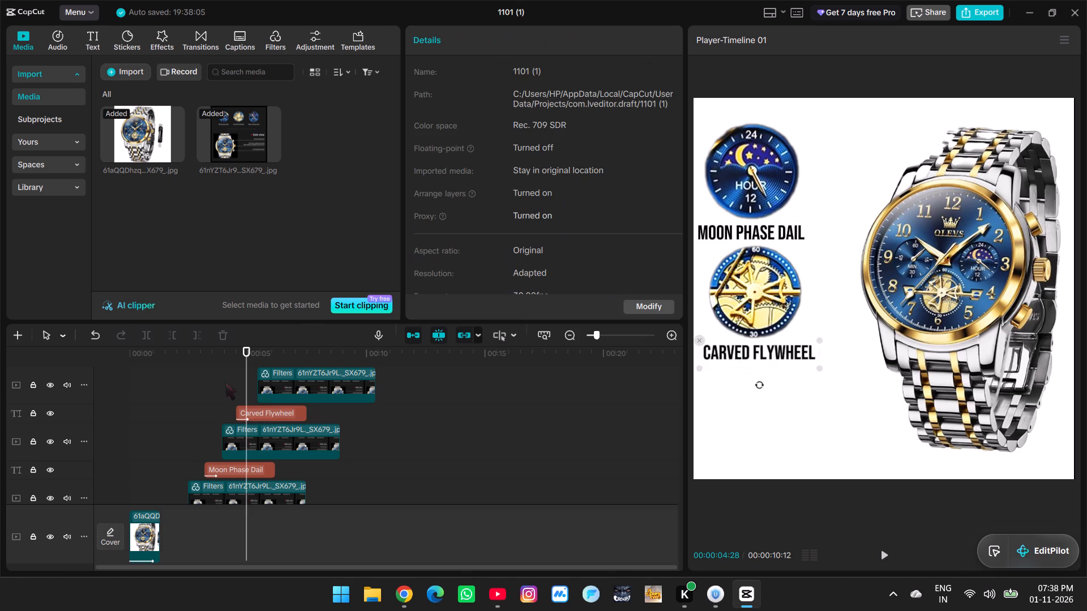
Play back the "Carved Flywheel" text animation through to the appearance of the third dial.
key(space)
key(space)
key(space)
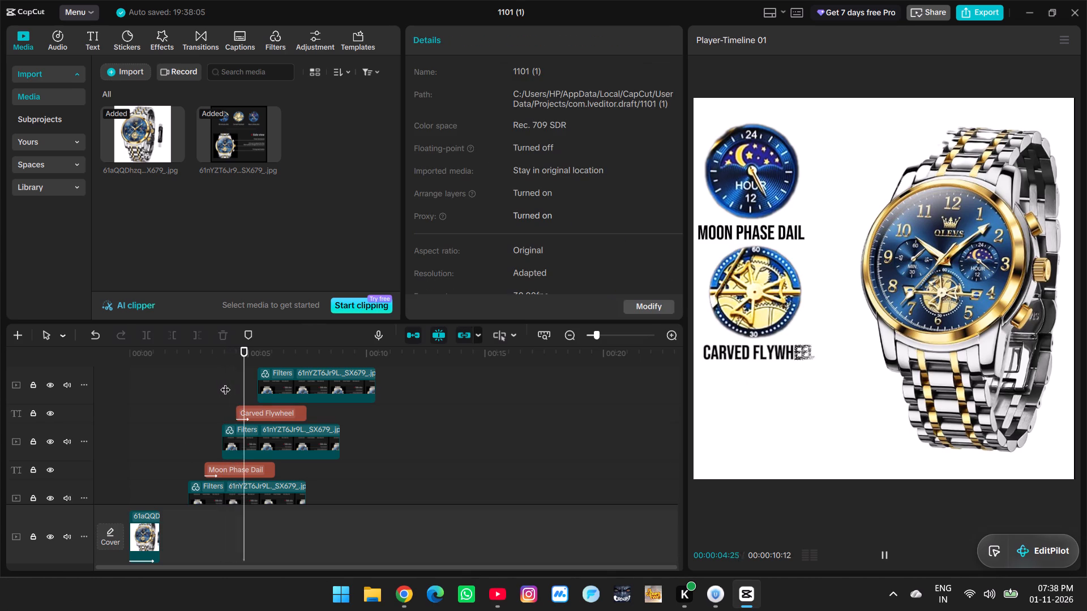
key(space)
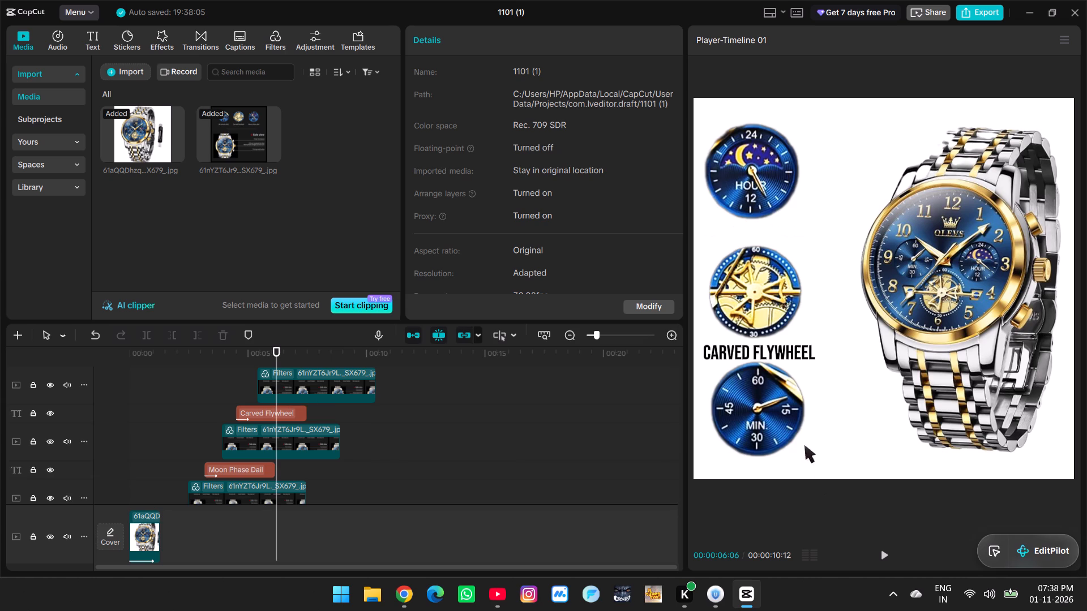
Extend the "Moon Phase Dail" text and the moon phase dial clip to end with the watch clip at 00:00:10:12.
click(784, 427)
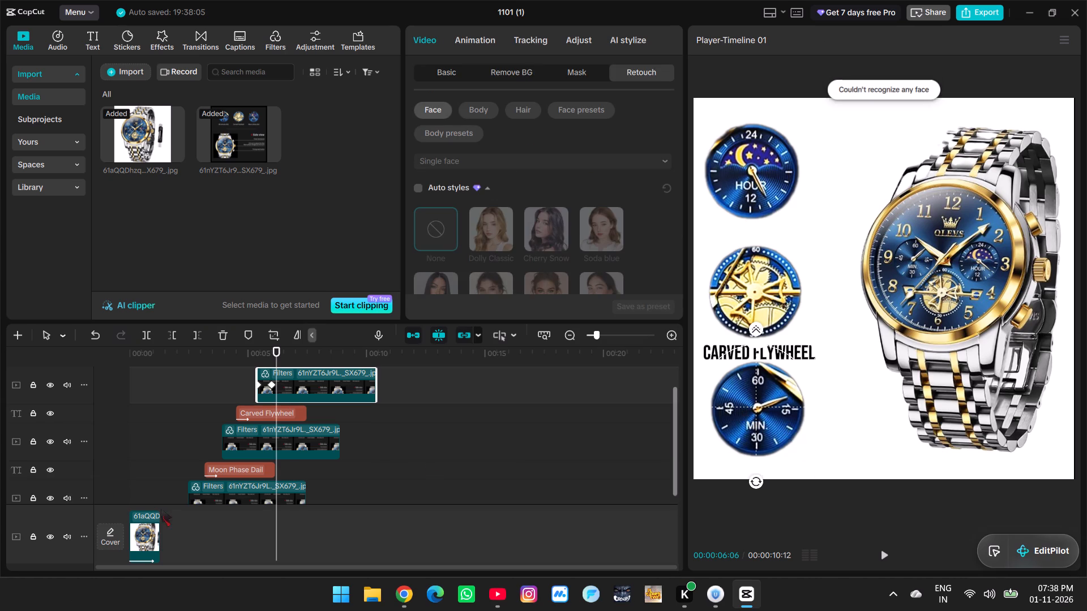
click(265, 469)
scroll(289, 472, down, 2)
drag(279, 434, 293, 435)
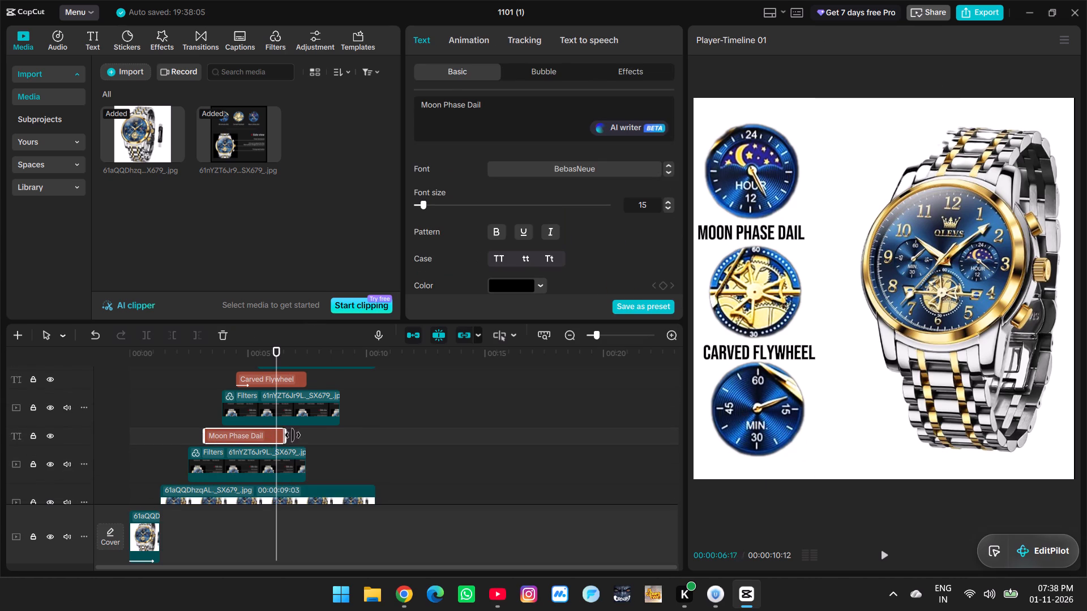
drag(293, 435, 373, 439)
click(295, 473)
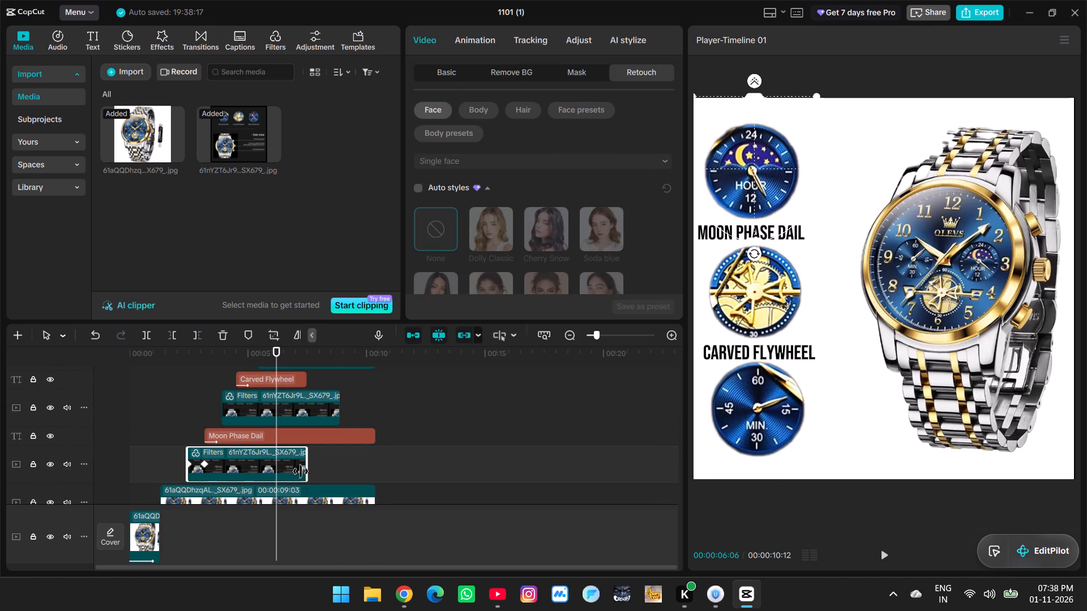
drag(307, 469, 369, 472)
Extend the flywheel dial clip and the "Carved Flywheel" text to the same end point, 00:00:10:12, and play back briefly.
scroll(369, 468, up, 1)
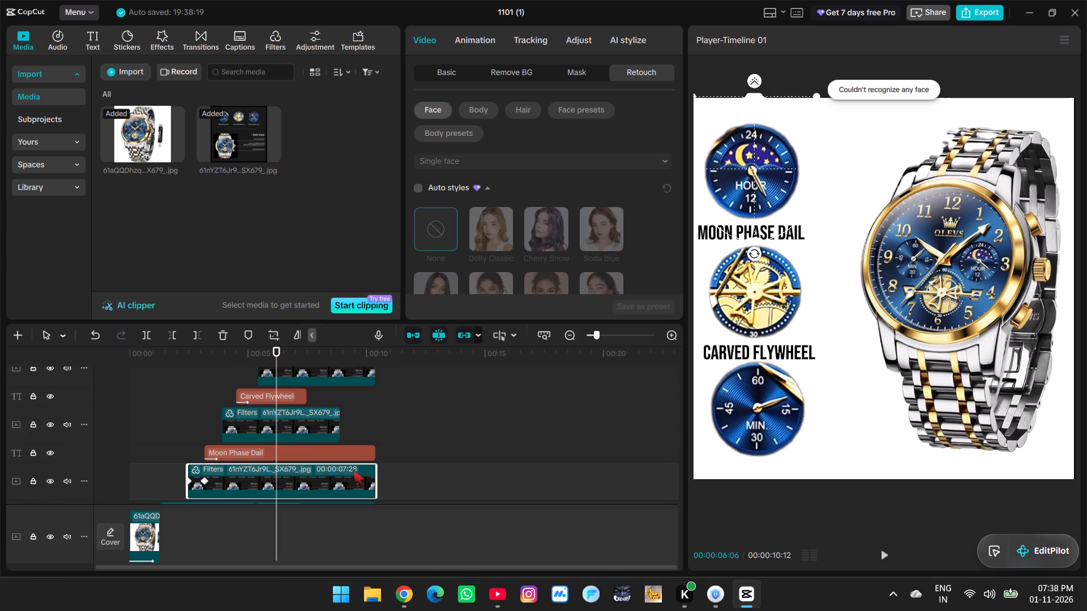
click(314, 429)
drag(339, 425, 374, 428)
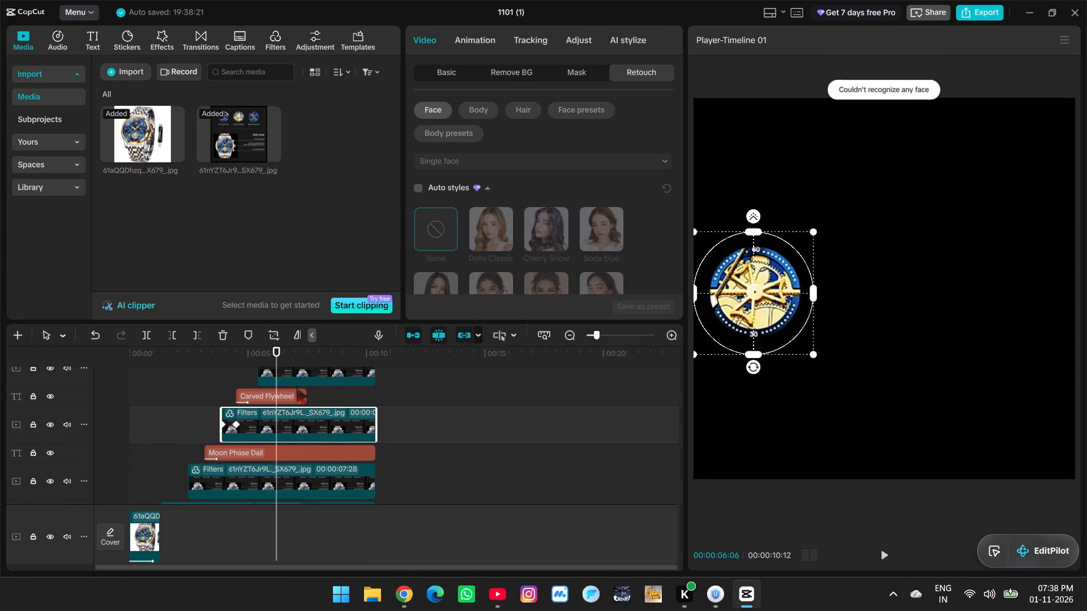
click(293, 391)
drag(309, 399, 373, 404)
key(space)
key(space)
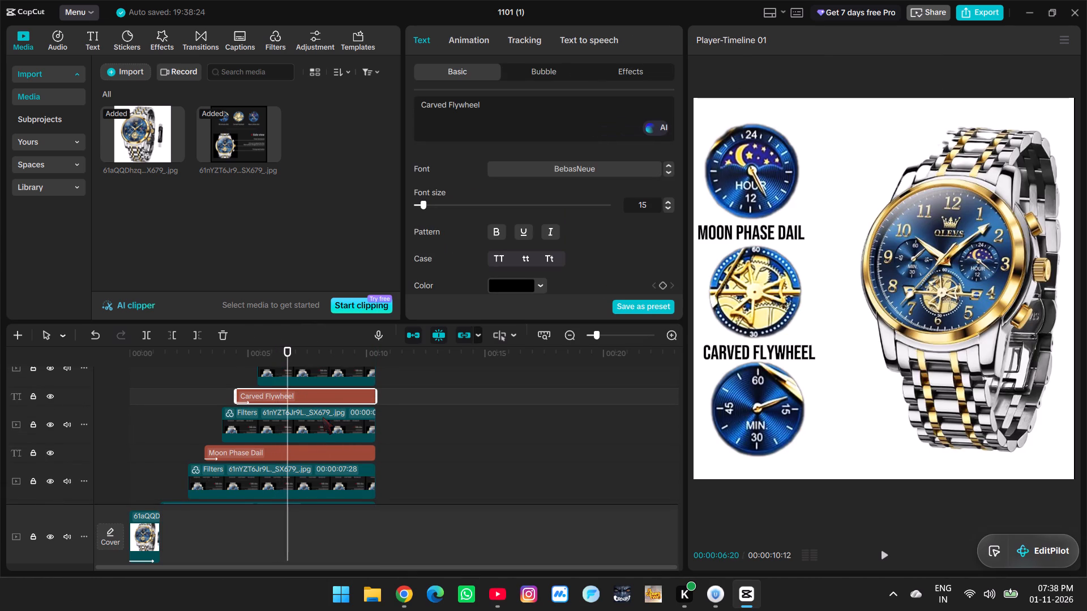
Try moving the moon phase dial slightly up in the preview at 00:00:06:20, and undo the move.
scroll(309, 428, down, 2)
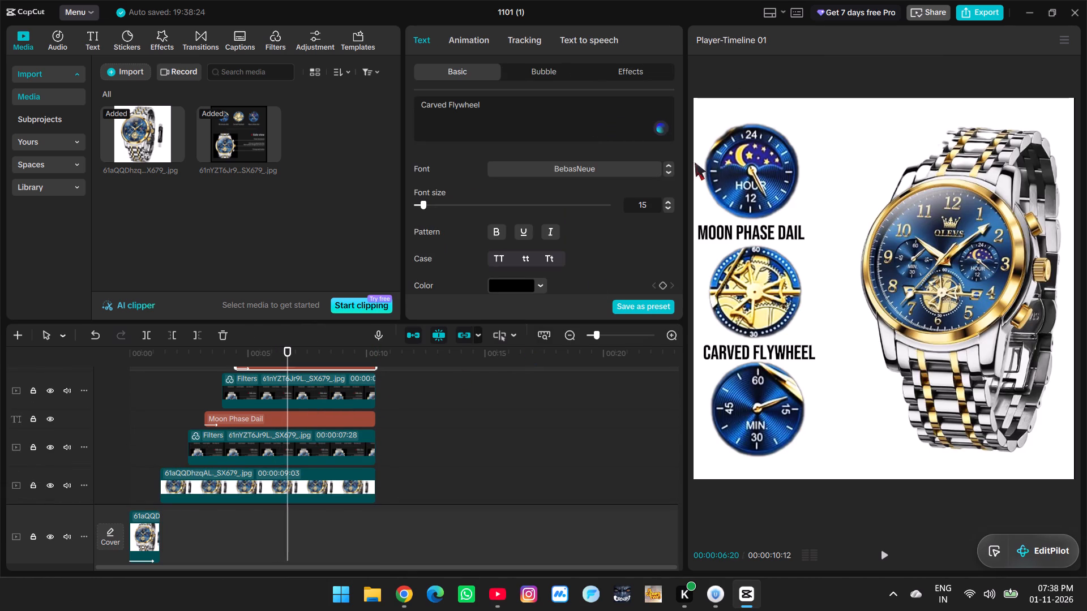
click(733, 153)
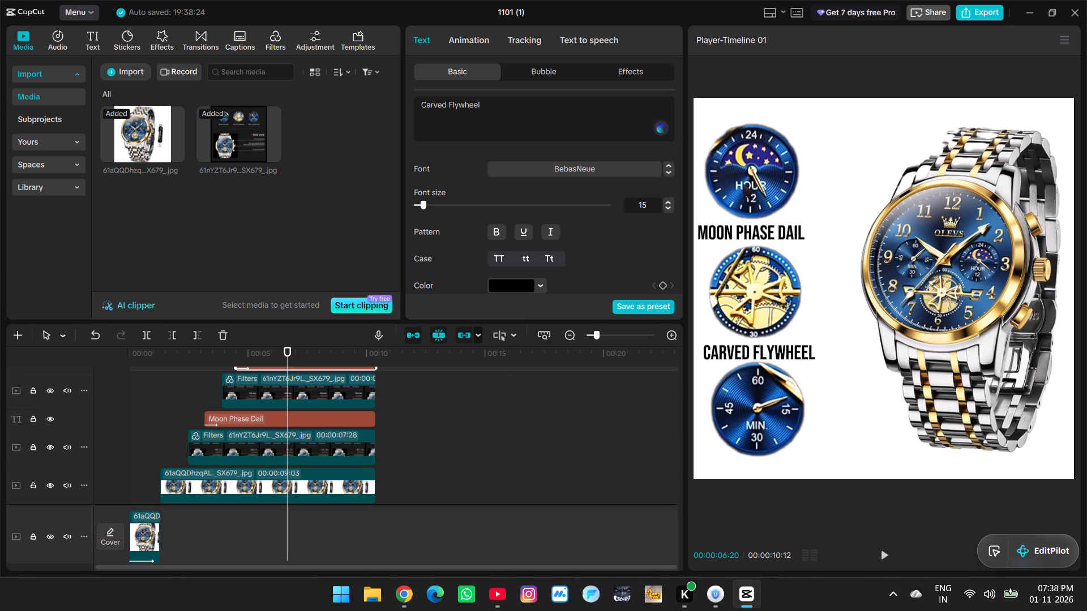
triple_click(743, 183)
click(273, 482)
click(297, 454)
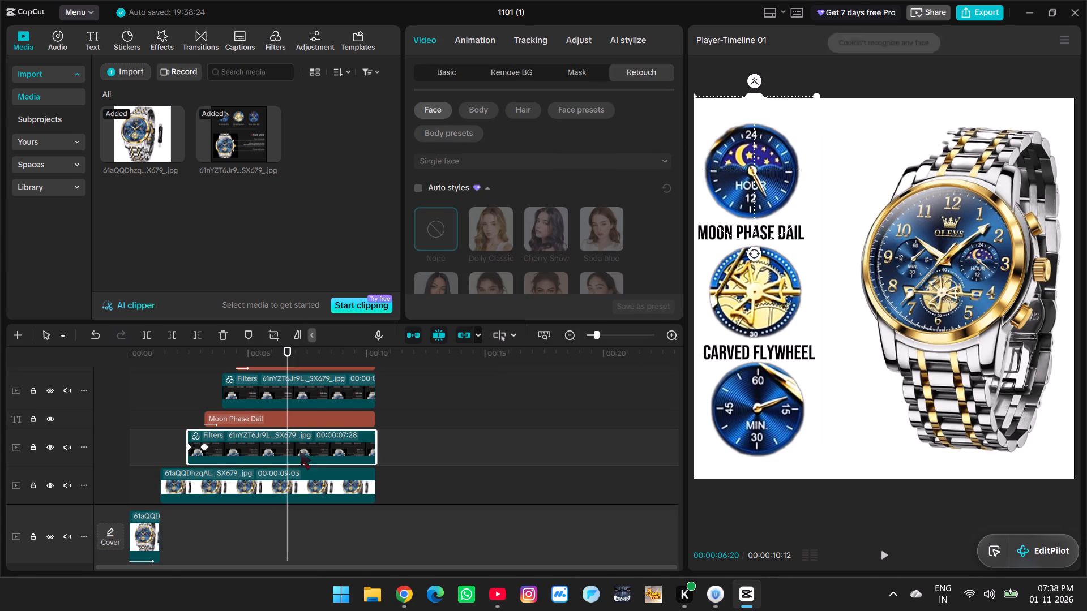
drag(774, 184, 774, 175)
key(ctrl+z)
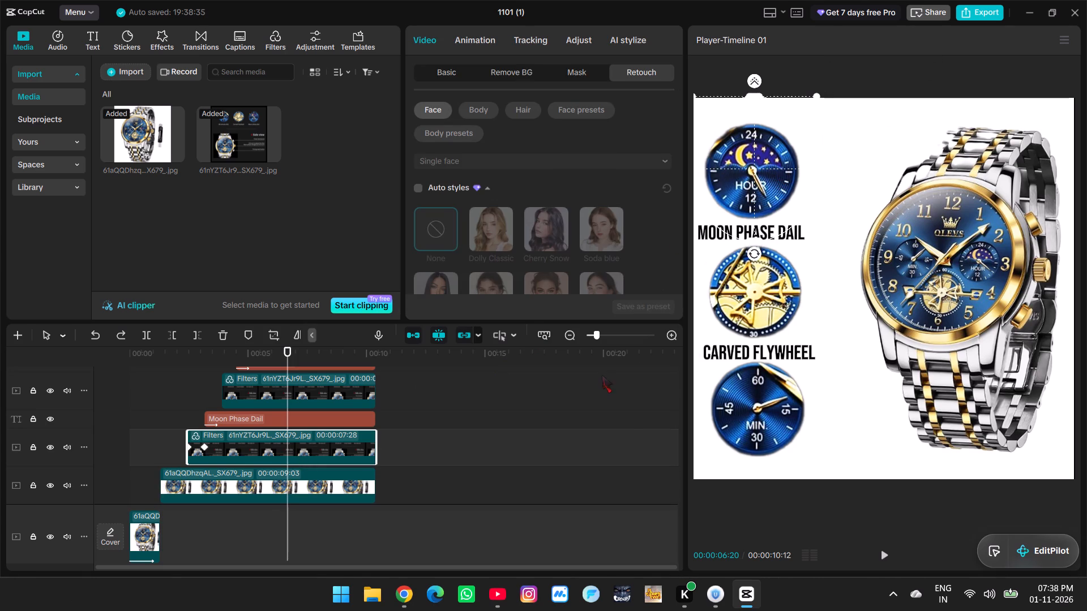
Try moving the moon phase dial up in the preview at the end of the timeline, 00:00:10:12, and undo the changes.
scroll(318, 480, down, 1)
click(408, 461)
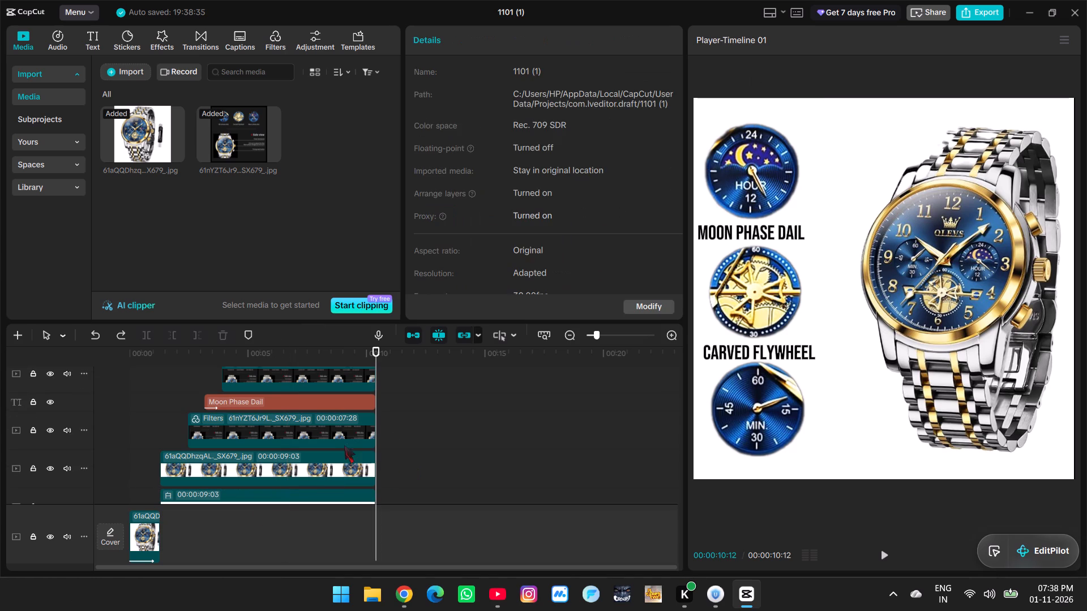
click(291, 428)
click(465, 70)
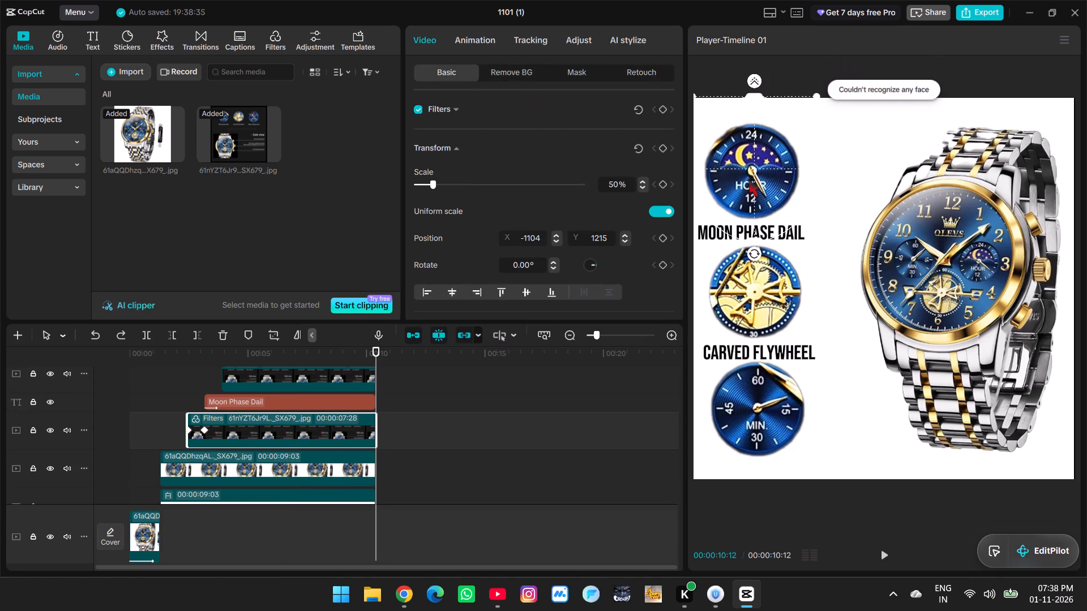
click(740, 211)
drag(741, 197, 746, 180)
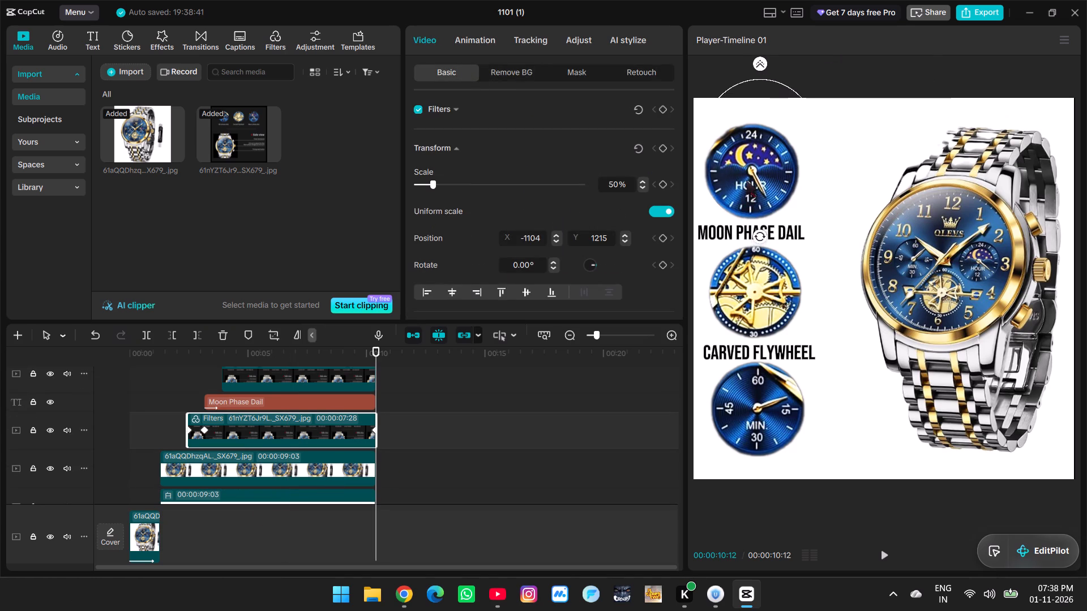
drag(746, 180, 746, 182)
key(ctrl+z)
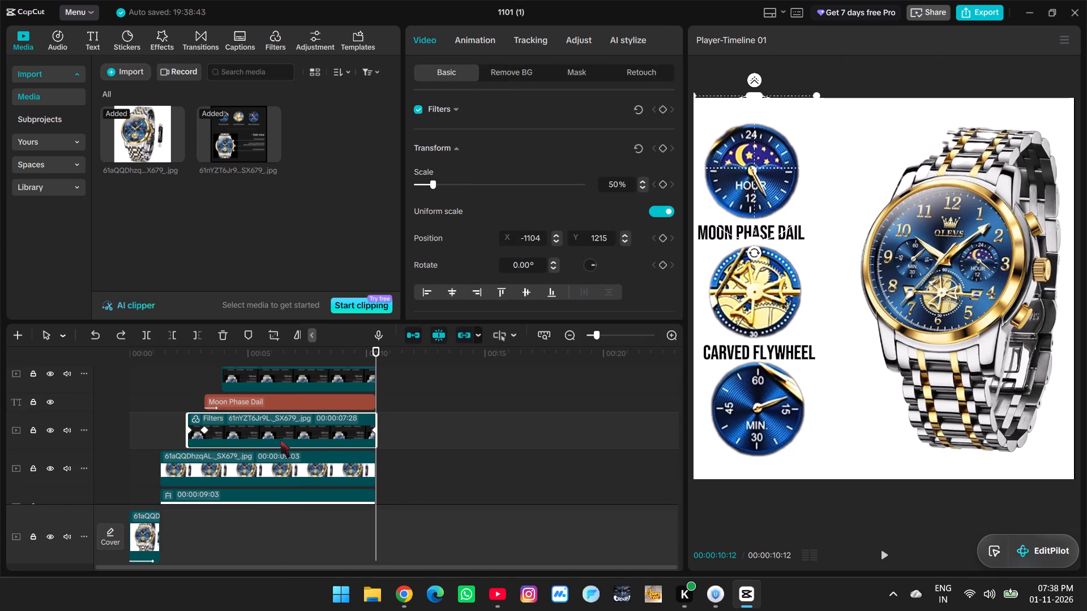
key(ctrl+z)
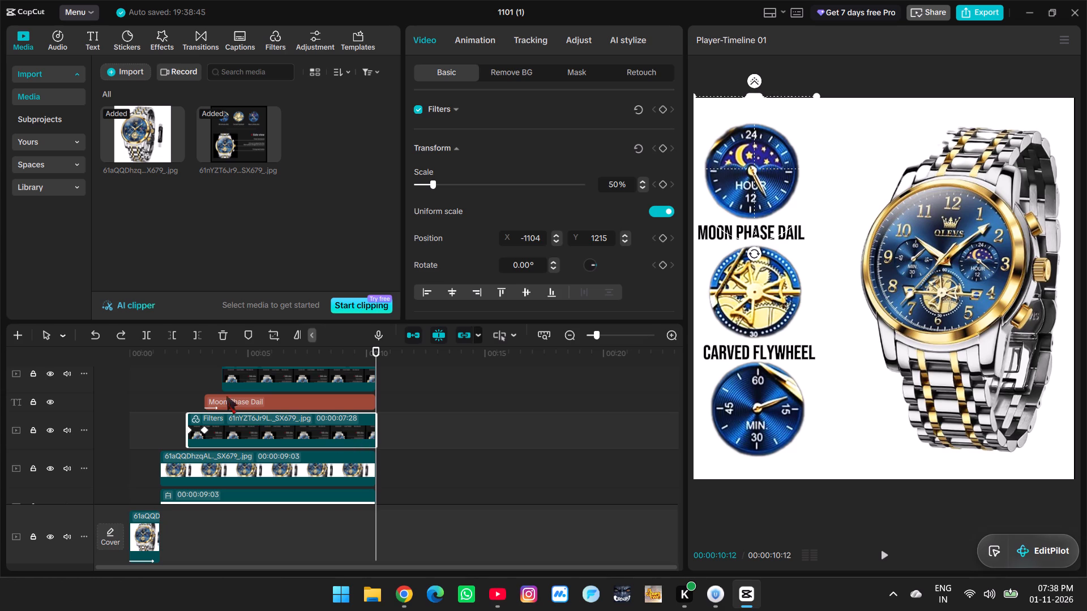
At the moon phase dial's second keyframe, 00:00:03:05, move the dial up near the canvas top with its circle mask switched off, and re-enable the mask.
click(181, 375)
drag(181, 375, 199, 381)
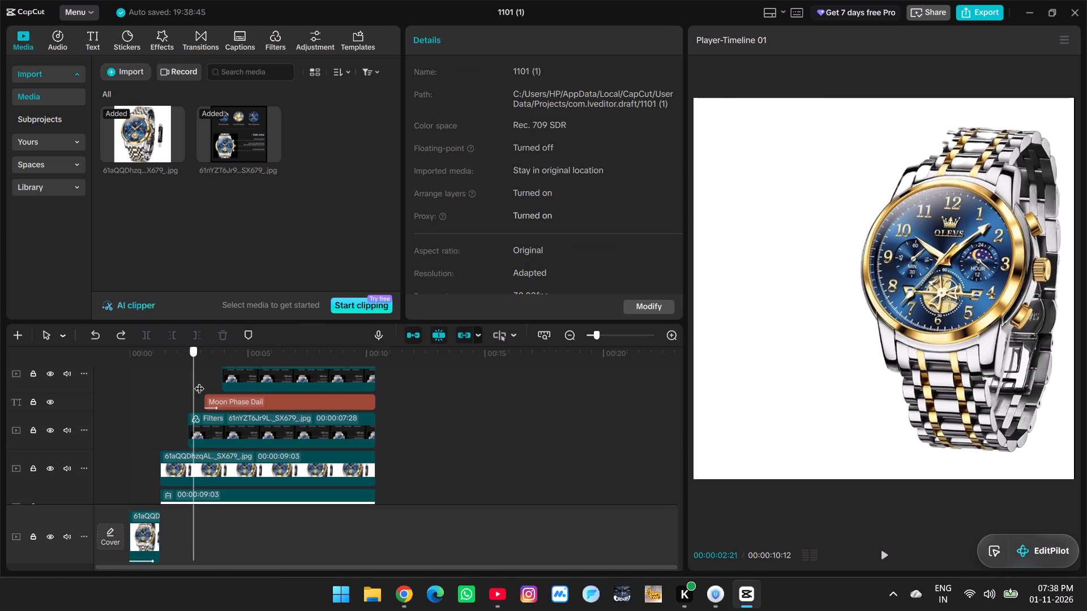
drag(199, 381, 207, 388)
click(247, 472)
click(259, 429)
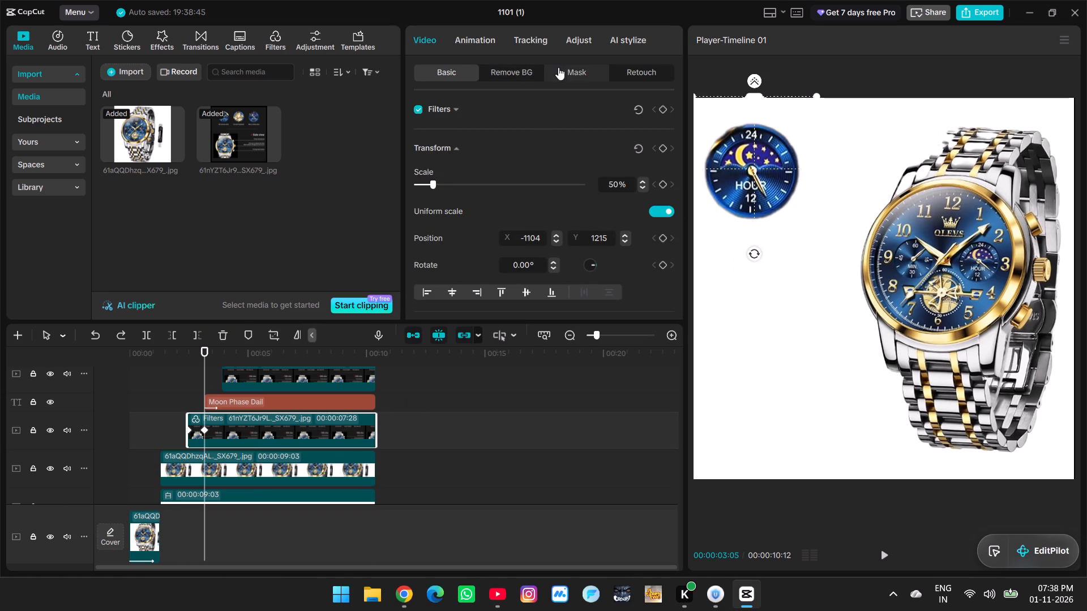
click(577, 74)
click(450, 76)
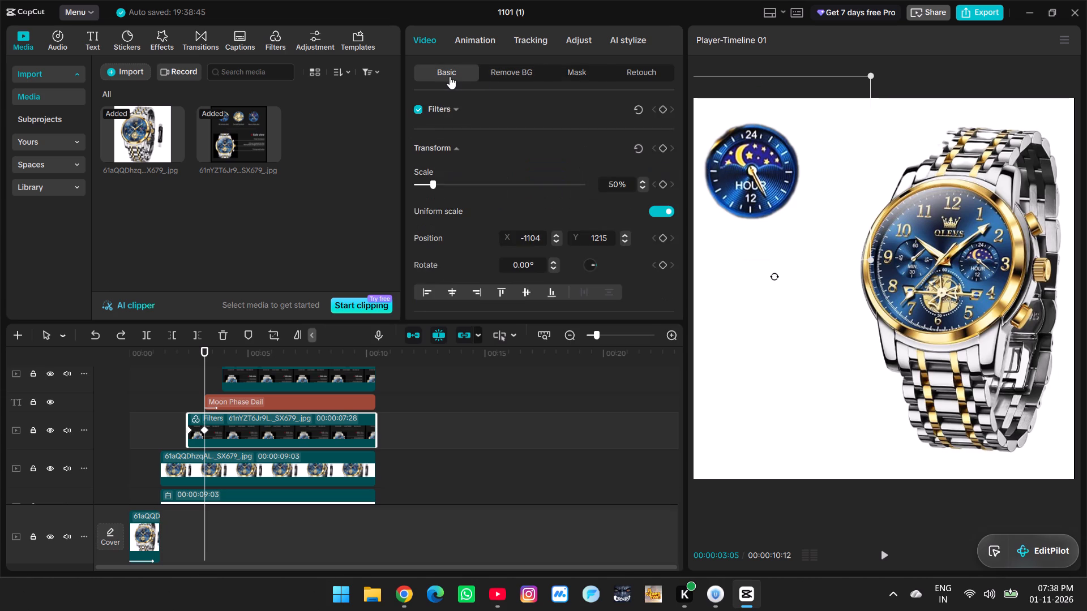
click(567, 76)
click(421, 104)
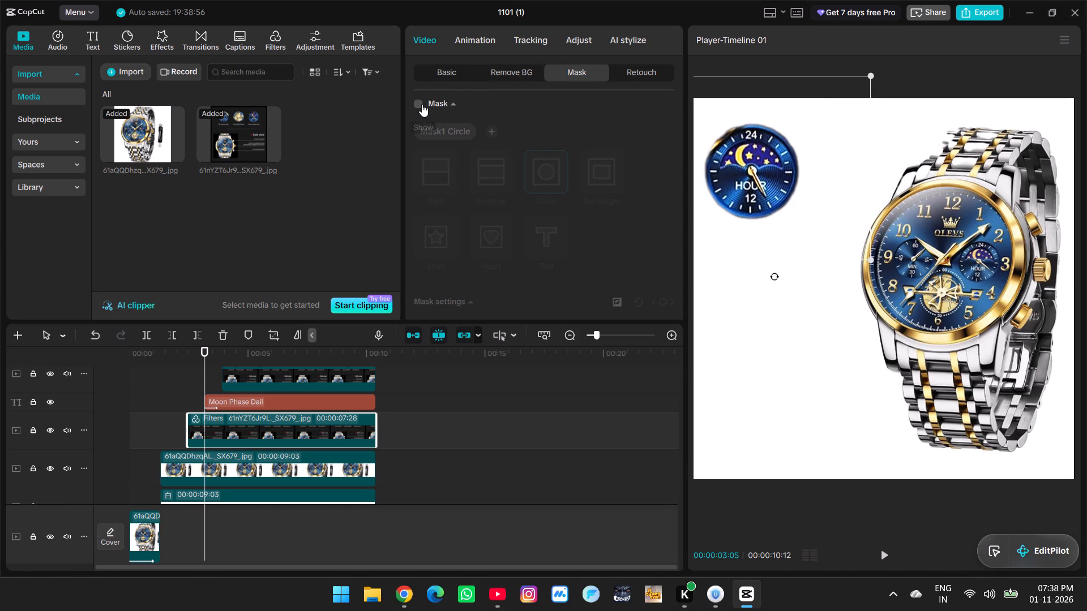
drag(744, 188, 743, 177)
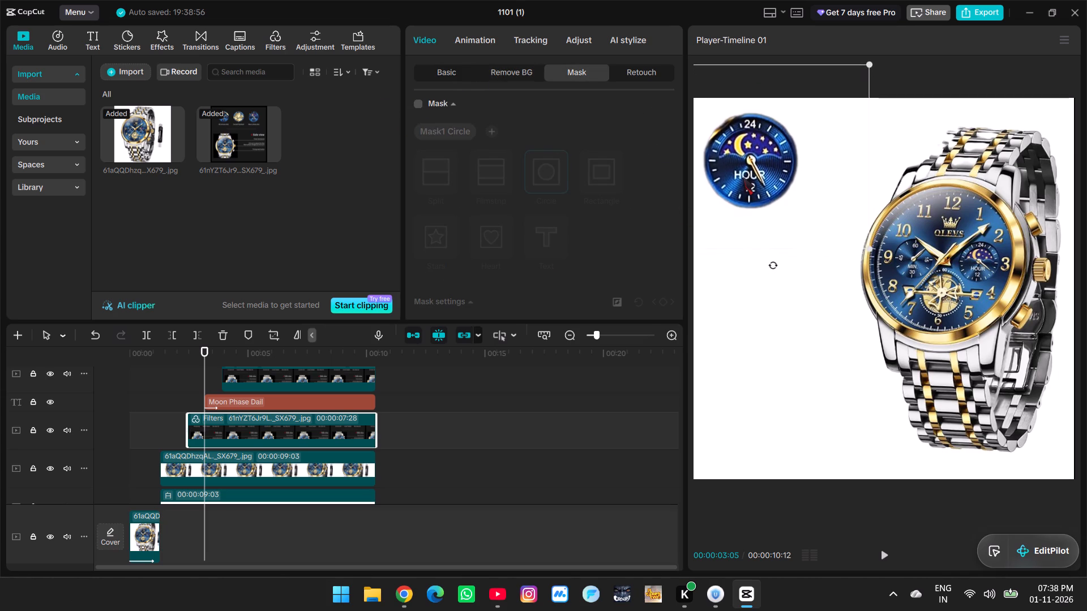
drag(743, 177, 744, 174)
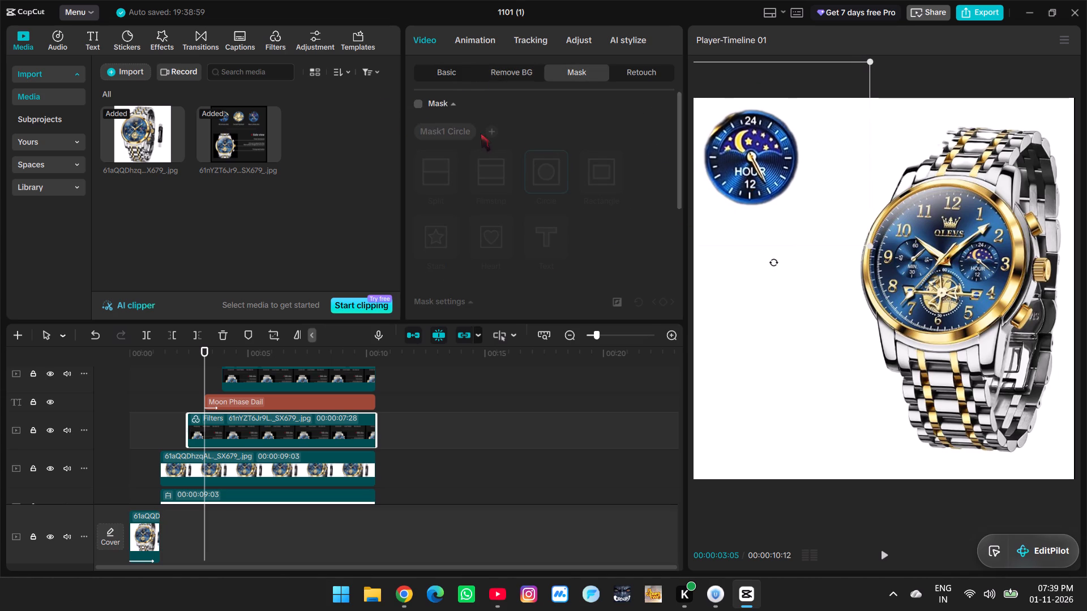
click(418, 104)
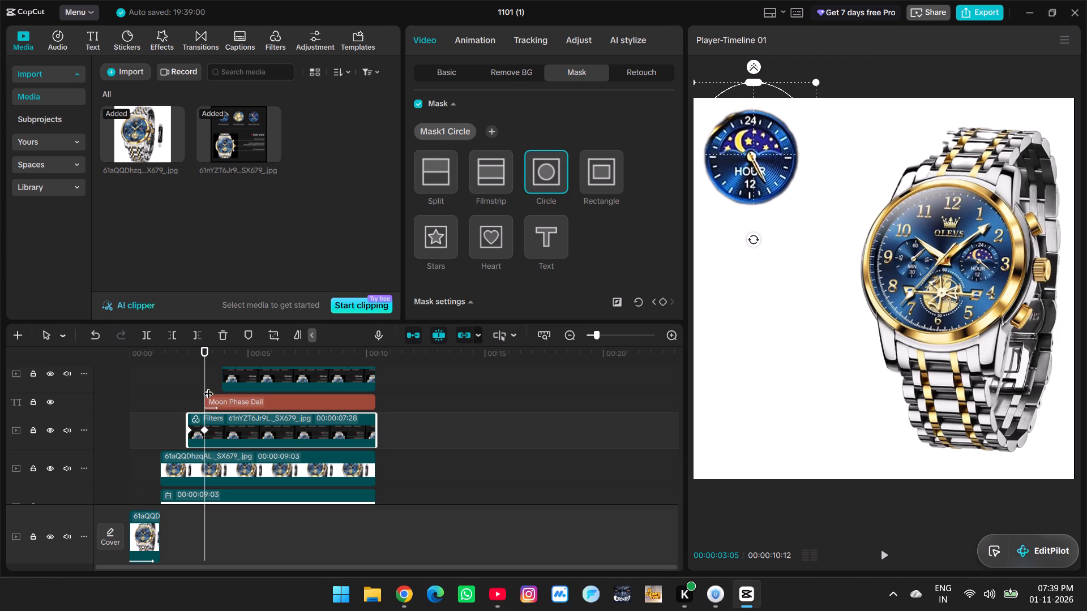
At 00:00:03:27, move the "Moon Phase Dail" text up and slightly right so it sits centred just below the raised dial.
drag(207, 385, 218, 388)
click(236, 406)
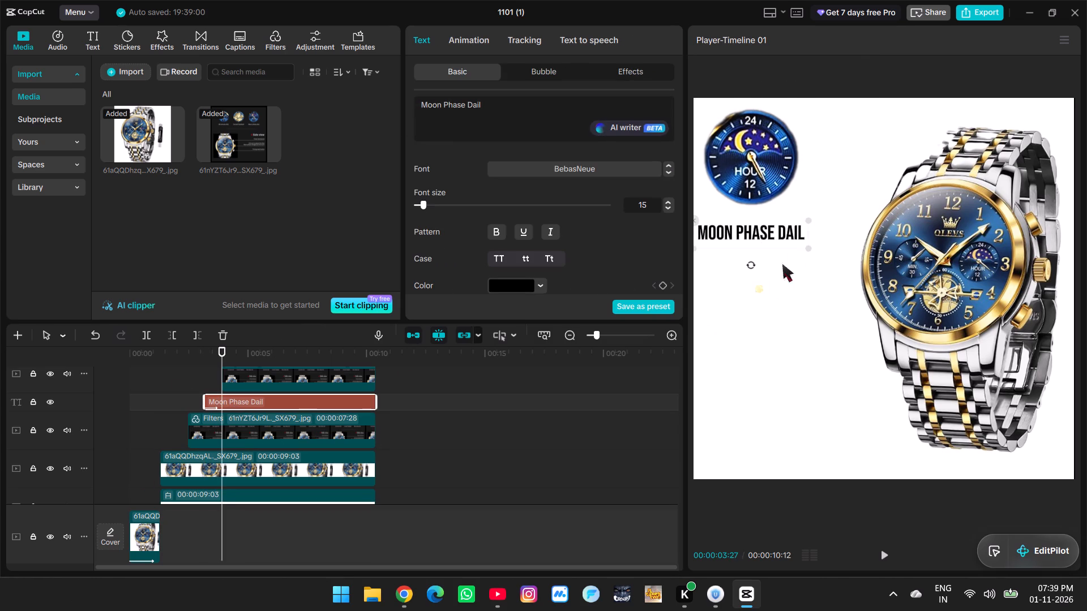
drag(778, 239, 781, 229)
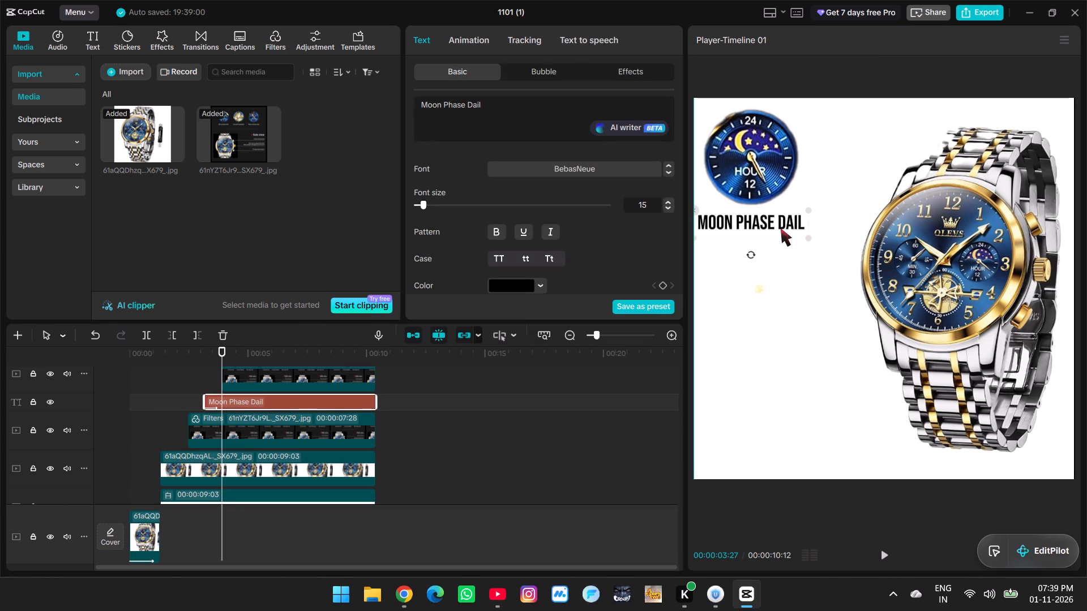
drag(781, 229, 783, 229)
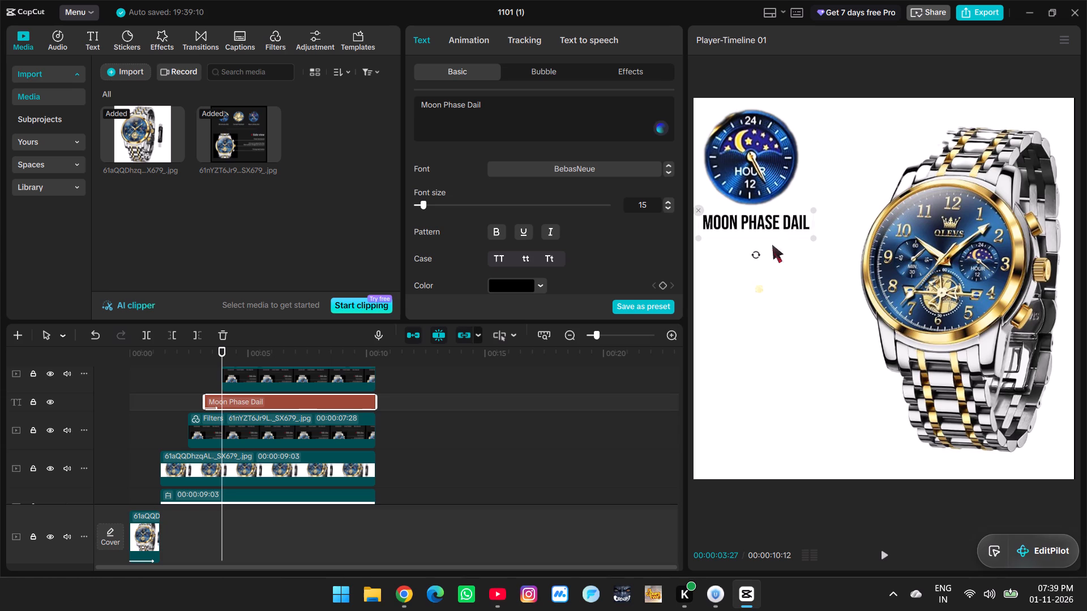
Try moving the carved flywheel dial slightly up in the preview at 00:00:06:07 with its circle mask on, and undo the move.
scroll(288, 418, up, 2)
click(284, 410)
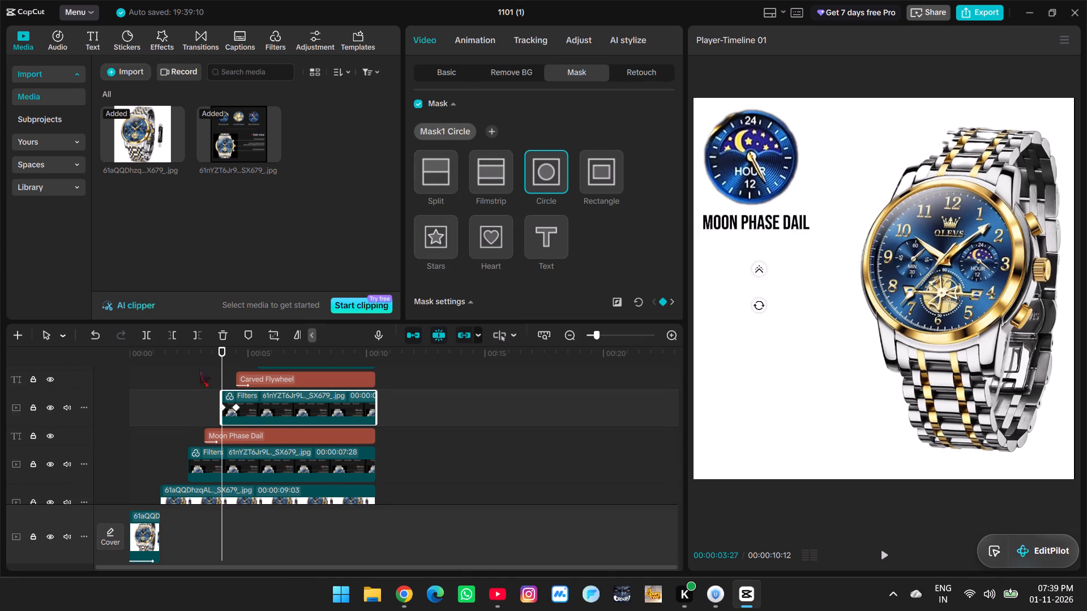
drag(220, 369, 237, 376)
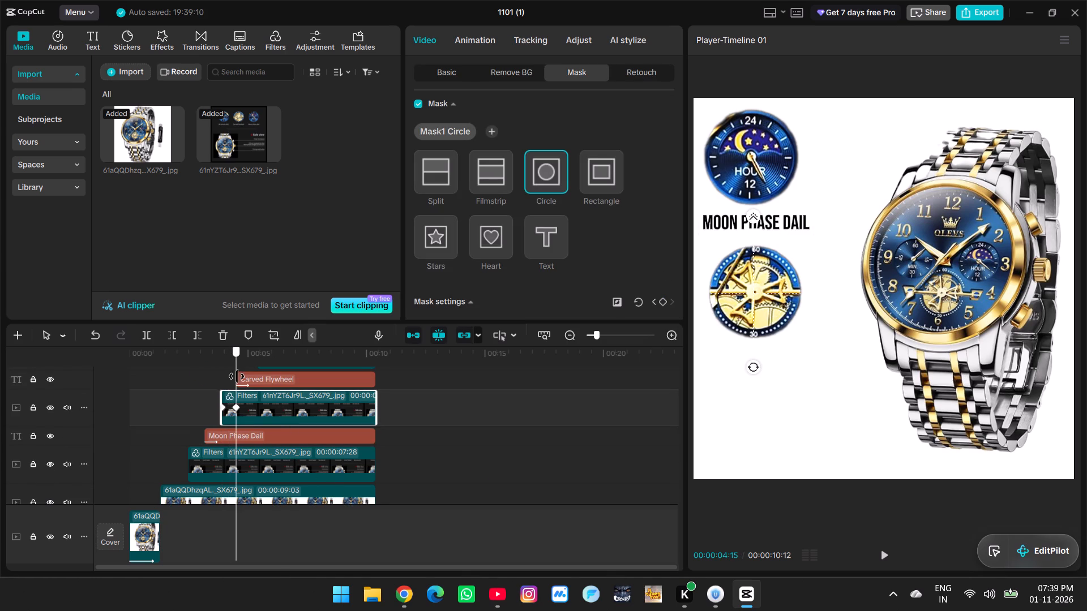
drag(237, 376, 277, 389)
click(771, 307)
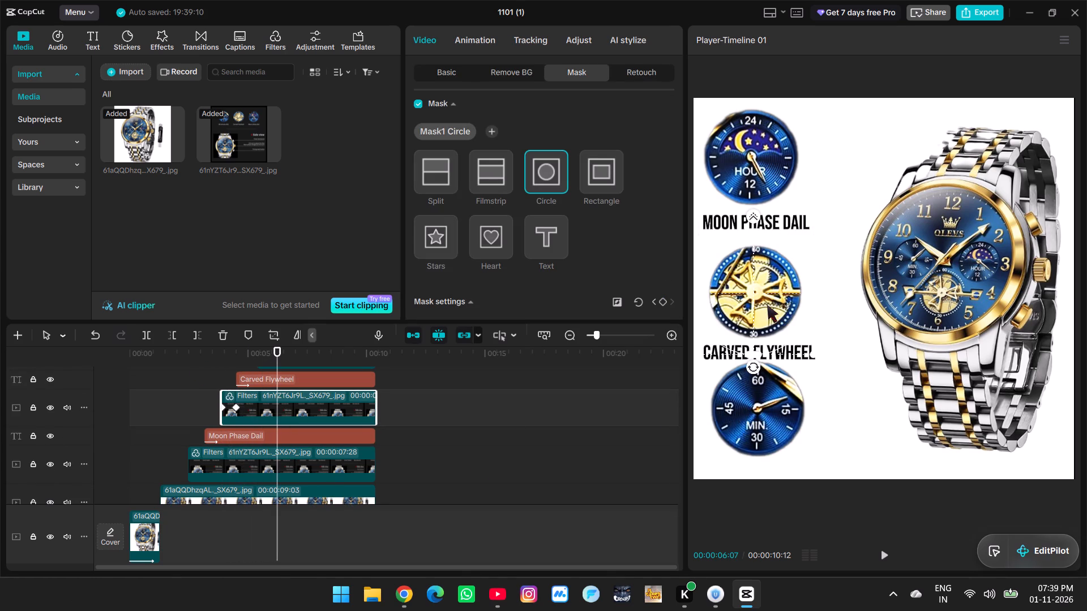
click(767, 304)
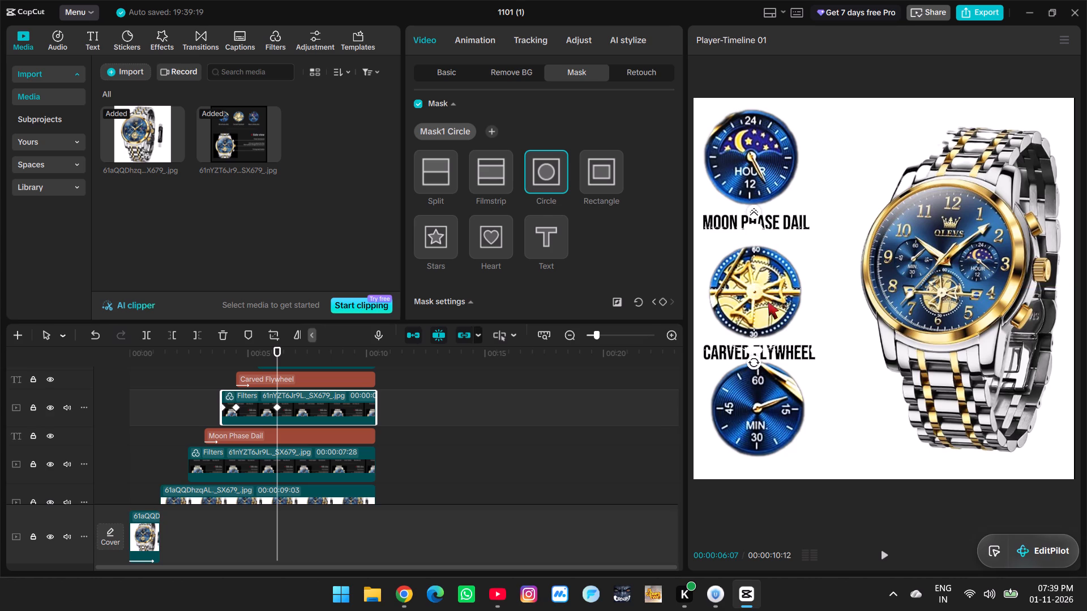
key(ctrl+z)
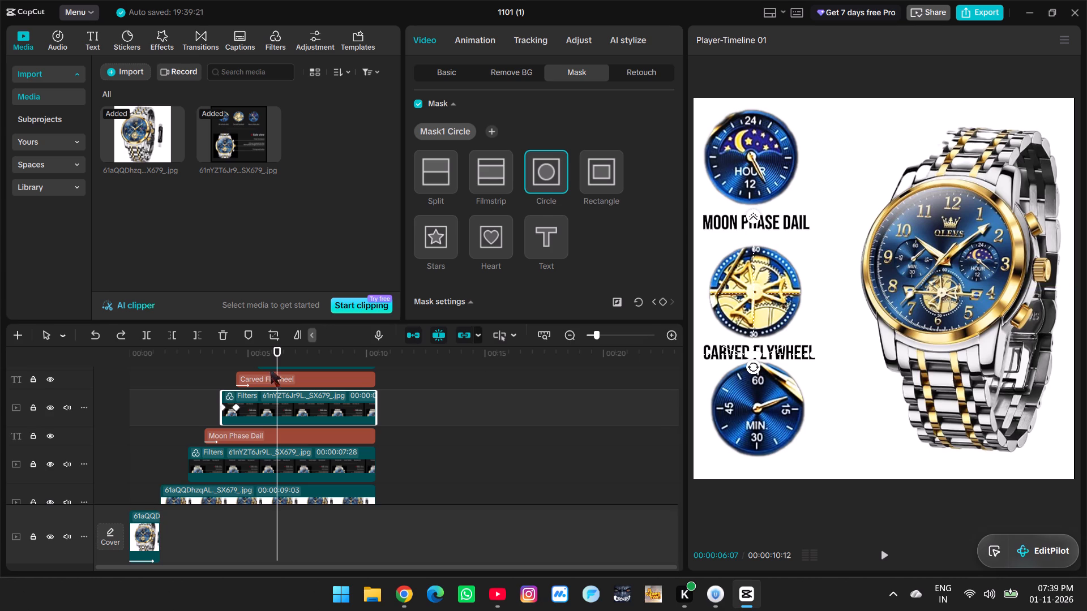
At 00:00:06:07, switch off the carved flywheel dial's circle mask and move the dial slightly up, closer to the "Moon Phase Dail" text.
click(422, 102)
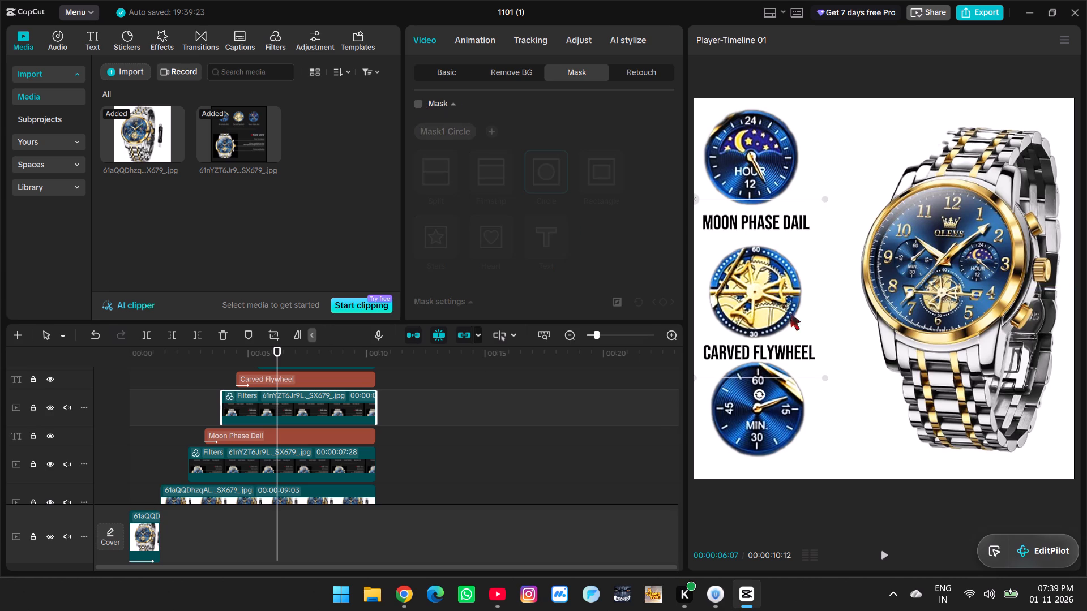
drag(774, 309, 776, 304)
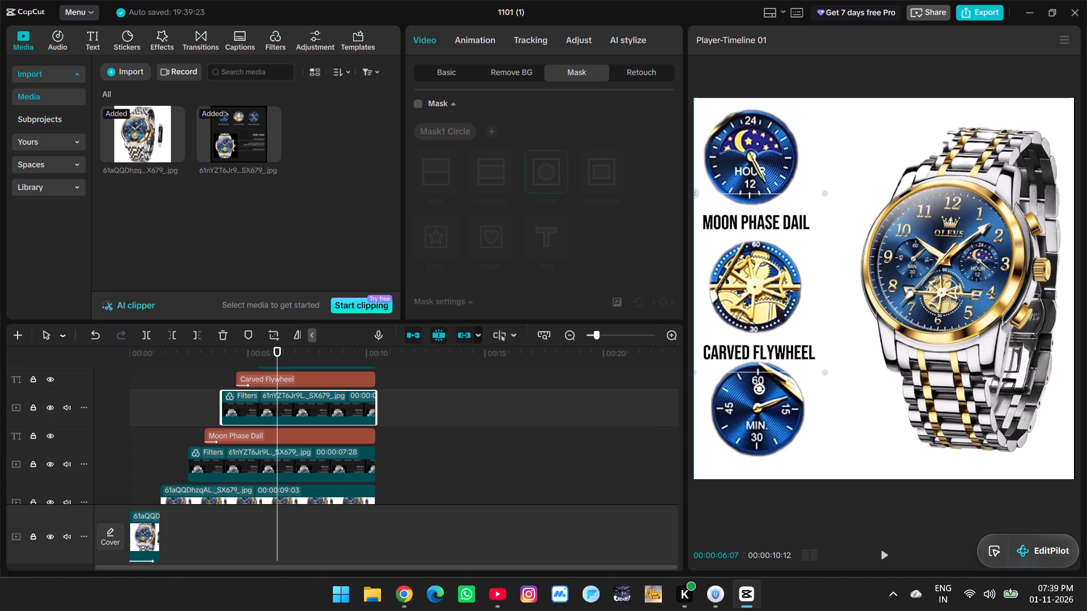
drag(776, 304, 776, 304)
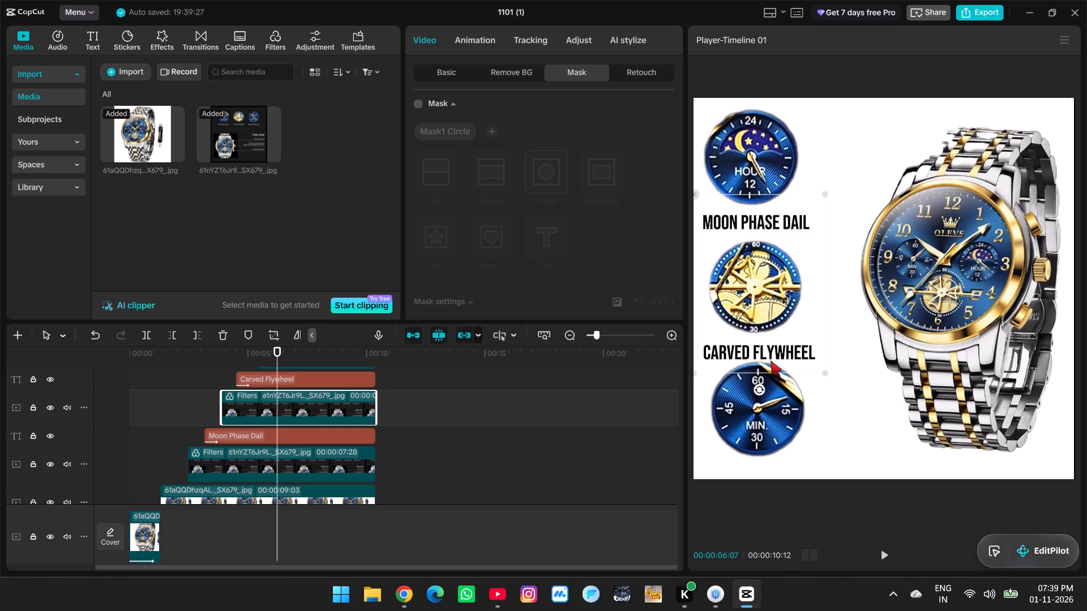
Move the "Carved Flywheel" text slightly up at 00:00:06:07 so it sits evenly between the flywheel dial and the 60-minute dial.
click(778, 354)
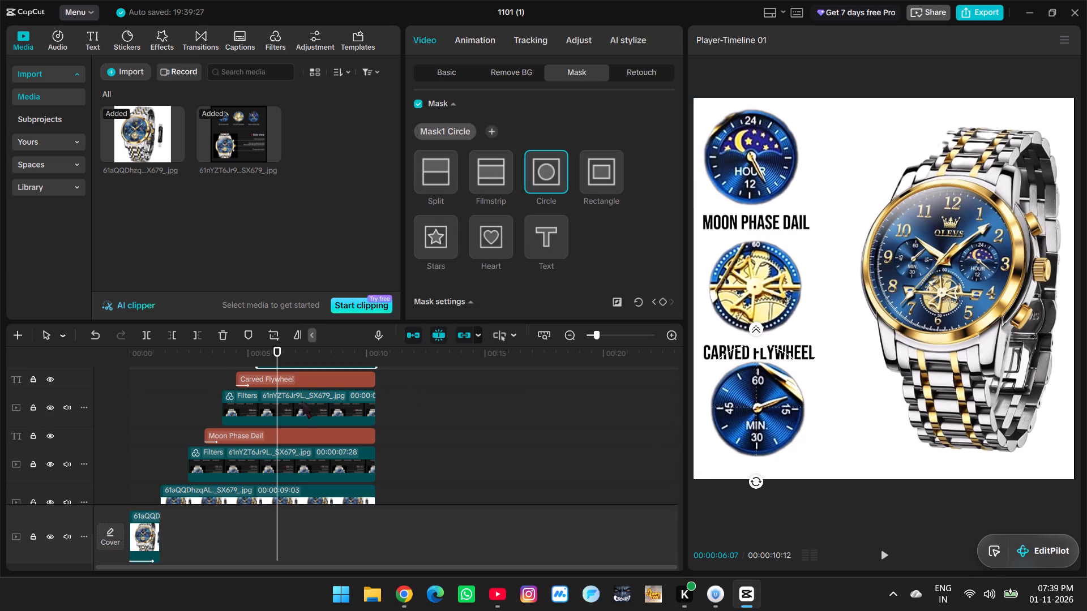
click(316, 381)
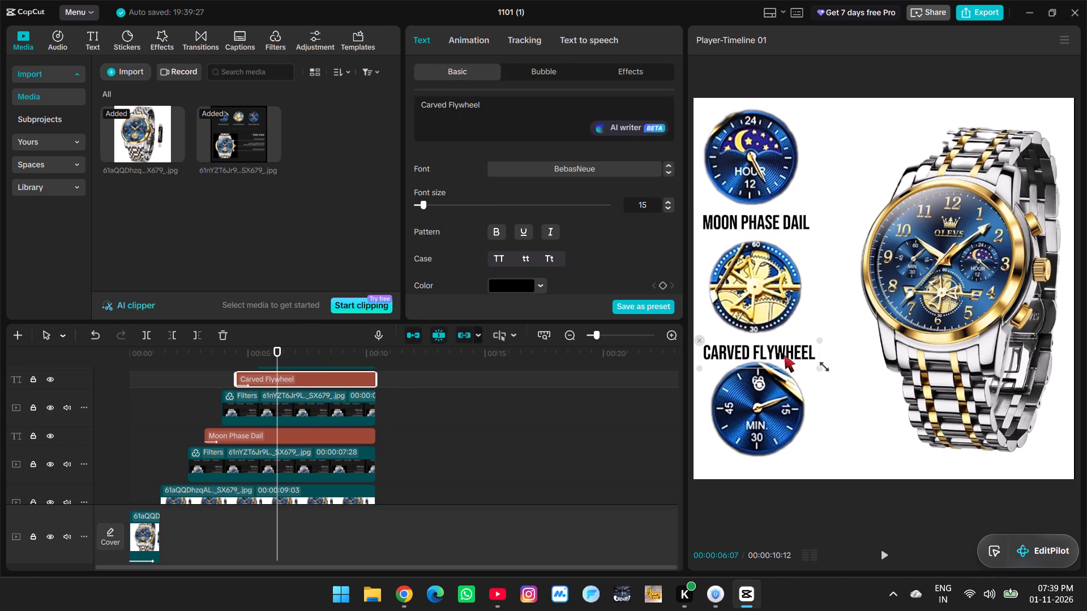
drag(784, 354, 785, 348)
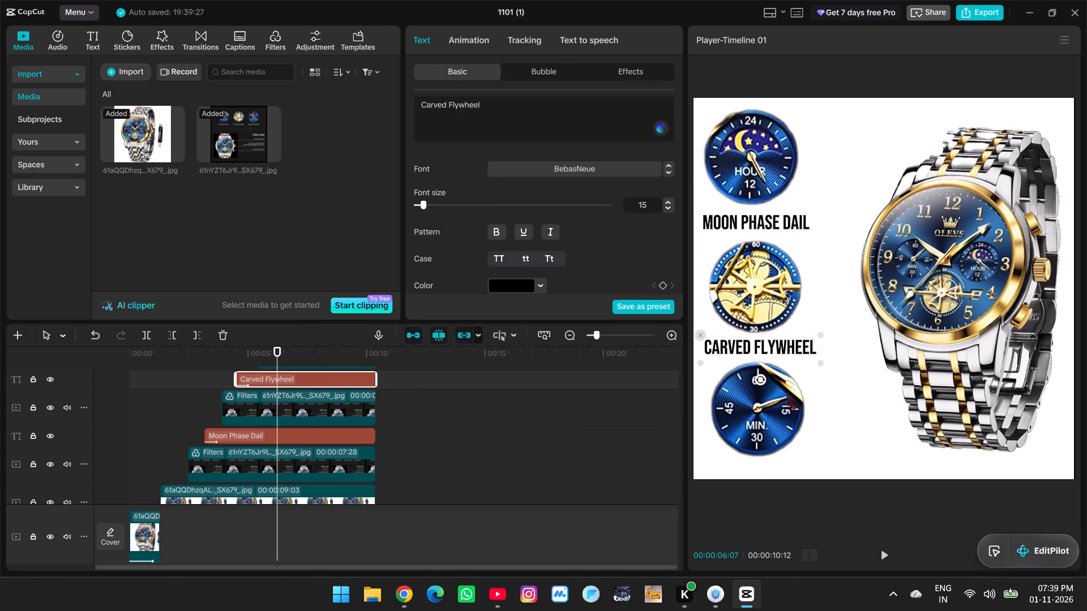
Re-enable the circle mask on the carved flywheel dial clip.
click(786, 404)
scroll(840, 424, down, 1)
click(841, 433)
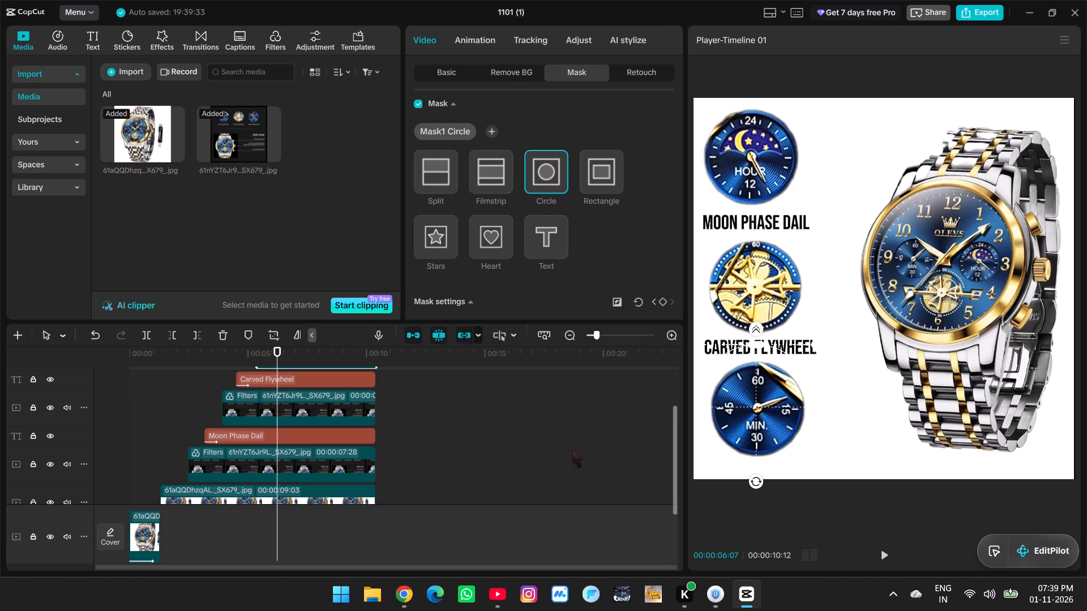
scroll(306, 438, up, 2)
click(253, 445)
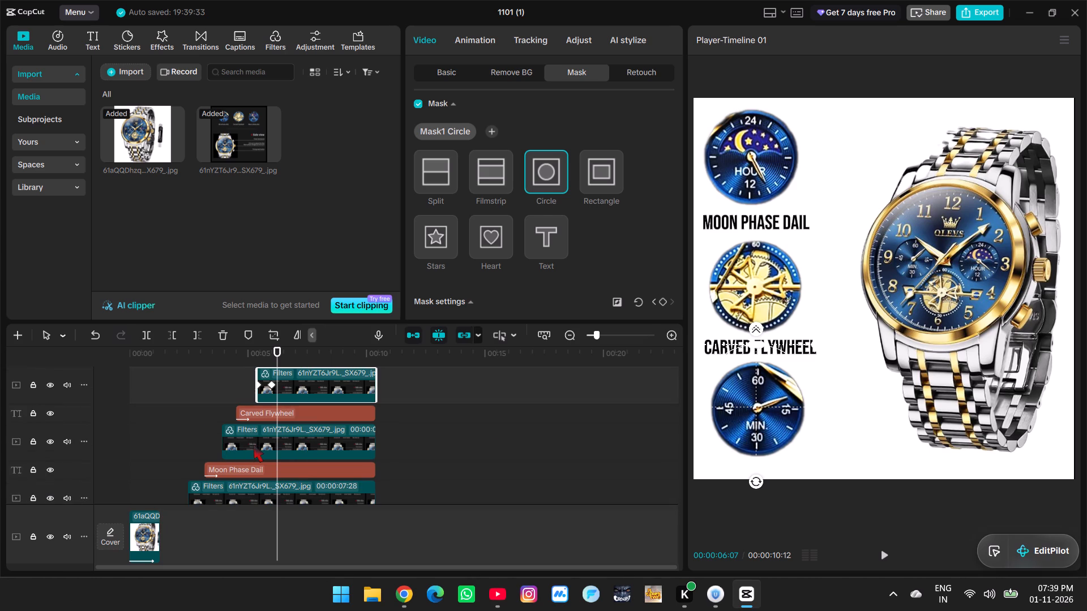
click(416, 107)
scroll(238, 458, down, 2)
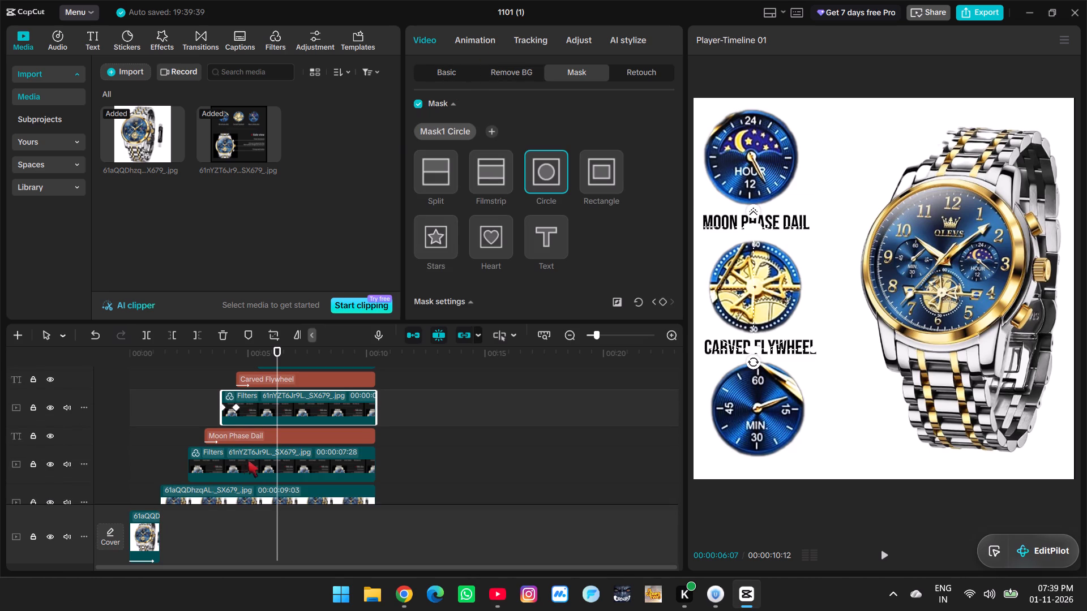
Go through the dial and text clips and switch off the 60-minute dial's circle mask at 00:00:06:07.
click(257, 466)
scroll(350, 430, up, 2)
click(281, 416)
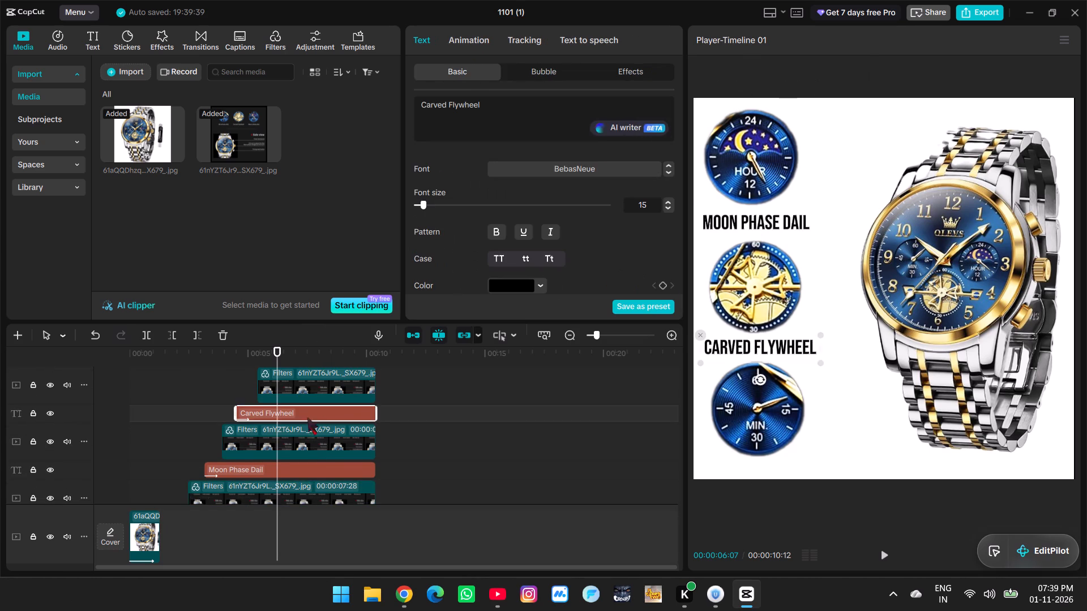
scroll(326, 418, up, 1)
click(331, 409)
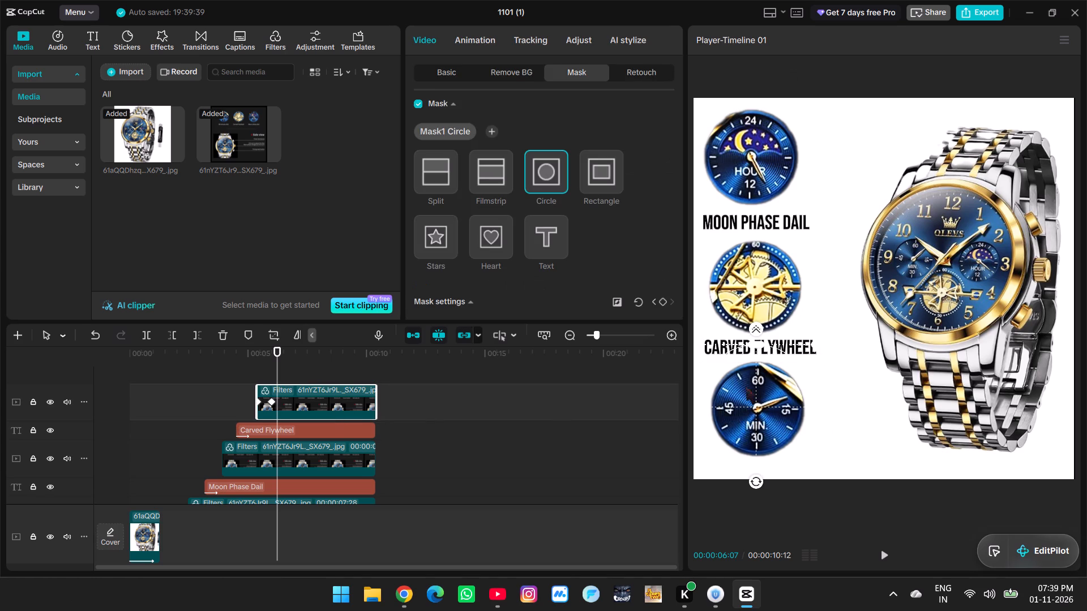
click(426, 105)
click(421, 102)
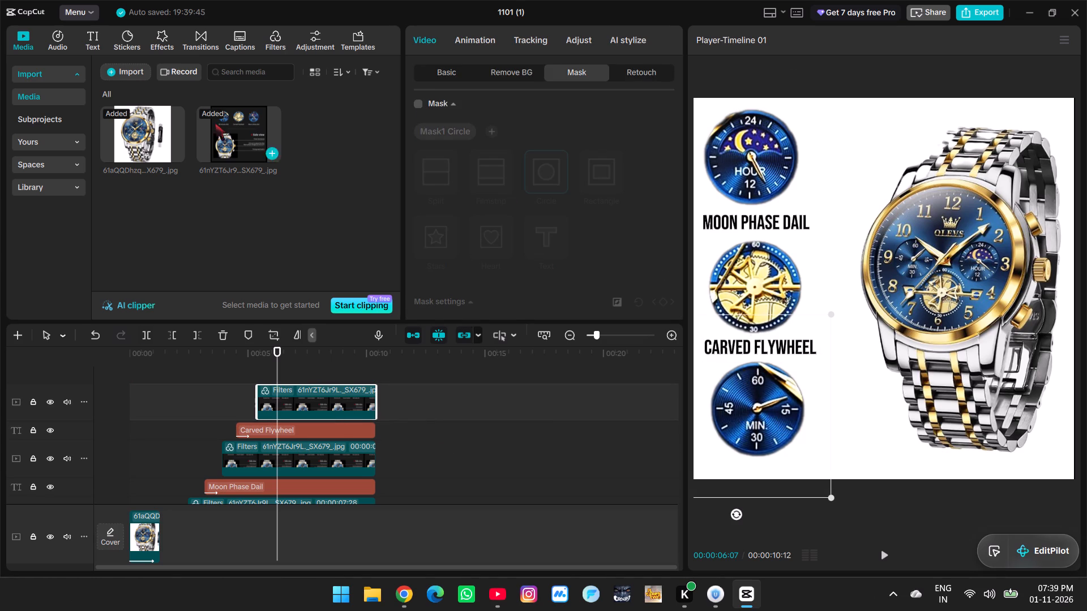
Duplicate the "Carved Flywheel" text clip and place the copy on a track above the 60-minute dial clip, aligned with its start.
click(93, 40)
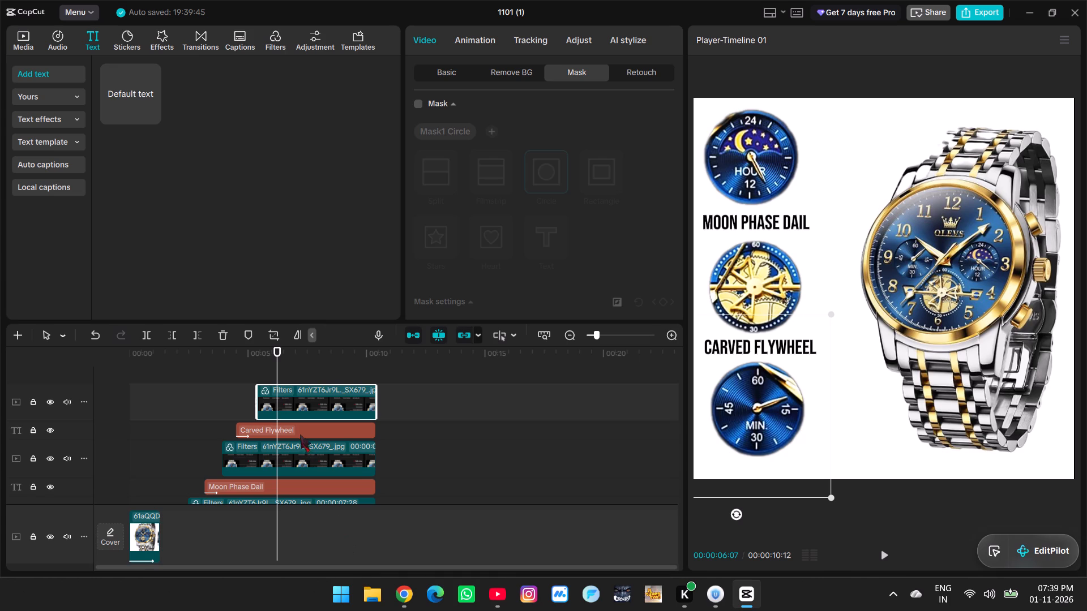
click(300, 427)
key(ctrl+c)
key(ctrl+v)
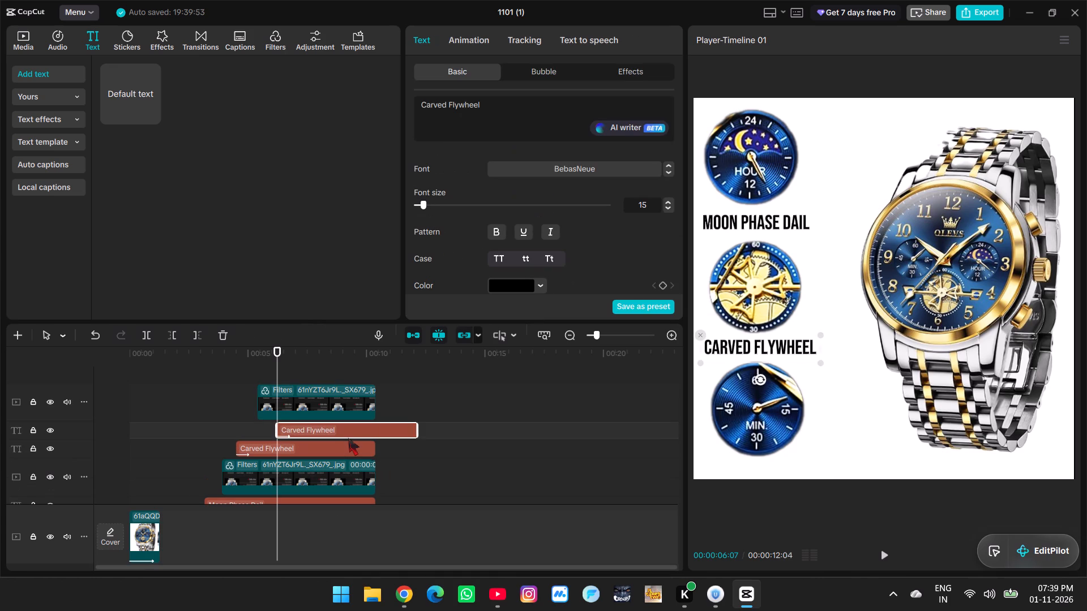
drag(347, 435, 324, 383)
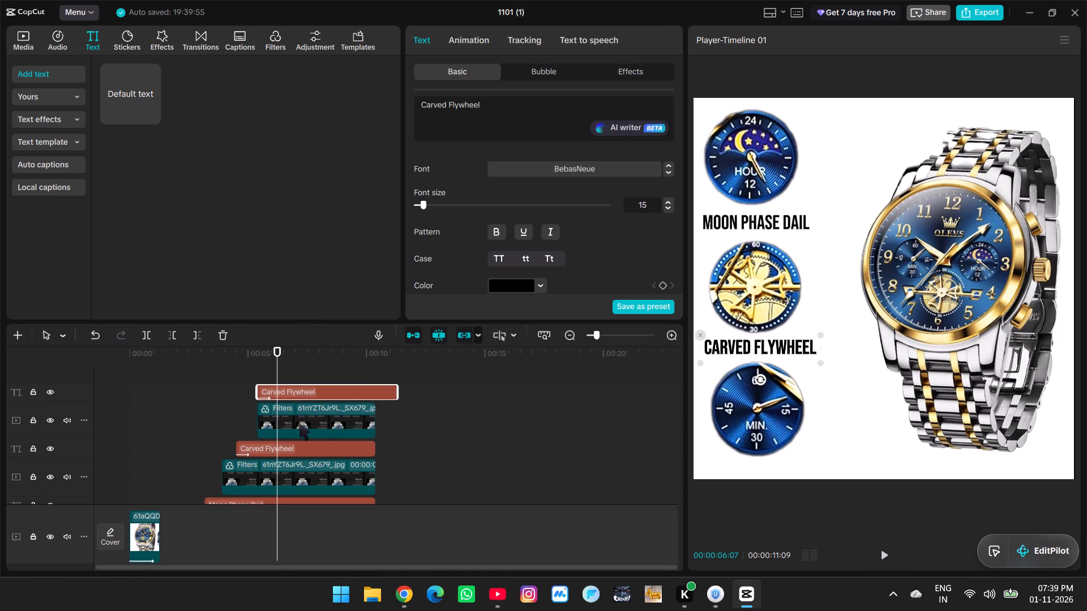
Compare where the flywheel dial's second keyframe meets its text, and re-enable the circle mask on the 60-minute dial clip.
click(269, 476)
click(238, 475)
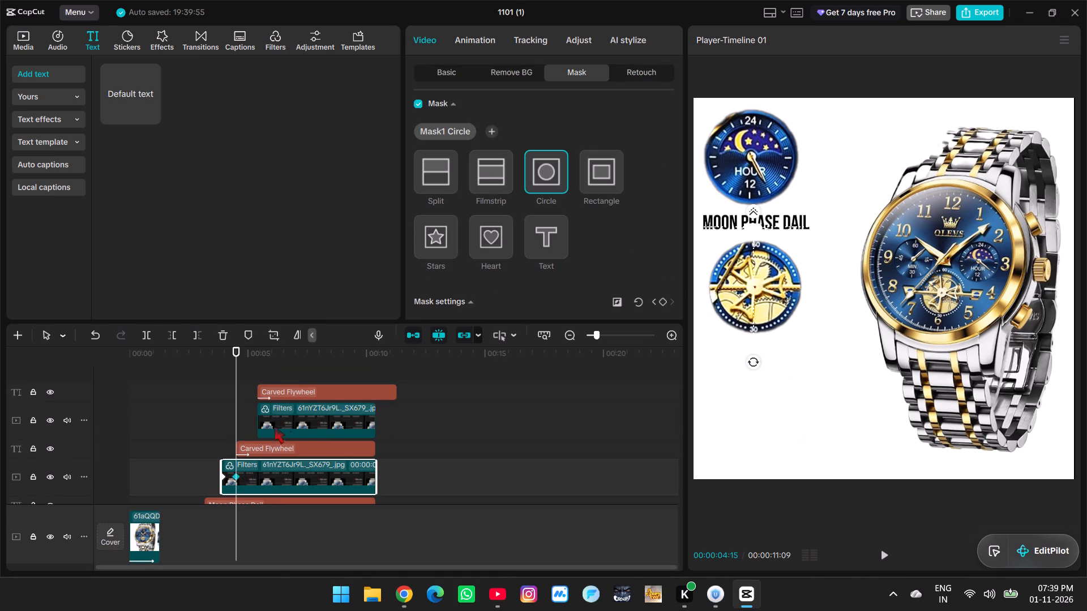
click(274, 427)
click(273, 425)
click(269, 375)
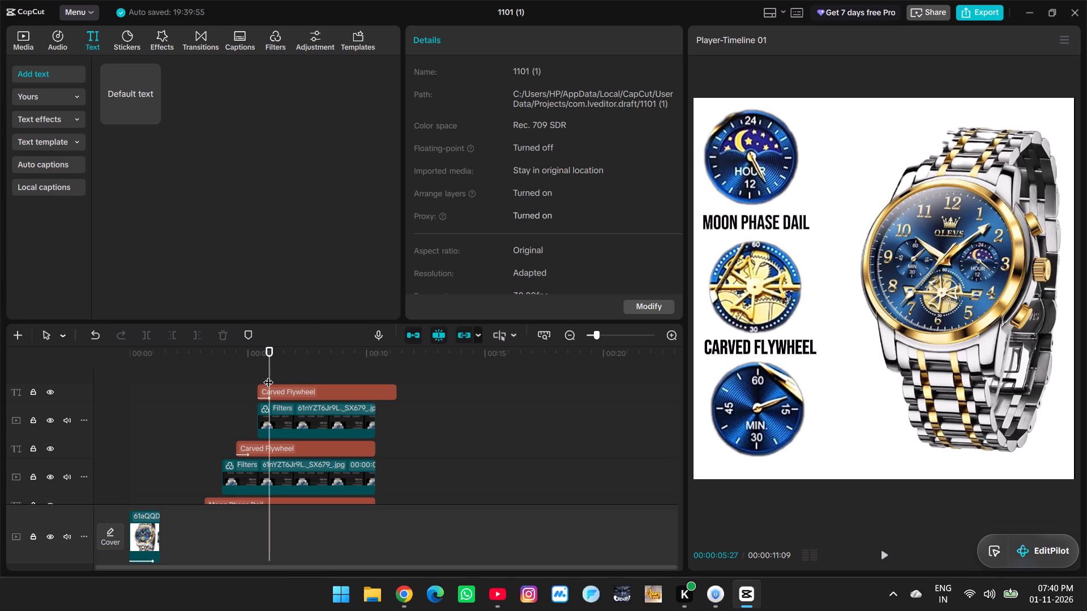
drag(268, 375, 279, 377)
click(283, 431)
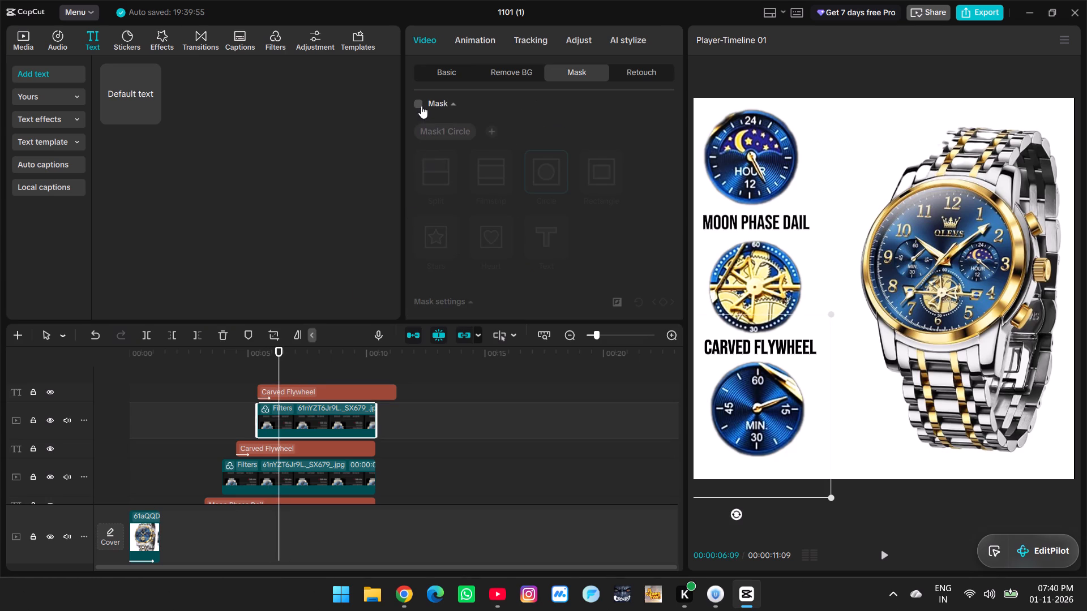
click(421, 105)
Shift the copied text clip to start at the 60-minute dial's second keyframe, 00:00:06:00.
click(272, 423)
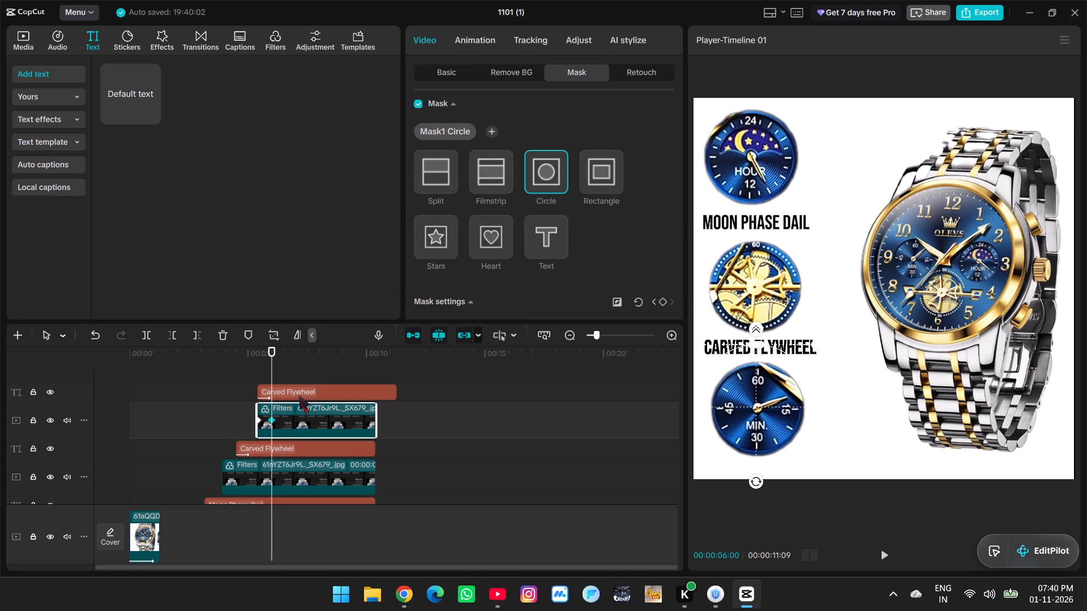
drag(299, 395, 310, 394)
Replace the copied text with "60-minute Dail", checking the dial's name in the imported feature image.
click(489, 109)
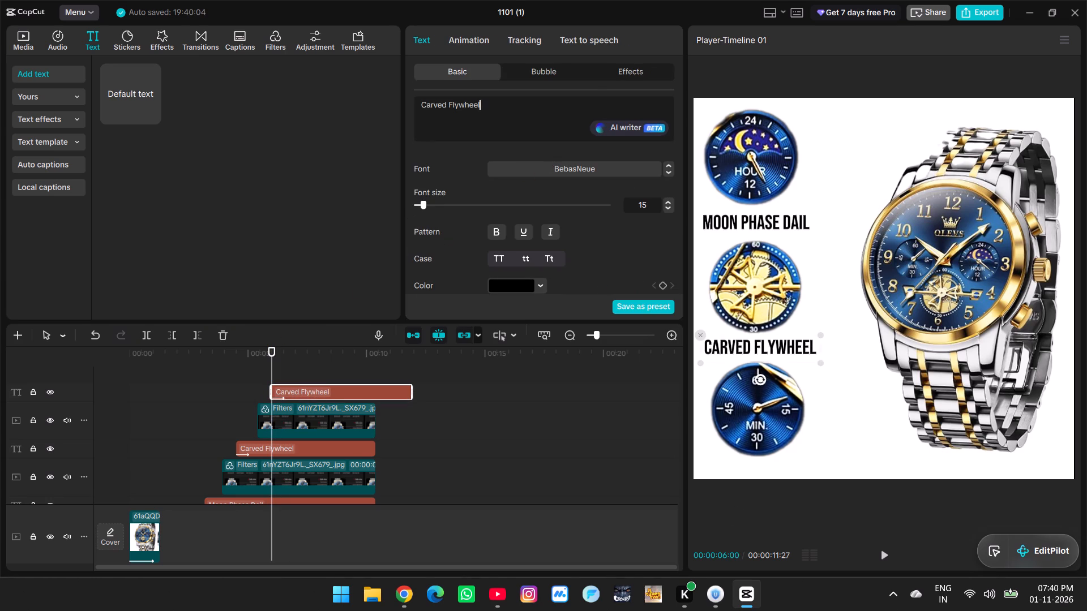
key(ctrl+a)
text(60min.)
click(14, 41)
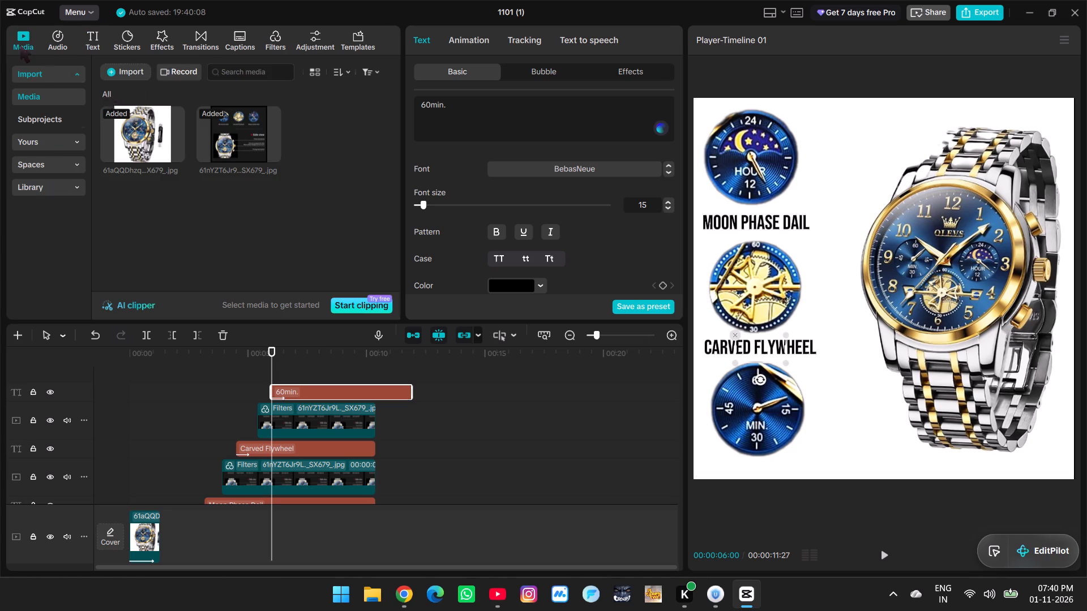
click(202, 121)
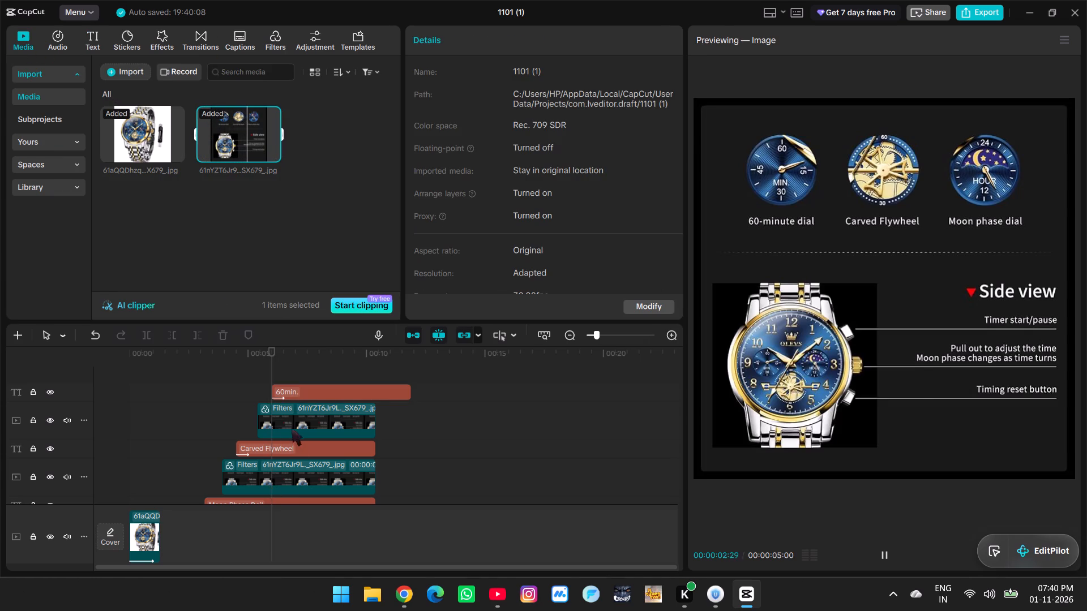
click(306, 394)
click(449, 106)
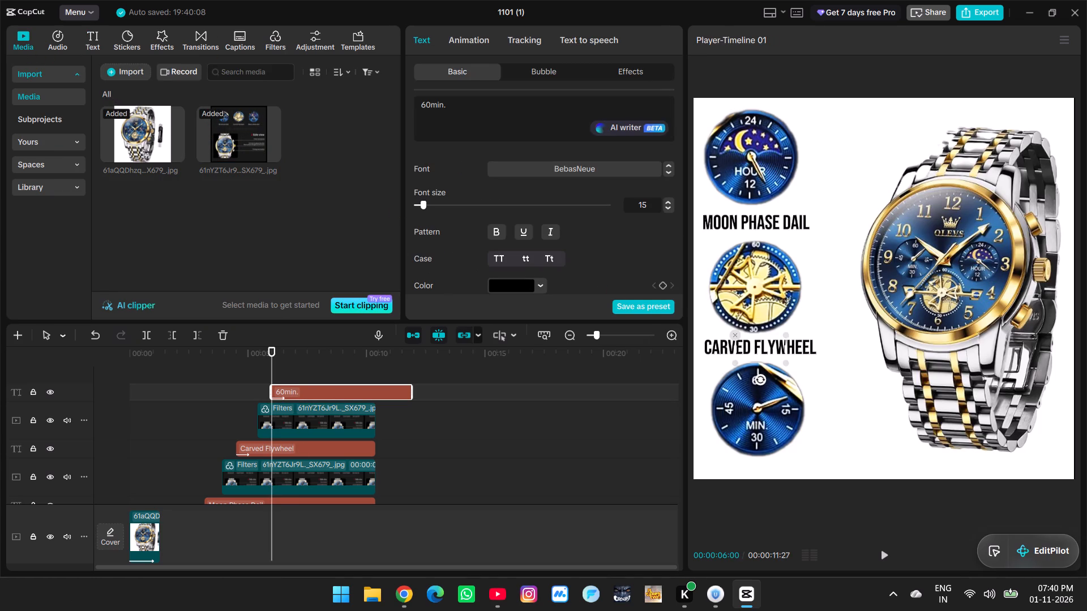
key(BackSpace)
key(BackSpace)
key(BackSpace)
key(BackSpace)
key(minus)
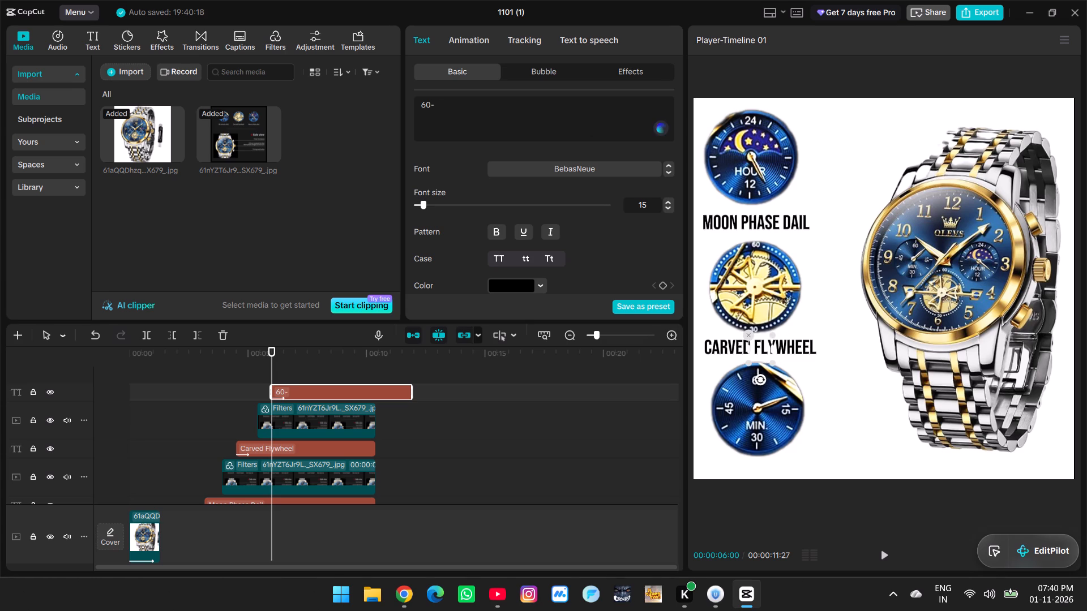
text(minute)
key(space)
text(d)
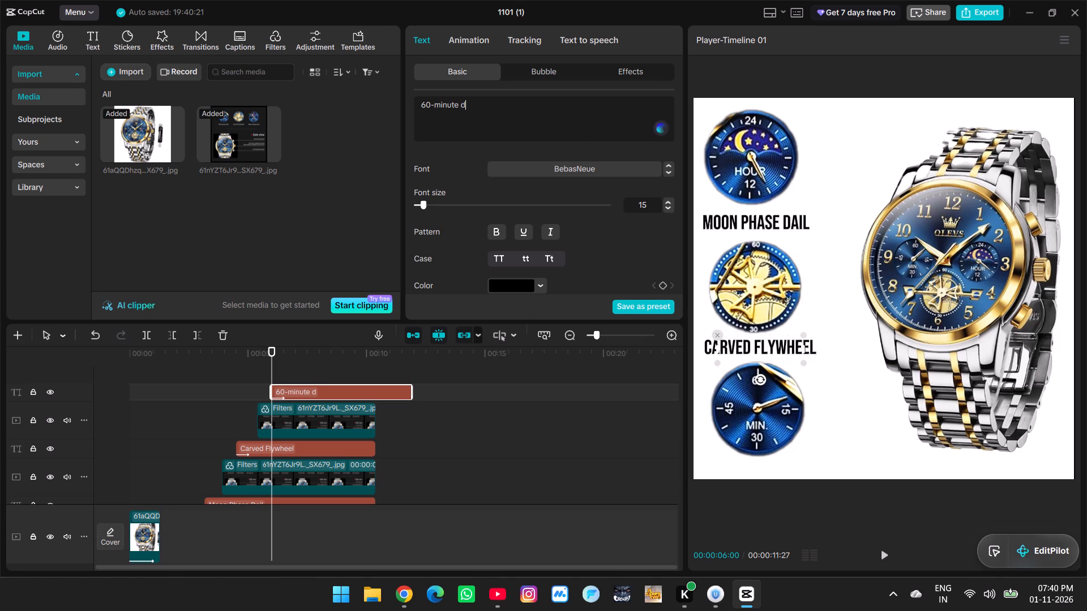
key(BackSpace)
text(Dail)
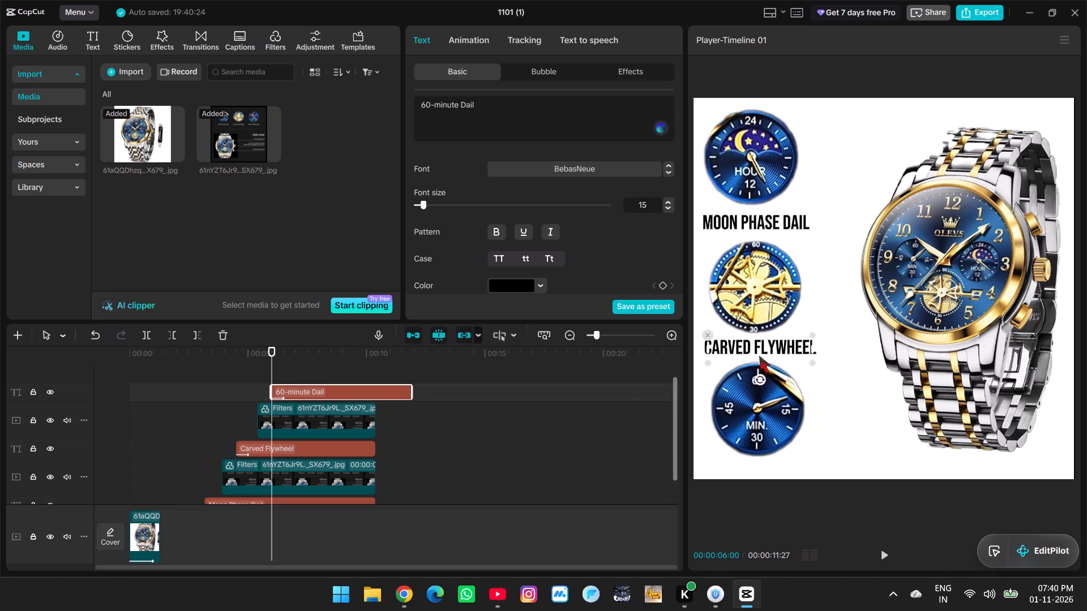
Move the "60-minute Dail" text down to just below the 60-minute dial, checking its placement at 00:00:06:15.
drag(764, 353, 766, 467)
key(space)
key(space)
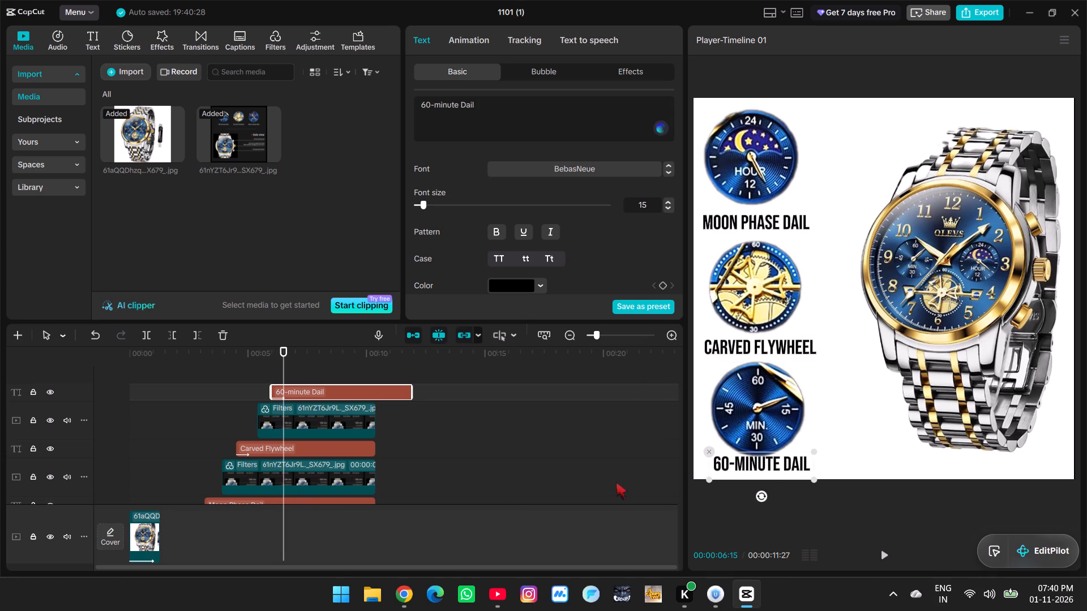
click(760, 469)
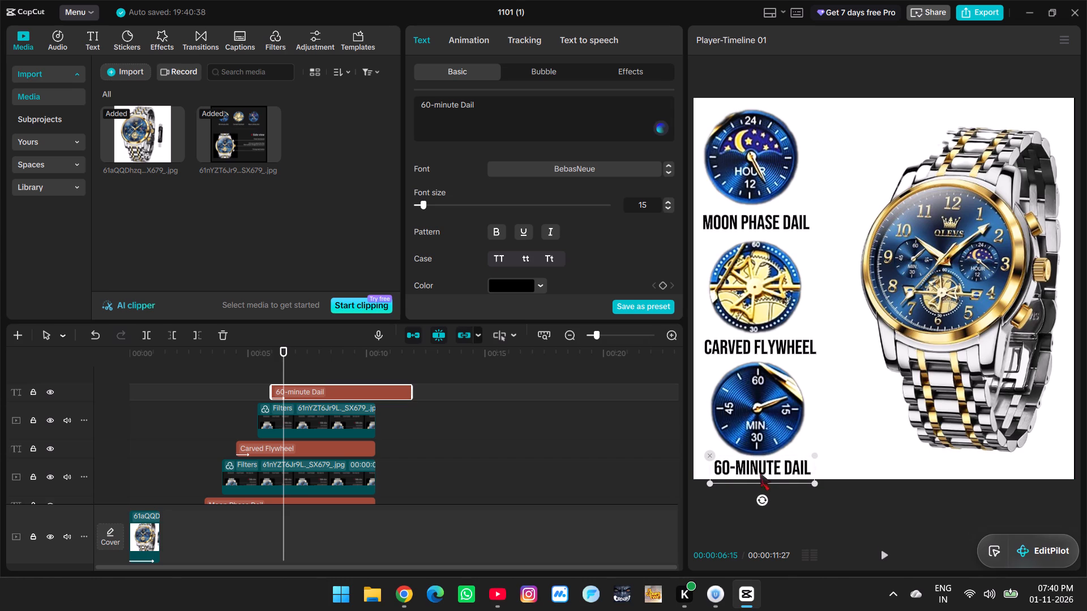
click(745, 512)
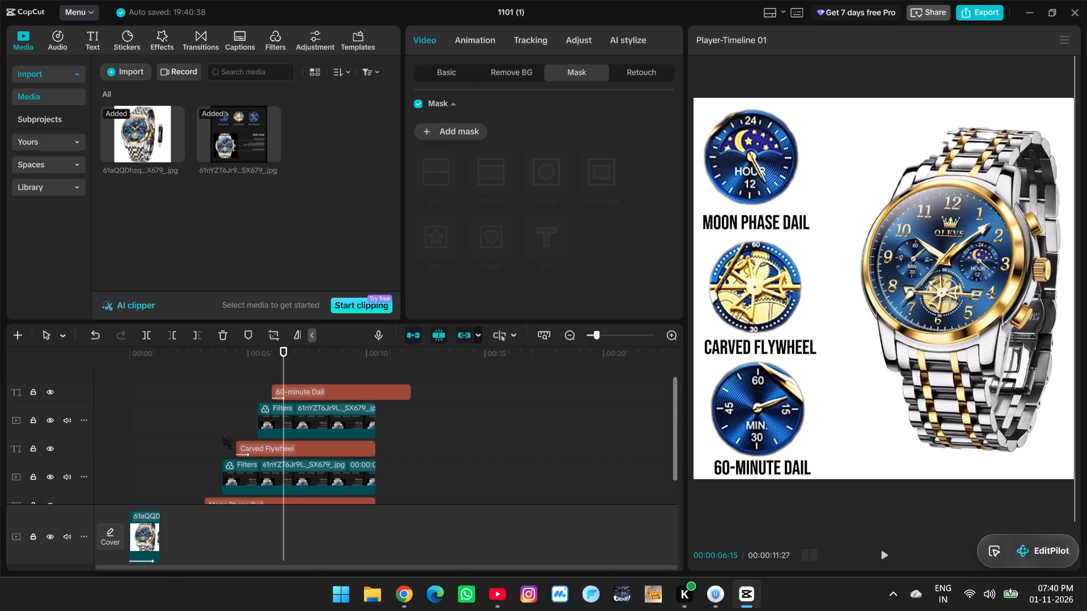
Play back the 60-minute dial reveal, and shift its image clip about half a second later, starting near 00:00:06:00.
click(199, 421)
key(space)
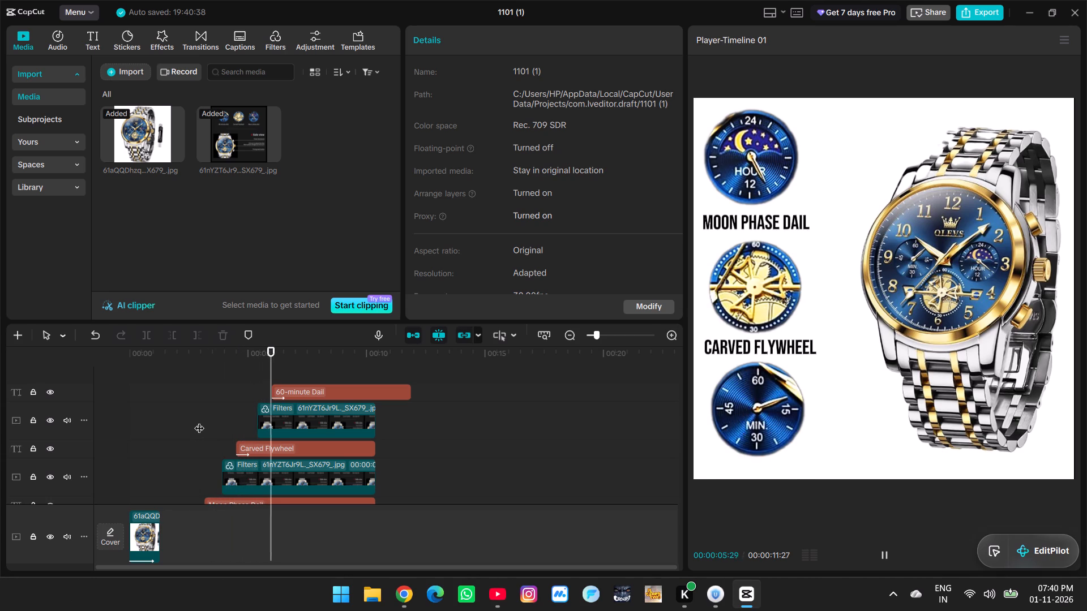
key(space)
click(306, 459)
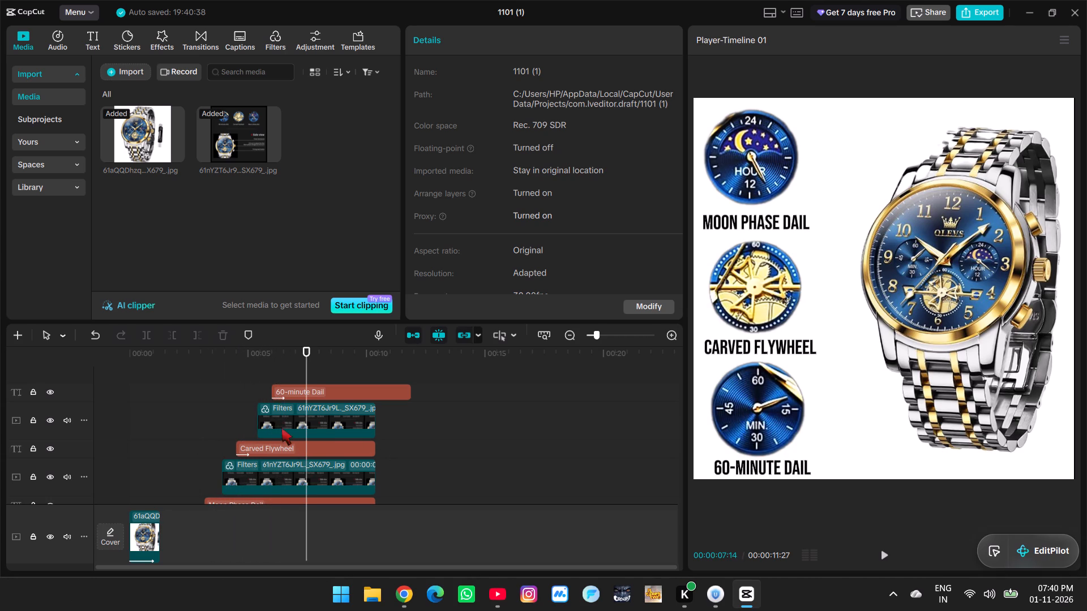
click(281, 428)
drag(335, 420, 346, 420)
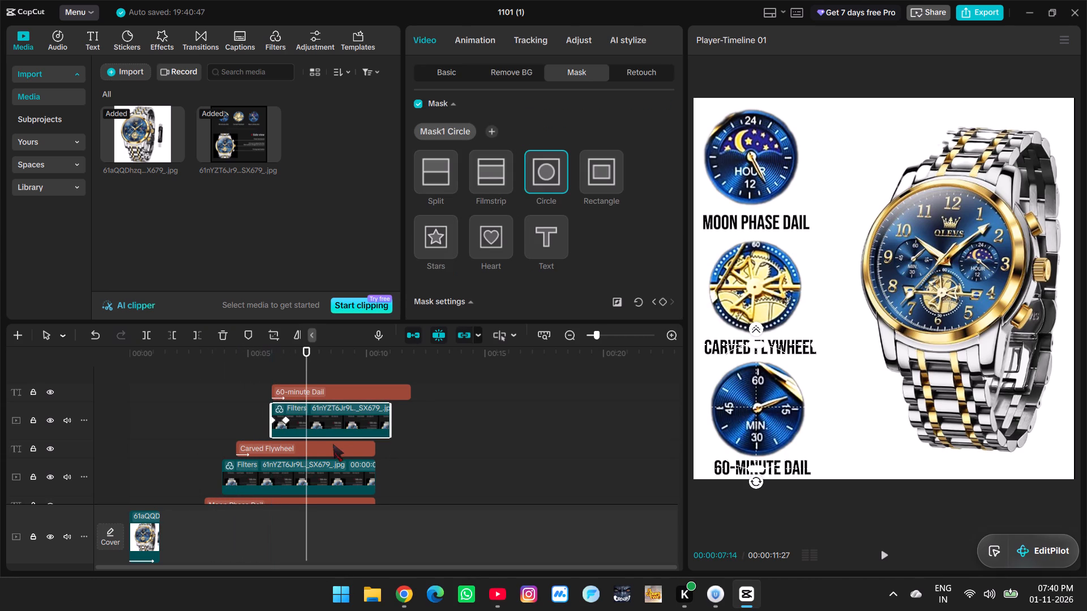
Shift the flywheel dial clip and its "Carved Flywheel" text about half a second later on the timeline.
scroll(333, 444, down, 1)
click(308, 467)
scroll(325, 464, down, 1)
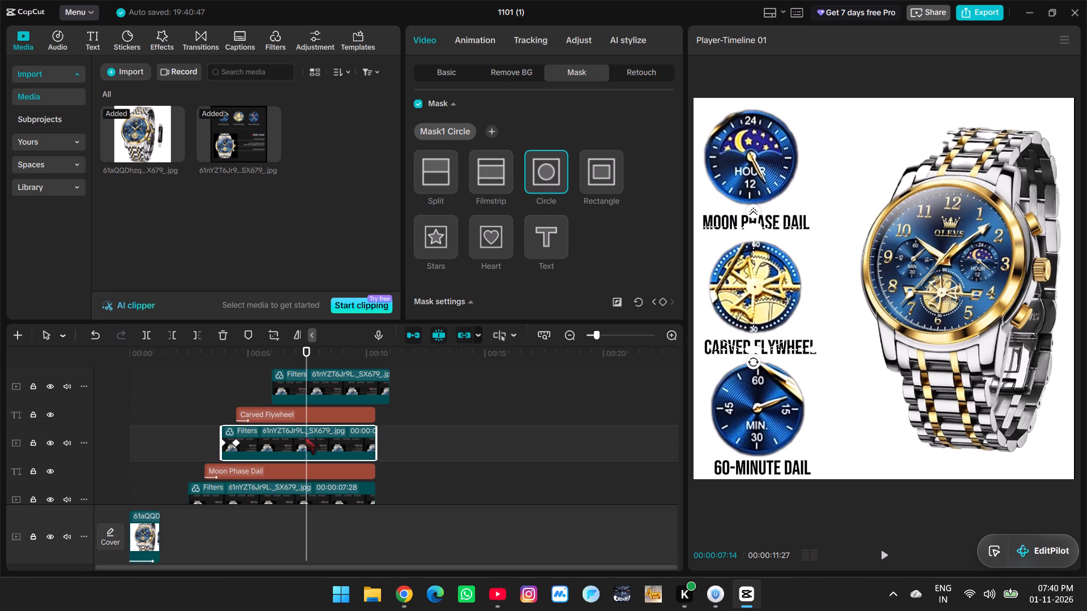
drag(306, 437, 319, 438)
drag(299, 418, 311, 419)
Shift the "60-minute Dail" text clip later, to start just after the 60-minute dial's second keyframe, and play back the result.
scroll(316, 433, up, 1)
click(329, 383)
drag(331, 380, 346, 381)
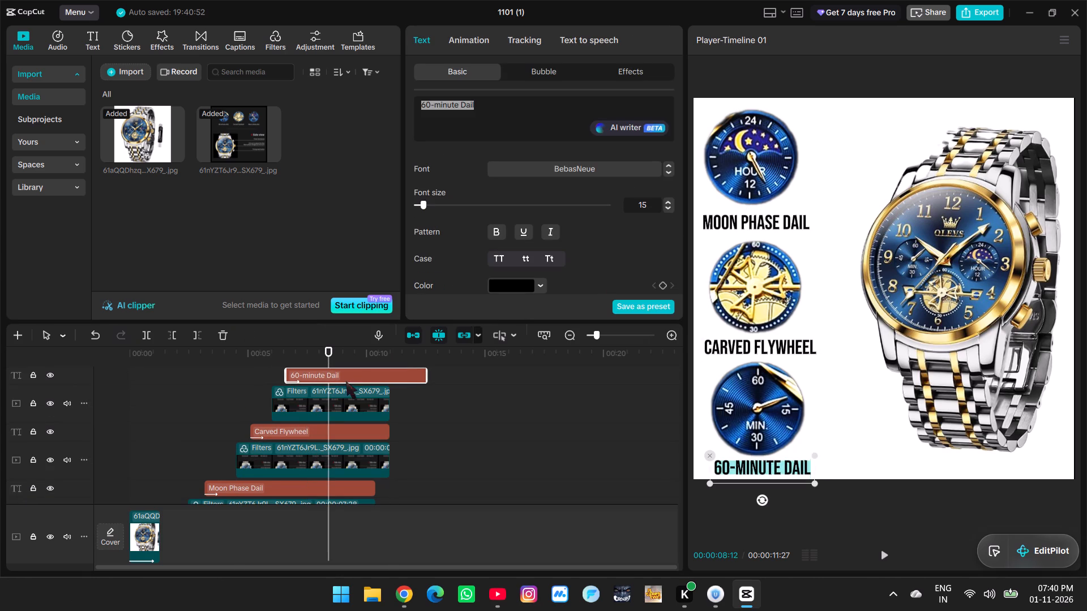
drag(346, 381, 350, 381)
click(154, 410)
key(space)
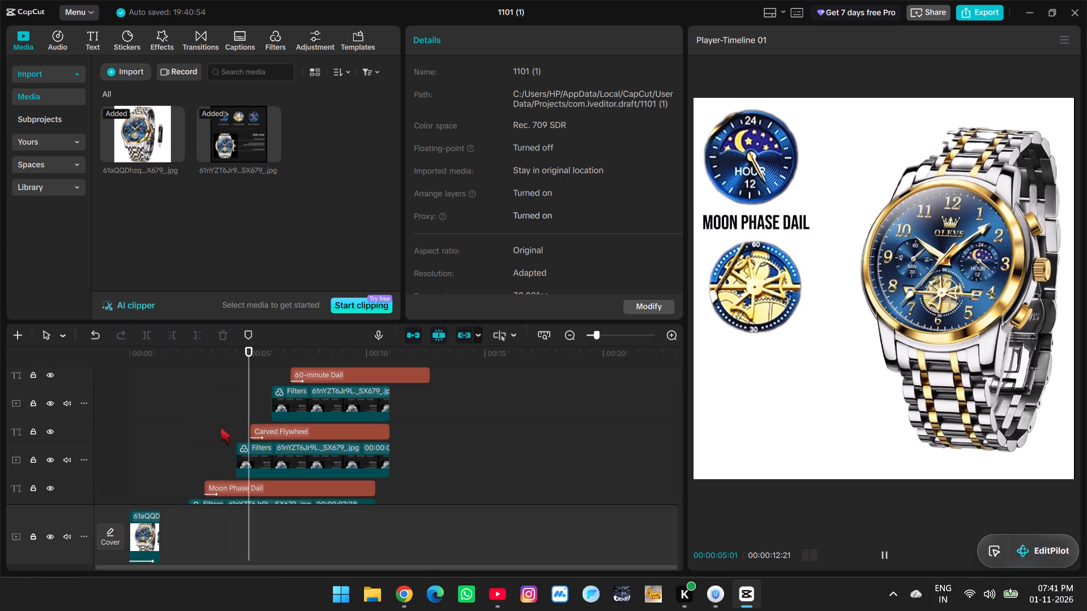
key(space)
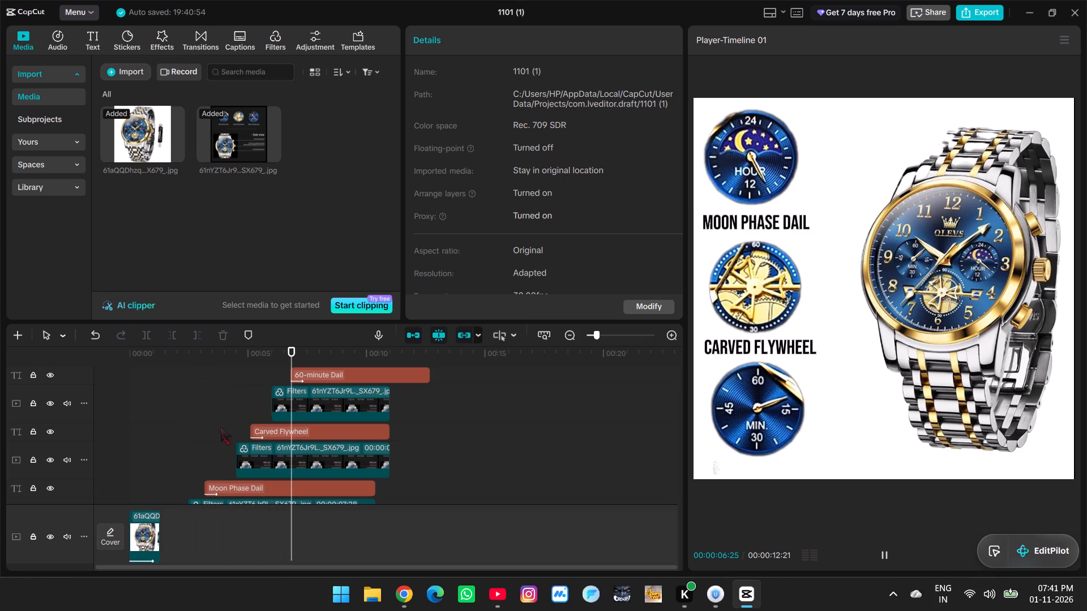
Move the flywheel dial clip about a quarter second earlier, with its "Carved Flywheel" text starting at the second keyframe, 00:00:04:25.
scroll(246, 475, down, 1)
click(253, 487)
click(271, 441)
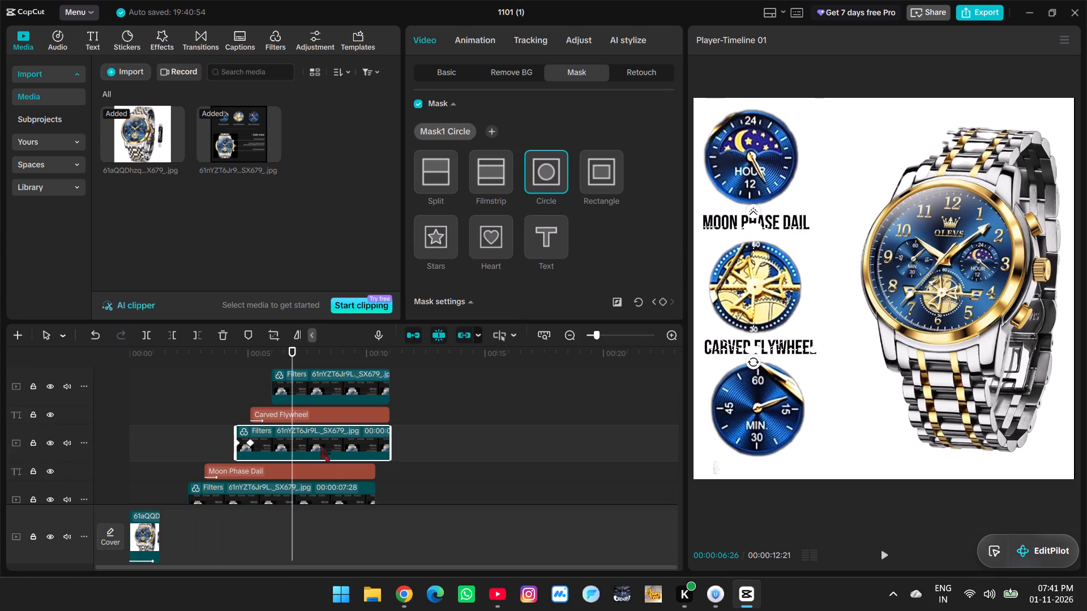
drag(318, 445, 312, 445)
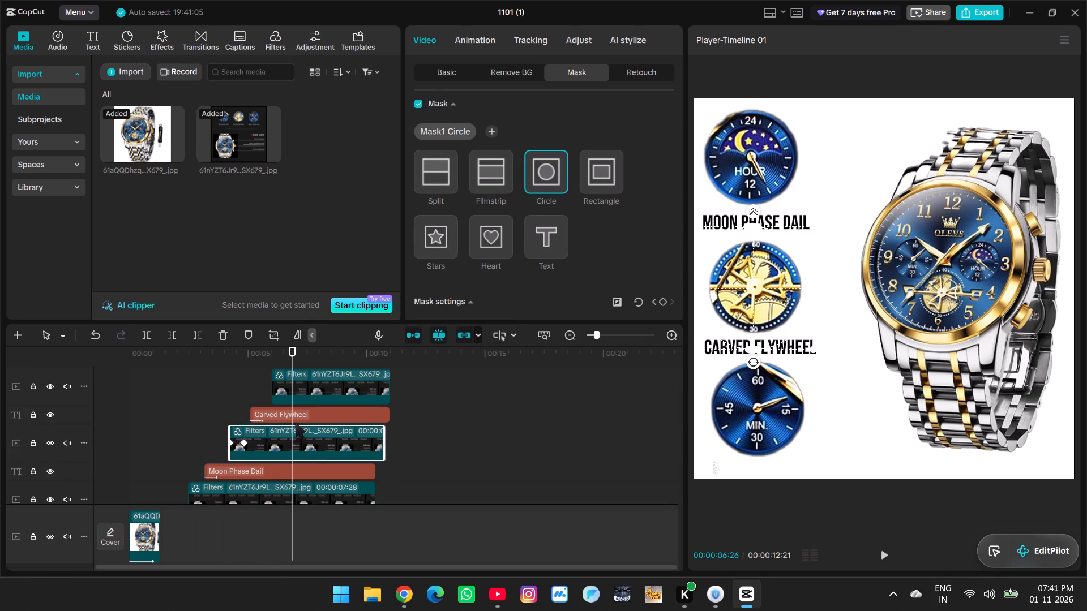
click(297, 419)
click(255, 440)
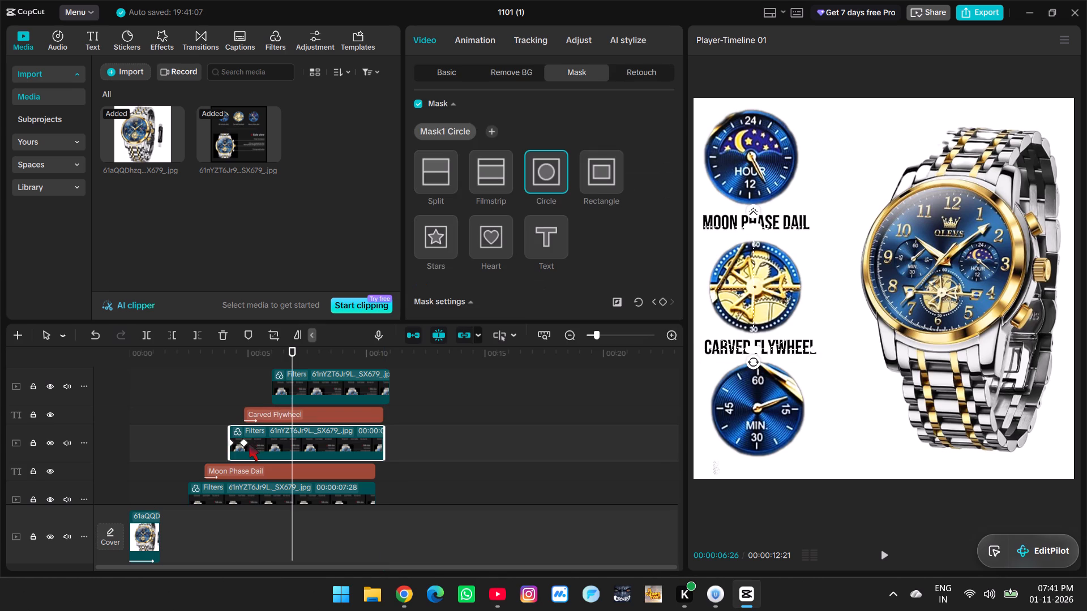
click(245, 442)
Play back the dial sequence to check the timing of the flywheel and 60-minute dial reveals and their labels.
double_click(326, 386)
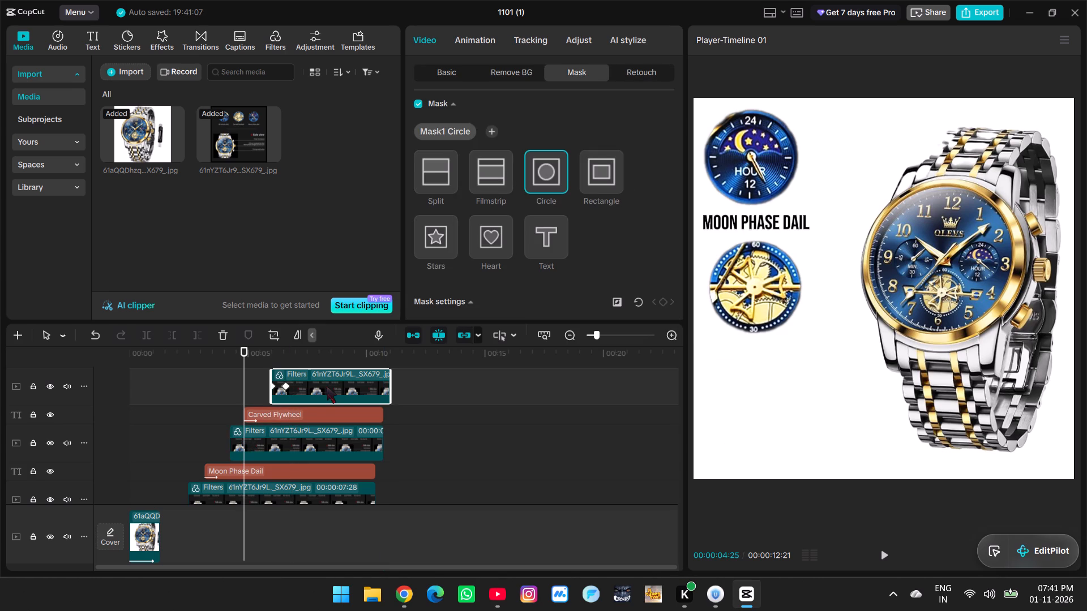
key(space)
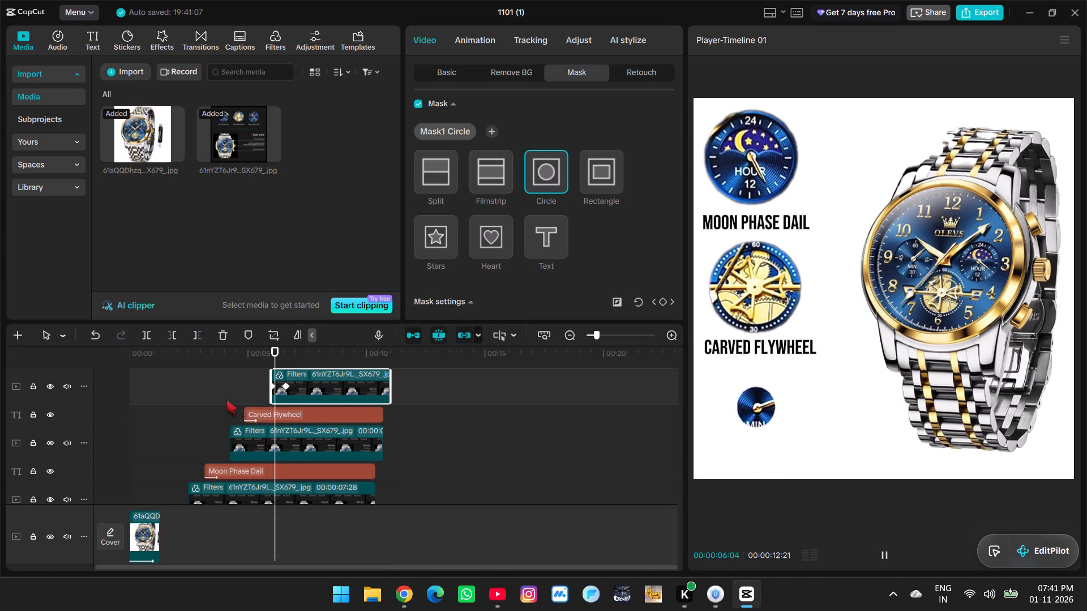
key(space)
click(227, 393)
key(space)
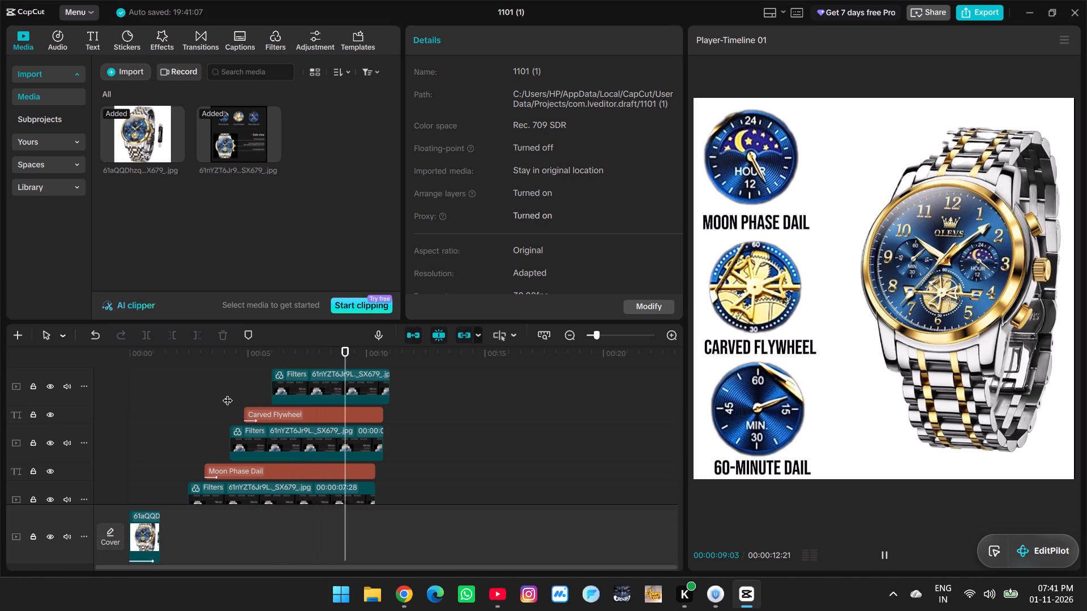
key(space)
click(228, 393)
key(space)
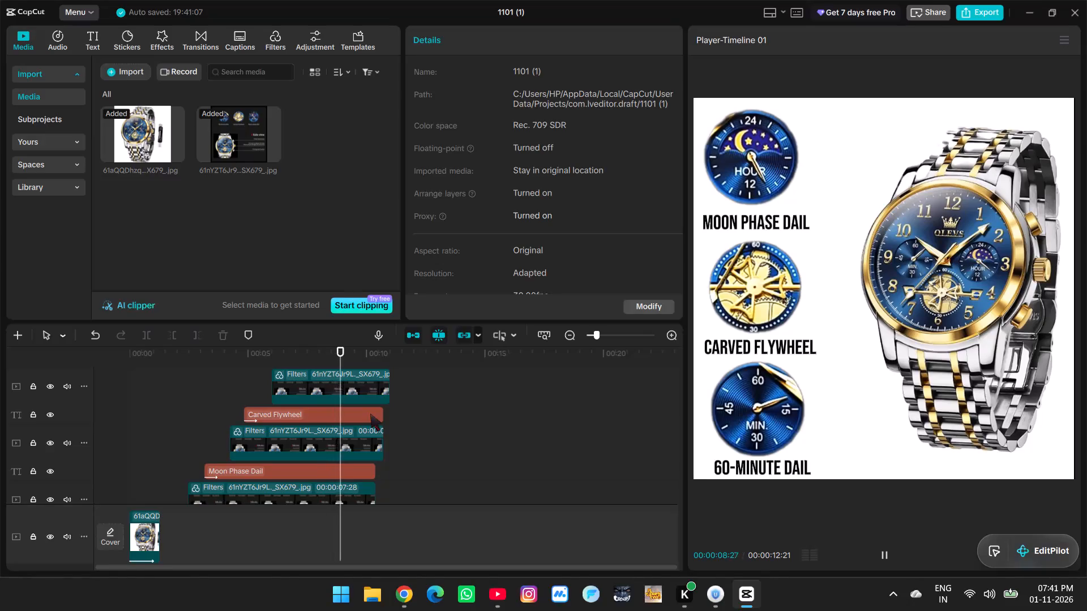
key(space)
Trim the ends of all the layered image, text and background clips to 00:00:09:08.
scroll(371, 437, down, 8)
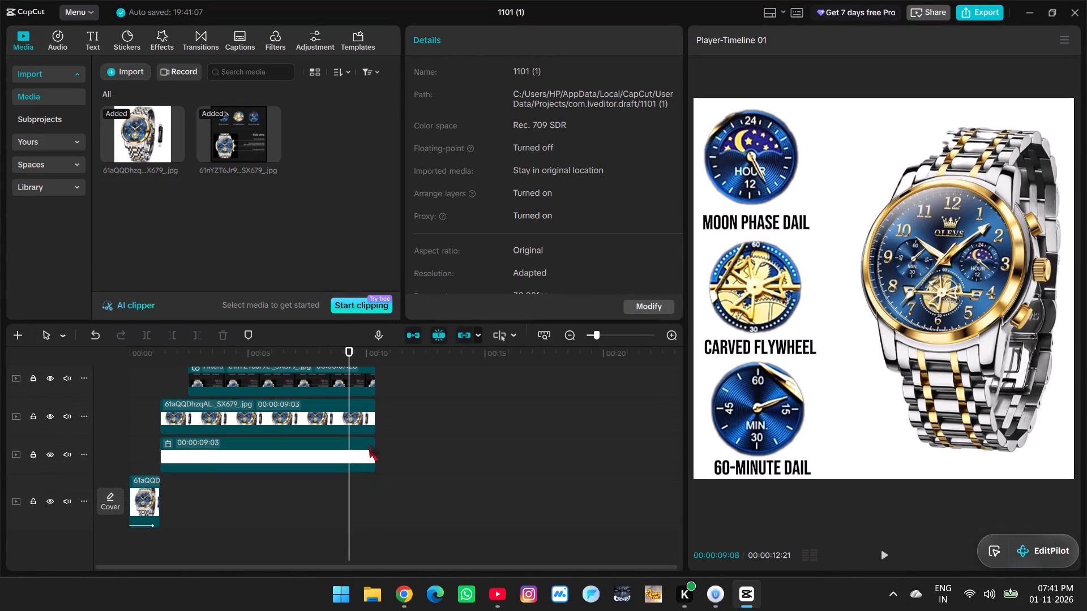
drag(367, 489, 352, 413)
scroll(358, 435, up, 8)
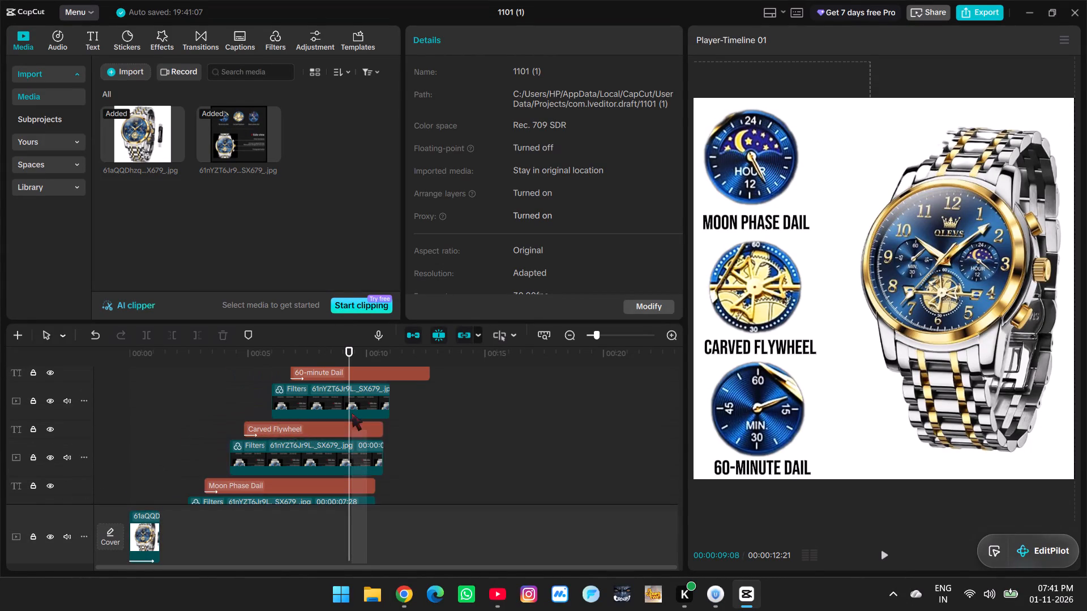
drag(352, 413, 349, 372)
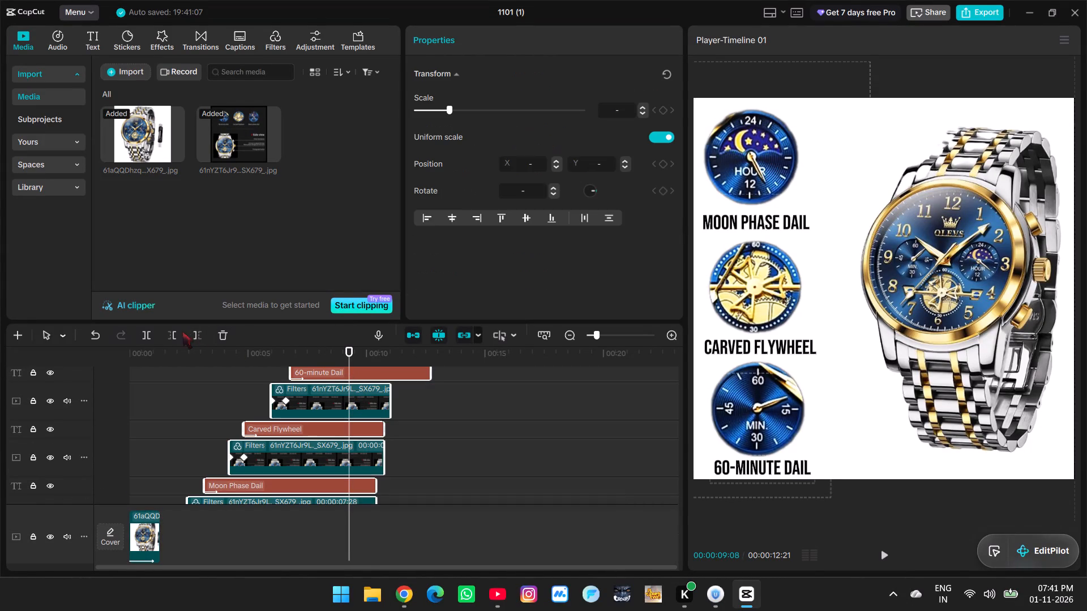
click(197, 334)
Play back the opening to check the watch movement, the white background sweep and the first dial's reveal.
click(216, 395)
scroll(213, 395, down, 8)
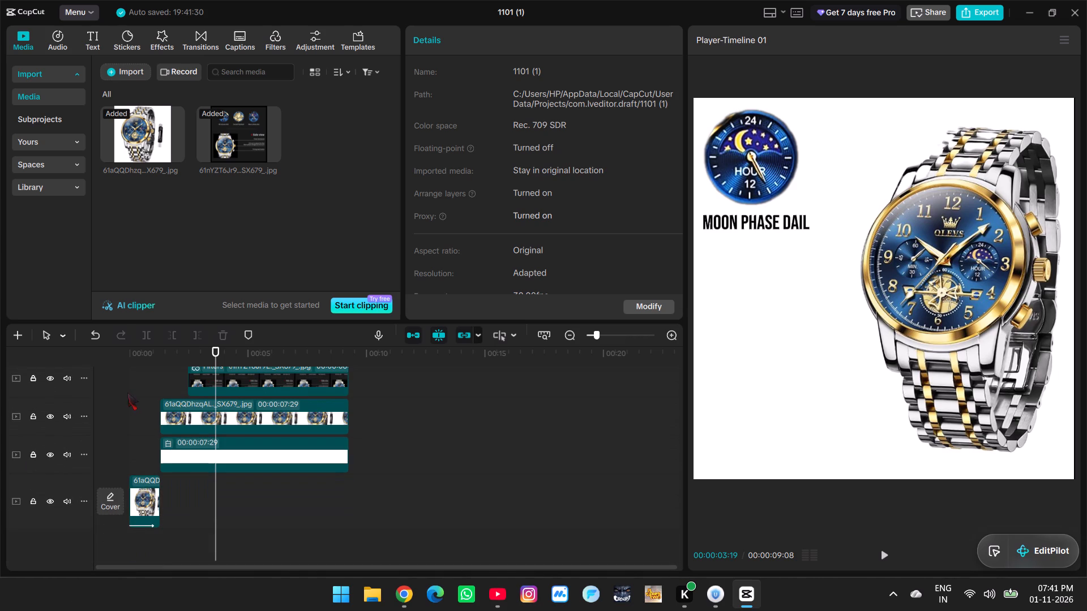
click(126, 391)
click(153, 417)
drag(149, 417, 110, 408)
key(space)
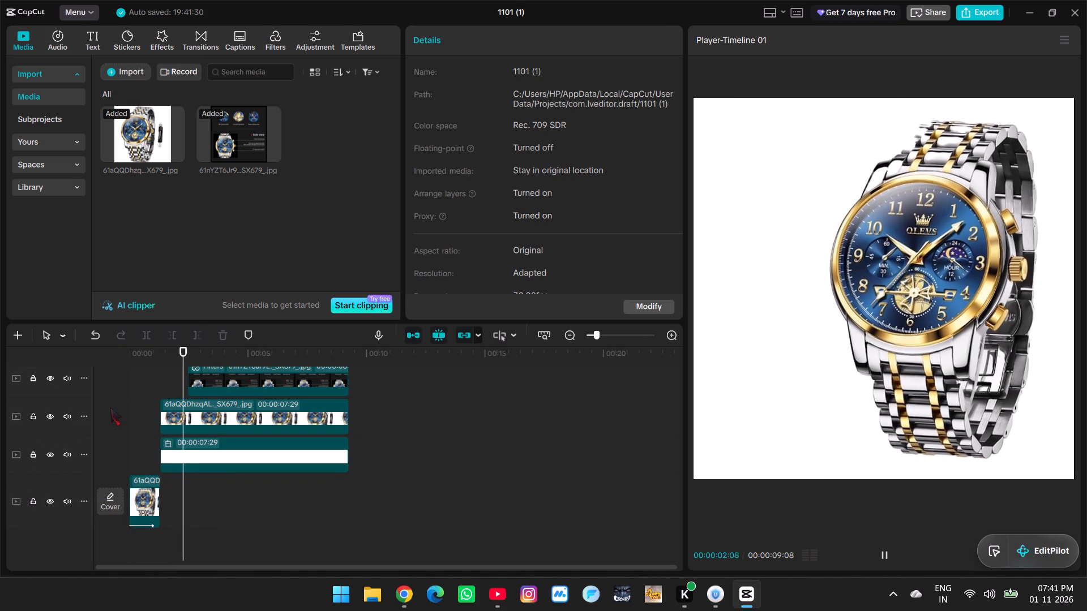
key(space)
click(145, 394)
key(space)
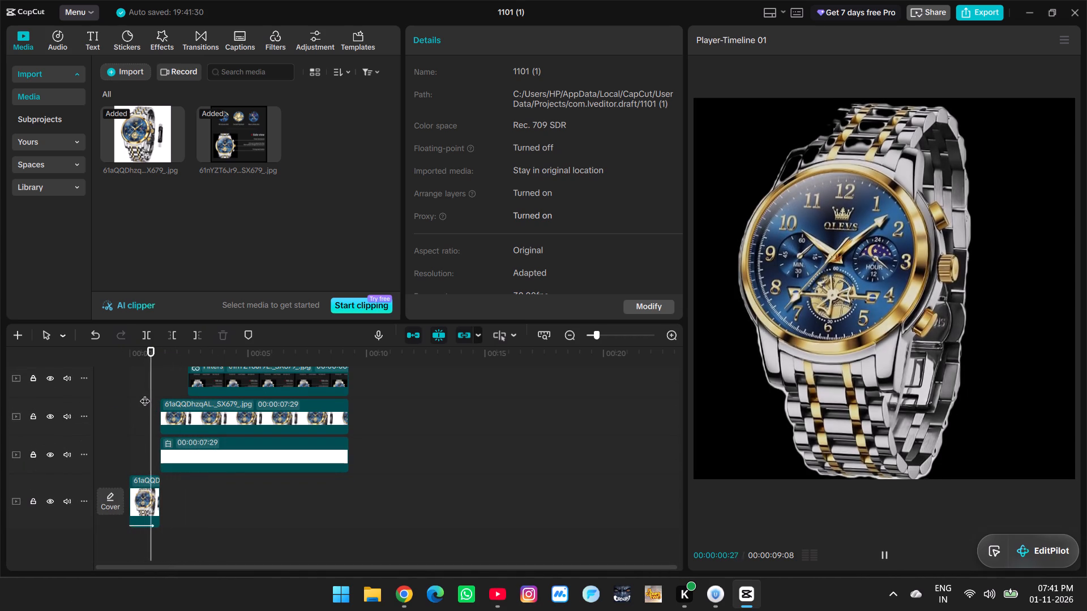
key(space)
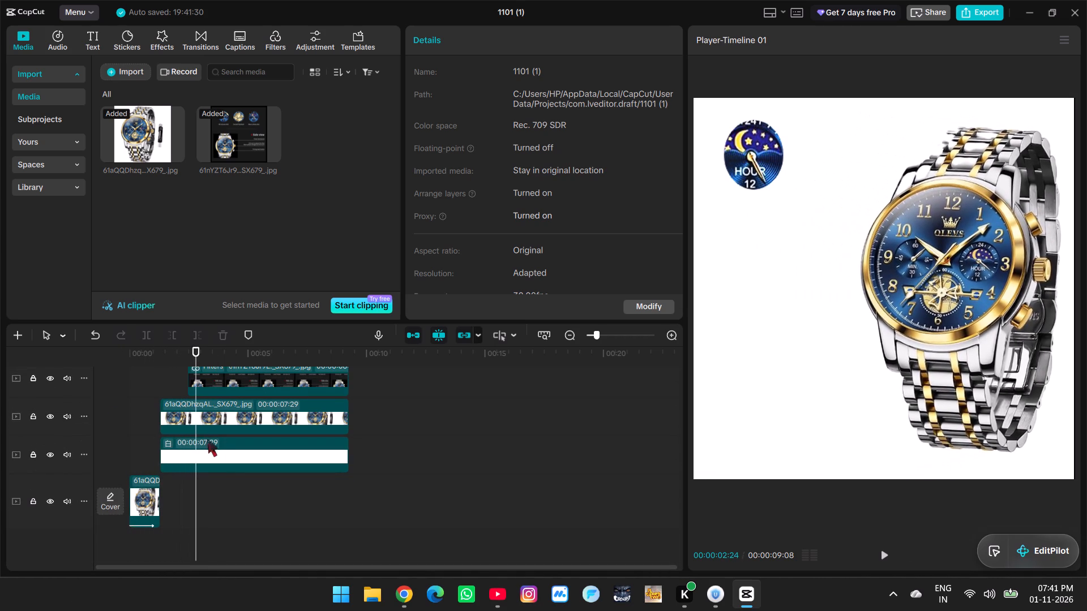
Check the watch clip's position keyframe at 00:00:02:11, and play the trimmed animation through to its end.
click(159, 380)
key(space)
key(space)
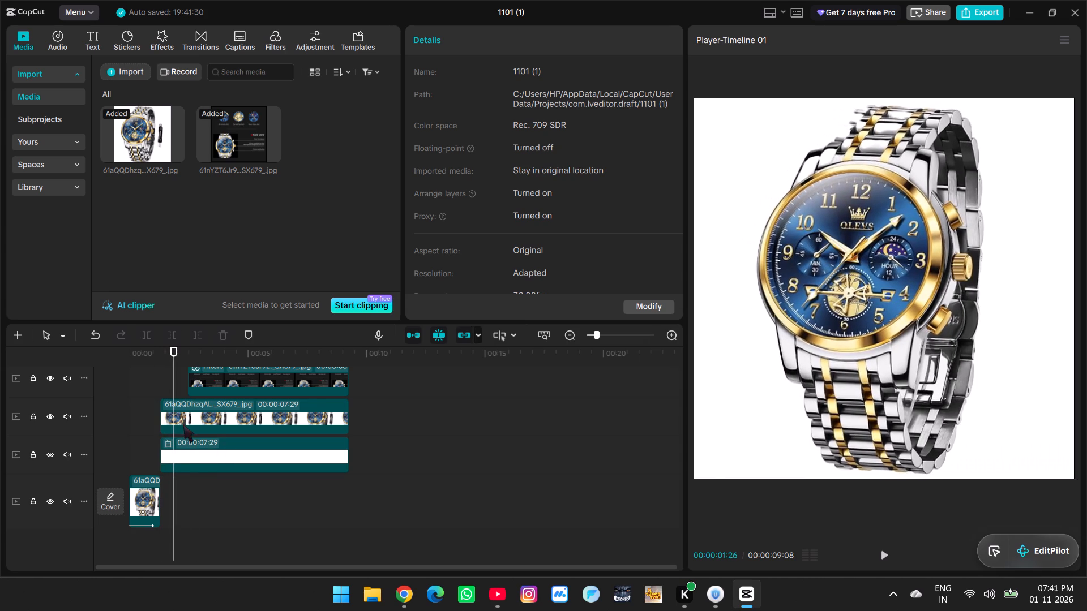
click(183, 425)
click(183, 418)
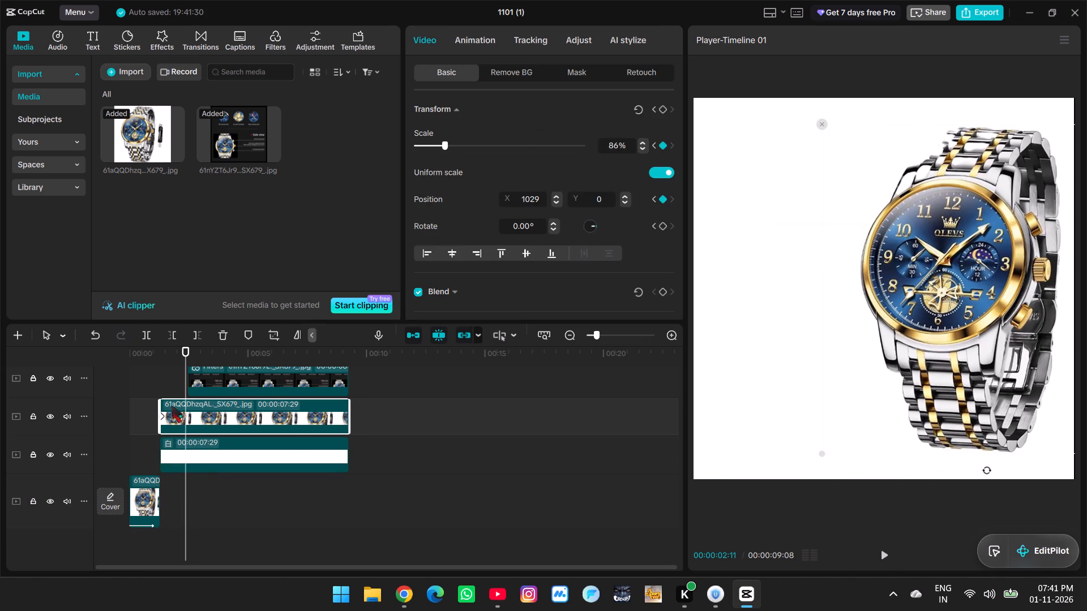
click(165, 388)
click(158, 384)
key(space)
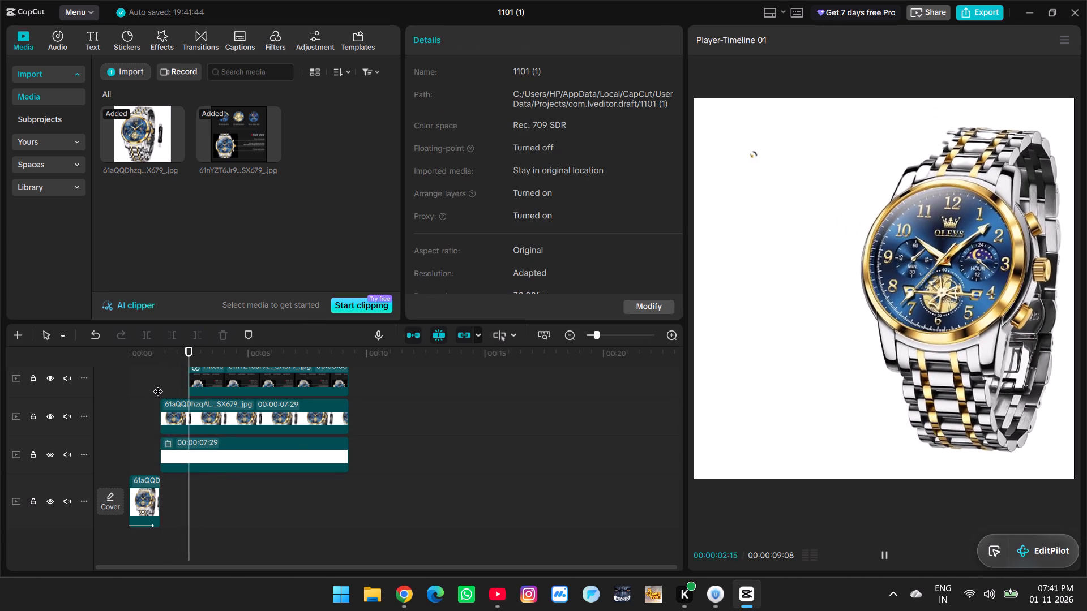
key(space)
key(space)
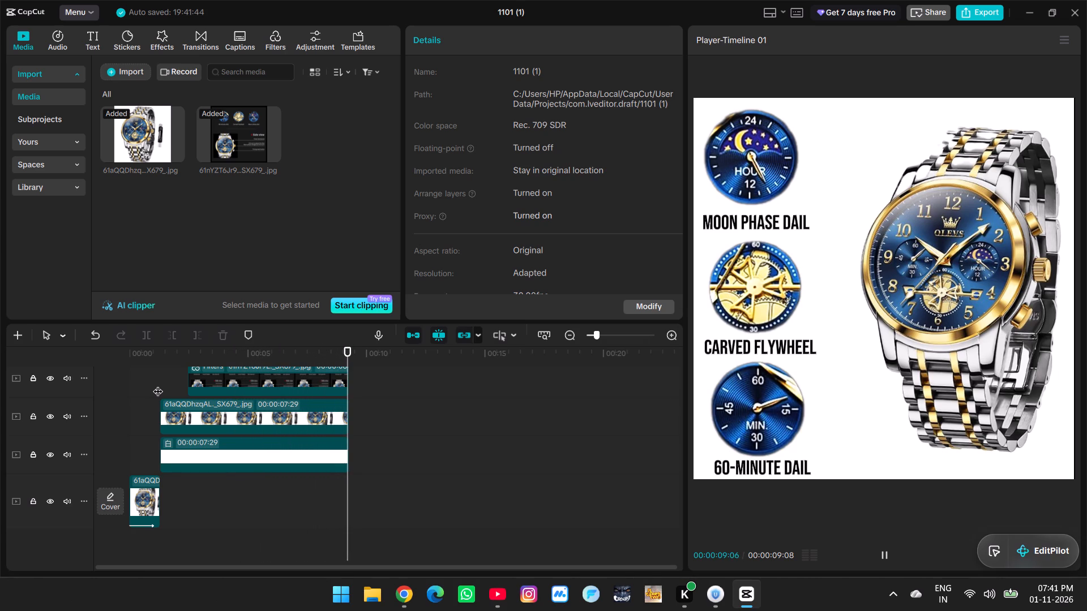
Examine the imported watch image, and look at the OLEVS watch's Amazon product page in Chrome.
scroll(296, 455, down, 1)
scroll(296, 455, up, 5)
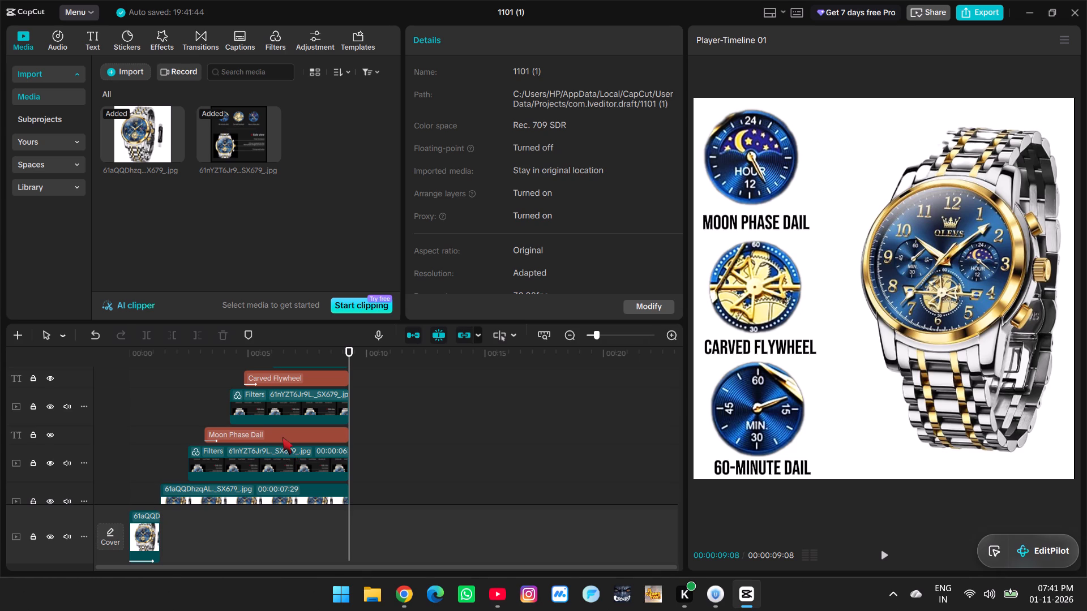
scroll(290, 431, up, 2)
scroll(259, 393, up, 2)
click(123, 137)
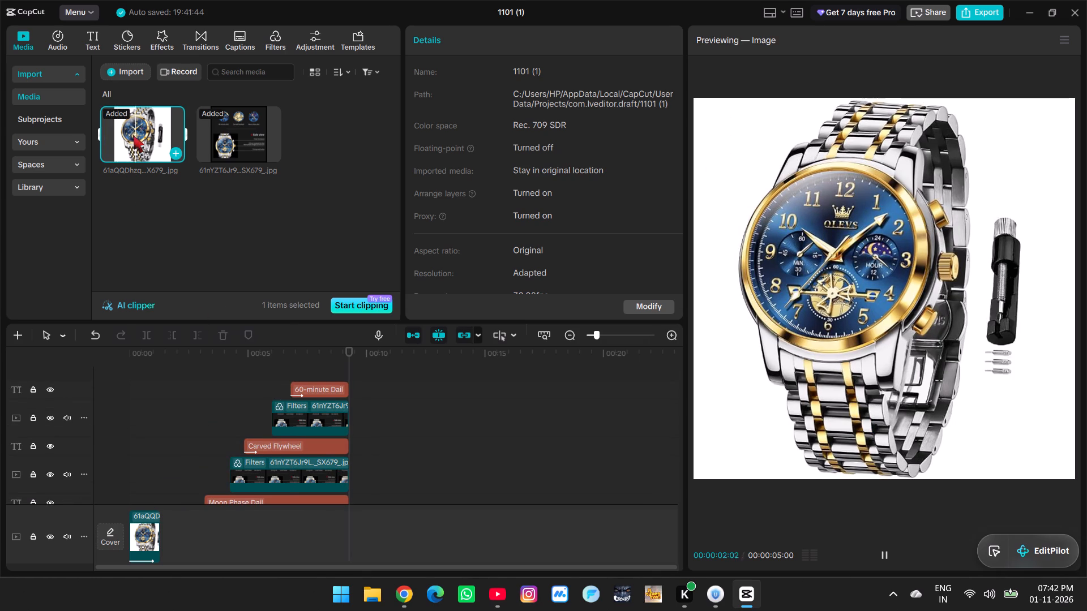
key(alt+Tab)
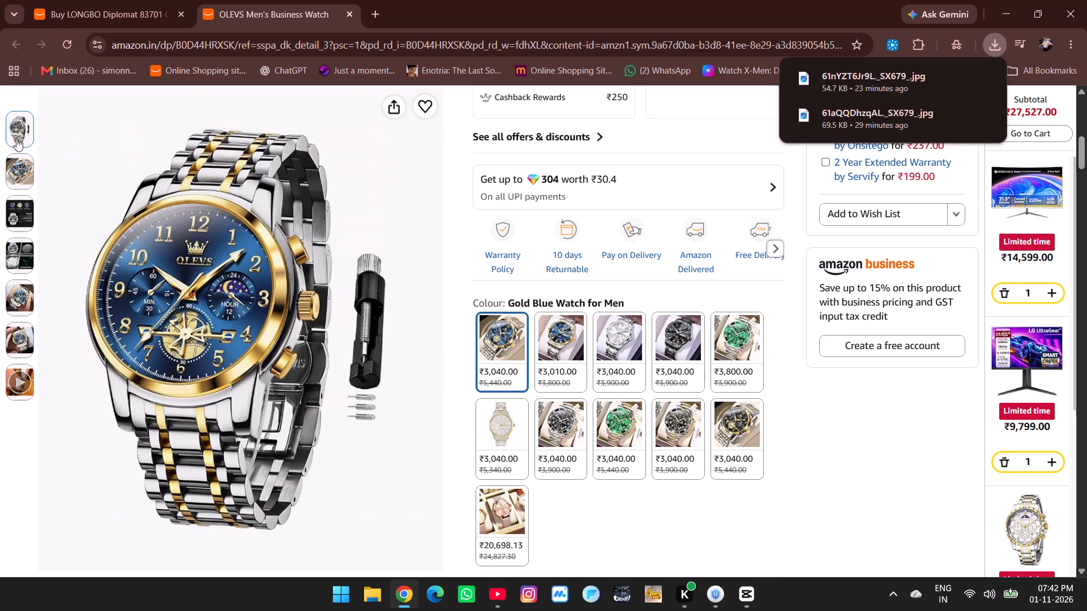
key(alt+Tab)
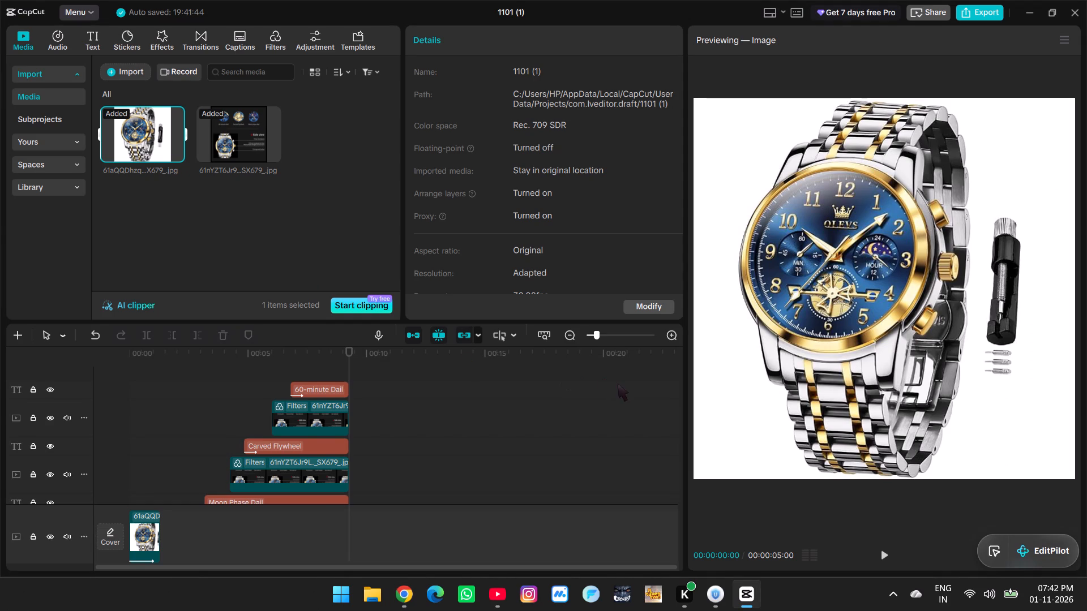
Extend the end of the layered watch image clip to a duration of 00:00:14:17.
scroll(311, 416, down, 3)
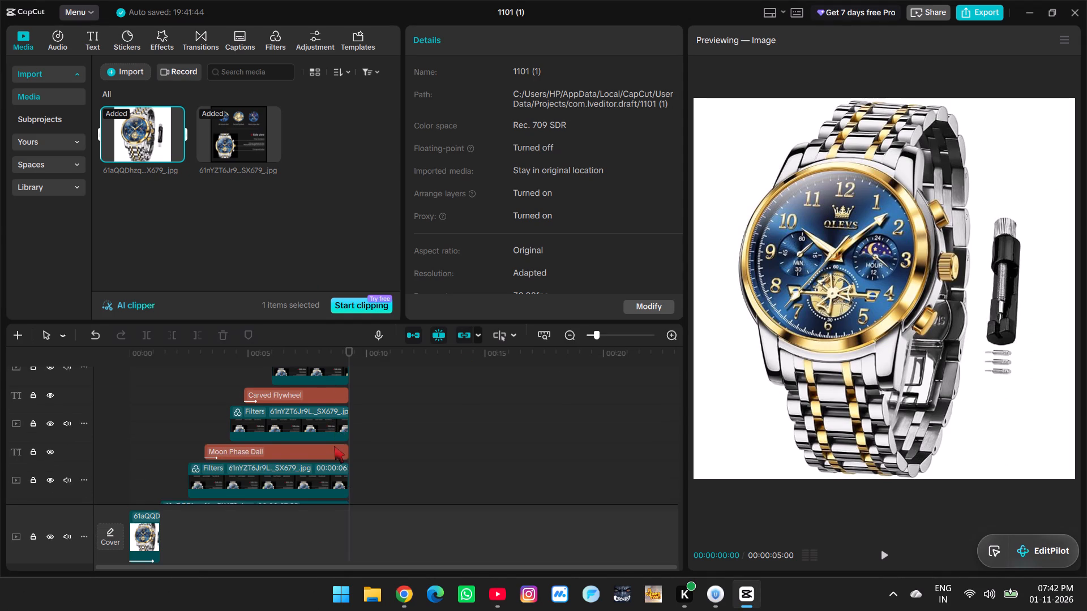
scroll(335, 446, down, 7)
click(279, 496)
key(space)
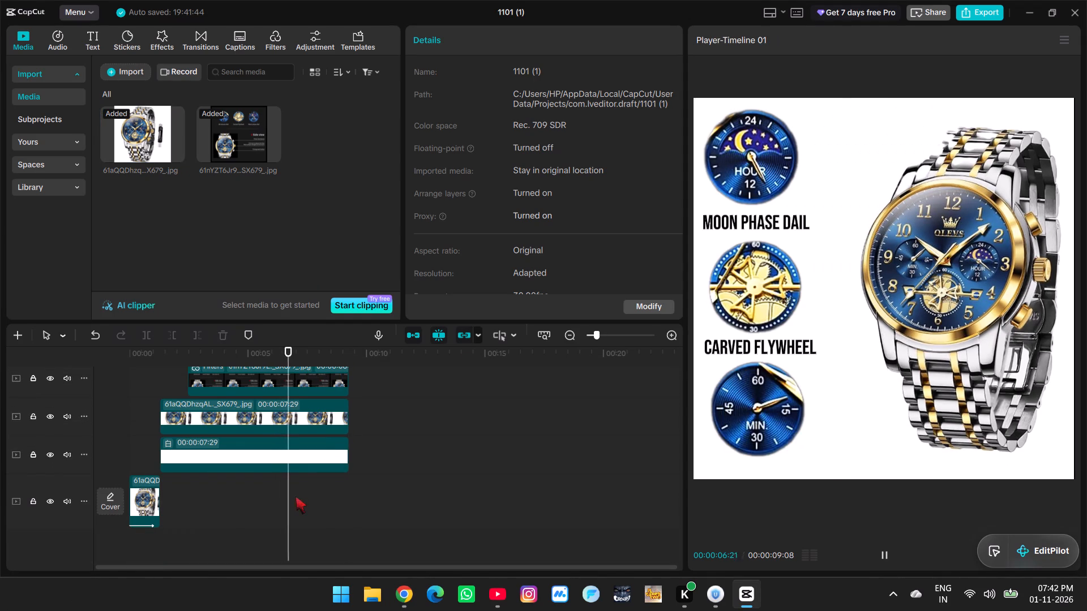
key(space)
scroll(339, 494, up, 1)
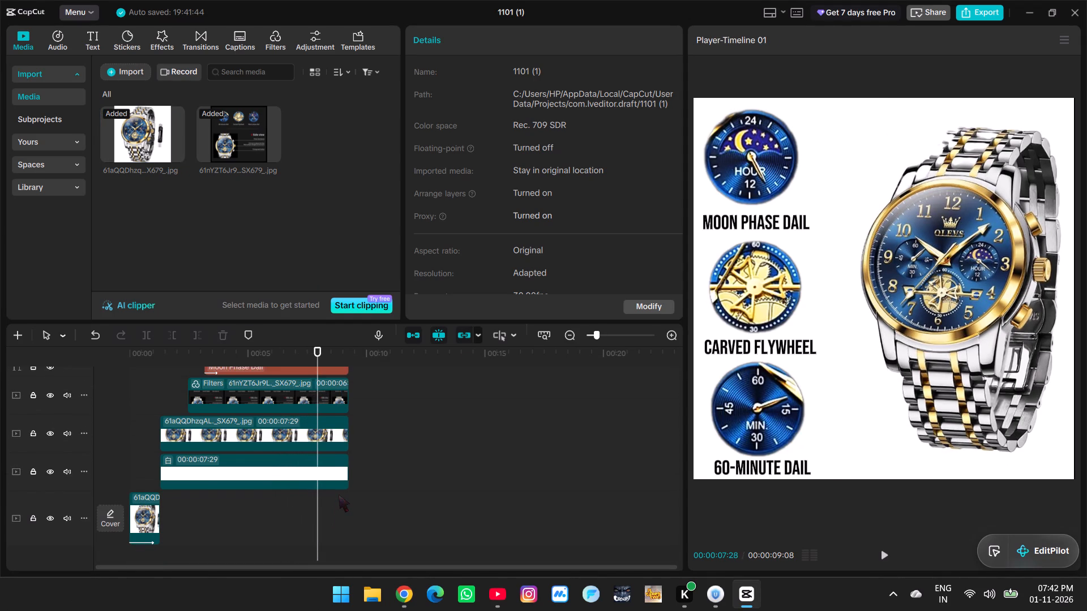
scroll(339, 494, up, 2)
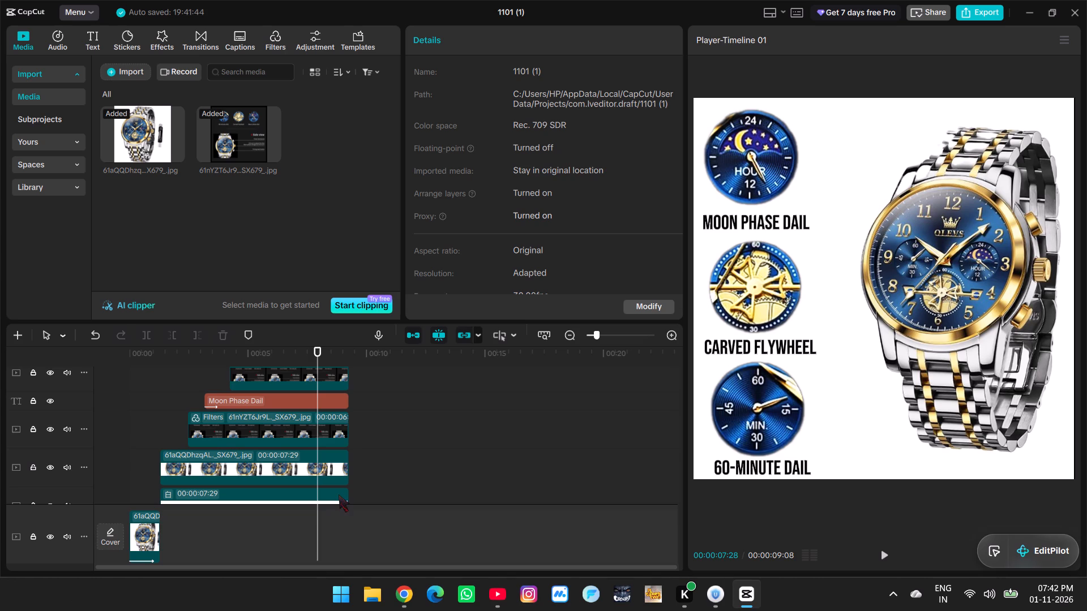
scroll(339, 494, down, 1)
click(321, 449)
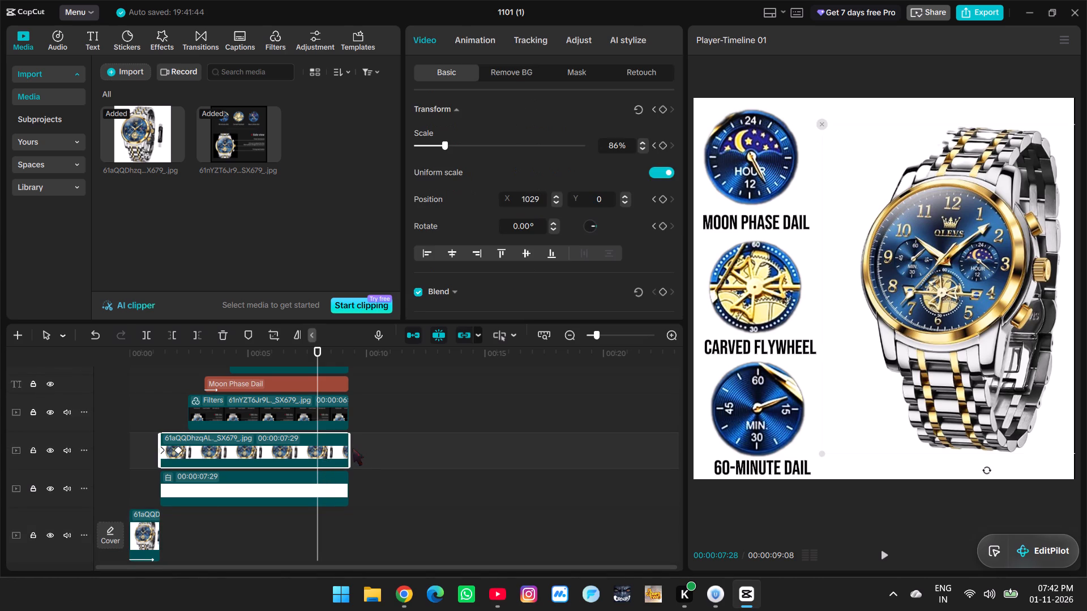
drag(351, 448, 504, 446)
click(380, 422)
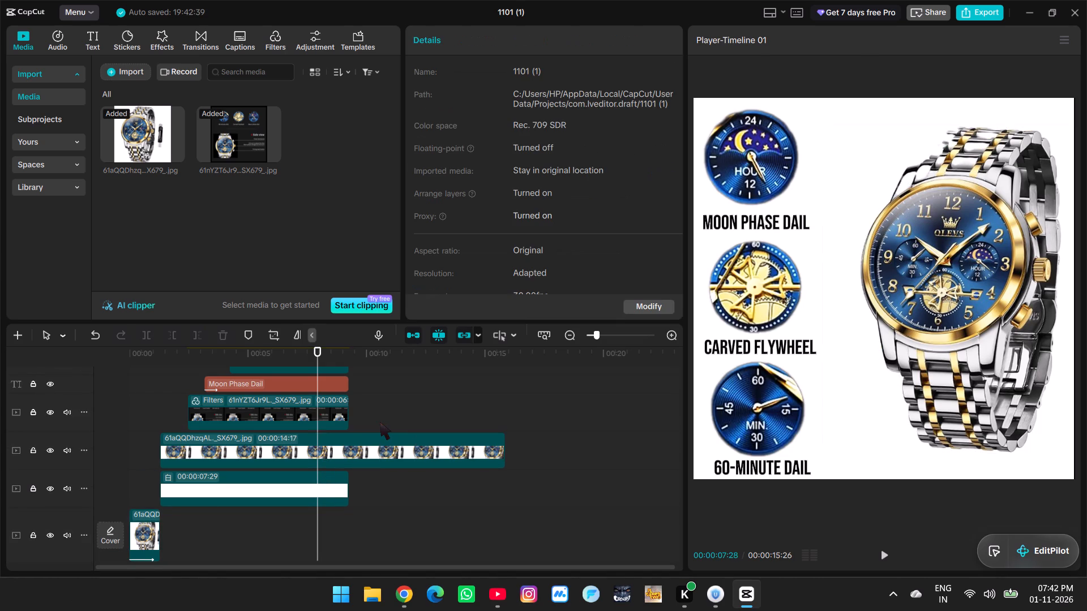
Add a transform keyframe to the layered watch clip at 00:00:09:08, where the dials and white background end.
drag(380, 422, 345, 419)
click(353, 459)
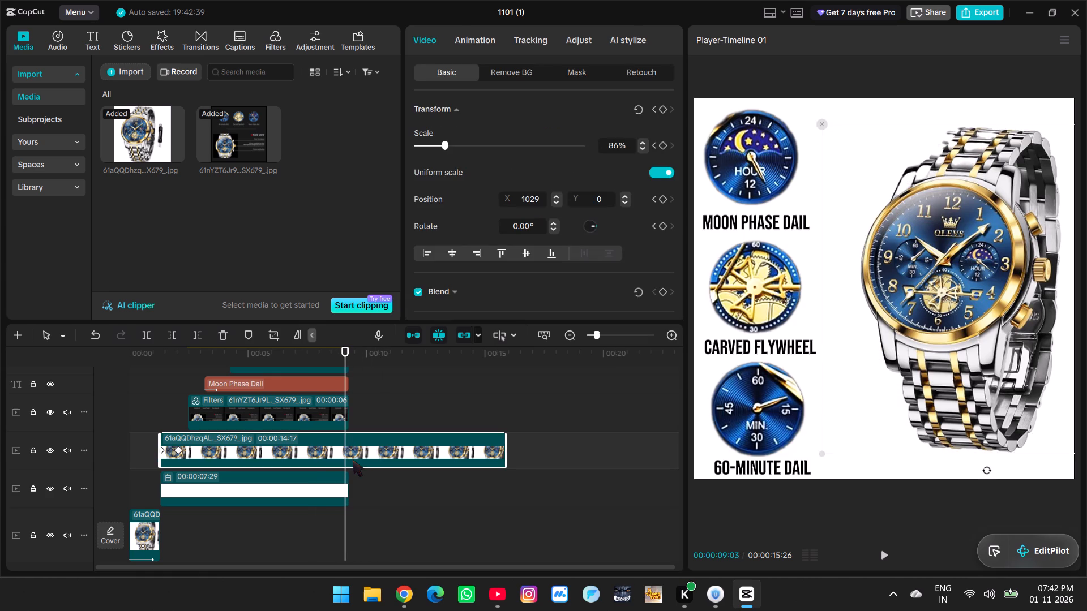
click(347, 365)
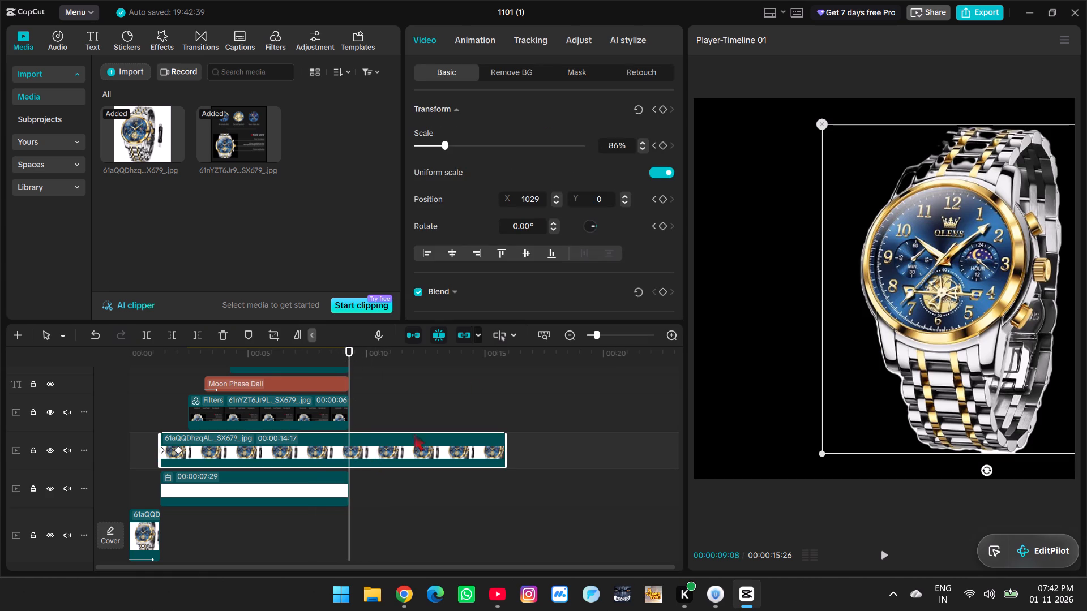
click(660, 111)
At 00:00:11:00, move the watch across to the left side of the frame, to position X -627, Y 0.
drag(350, 412, 390, 414)
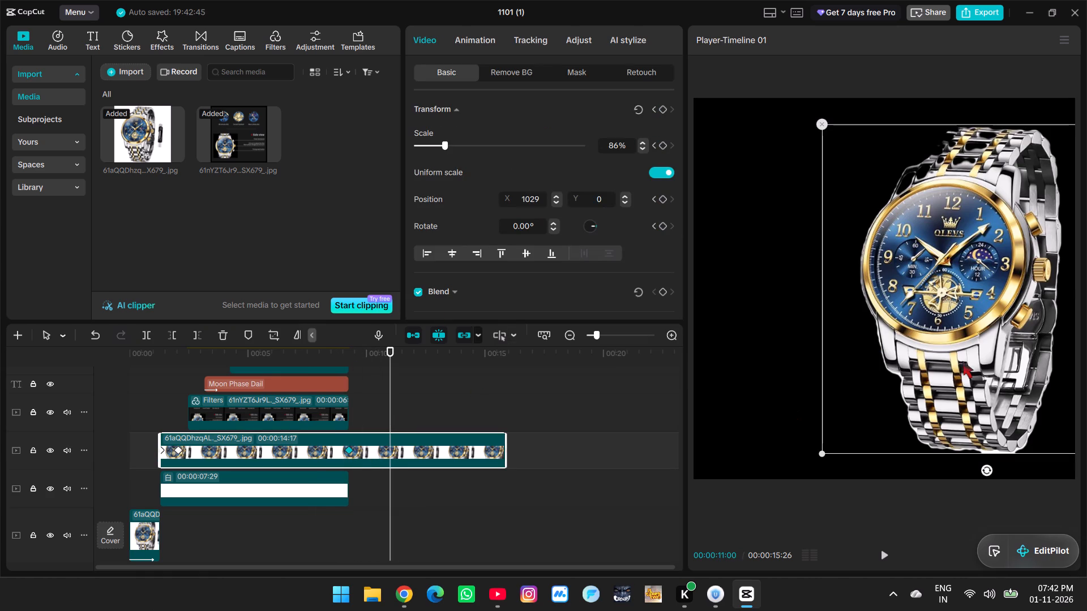
drag(986, 355, 818, 358)
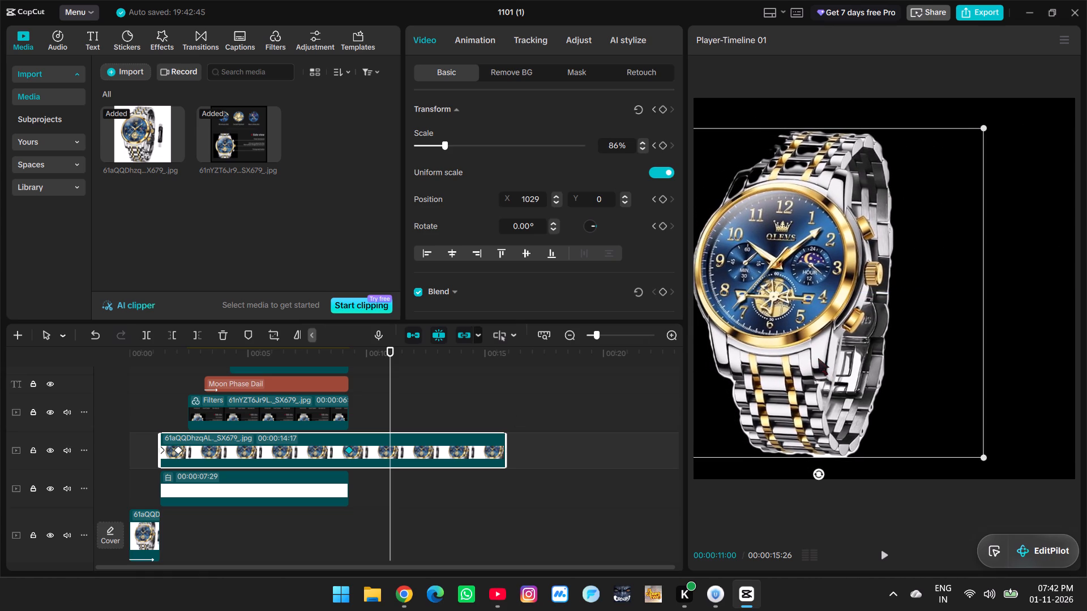
drag(818, 358, 821, 358)
Play back the change from the labelled dials to the watch's new sideways move.
click(361, 397)
drag(361, 397, 343, 394)
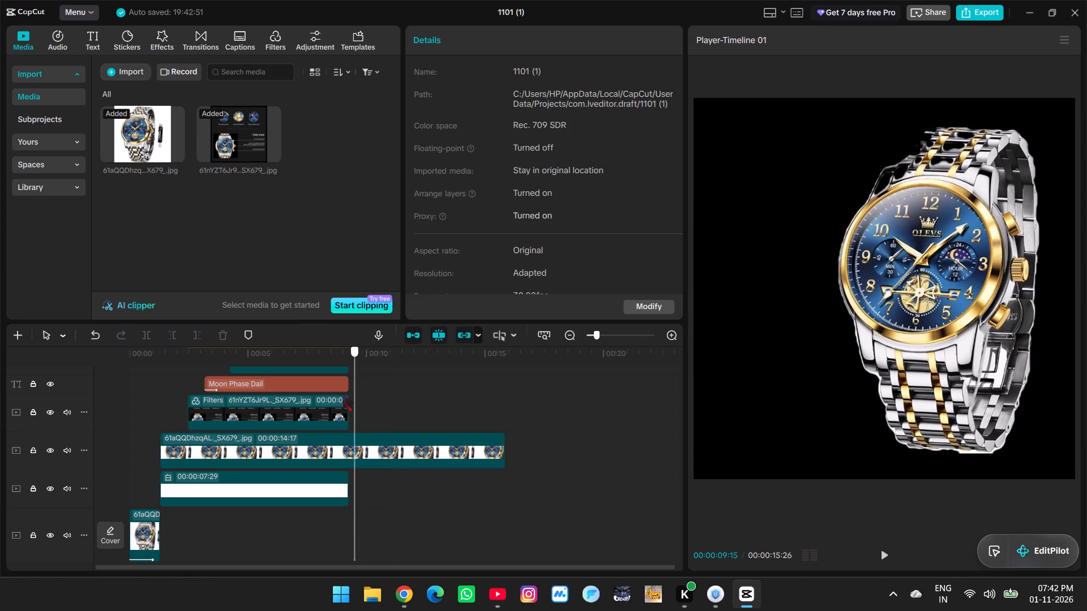
drag(343, 394, 341, 393)
key(space)
key(space)
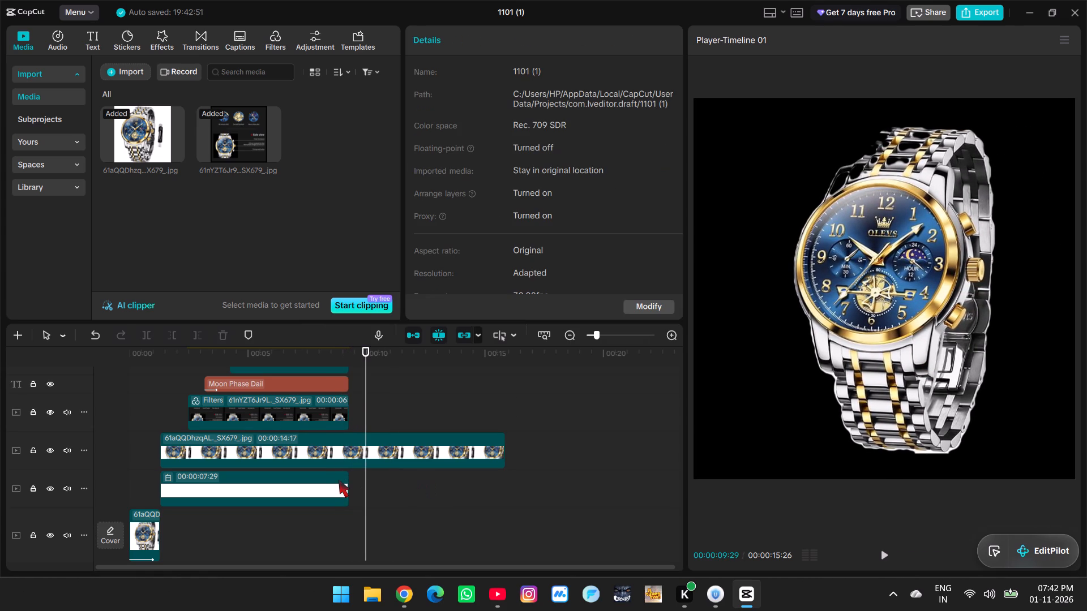
click(339, 480)
click(329, 518)
key(space)
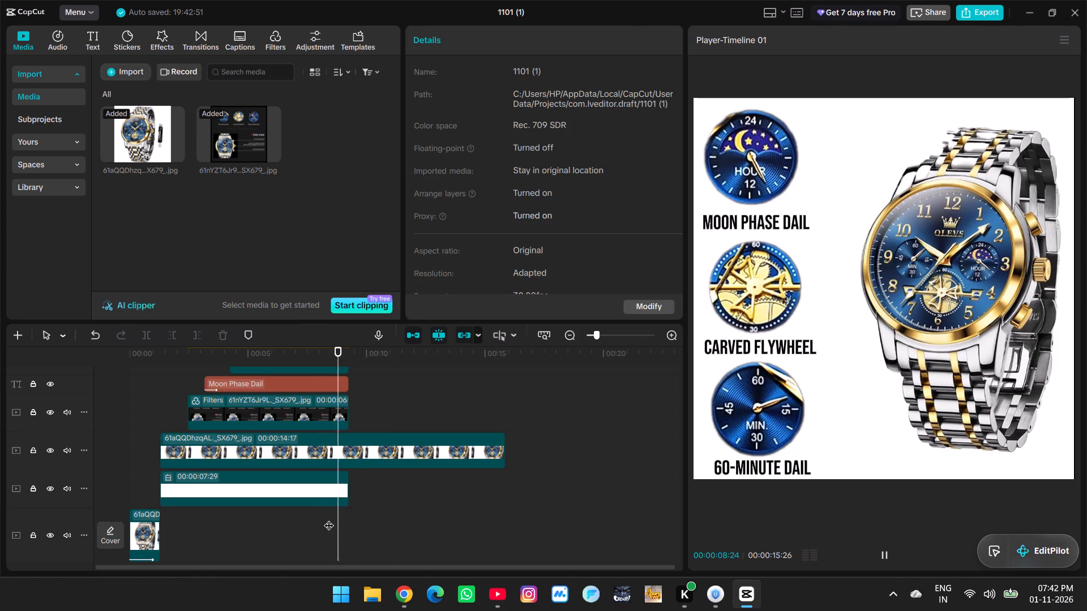
key(space)
click(329, 518)
key(space)
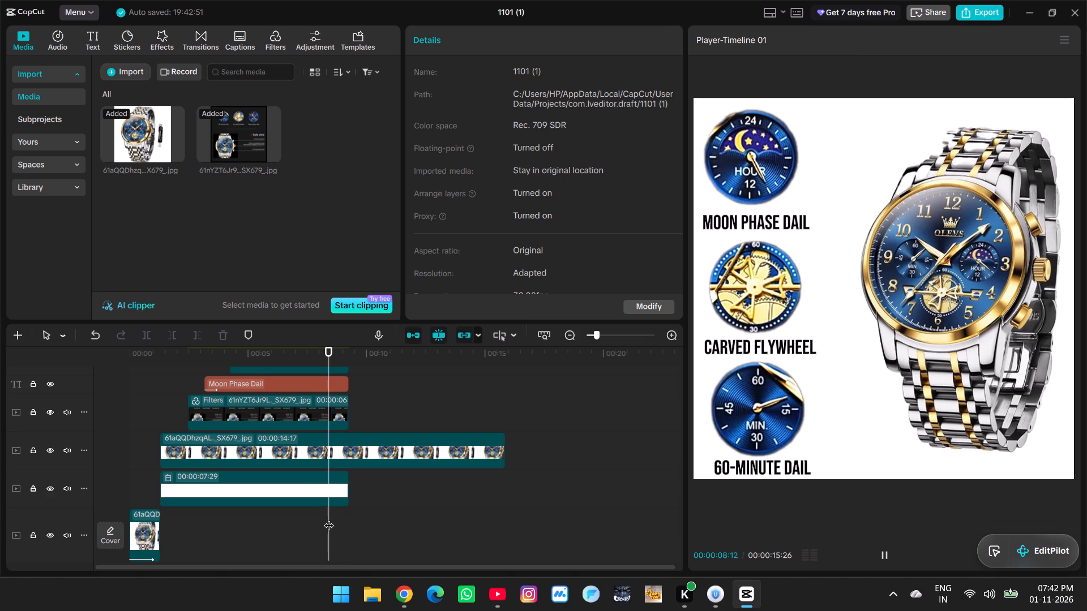
key(space)
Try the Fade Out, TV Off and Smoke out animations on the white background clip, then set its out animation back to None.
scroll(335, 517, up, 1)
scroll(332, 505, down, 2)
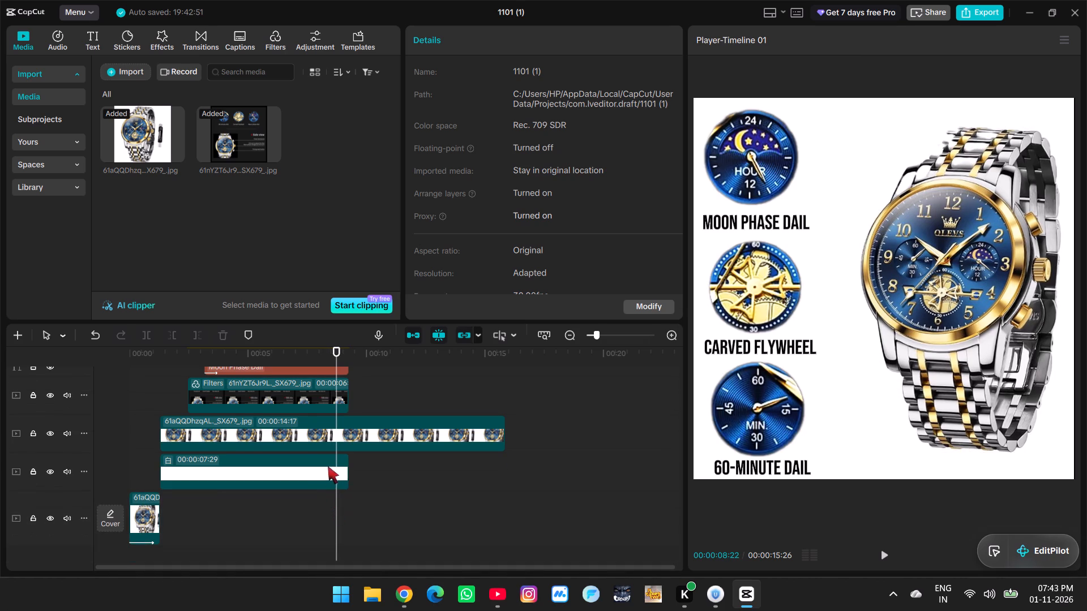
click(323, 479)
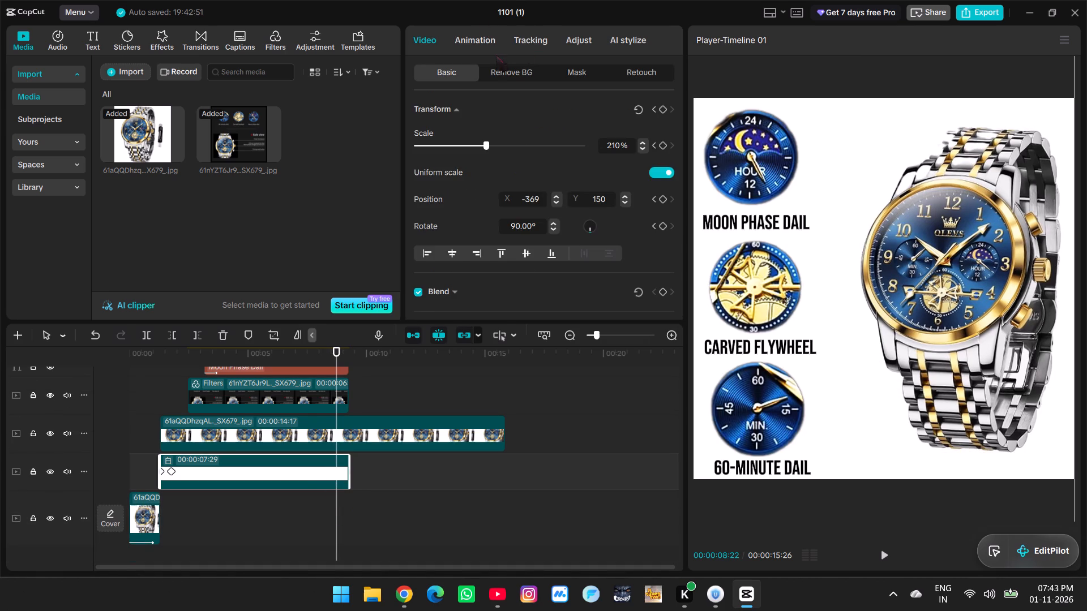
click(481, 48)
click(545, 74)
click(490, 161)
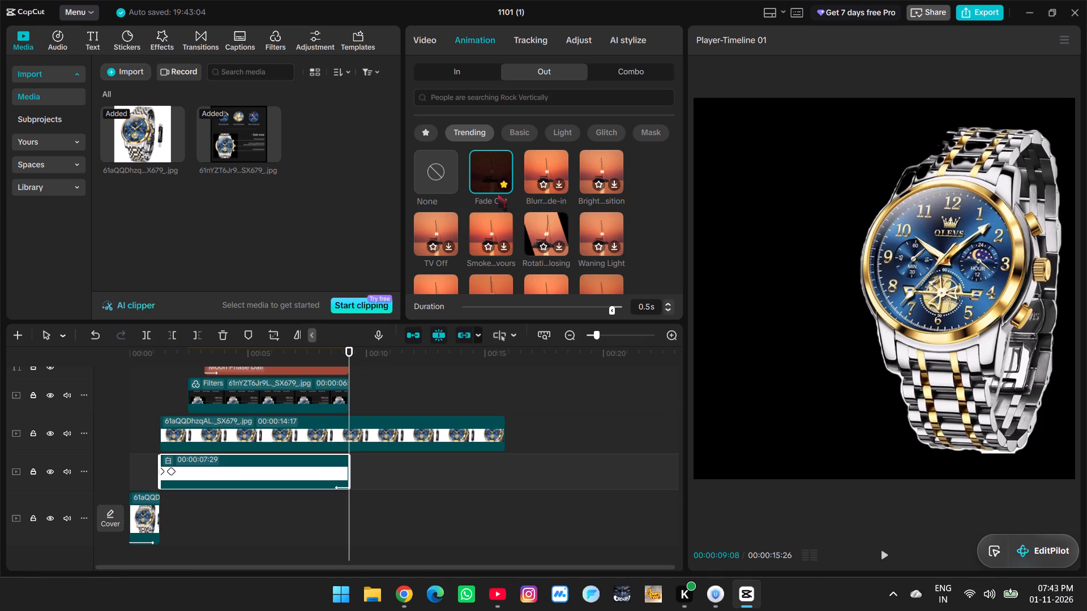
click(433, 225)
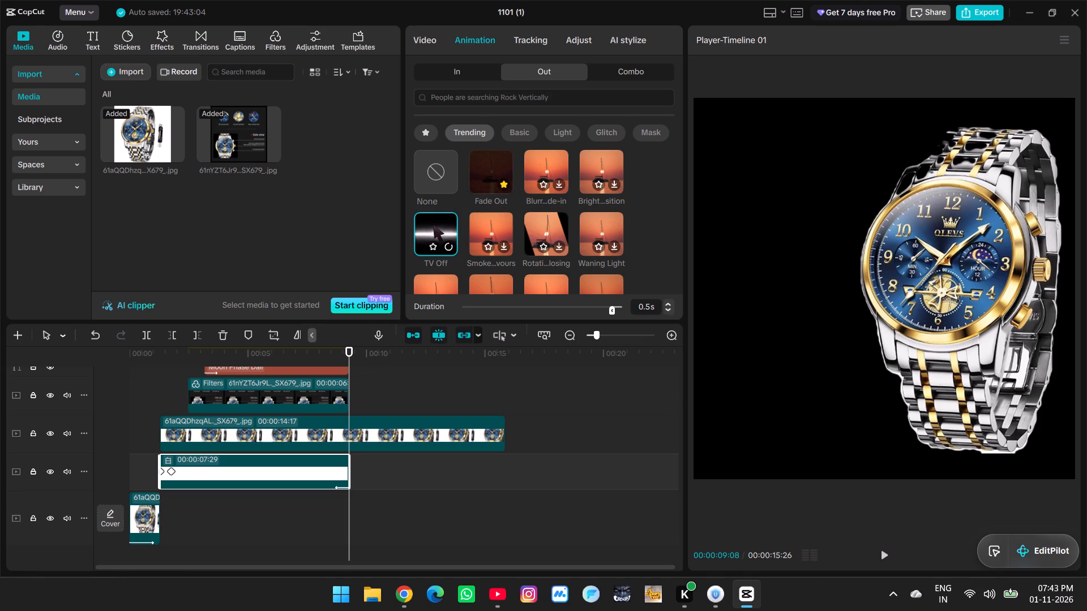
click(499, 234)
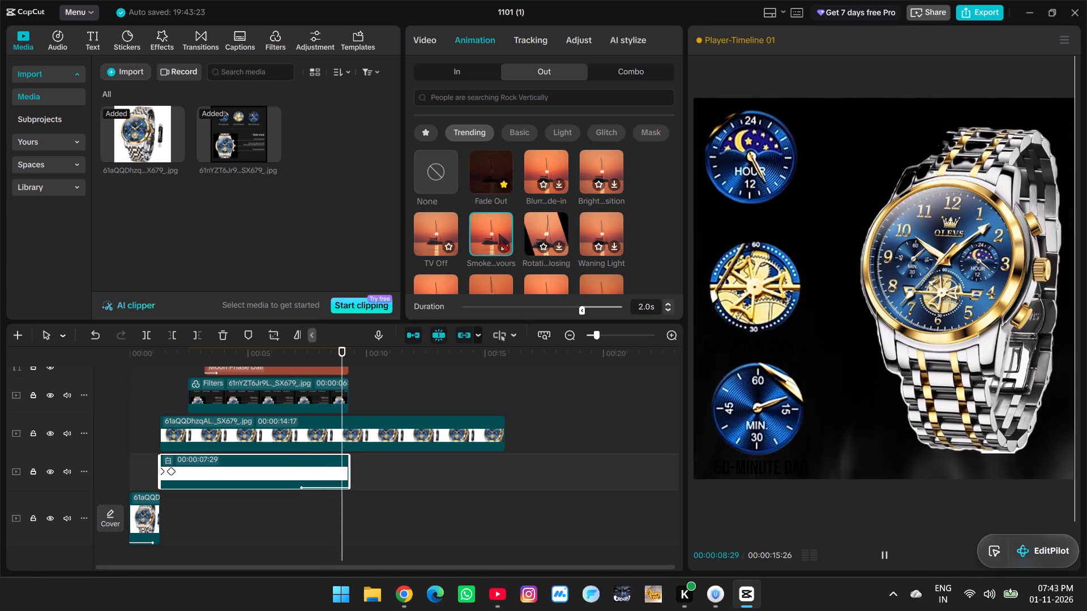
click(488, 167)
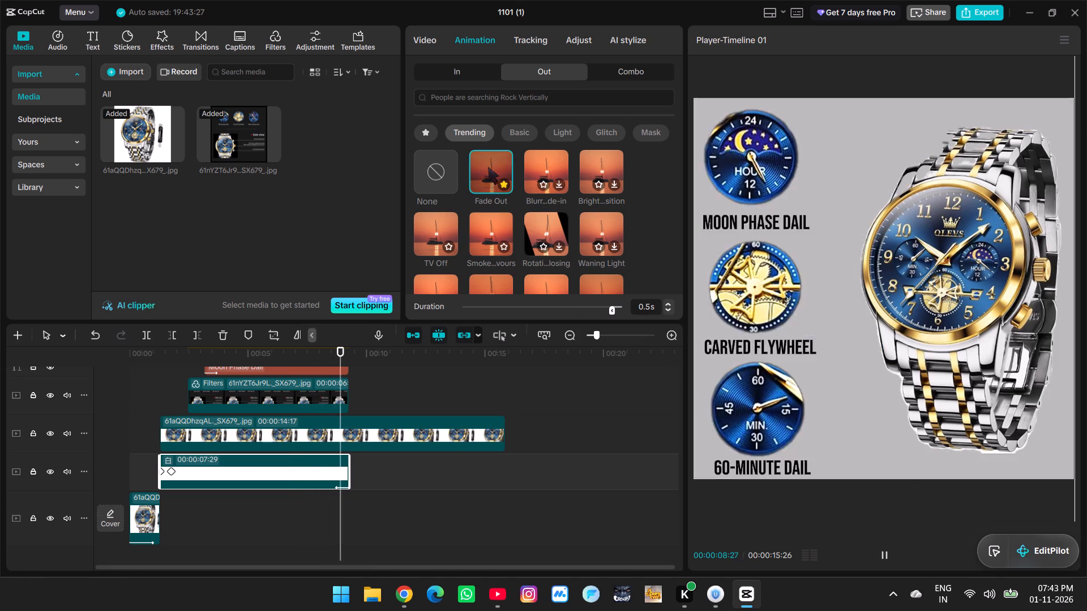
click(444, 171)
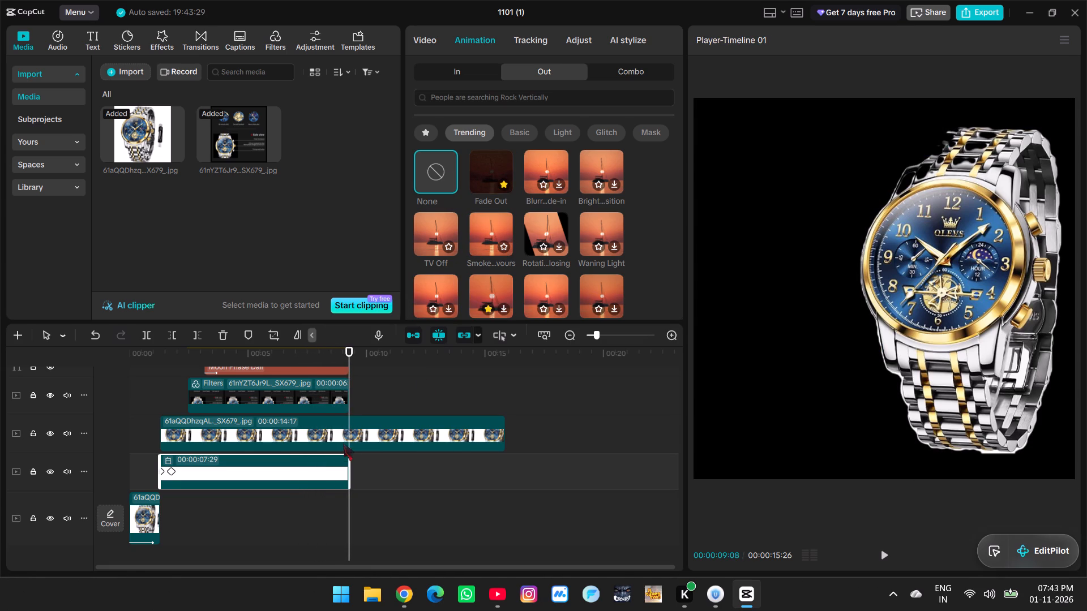
Look over the dial and label layers' shared end point, and play back the watch's sideways move.
scroll(342, 446, up, 5)
scroll(378, 378, up, 4)
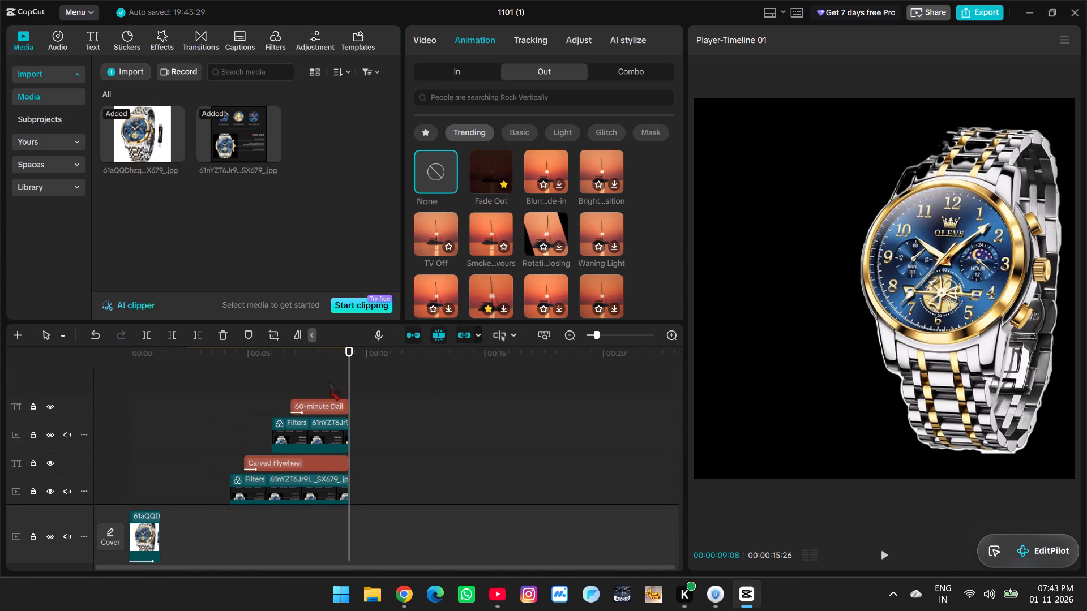
click(329, 383)
scroll(353, 389, down, 3)
scroll(352, 480, down, 2)
click(355, 496)
scroll(355, 489, down, 3)
drag(350, 450, 361, 453)
drag(357, 454, 348, 452)
click(355, 473)
drag(355, 473, 344, 473)
key(space)
key(space)
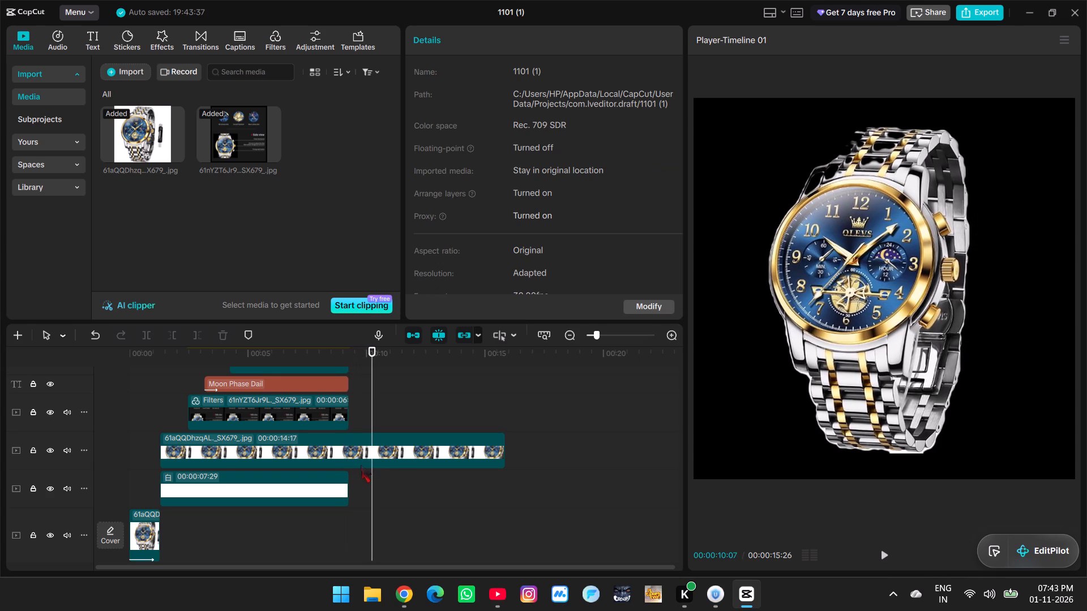
Move the watch clip's last keyframe earlier, to 00:00:10:12.
click(365, 461)
drag(390, 450, 376, 447)
Apply the Cubic Out preset curve to the watch's sideways move and preview it.
right_click(372, 454)
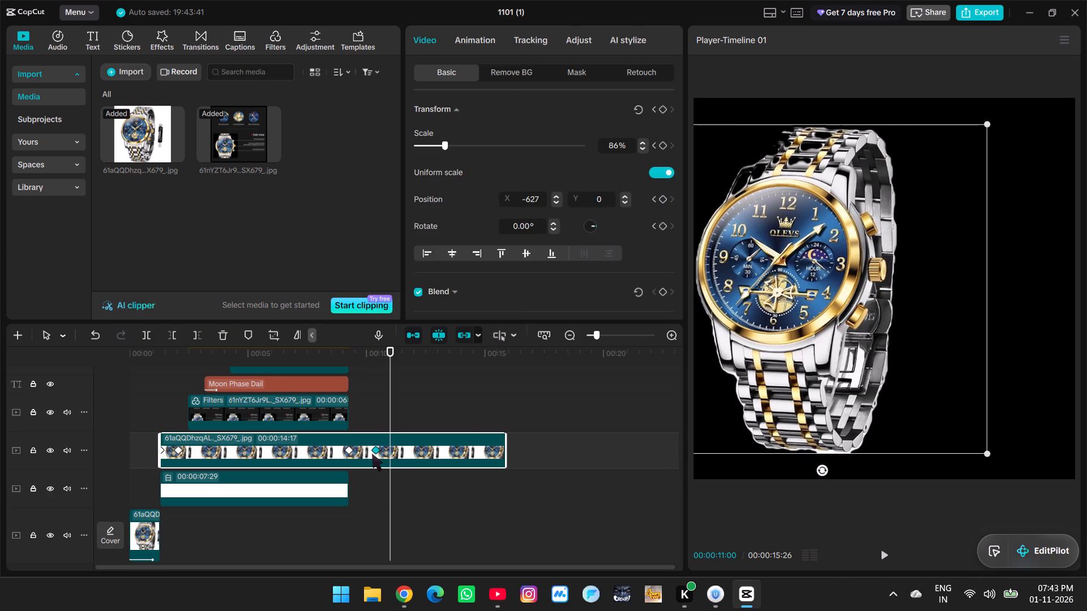
click(403, 496)
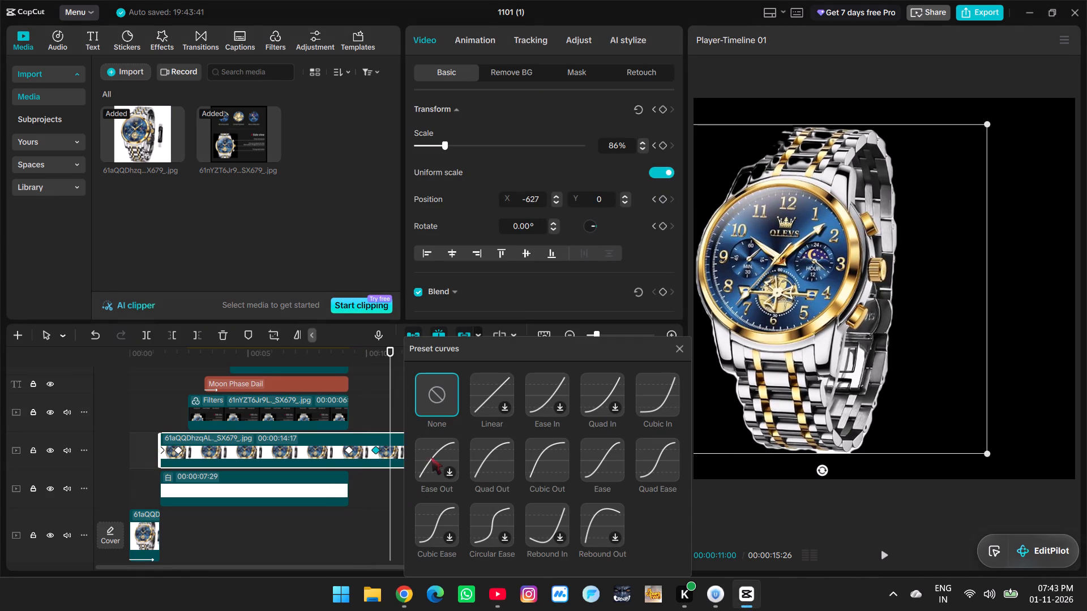
click(541, 459)
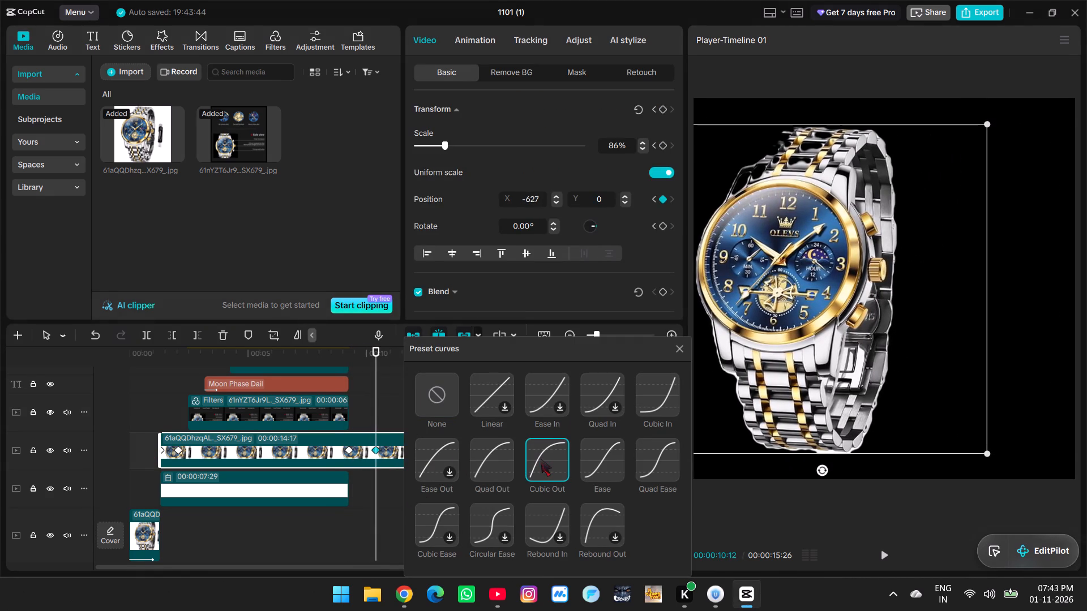
double_click(357, 489)
key(space)
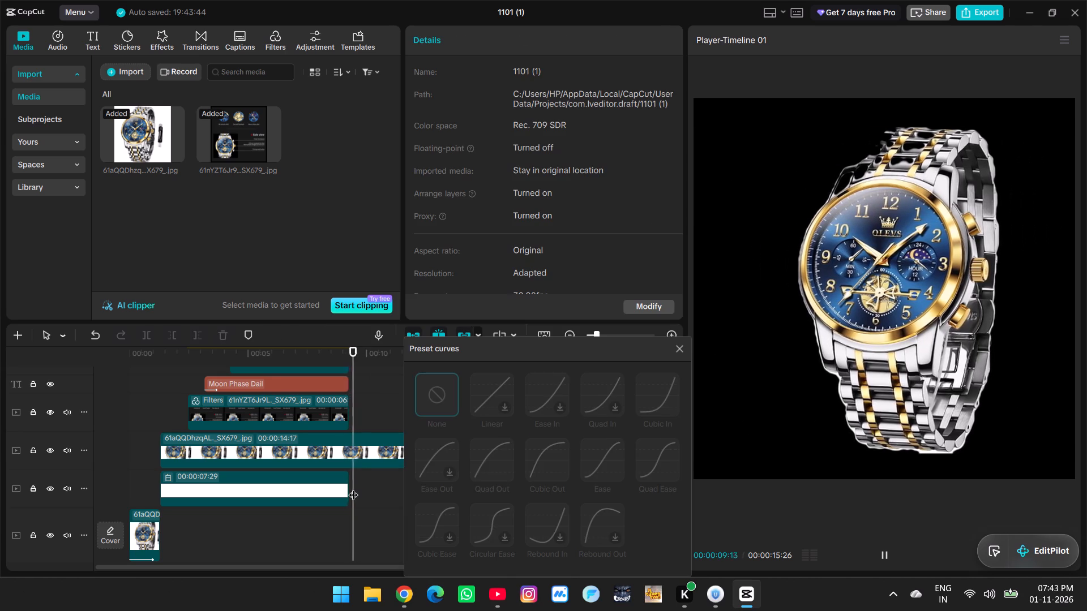
click(686, 350)
Play back the eased watch move from before the dials end, and check it from the keyframe at 00:00:09:08.
click(307, 518)
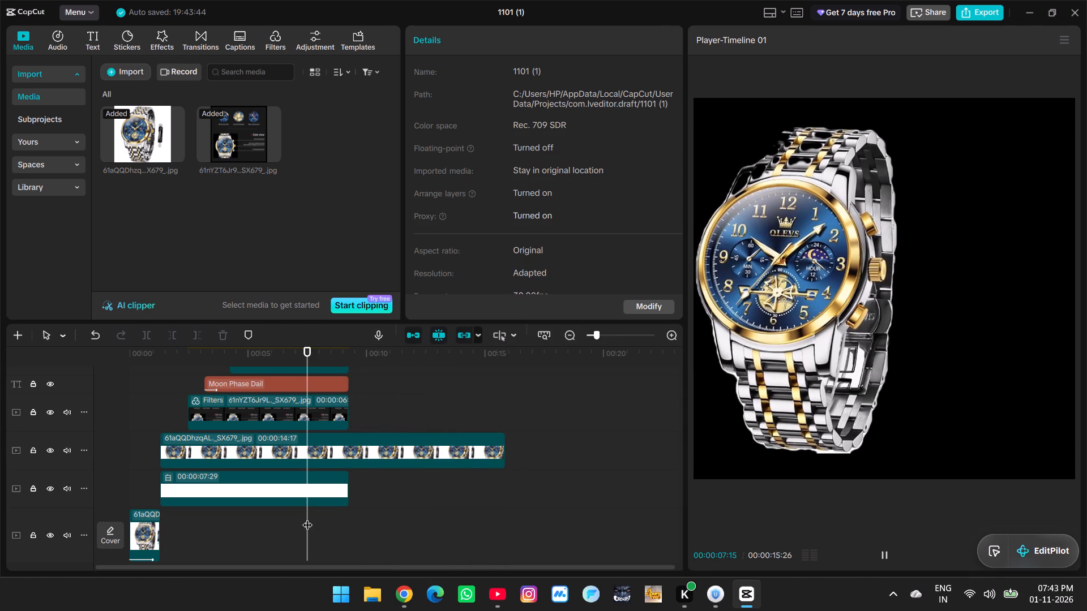
key(space)
key(space)
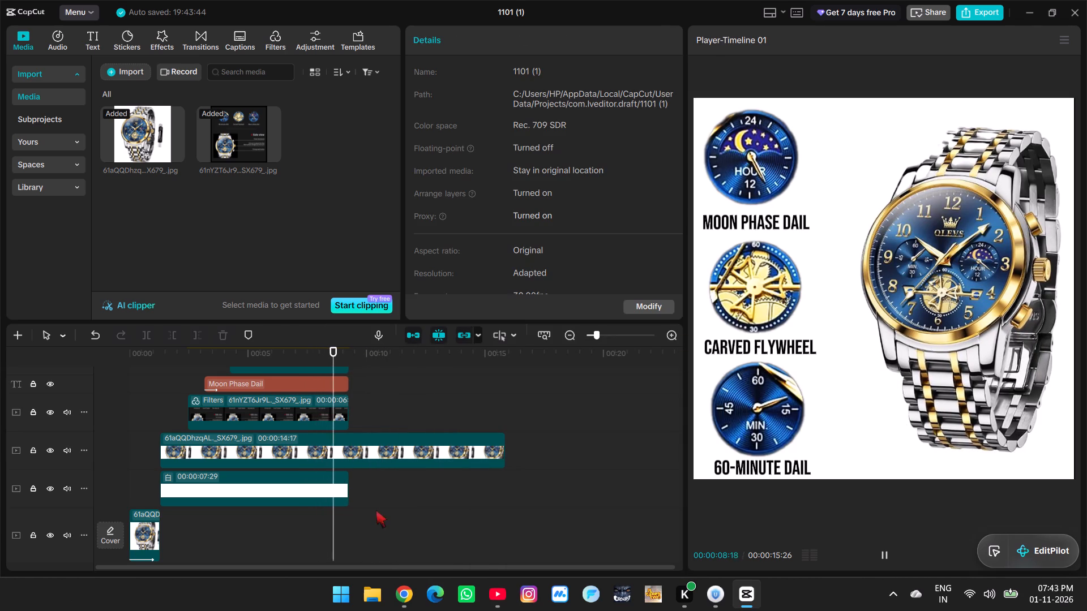
key(space)
click(354, 514)
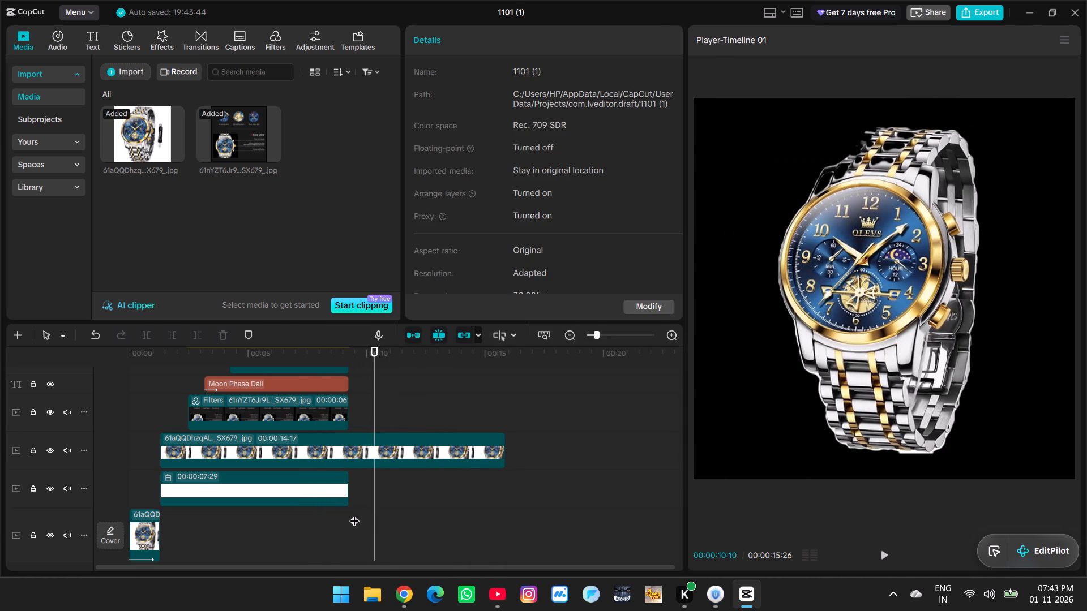
drag(354, 514, 345, 513)
key(space)
key(space)
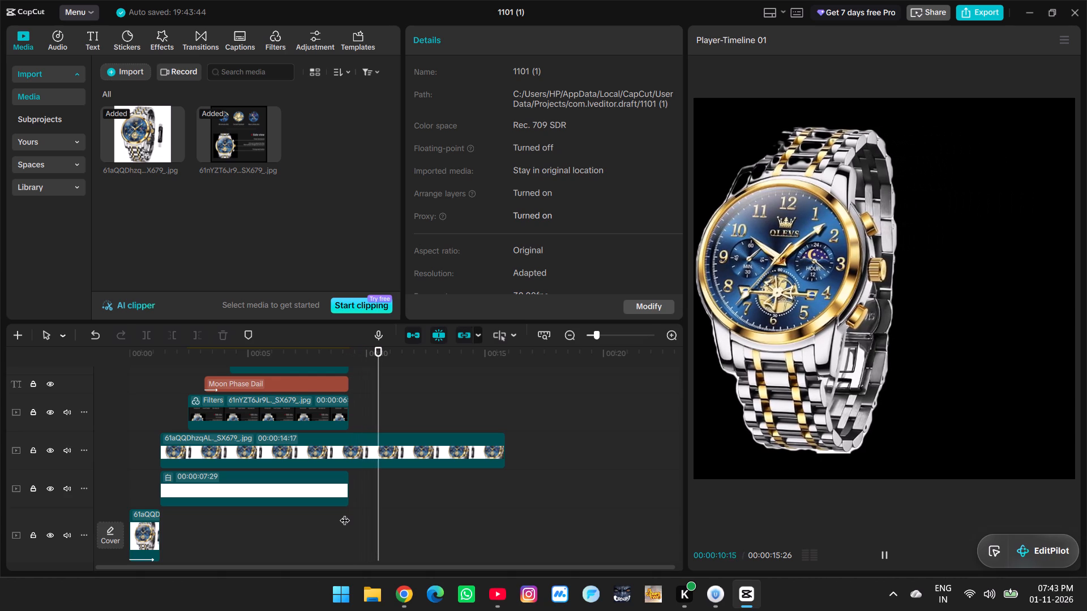
click(369, 451)
click(349, 450)
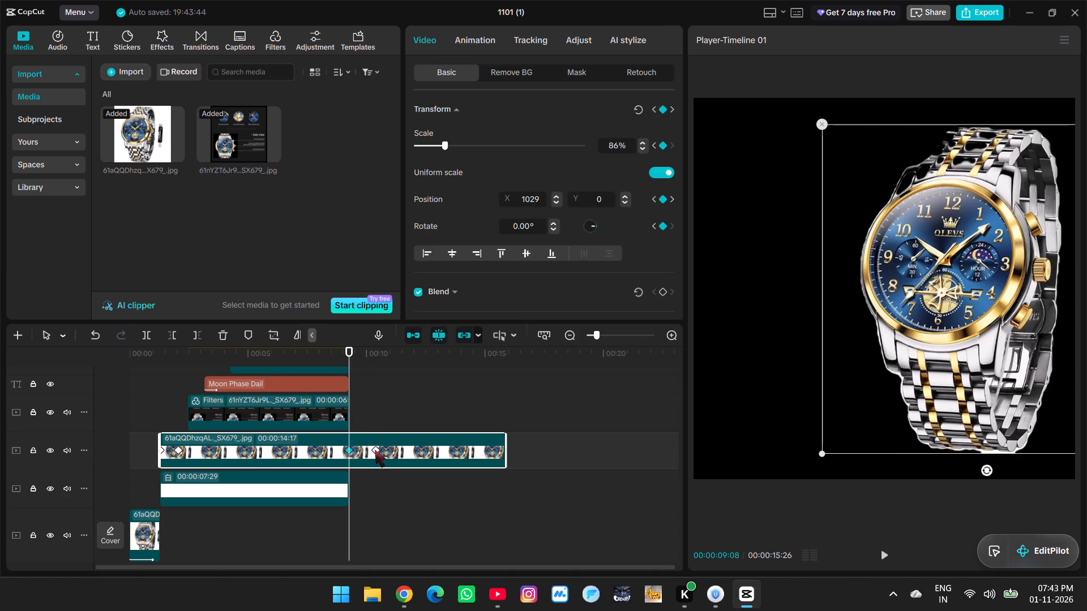
key(space)
key(space)
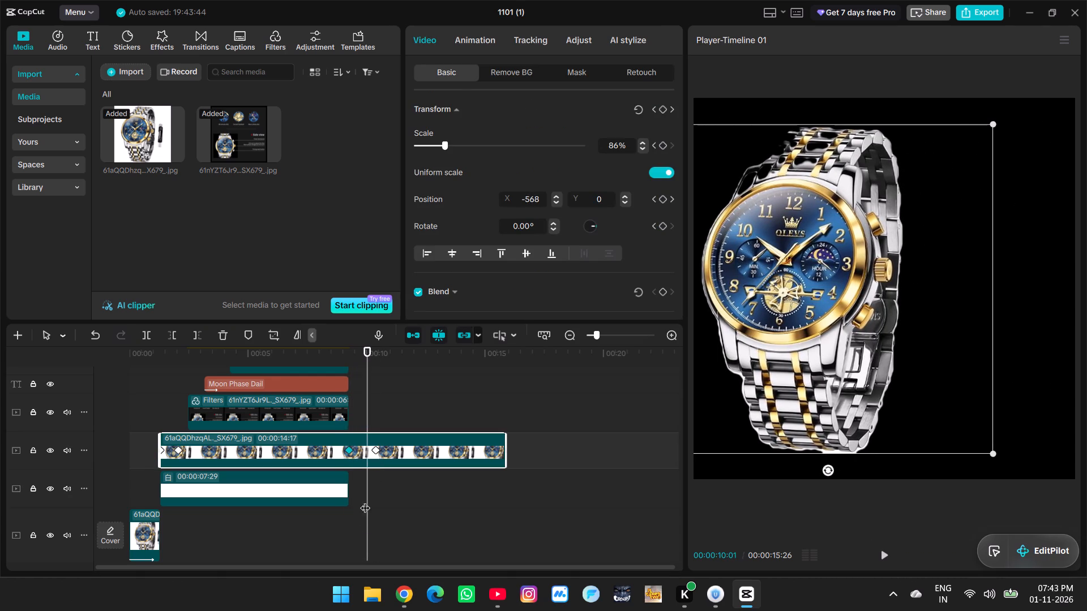
Play back the dial sequence from the Carved Flywheel label's entrance until shortly before the dials end.
click(358, 534)
drag(358, 534, 242, 523)
key(space)
key(space)
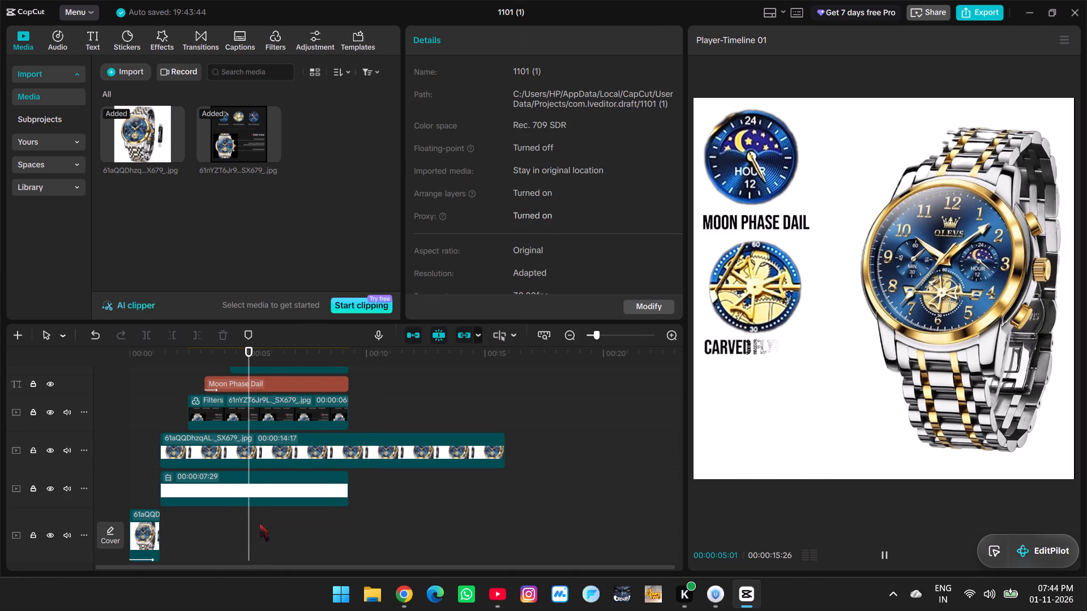
key(space)
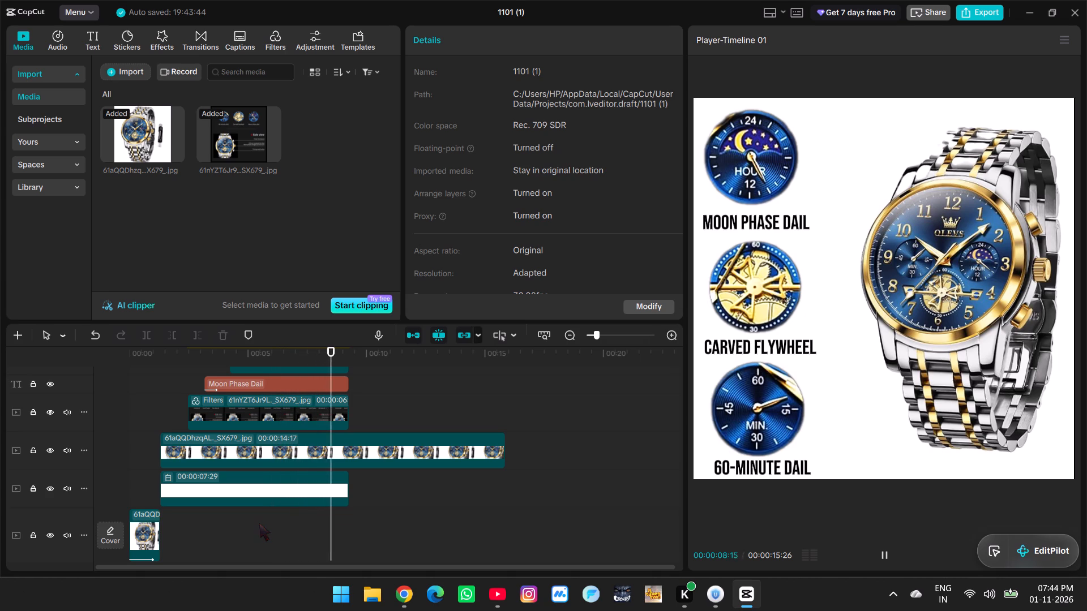
key(space)
Look over the stacked dial and label layers near their shared end, and replay the hold after the 60-minute Dail label appears.
click(316, 524)
scroll(316, 523, up, 4)
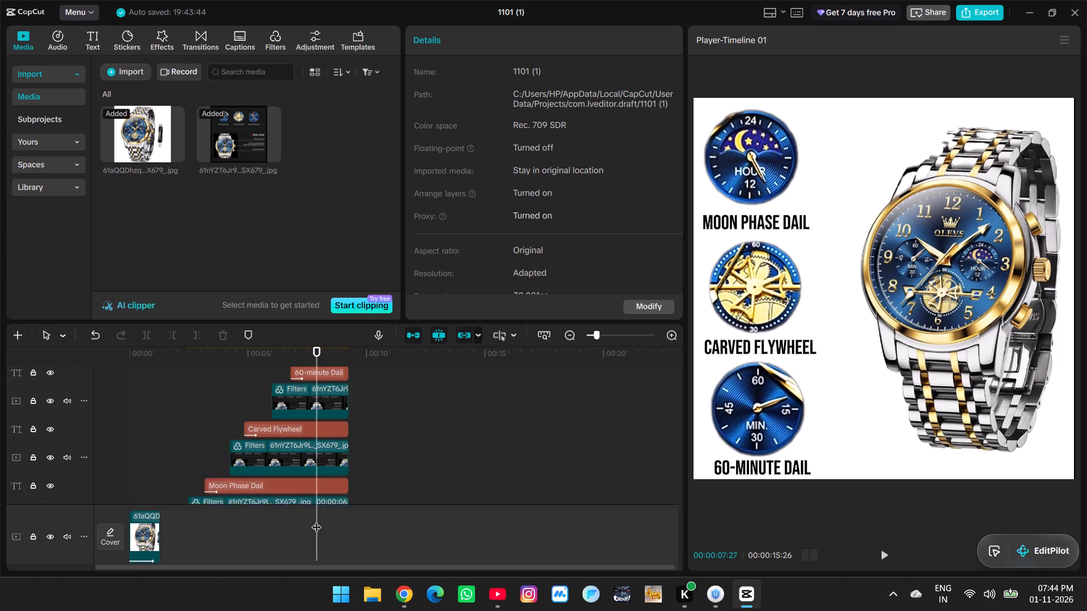
scroll(316, 520, up, 5)
drag(318, 384, 324, 385)
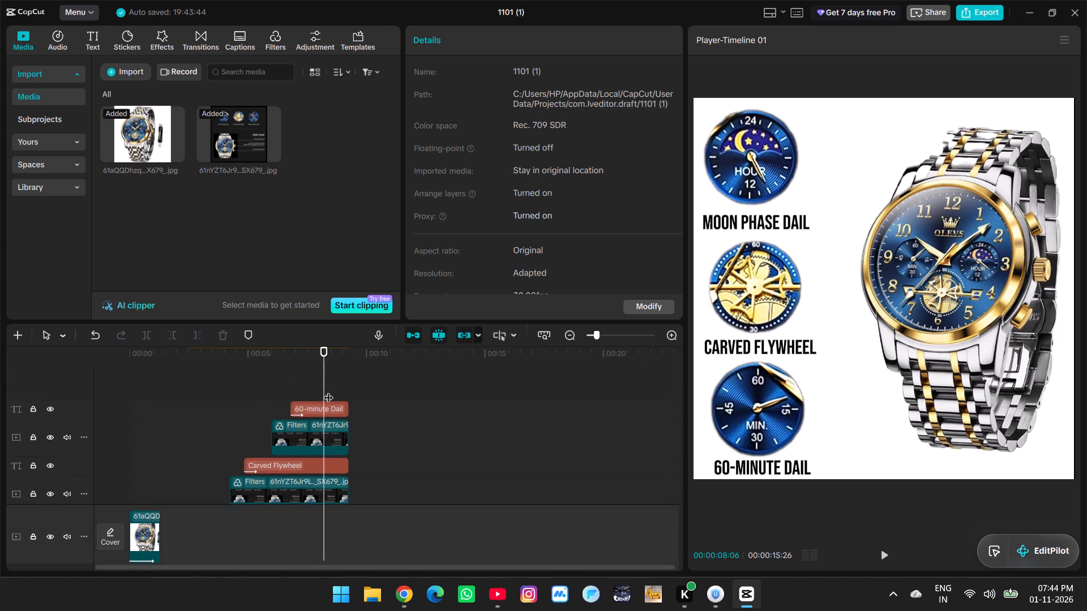
drag(337, 391, 337, 474)
scroll(337, 471, down, 4)
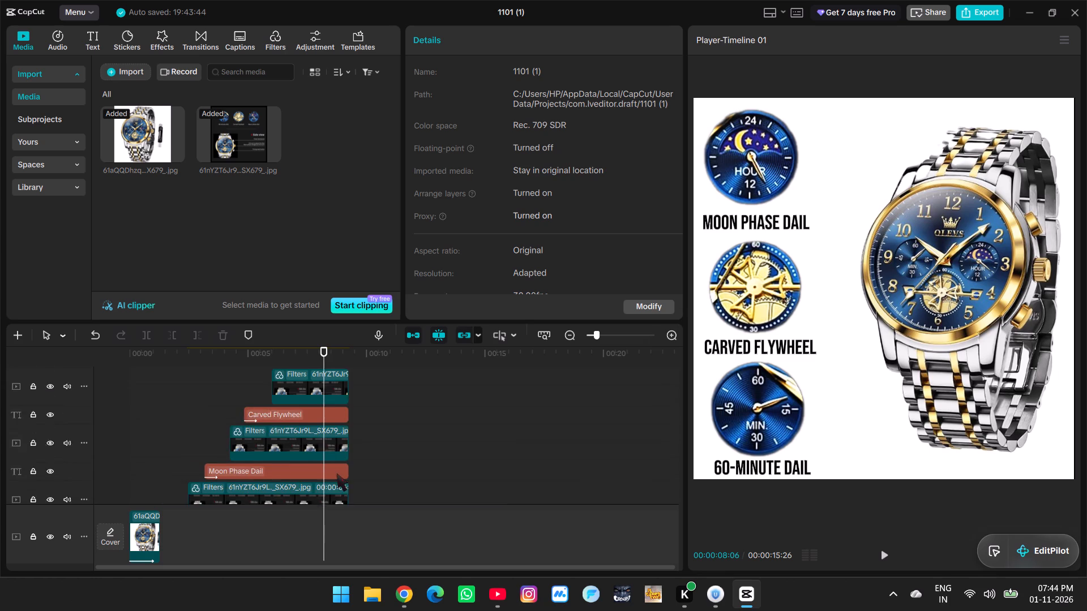
drag(337, 474, 336, 477)
scroll(337, 474, down, 5)
click(320, 500)
drag(320, 500, 284, 494)
key(space)
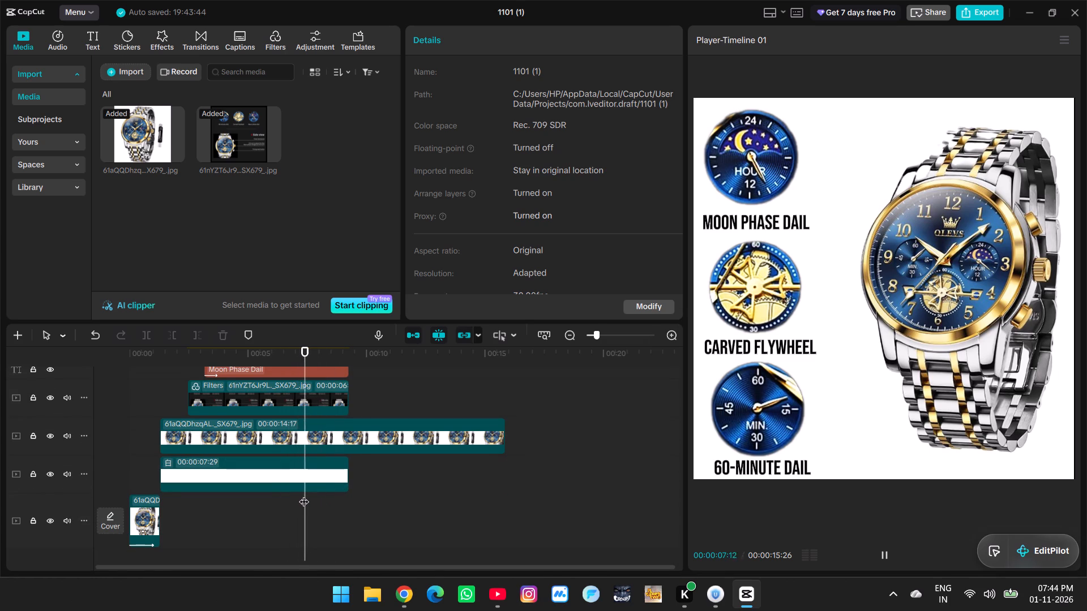
key(space)
key(space)
key(space)
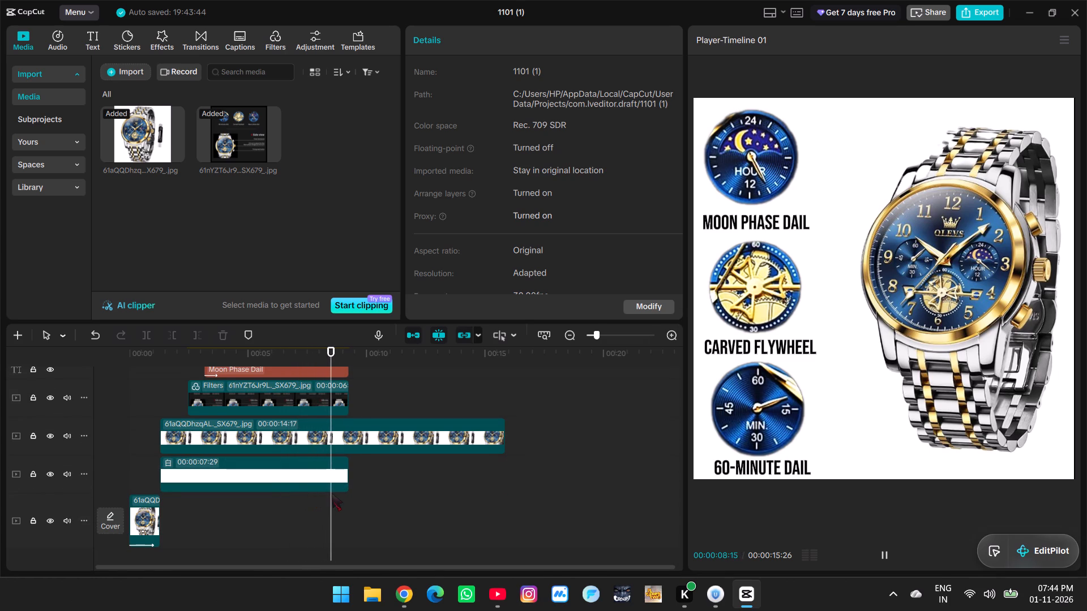
Select all the dial, label, watch and white background layers together and trim off everything after 00:00:08:10.
drag(340, 501, 333, 448)
scroll(333, 448, up, 7)
drag(333, 448, 329, 385)
scroll(333, 448, up, 4)
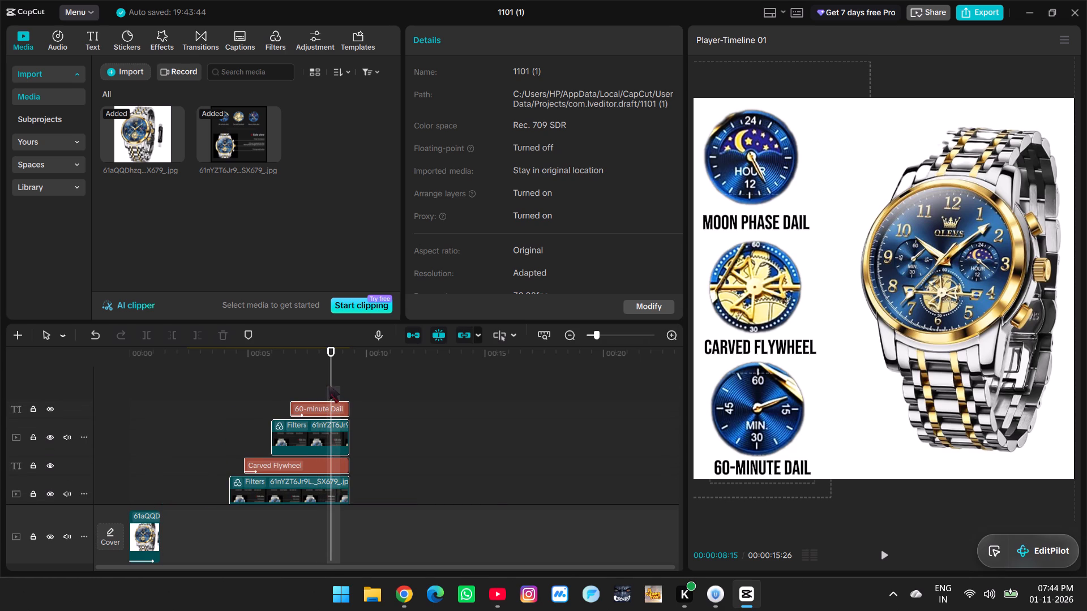
drag(329, 385, 334, 385)
drag(332, 383, 328, 382)
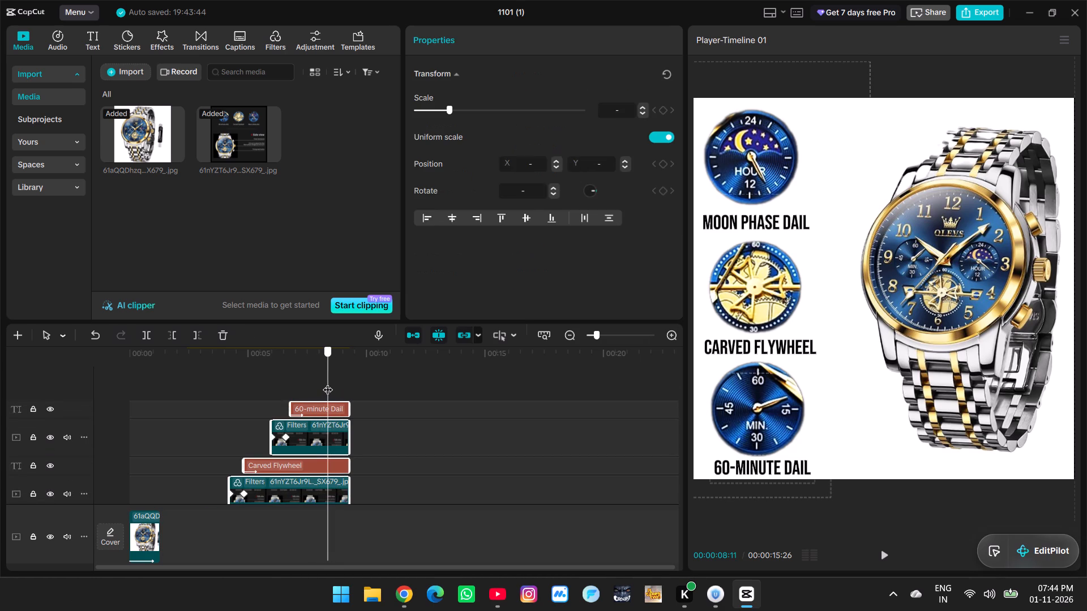
drag(328, 382, 327, 382)
click(194, 335)
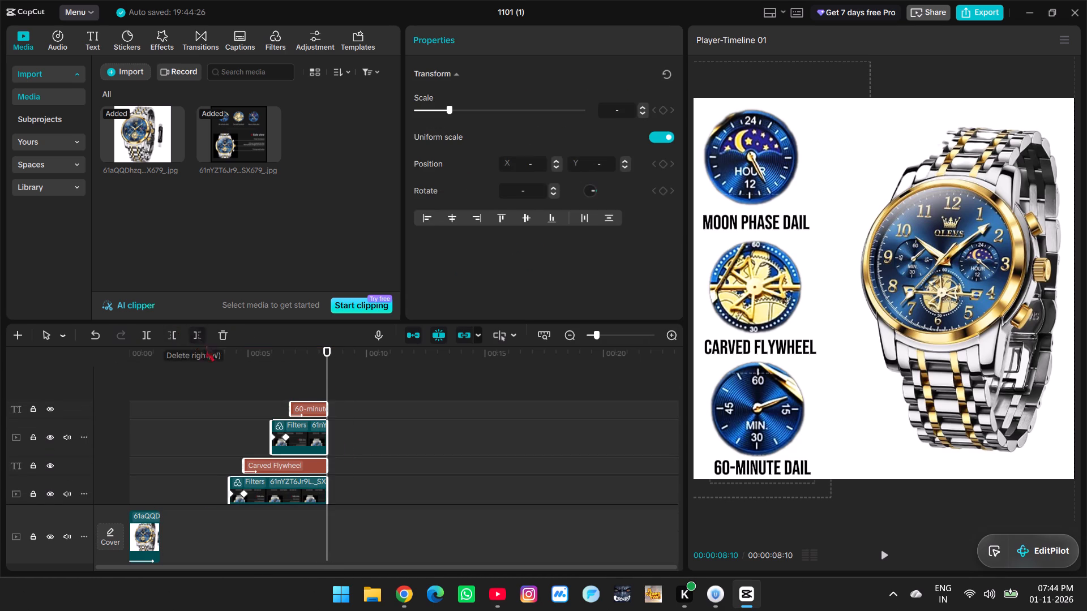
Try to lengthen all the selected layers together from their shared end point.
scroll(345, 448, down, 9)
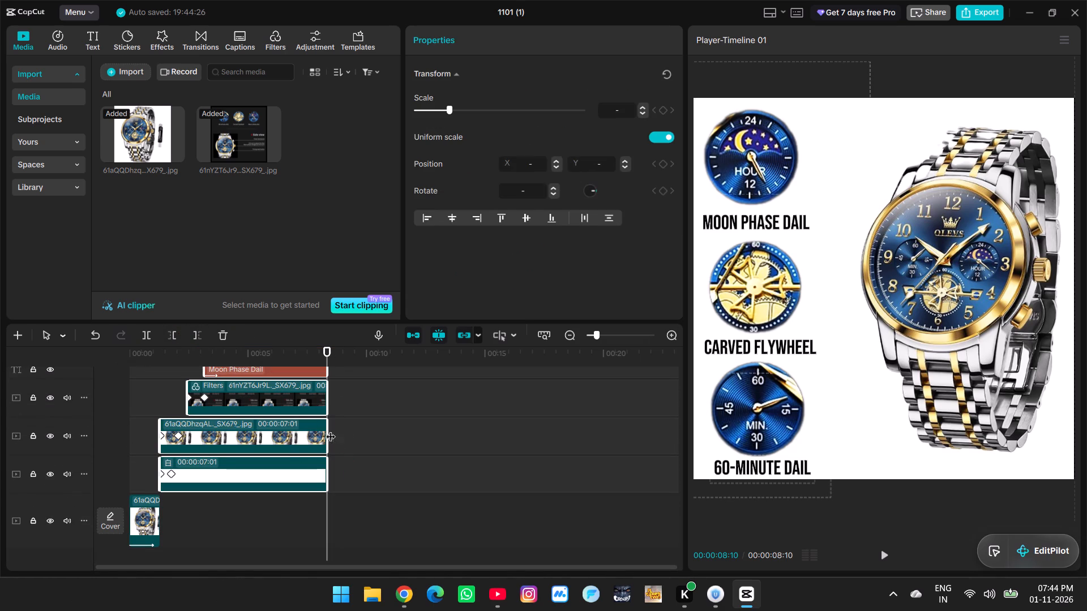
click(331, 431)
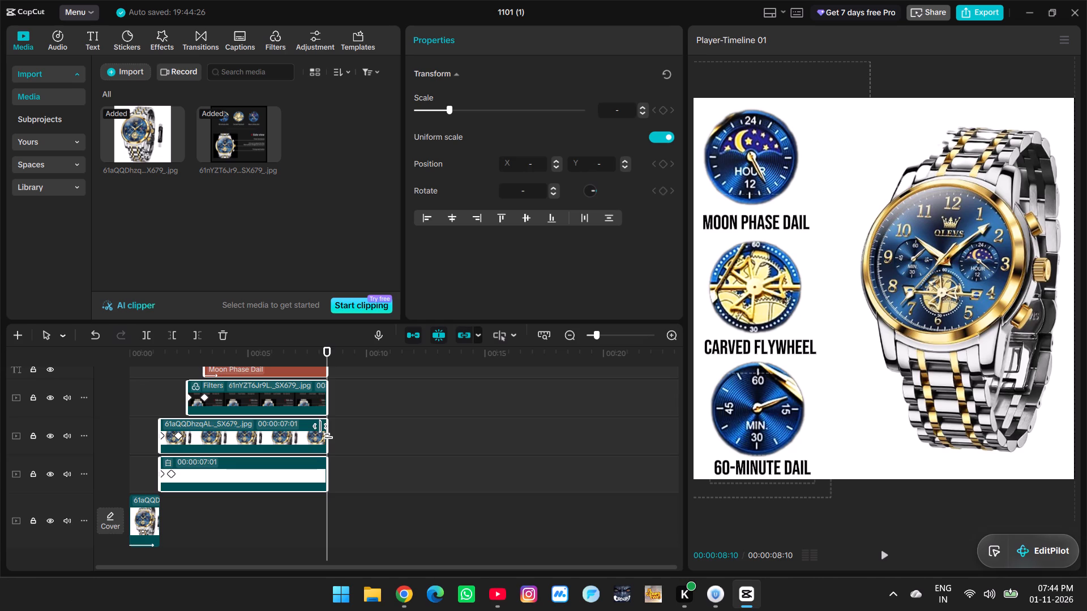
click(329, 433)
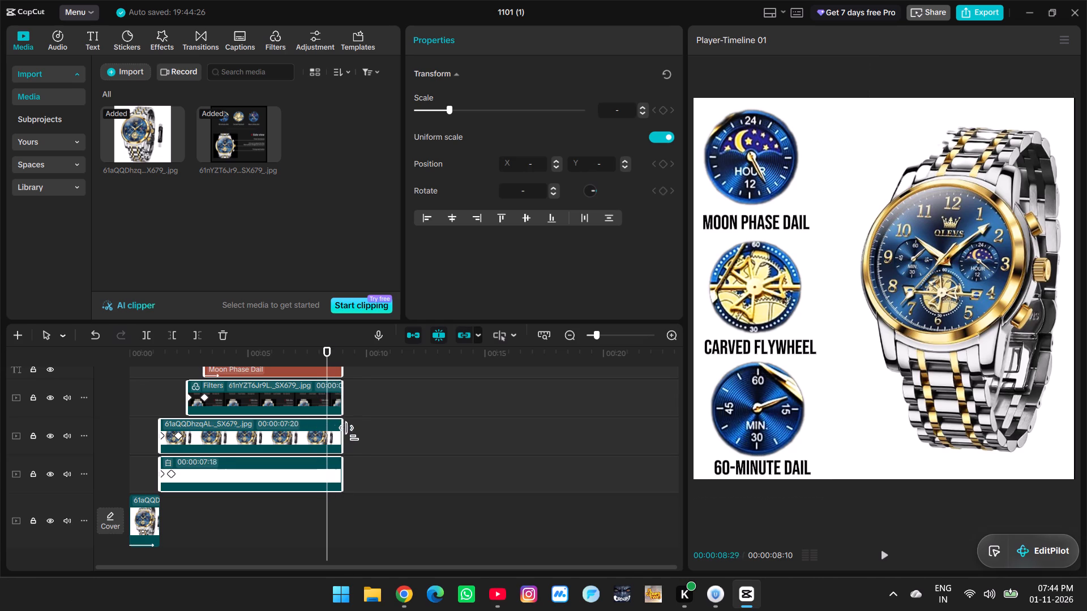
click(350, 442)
Extend only the overlay watch clip's end to a duration of 00:00:10:20.
click(310, 436)
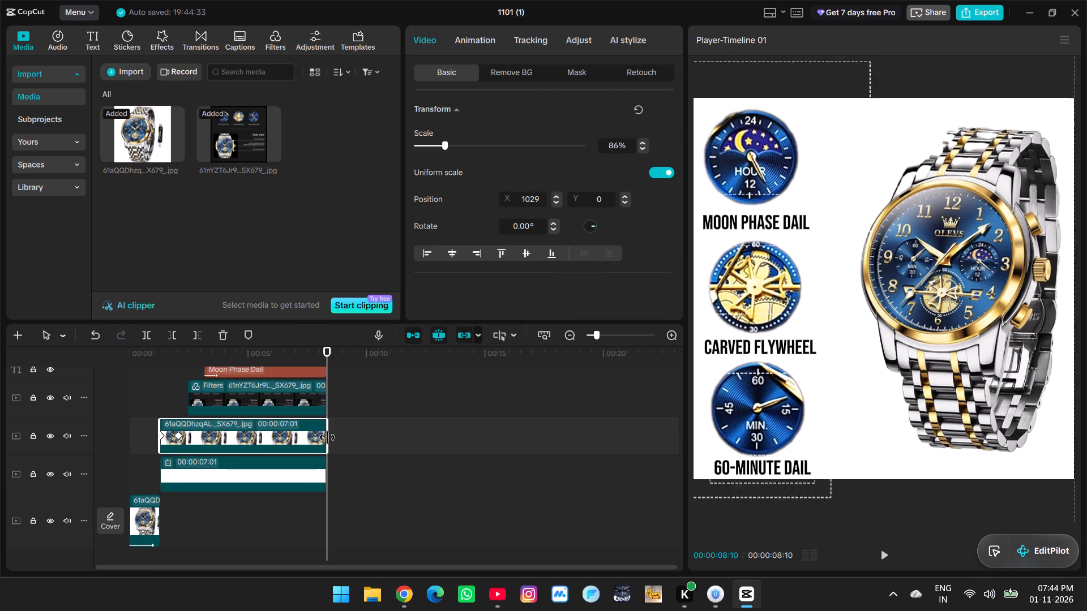
drag(328, 437, 410, 439)
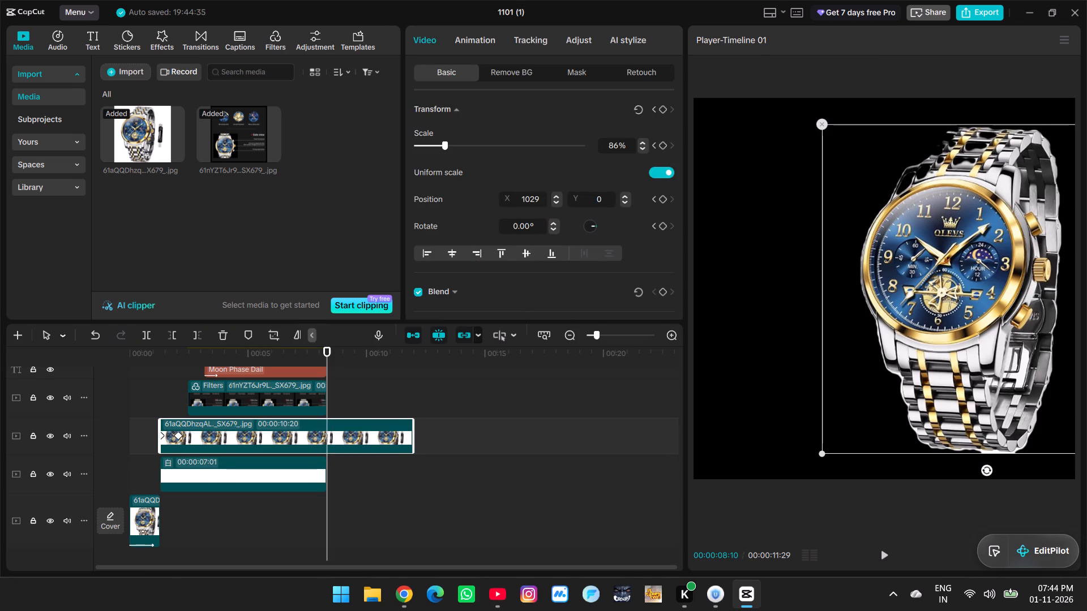
Add a transform keyframe to the watch clip at 00:00:08:10, and go to 00:00:09:00.
click(662, 107)
drag(331, 513, 343, 515)
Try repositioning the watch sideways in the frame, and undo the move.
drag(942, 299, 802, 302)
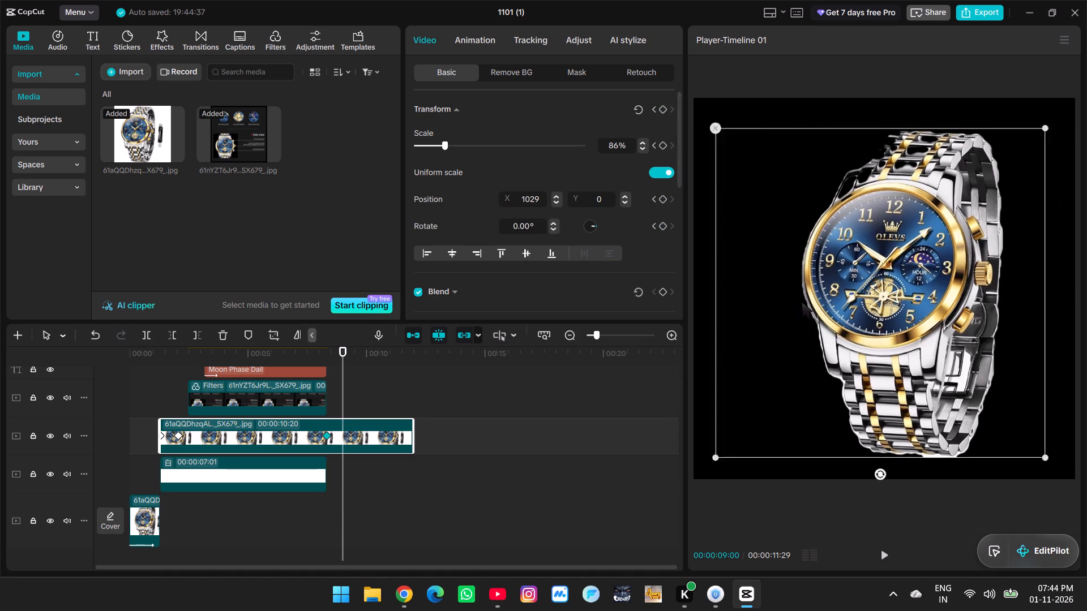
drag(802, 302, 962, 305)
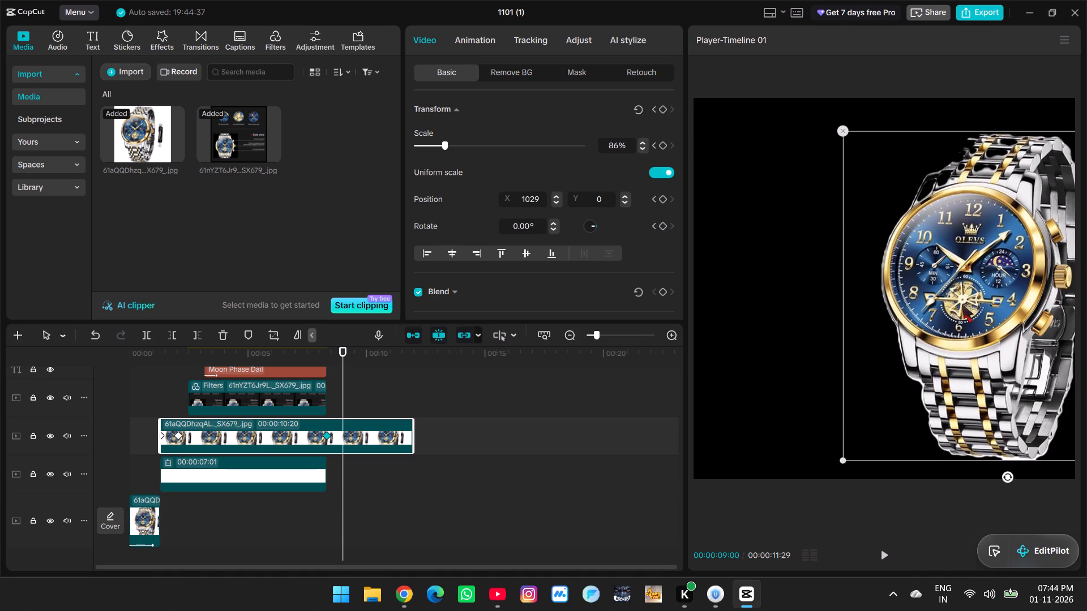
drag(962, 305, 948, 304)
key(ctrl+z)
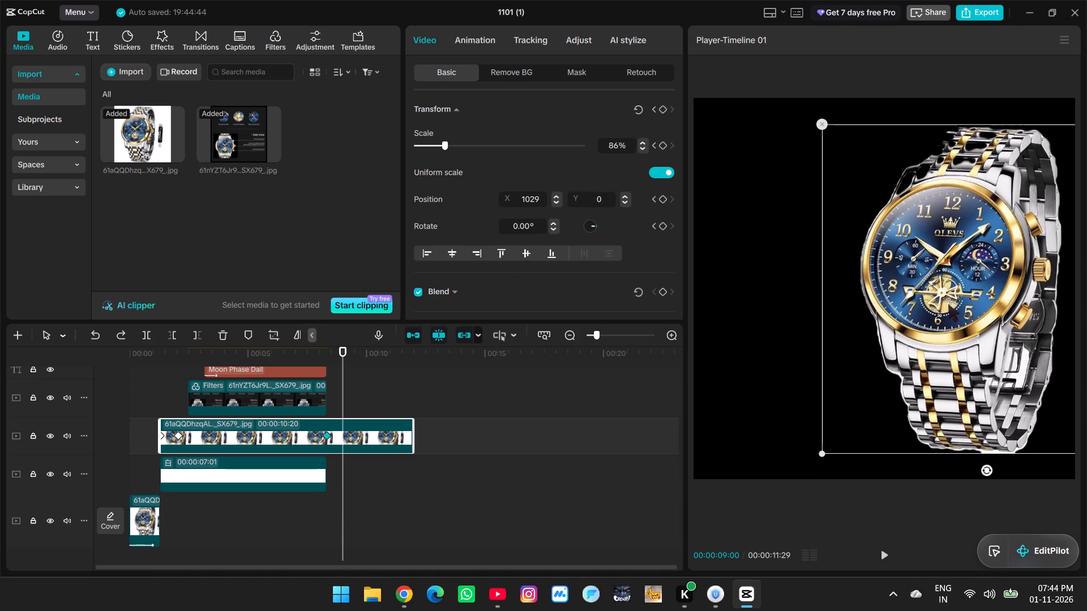
Move the watch horizontally to the frame's left side at 00:00:09:00, at about X -577, Y 0.
click(987, 317)
drag(981, 319, 959, 319)
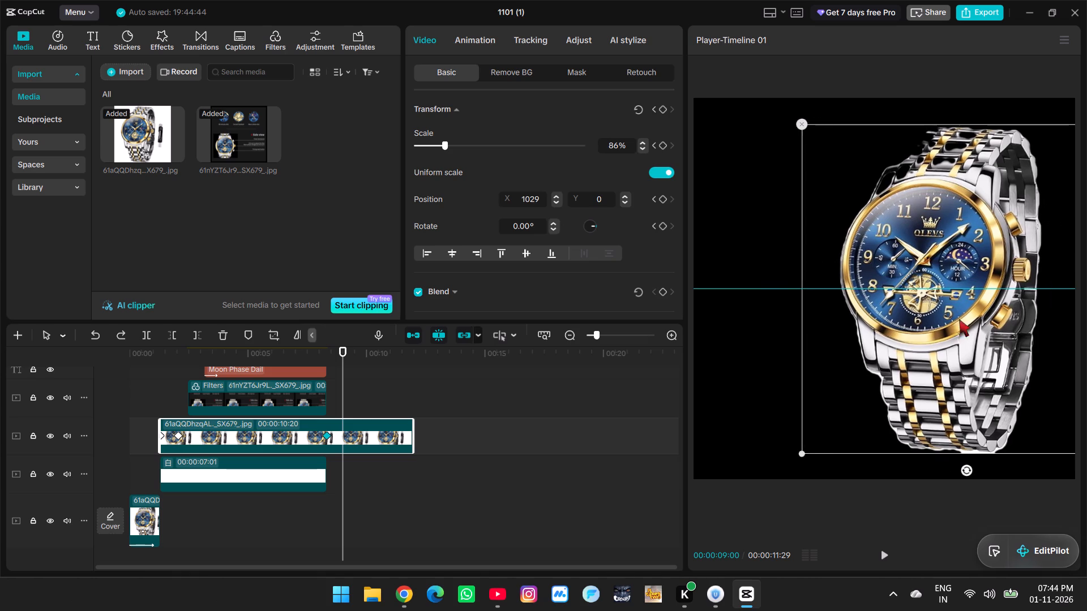
drag(959, 319, 818, 322)
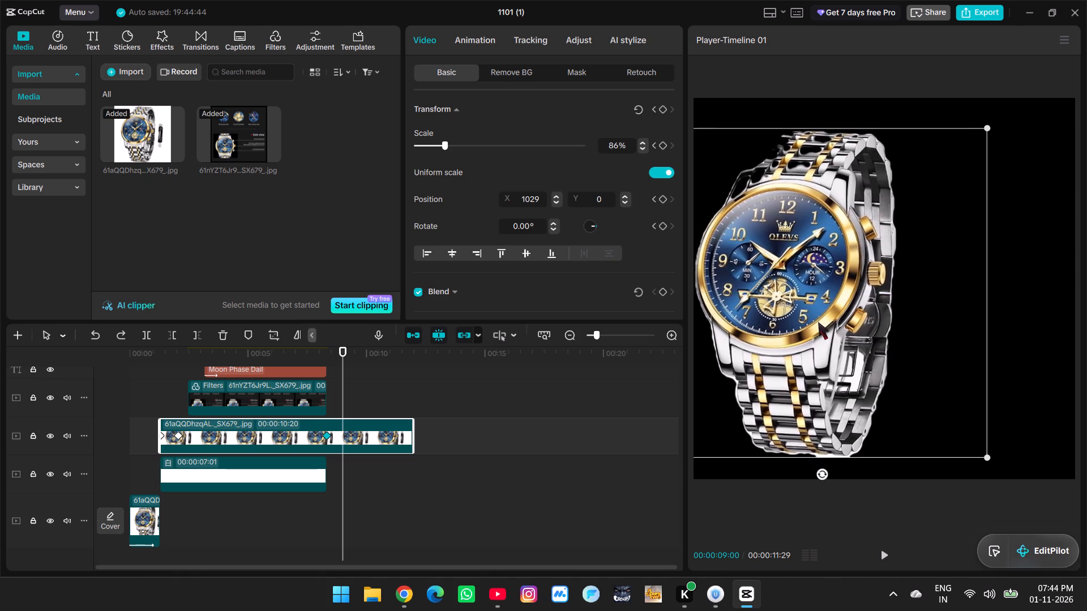
drag(818, 322, 821, 319)
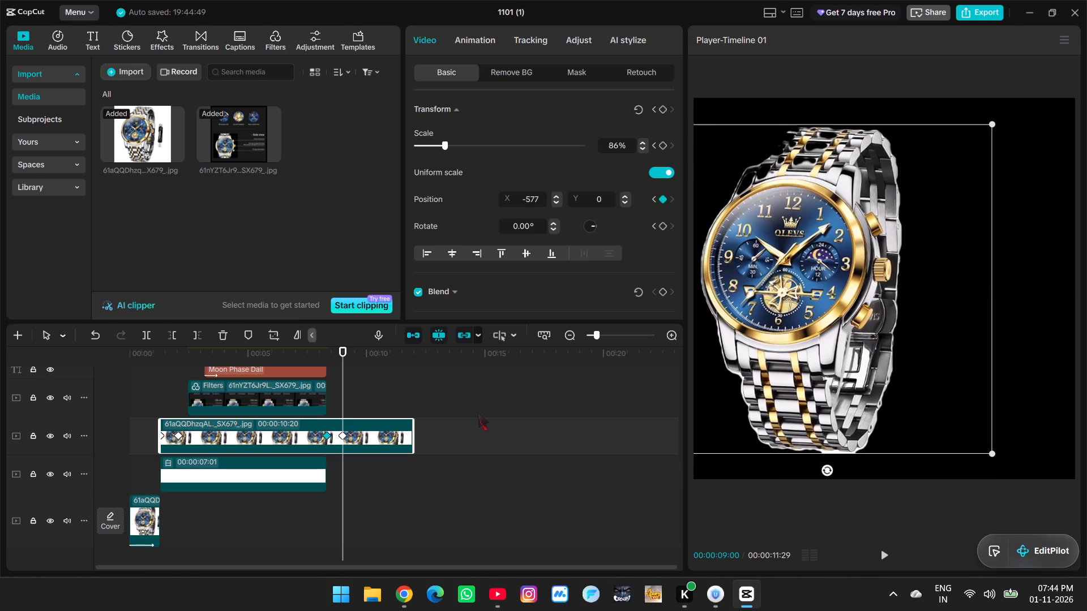
Apply the Cubic Out preset curve to the watch's new sideways move and preview it.
right_click(340, 436)
click(393, 497)
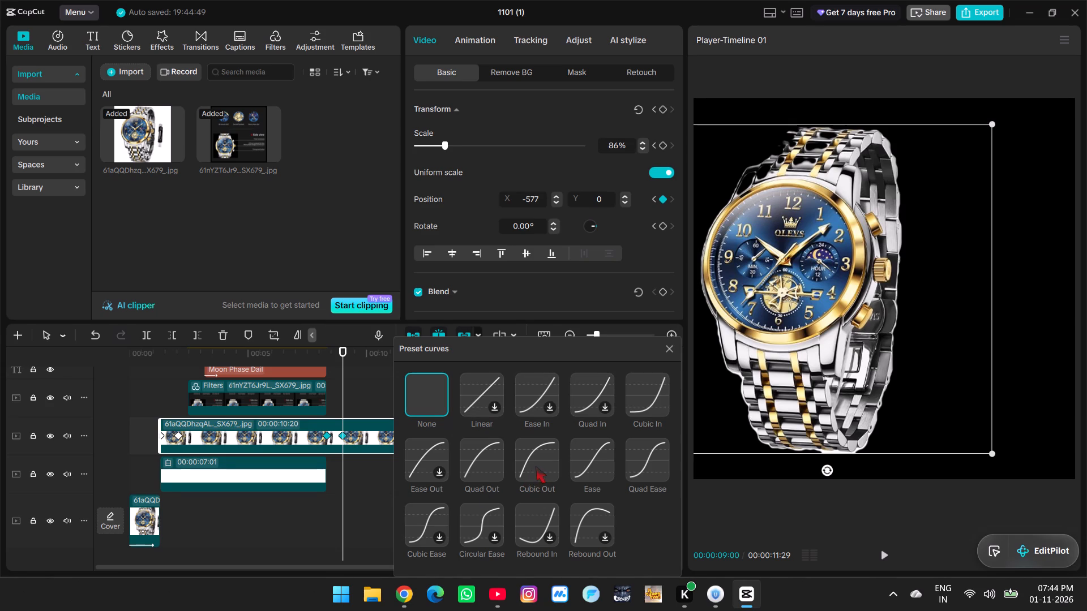
click(536, 466)
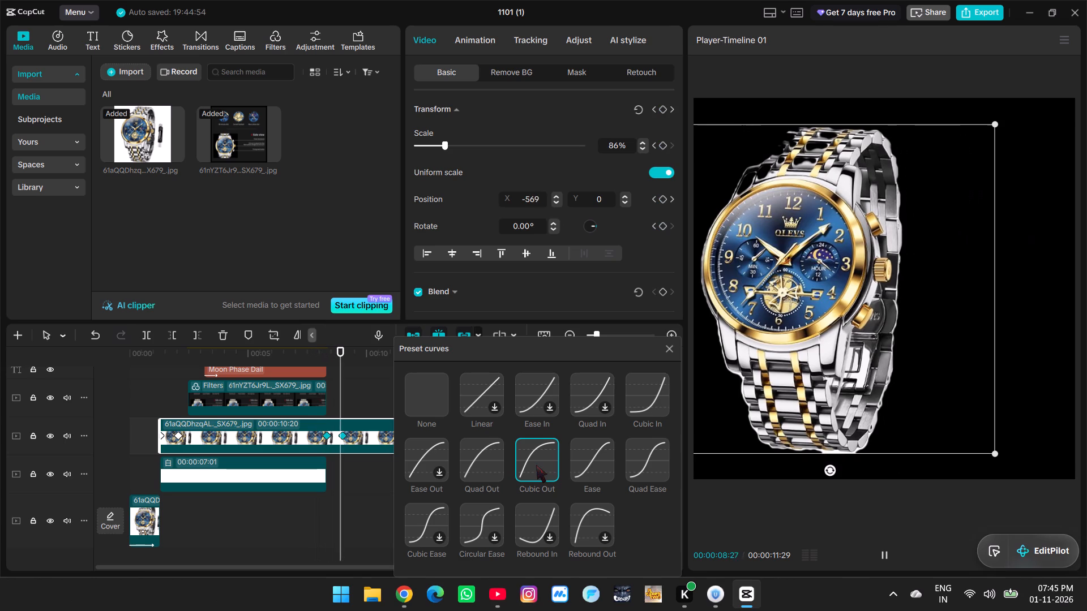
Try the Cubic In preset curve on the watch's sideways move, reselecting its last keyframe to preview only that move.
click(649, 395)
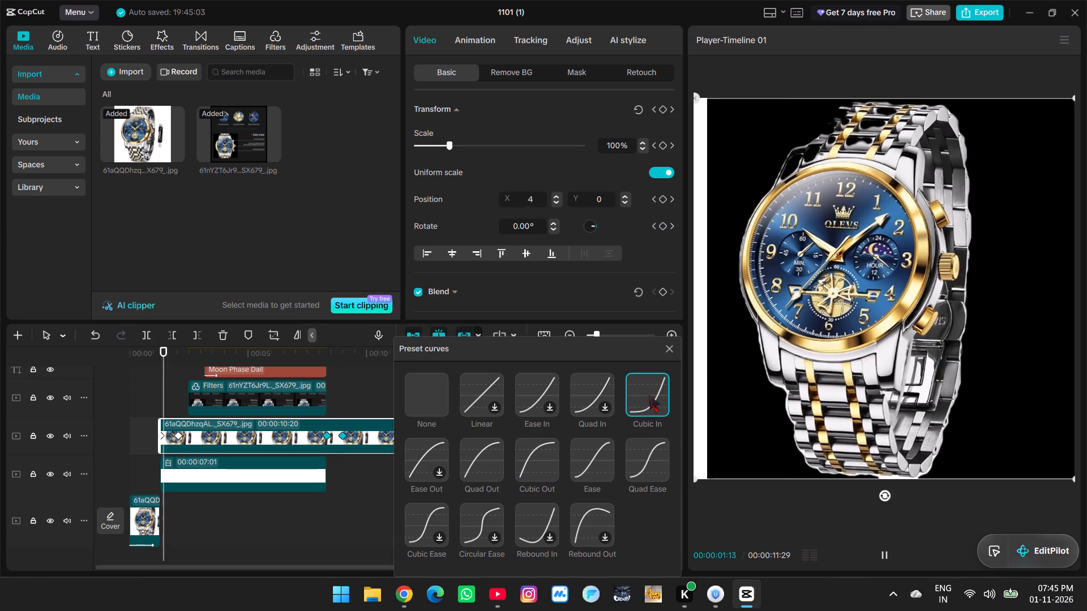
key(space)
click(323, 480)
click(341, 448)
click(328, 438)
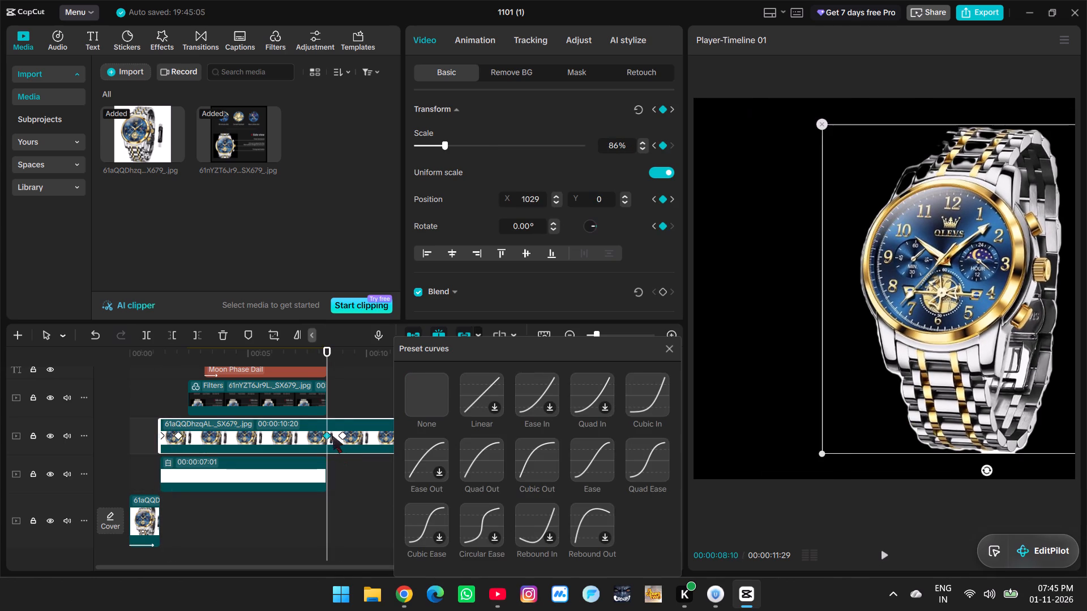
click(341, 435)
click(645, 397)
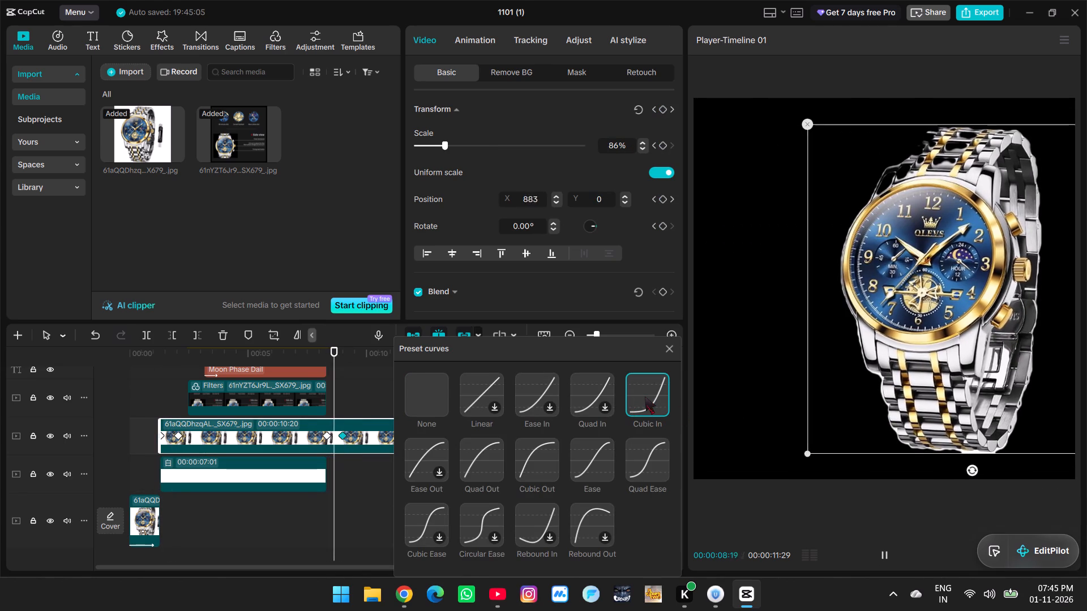
Apply the Cubic Out preset curve to the watch clip's last keyframe and preview the move.
click(537, 462)
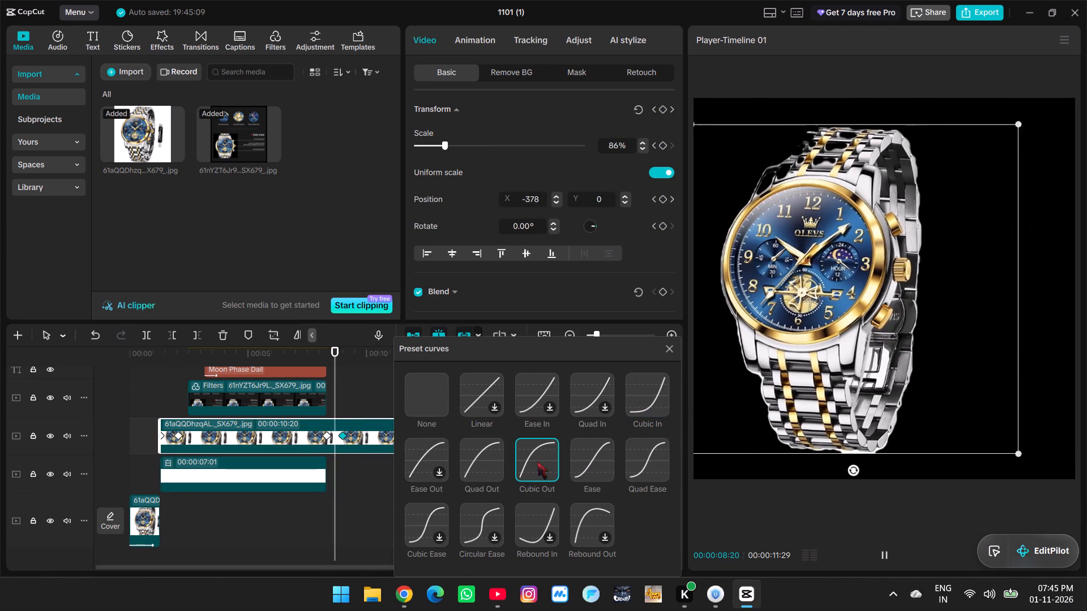
click(525, 469)
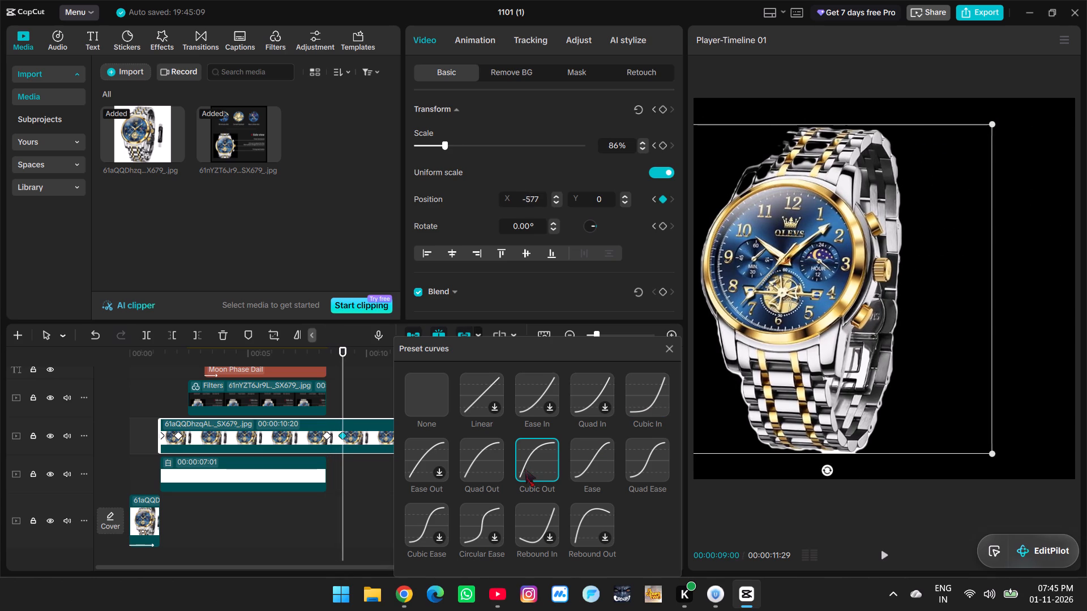
Move the watch clip's last keyframe later, to 00:00:09:05.
drag(341, 436, 347, 437)
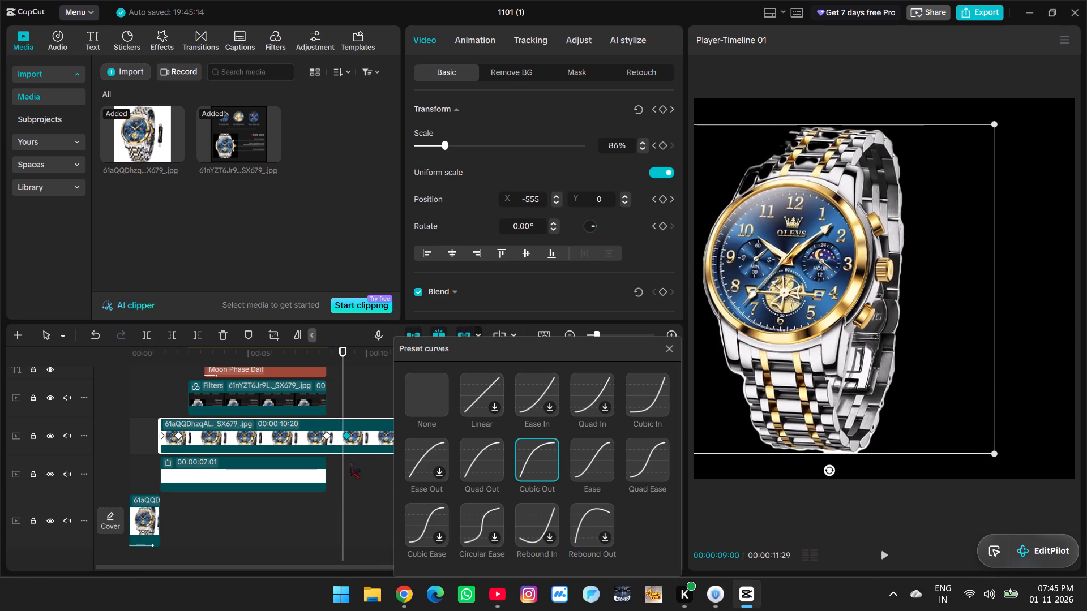
Play back the eased watch move from before the dials end, close the preset curves, and check the keyframe at 00:00:09:05.
click(350, 464)
drag(350, 465, 317, 463)
key(space)
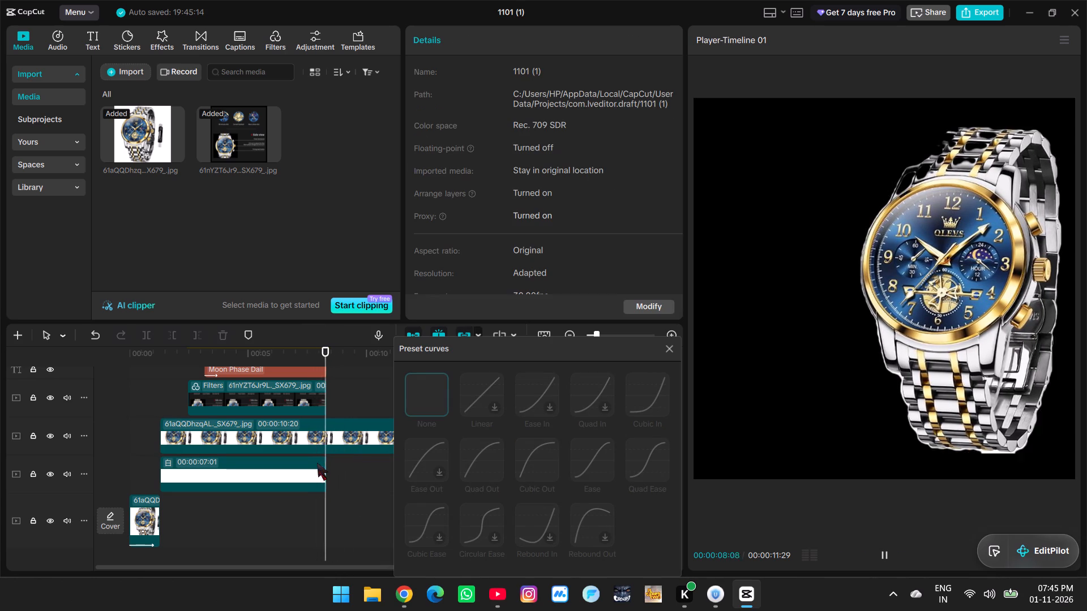
click(673, 345)
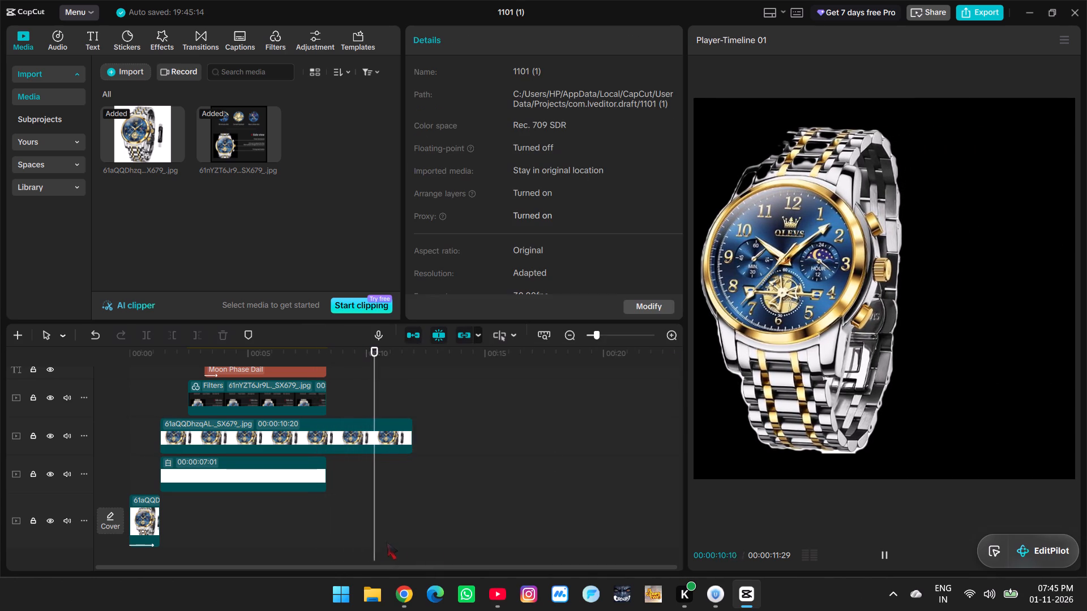
key(space)
click(355, 535)
drag(355, 535, 350, 533)
click(359, 440)
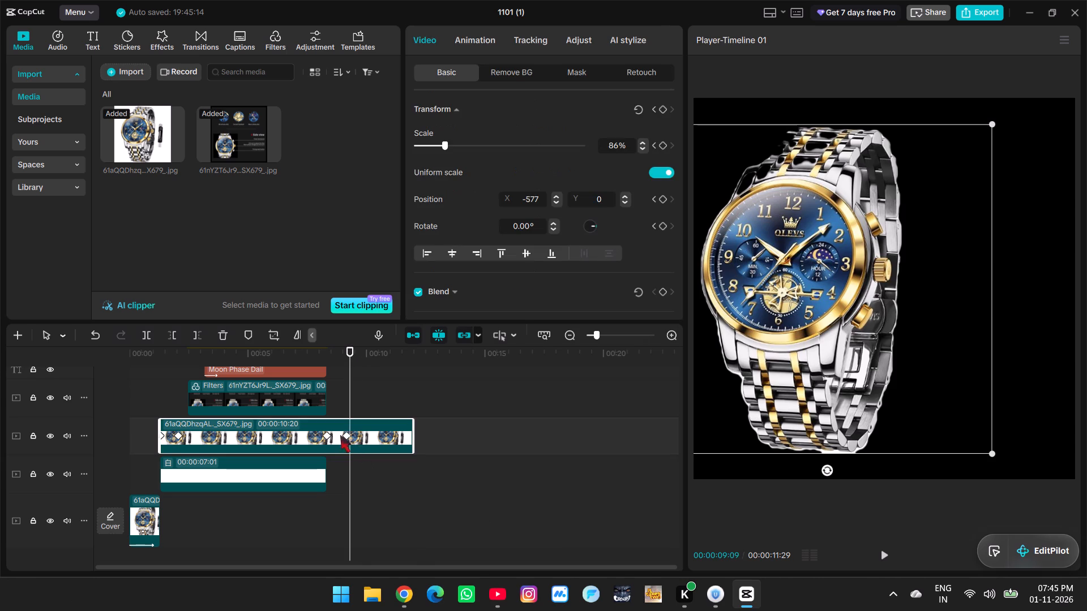
click(346, 434)
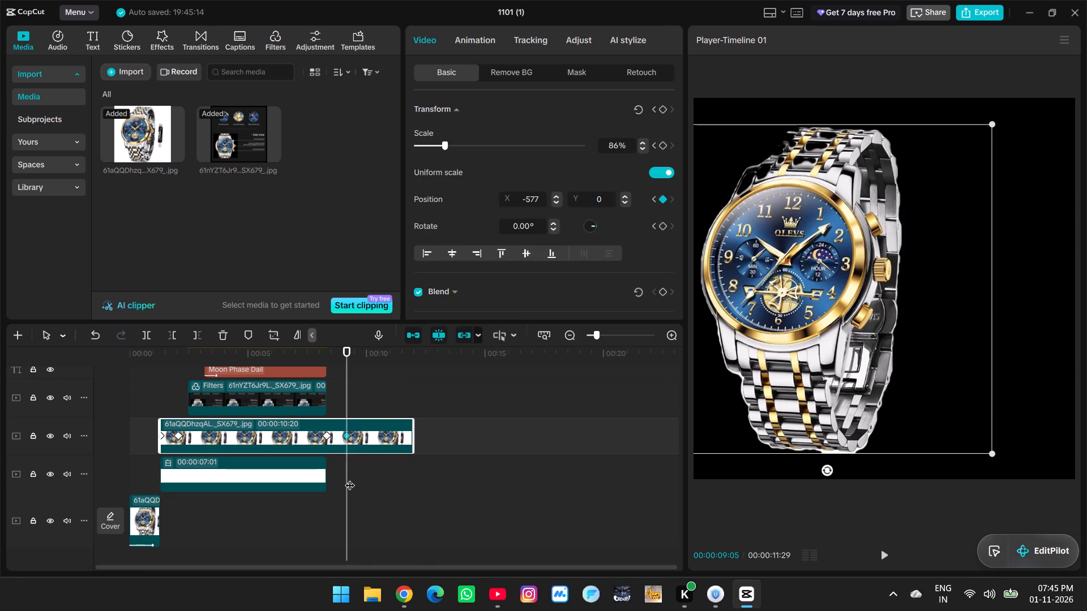
Preview the end of the watch's move and return to its last position keyframe at 00:00:09:05.
key(space)
key(space)
double_click(346, 470)
key(space)
key(space)
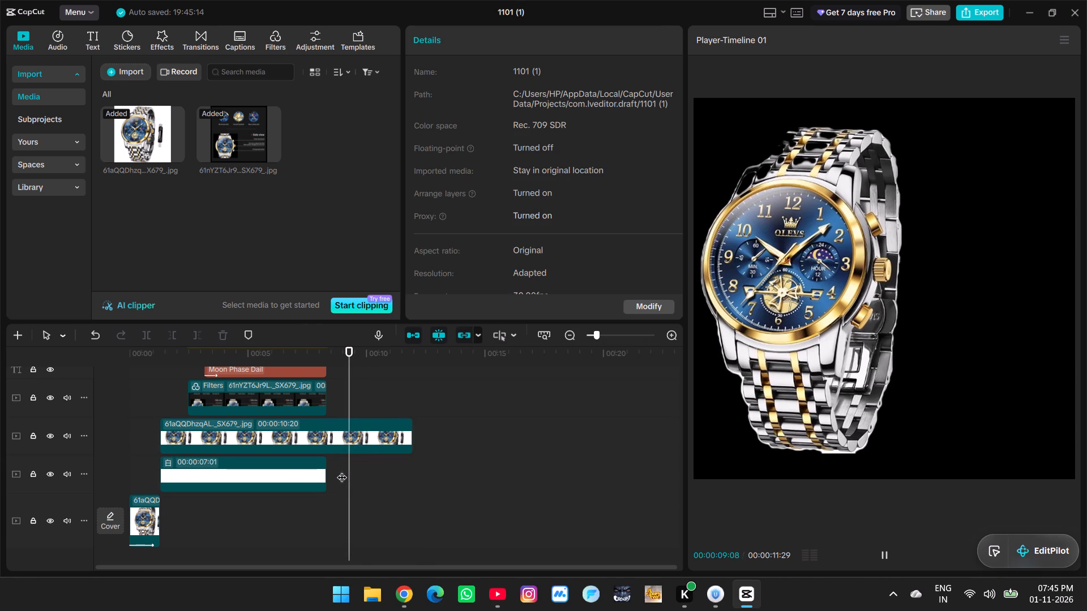
click(350, 450)
click(346, 435)
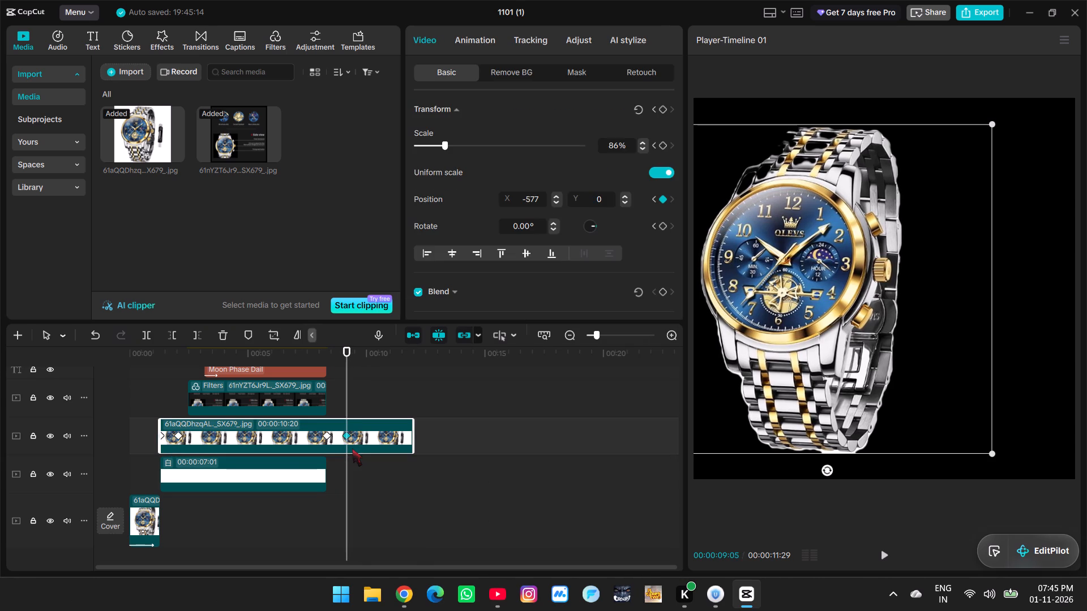
Switch to Chrome to check the Side view callout layout in the OLEVS product image, and return to CapCut.
key(alt+Tab)
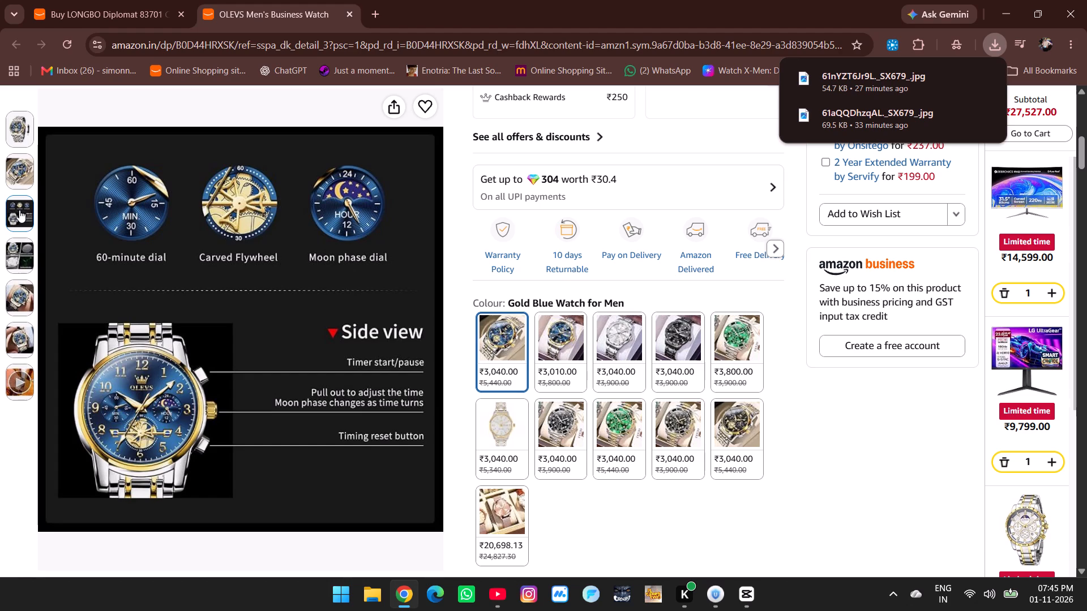
key(alt+Tab)
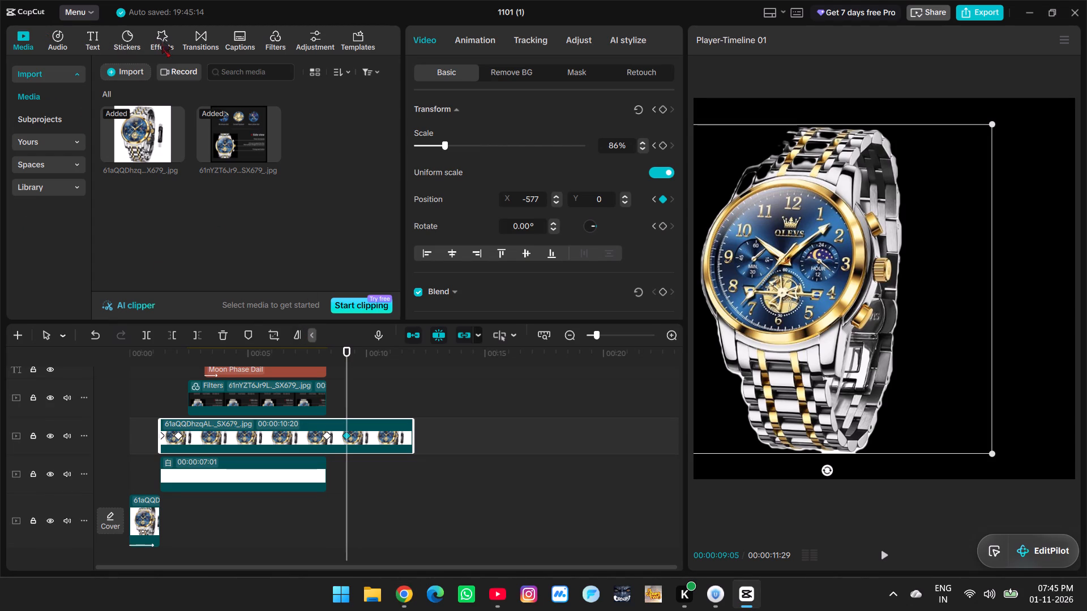
Preview the straight line shape from the Stickers shapes and add three copies of it at 00:00:09:05.
click(123, 44)
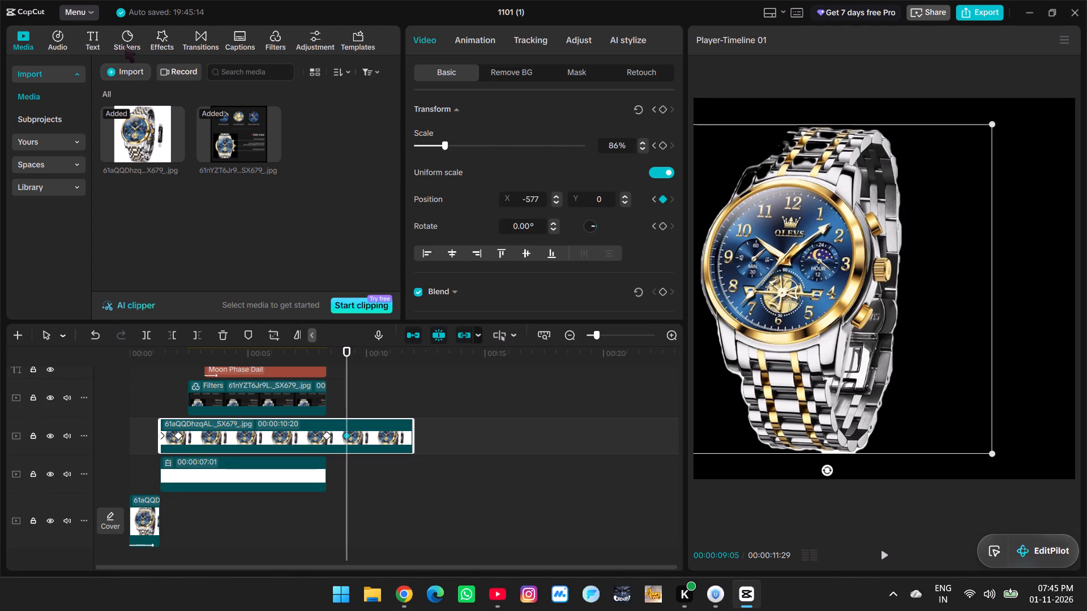
click(123, 40)
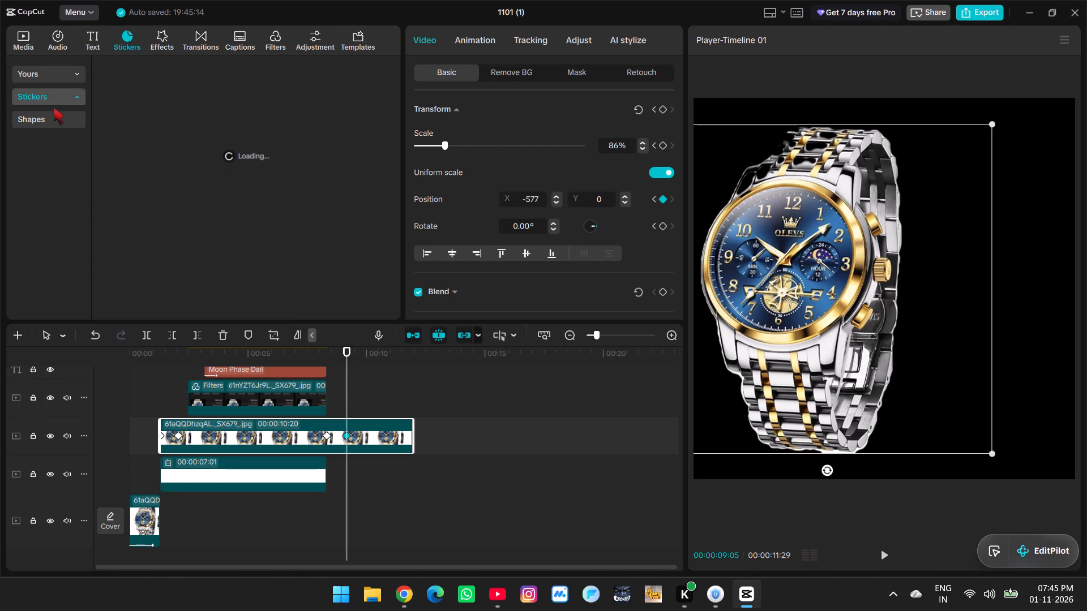
click(47, 115)
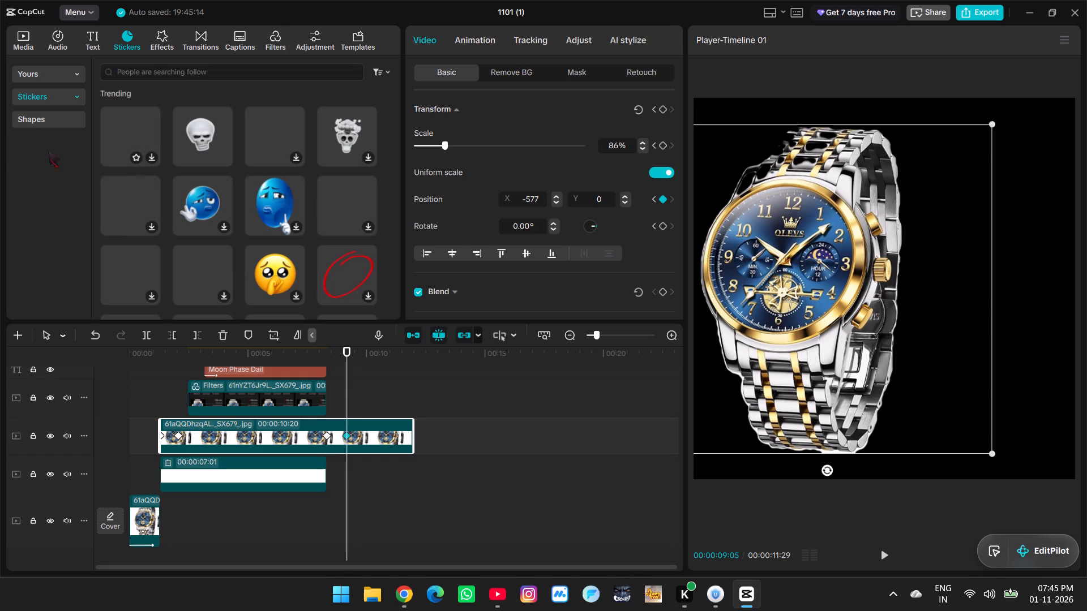
click(42, 116)
click(206, 179)
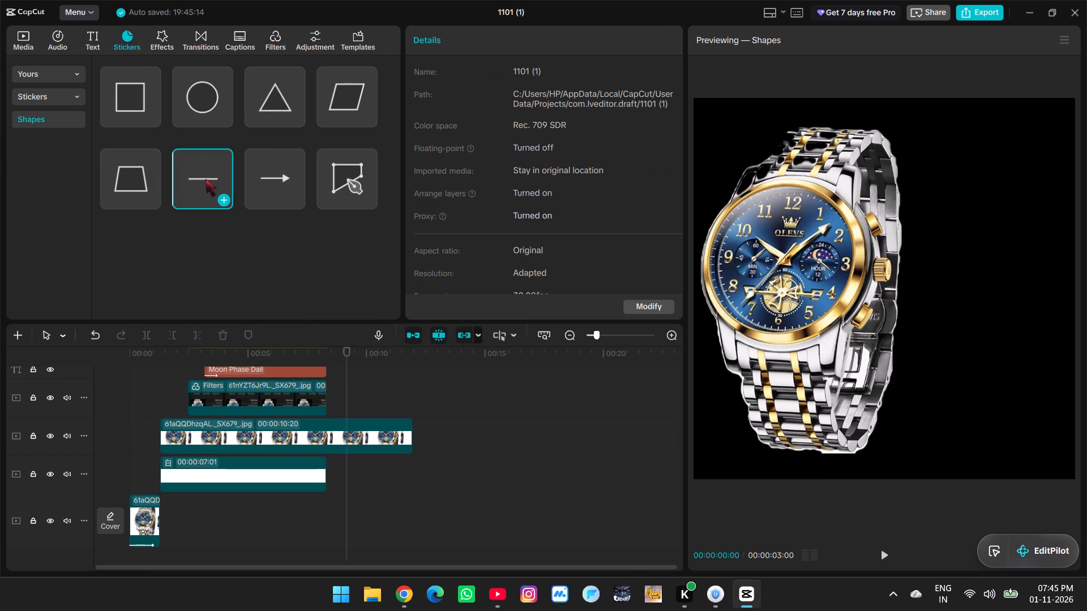
key(space)
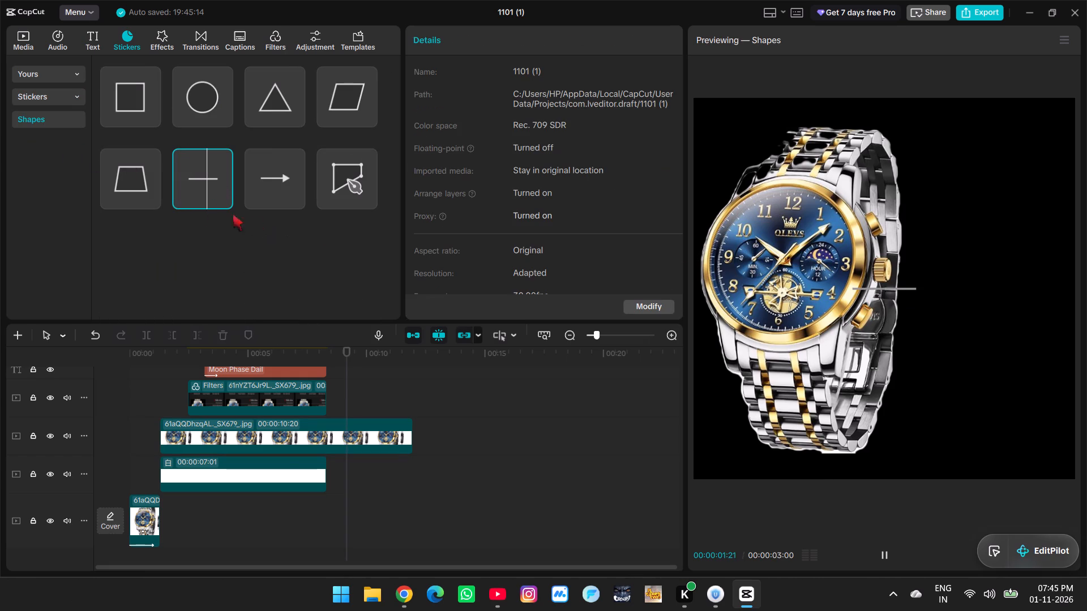
click(224, 197)
click(224, 199)
click(224, 199)
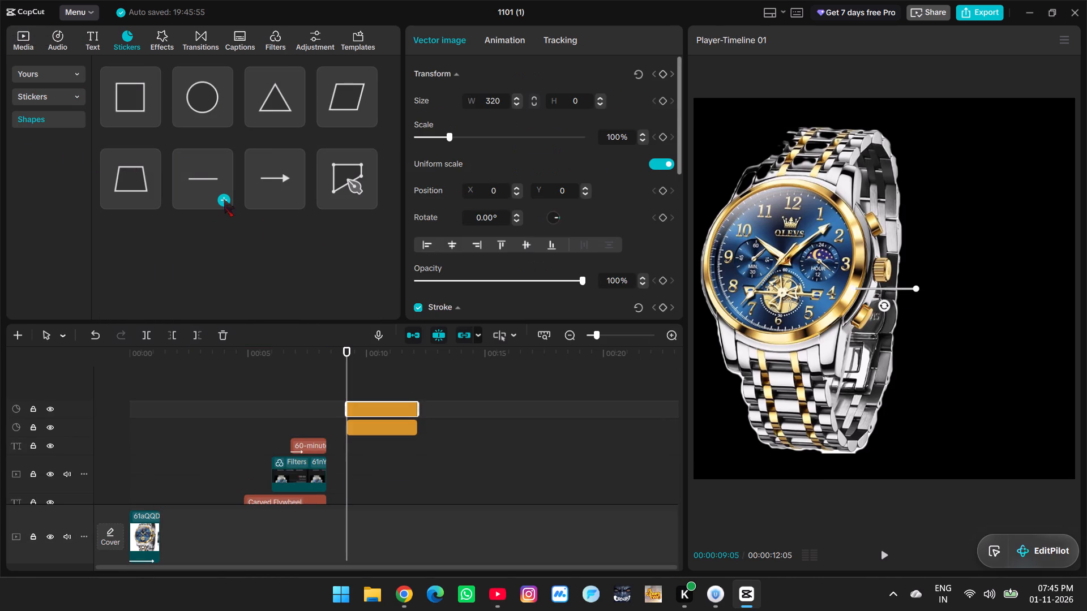
Move the line on the lowest of the three shape tracks beside the watch's upper pusher, at about X 245, Y 667.
scroll(389, 353, down, 4)
scroll(349, 450, down, 9)
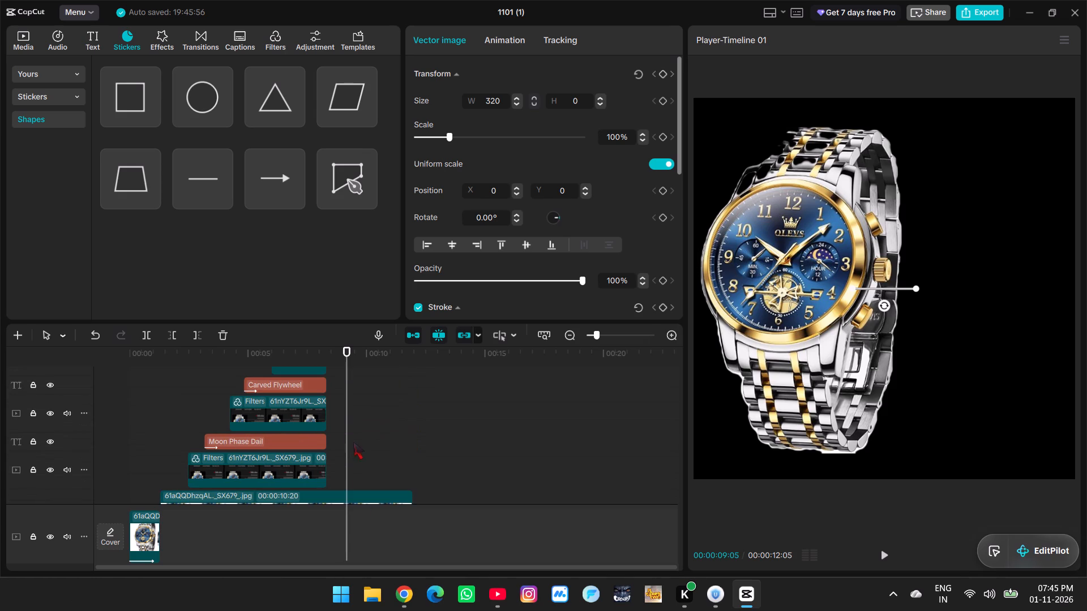
click(335, 491)
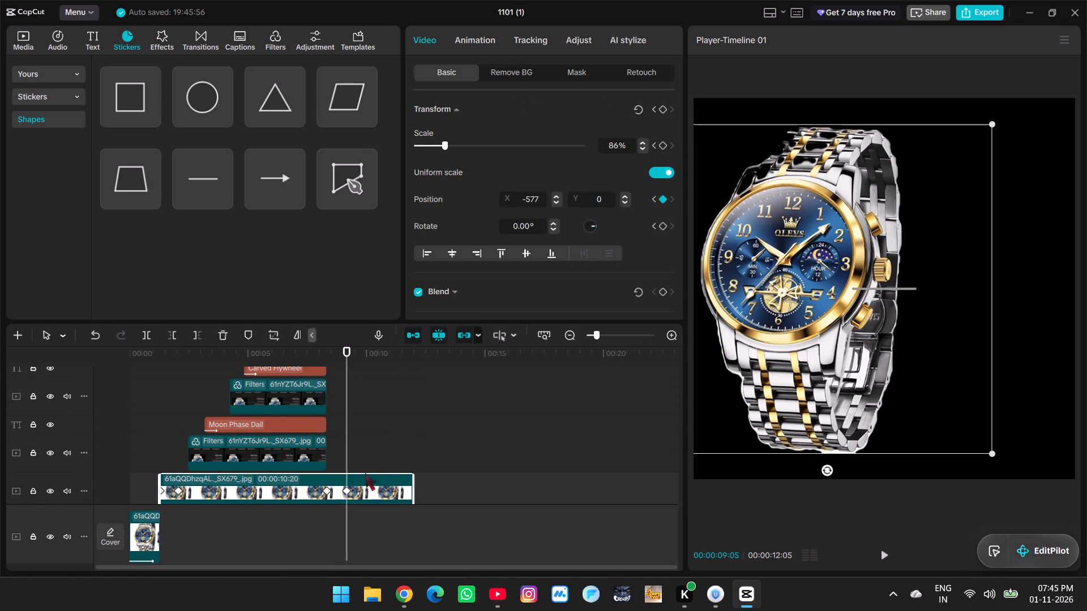
scroll(370, 454, up, 3)
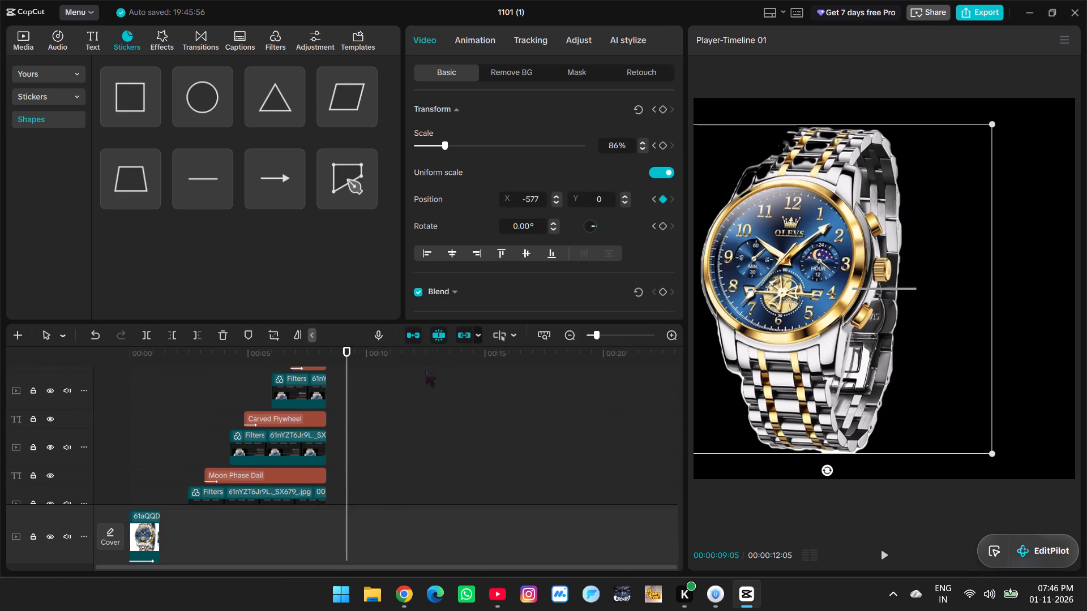
scroll(401, 401, up, 4)
click(371, 411)
drag(893, 294, 896, 283)
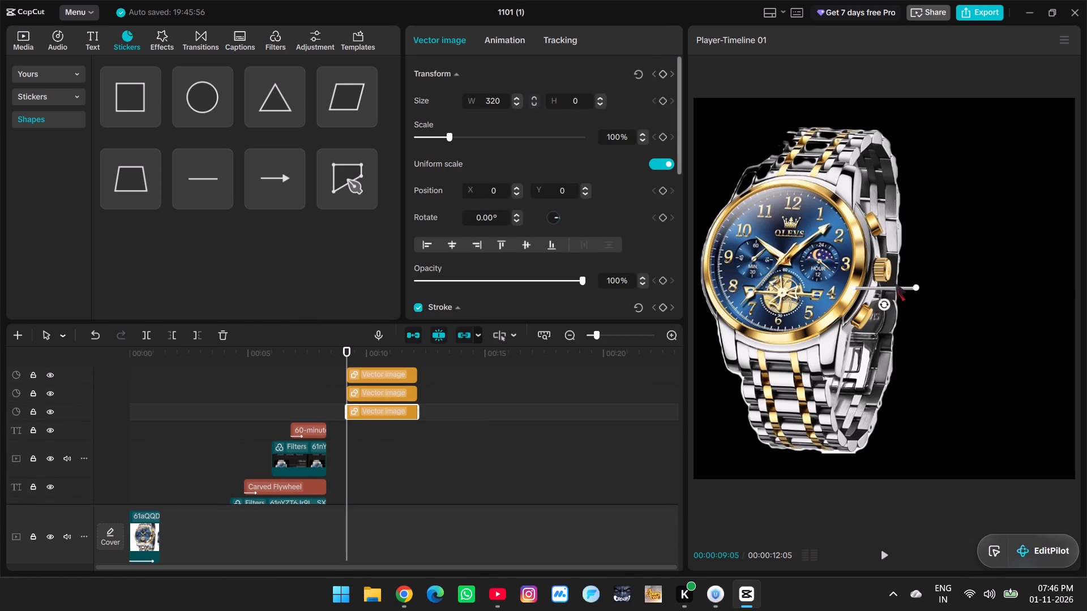
drag(896, 283, 918, 227)
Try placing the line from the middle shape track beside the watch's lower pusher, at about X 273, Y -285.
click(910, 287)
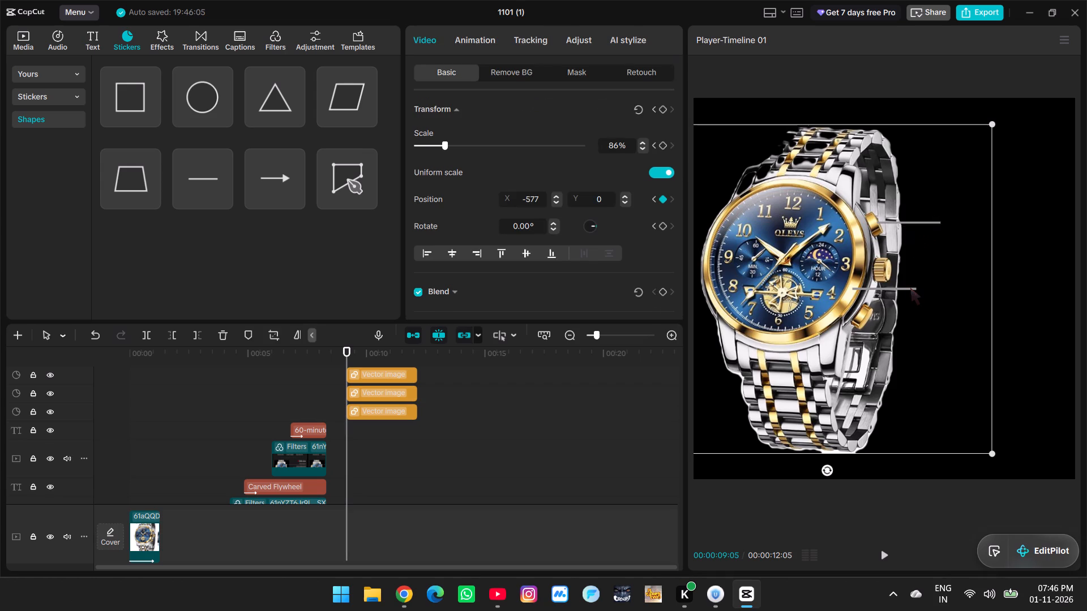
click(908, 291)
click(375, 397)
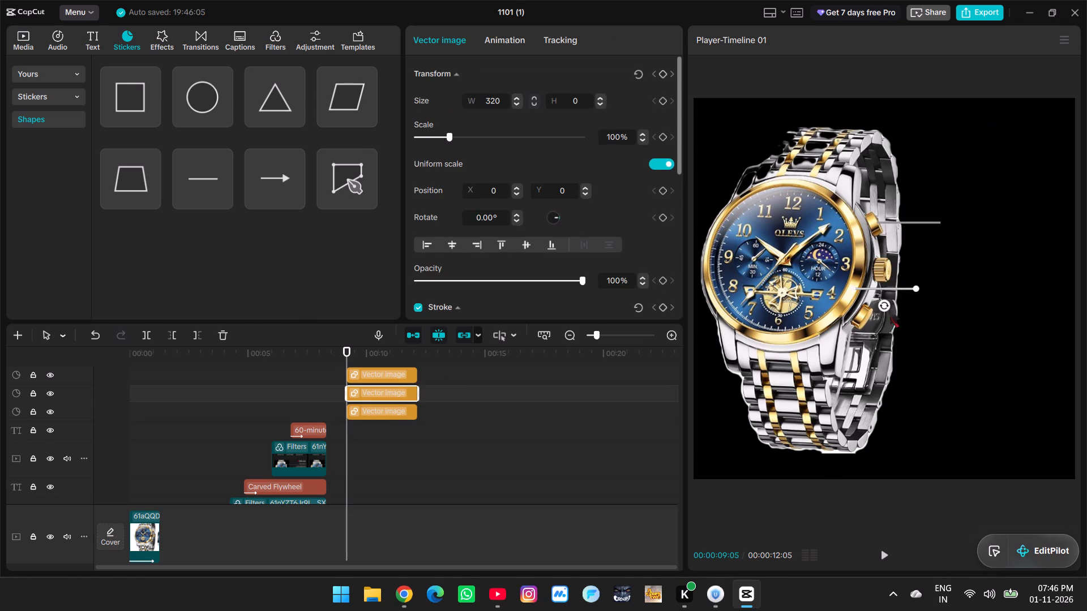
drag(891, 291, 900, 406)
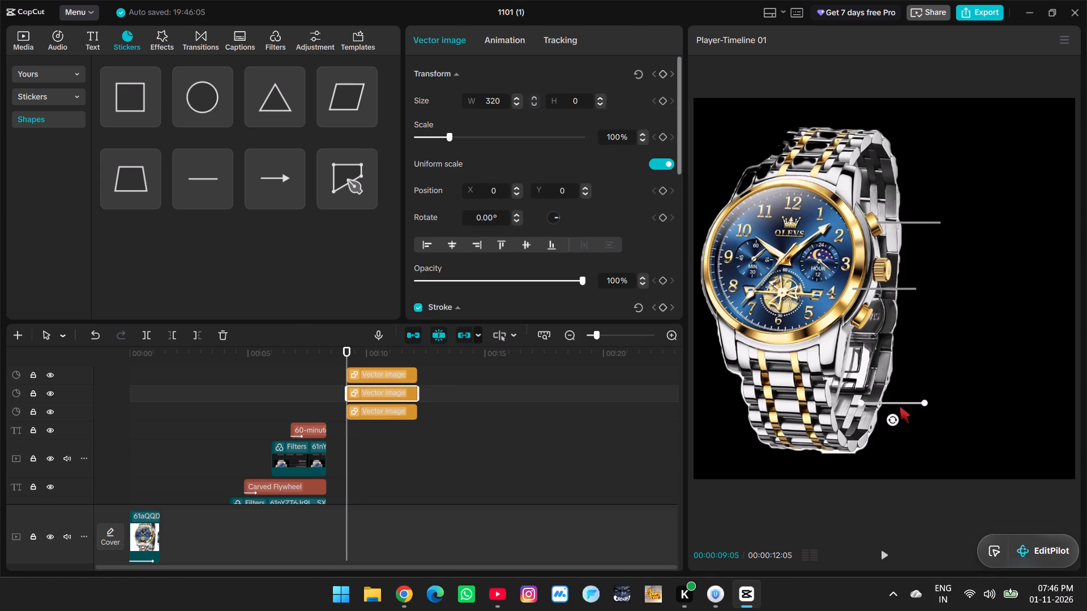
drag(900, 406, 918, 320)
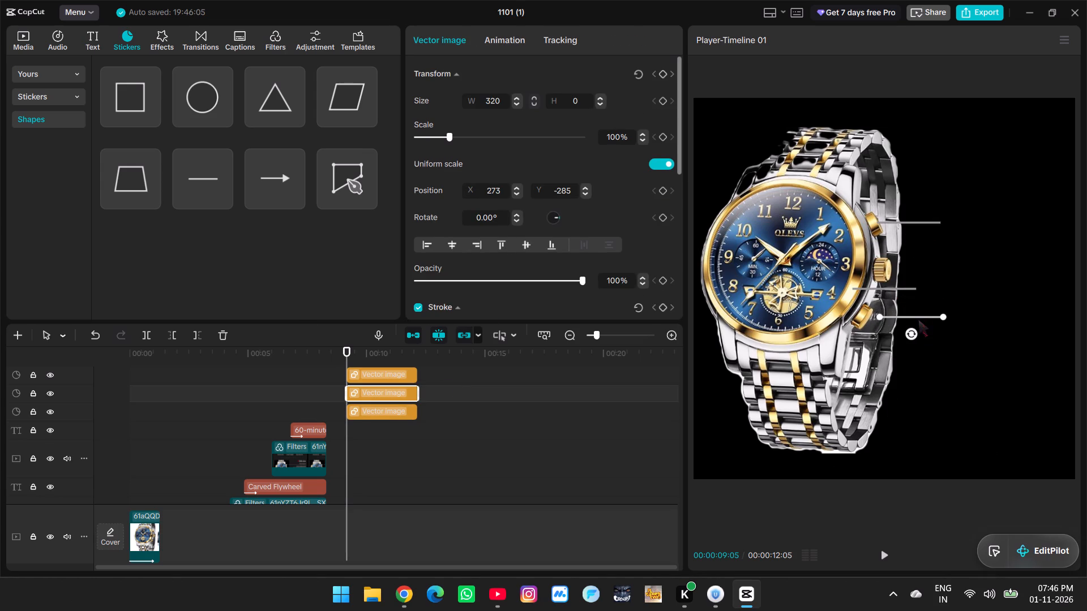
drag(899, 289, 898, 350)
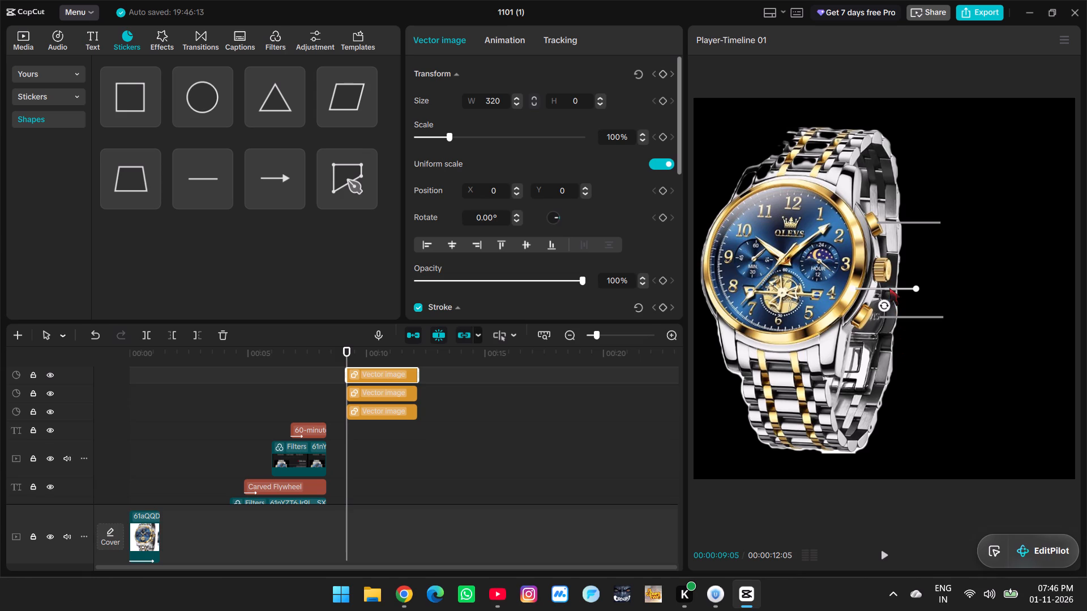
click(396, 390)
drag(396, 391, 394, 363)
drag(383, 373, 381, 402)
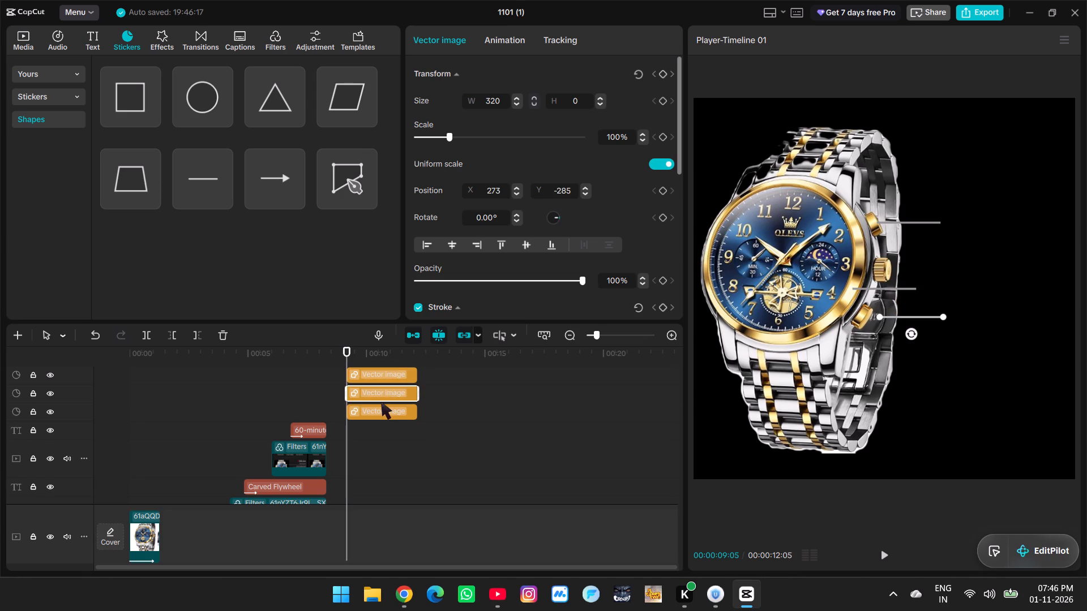
Extend the upper pusher's line horizontally until it nearly reaches the right edge of the video frame.
click(376, 415)
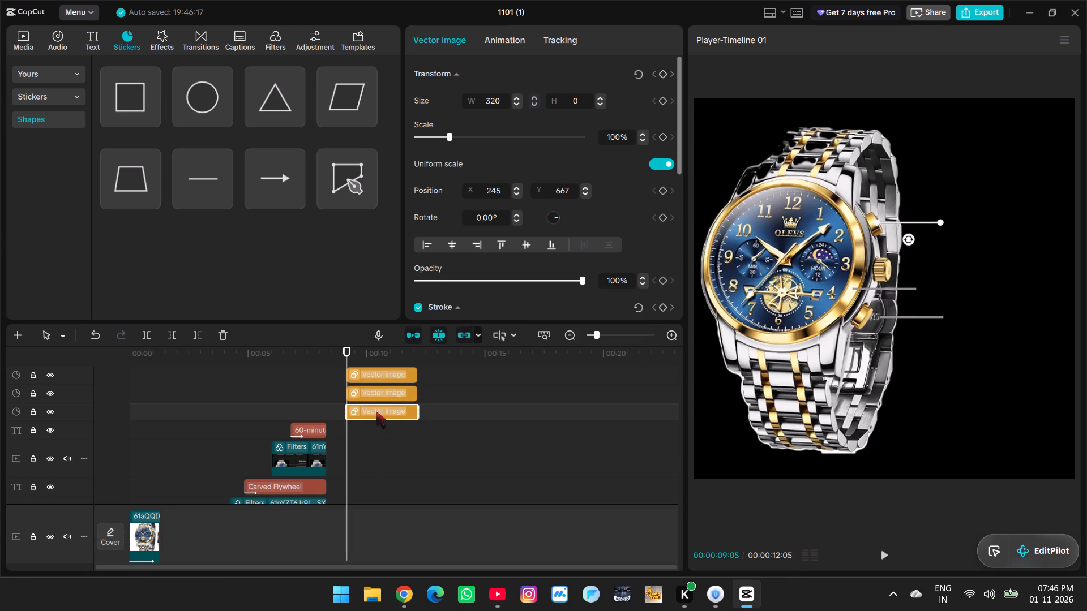
click(919, 222)
drag(944, 222, 1013, 227)
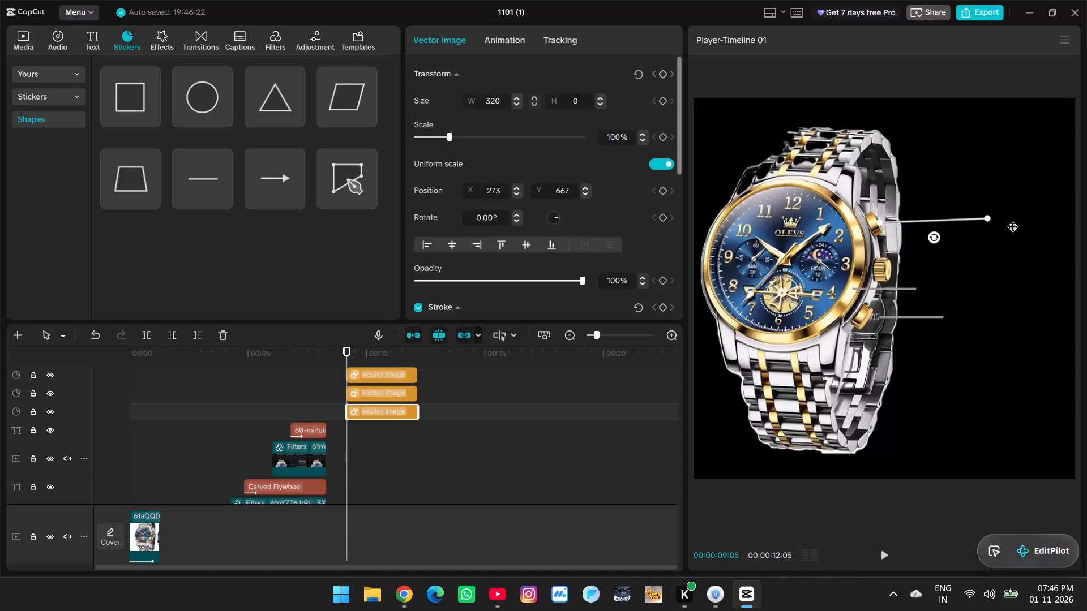
drag(1013, 227, 1063, 222)
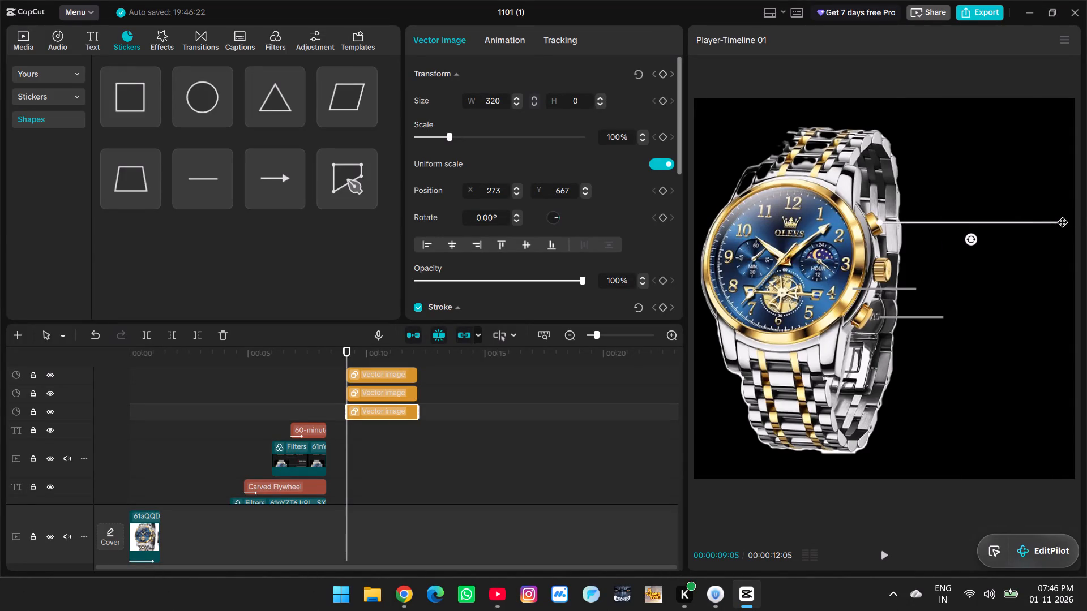
drag(1063, 222, 1064, 222)
click(1028, 274)
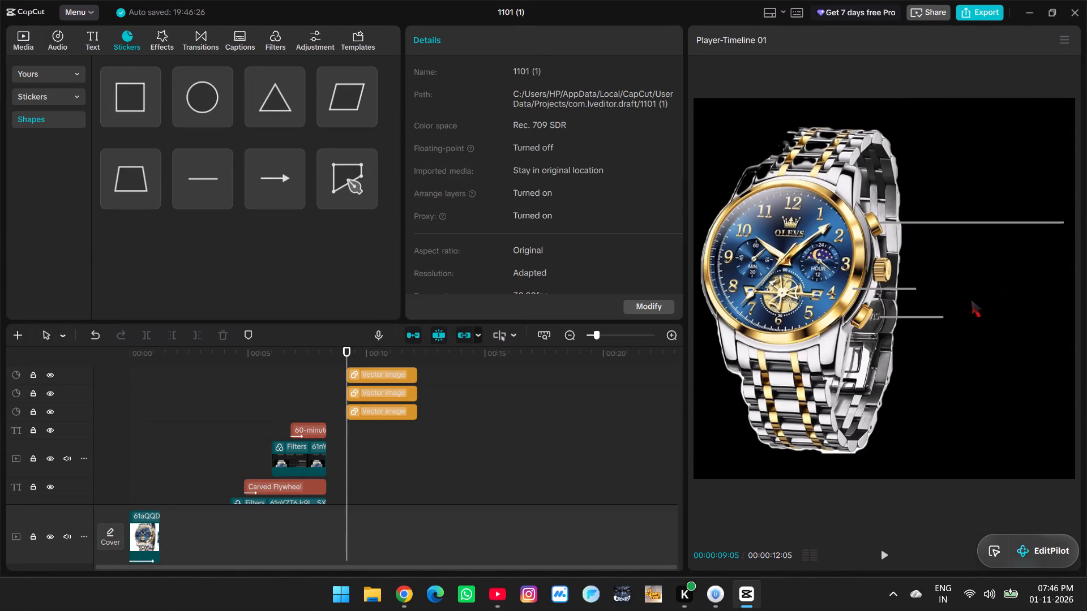
Move the line on the middle shape track up beside the watch's crown, at about X 393, Y 216.
click(898, 291)
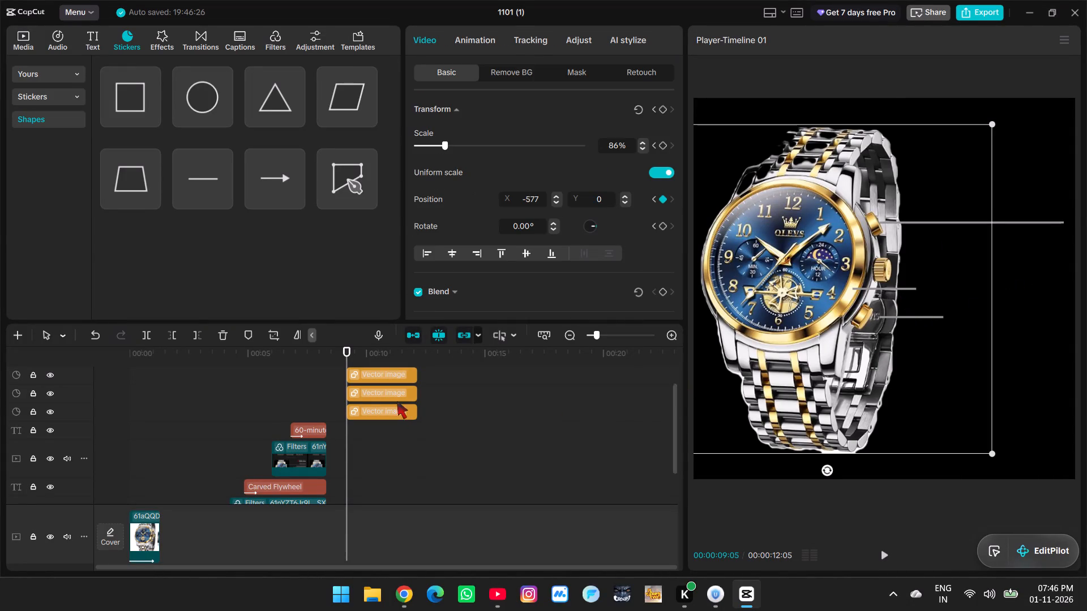
click(394, 391)
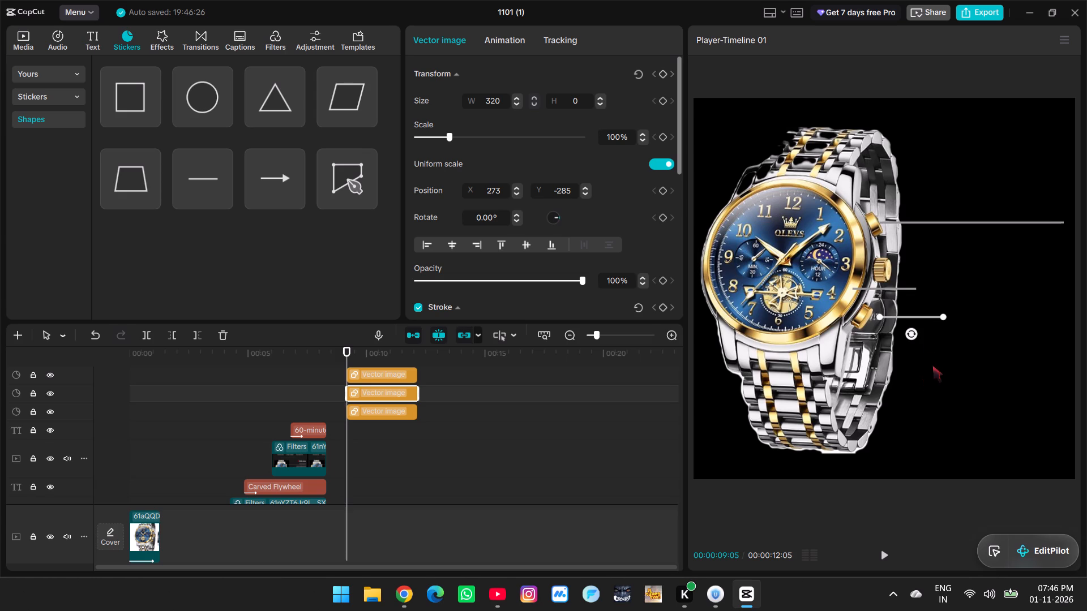
drag(922, 319, 934, 269)
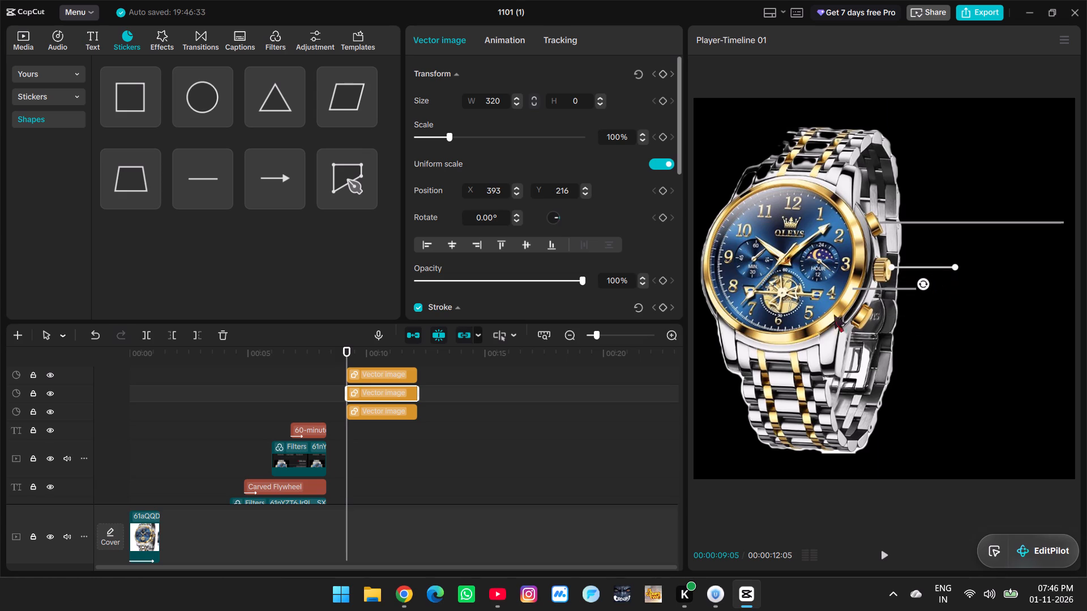
Place the top shape track's line beside the lower pusher at about X 205, Y -279, and extend it nearly to the frame's right edge.
click(404, 373)
drag(896, 289, 905, 294)
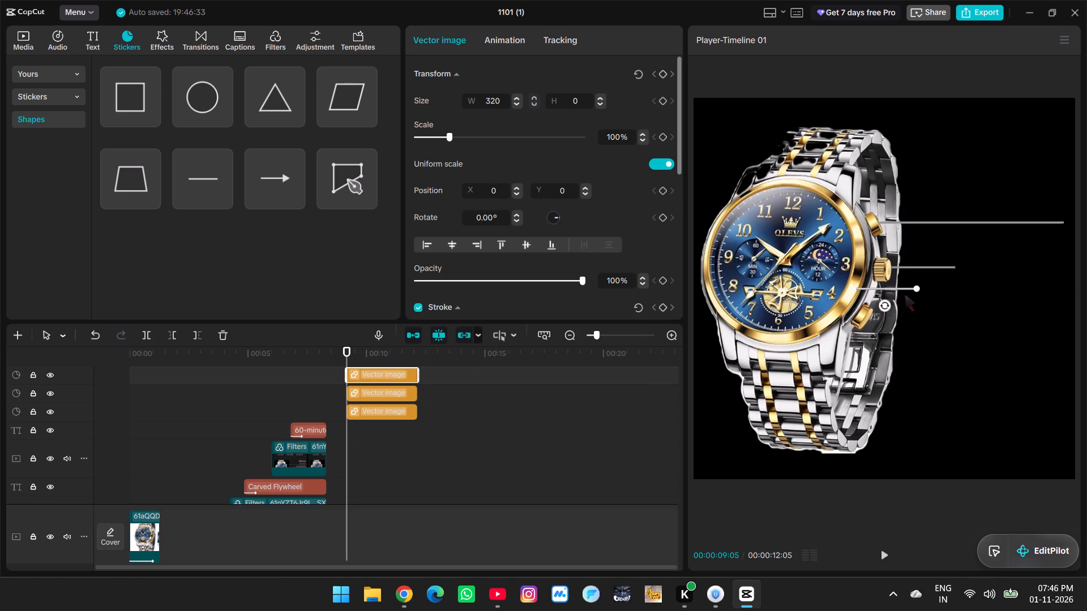
drag(905, 294, 916, 317)
drag(940, 317, 1063, 320)
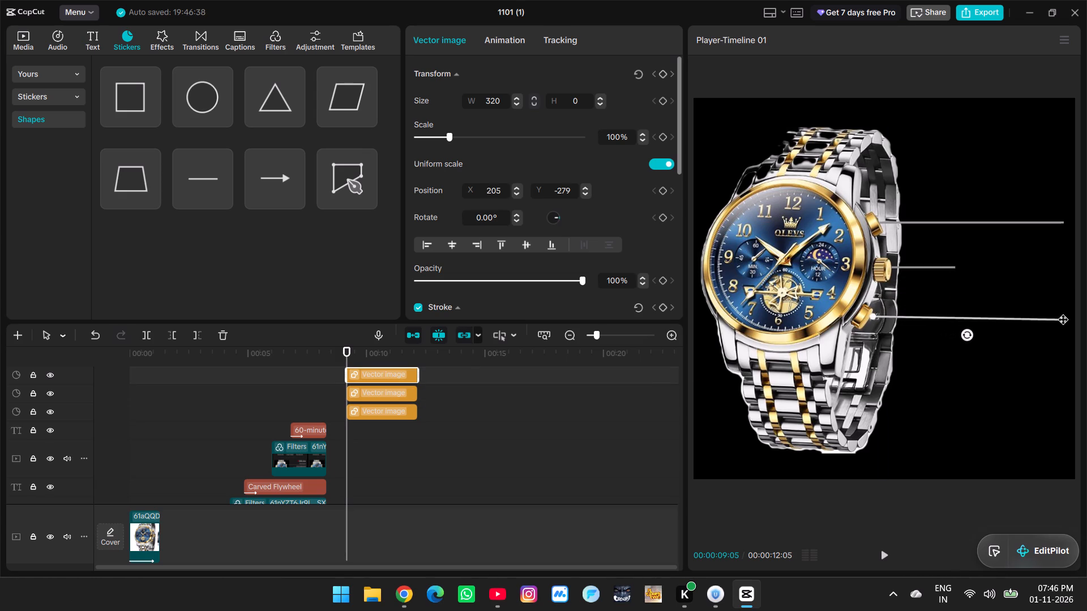
drag(1063, 320, 1067, 320)
Extend the crown's line nearly to the frame's right edge, about 864 wide and 11 high, and move the playhead to 00:00:10:03.
click(397, 391)
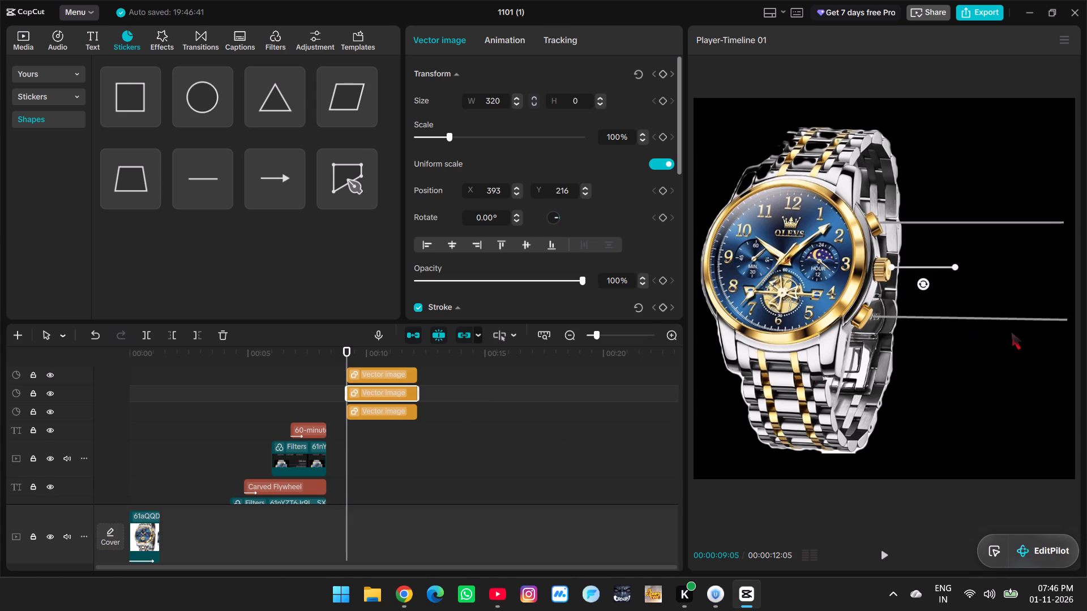
drag(957, 268, 972, 268)
drag(972, 268, 1063, 270)
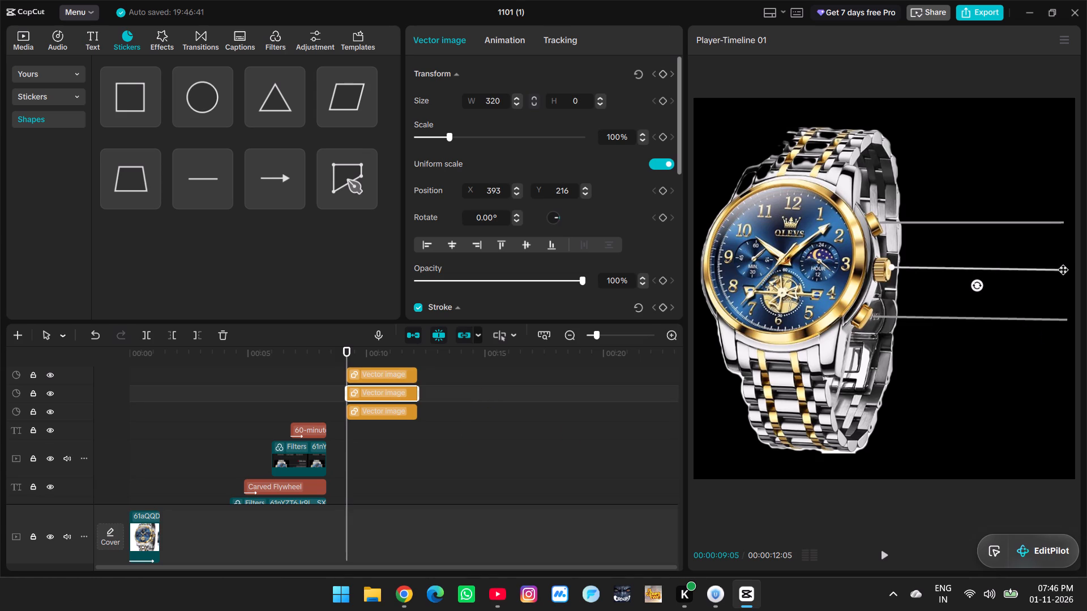
drag(1063, 270, 1063, 269)
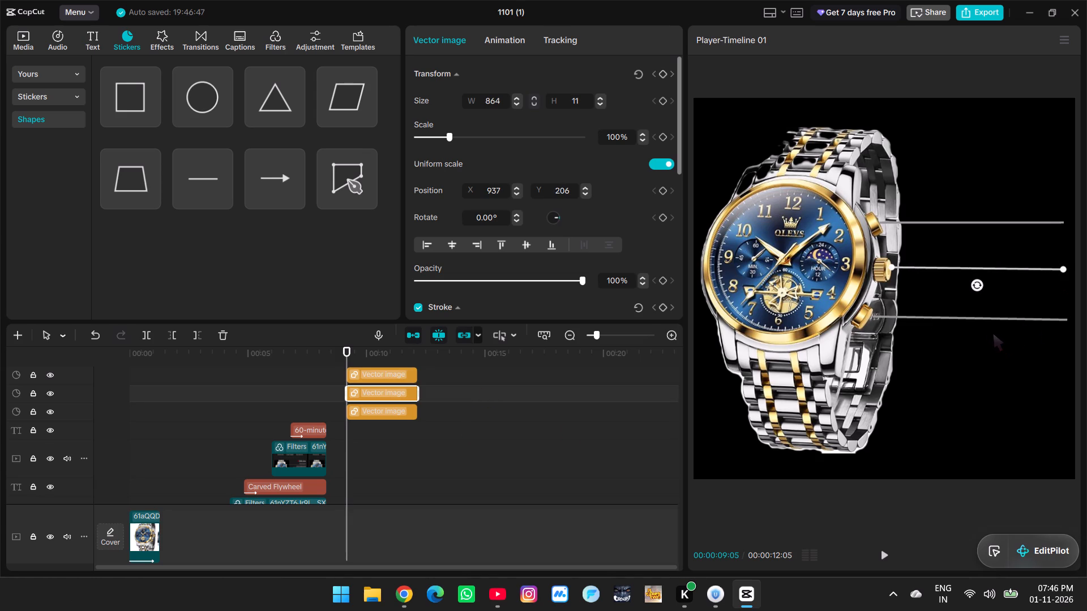
click(956, 365)
click(369, 461)
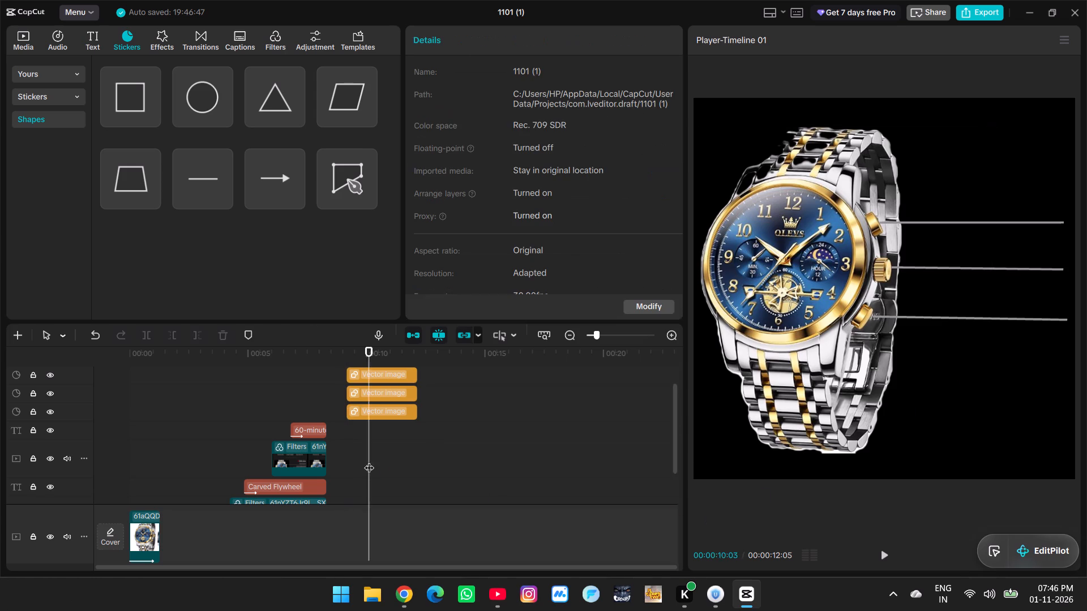
Apply the 向右划入 entrance animation to the lower pusher's line with a 1.5 s duration and preview it.
drag(369, 461, 332, 456)
key(space)
key(space)
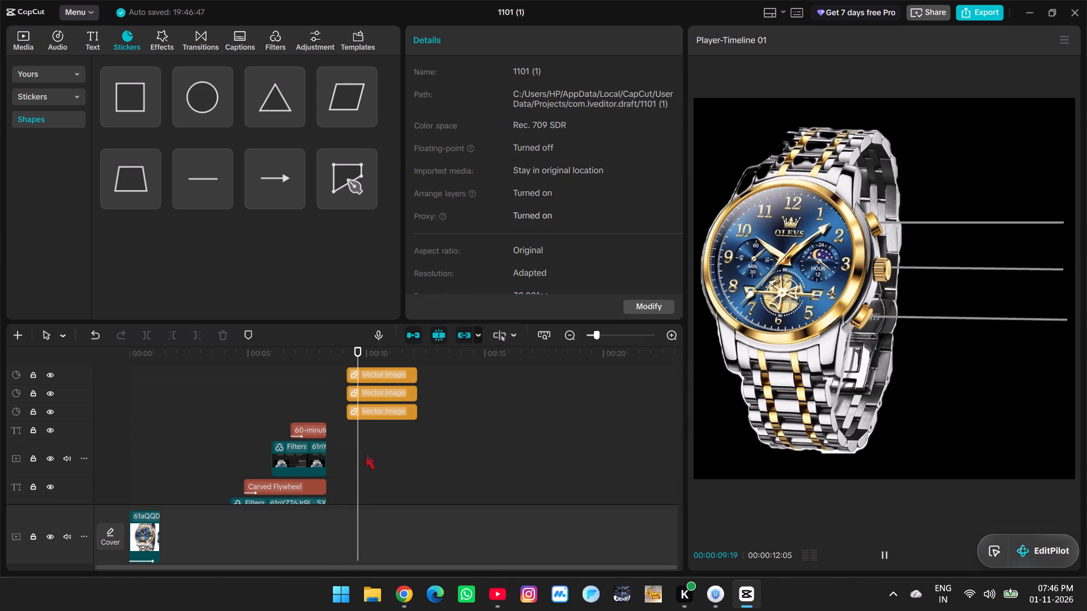
click(374, 377)
click(485, 32)
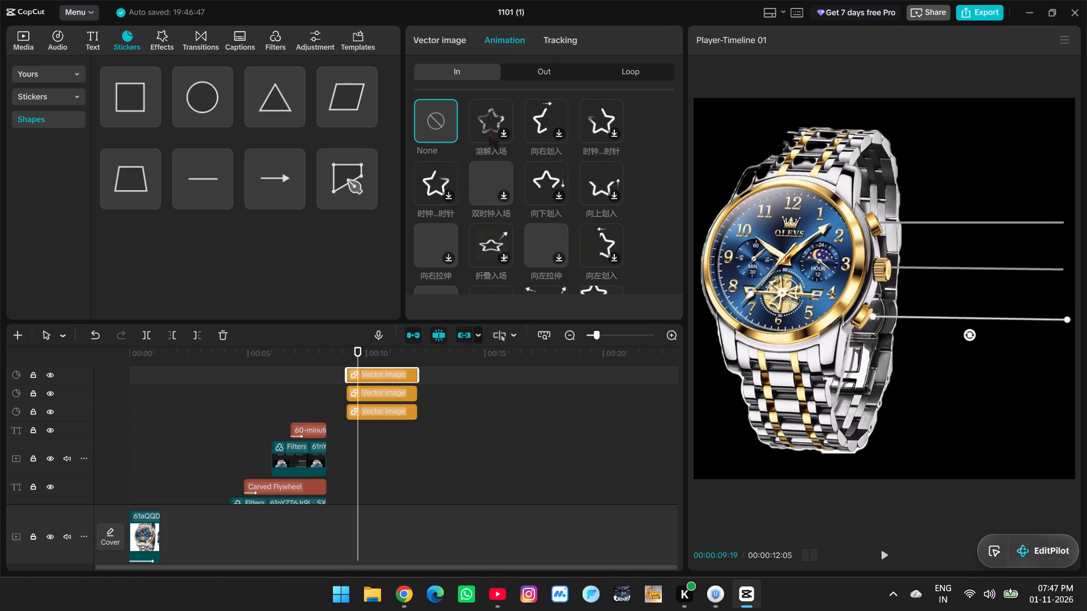
click(543, 111)
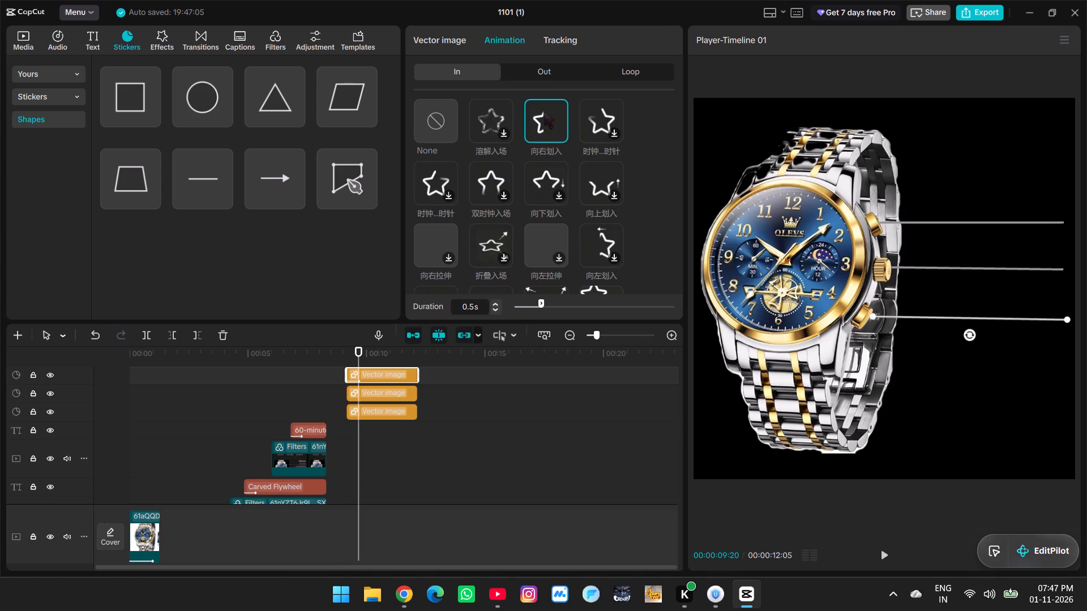
click(543, 111)
click(529, 303)
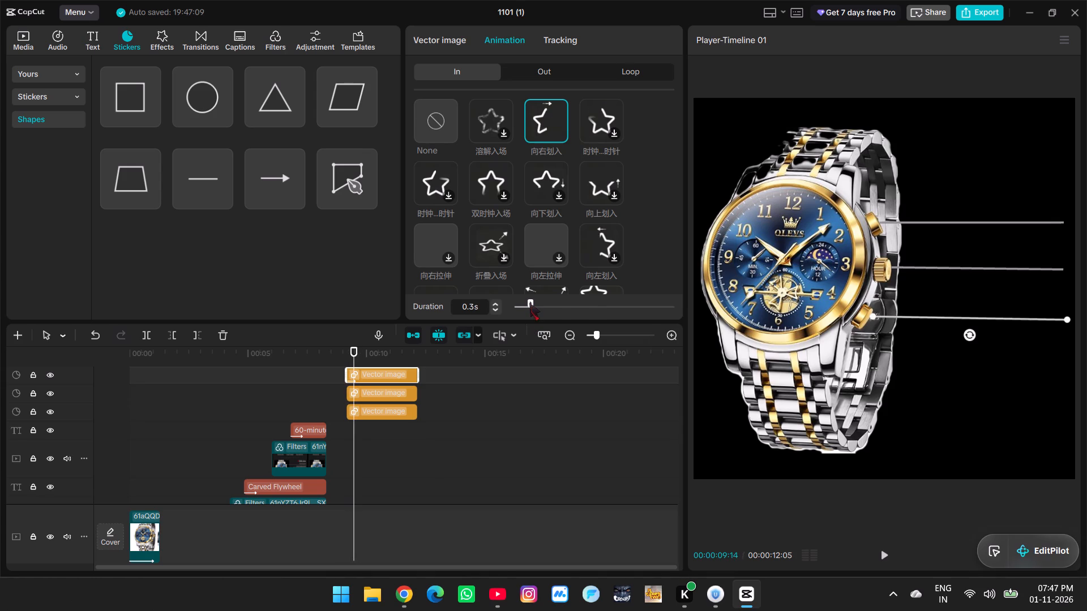
drag(529, 303, 592, 310)
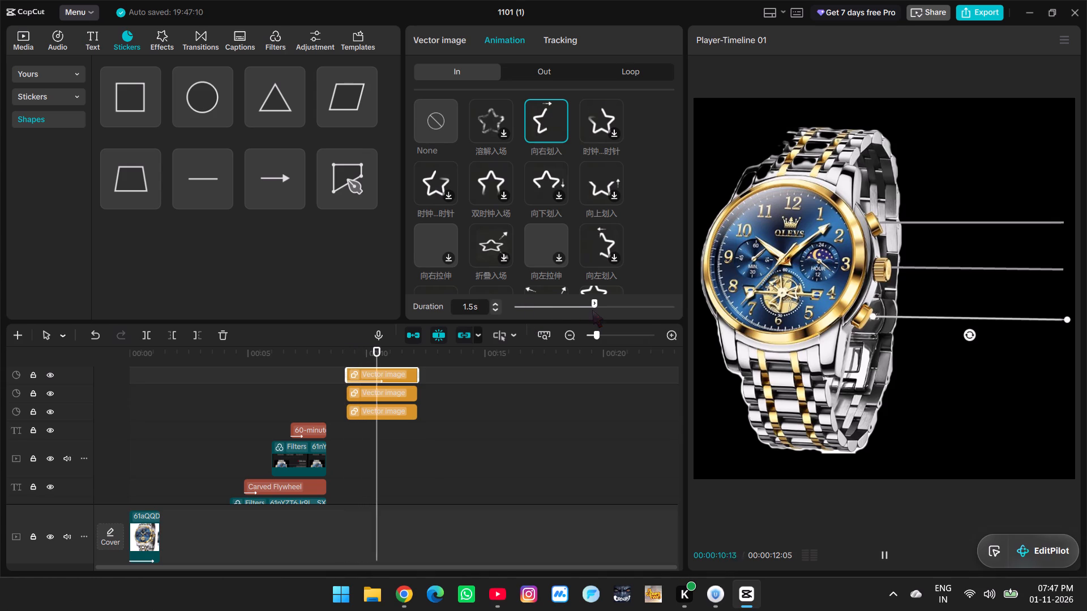
click(379, 464)
drag(379, 464, 356, 455)
click(339, 451)
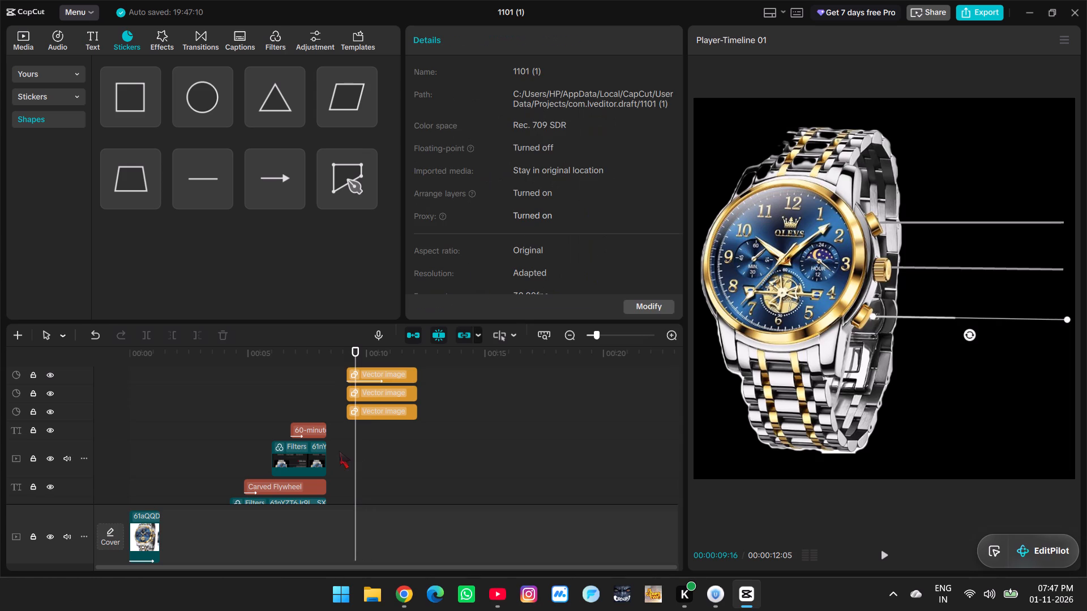
key(space)
key(space)
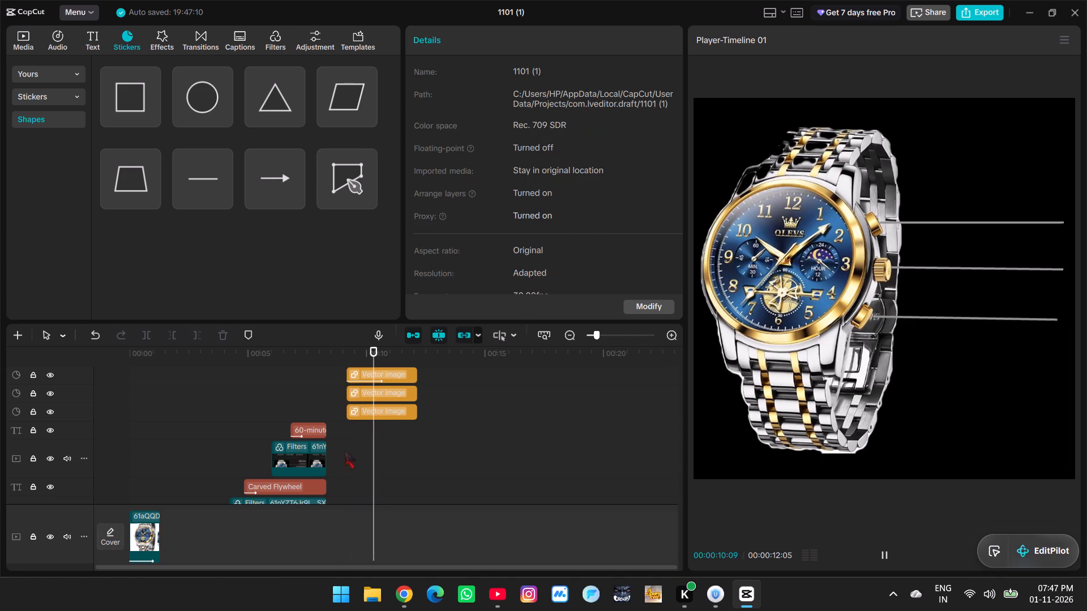
Apply the 向右划入 entrance animation to the crown's line on the middle shape track.
click(367, 397)
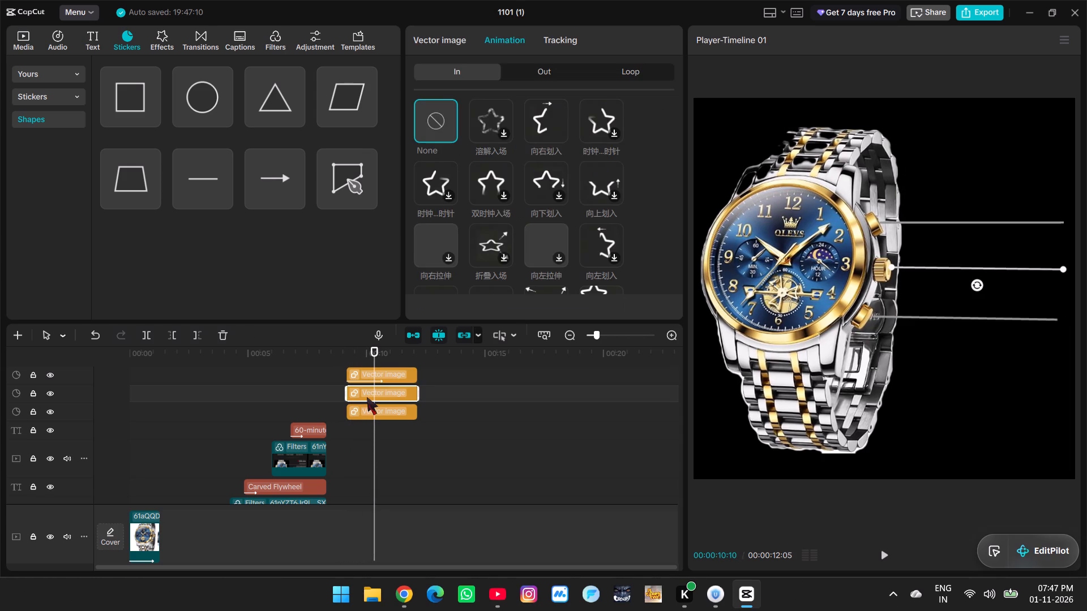
click(540, 123)
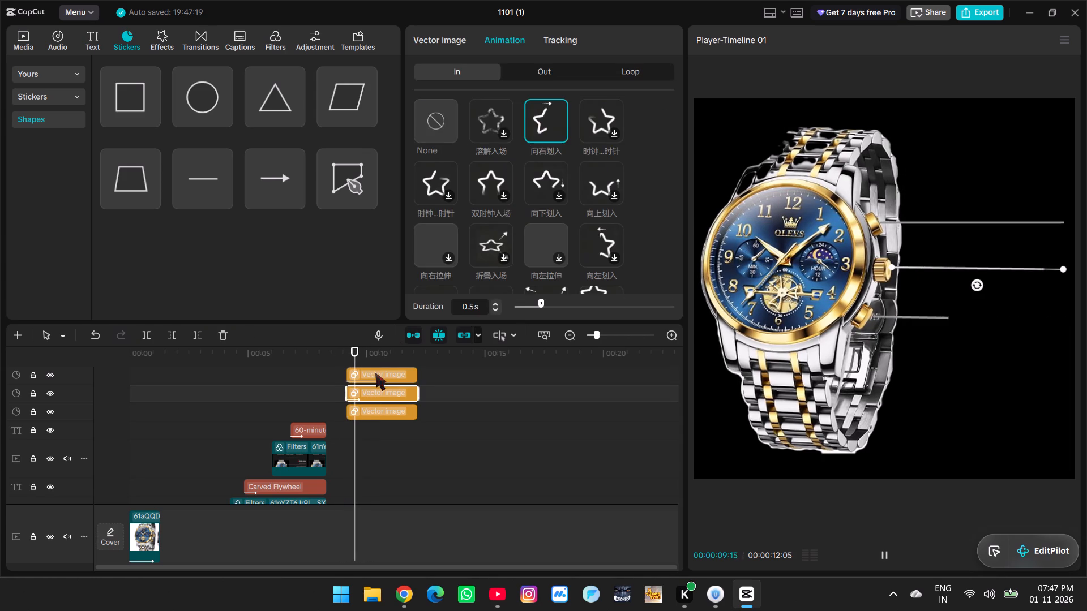
Set the entrance animation duration to about 1.1 s on the lower pusher's line and 1.0 s on the crown's line.
click(378, 376)
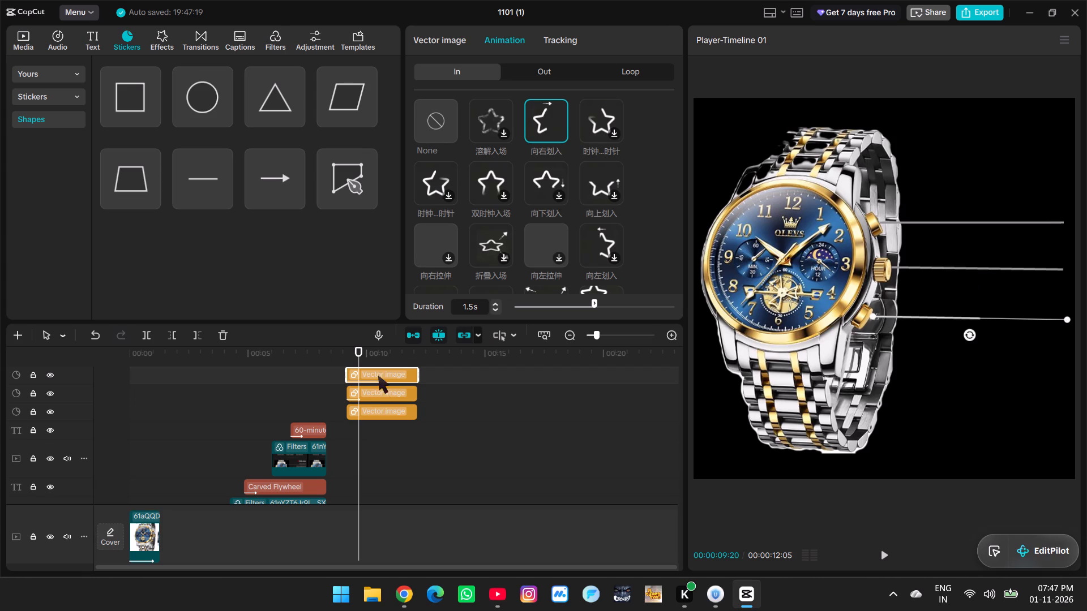
click(563, 304)
click(563, 304)
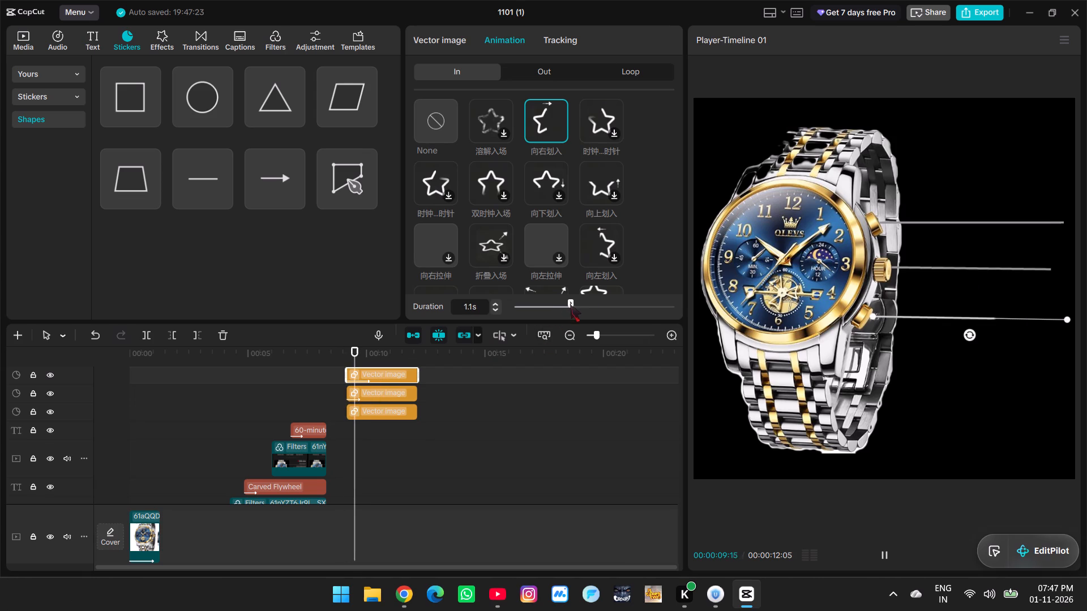
click(374, 399)
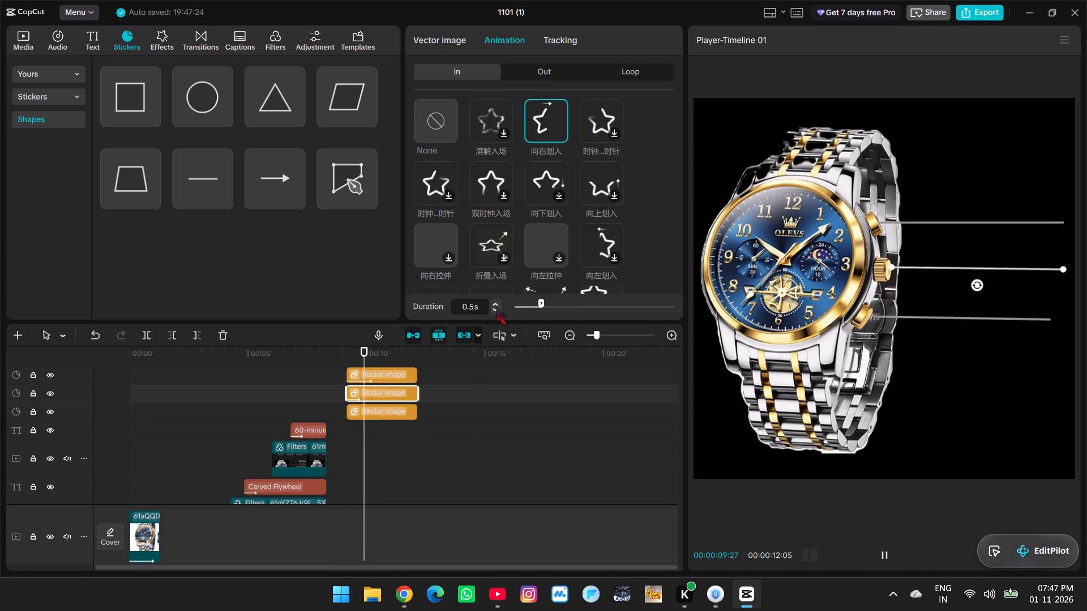
triple_click(496, 305)
double_click(496, 305)
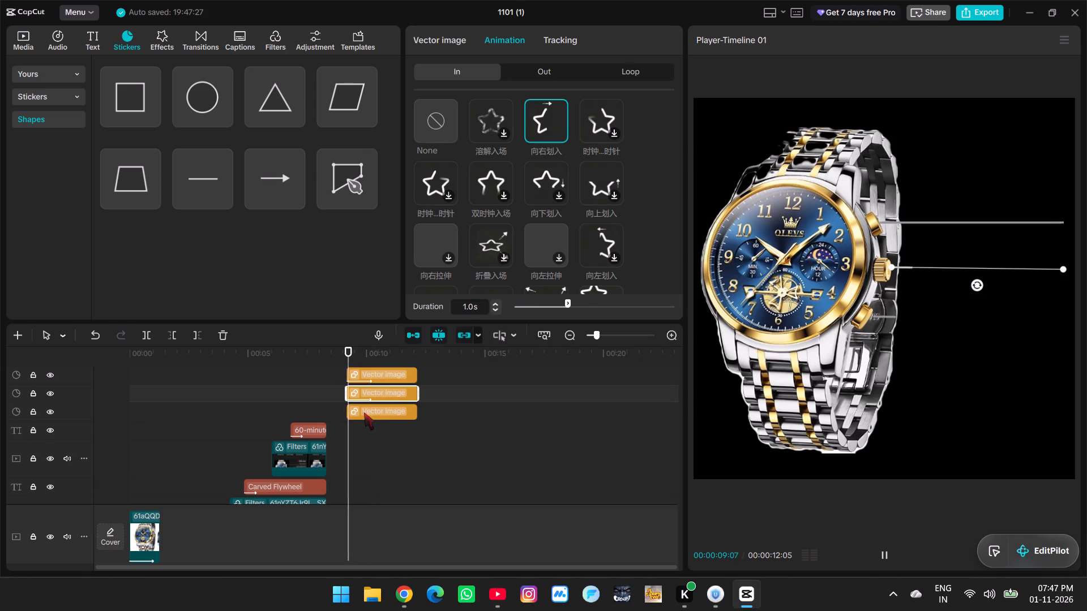
Apply the 向右划入 entrance animation to the upper pusher's line with a 1.0 s duration and preview the three lines.
click(364, 412)
click(550, 115)
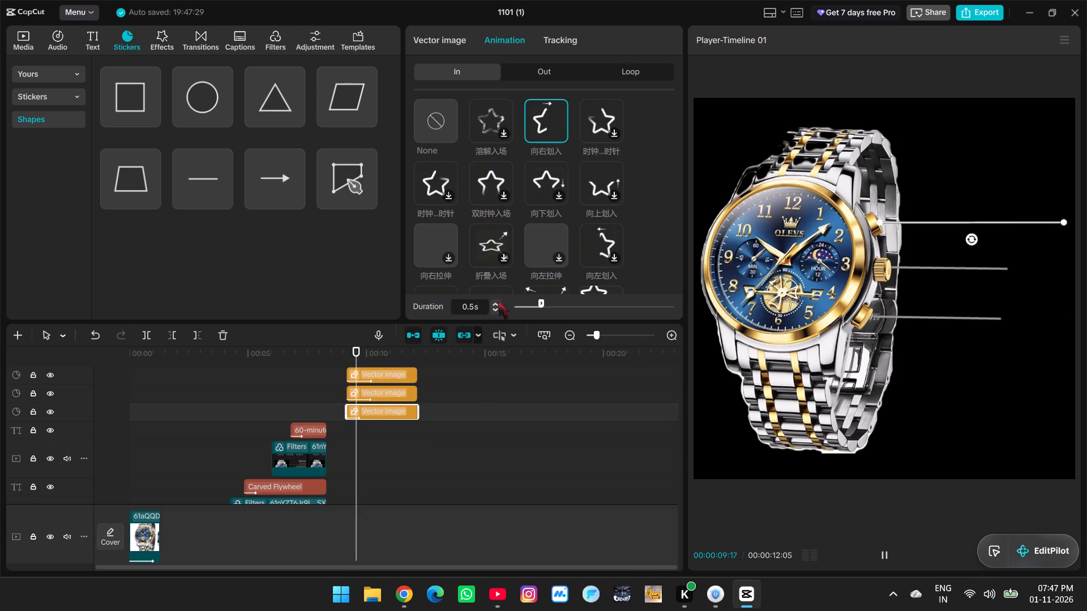
triple_click(496, 302)
double_click(496, 302)
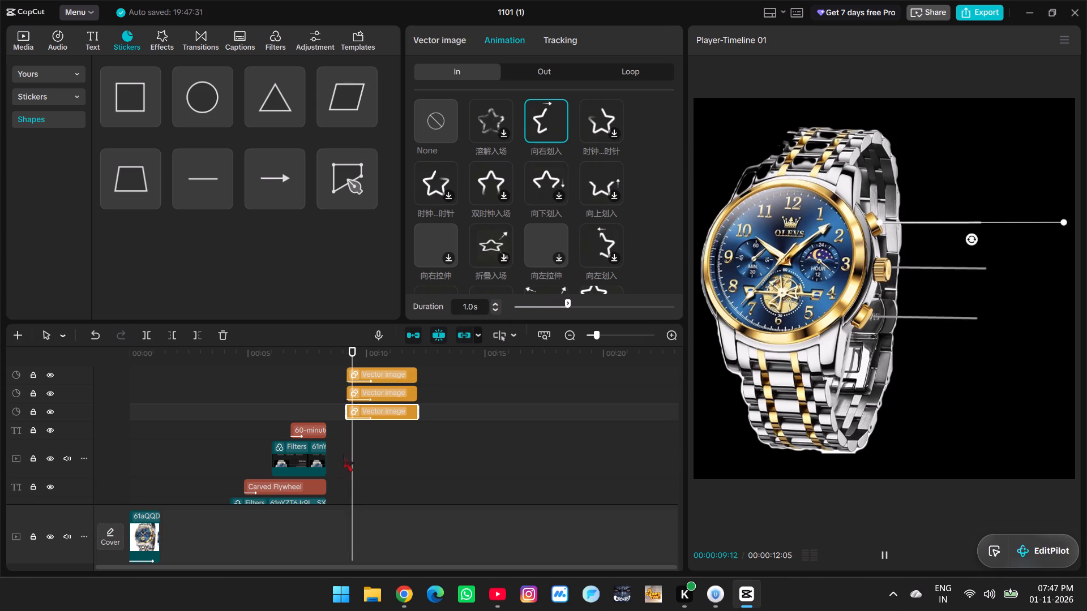
double_click(343, 454)
key(space)
key(space)
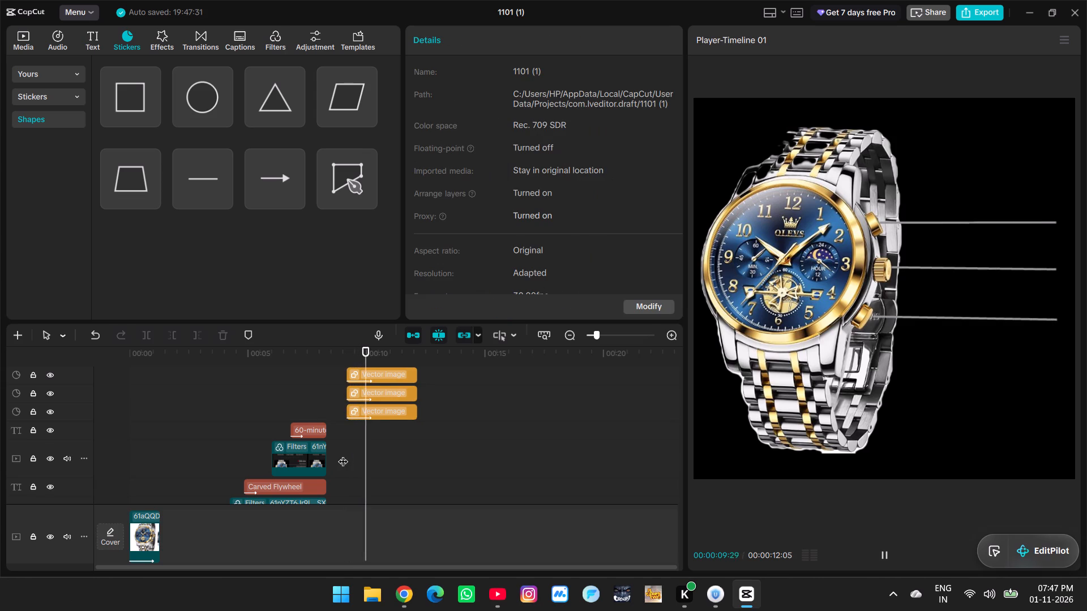
key(space)
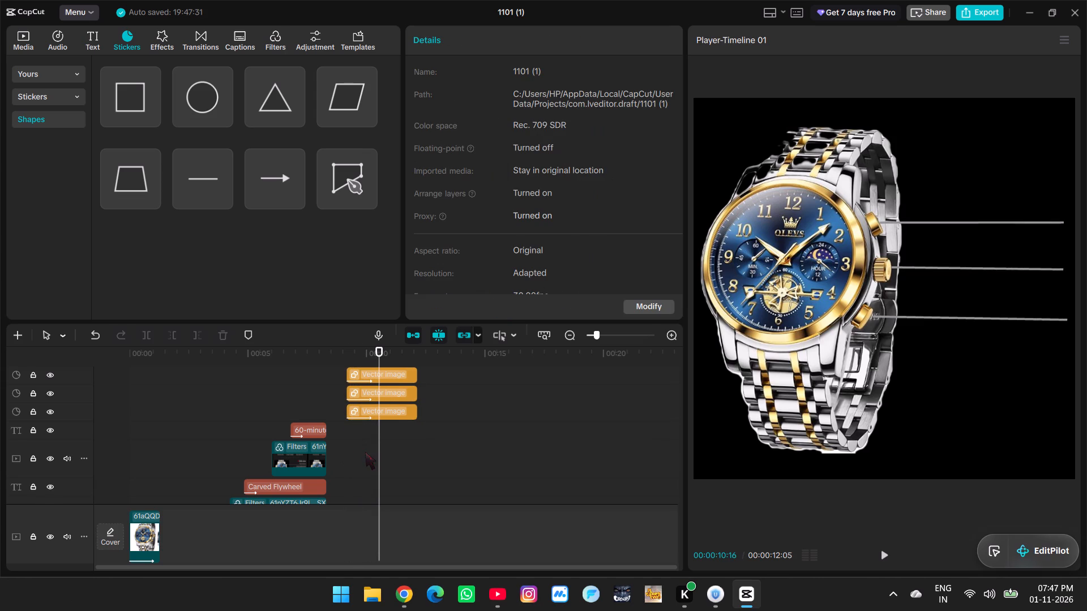
Add a default text clip to the timeline at 00:00:10:16.
scroll(365, 452, up, 3)
click(92, 41)
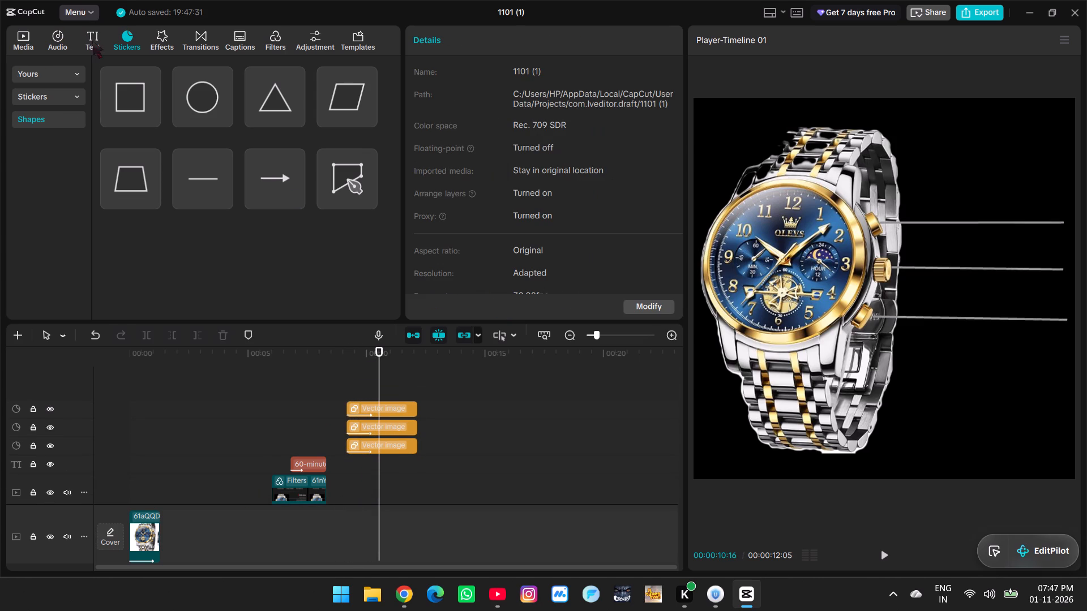
click(153, 114)
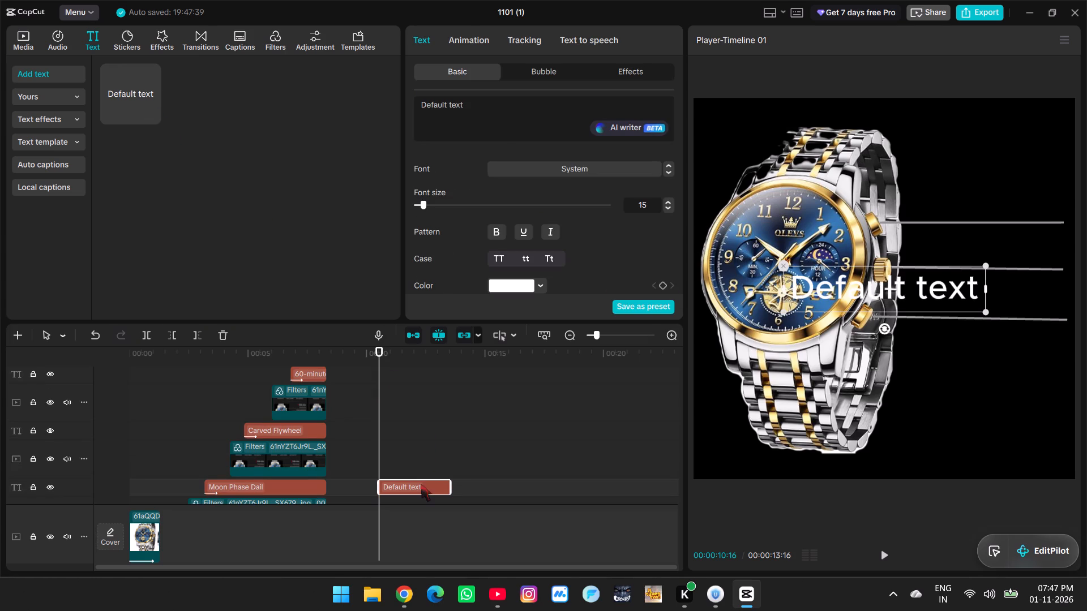
Move the default text clip onto its own track above the three line shapes, starting at 00:00:10:06.
scroll(421, 478, down, 4)
click(354, 487)
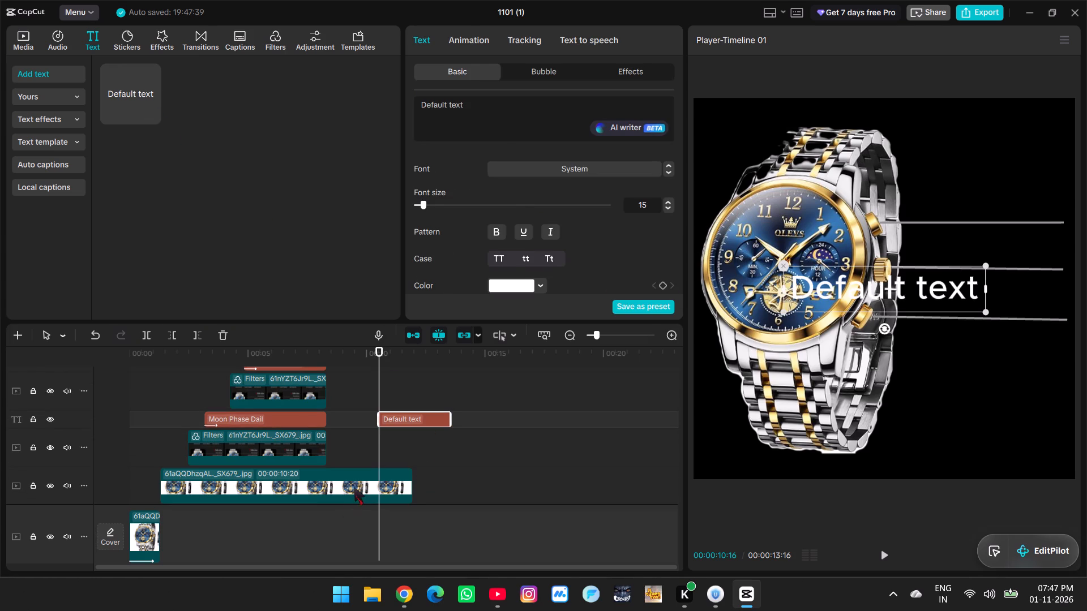
scroll(381, 431, up, 9)
scroll(381, 431, down, 3)
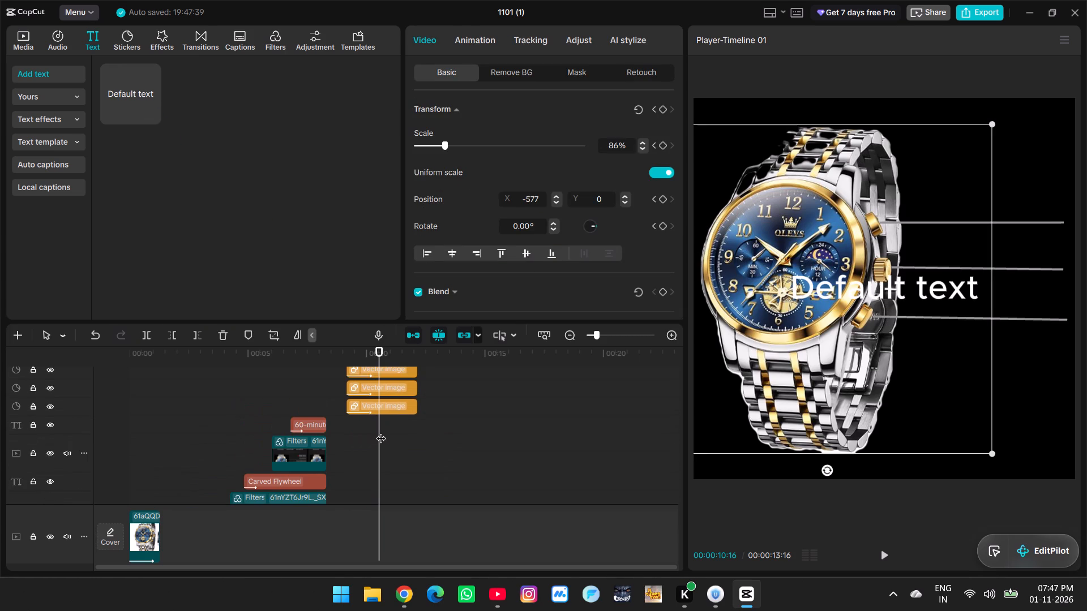
drag(381, 431, 374, 432)
click(374, 432)
scroll(371, 429, down, 3)
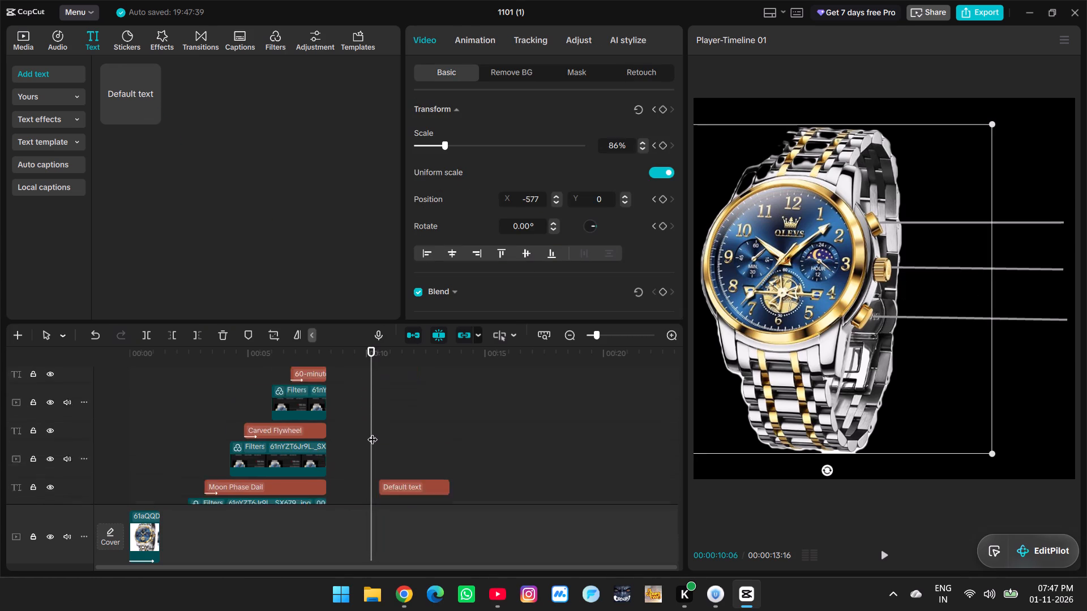
scroll(373, 432, down, 1)
drag(411, 454, 395, 386)
scroll(399, 431, up, 9)
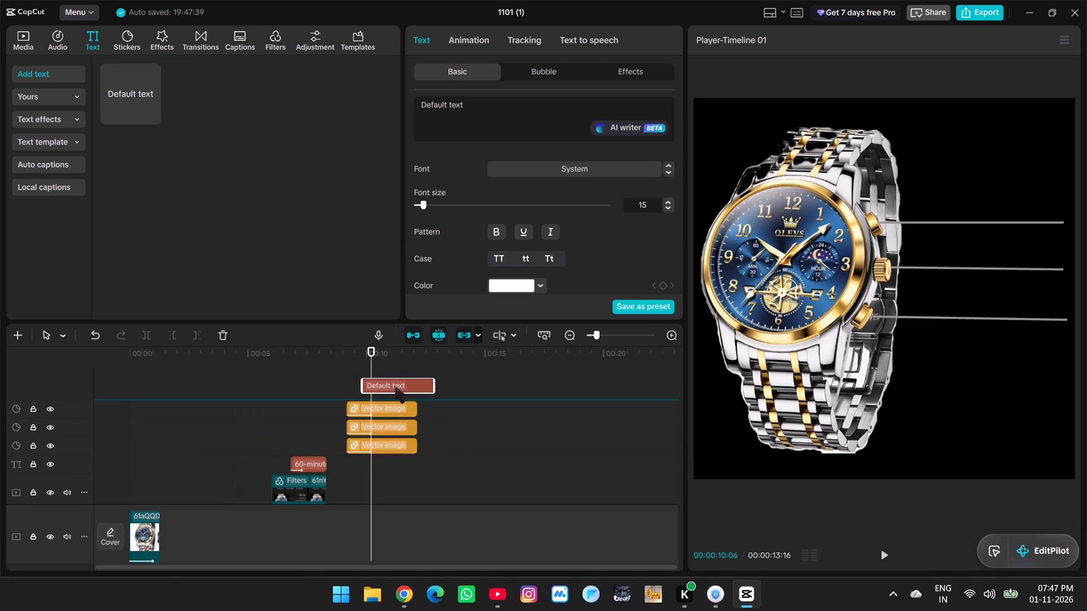
drag(395, 386, 401, 390)
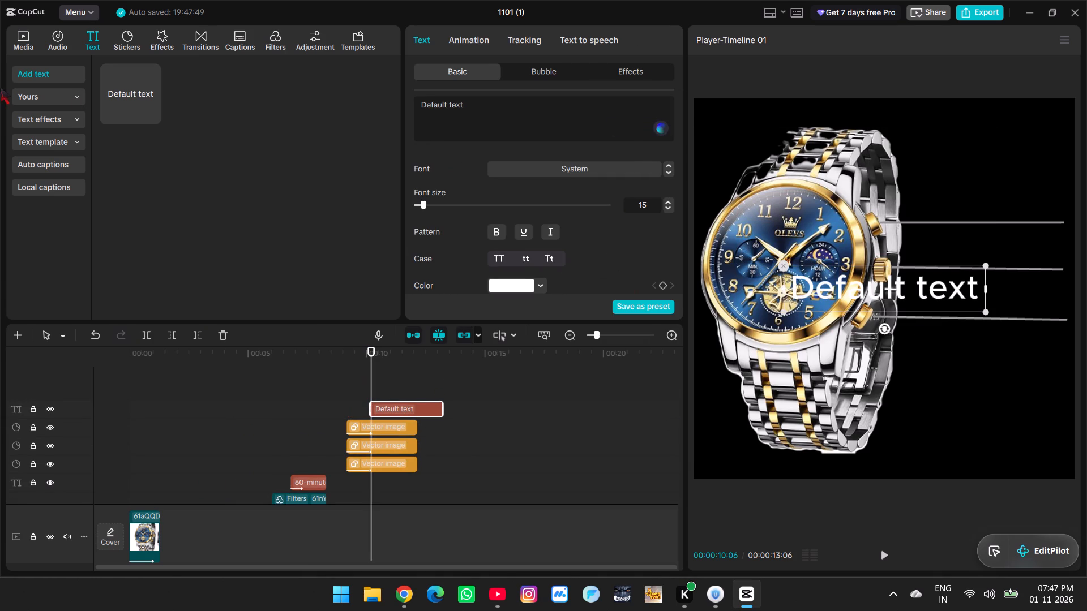
Check the side-view labels in the reference image and change the default text to "Timer start/pause".
click(24, 48)
click(237, 121)
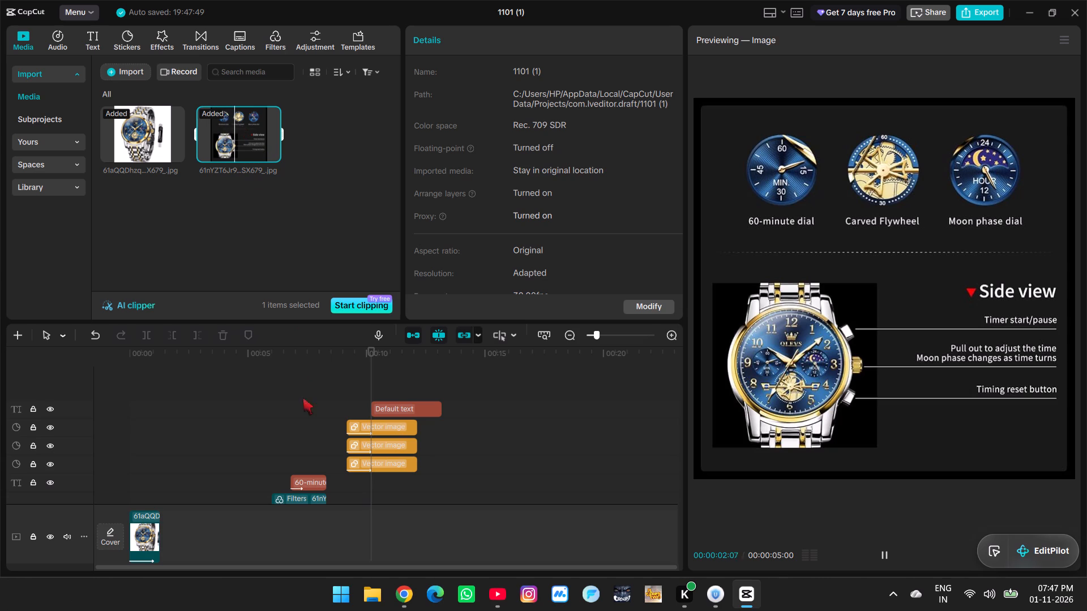
click(384, 411)
click(510, 109)
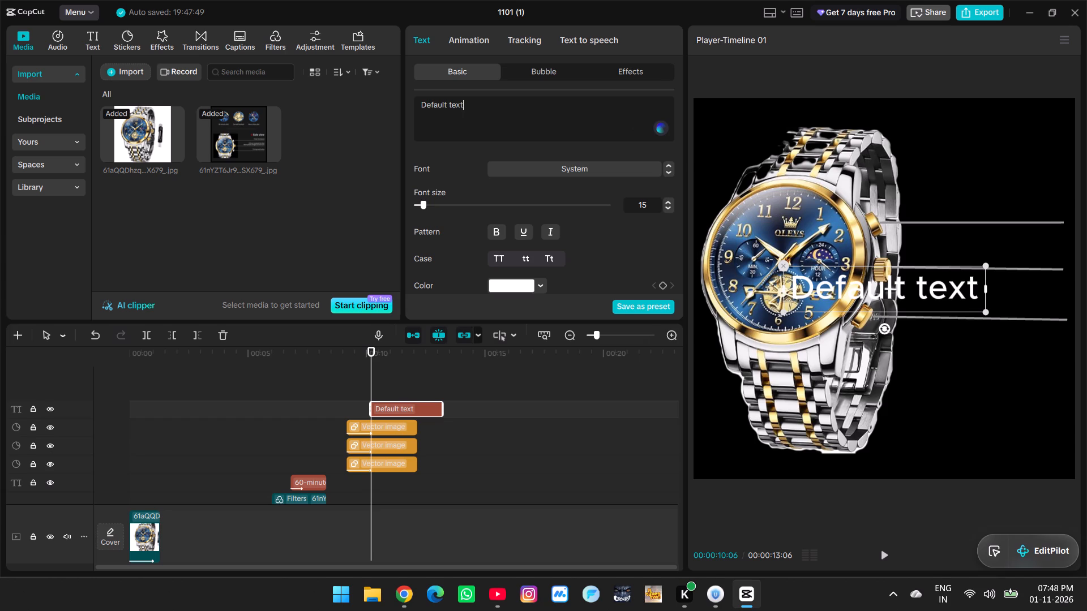
key(ctrl+a)
text(Timer)
key(space)
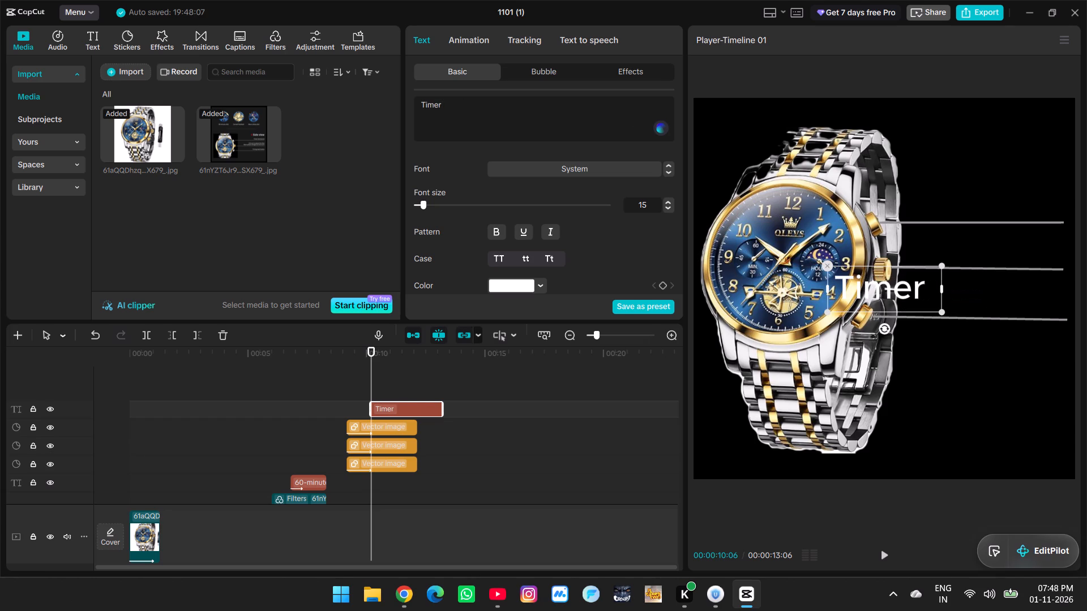
text(start)
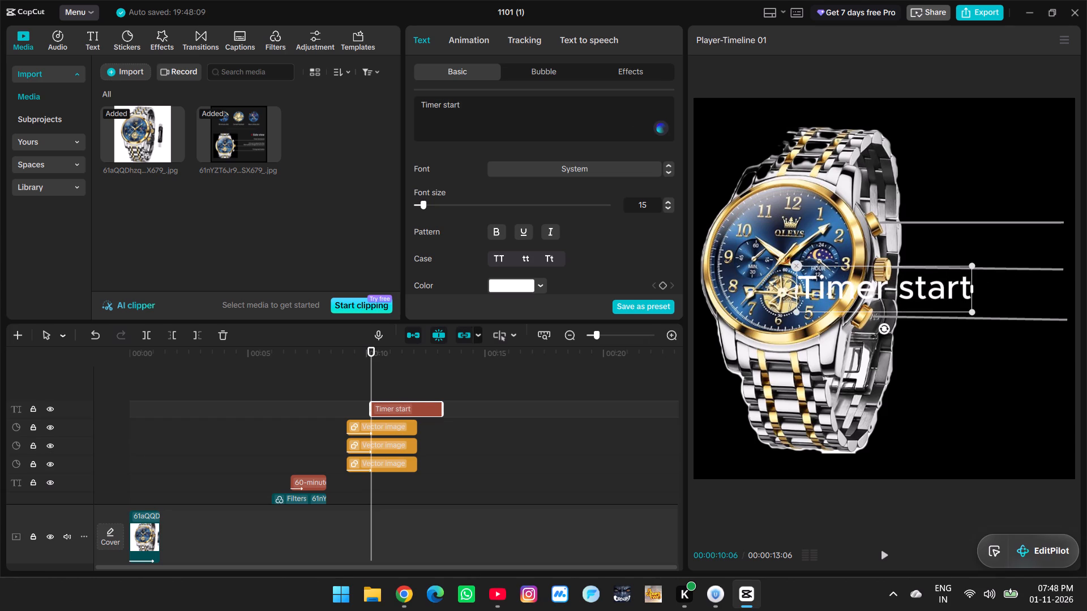
key(slash)
text(paui)
key(BackSpace)
text(se)
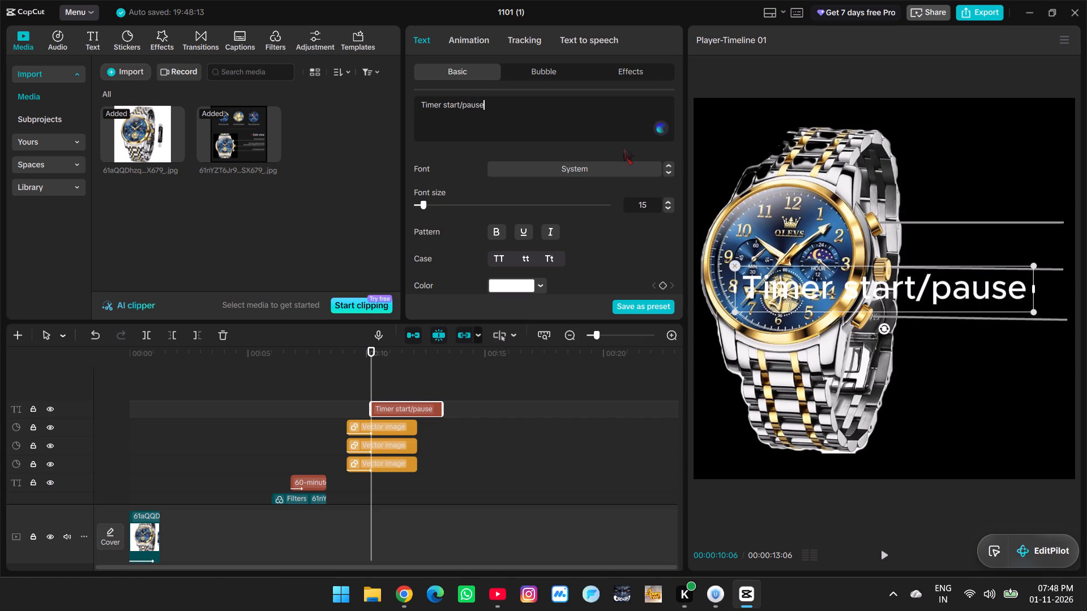
Set the font of the "Timer start/pause" text to ALEGREYA.
click(551, 165)
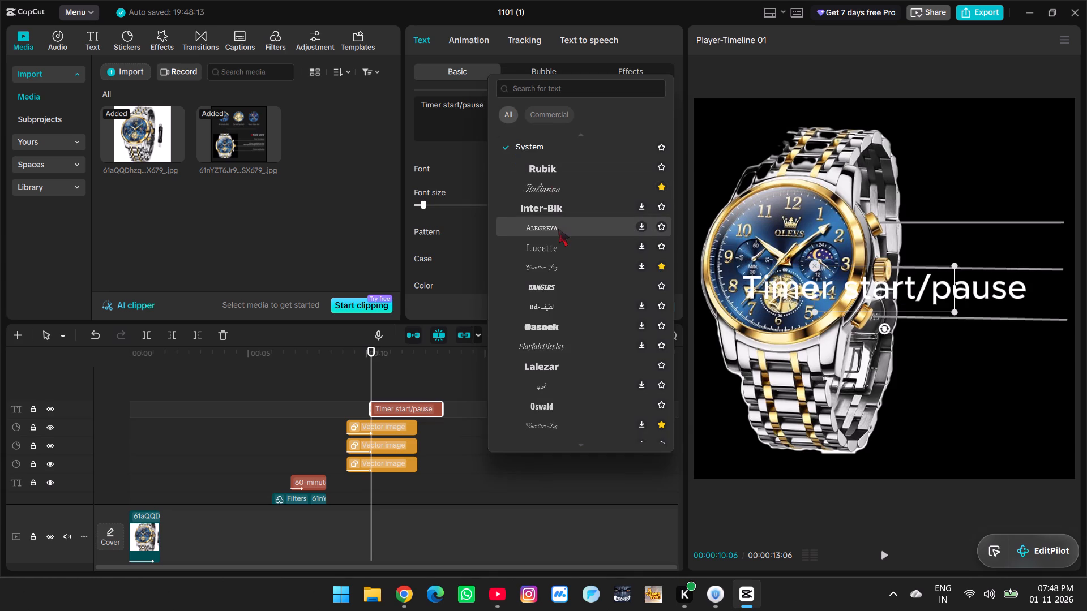
click(558, 229)
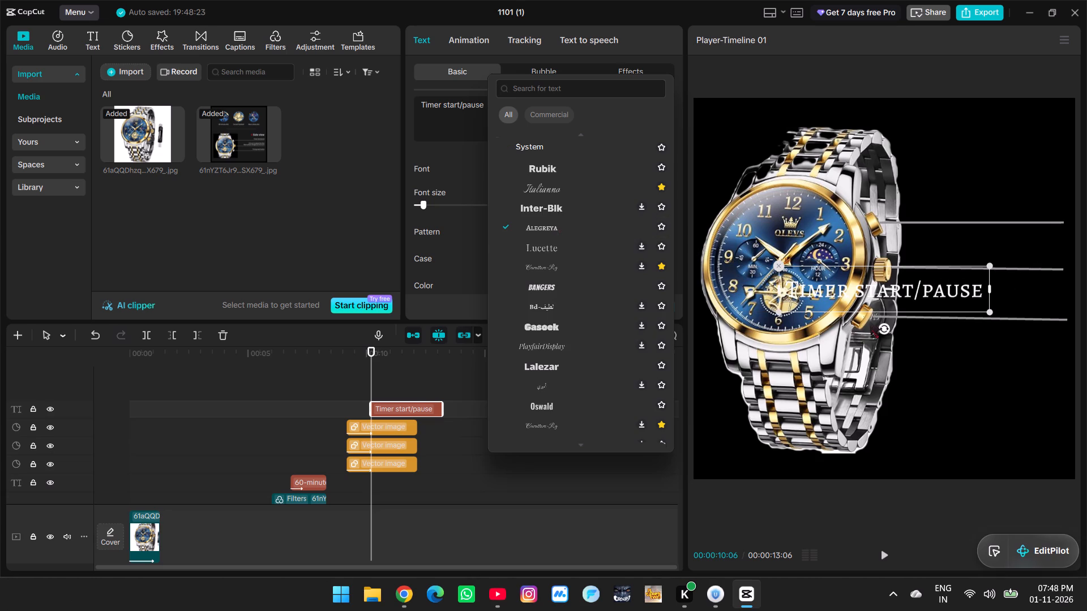
Shrink the "Timer start/pause" label to about half size and place it just above the outer end of the upper pusher's line.
drag(858, 304, 859, 248)
drag(987, 256, 866, 239)
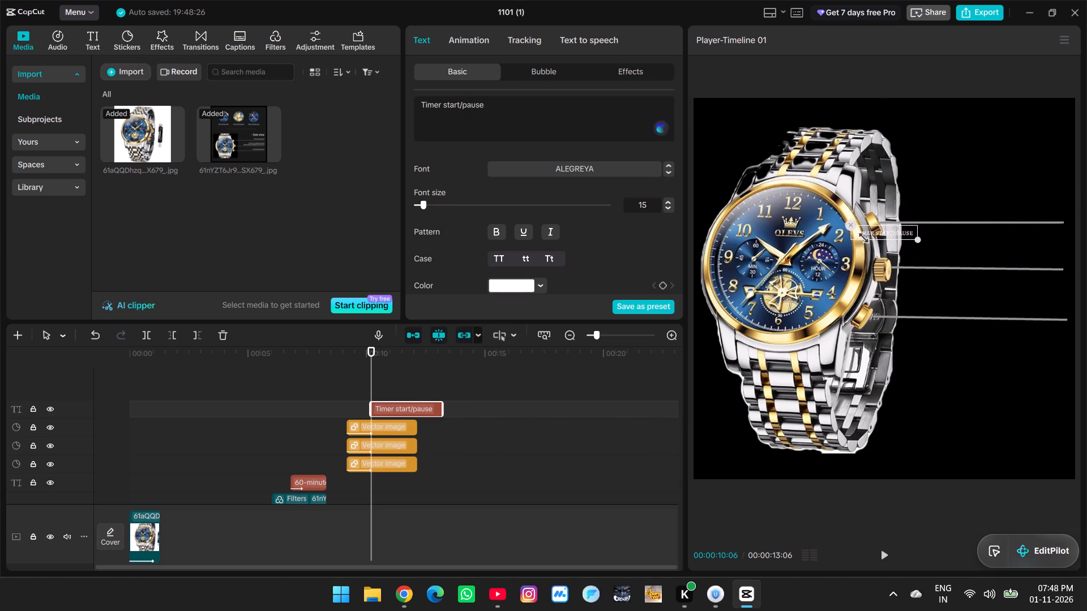
drag(866, 239, 878, 254)
drag(881, 242, 1014, 218)
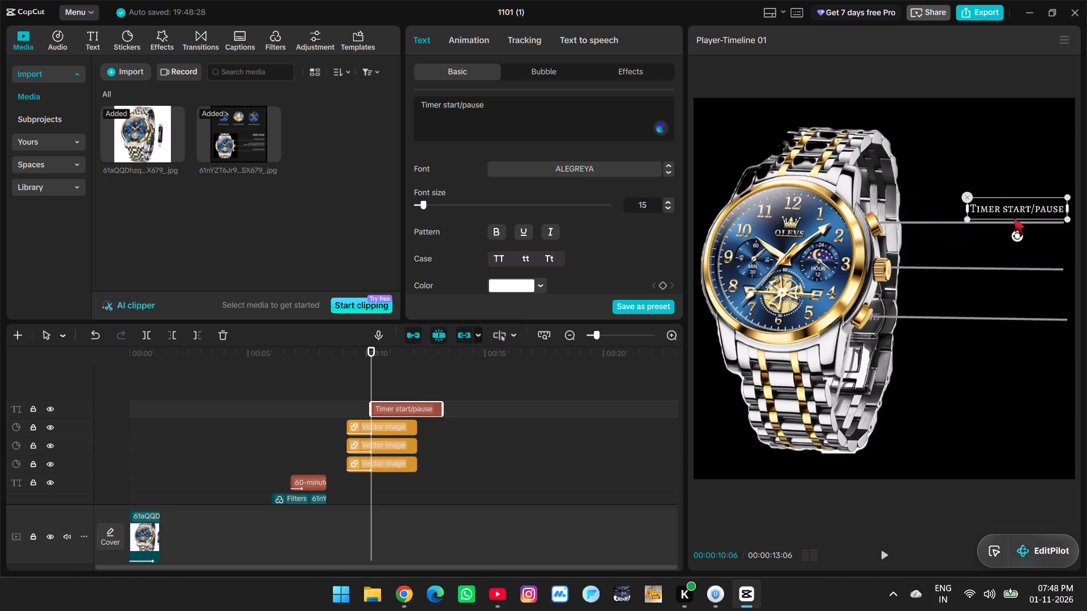
drag(1014, 218, 1005, 219)
click(1000, 249)
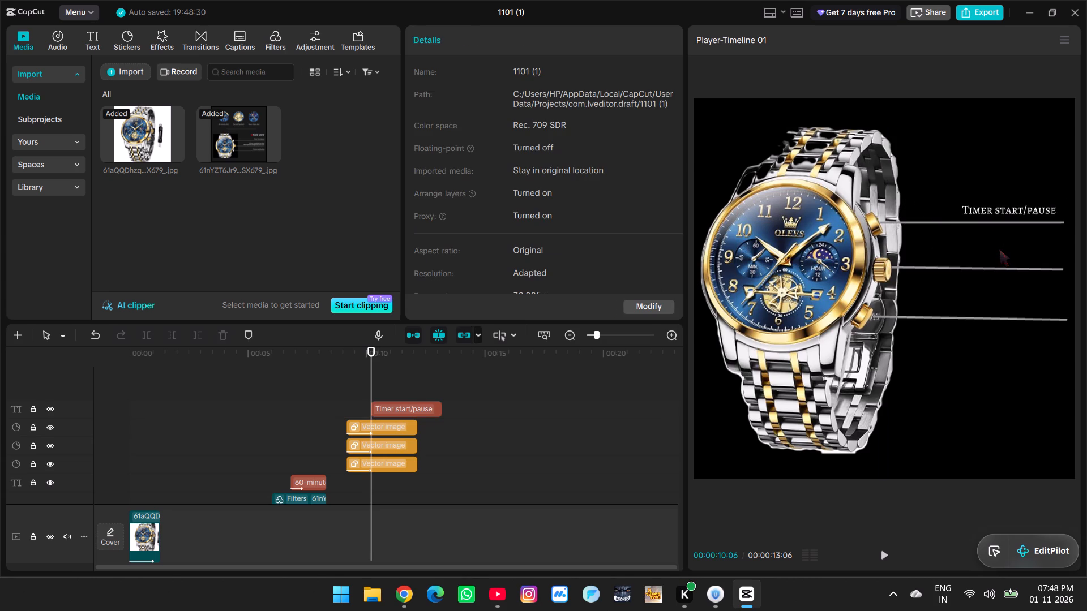
Check the side-view labels in the reference image and change the "Timer start/pause" font to Playfair Display-Regular.
key(alt+Tab)
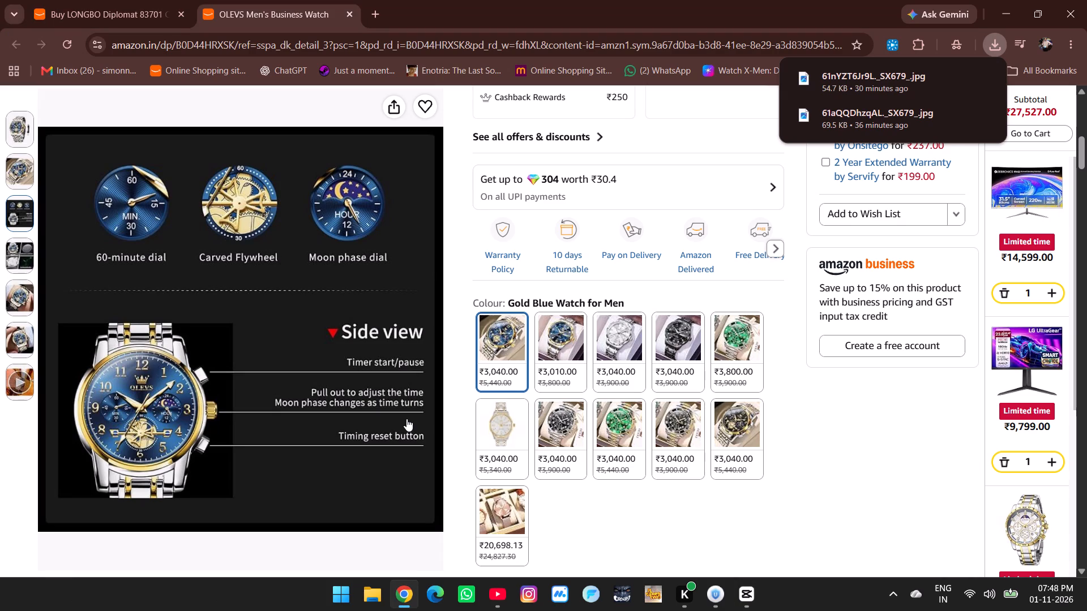
key(alt+Tab)
click(994, 215)
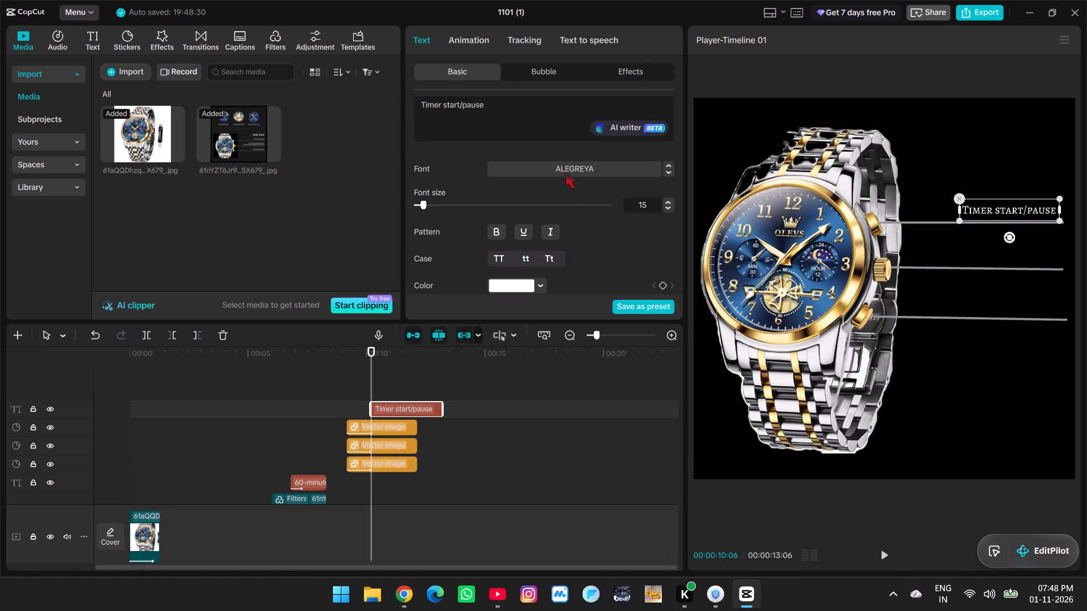
click(566, 169)
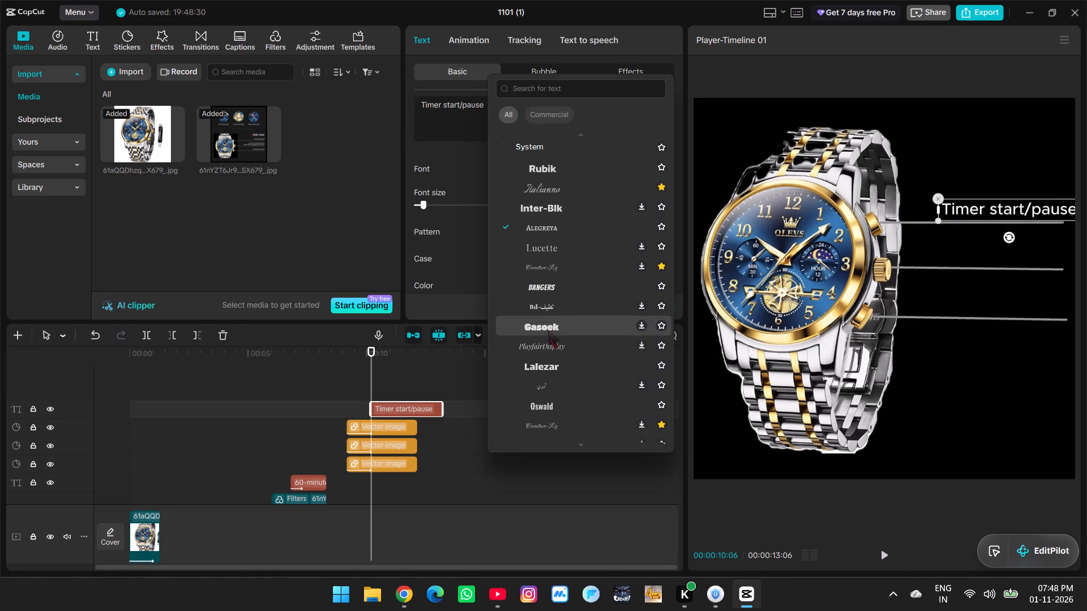
click(548, 331)
click(559, 313)
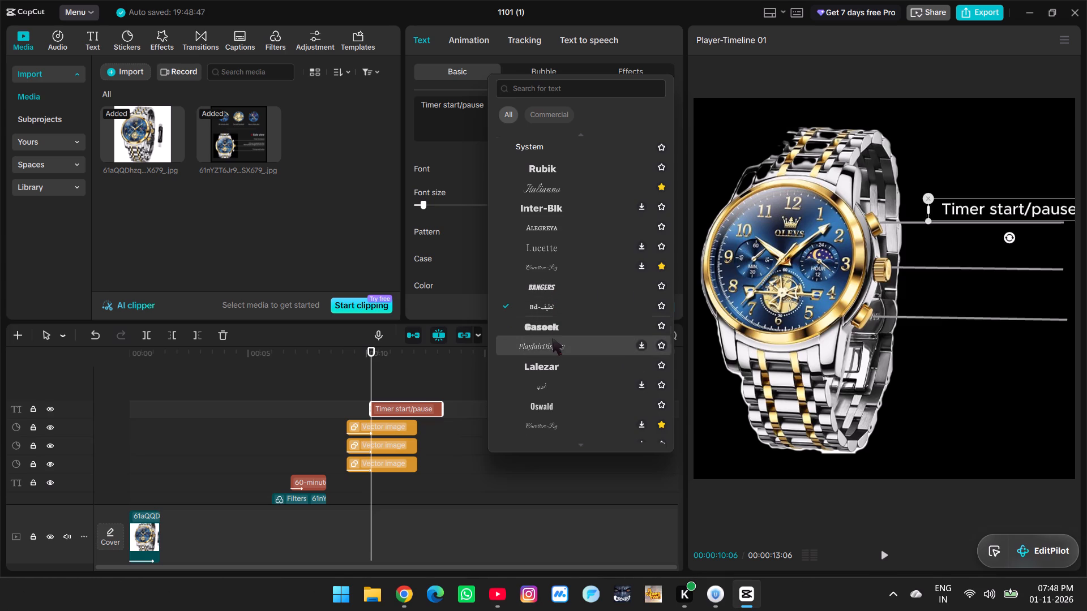
scroll(566, 368, down, 1)
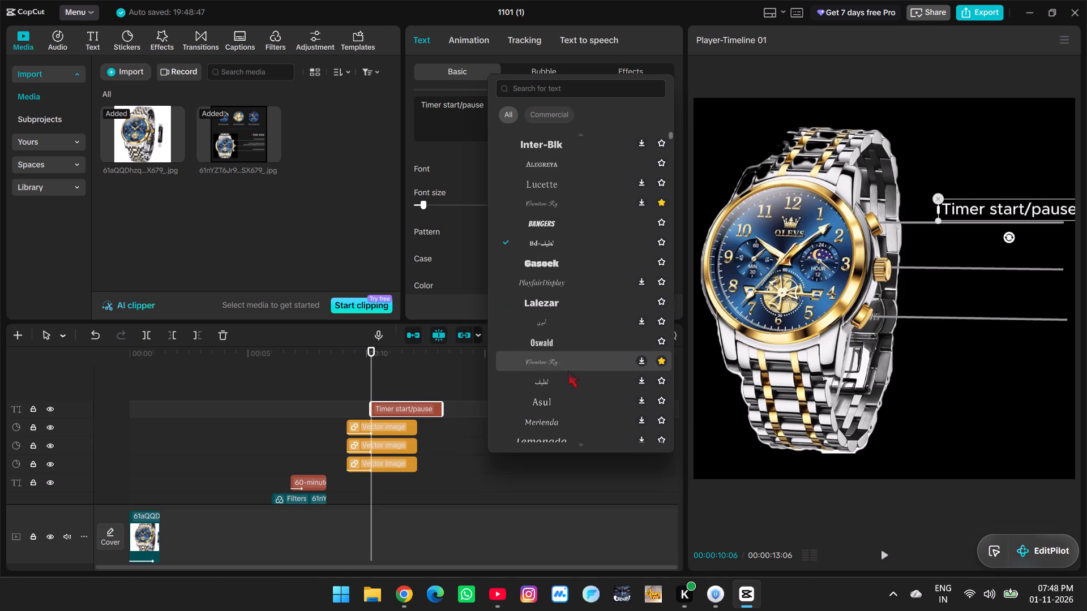
click(567, 364)
click(558, 383)
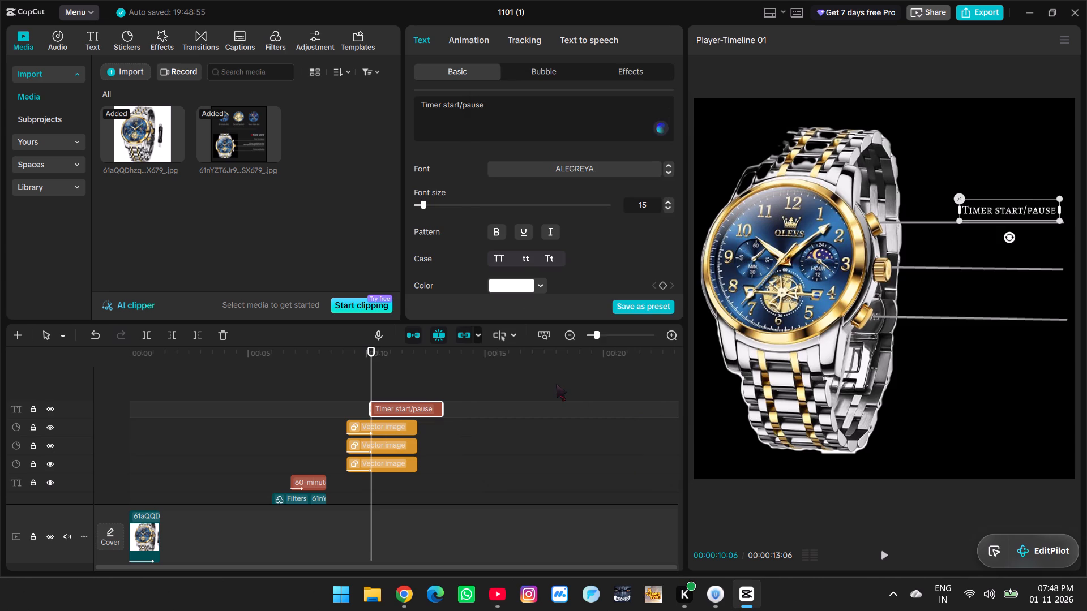
click(583, 168)
scroll(532, 380, down, 2)
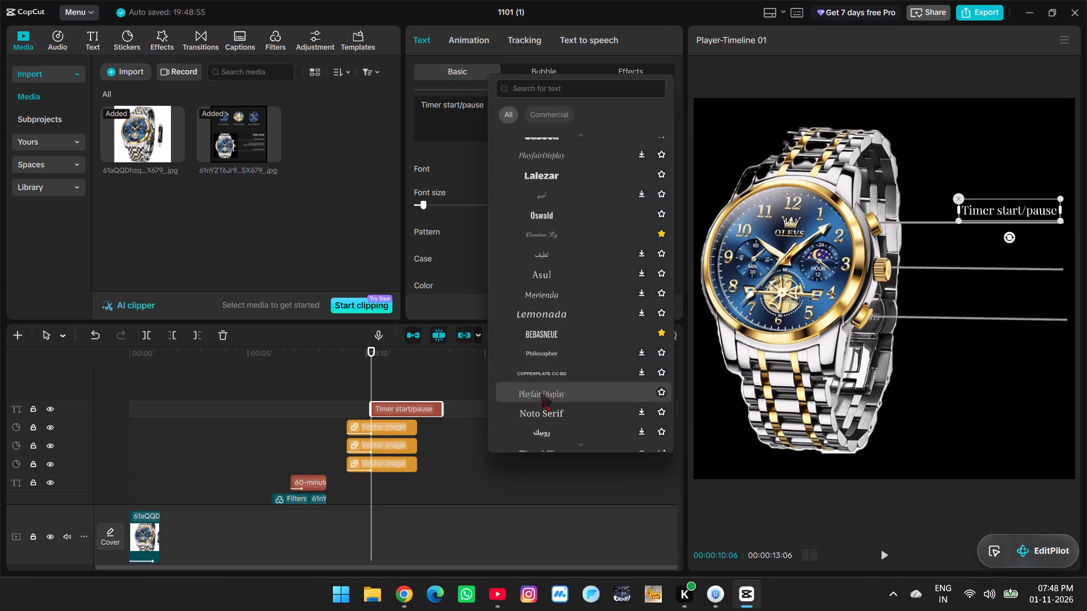
click(546, 409)
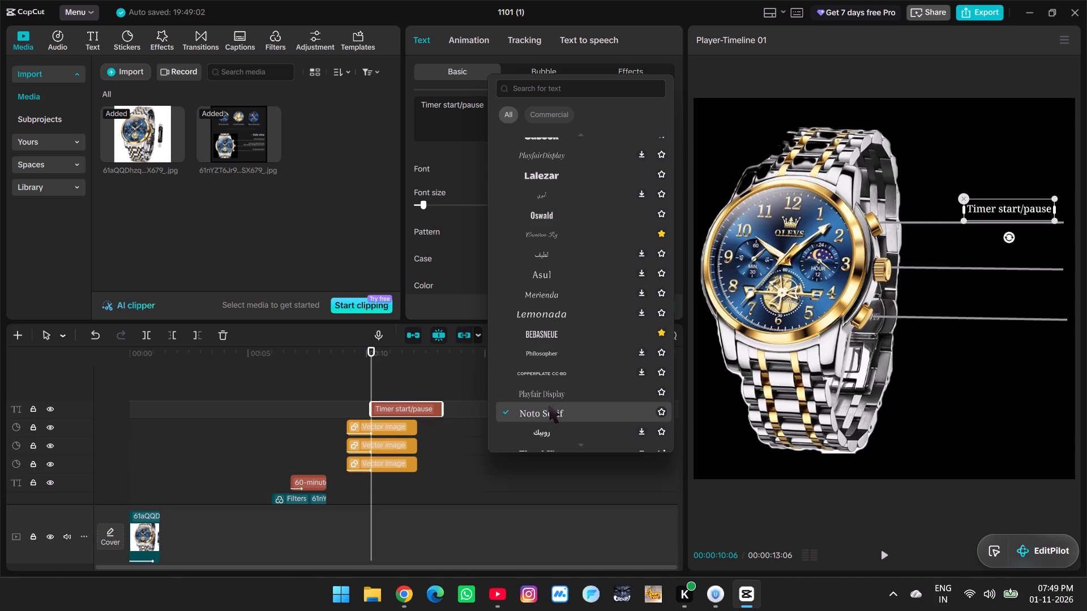
click(549, 391)
click(983, 168)
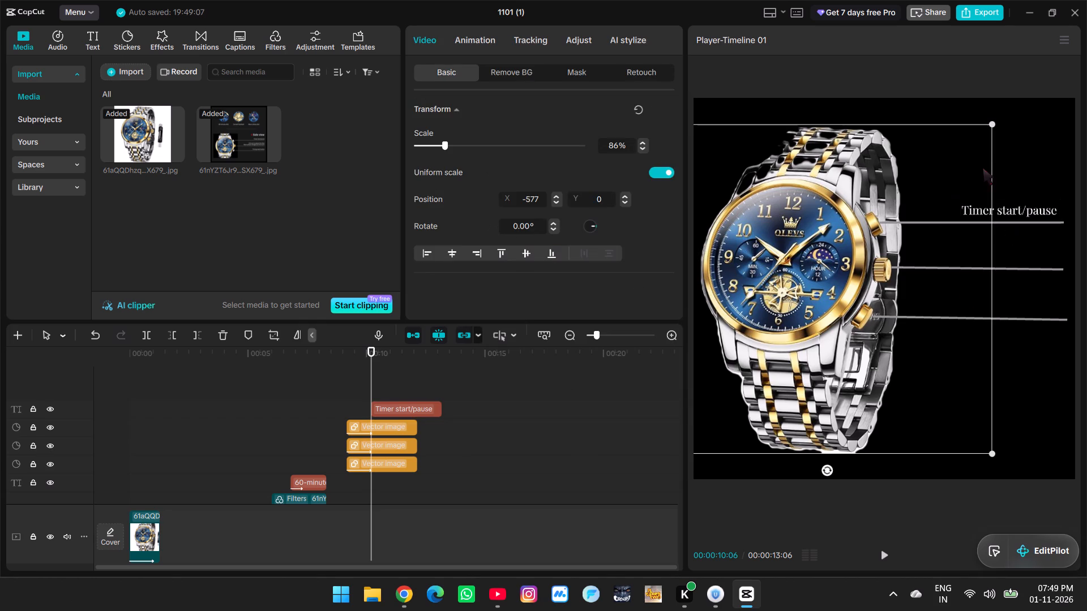
click(1031, 213)
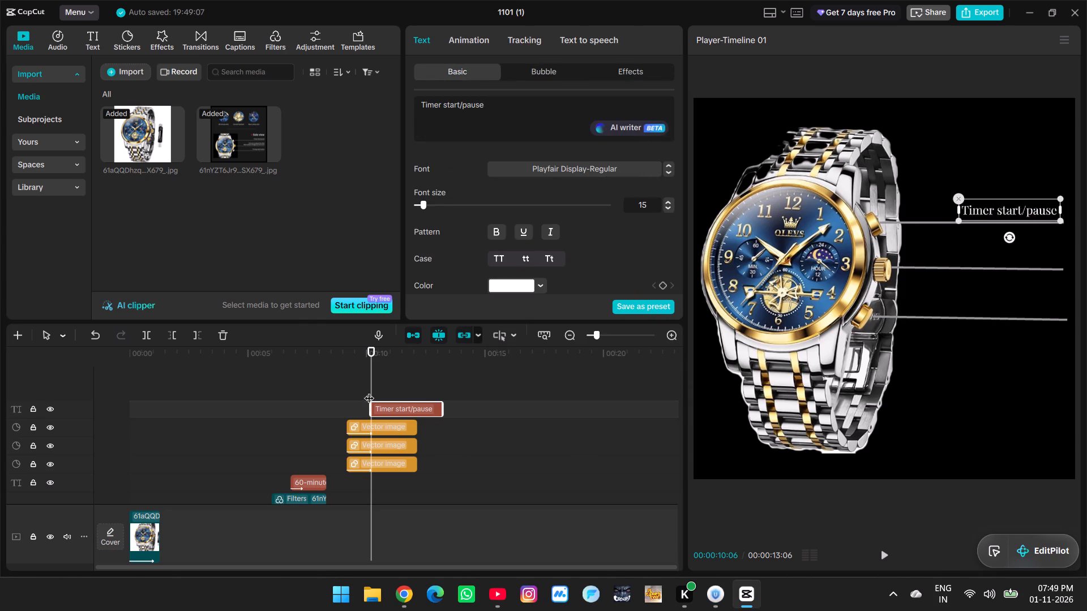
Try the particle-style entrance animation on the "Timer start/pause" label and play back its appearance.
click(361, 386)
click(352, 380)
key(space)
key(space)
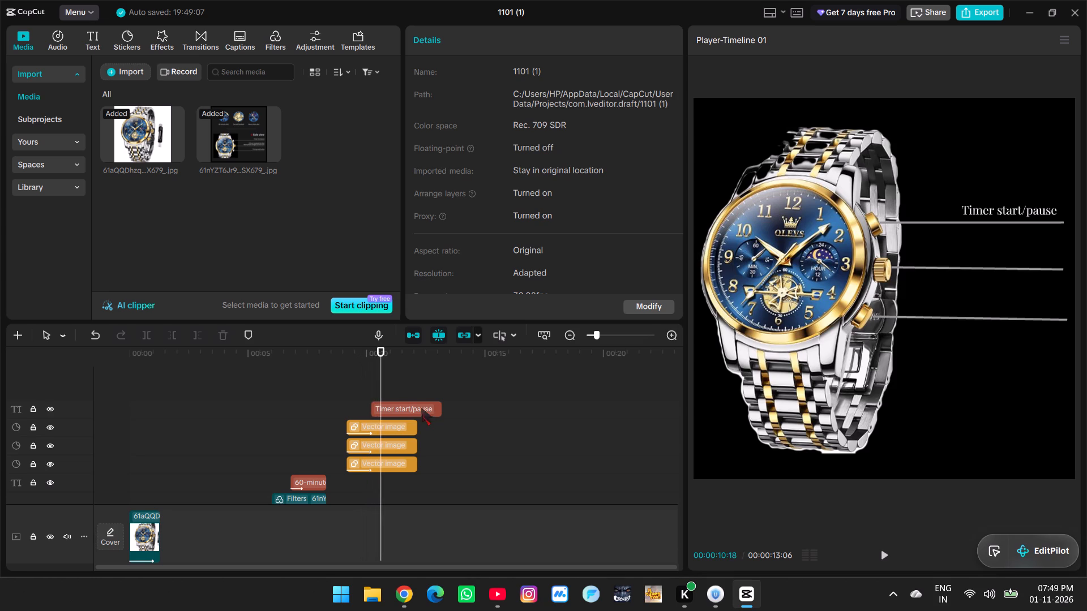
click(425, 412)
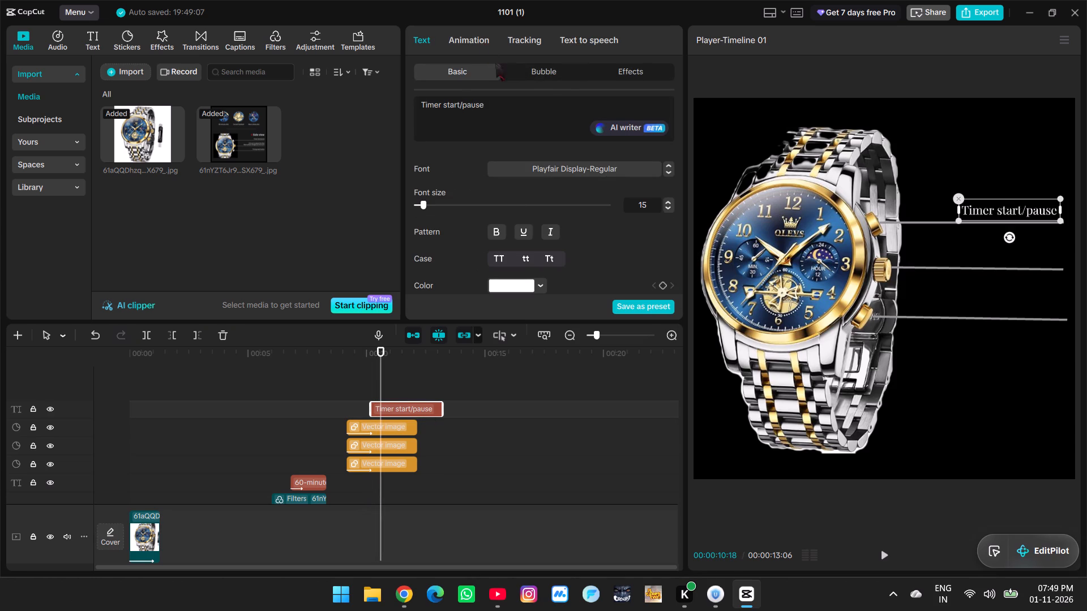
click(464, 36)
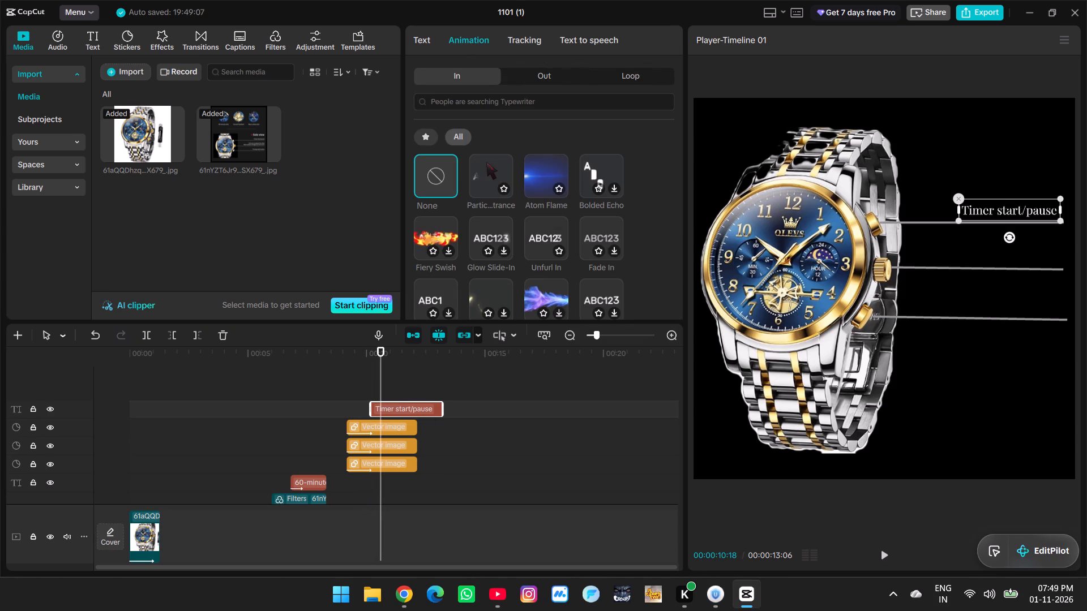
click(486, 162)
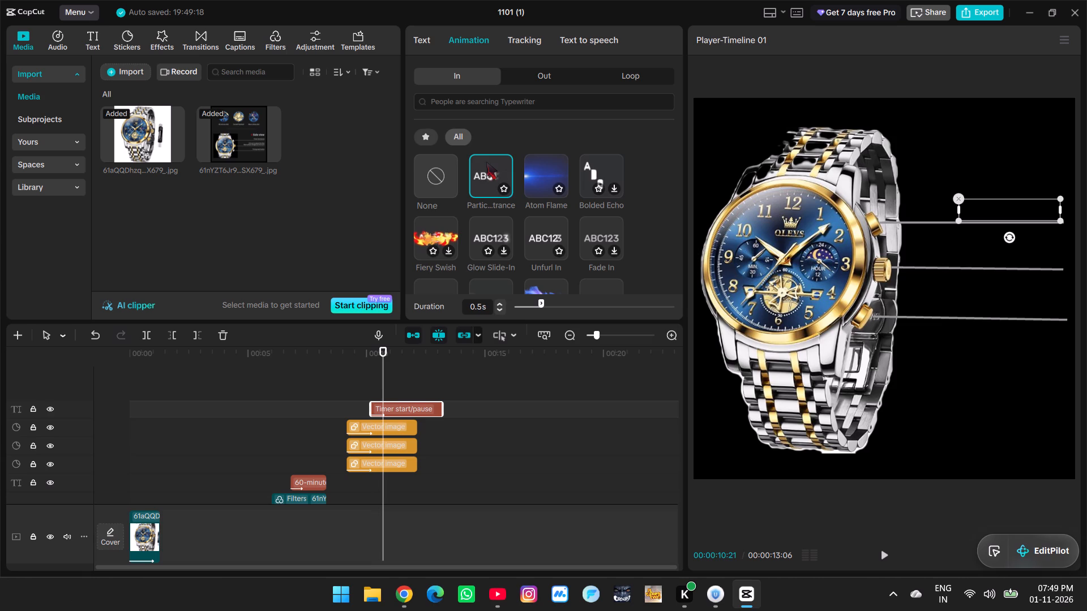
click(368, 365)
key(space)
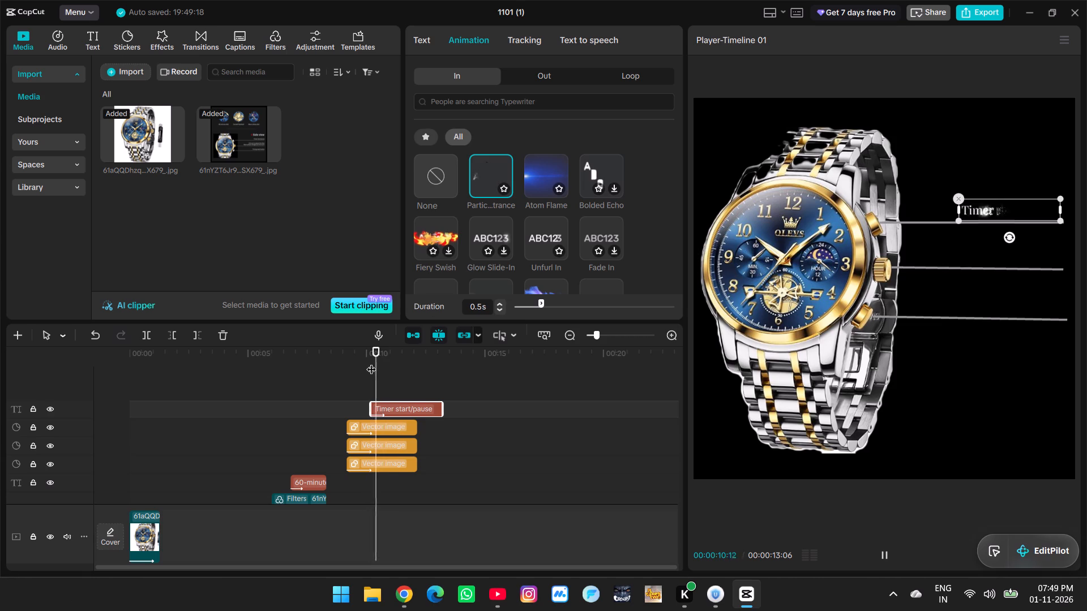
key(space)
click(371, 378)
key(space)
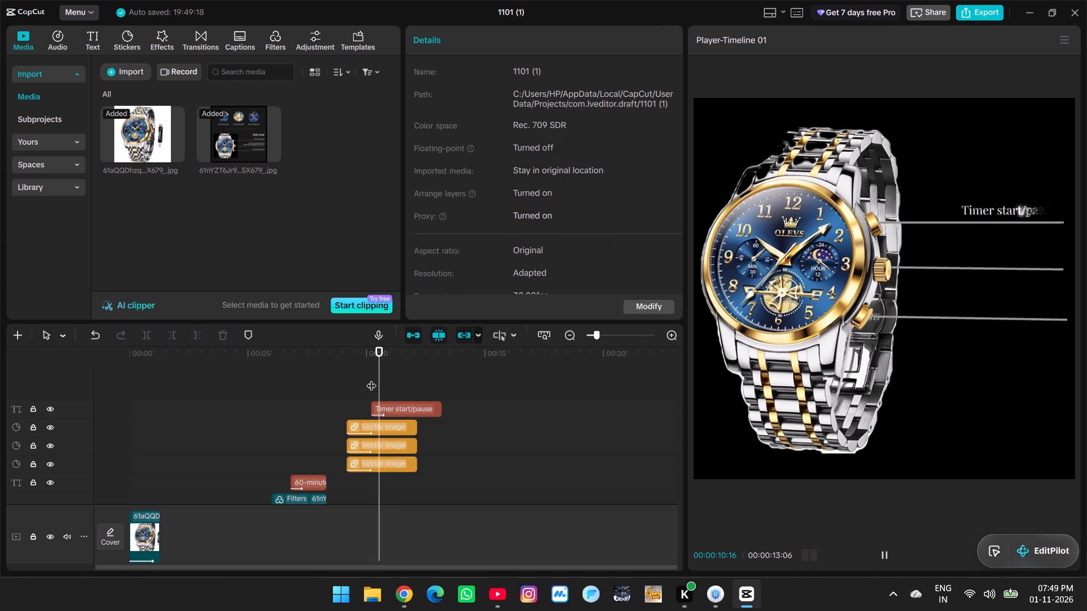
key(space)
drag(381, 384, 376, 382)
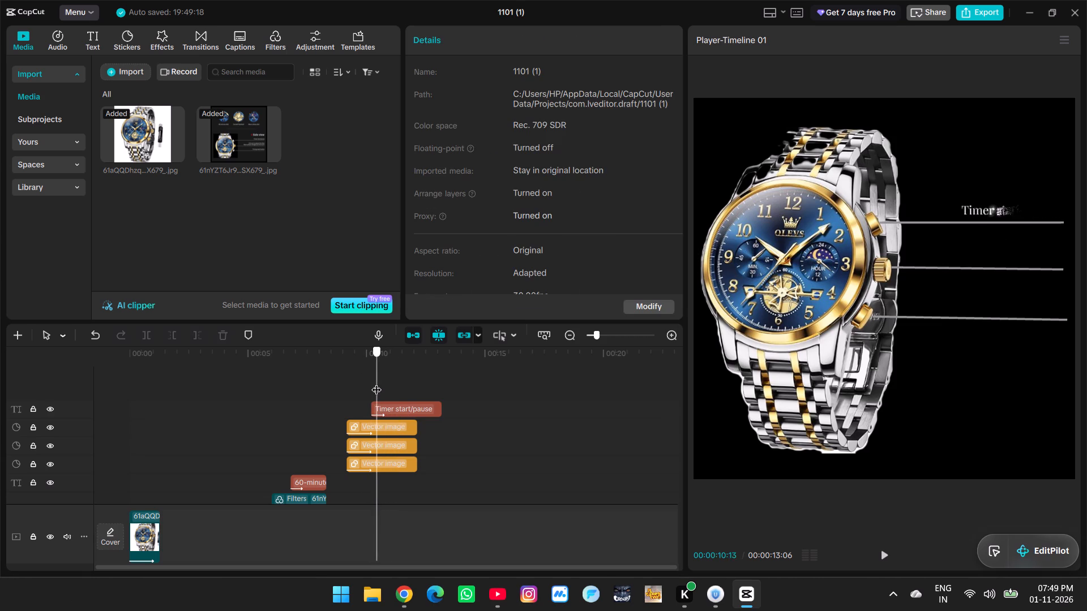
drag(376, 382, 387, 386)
Apply the Glow Slide-In entrance animation to the "Timer start/pause" label with a duration of 1.0 s.
click(396, 406)
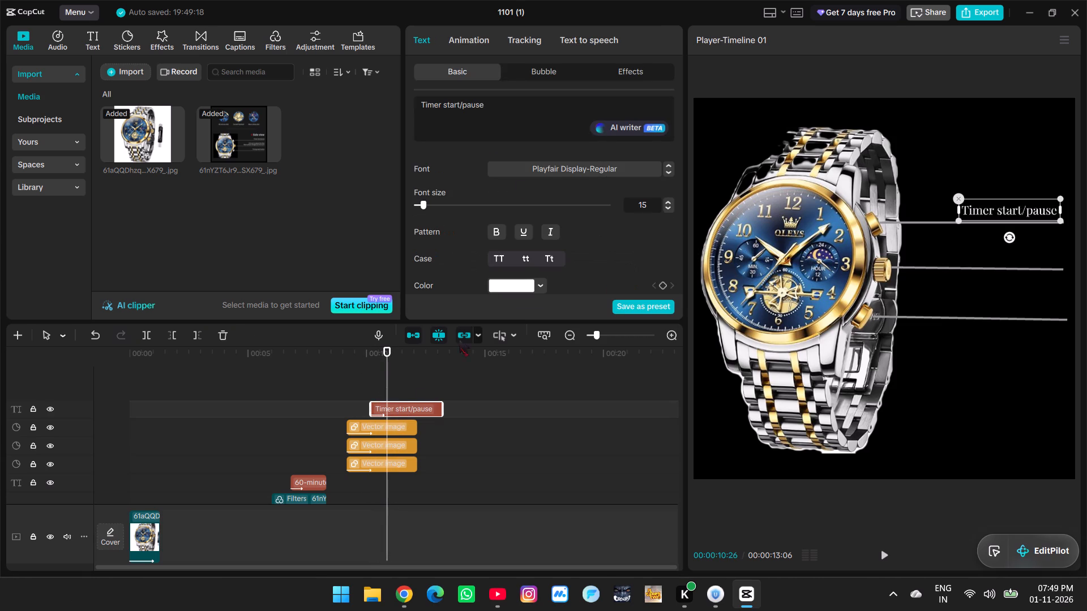
click(481, 36)
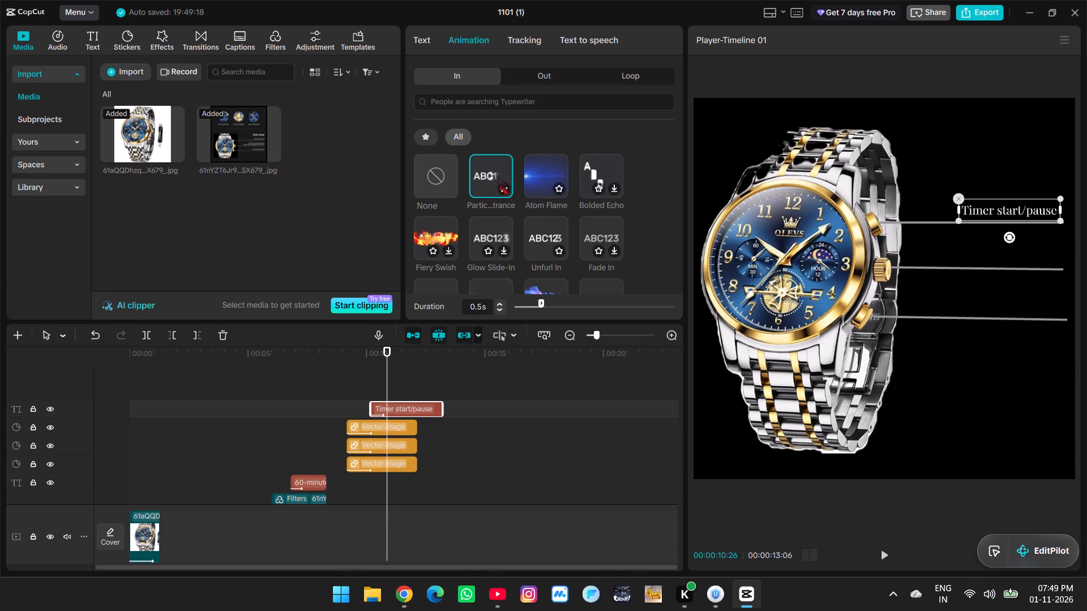
click(556, 177)
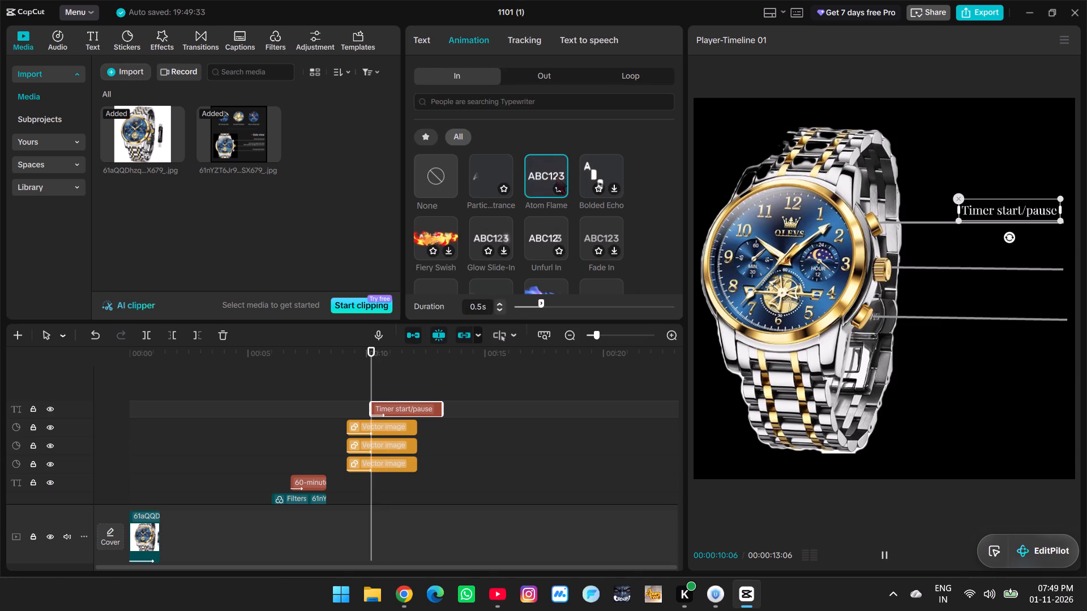
click(595, 175)
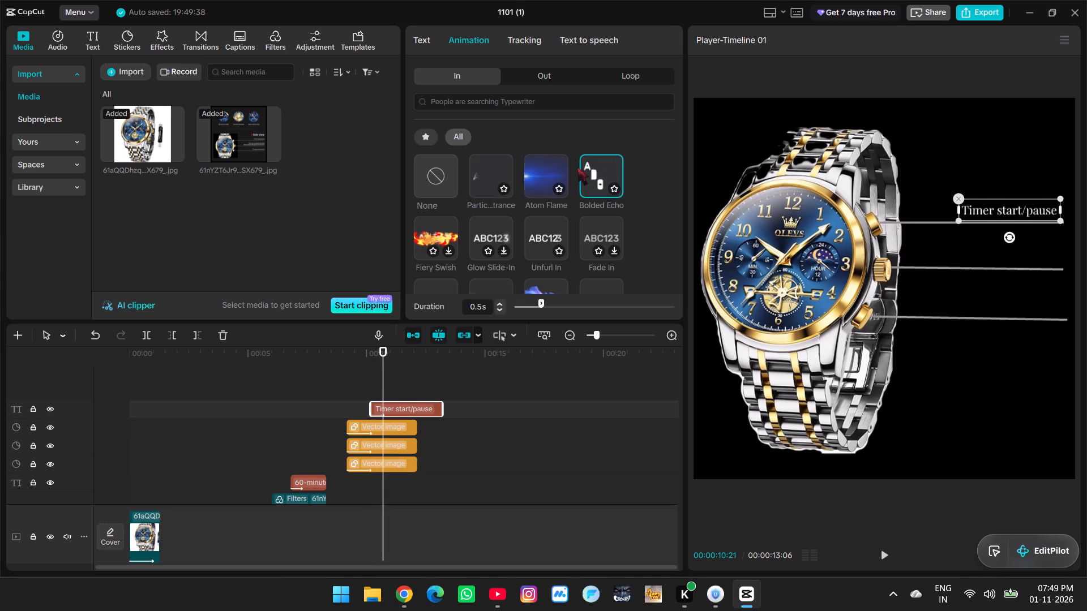
click(490, 236)
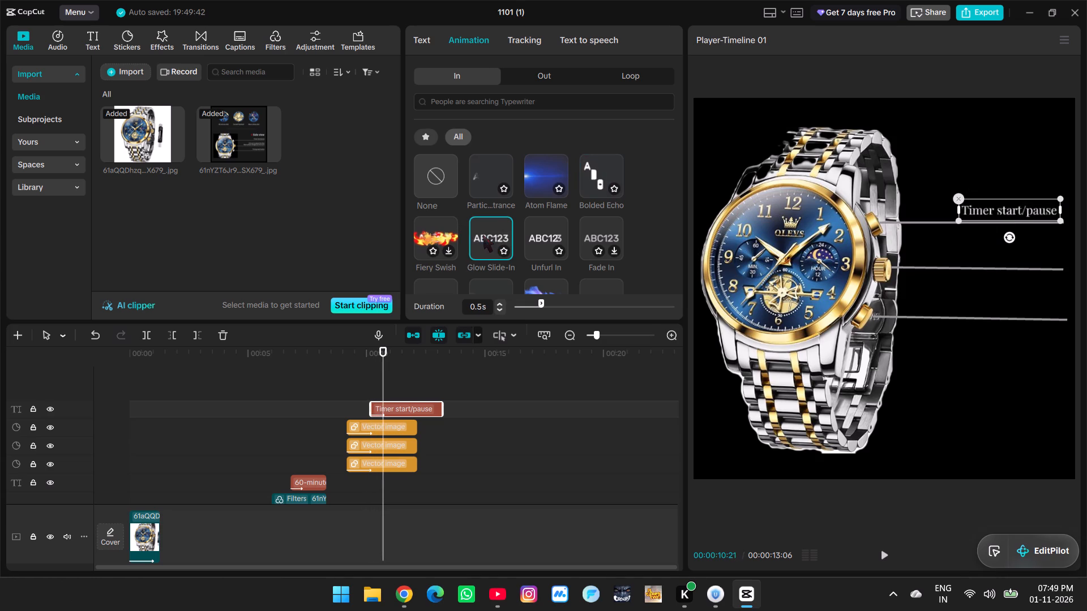
drag(554, 305, 561, 305)
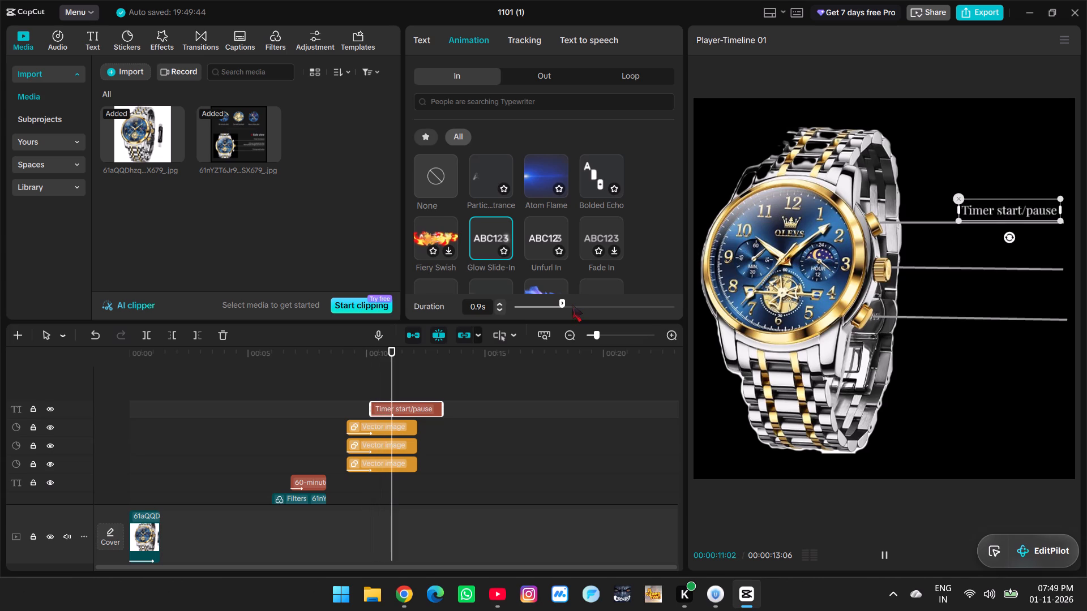
click(497, 305)
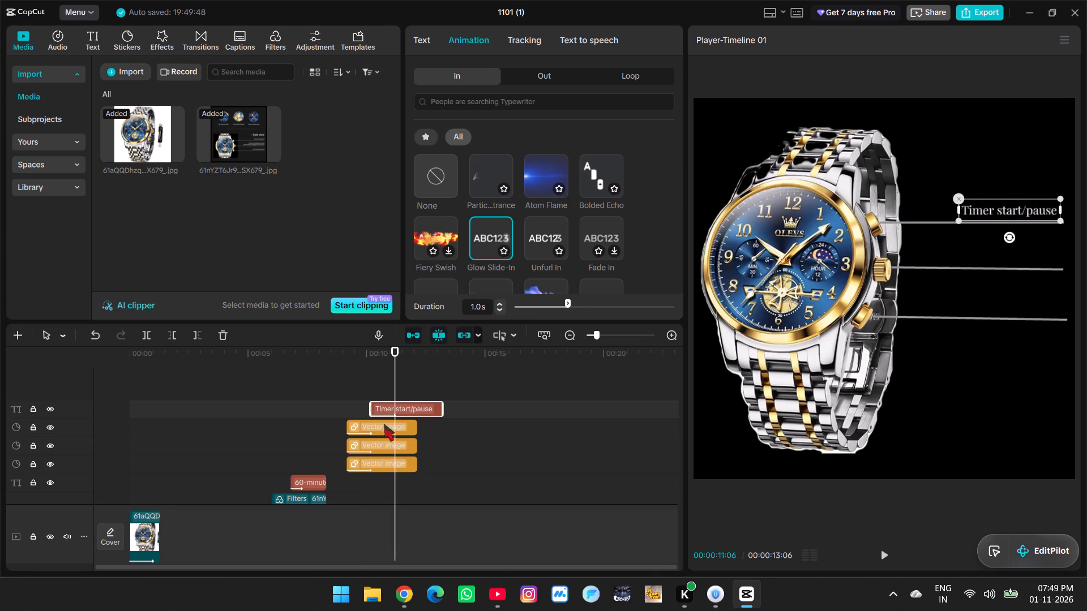
Duplicate the "Timer start/pause" clip twice on new tracks, starting one at 00:00:11:06 and the other at the end of the line clips.
key(ctrl+c)
key(ctrl+v)
key(ctrl+v)
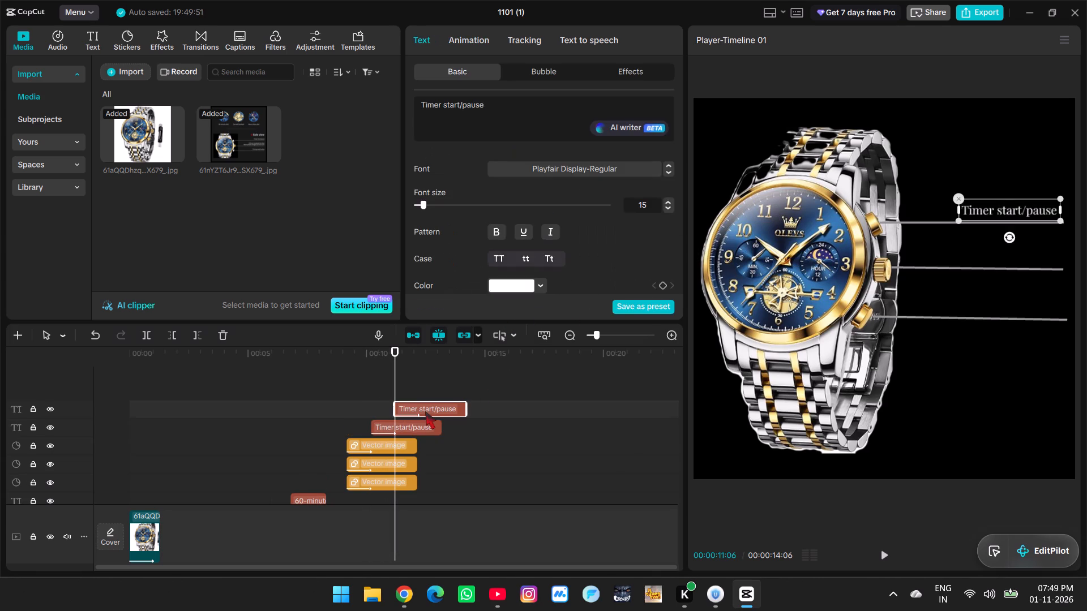
click(430, 424)
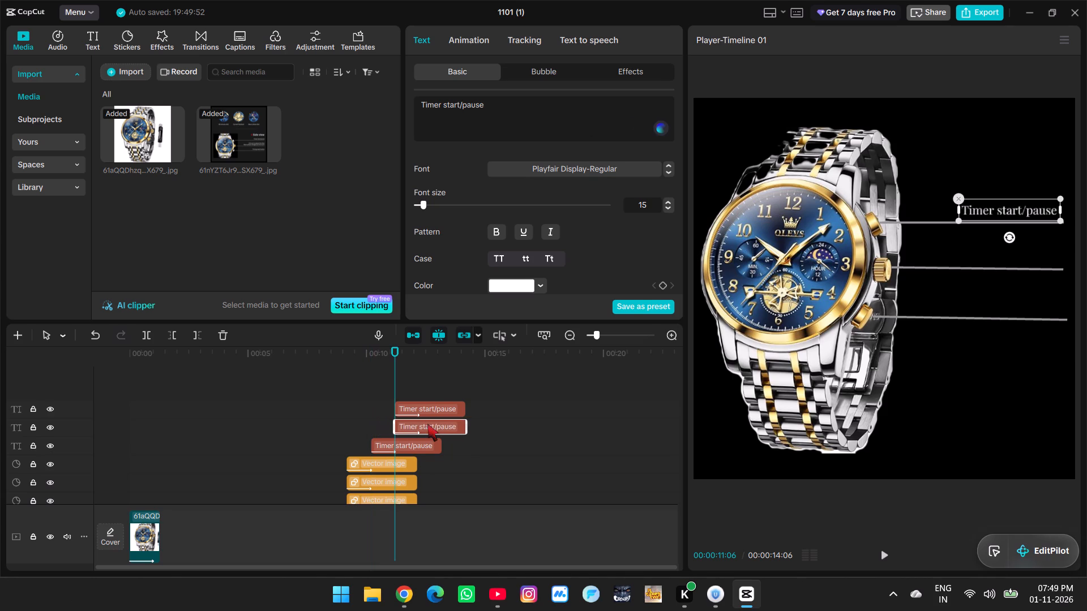
drag(423, 412, 446, 412)
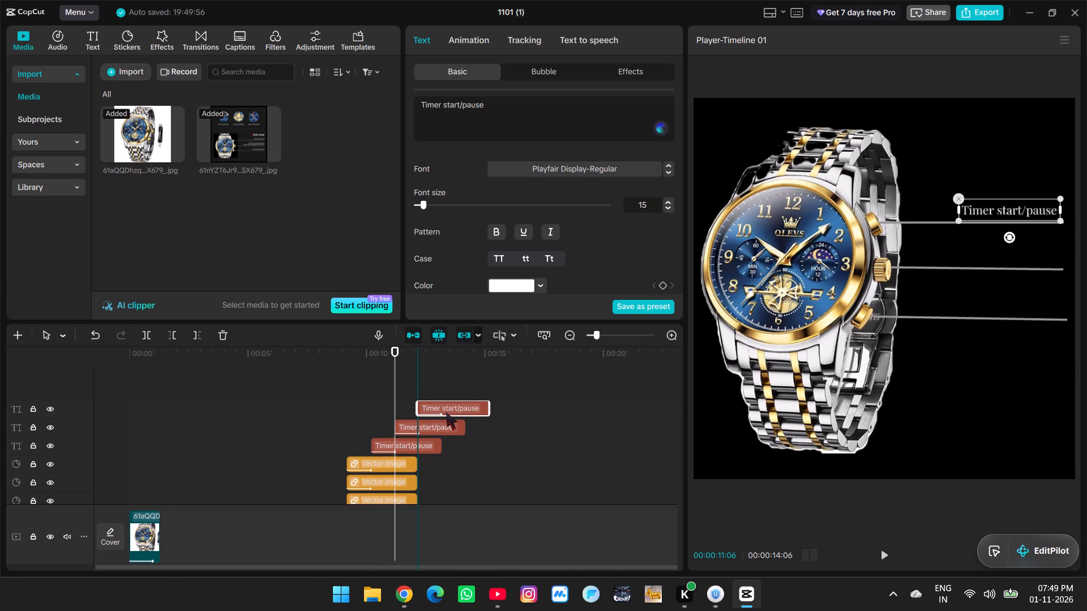
drag(446, 412, 447, 412)
Replace the middle duplicate label's text with "Pull out to adjust the time", following the wording in the reference image.
click(436, 431)
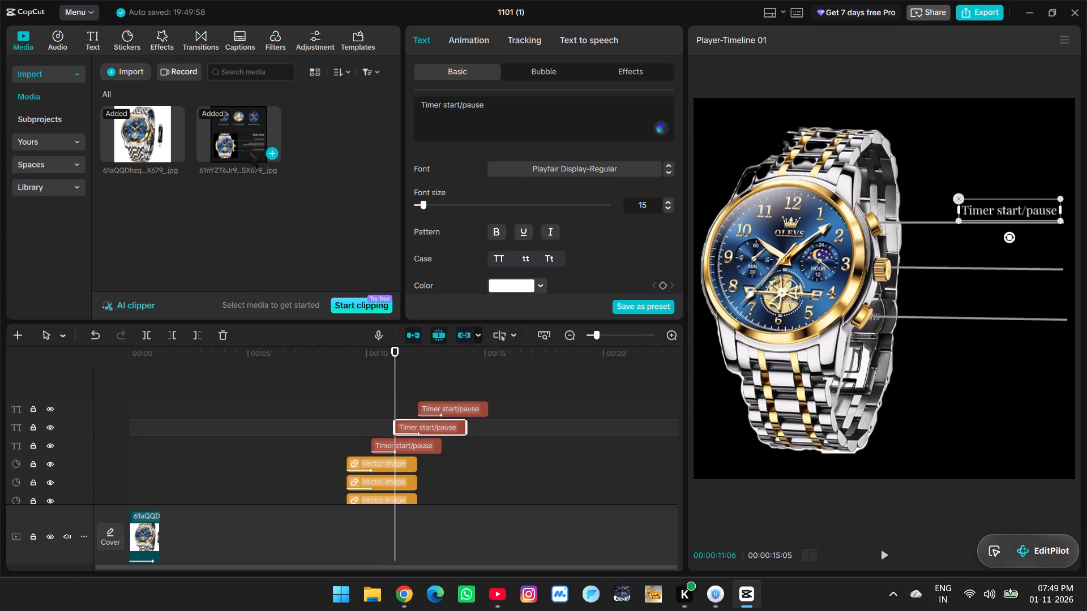
click(250, 151)
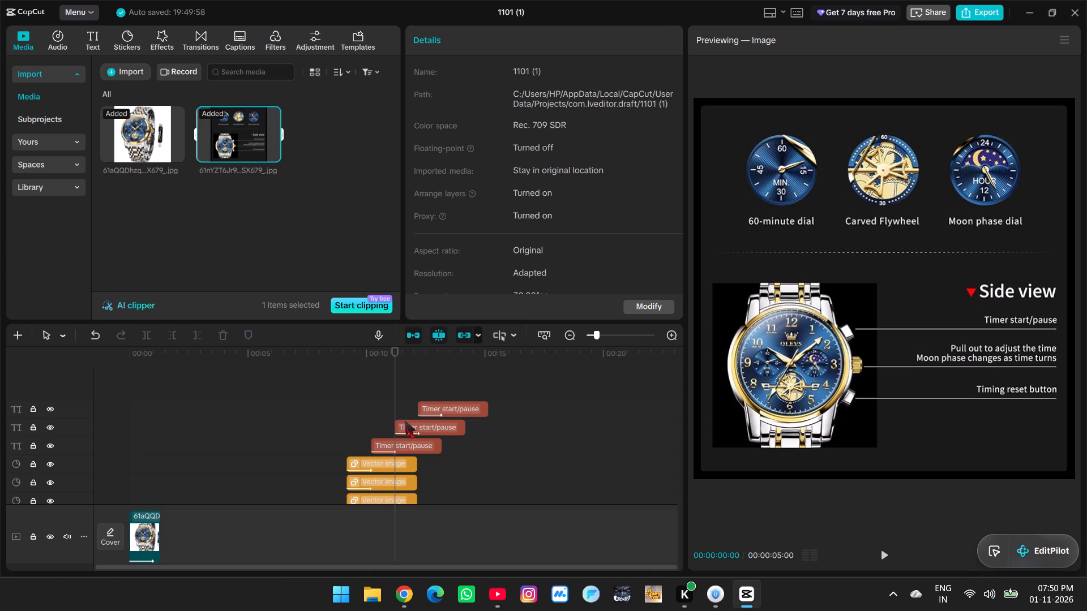
click(425, 434)
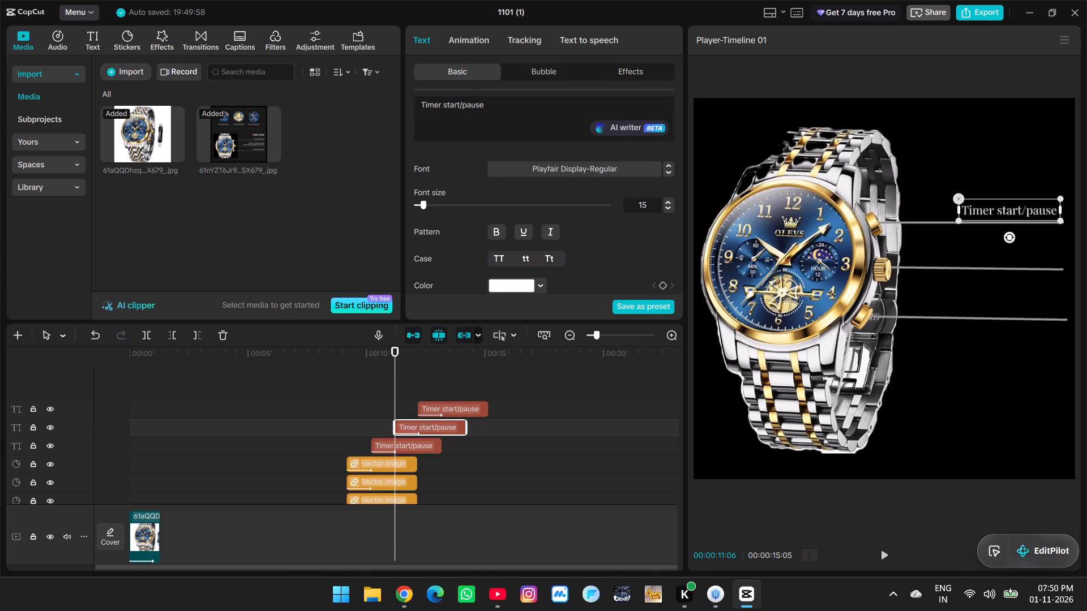
click(490, 106)
key(ctrl+a)
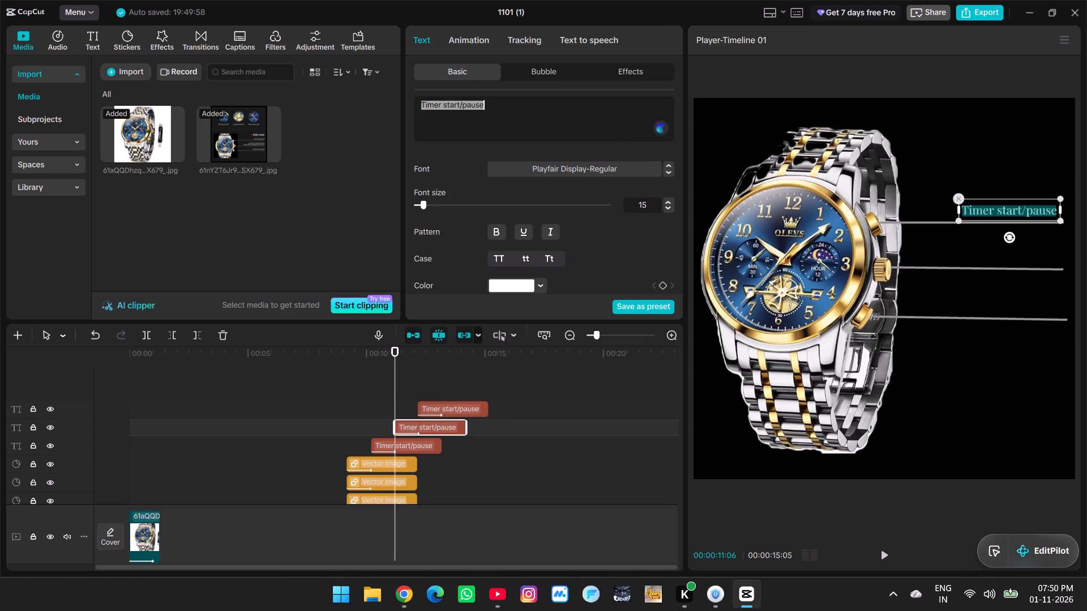
text(Pull out to)
key(space)
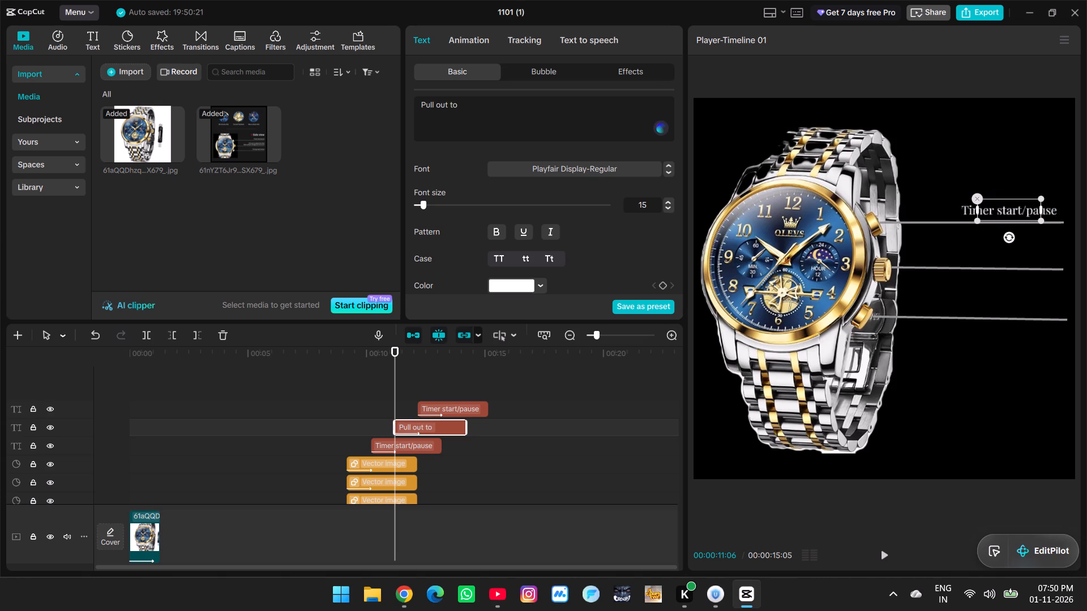
click(221, 132)
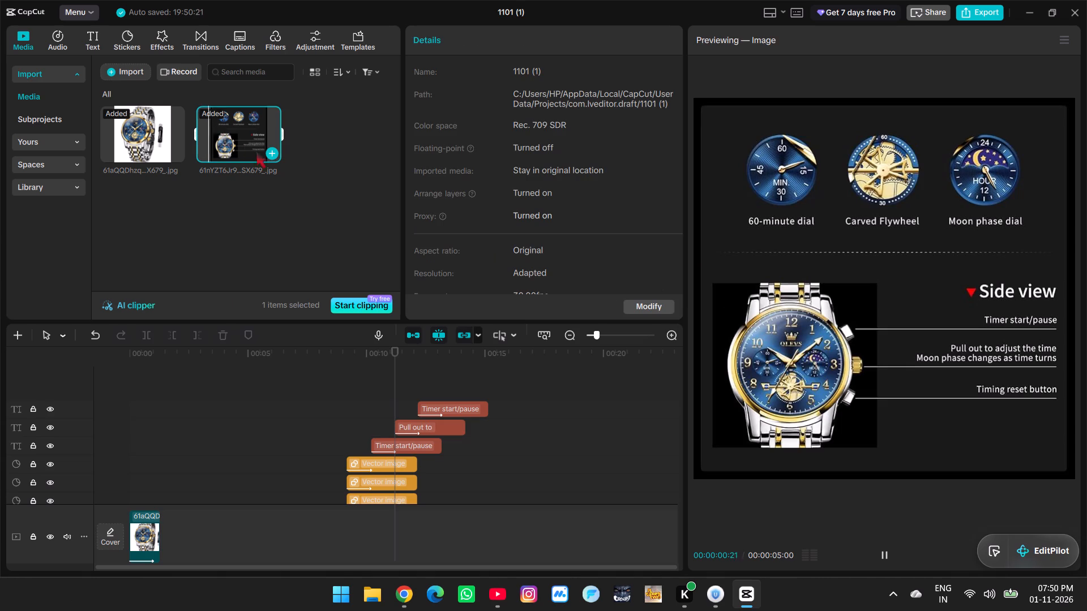
click(420, 428)
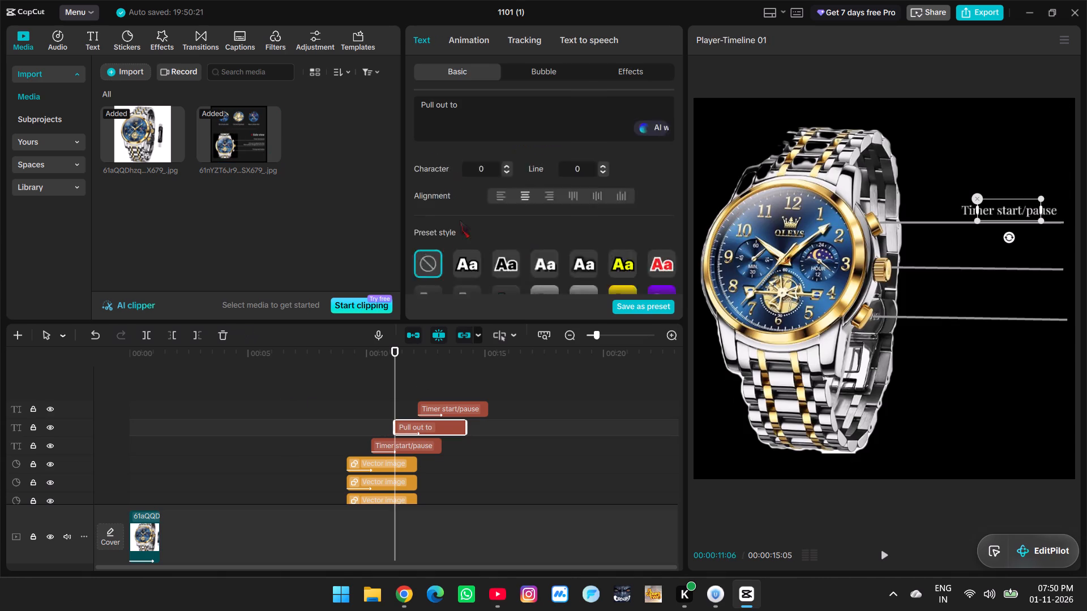
click(487, 111)
text(adjust)
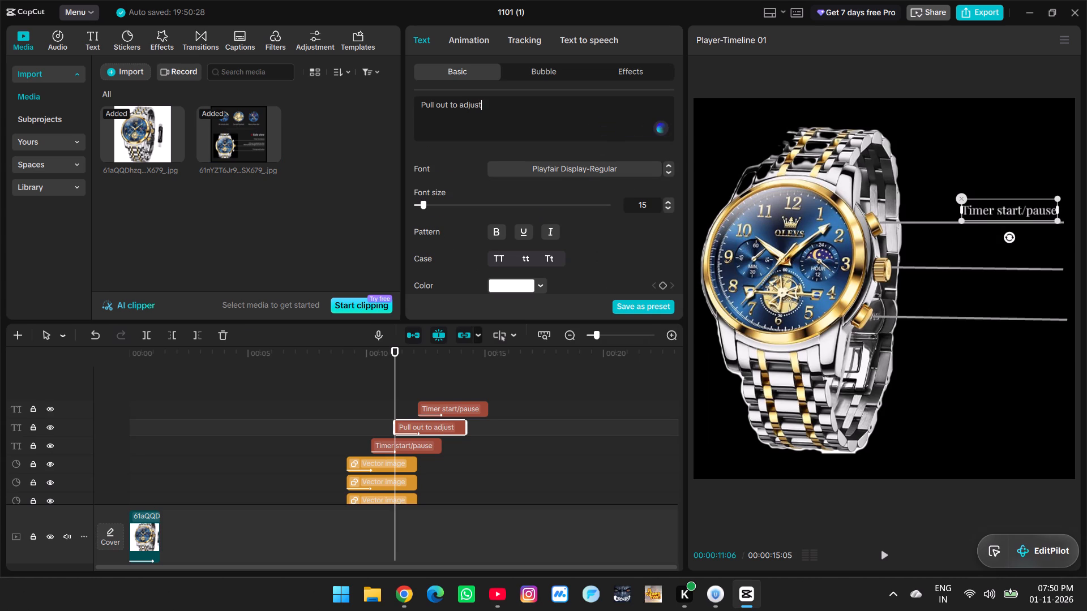
key(space)
text(the time)
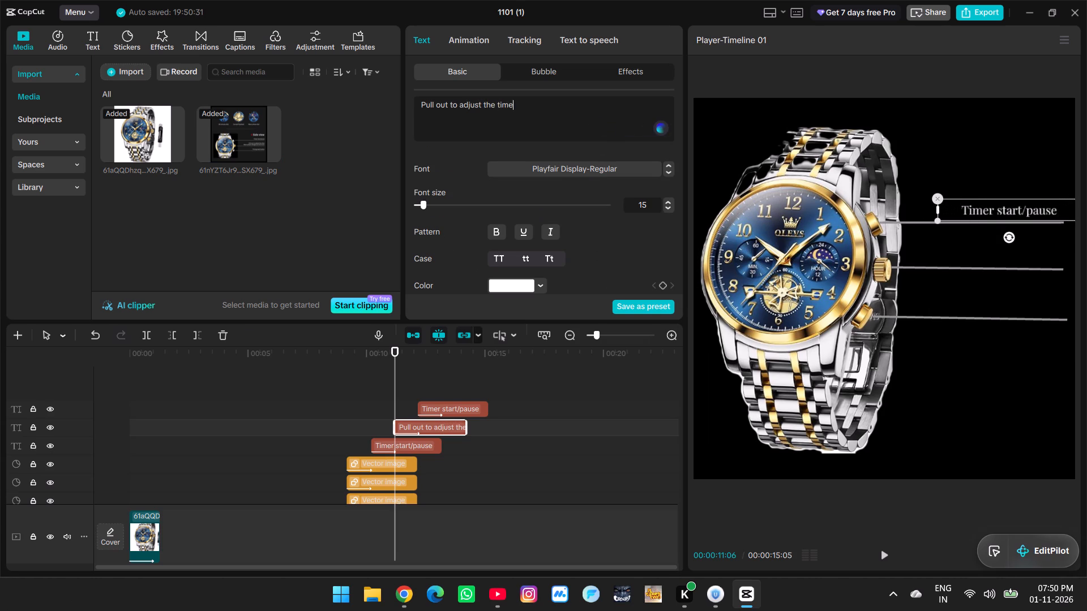
Add a second line reading "Moon phase" to the middle label, with a capital M.
key(Return)
text(moon)
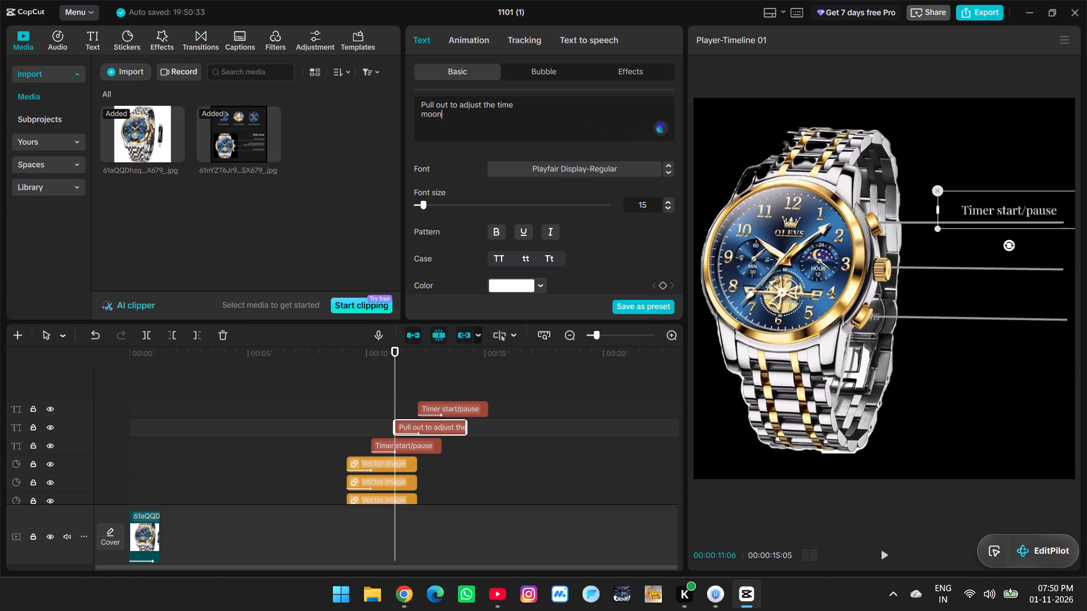
click(237, 142)
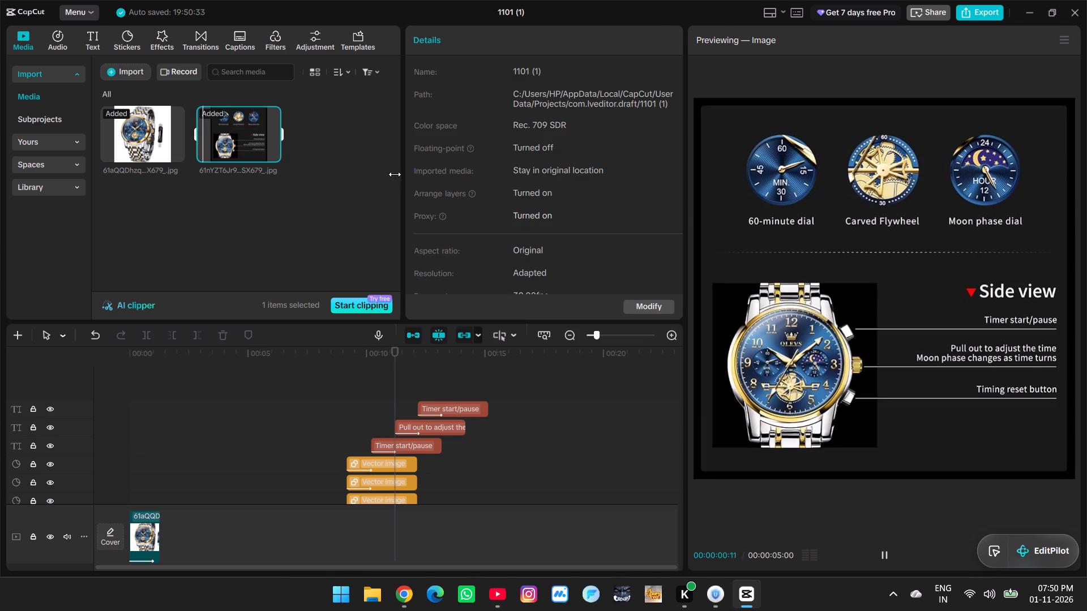
click(448, 425)
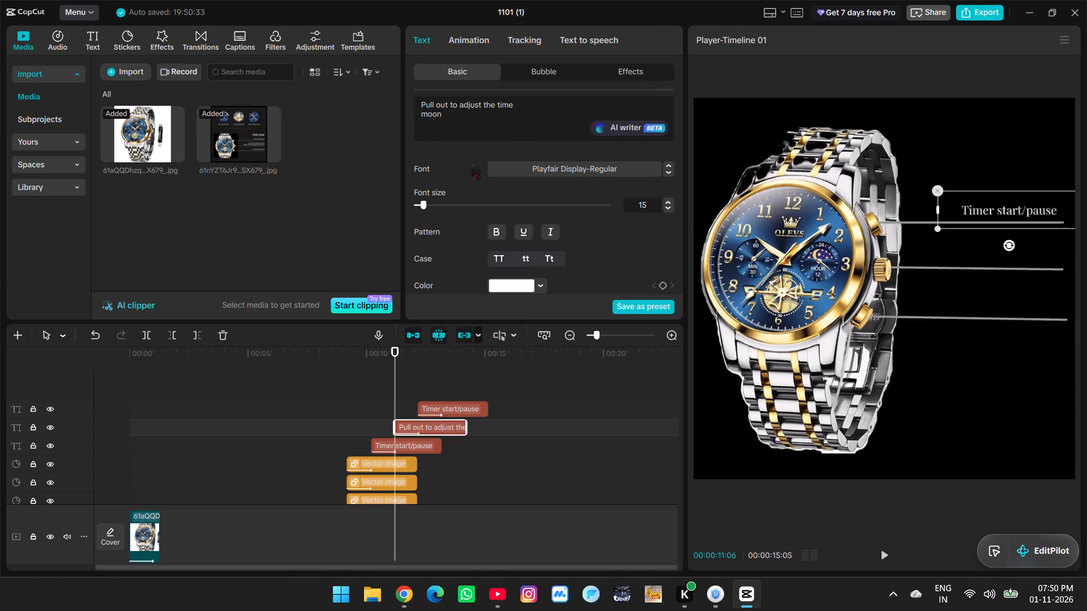
click(426, 112)
key(BackSpace)
key(shift+n)
key(BackSpace)
key(shift+m)
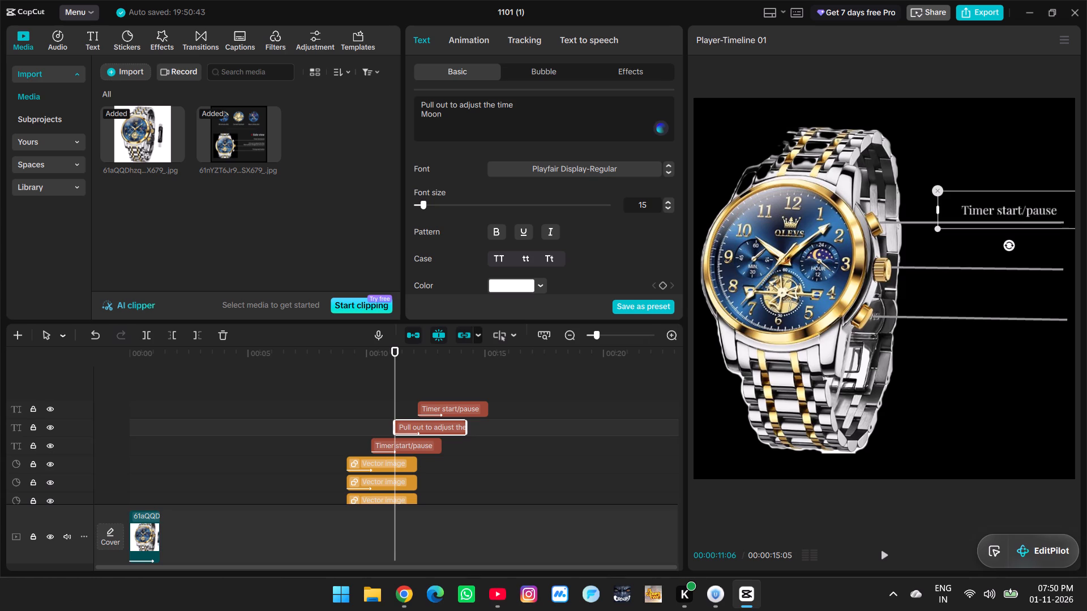
click(459, 114)
key(space)
text(p)
text(hase)
Check the reference image and continue the middle label's second line with "changes as time change".
click(245, 107)
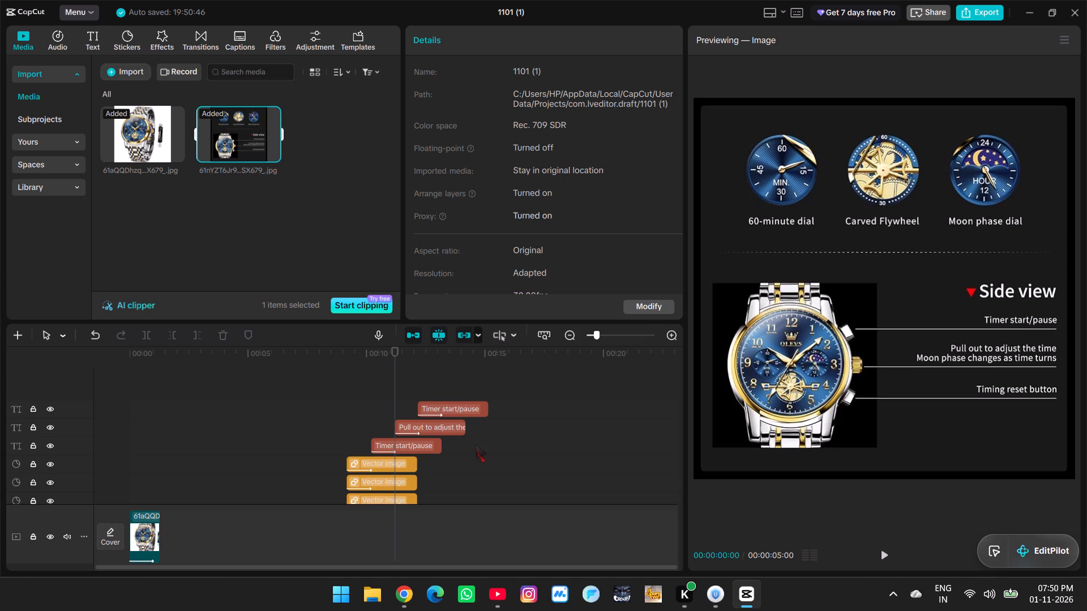
click(440, 428)
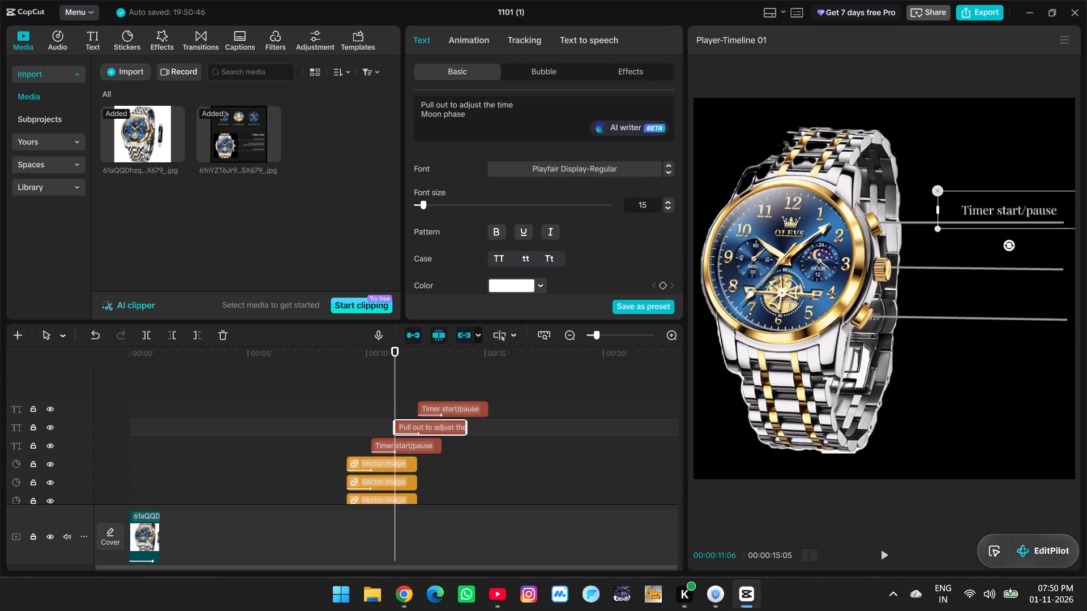
click(512, 122)
key(space)
text(changes as time)
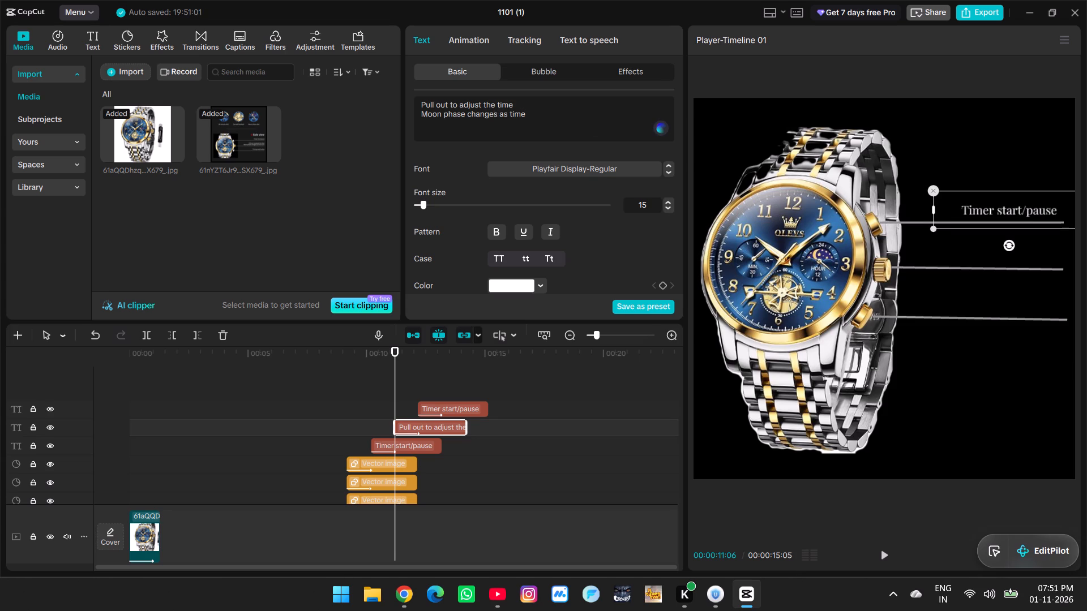
key(space)
text(change)
click(442, 433)
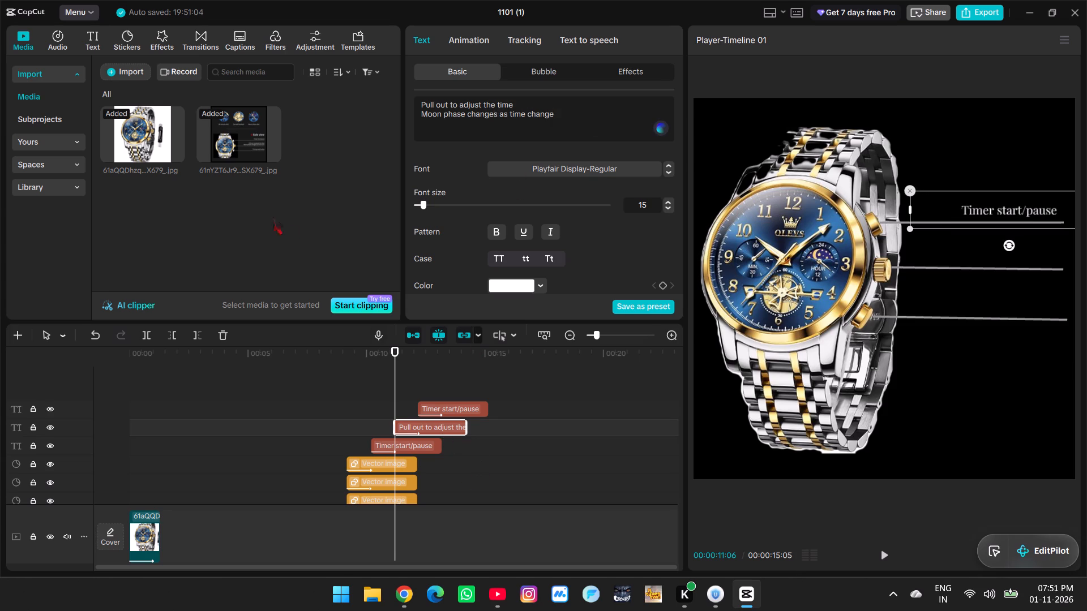
Recheck the reference image and correct the last word of the middle label's second line to "turns".
click(237, 135)
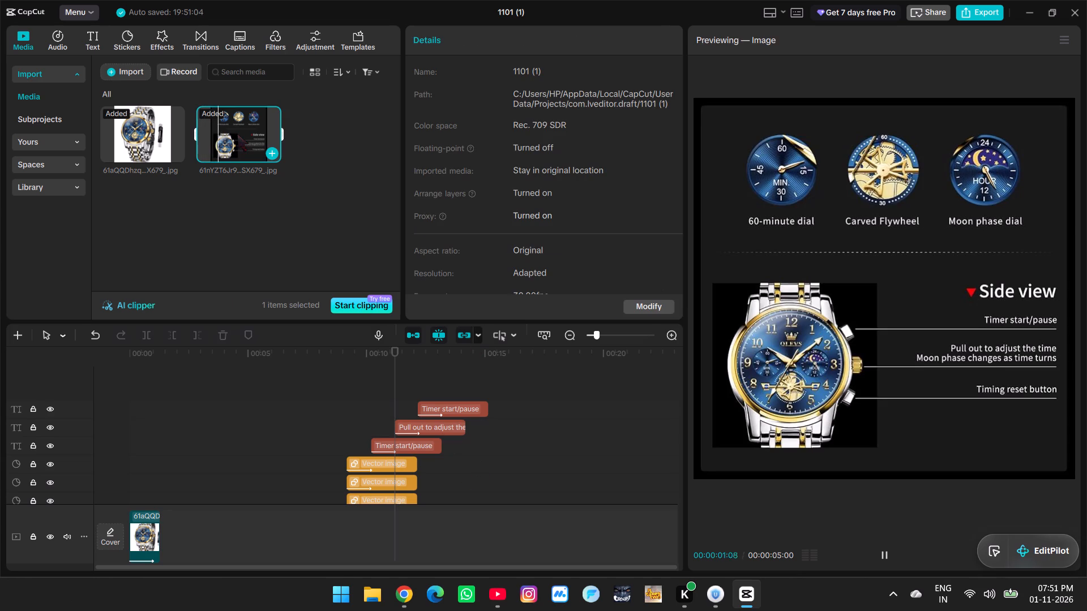
click(412, 430)
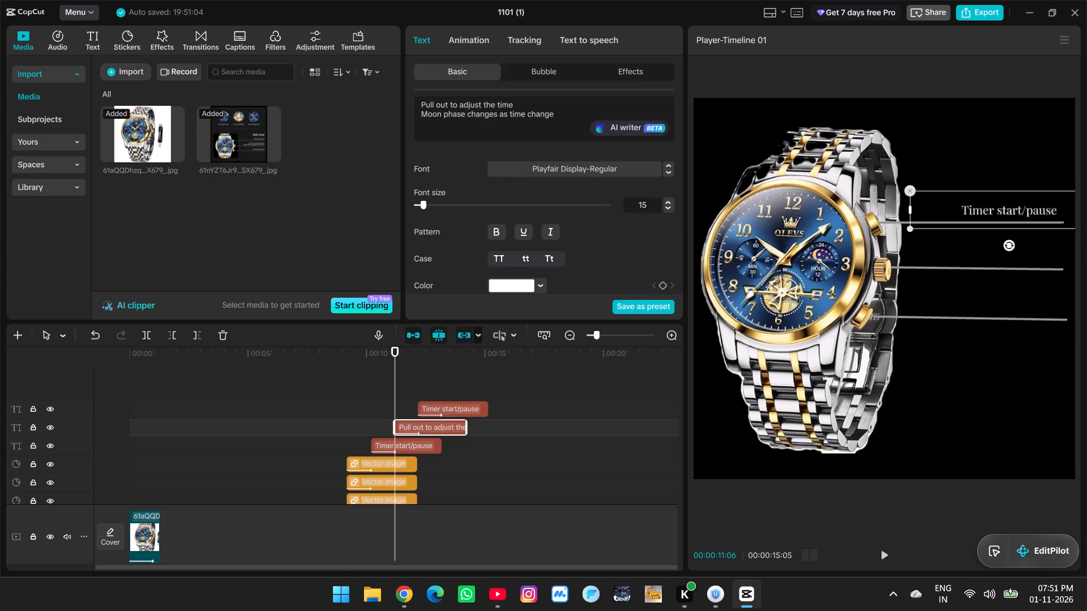
click(577, 108)
click(575, 116)
key(BackSpace)
key(BackSpace)
key(BackSpace)
key(BackSpace)
key(BackSpace)
key(BackSpace)
text(tir)
key(BackSpace)
key(BackSpace)
text(urn)
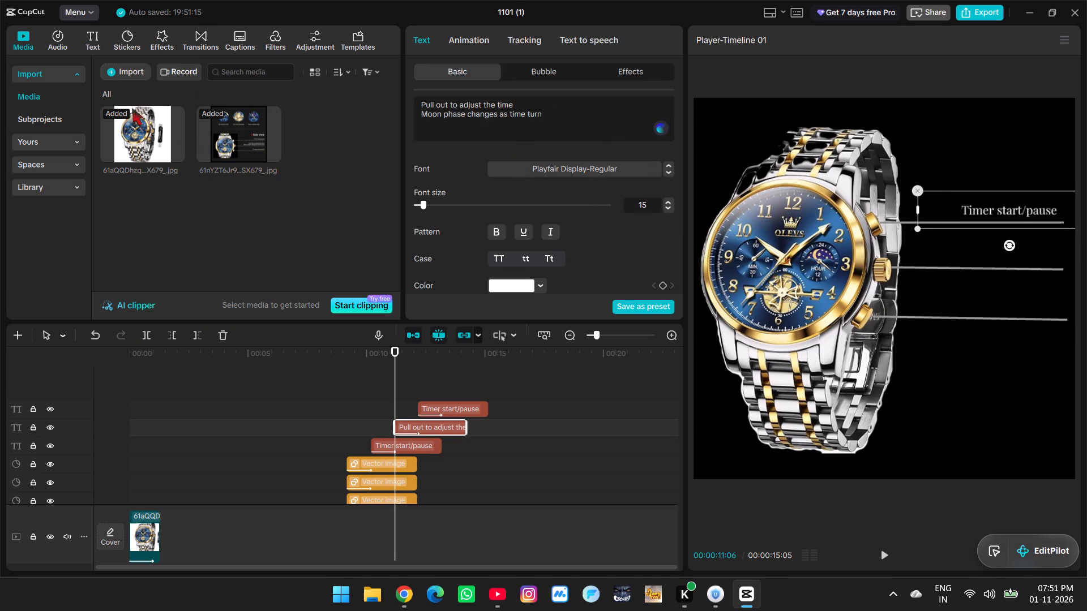
click(259, 128)
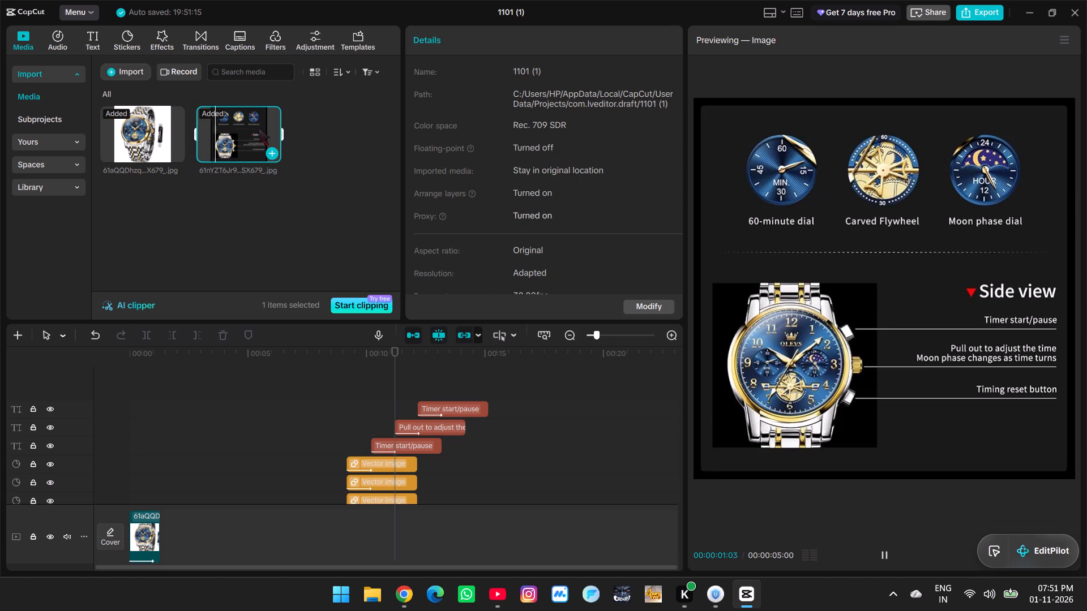
click(422, 429)
click(571, 118)
key(s)
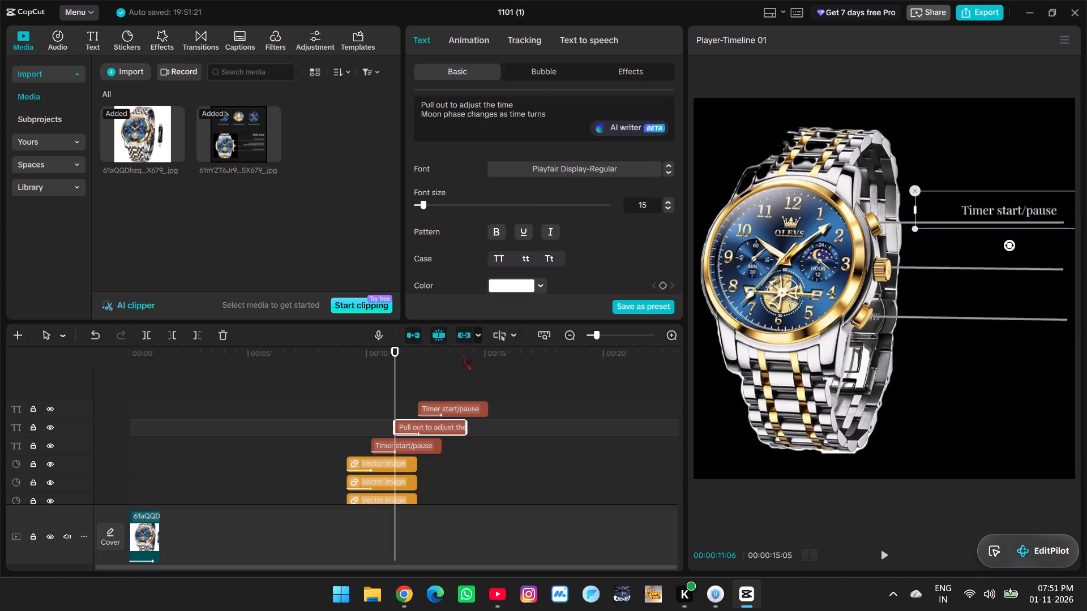
Replace the text of the last duplicated "Timer start/pause" clip with "Timing reset button".
click(450, 406)
click(512, 110)
key(ctrl+a)
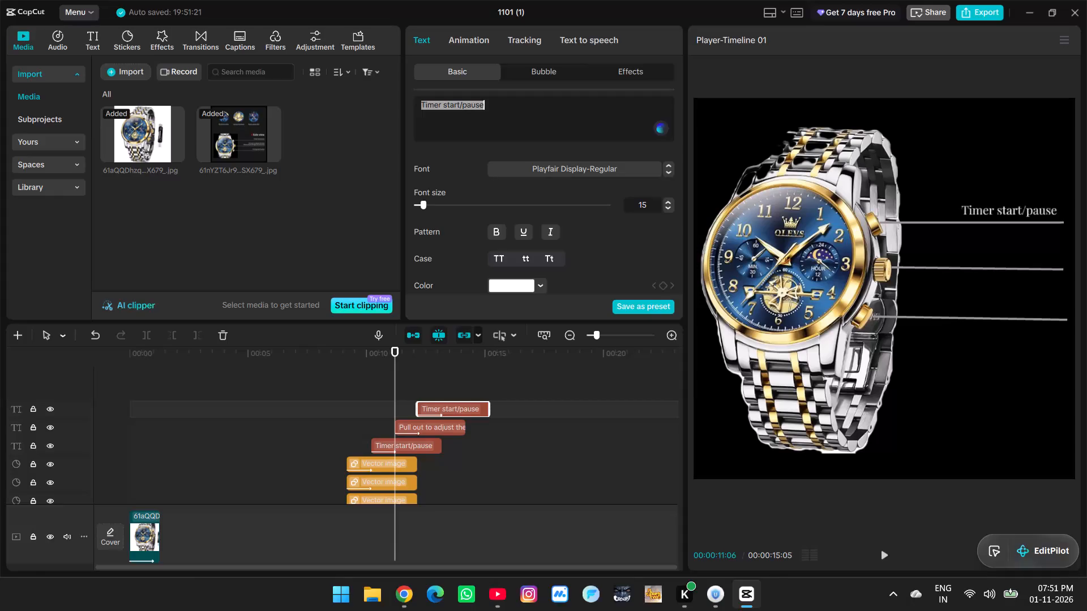
text(Timing reset button)
Move the "Pull out to adjust the time" label down to just above the middle callout line and play back its entrance.
click(438, 425)
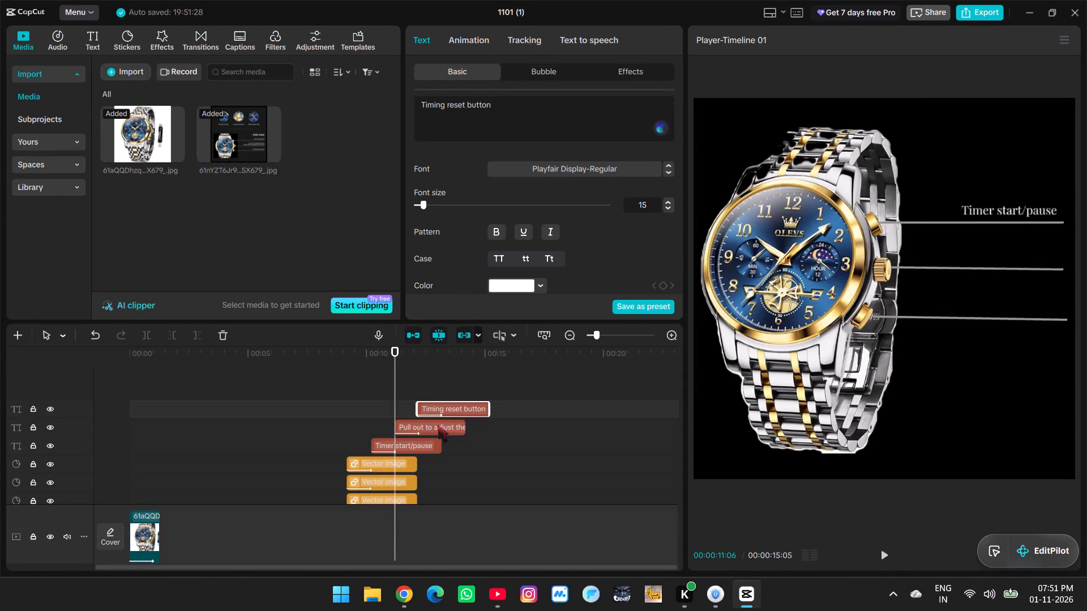
drag(1040, 203, 1023, 238)
key(space)
key(space)
key(space)
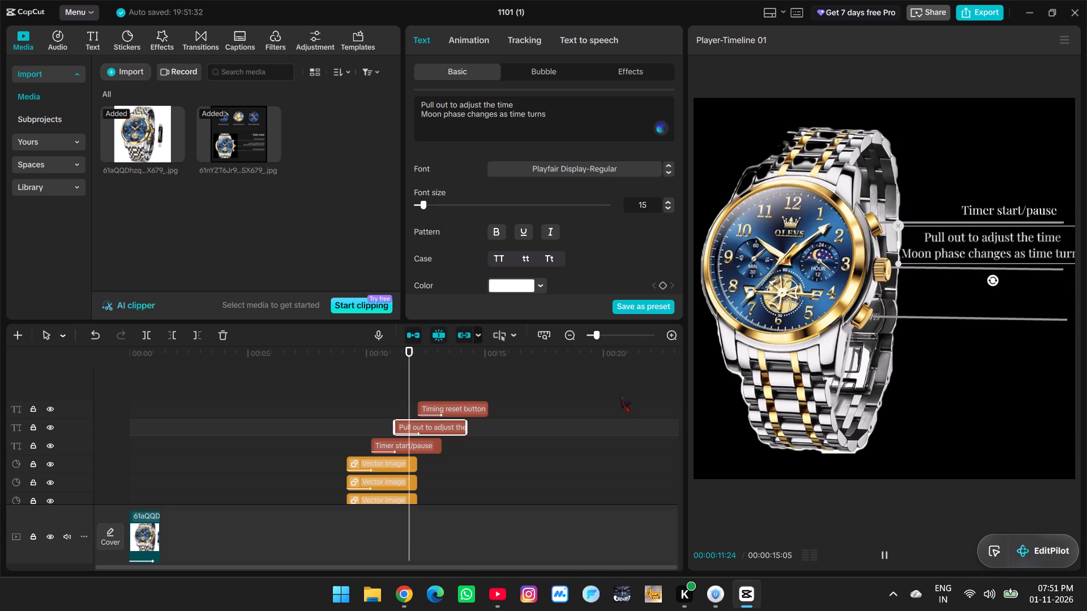
key(space)
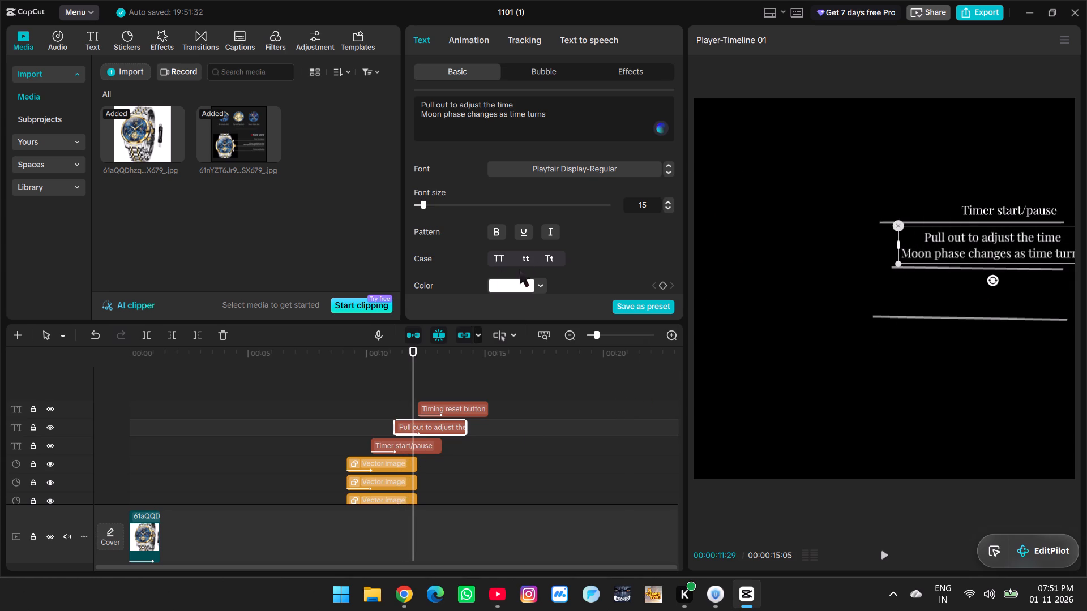
Left-align the two-line "Pull out to adjust the time" label and shift it left to fit inside the frame.
scroll(501, 270, down, 2)
click(500, 214)
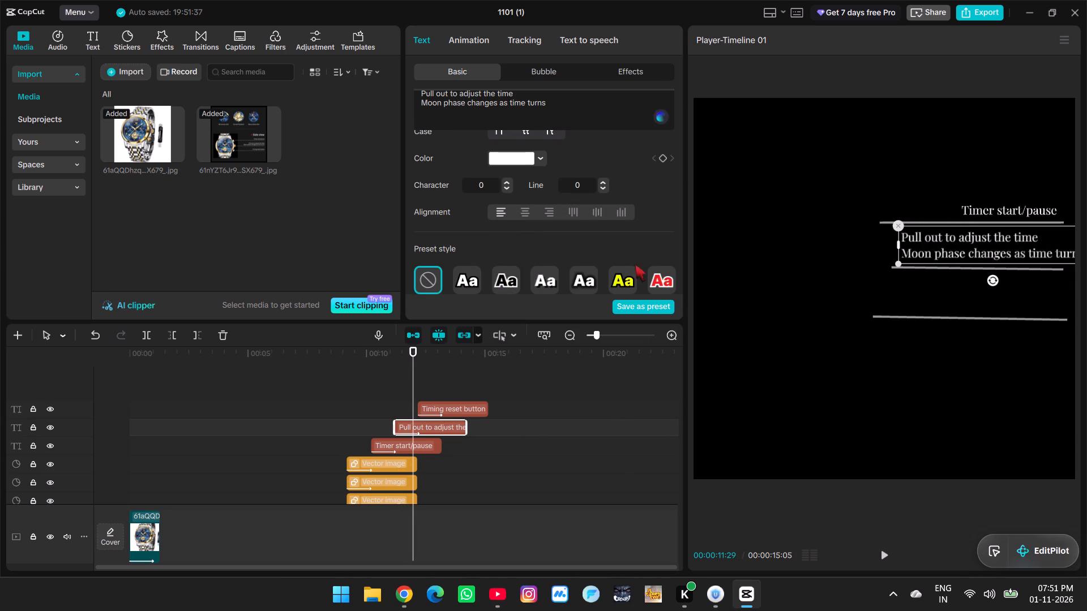
click(957, 251)
drag(957, 251, 945, 250)
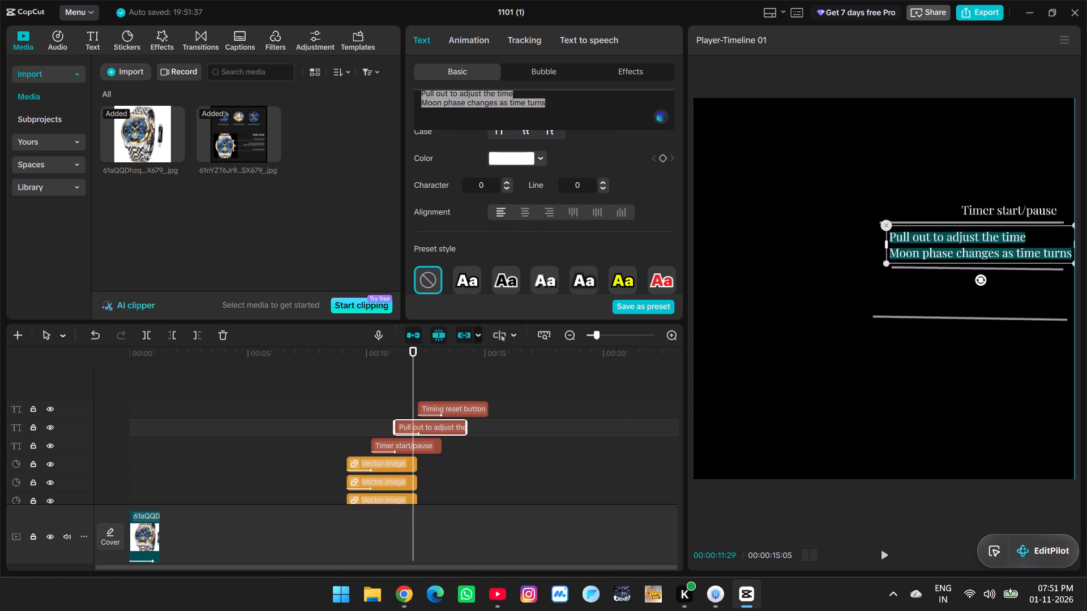
drag(945, 250, 943, 249)
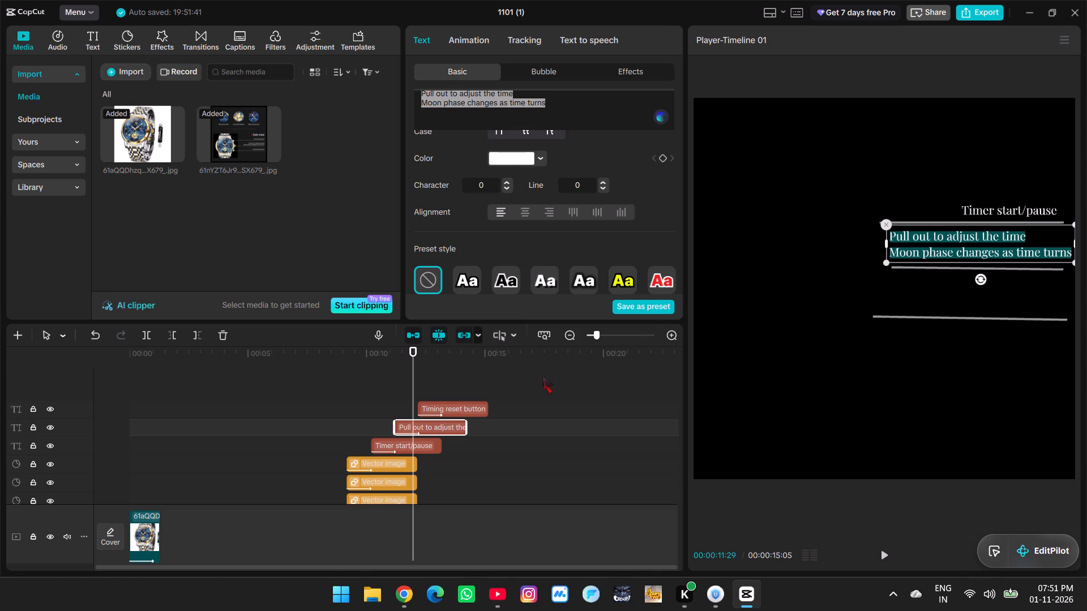
Play back the two-line label, scale it down and place it above the middle callout line against the frame's right edge.
click(384, 391)
key(space)
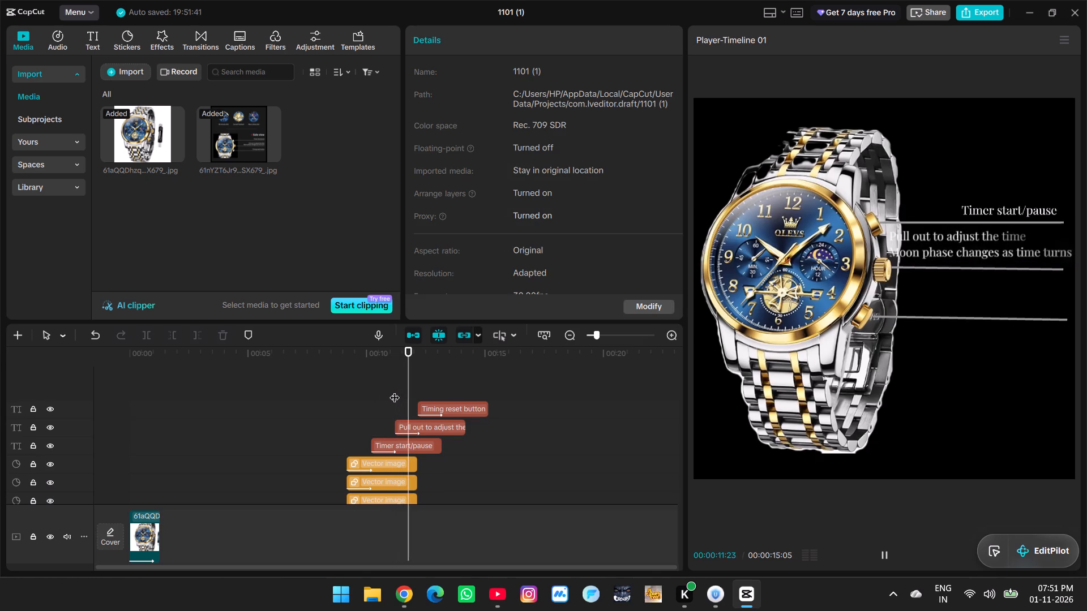
key(space)
ctrl+scroll(927, 329, down, 2)
click(940, 259)
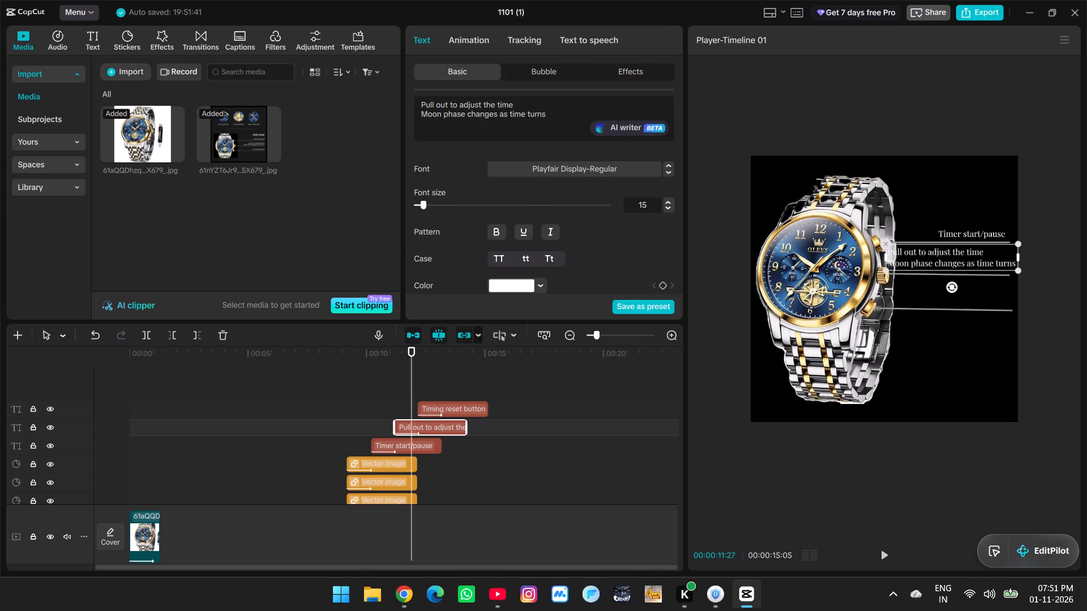
drag(1016, 273, 991, 269)
drag(960, 265, 973, 267)
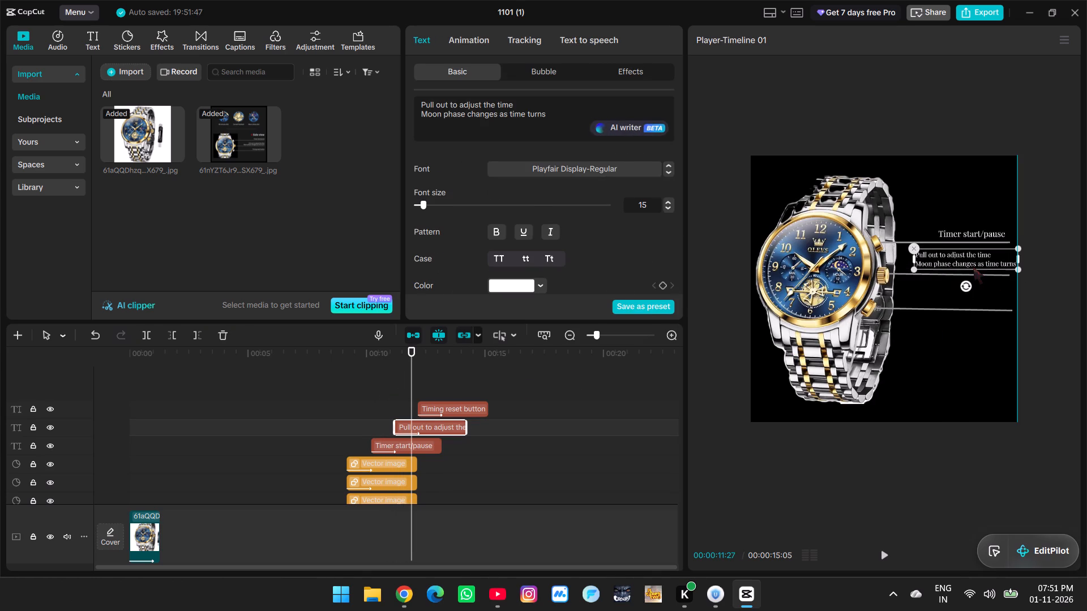
Nudge the two-line "Pull out to adjust the time" label slightly down toward the middle callout line.
drag(973, 267, 972, 269)
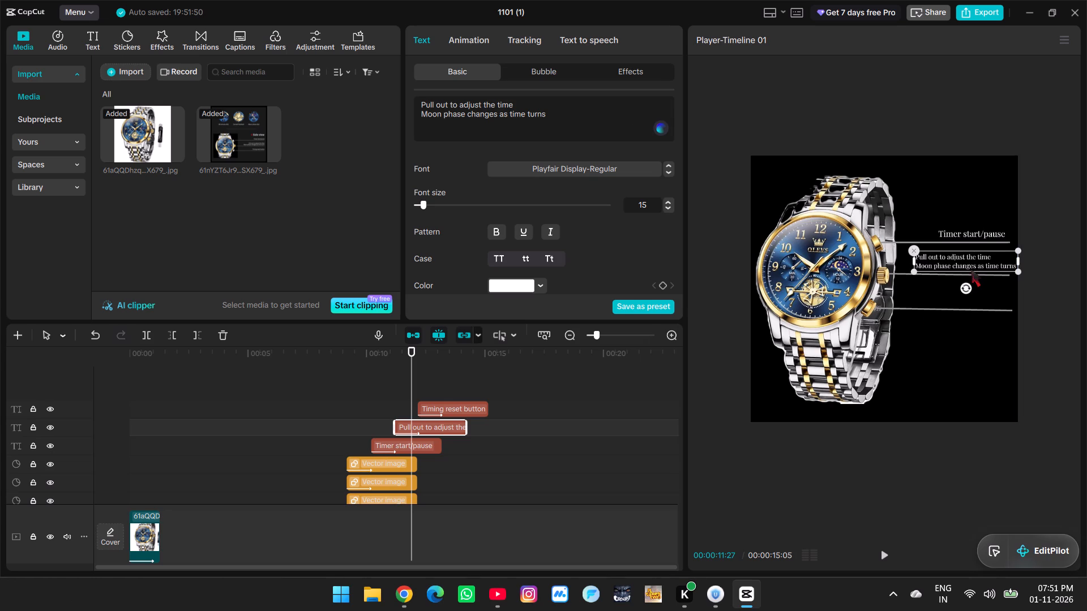
ctrl+scroll(940, 274, up, 3)
ctrl+scroll(977, 266, down, 5)
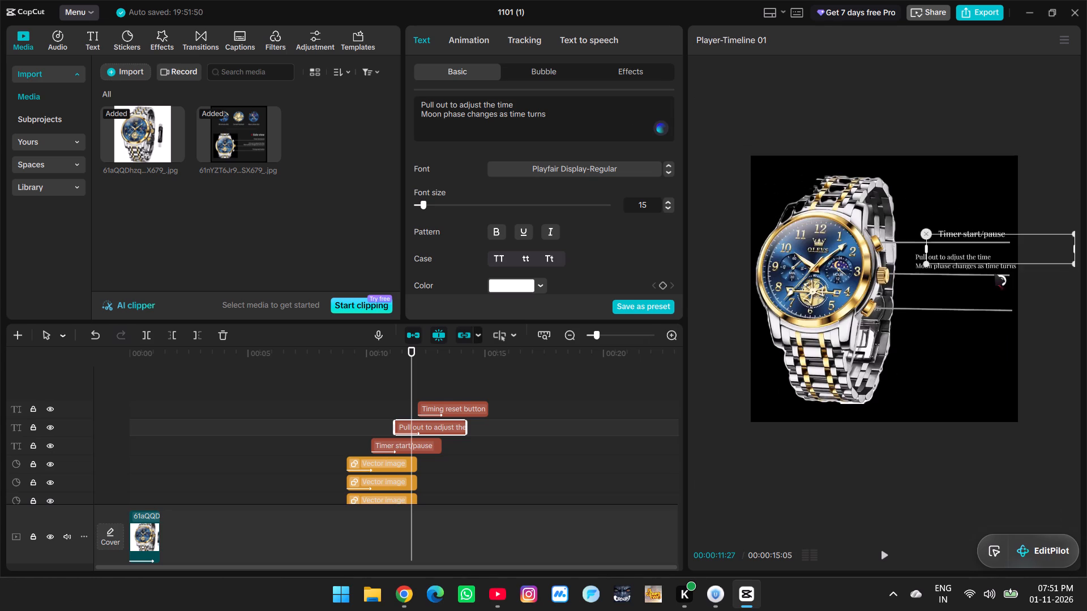
ctrl+scroll(994, 273, up, 2)
Right-align the two-line label to match the reference image and place it above the middle callout line, its right edge at the line's end.
click(246, 113)
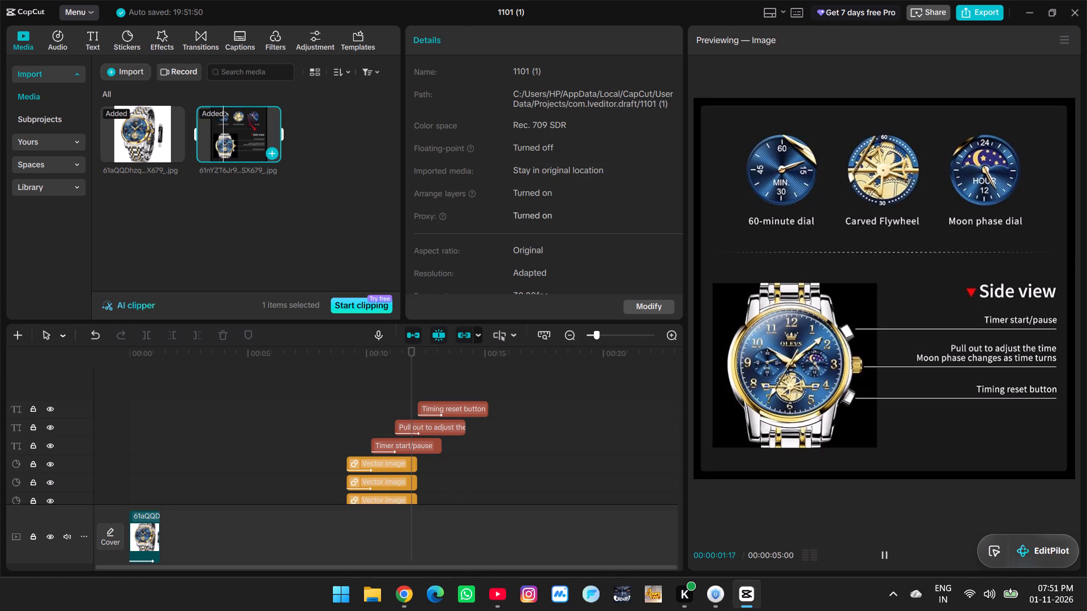
key(space)
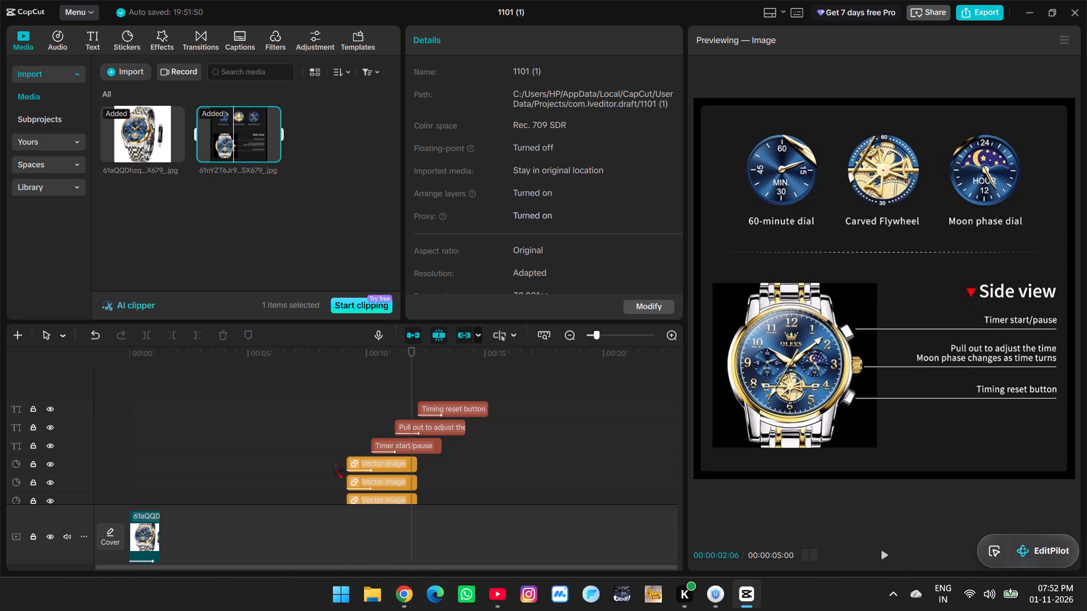
click(421, 428)
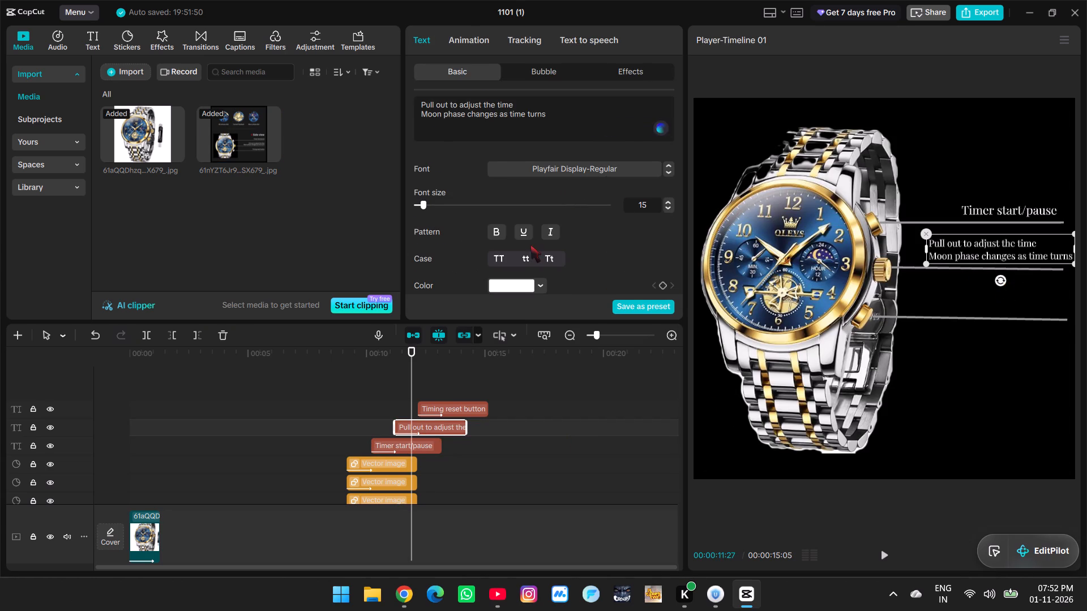
scroll(530, 245, down, 1)
click(551, 279)
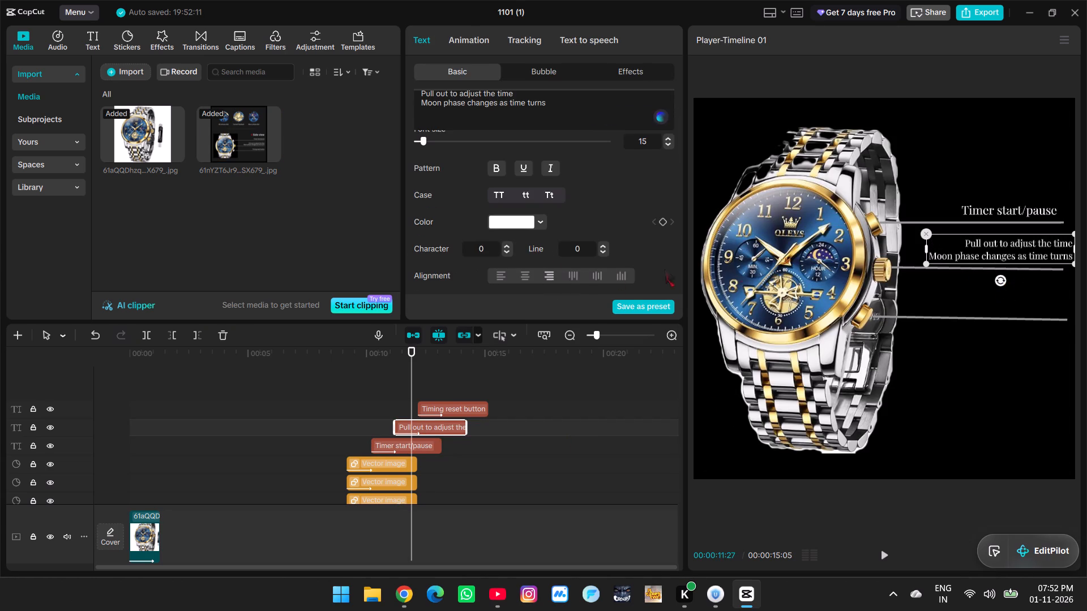
drag(1016, 257, 990, 251)
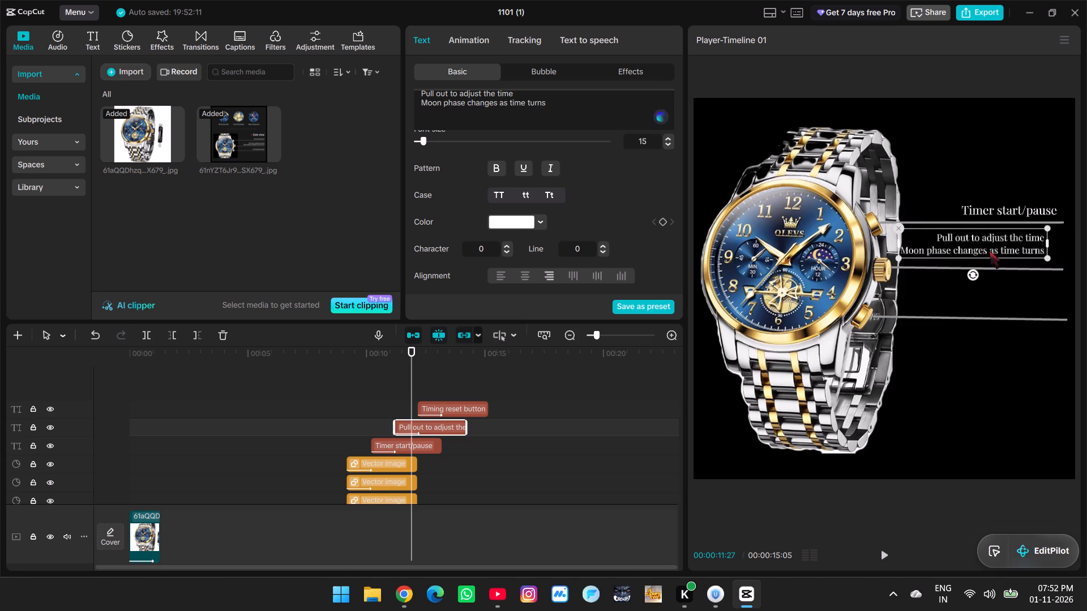
drag(990, 251, 1002, 256)
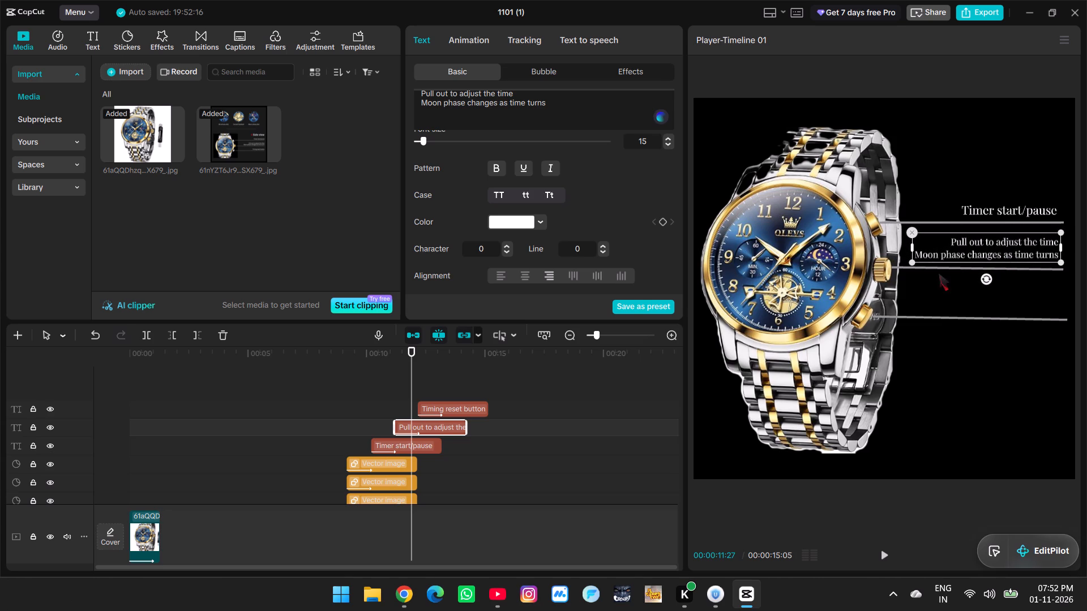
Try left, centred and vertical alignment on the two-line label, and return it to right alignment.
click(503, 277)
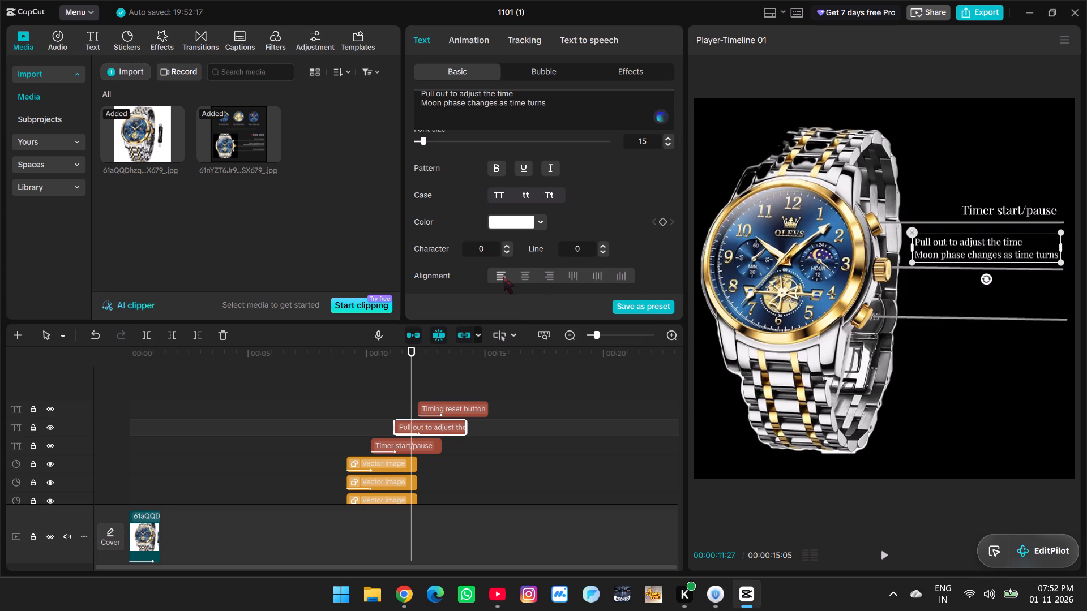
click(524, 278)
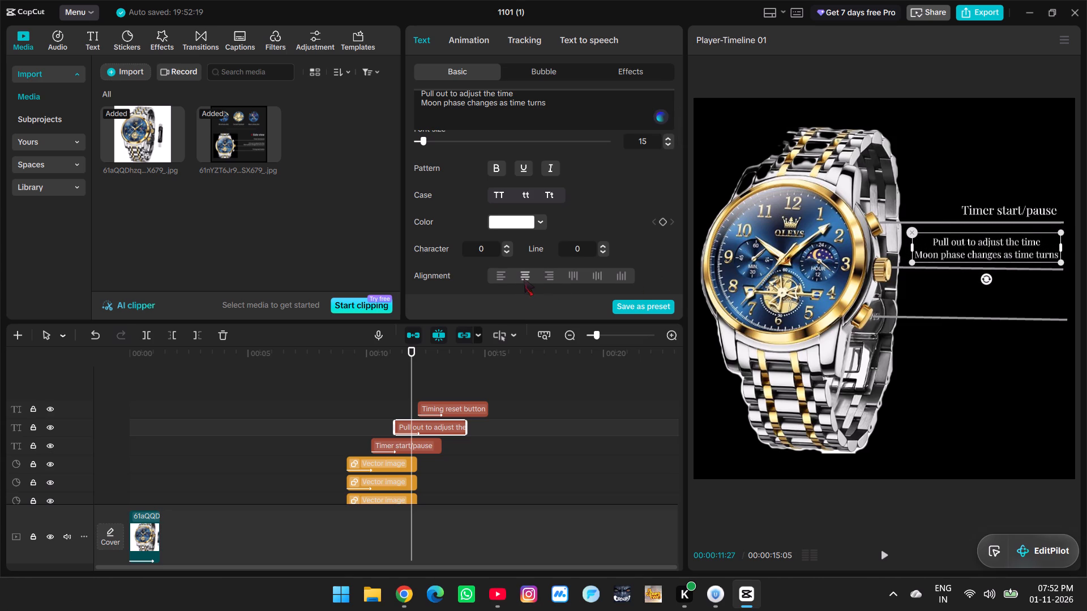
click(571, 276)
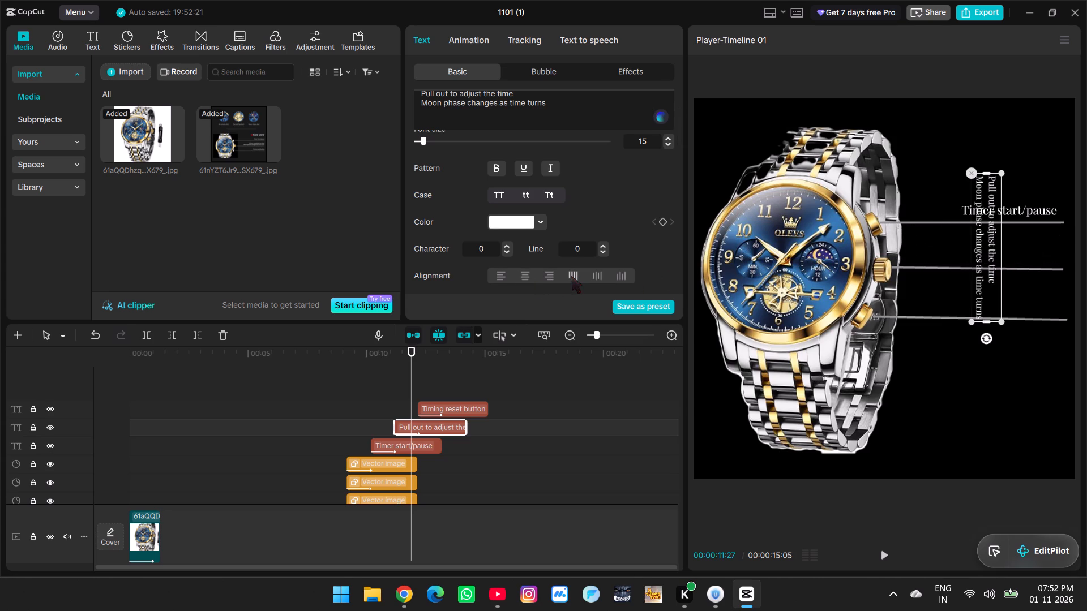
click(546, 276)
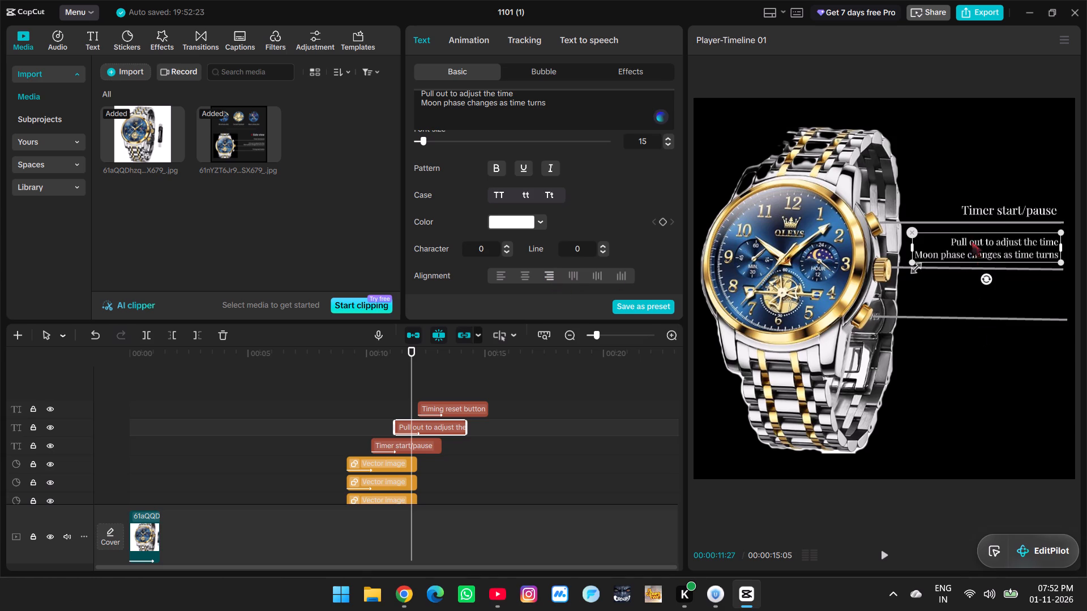
Make the two-line "Pull out to adjust the time" label bold.
click(986, 169)
click(1001, 264)
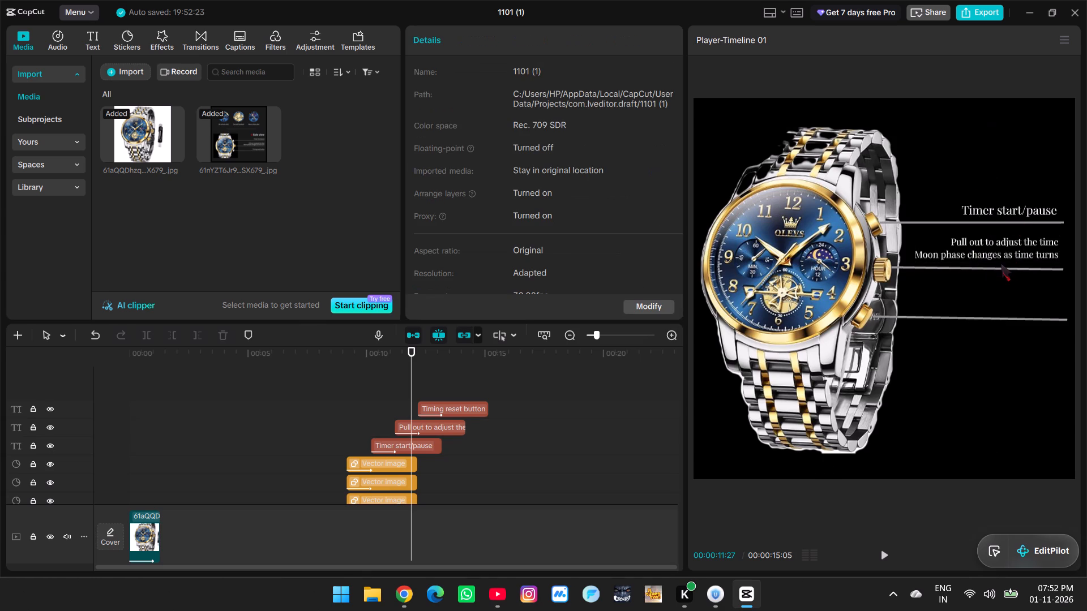
click(1001, 256)
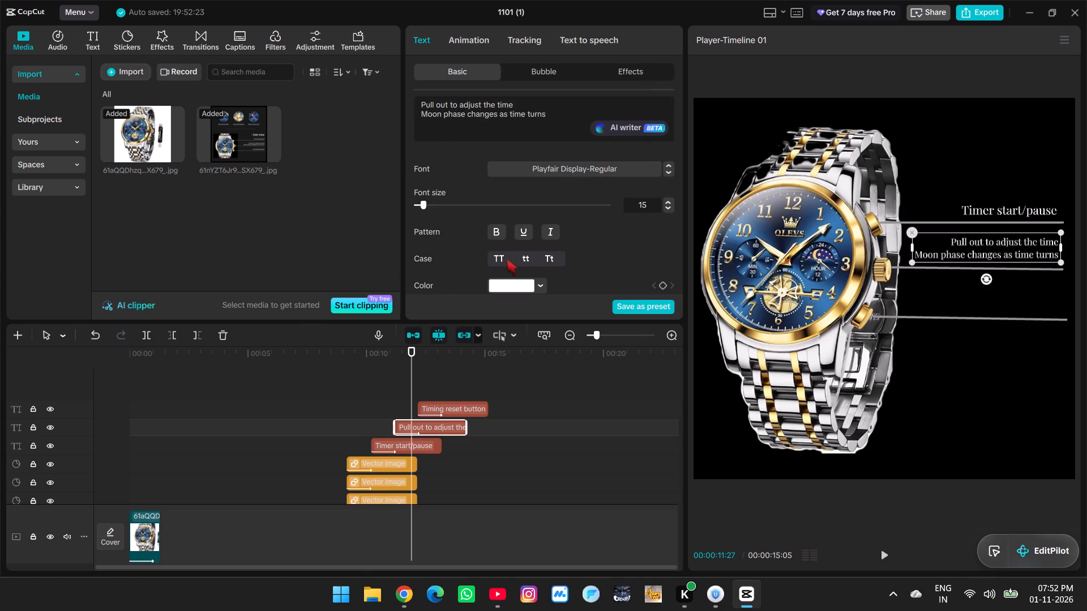
click(499, 232)
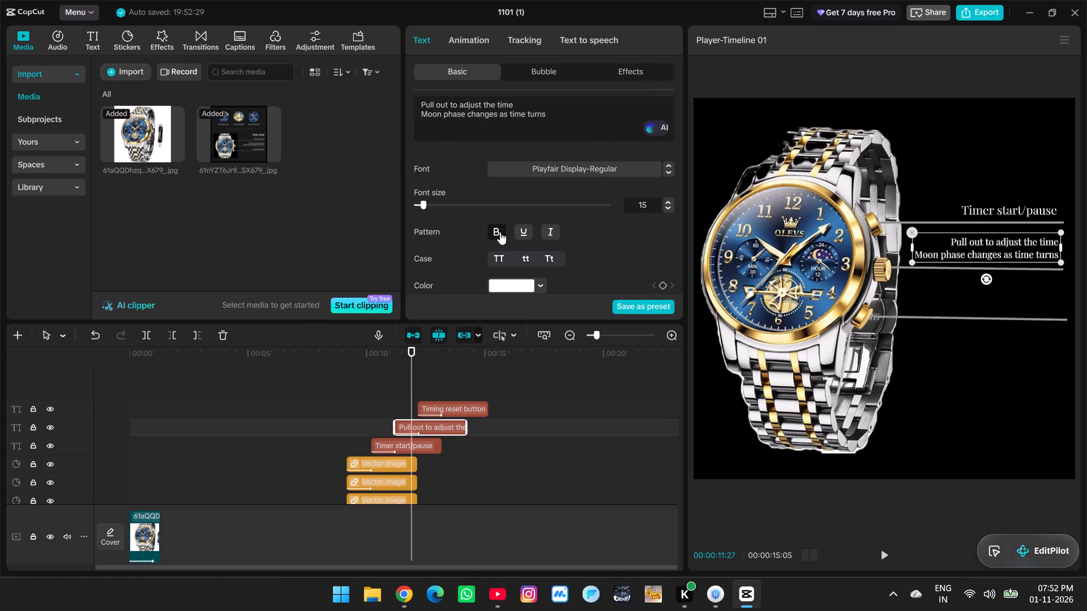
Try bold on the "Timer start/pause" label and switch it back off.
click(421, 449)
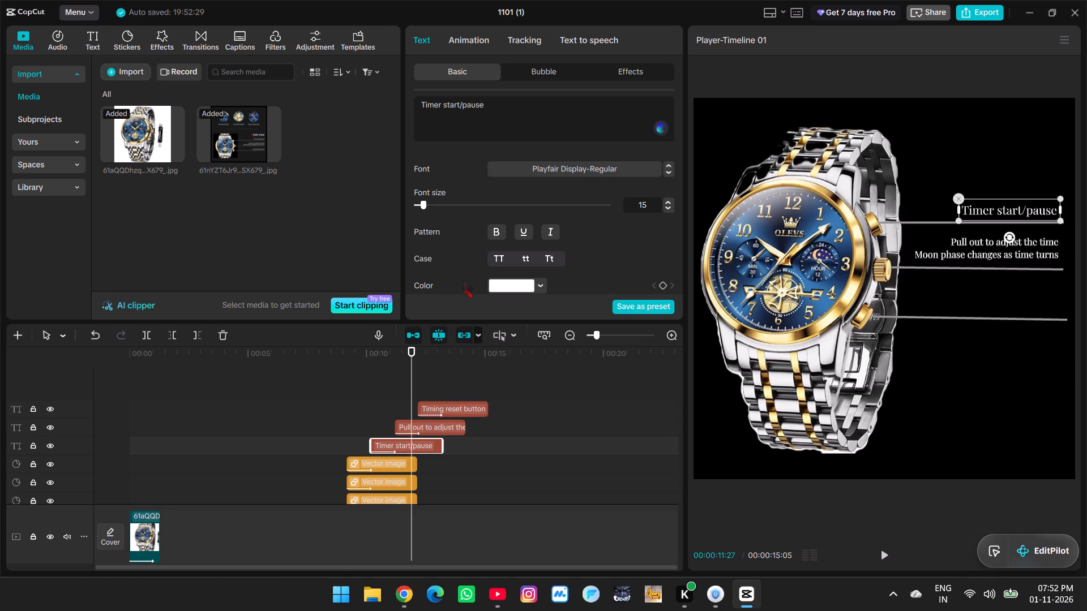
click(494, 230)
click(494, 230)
Move the "Timing reset button" label down to just below the two-line label.
click(463, 409)
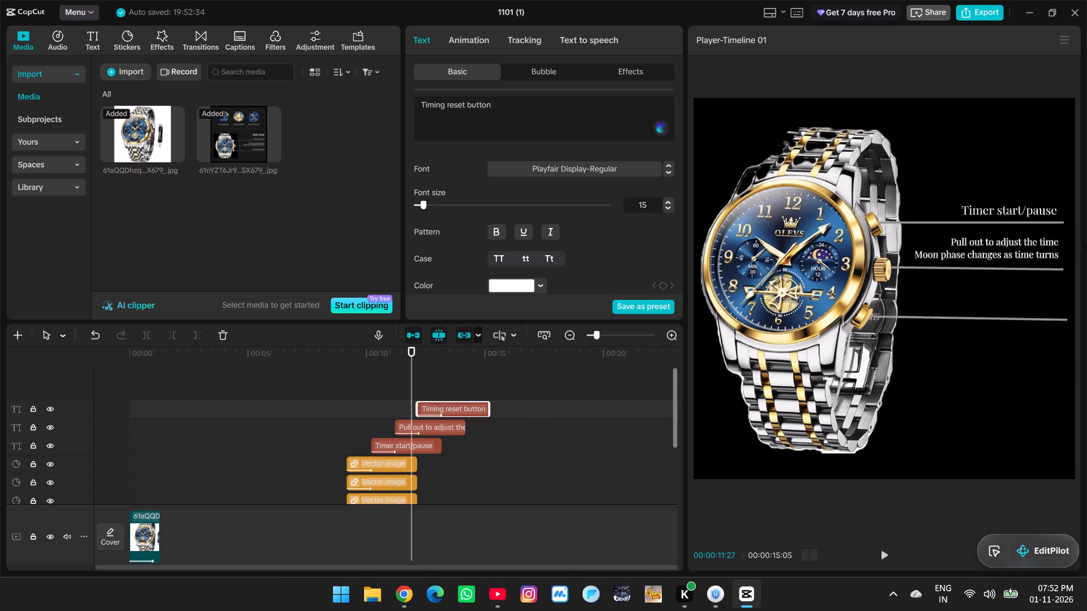
click(450, 380)
click(453, 407)
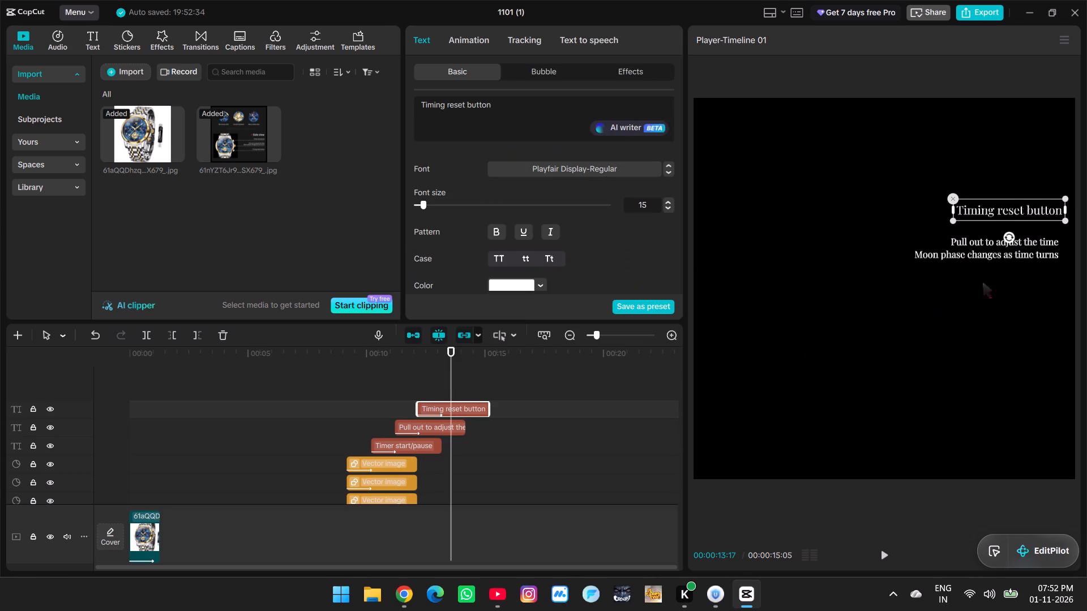
drag(1007, 214, 1007, 279)
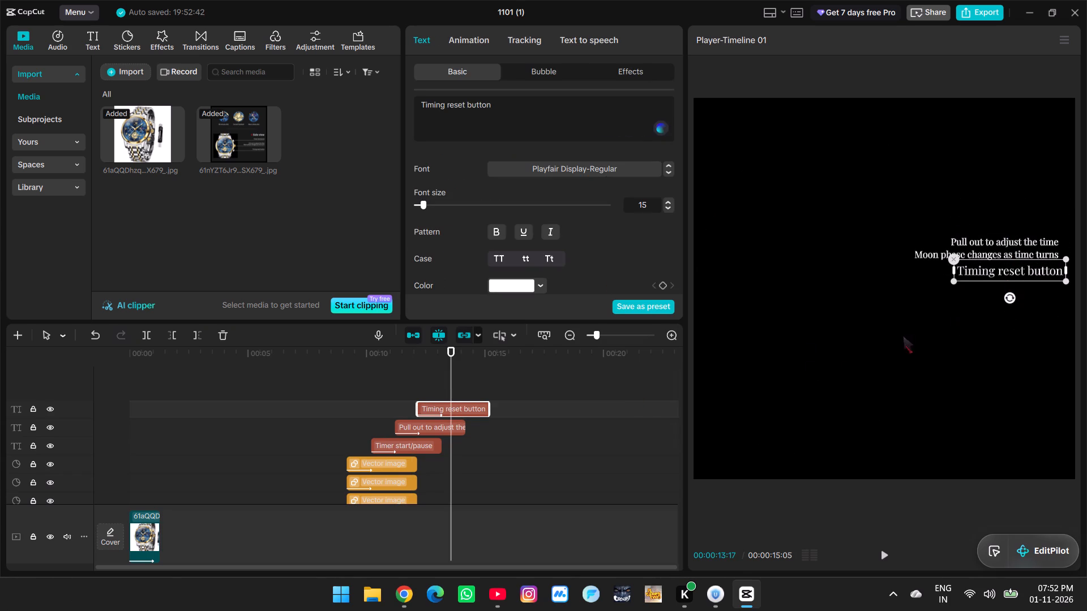
Extend the side-view watch image clip past the end of the text clips, to 00:00:17:07.
scroll(426, 484, down, 16)
click(397, 420)
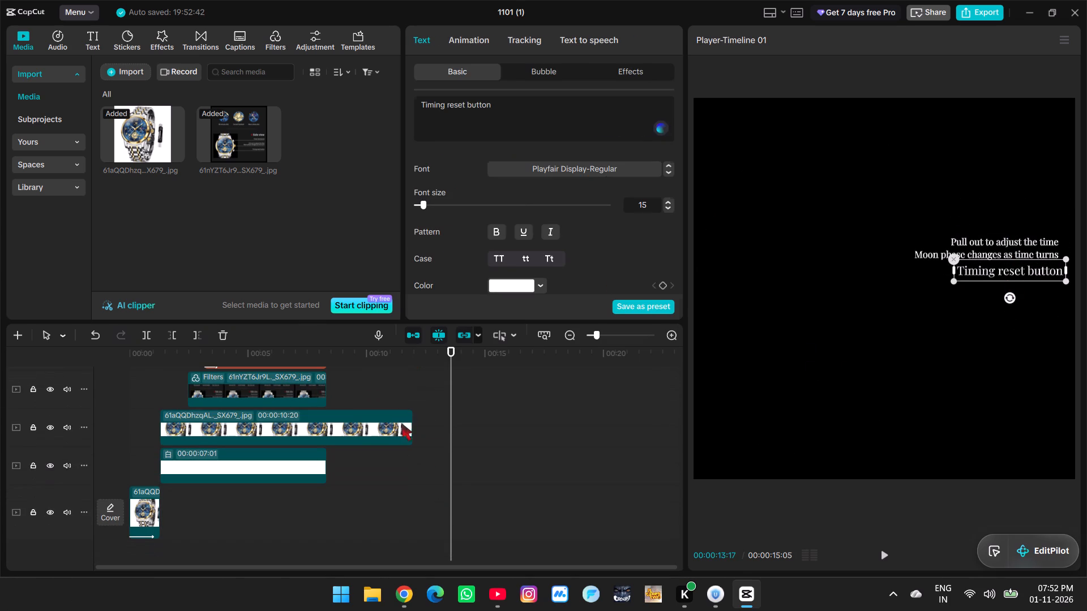
drag(412, 430, 537, 435)
scroll(521, 437, up, 9)
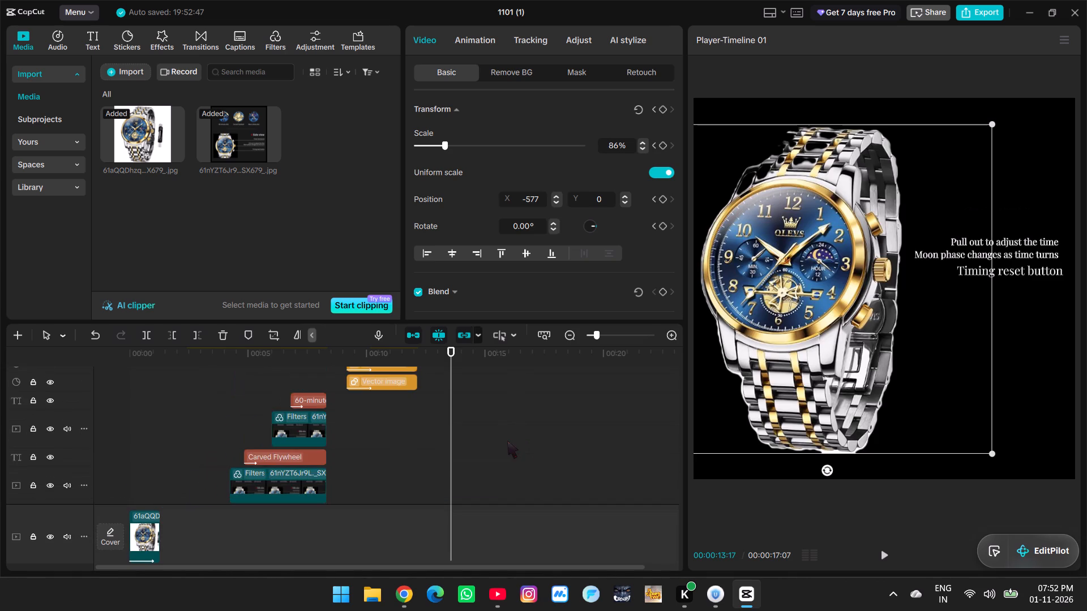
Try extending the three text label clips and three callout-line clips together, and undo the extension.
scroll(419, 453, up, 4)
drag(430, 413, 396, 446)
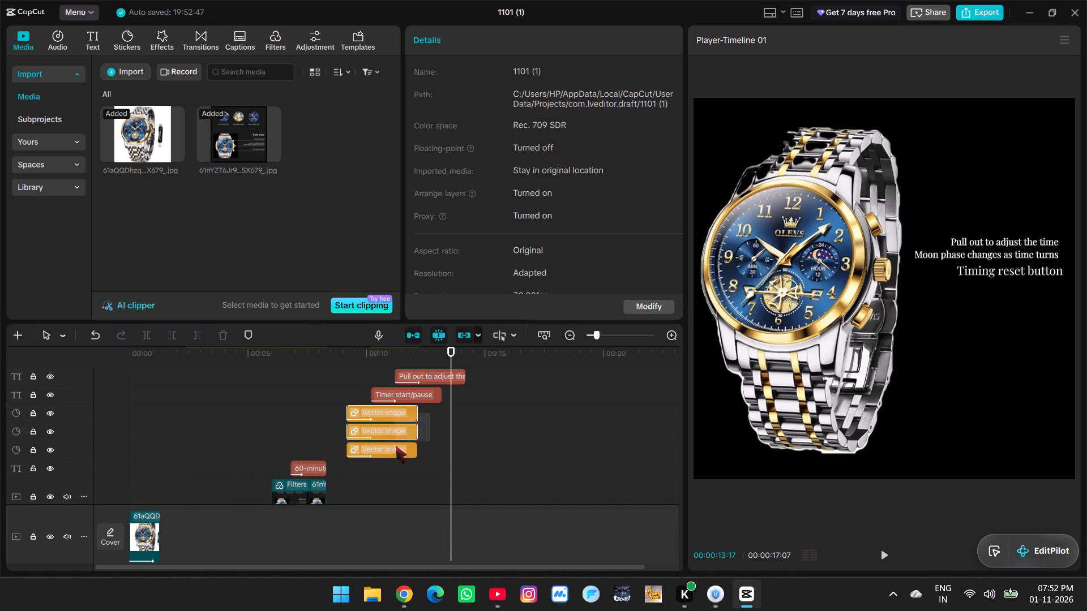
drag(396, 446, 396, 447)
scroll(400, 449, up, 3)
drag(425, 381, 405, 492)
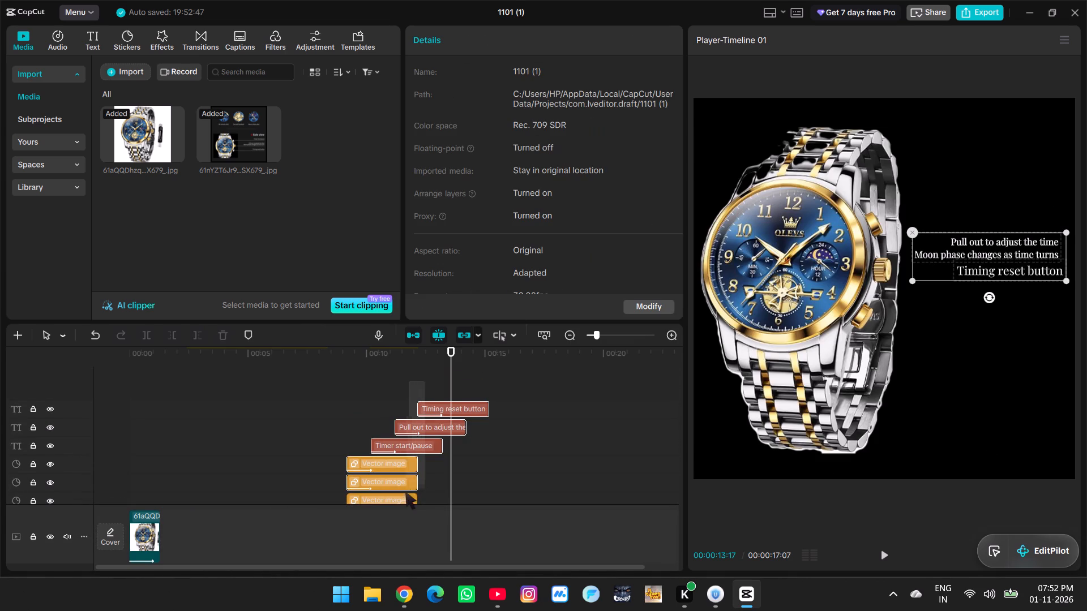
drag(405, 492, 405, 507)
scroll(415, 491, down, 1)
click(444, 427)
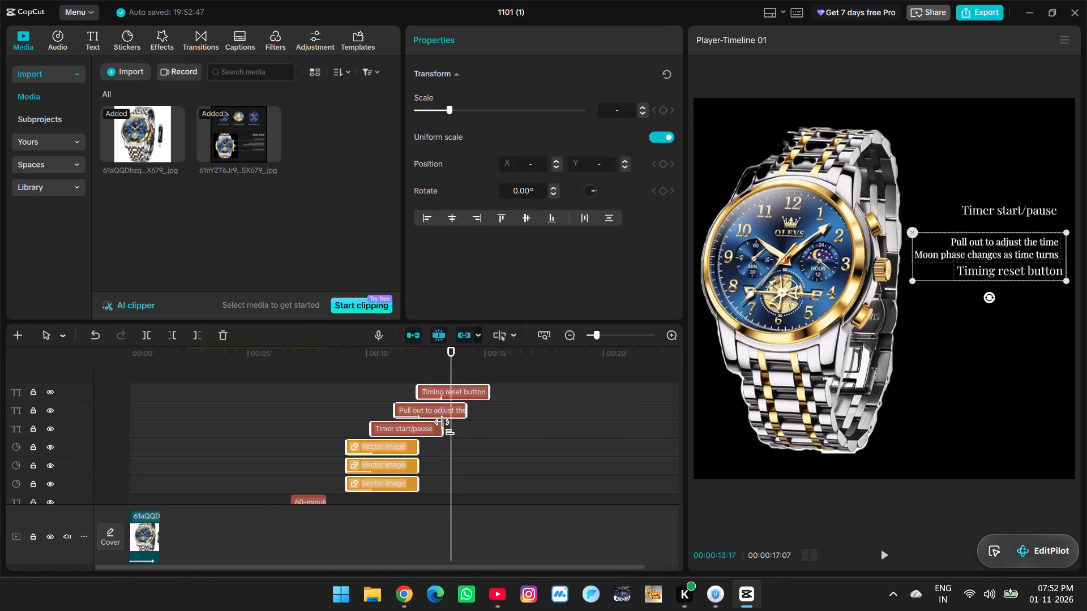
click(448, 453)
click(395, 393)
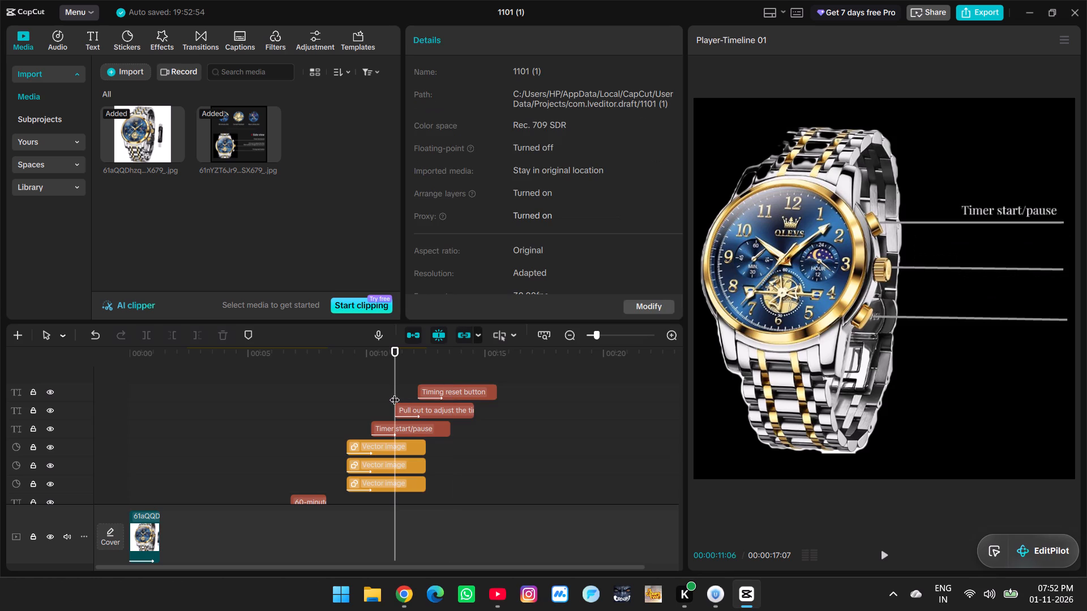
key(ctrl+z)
Extend the other two label clips and the three callout-line clips to end with the "Timing reset button" clip at 00:00:15:05.
drag(473, 406, 400, 480)
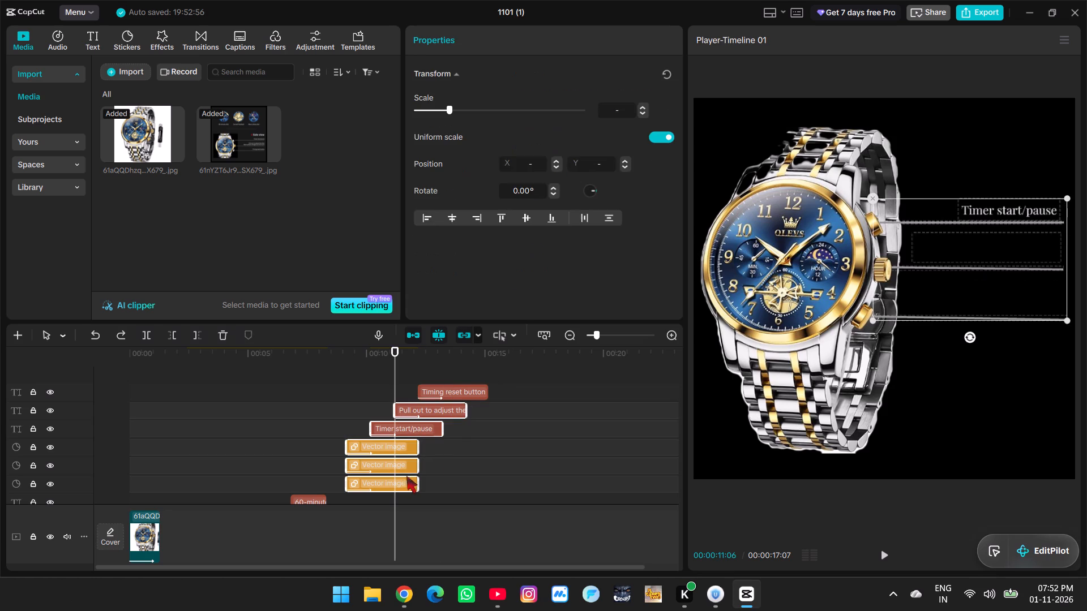
drag(466, 414, 485, 416)
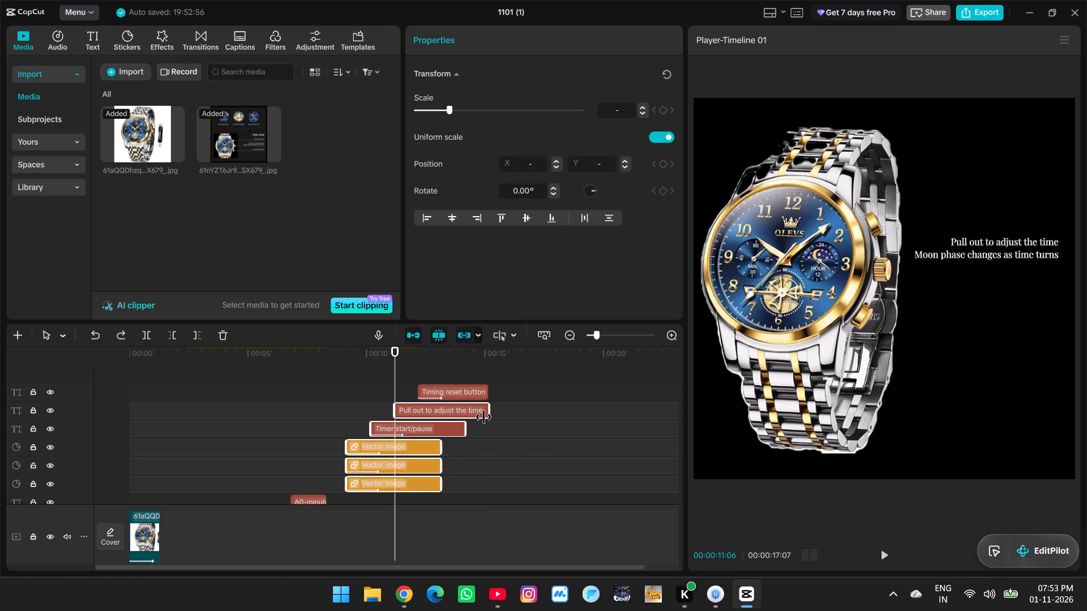
click(444, 452)
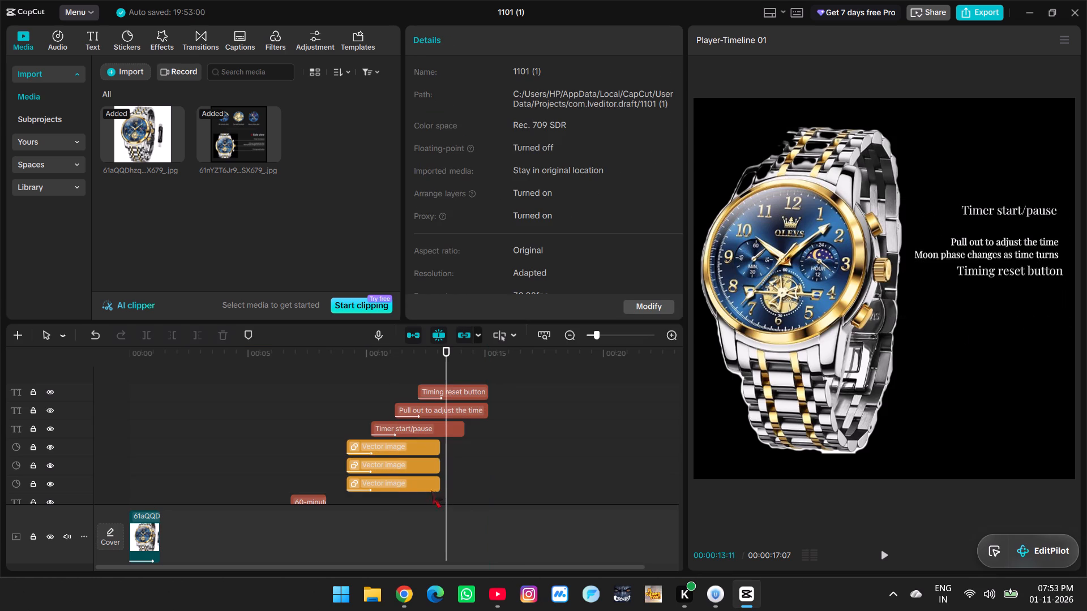
drag(428, 494, 436, 451)
drag(442, 450, 475, 450)
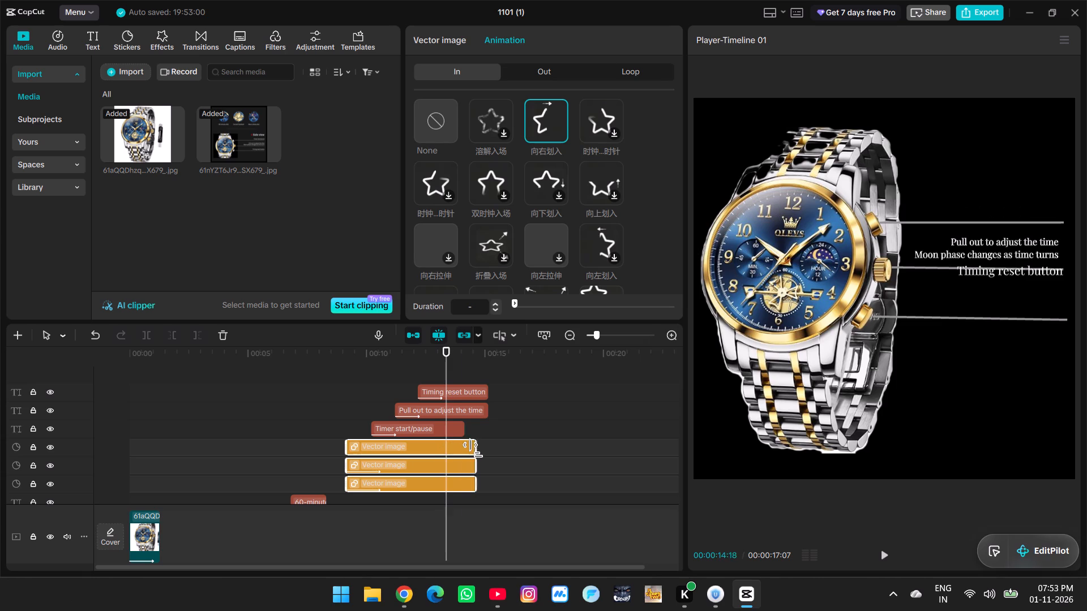
drag(475, 450, 486, 450)
click(465, 434)
drag(468, 433, 485, 434)
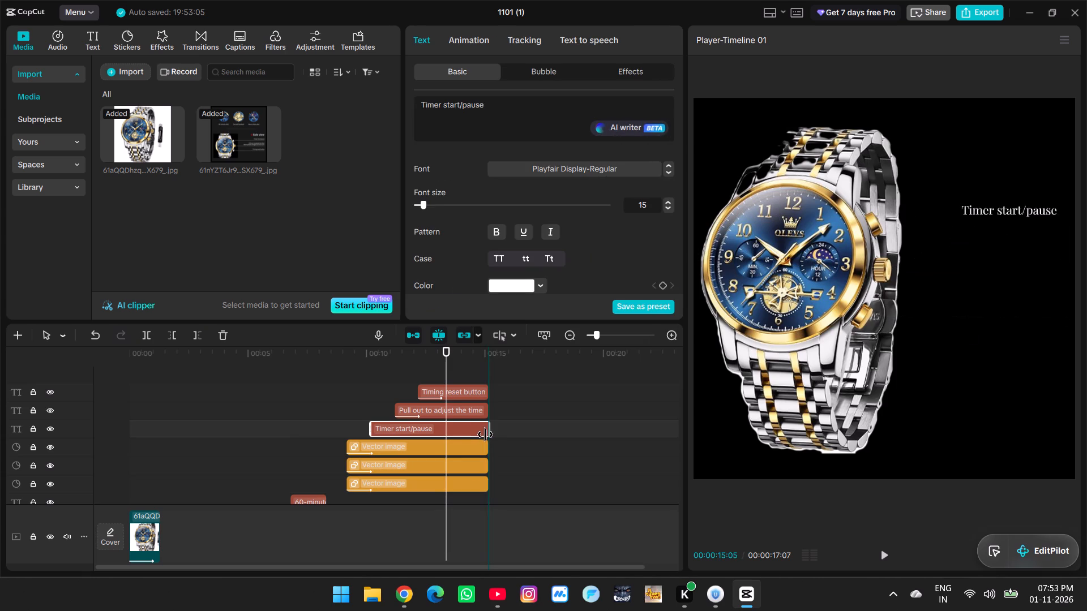
drag(485, 434, 486, 435)
Move the "Timing reset button" label down to just above the bottom callout line, level with the other labels' right edges.
click(464, 391)
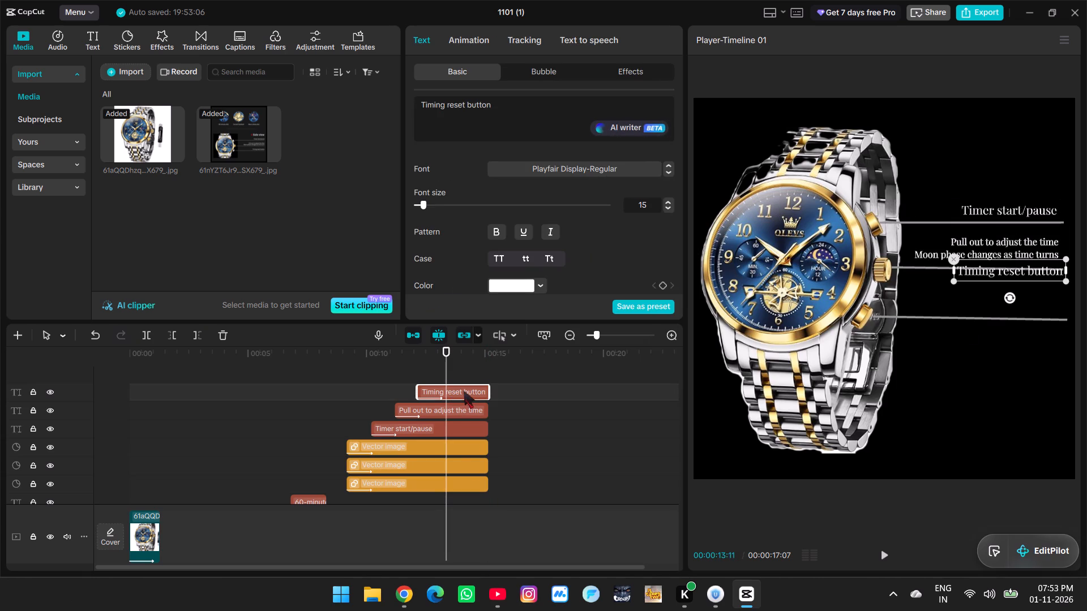
drag(1036, 283, 1035, 320)
click(1032, 273)
drag(1030, 274, 1028, 312)
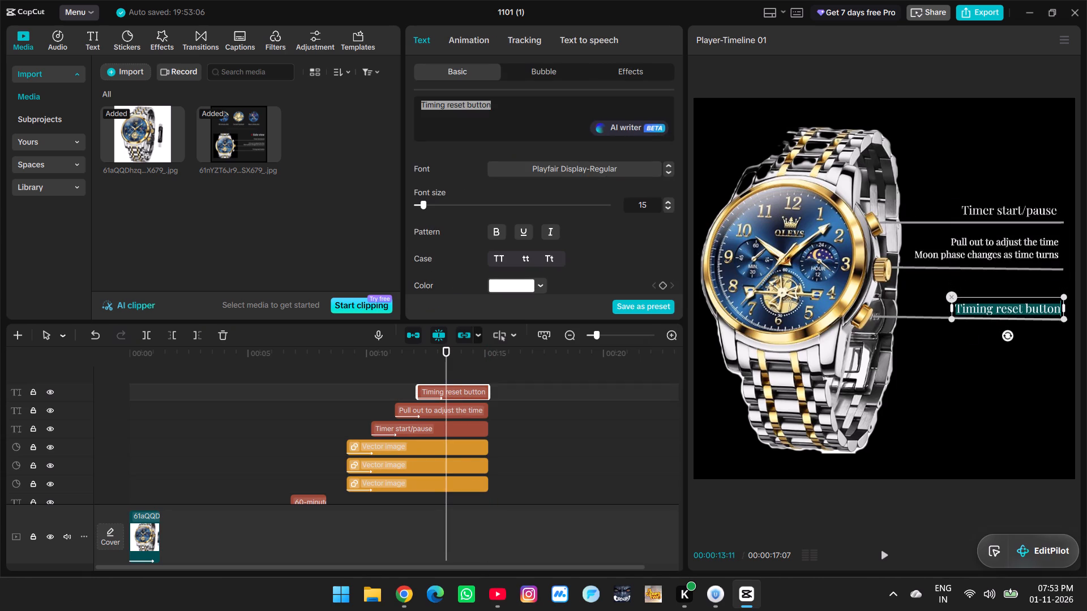
drag(1028, 312, 1025, 310)
click(991, 341)
click(1026, 375)
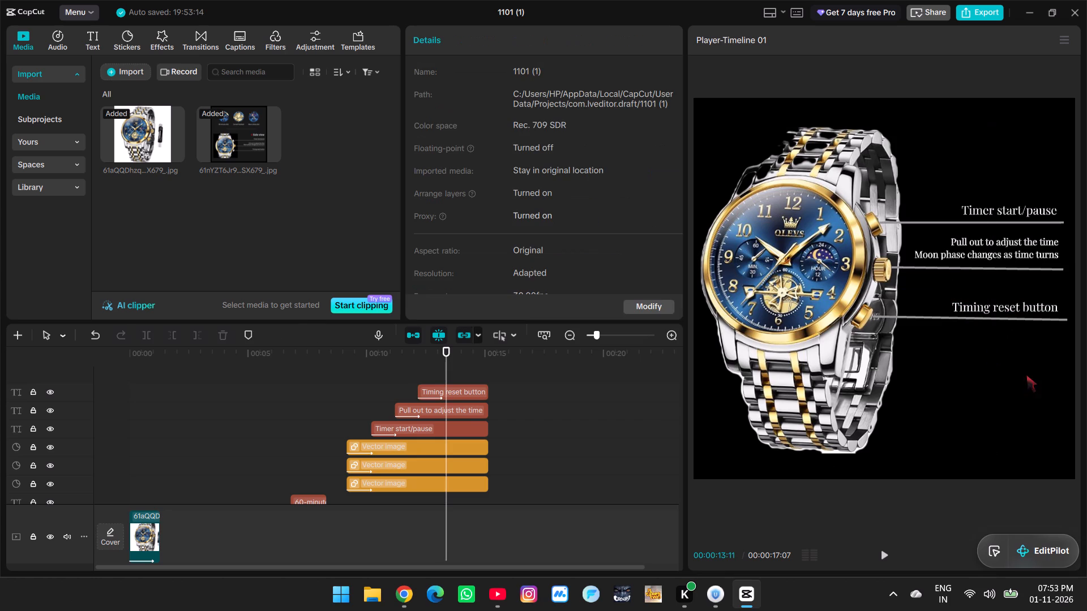
Examine up close how the "Timing reset button" label and the other labels sit against their callout lines.
ctrl+scroll(430, 411, down, 4)
ctrl+scroll(896, 358, down, 1)
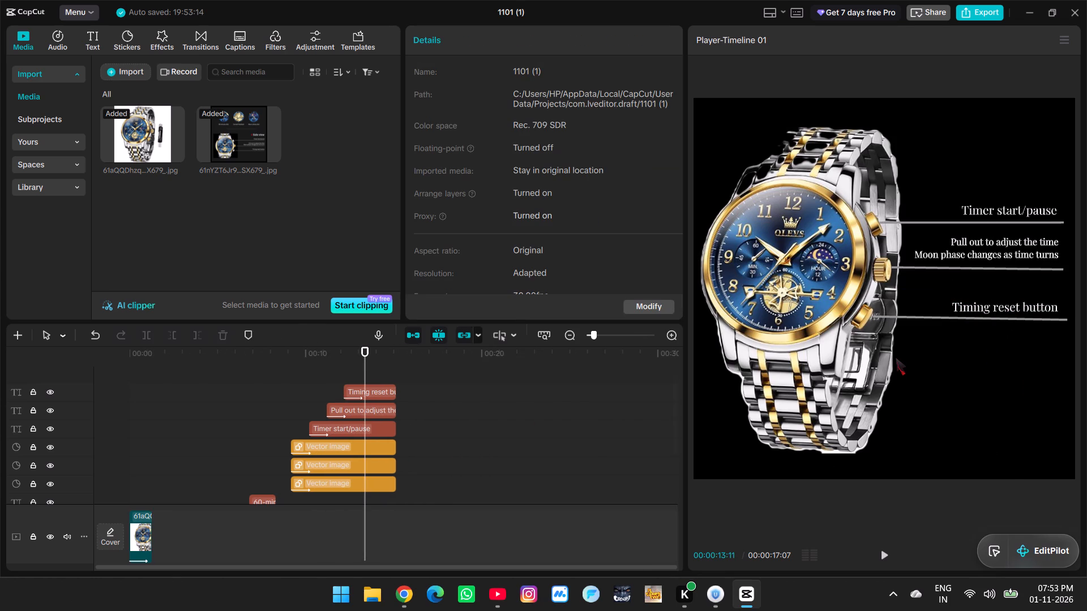
ctrl+scroll(896, 358, down, 2)
click(378, 394)
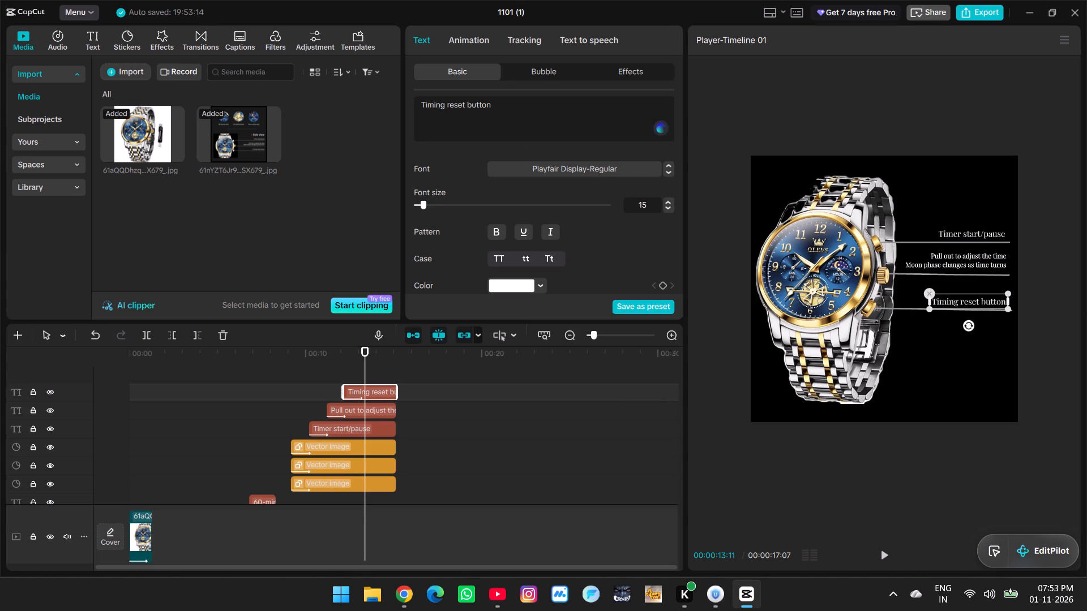
ctrl+scroll(979, 289, up, 4)
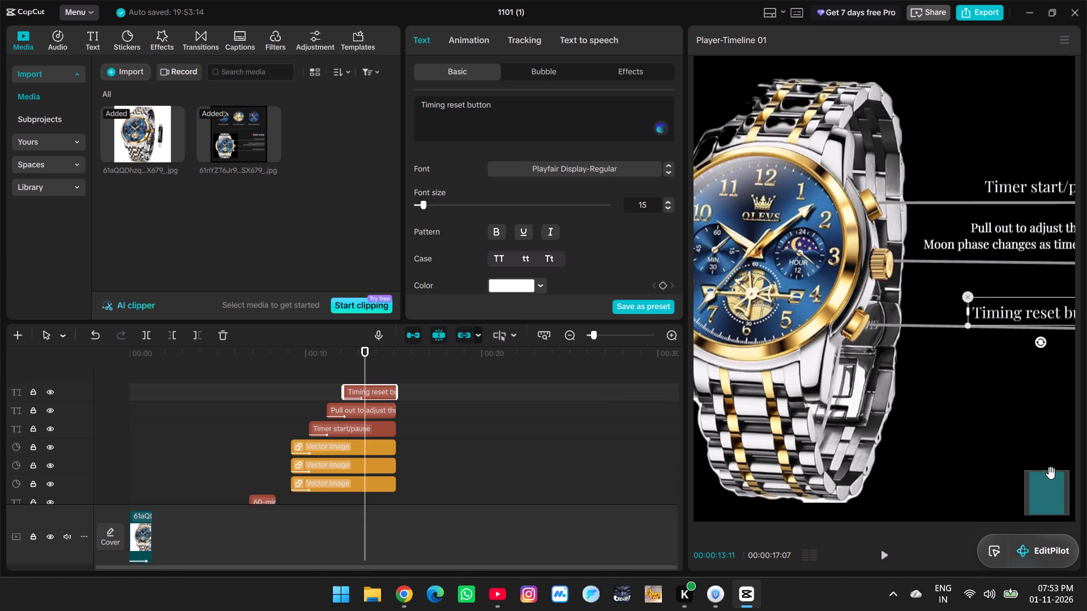
drag(1051, 493, 1066, 499)
ctrl+scroll(1036, 421, up, 2)
drag(1056, 497, 1066, 502)
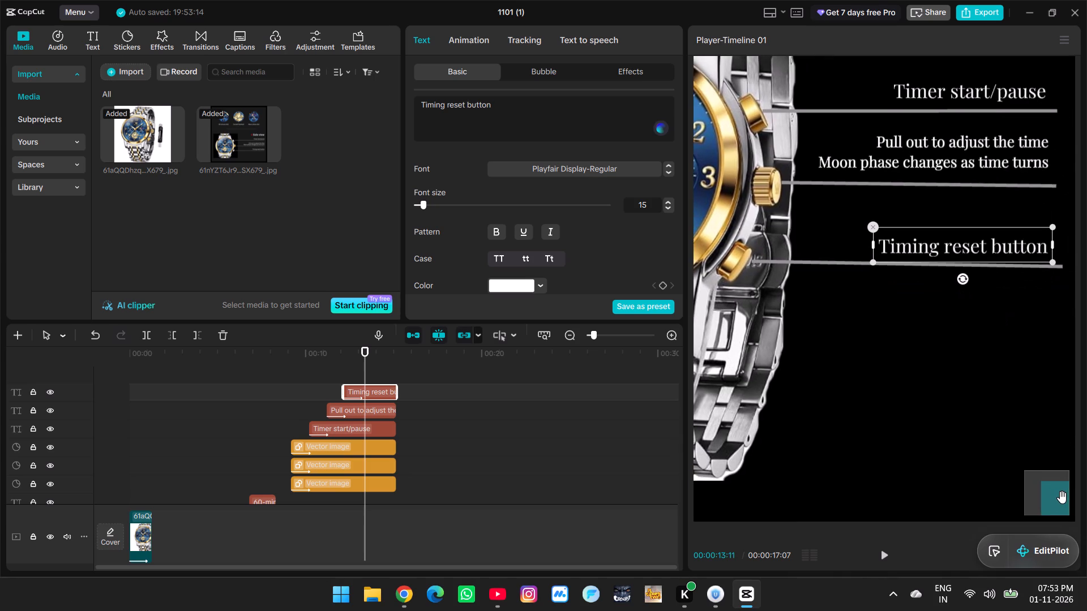
scroll(1001, 426, up, 2)
scroll(984, 372, up, 3)
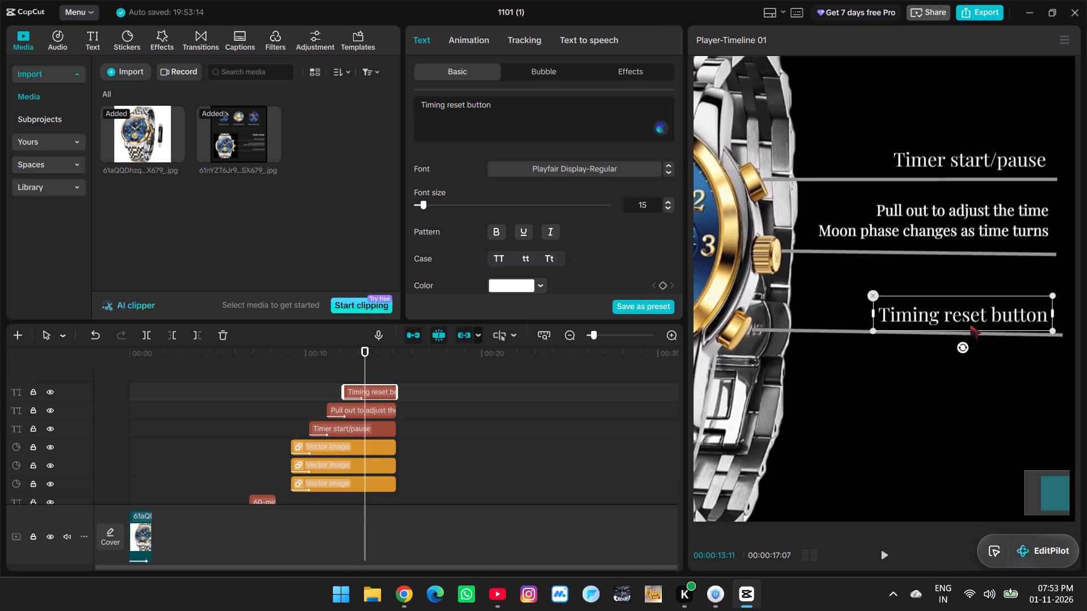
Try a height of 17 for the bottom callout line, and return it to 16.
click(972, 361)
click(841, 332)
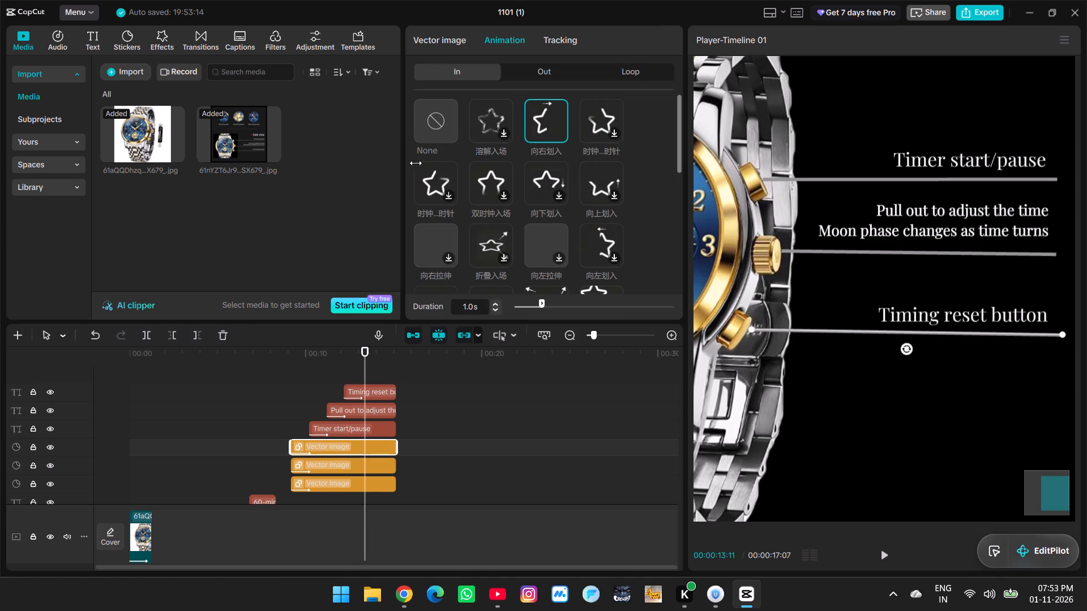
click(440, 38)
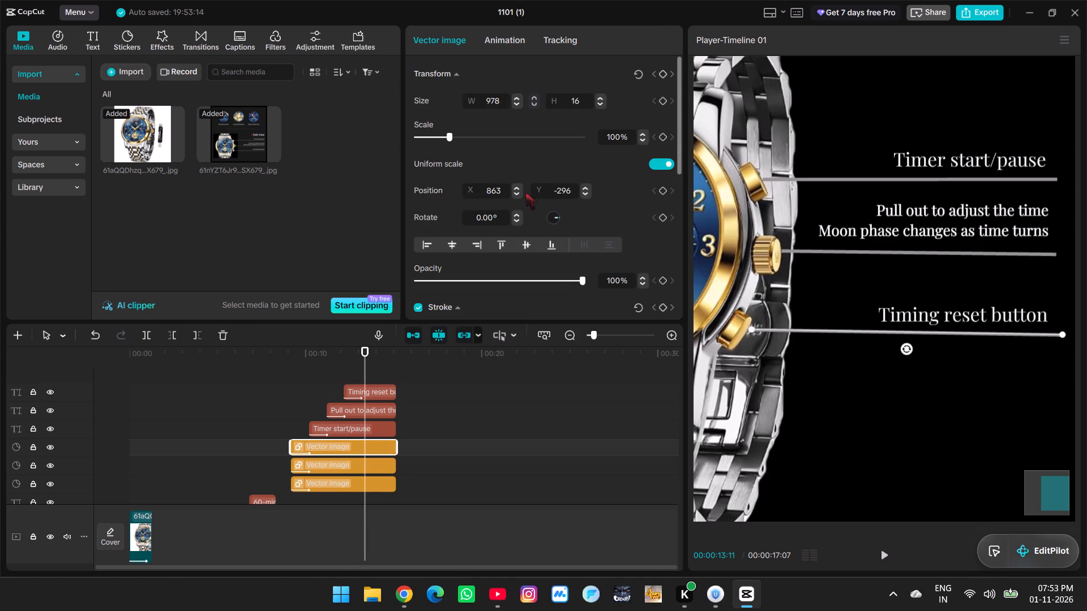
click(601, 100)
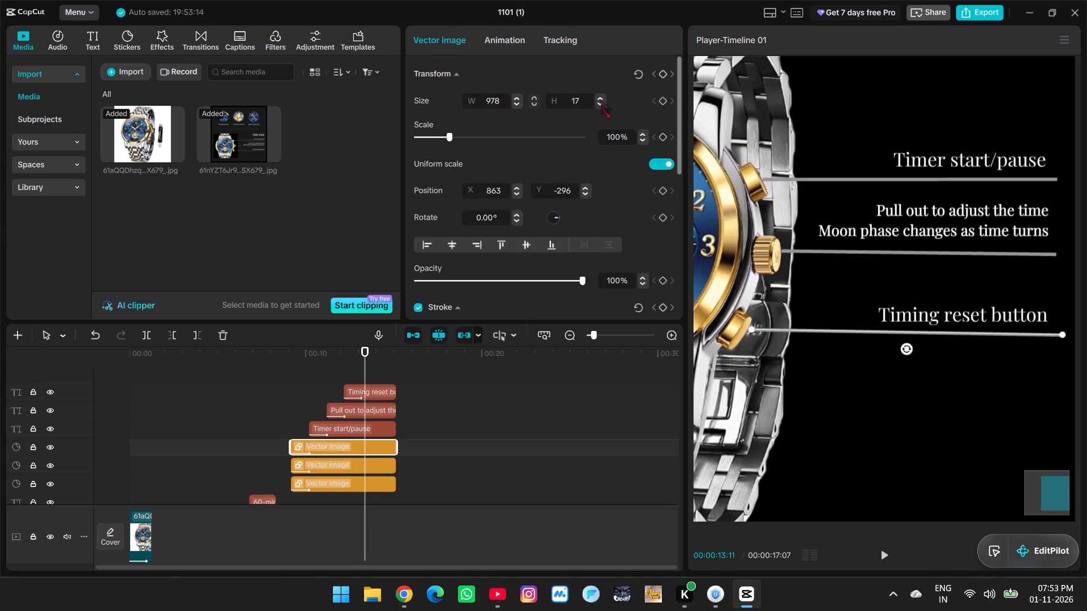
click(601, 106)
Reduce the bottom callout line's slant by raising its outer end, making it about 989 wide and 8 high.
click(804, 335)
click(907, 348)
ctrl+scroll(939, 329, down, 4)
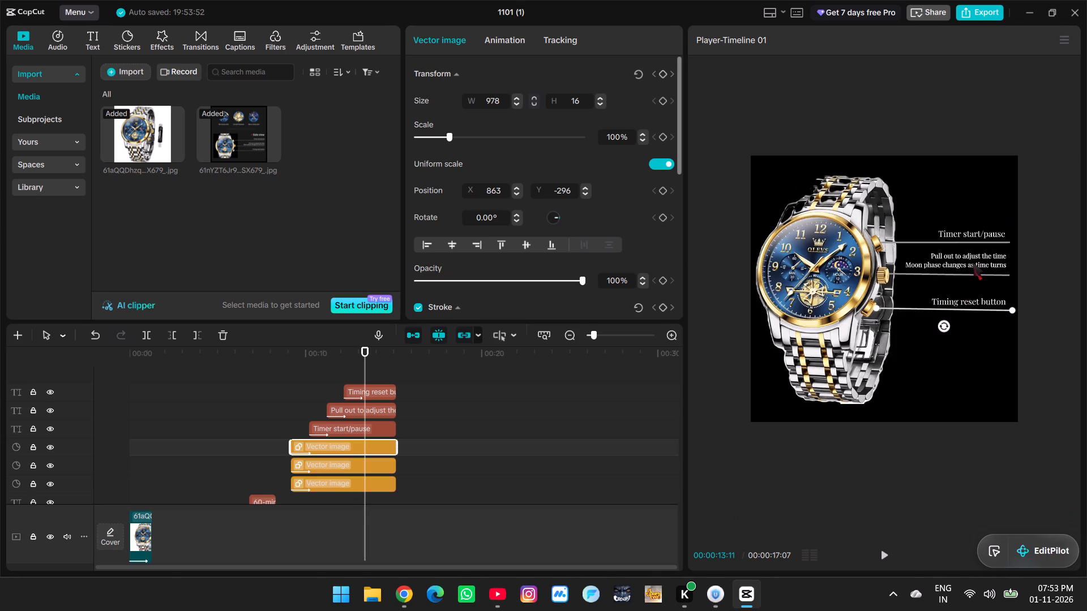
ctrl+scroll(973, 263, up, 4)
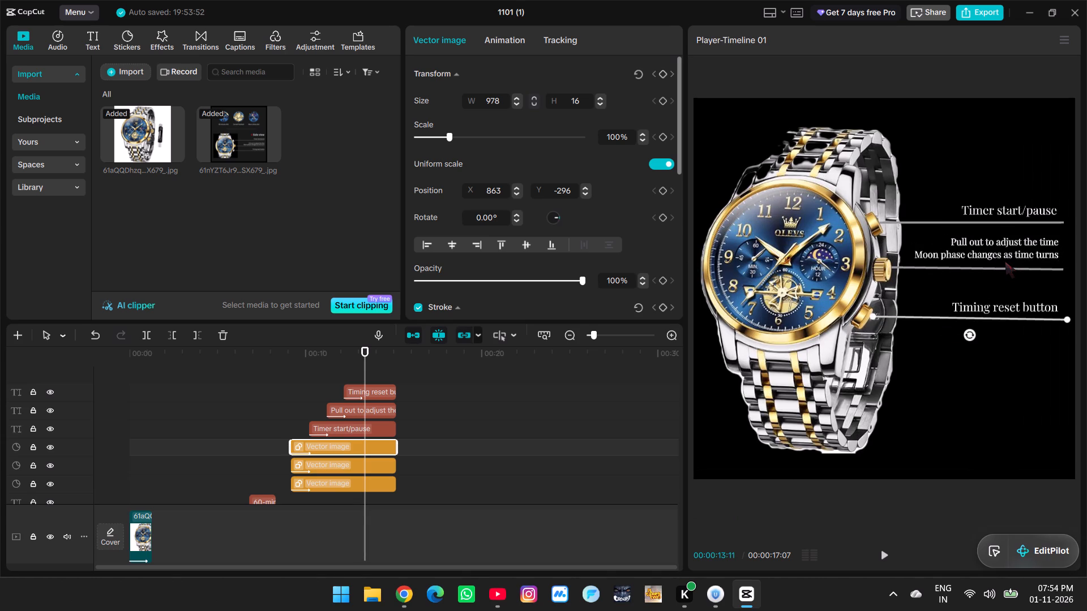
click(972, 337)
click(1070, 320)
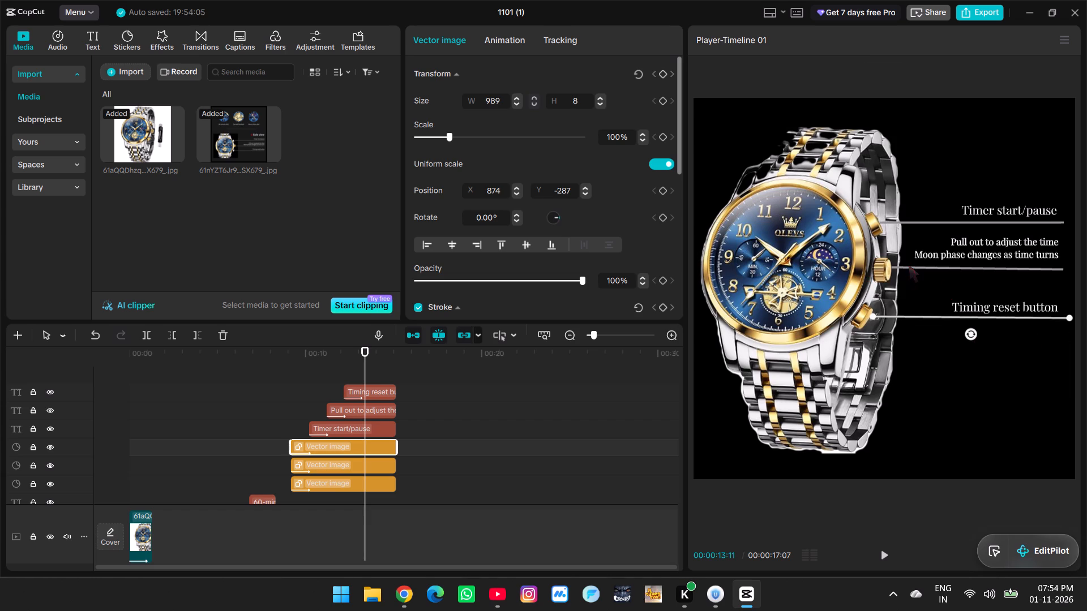
Play back the callout lines, and level the middle line by lowering its watch-side end, to about 880 wide and 3 high.
click(292, 402)
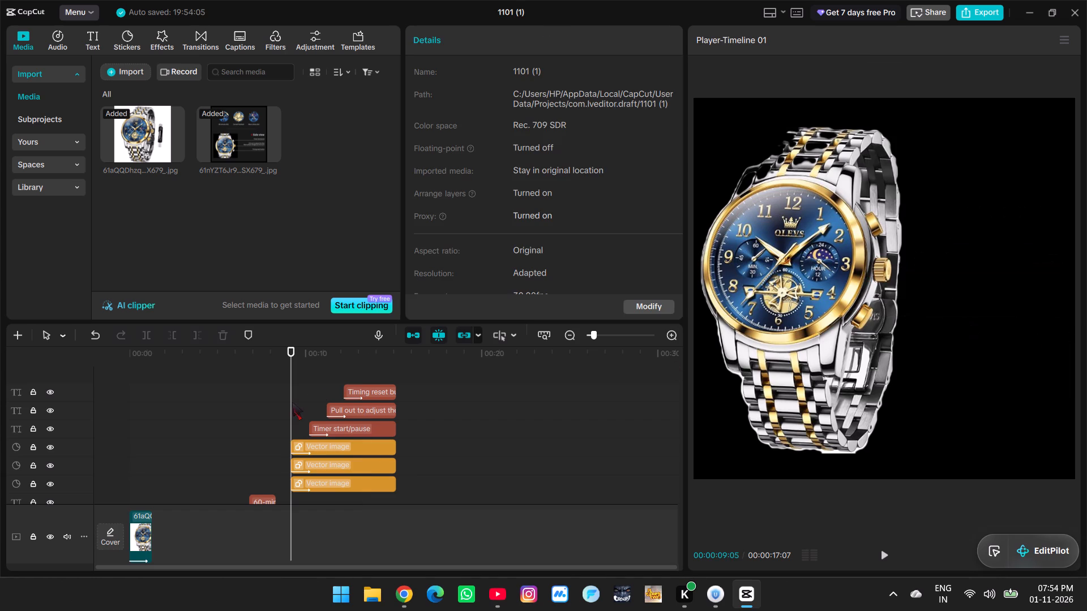
key(space)
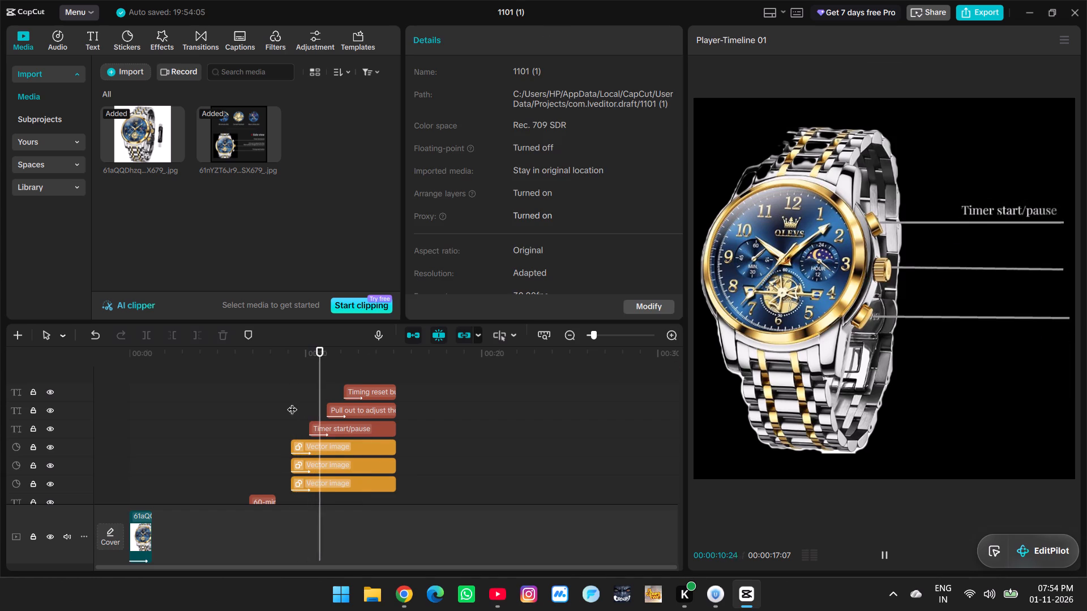
key(space)
click(908, 265)
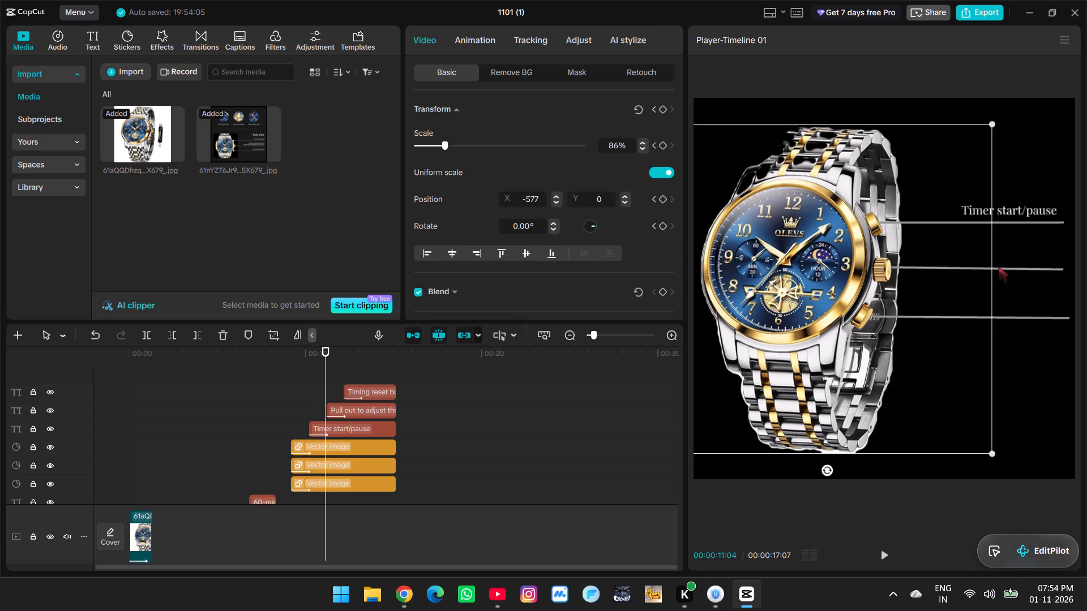
click(1009, 271)
click(334, 466)
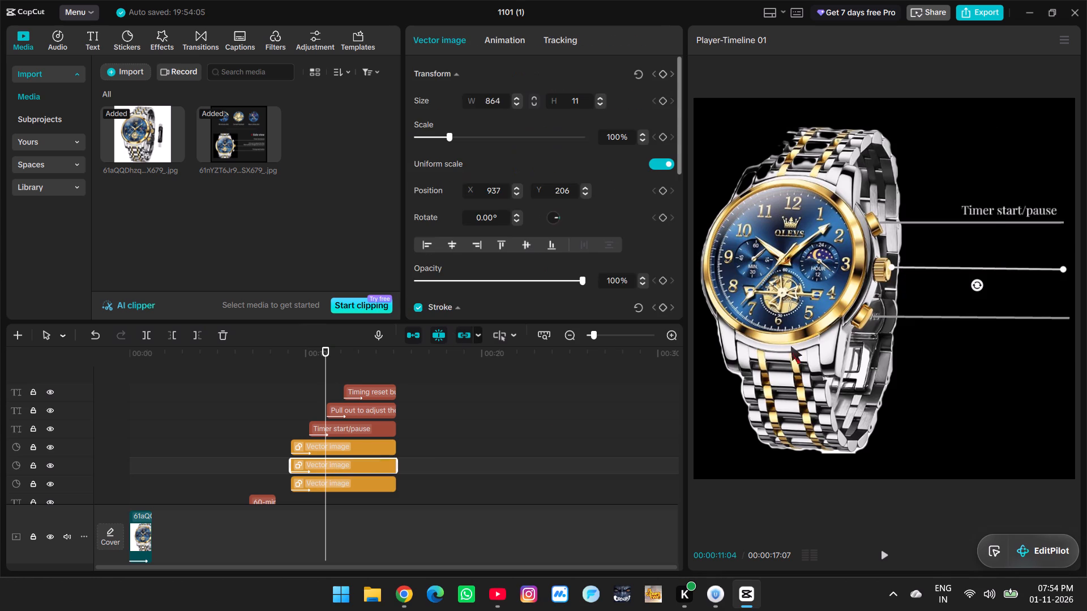
click(891, 266)
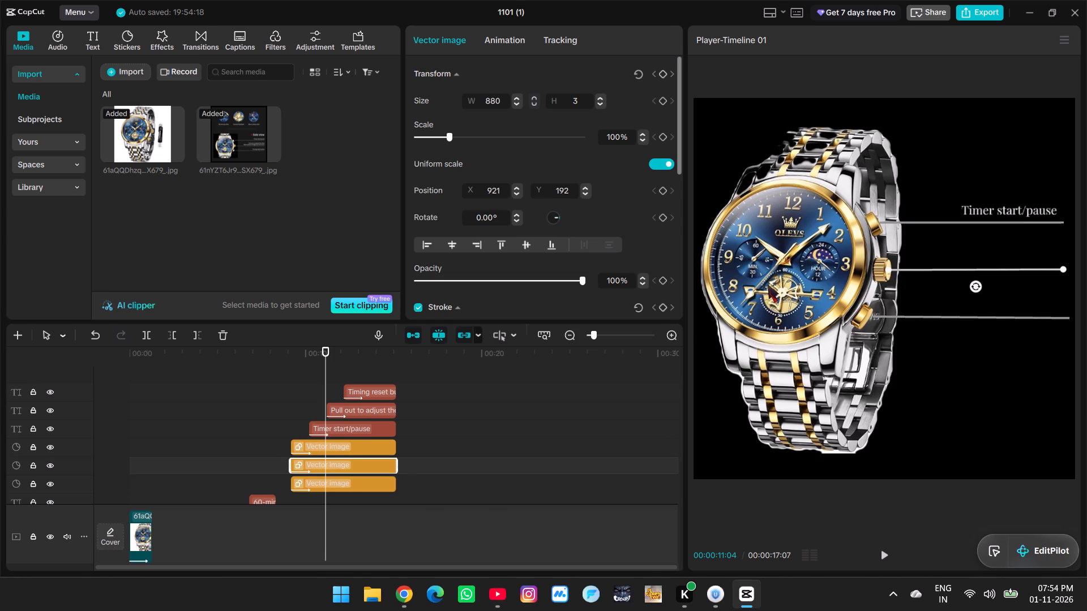
Replay the callout scene, and align the bottom line's outer end with the other lines' ends, making it about 978 wide and 5 high.
click(277, 400)
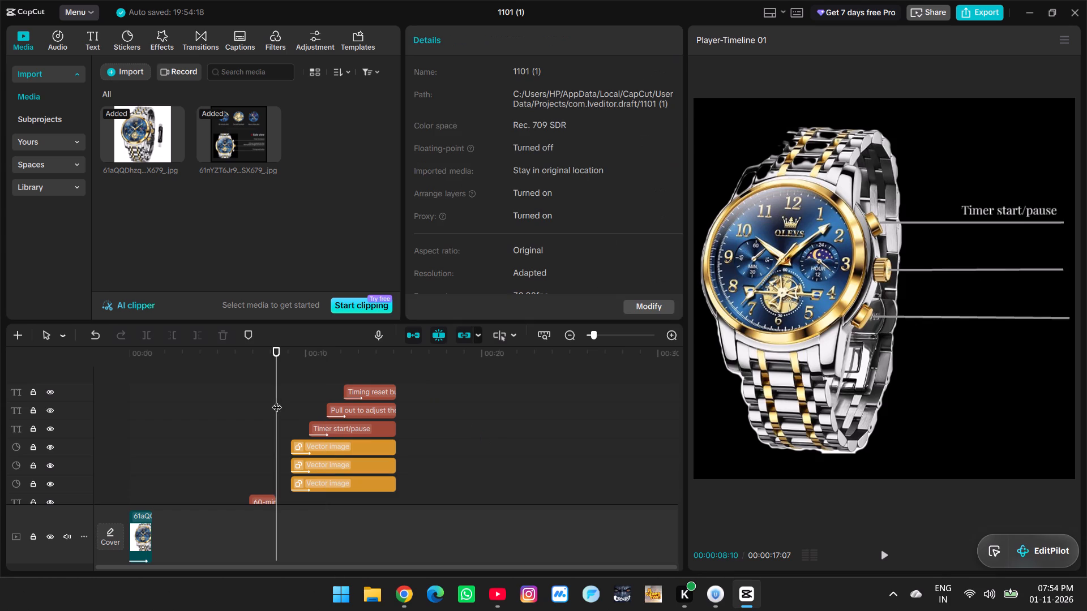
key(space)
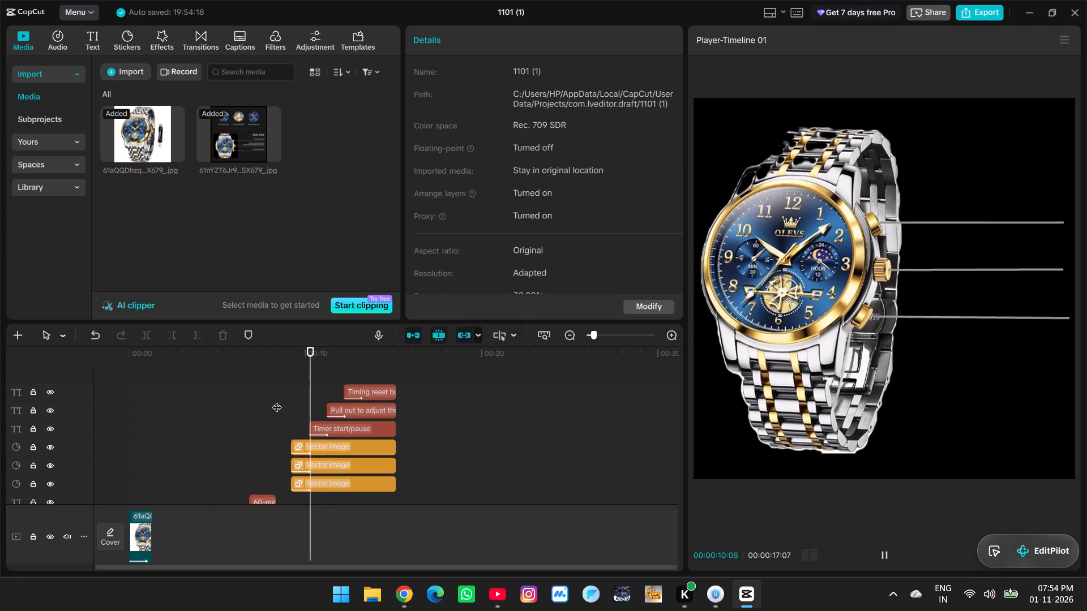
key(space)
click(1032, 318)
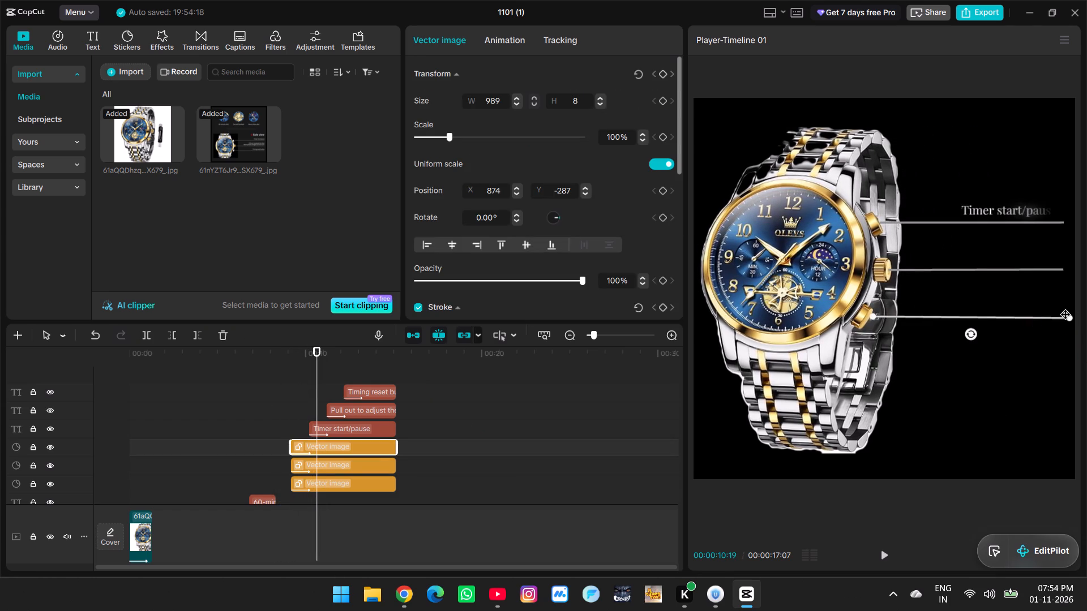
drag(1072, 319, 1064, 316)
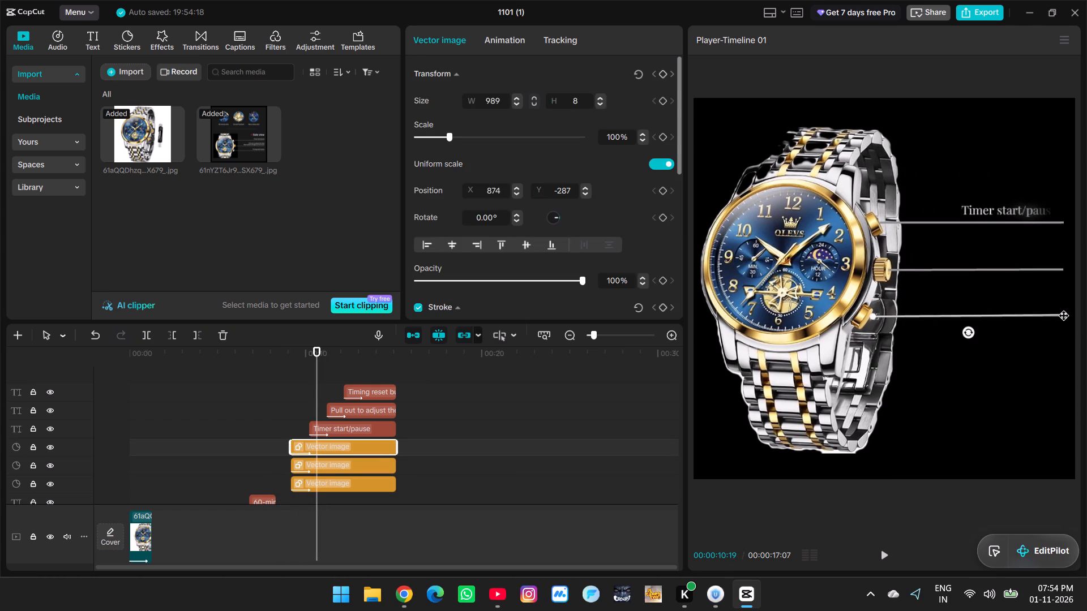
drag(1064, 316, 1062, 316)
click(1063, 349)
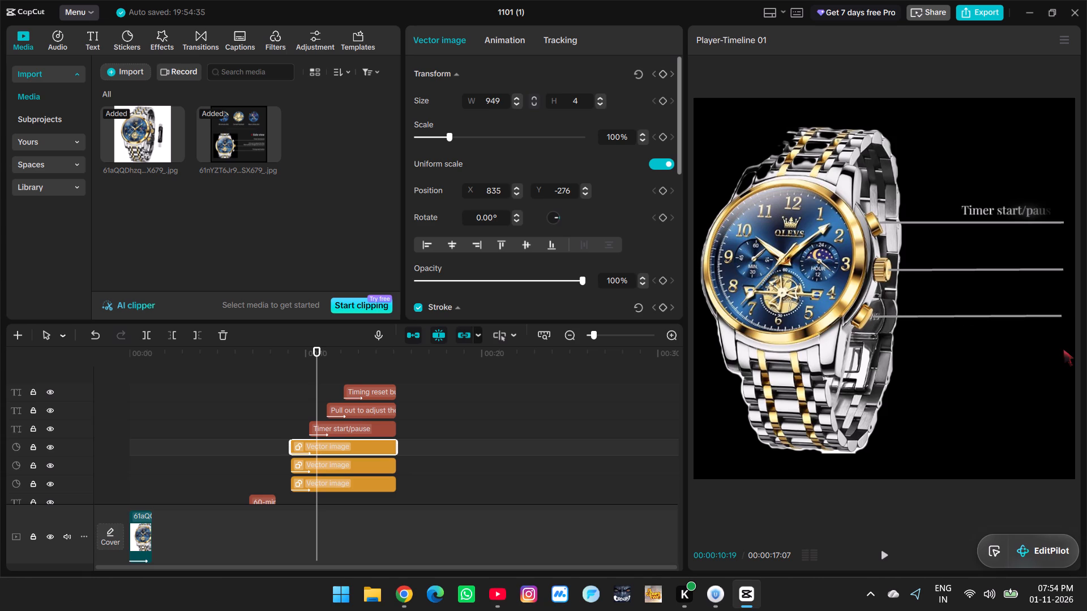
click(1055, 317)
click(1063, 317)
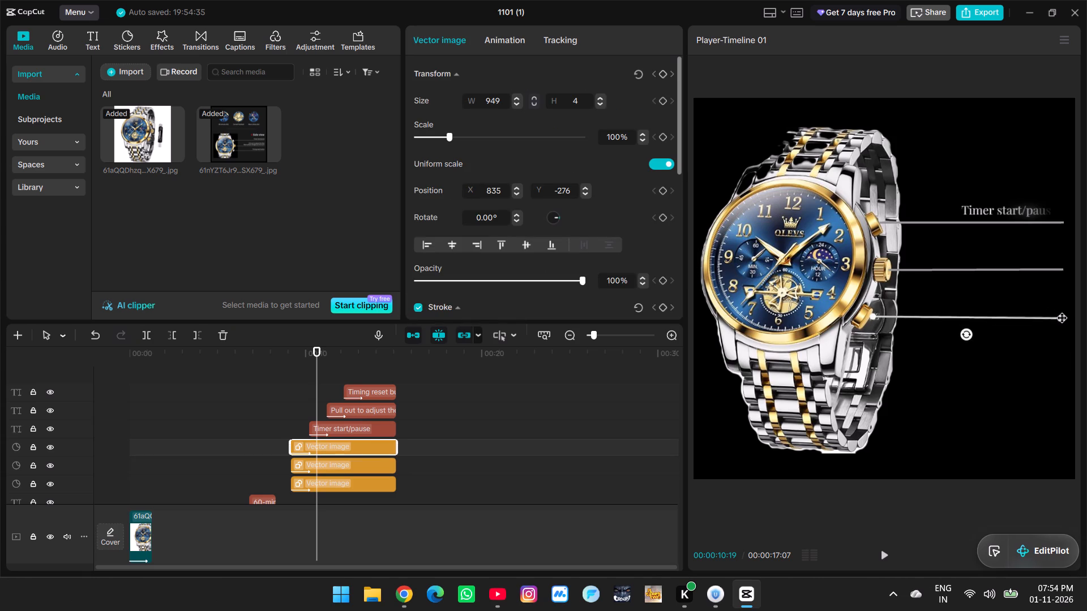
click(1052, 273)
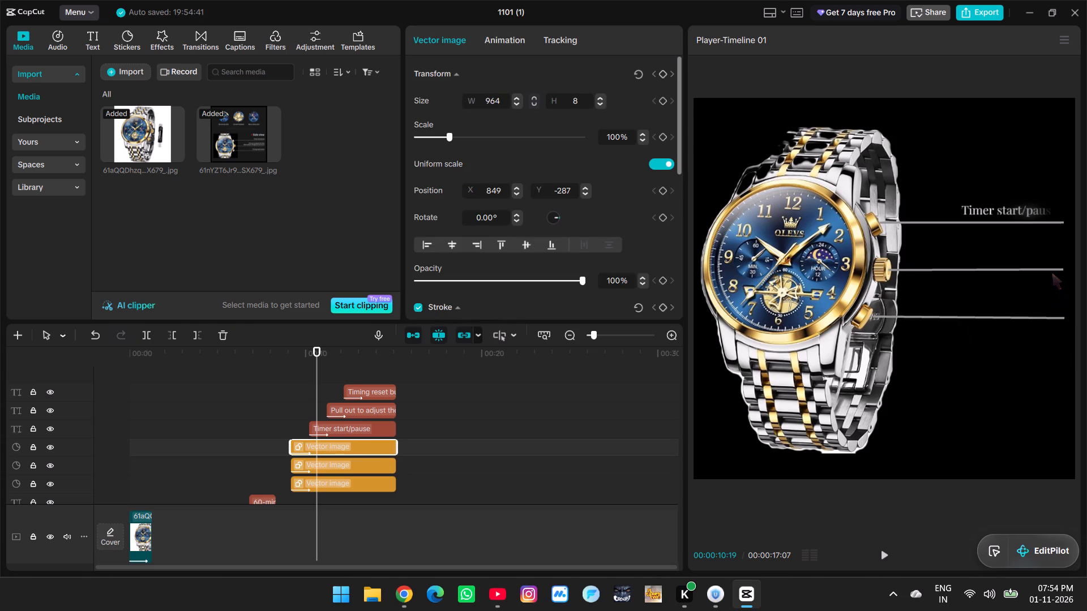
click(1049, 320)
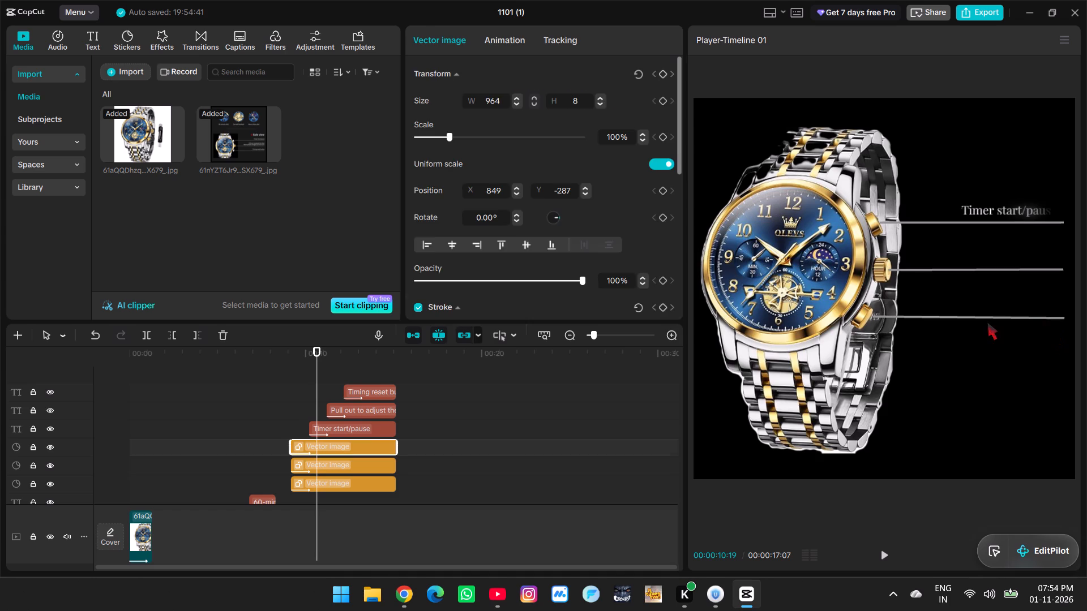
click(987, 322)
click(1044, 326)
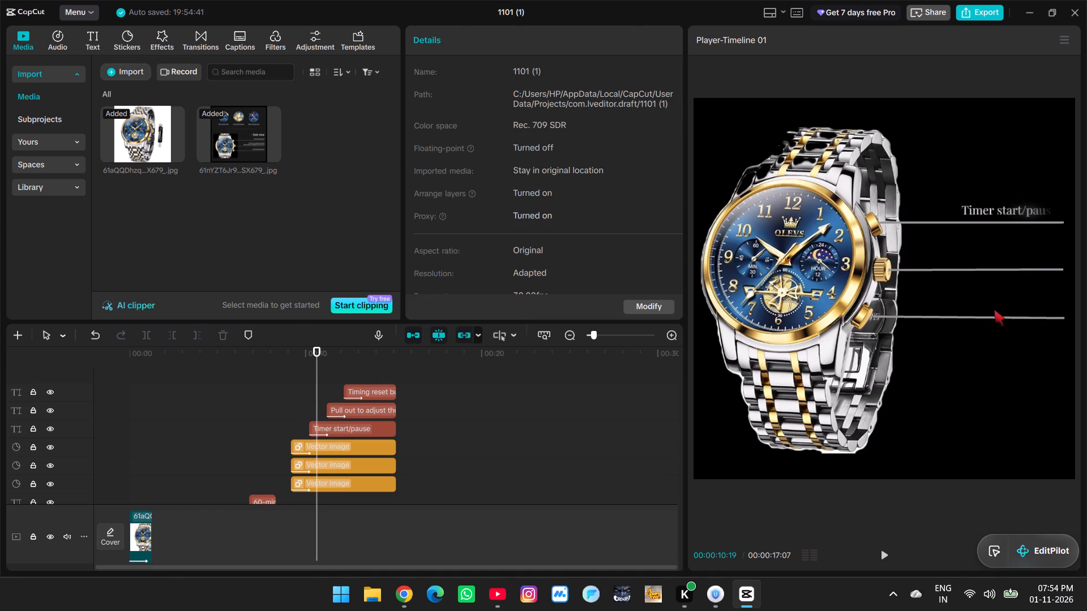
click(333, 446)
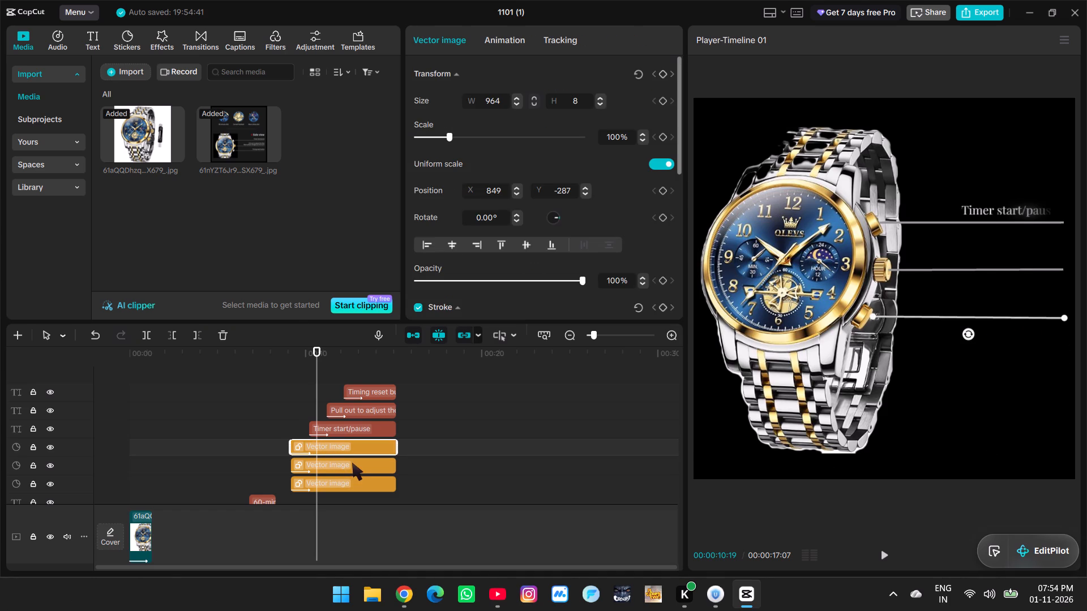
click(352, 463)
click(378, 444)
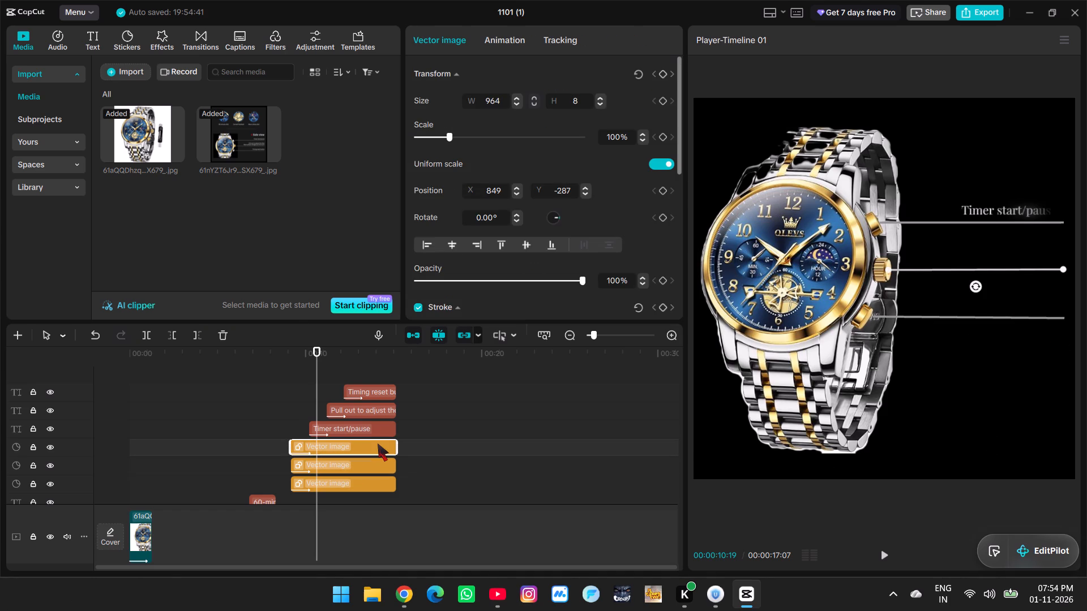
click(1068, 320)
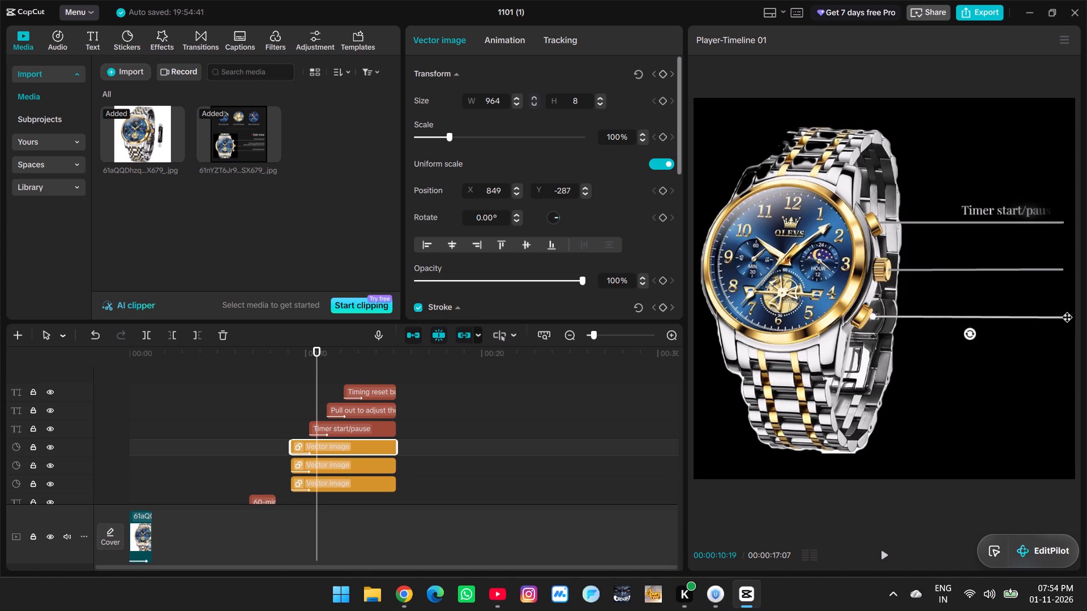
click(1067, 317)
click(1057, 356)
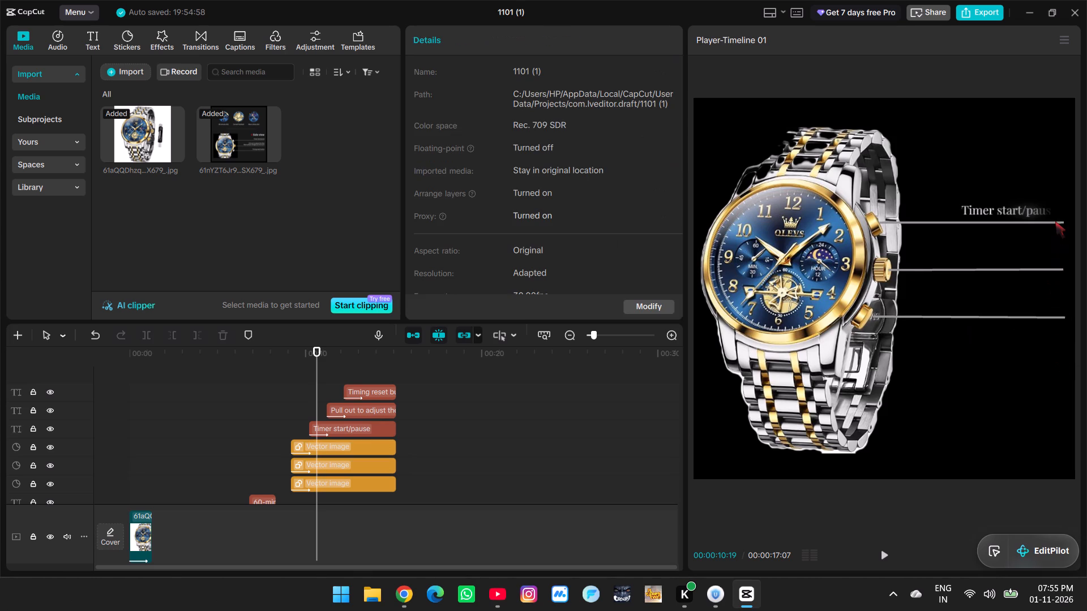
Align the top callout line's outer end with the other lines, making it about 915 wide and 8 high, and replay the callout scene.
click(358, 488)
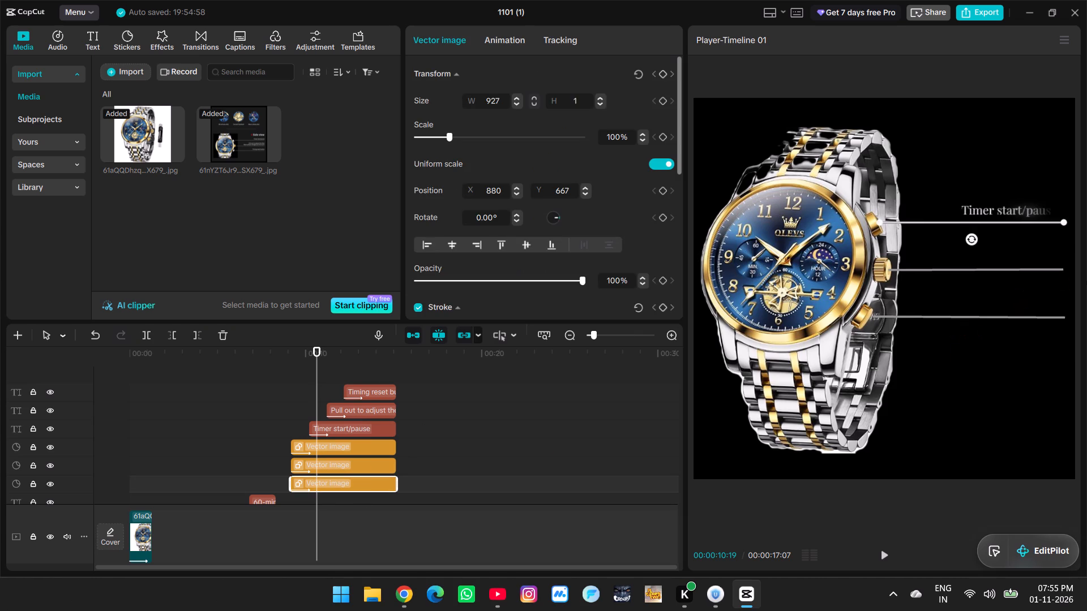
click(1065, 225)
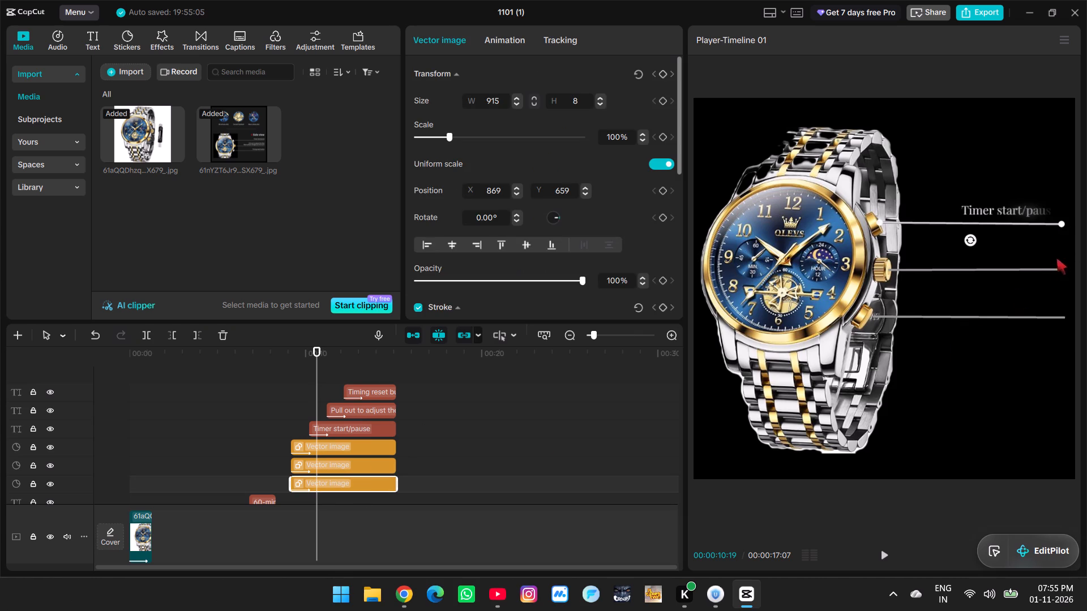
click(1074, 251)
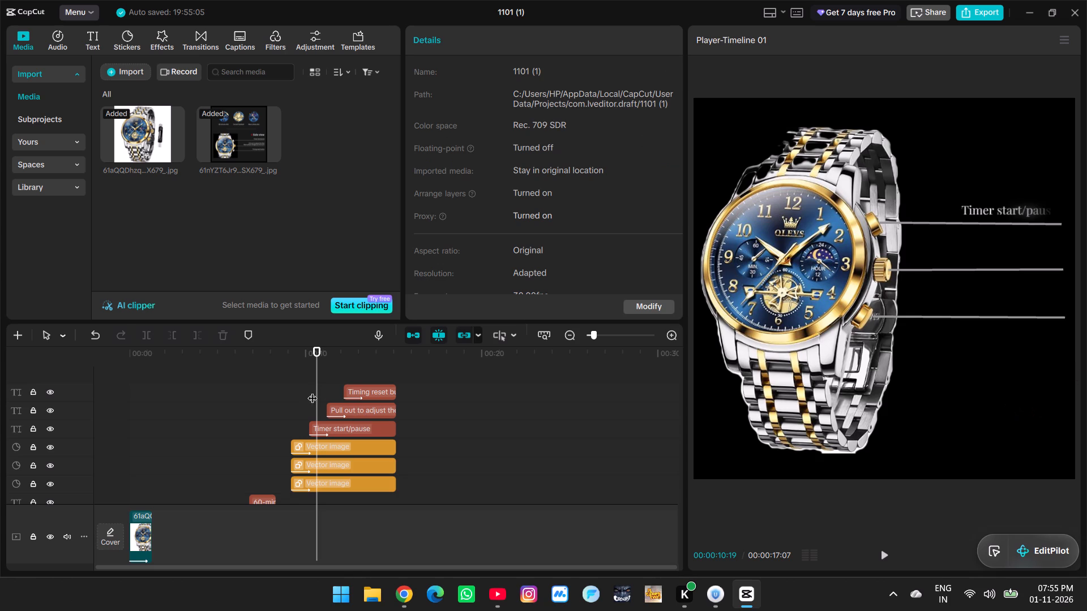
click(292, 393)
key(space)
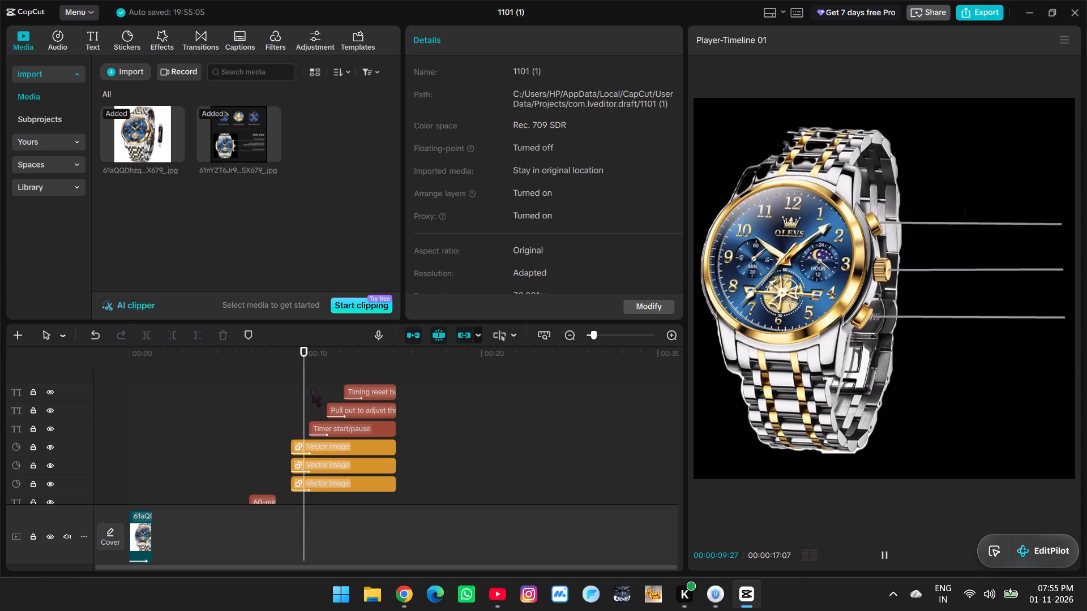
key(space)
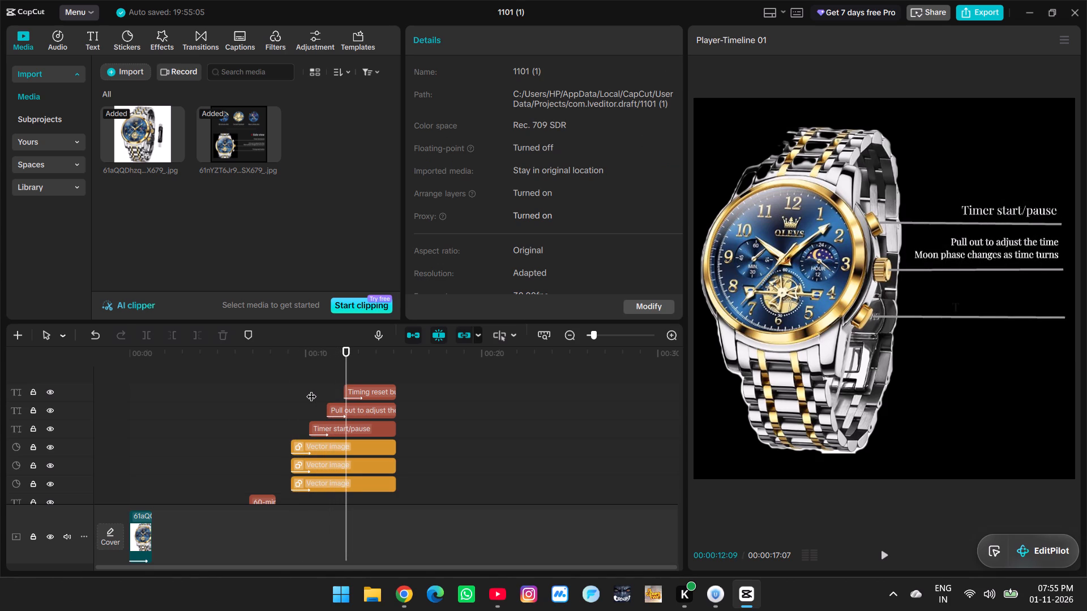
Try several entrance animations on the "Pull out to adjust the time" label, settling on Fade In with a 1.6 s duration.
click(364, 414)
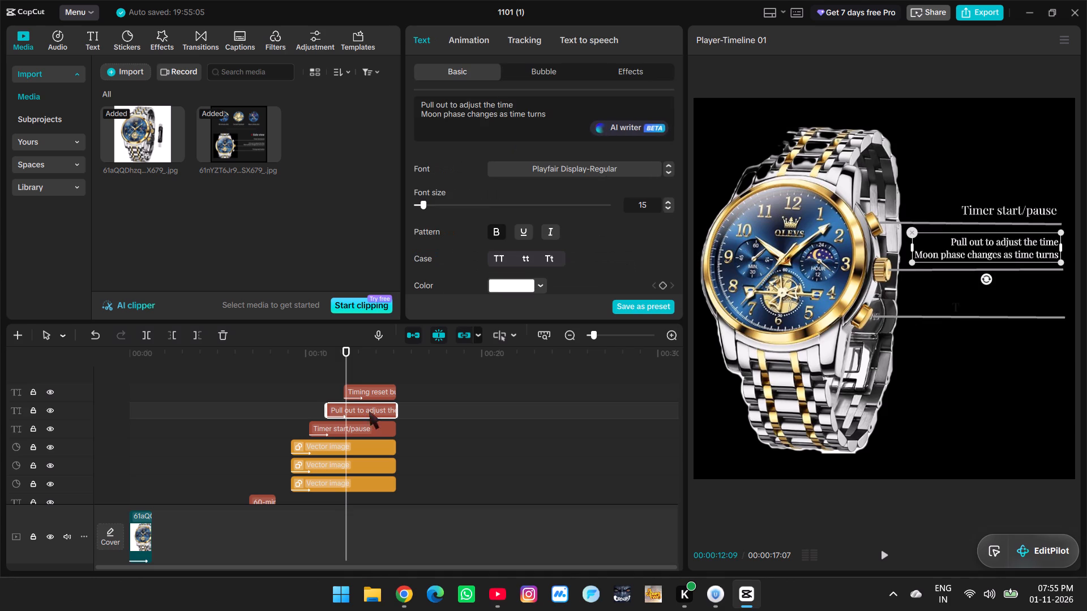
click(459, 41)
click(478, 162)
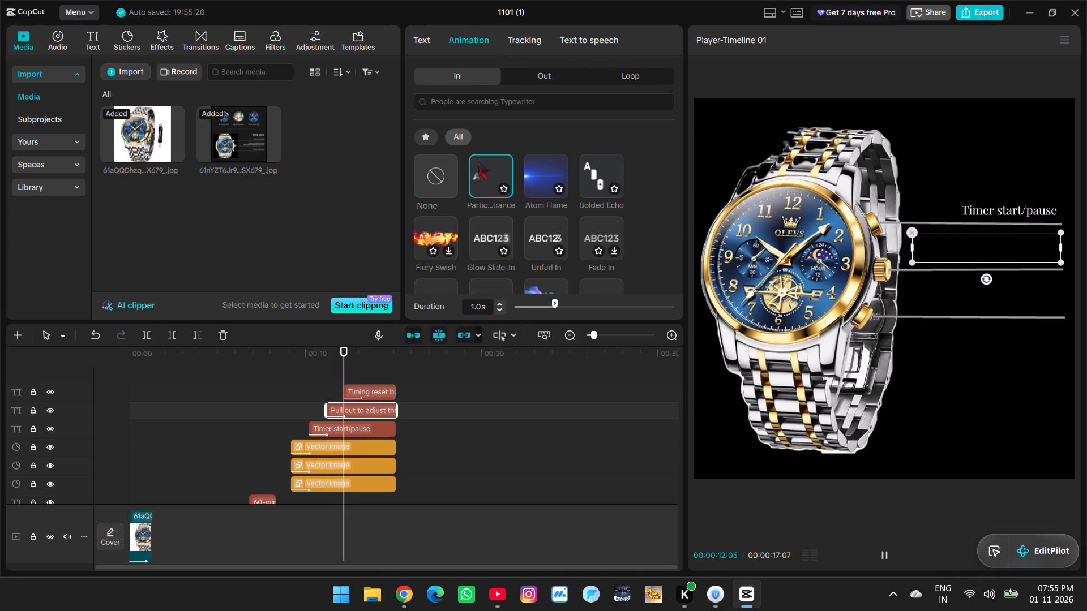
click(481, 231)
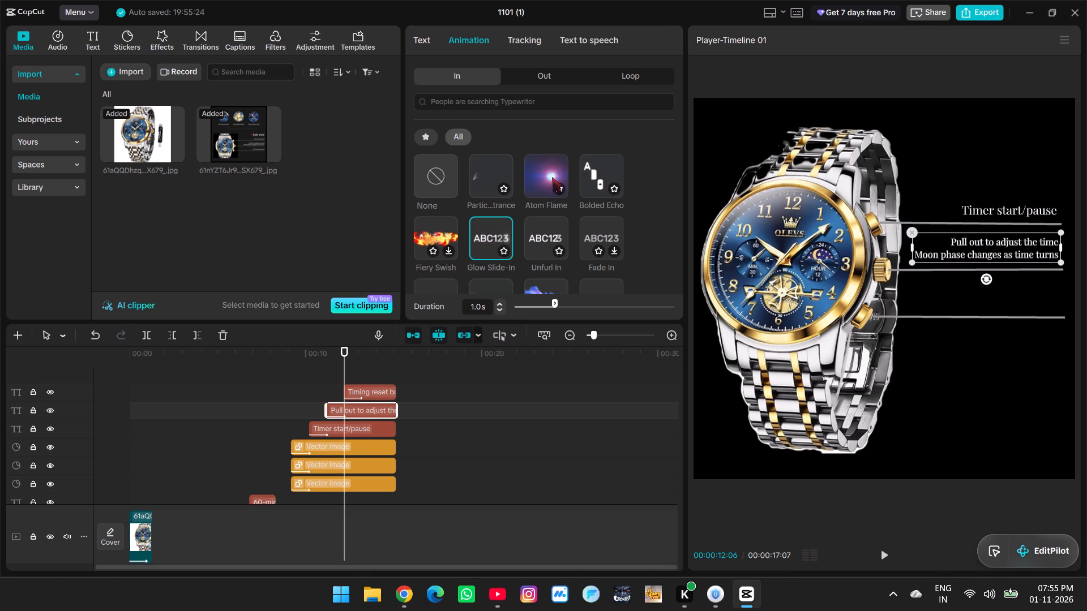
click(601, 229)
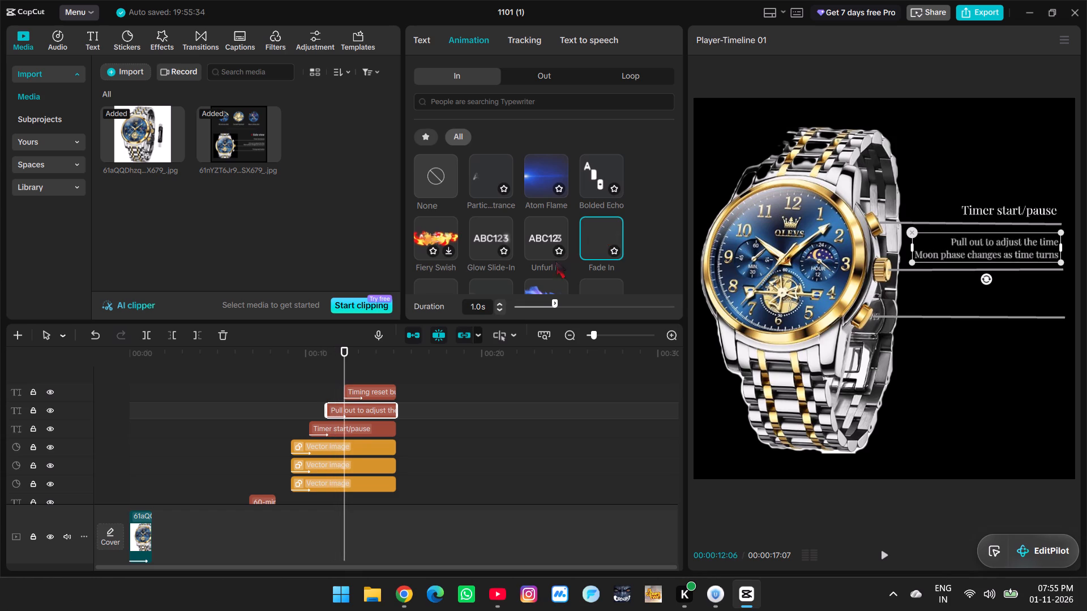
scroll(546, 268, down, 1)
drag(559, 302, 579, 310)
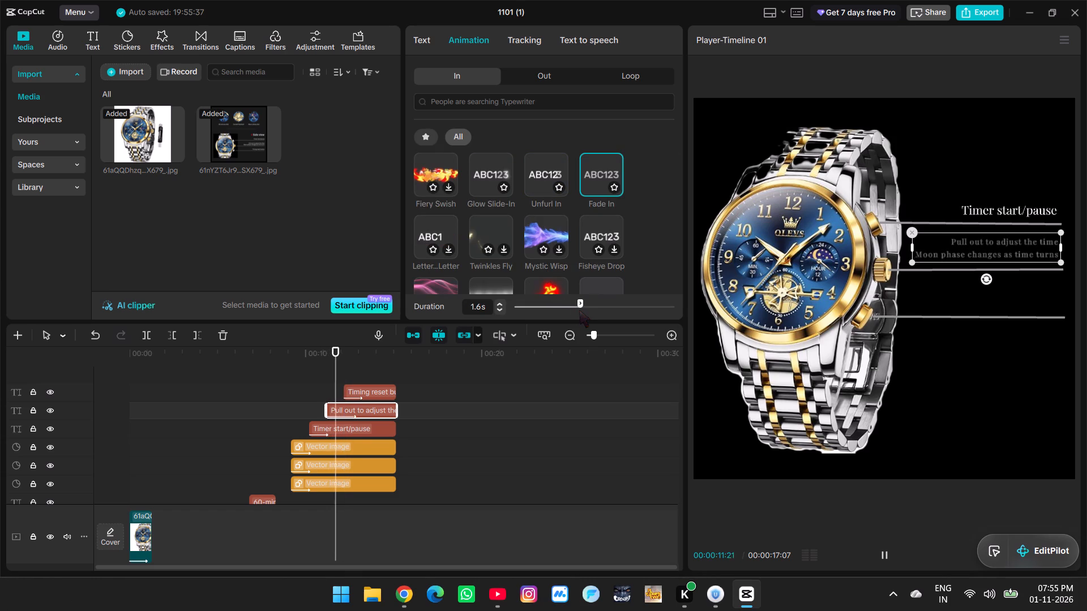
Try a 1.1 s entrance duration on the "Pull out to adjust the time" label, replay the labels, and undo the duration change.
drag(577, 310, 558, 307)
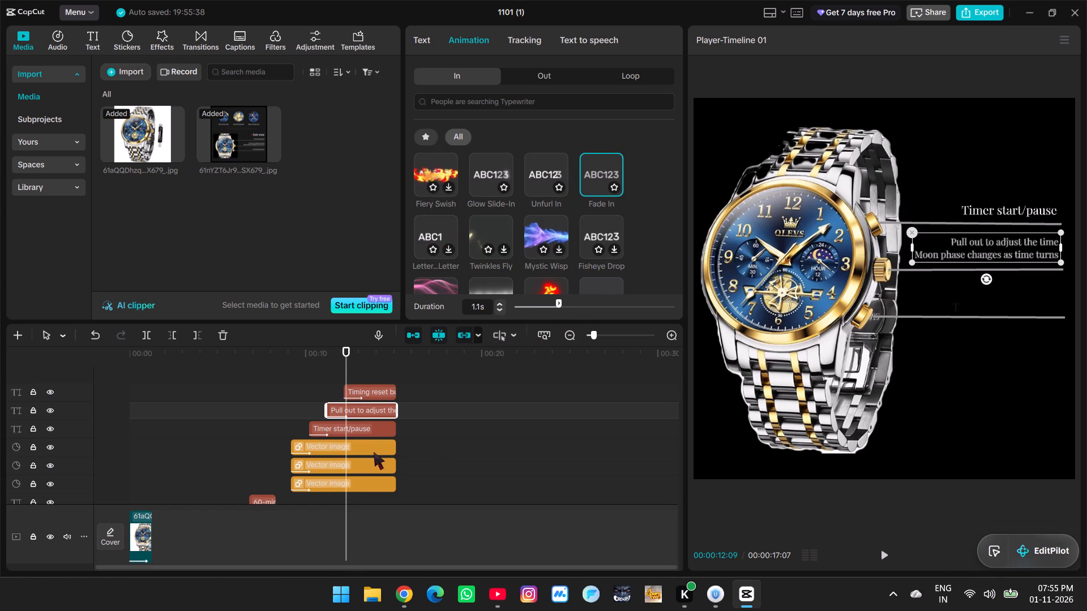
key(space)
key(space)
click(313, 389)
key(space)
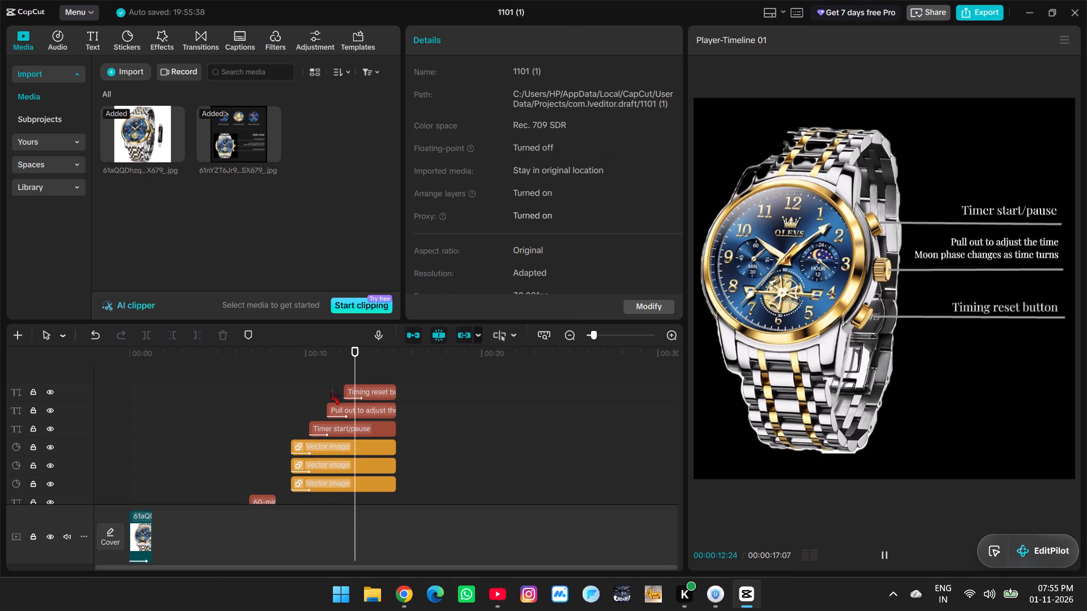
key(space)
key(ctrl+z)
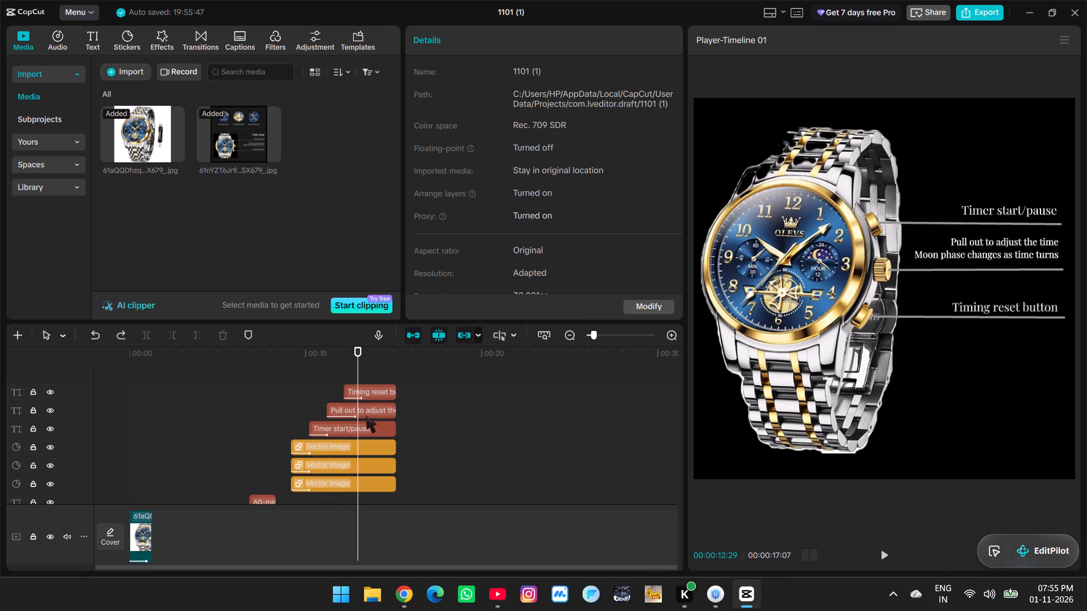
Change the "Pull out to adjust the time" label's entrance animation to Glow Slide-In.
click(366, 415)
click(490, 39)
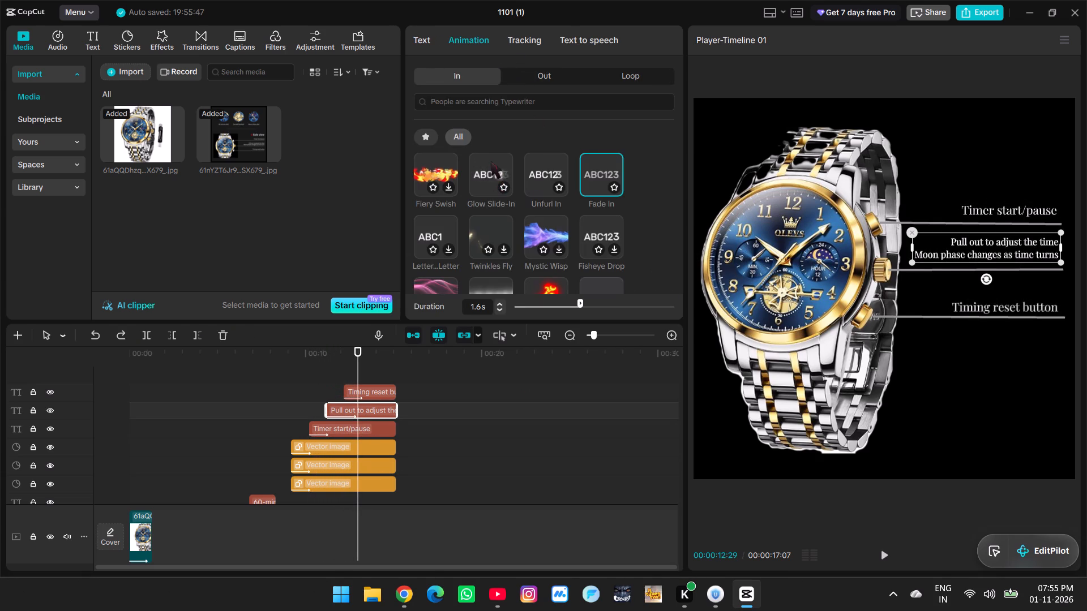
click(491, 161)
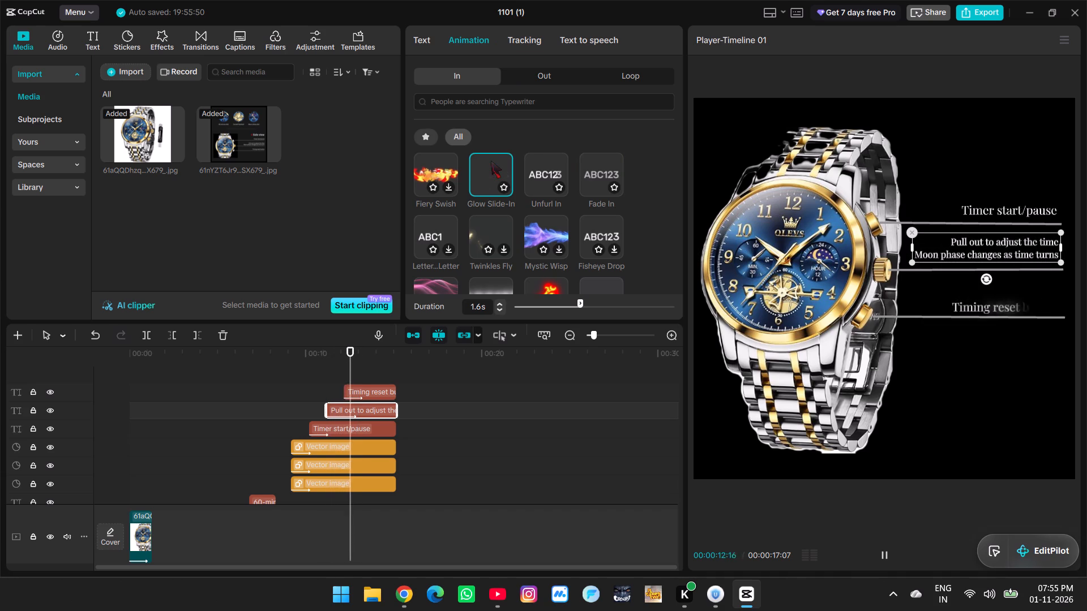
key(space)
Retime the "Timing reset button" label clip to start at about 13 s and end at about 17 s.
click(362, 397)
key(space)
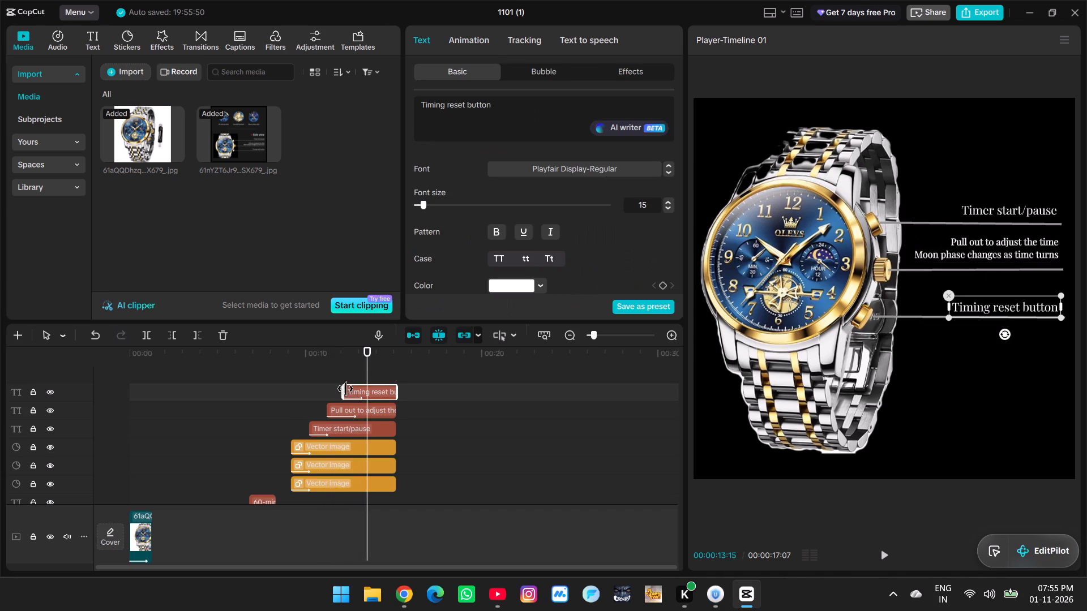
drag(345, 389, 362, 394)
drag(397, 391, 431, 399)
Extend the three callout lines and the other two label clips together to about 17 s, and replay the scene.
scroll(414, 434, down, 2)
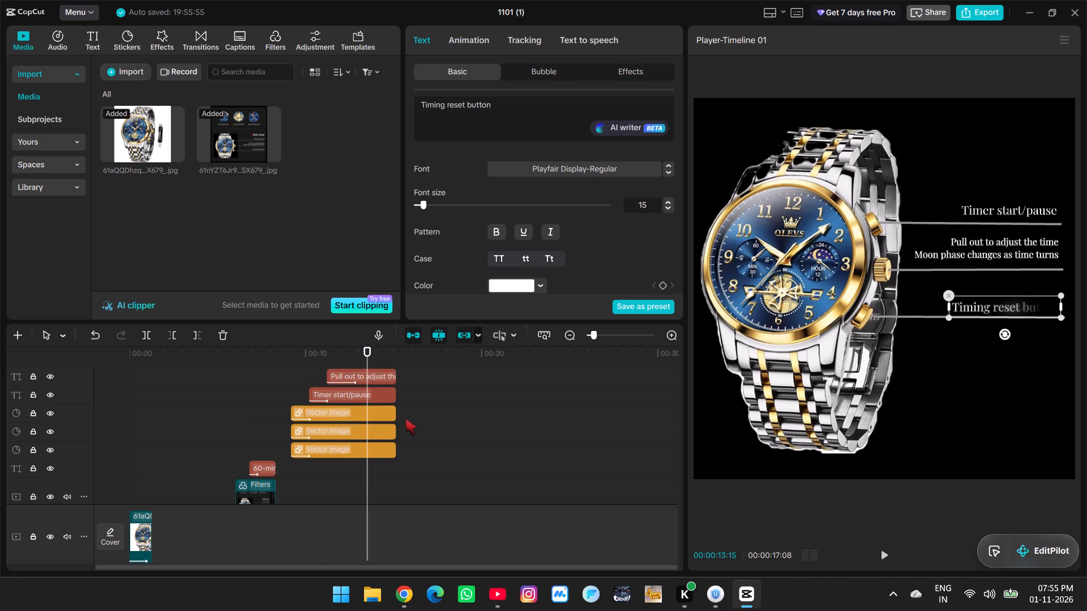
scroll(412, 384, up, 1)
drag(396, 391, 376, 451)
key(ctrl+z)
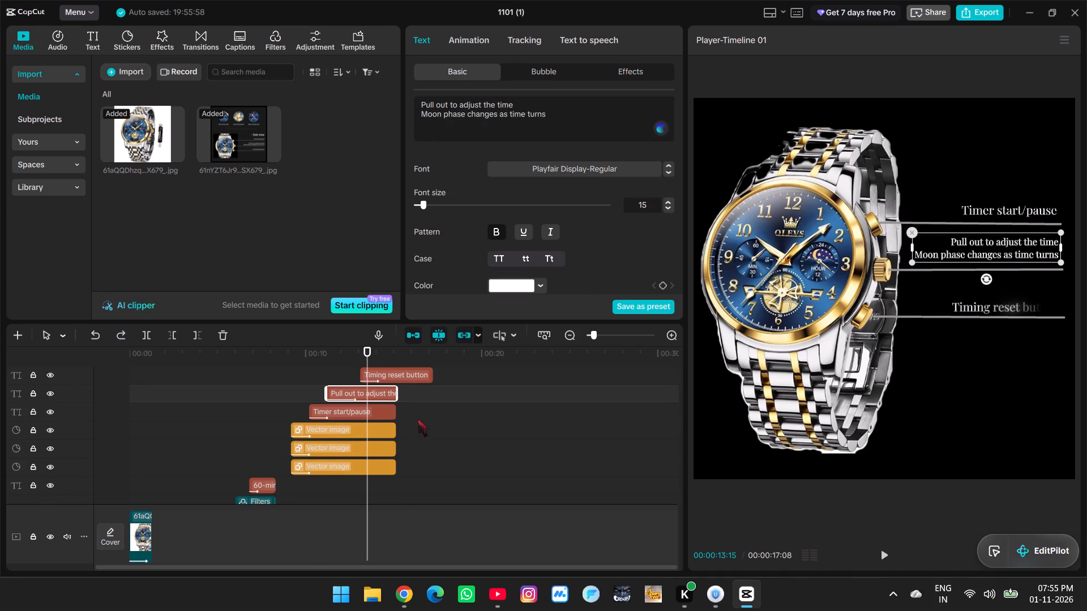
drag(412, 388, 386, 464)
scroll(387, 464, down, 2)
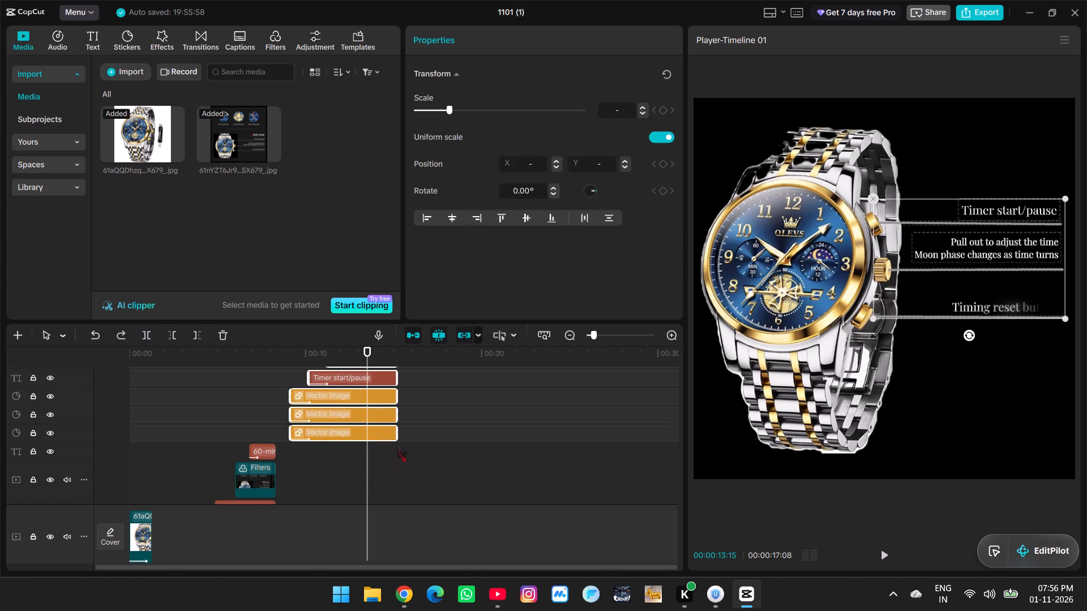
drag(397, 436, 423, 444)
scroll(423, 444, up, 1)
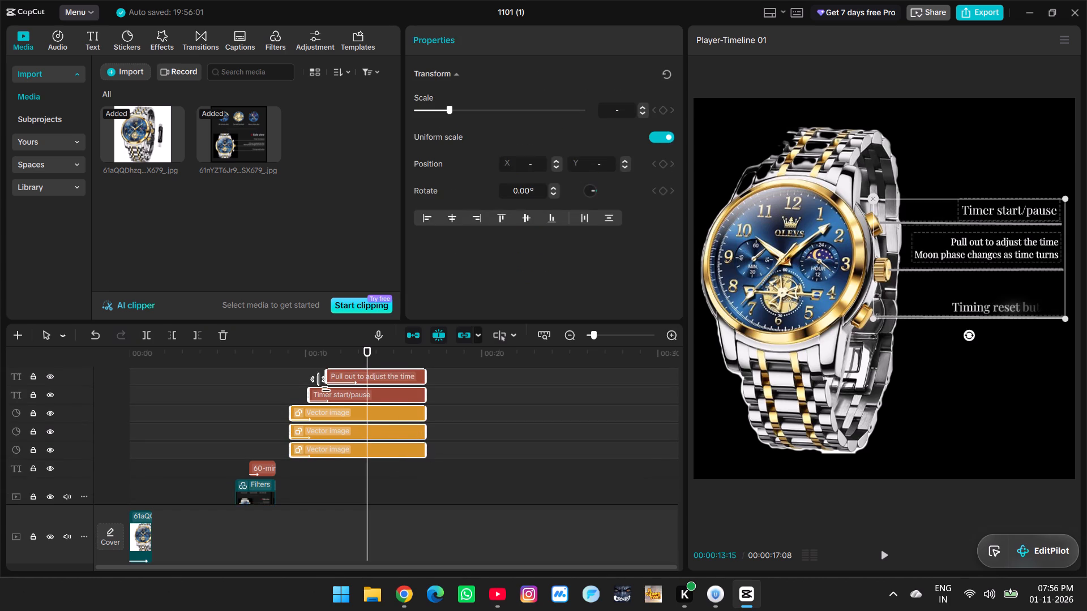
click(303, 361)
scroll(318, 373, up, 2)
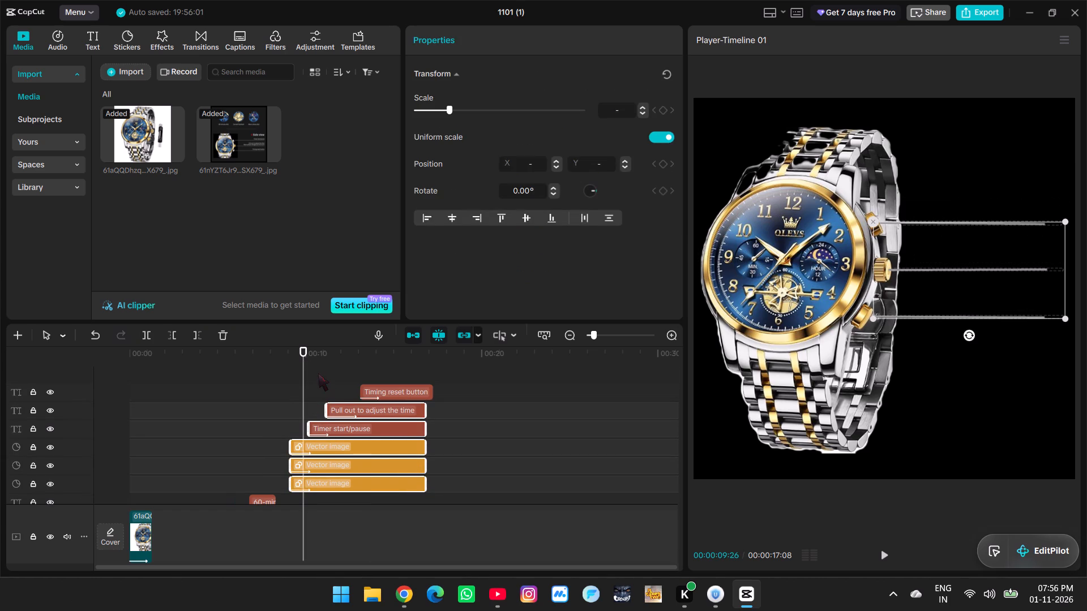
key(space)
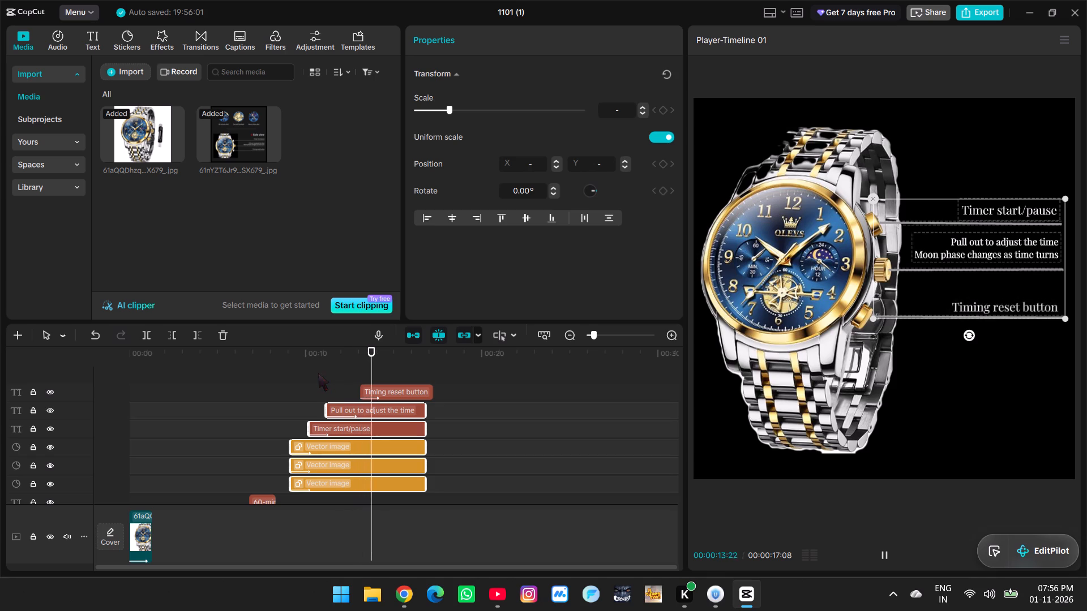
key(space)
click(1003, 395)
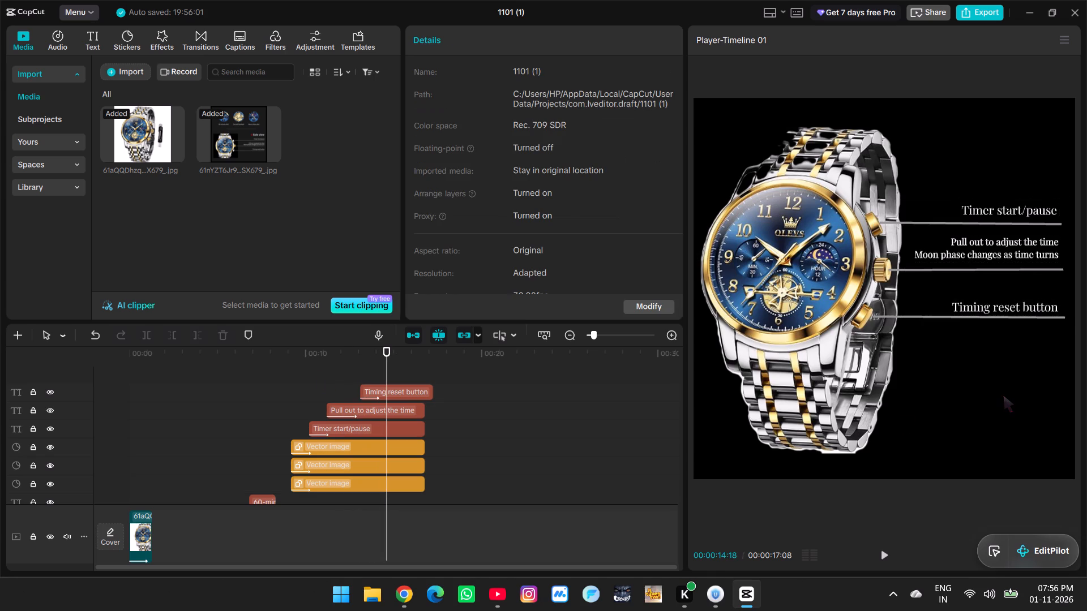
Move the "Pull out to adjust the time" and "Timer start/pause" labels slightly down and outward, closer to their callout lines.
click(1009, 260)
drag(1008, 245, 1009, 248)
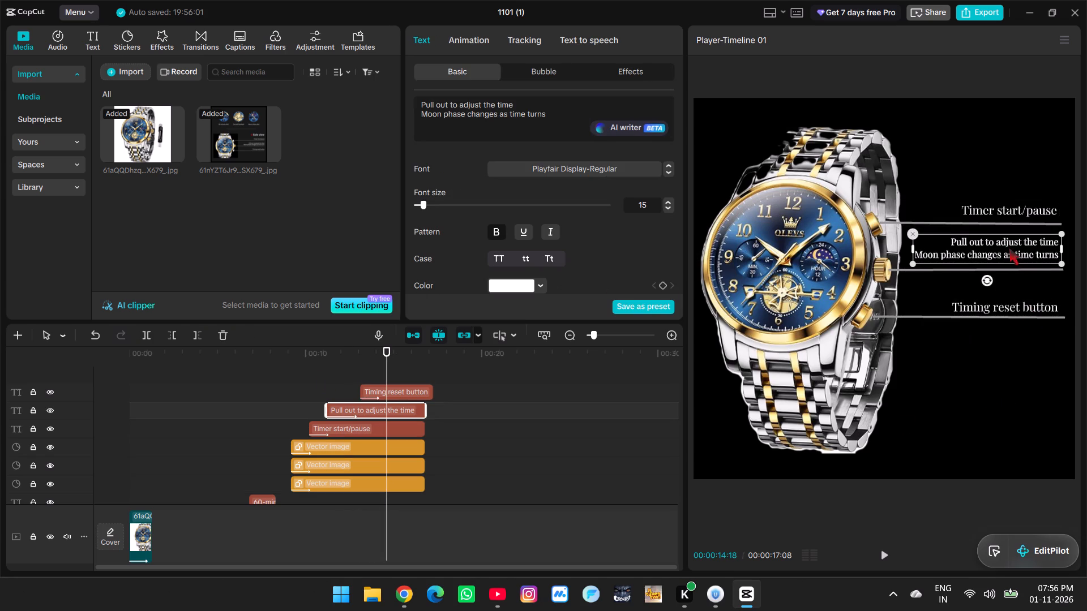
drag(1009, 248, 1010, 252)
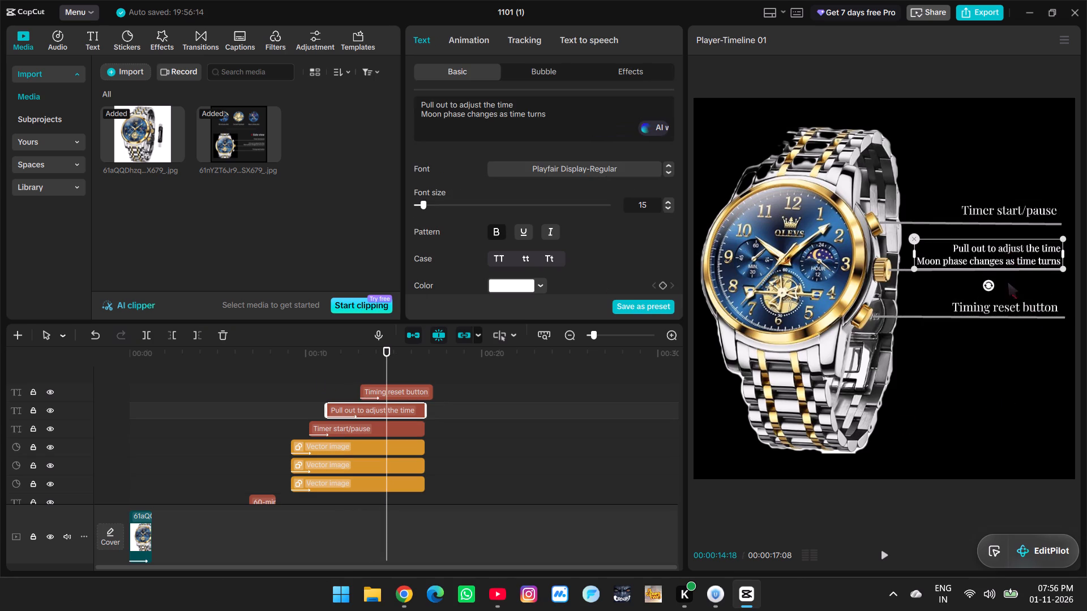
click(989, 210)
click(1011, 208)
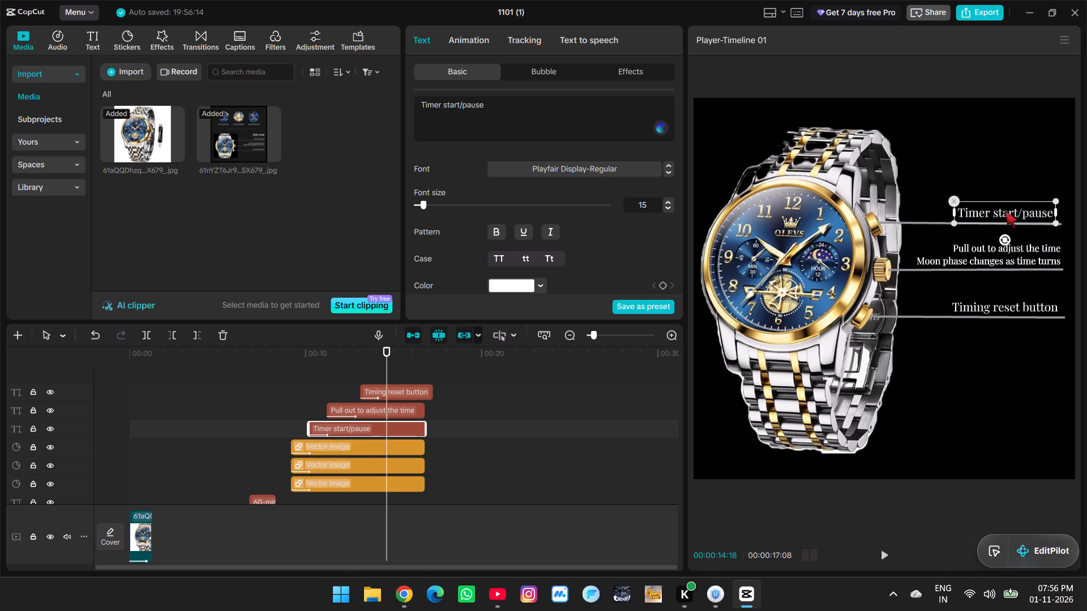
click(944, 187)
click(1038, 347)
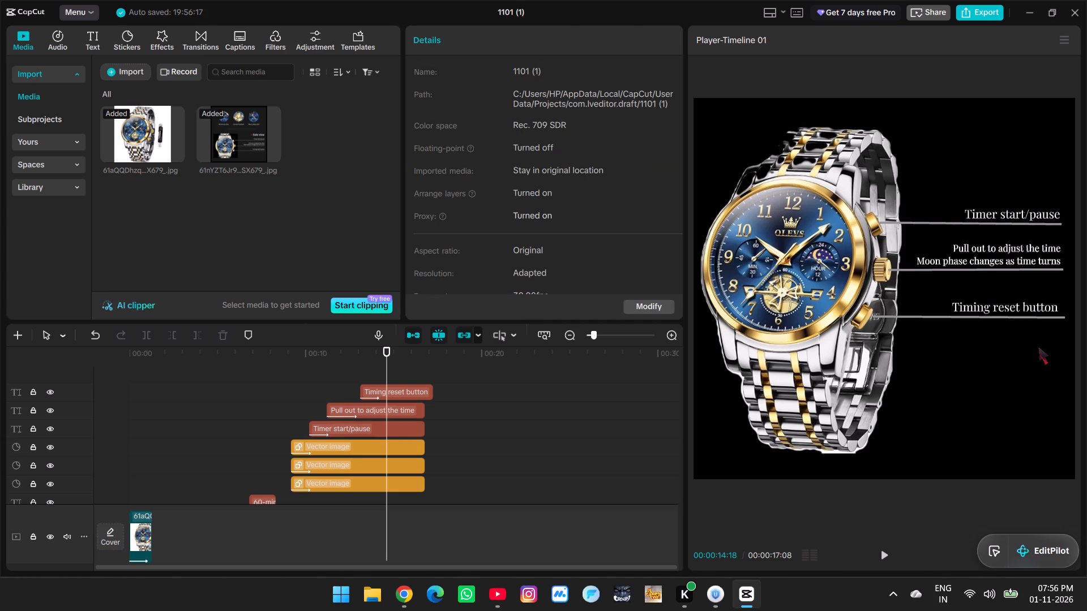
View the side-view reference image and replay the callout scene for comparison.
click(212, 116)
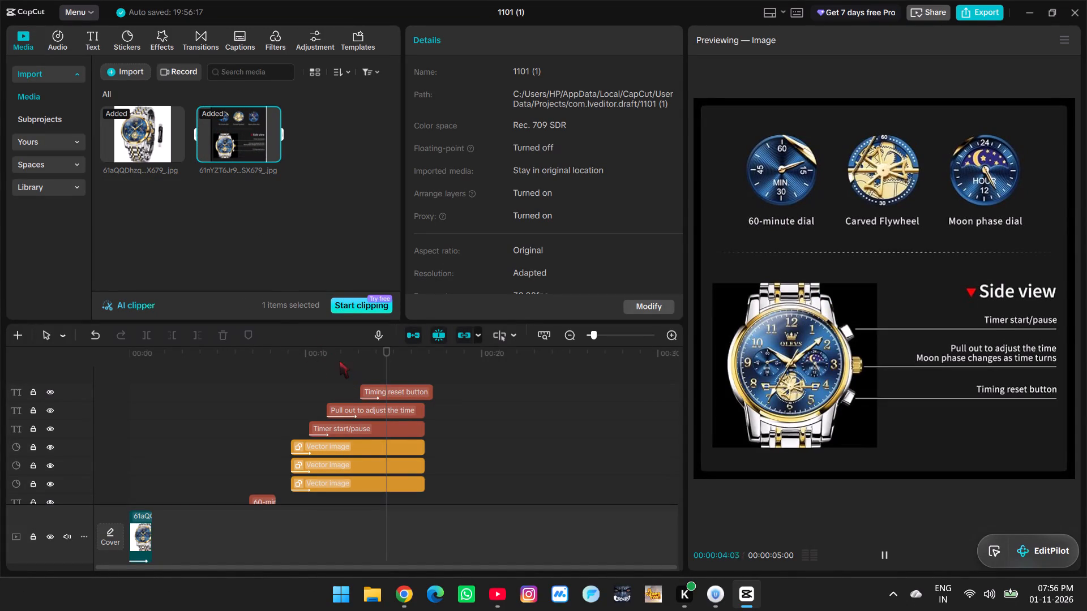
click(301, 377)
key(space)
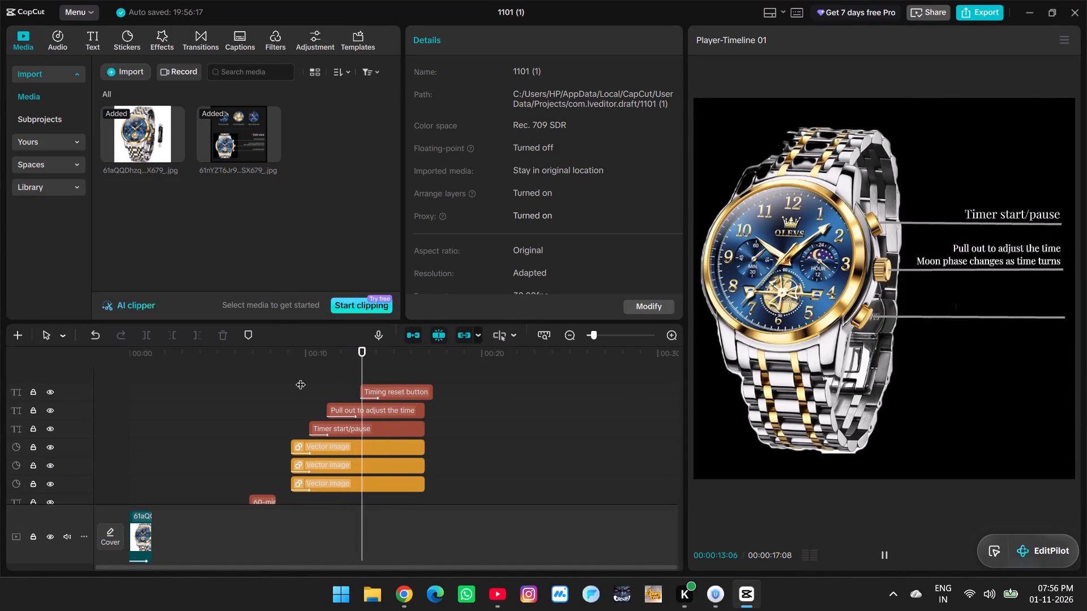
key(space)
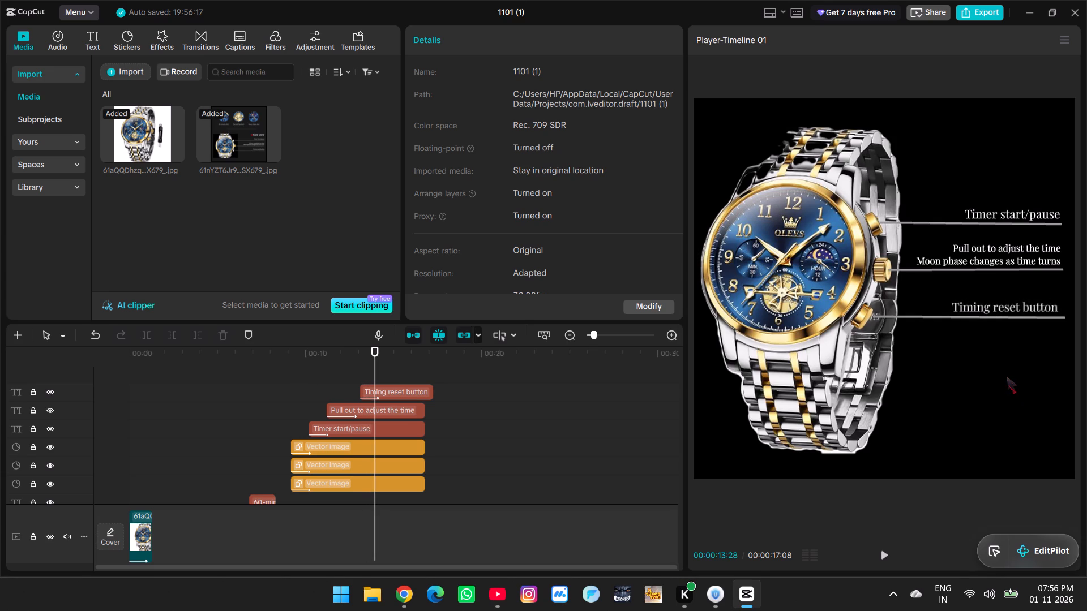
click(876, 315)
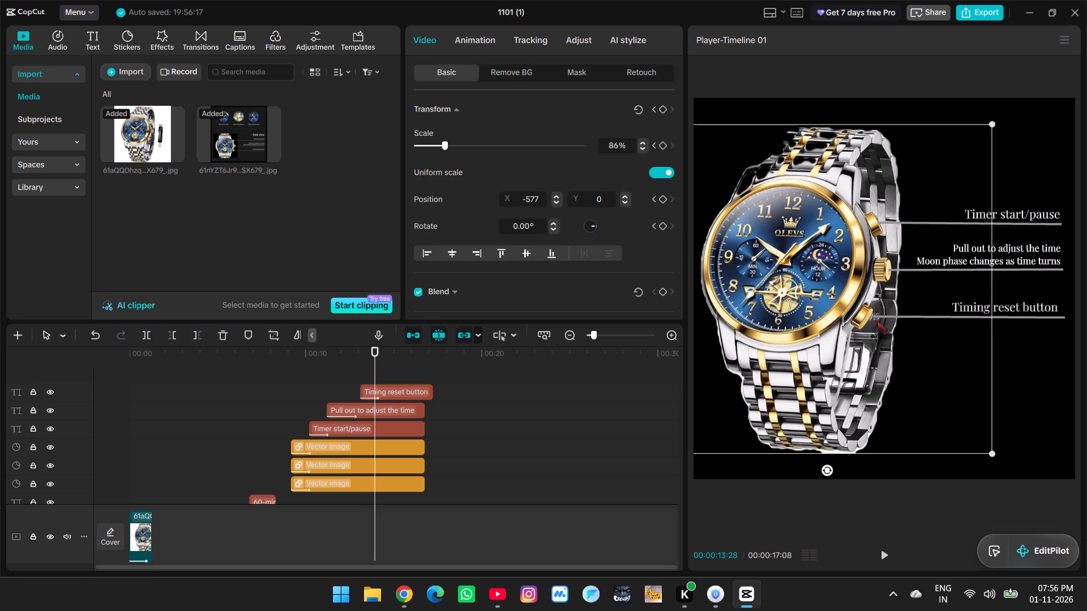
click(1022, 354)
Enlarge the timeline area in height so that more of the stacked tracks can be seen.
ctrl+scroll(290, 420, down, 4)
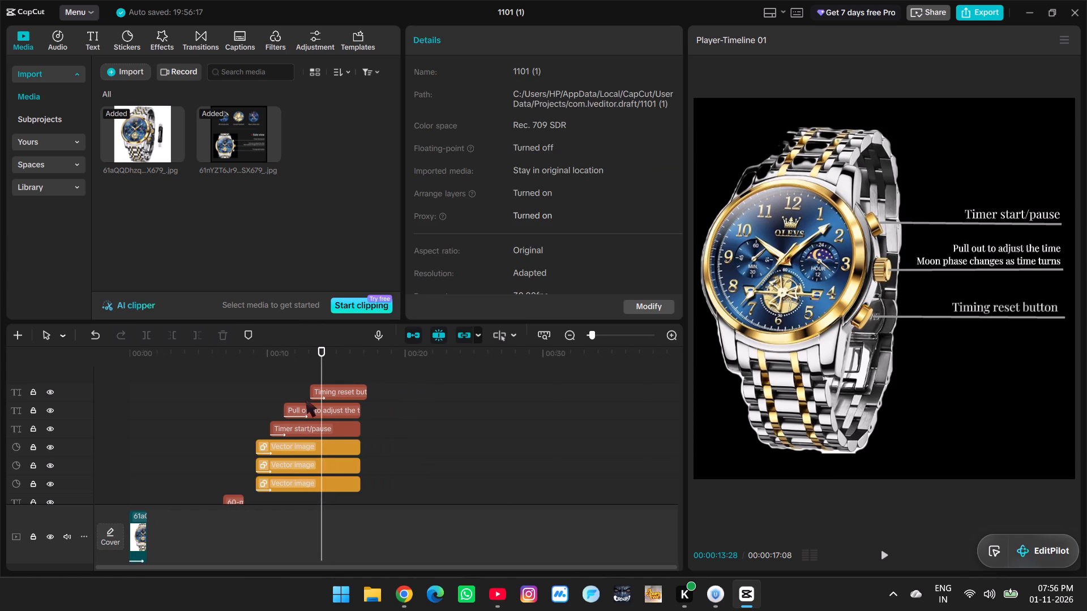
drag(365, 325, 368, 240)
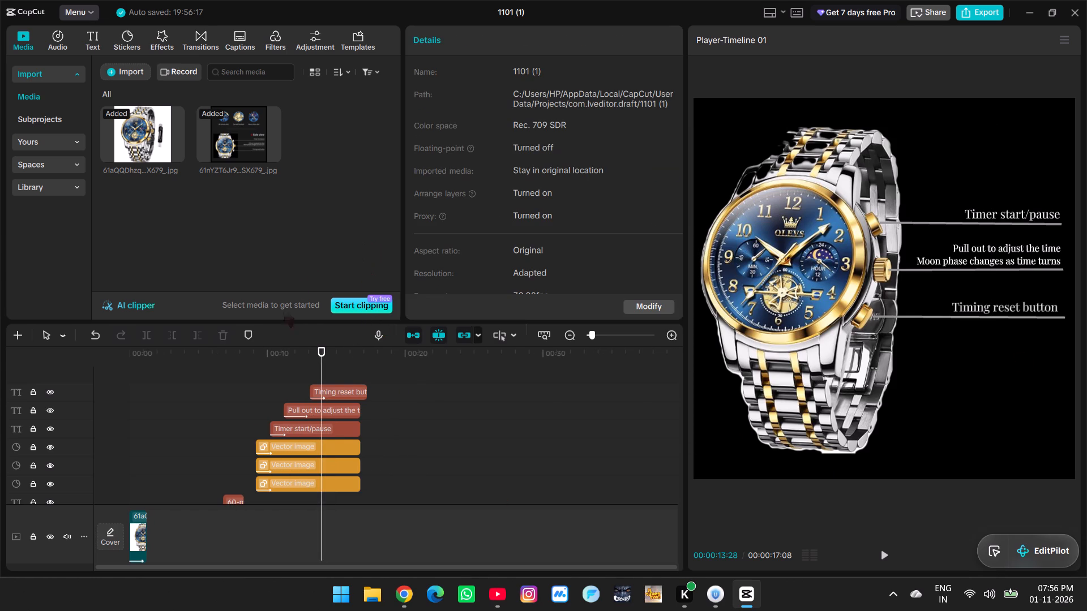
click(279, 320)
drag(282, 323, 284, 279)
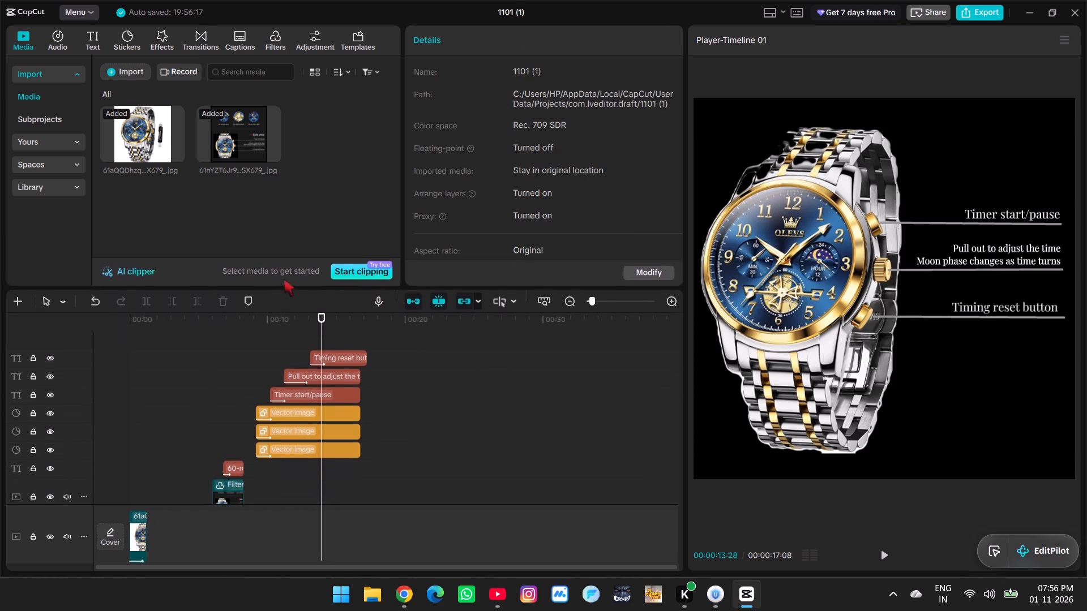
drag(284, 279, 292, 192)
Play the animation from the start through the "Moon Phase Dail" label, and return the playhead to the beginning.
click(159, 313)
drag(179, 317, 135, 317)
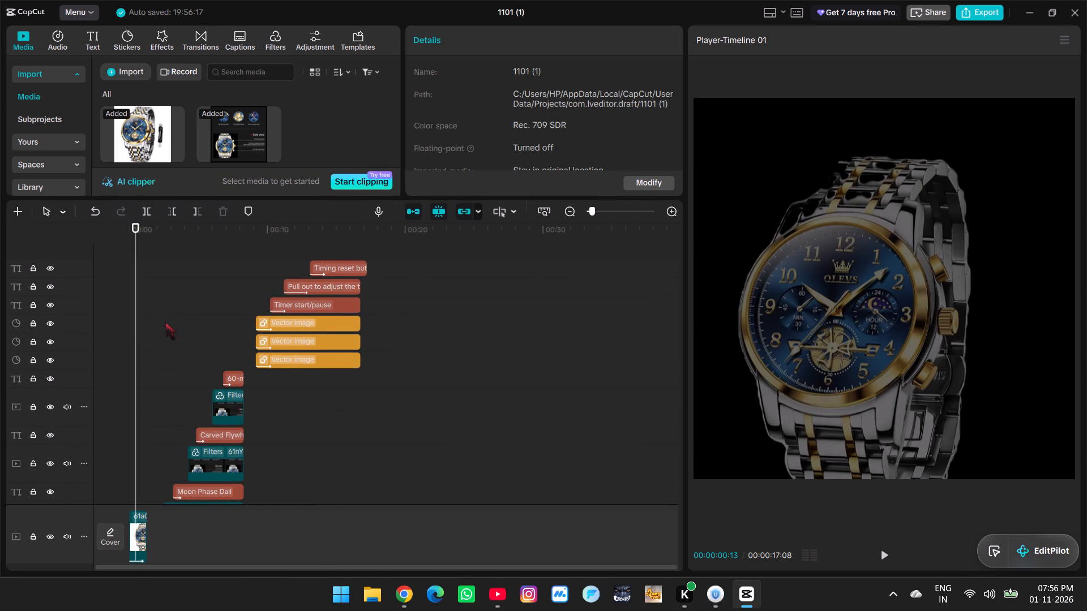
scroll(174, 325, down, 6)
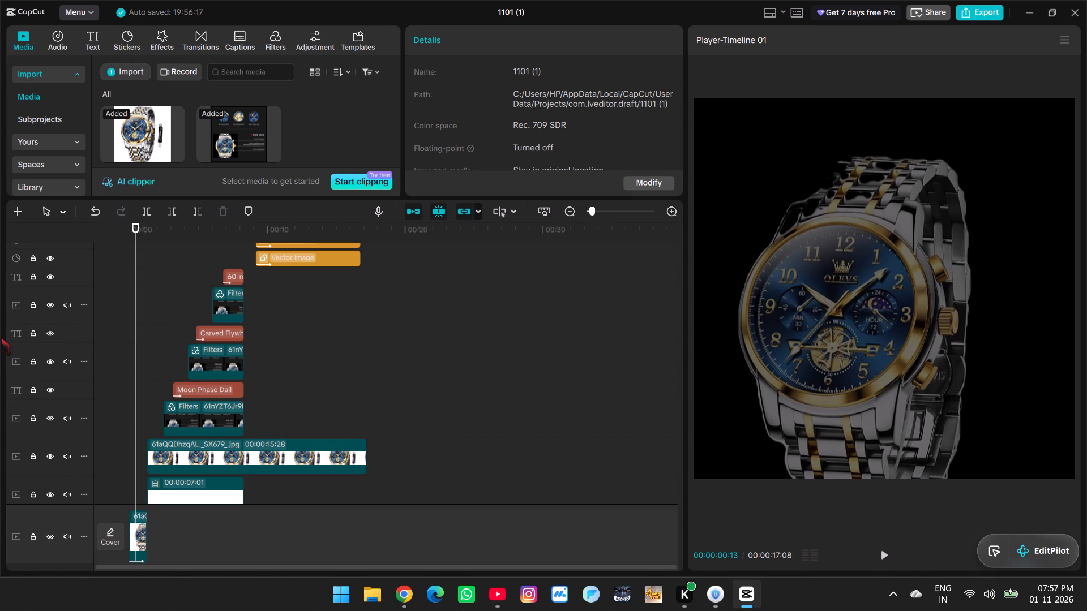
key(space)
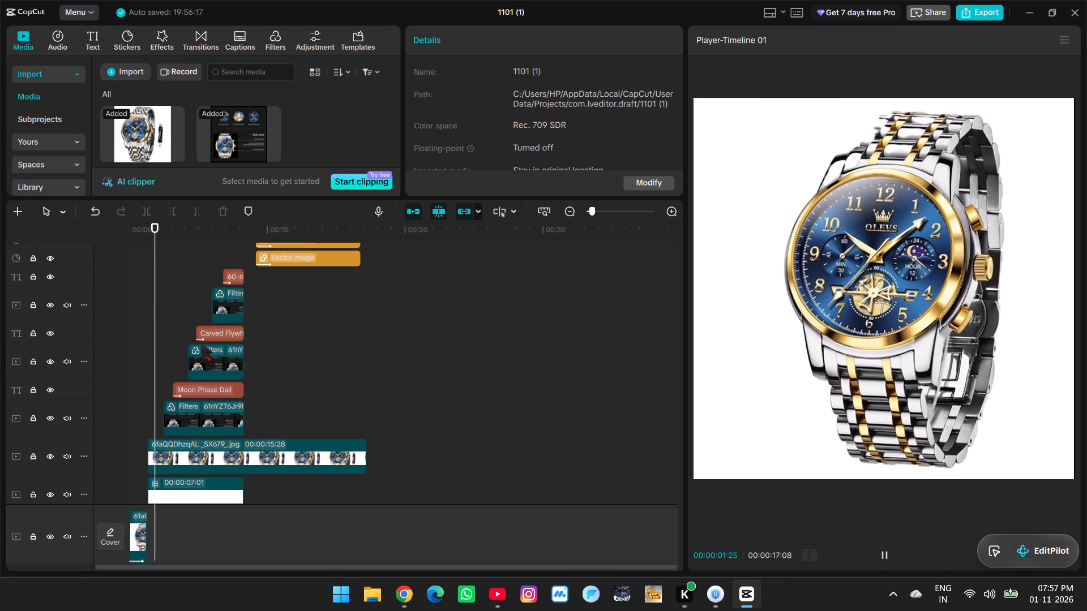
key(space)
click(131, 377)
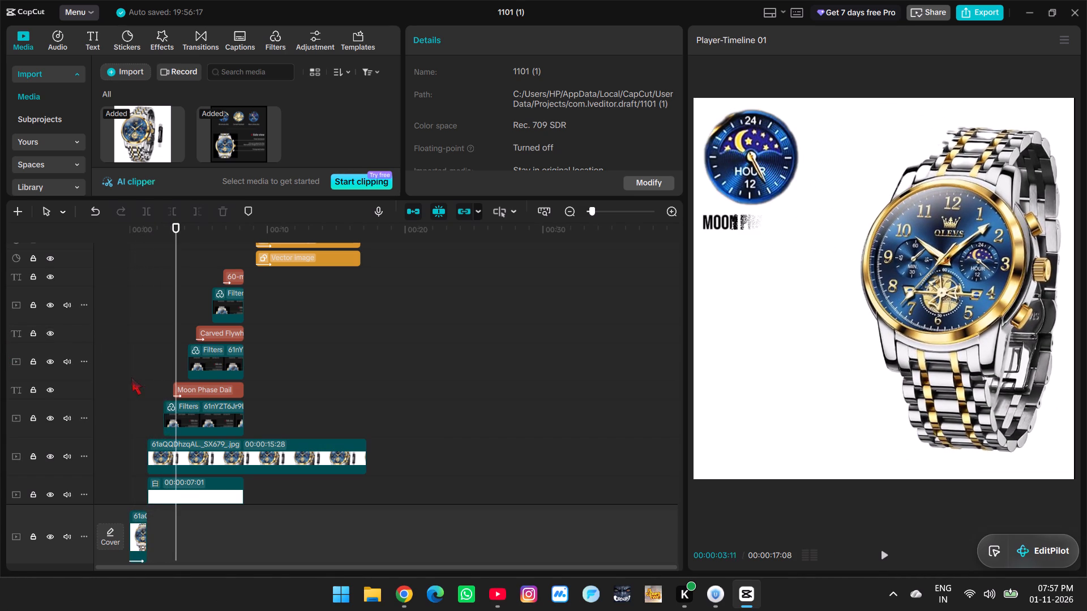
key(space)
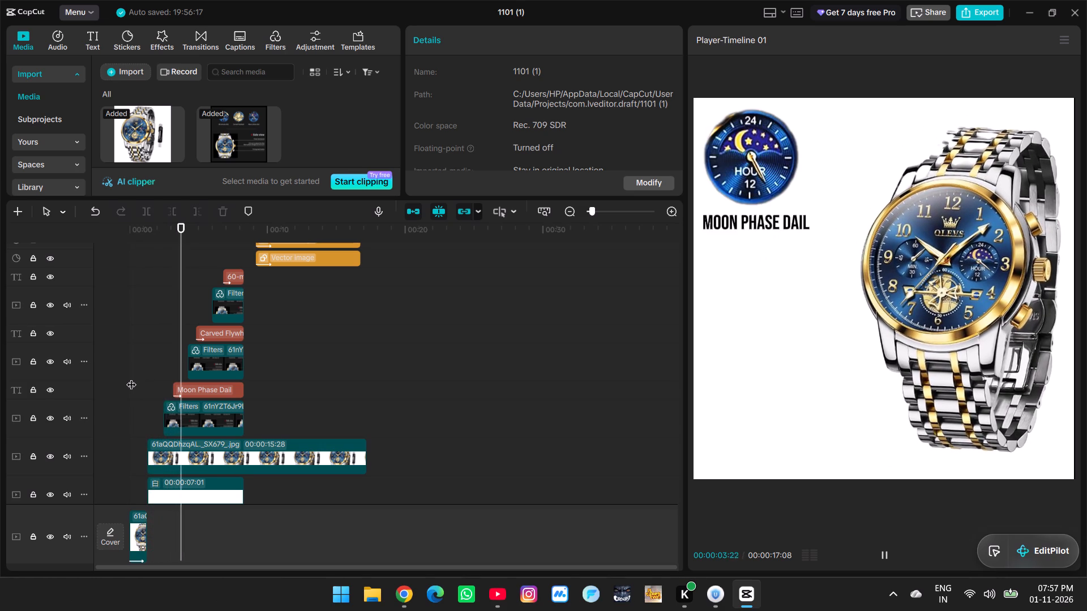
key(space)
click(131, 377)
drag(131, 377, 115, 374)
Preview the front-view source watch image and replay the opening watch clip from the start for comparison.
scroll(128, 379, down, 5)
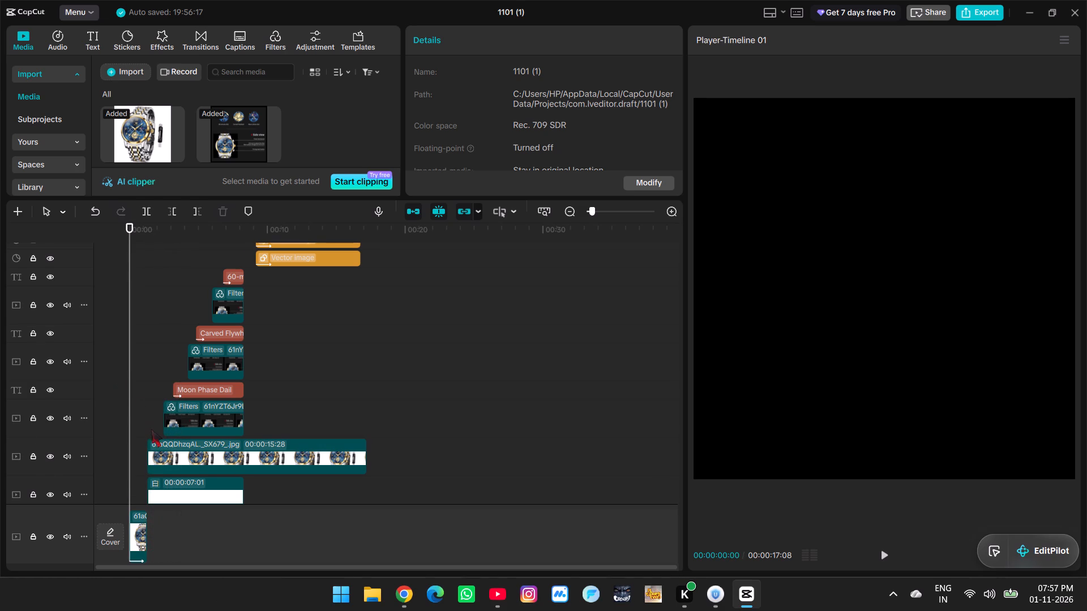
scroll(151, 429, down, 10)
click(166, 160)
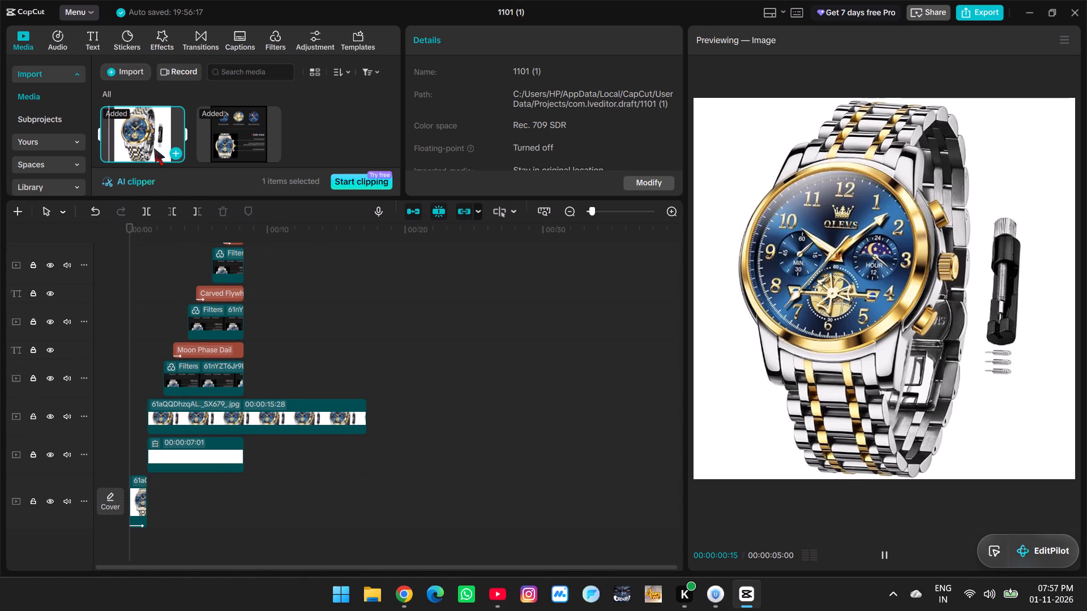
key(space)
key(space)
key(space)
click(130, 395)
drag(130, 395, 112, 395)
key(space)
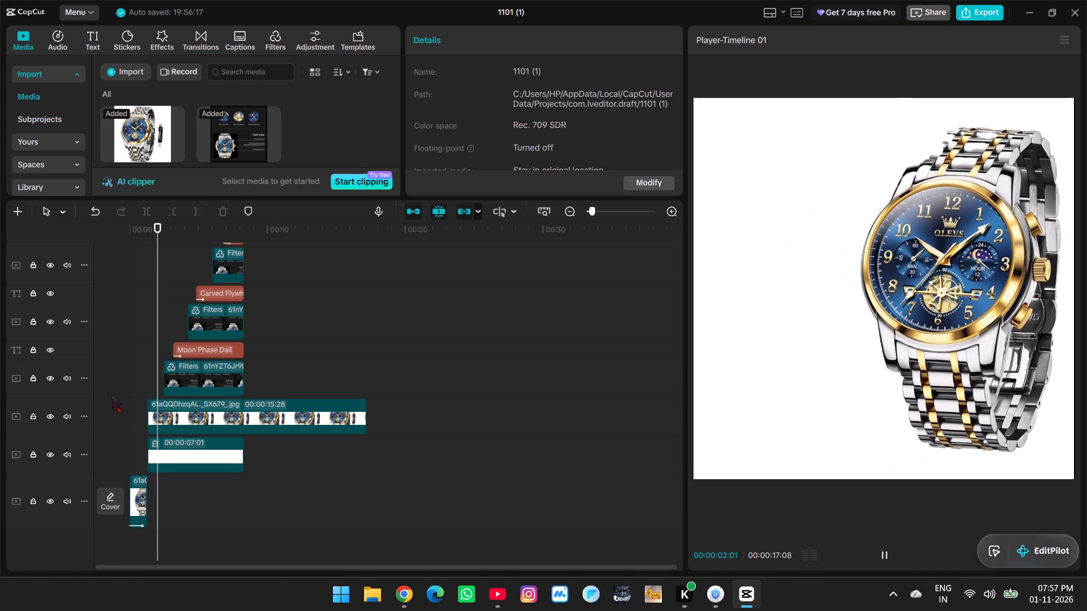
click(147, 388)
drag(147, 388, 121, 381)
key(space)
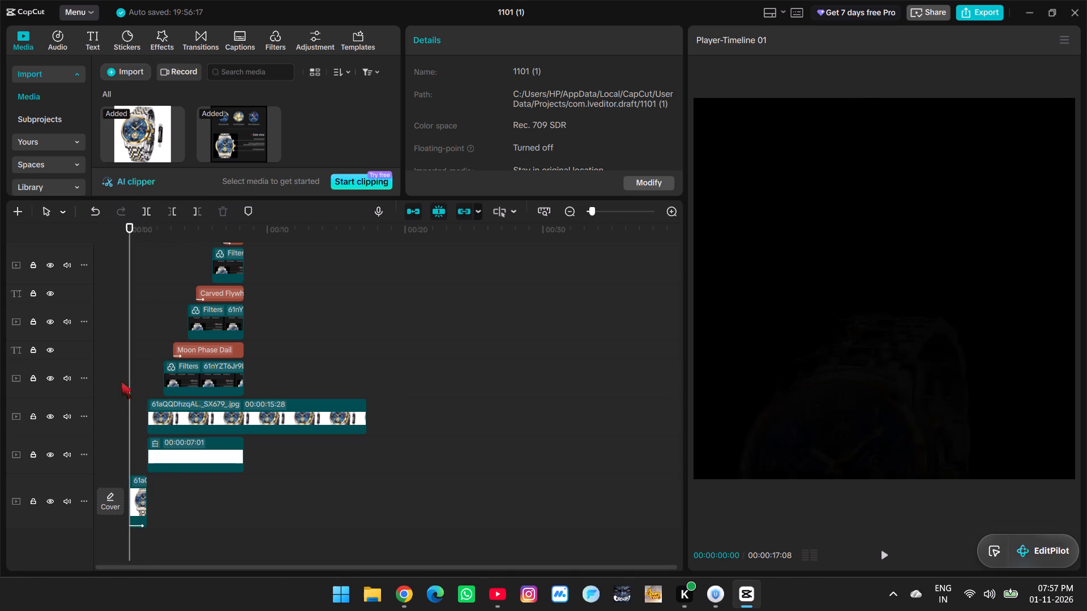
key(space)
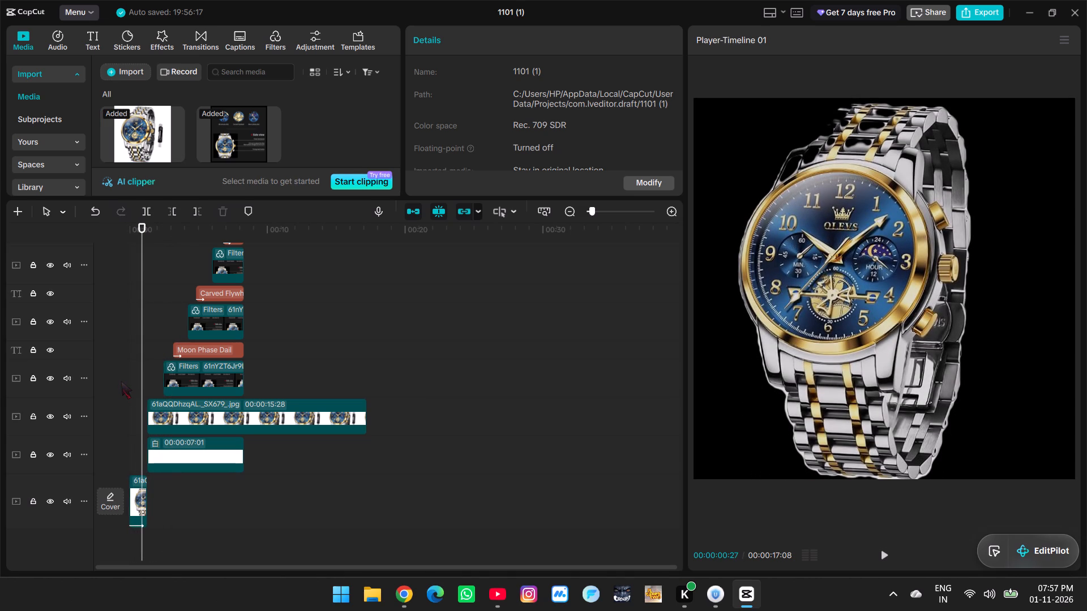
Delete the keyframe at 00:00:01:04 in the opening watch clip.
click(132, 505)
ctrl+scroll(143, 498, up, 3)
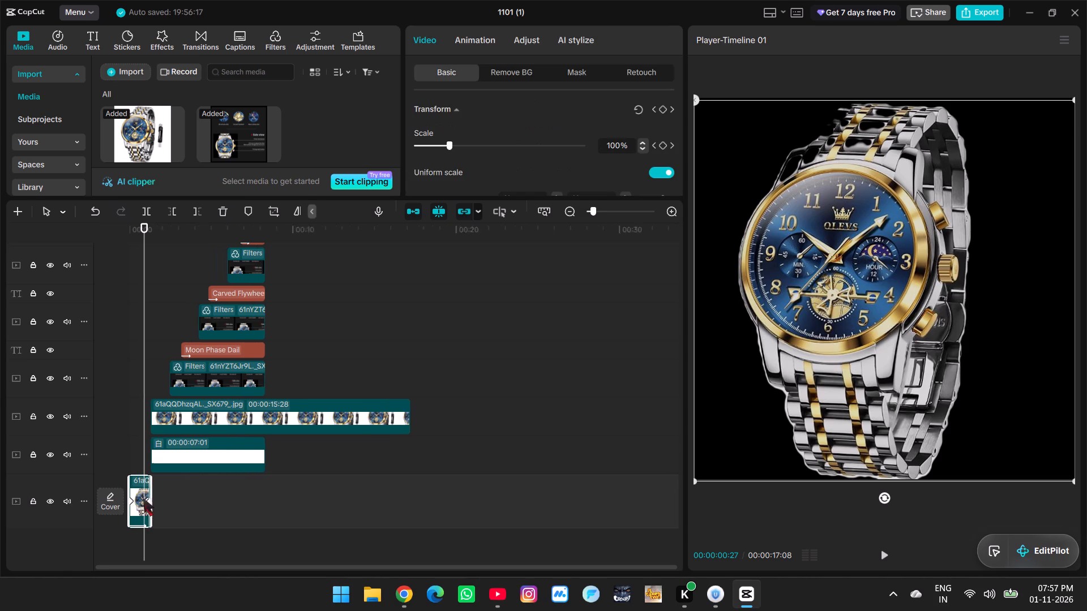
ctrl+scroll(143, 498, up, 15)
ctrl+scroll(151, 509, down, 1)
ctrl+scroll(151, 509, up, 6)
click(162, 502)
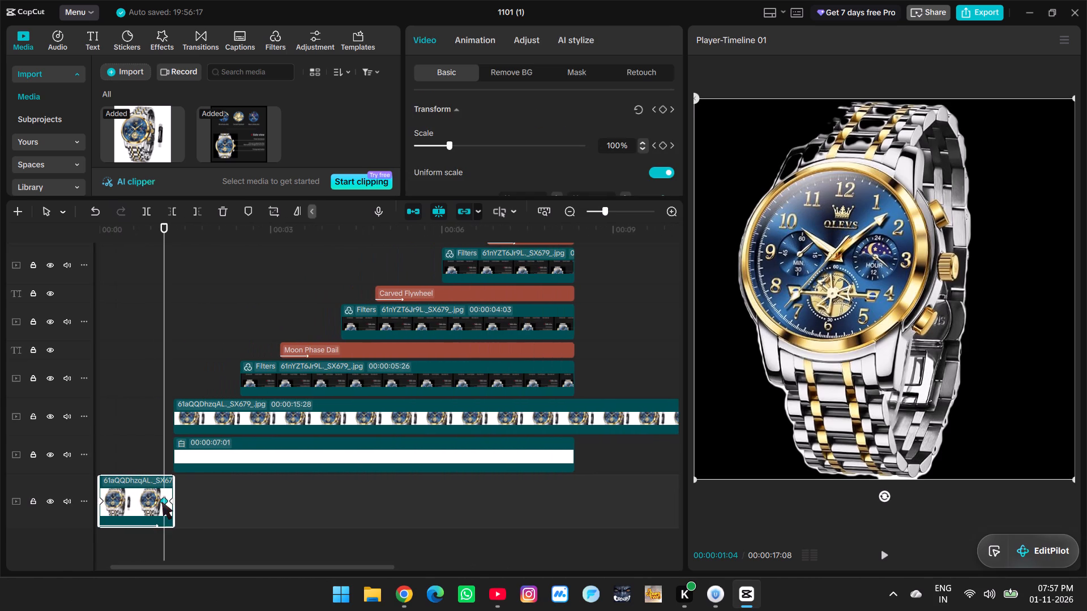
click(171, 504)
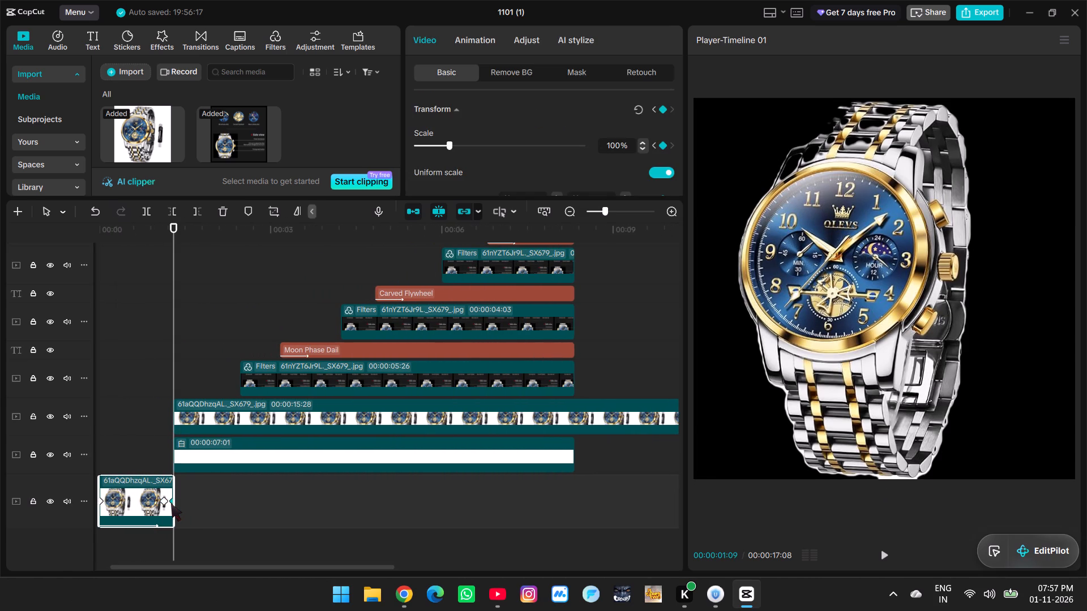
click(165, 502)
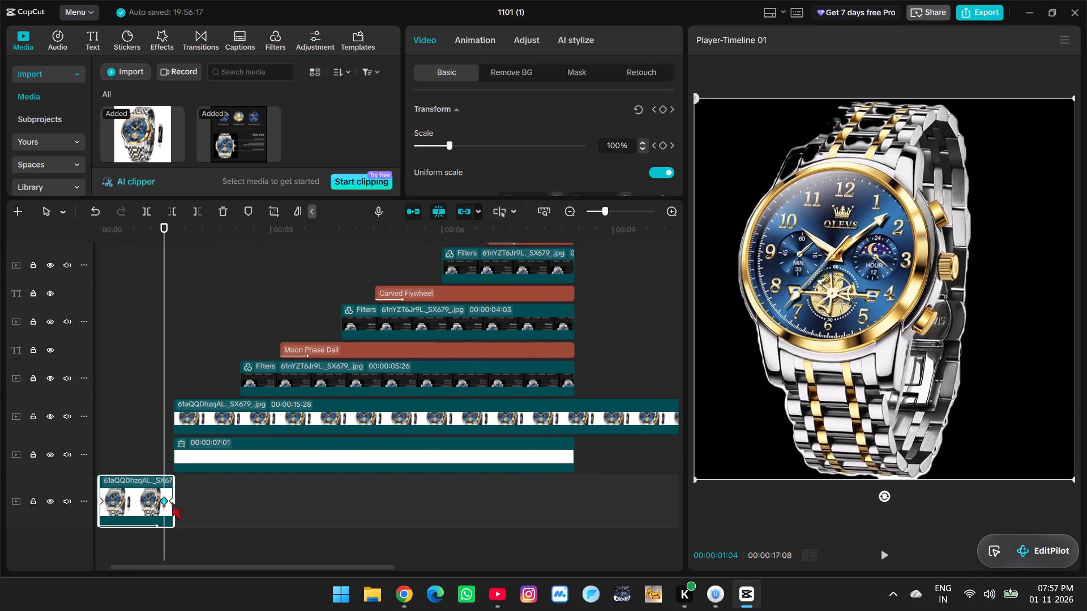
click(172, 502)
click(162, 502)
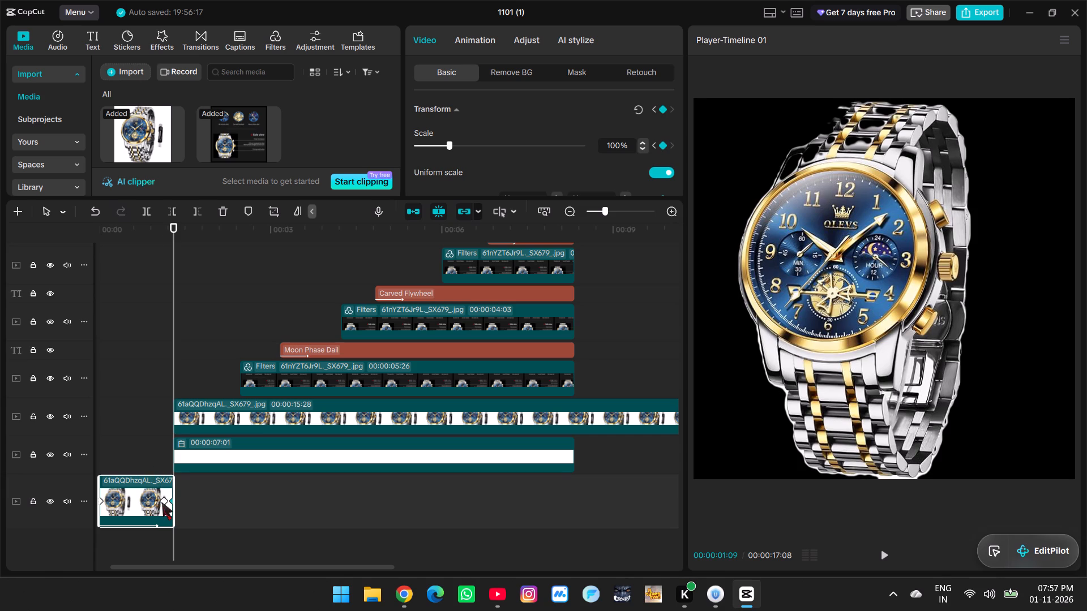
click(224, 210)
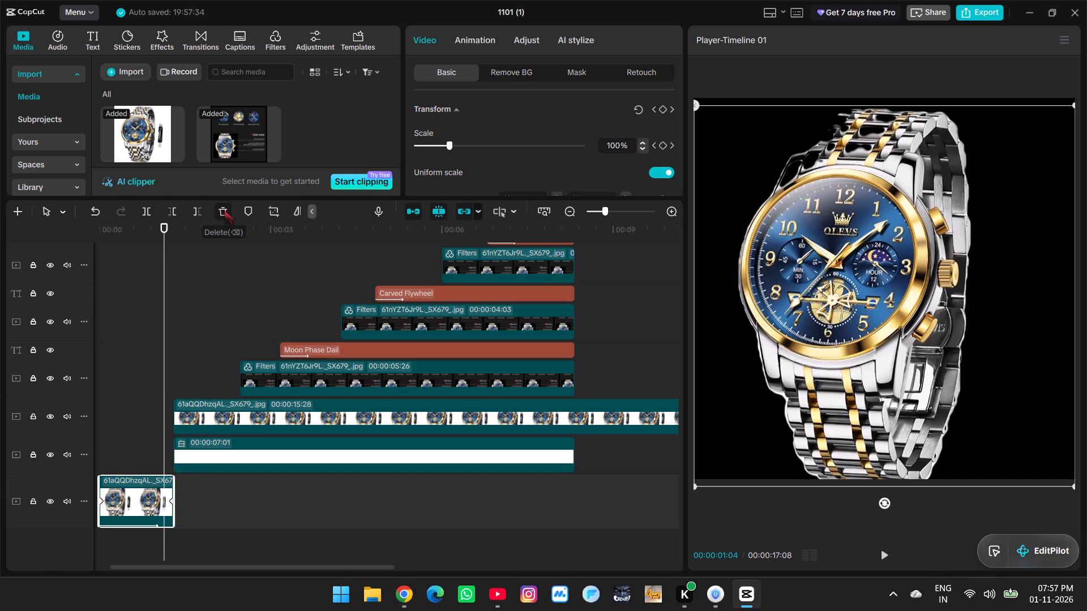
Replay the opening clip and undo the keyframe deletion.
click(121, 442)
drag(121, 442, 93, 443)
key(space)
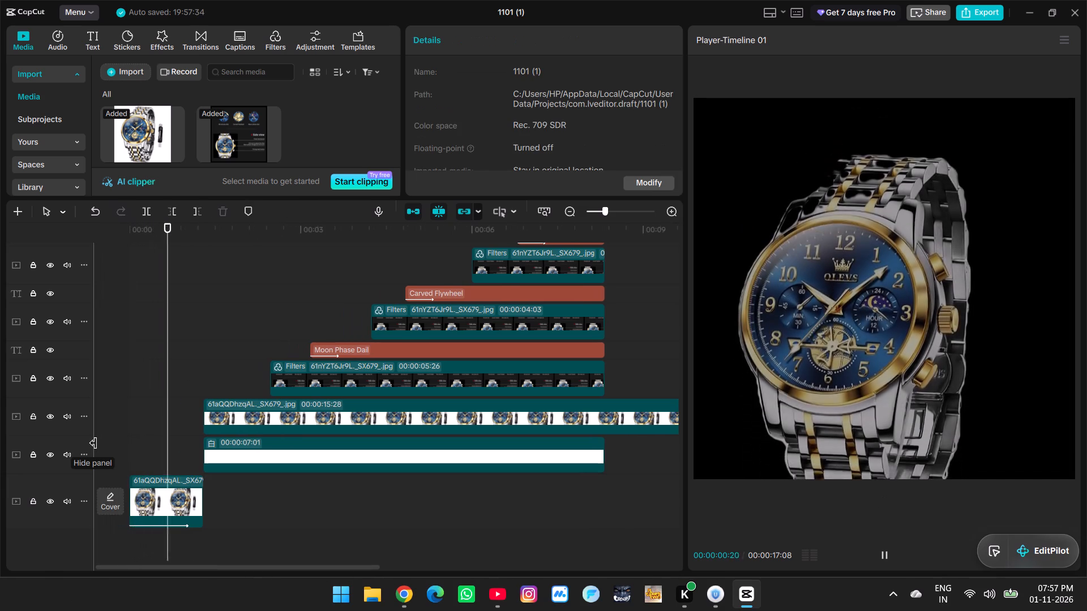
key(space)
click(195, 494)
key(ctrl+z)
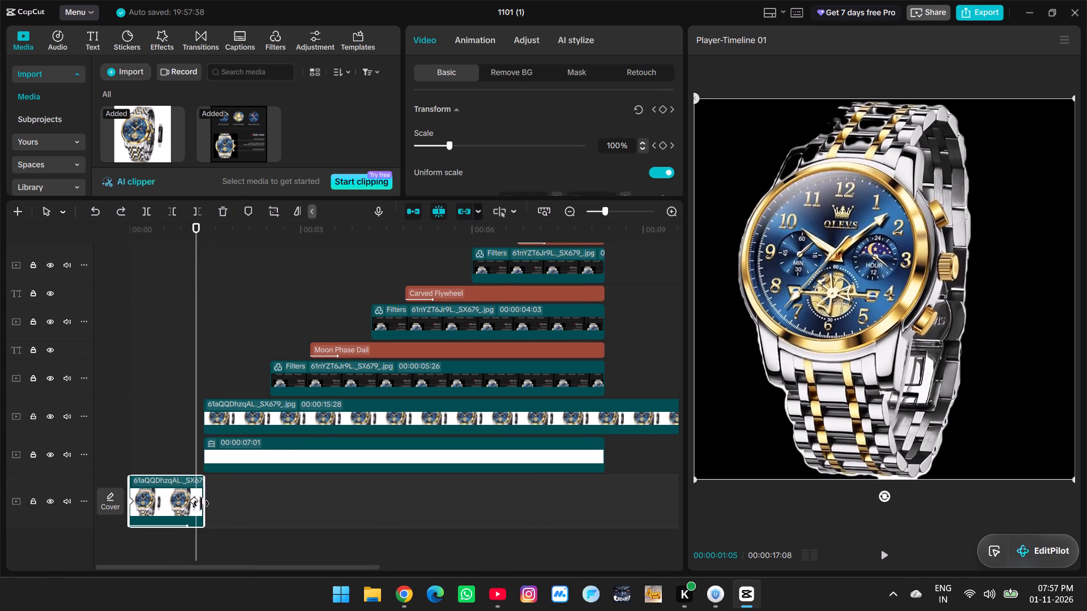
Delete the keyframe at 00:00:01:09, at the very end of the opening watch clip.
click(203, 501)
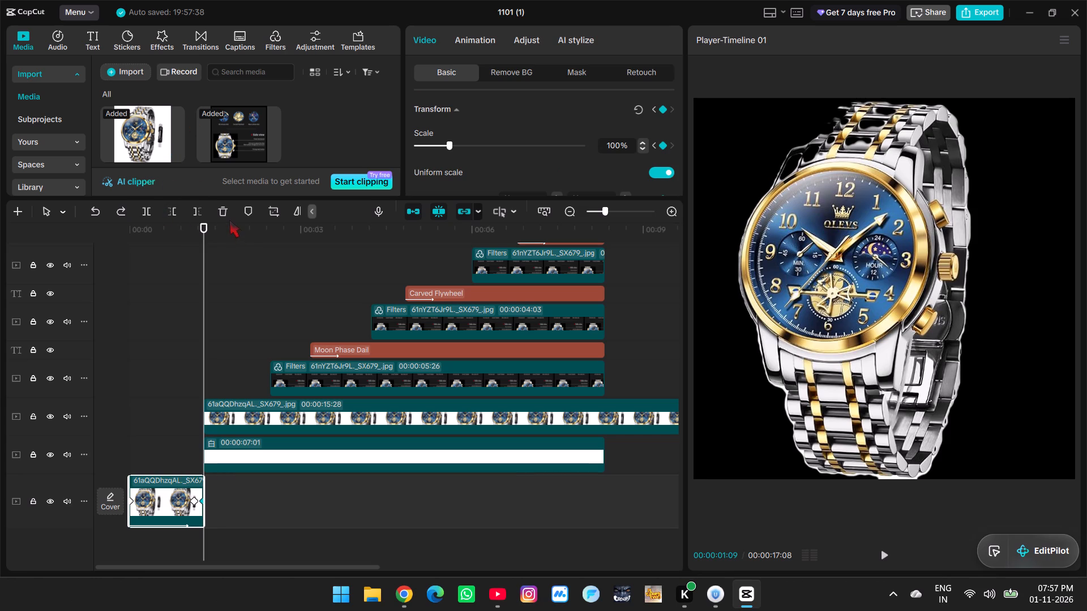
click(225, 215)
Replay the animation from the start through the three labelled dials, and recheck the opening watch movement.
click(175, 438)
key(space)
click(162, 432)
drag(162, 432, 126, 432)
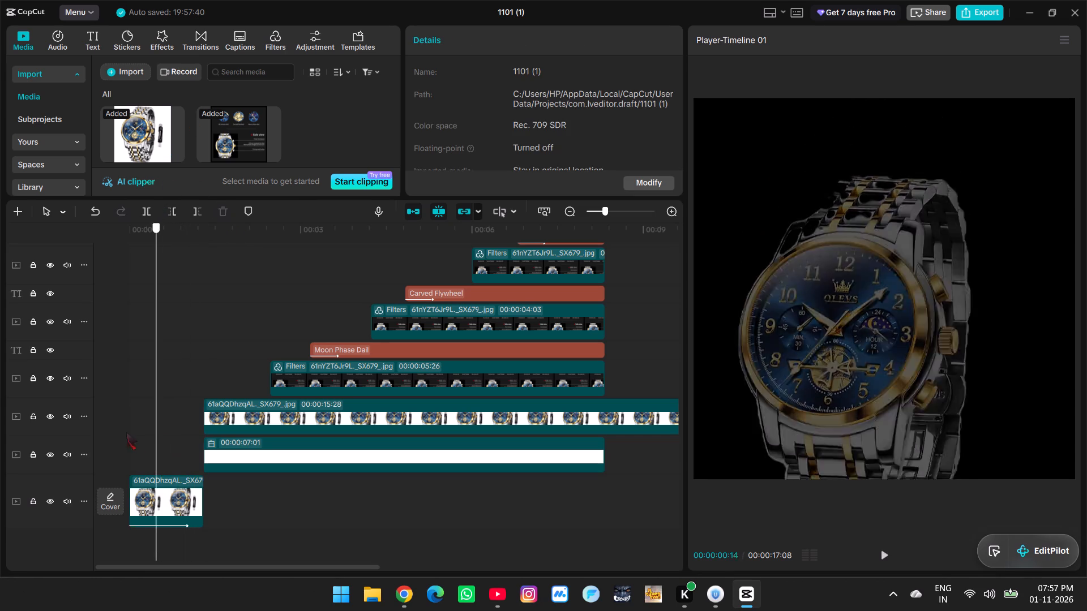
drag(126, 432, 123, 432)
key(space)
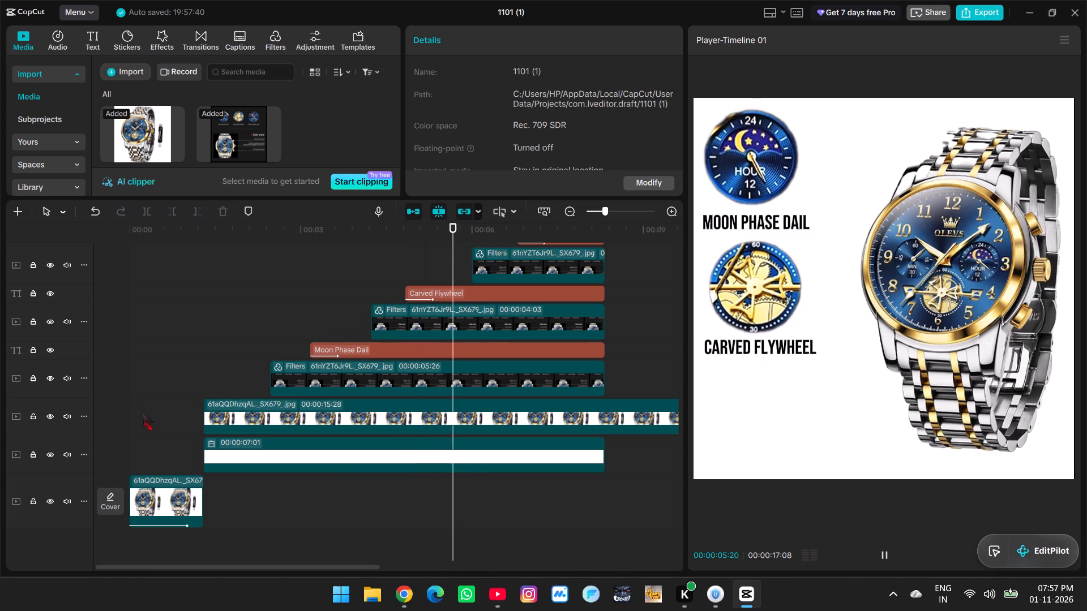
key(space)
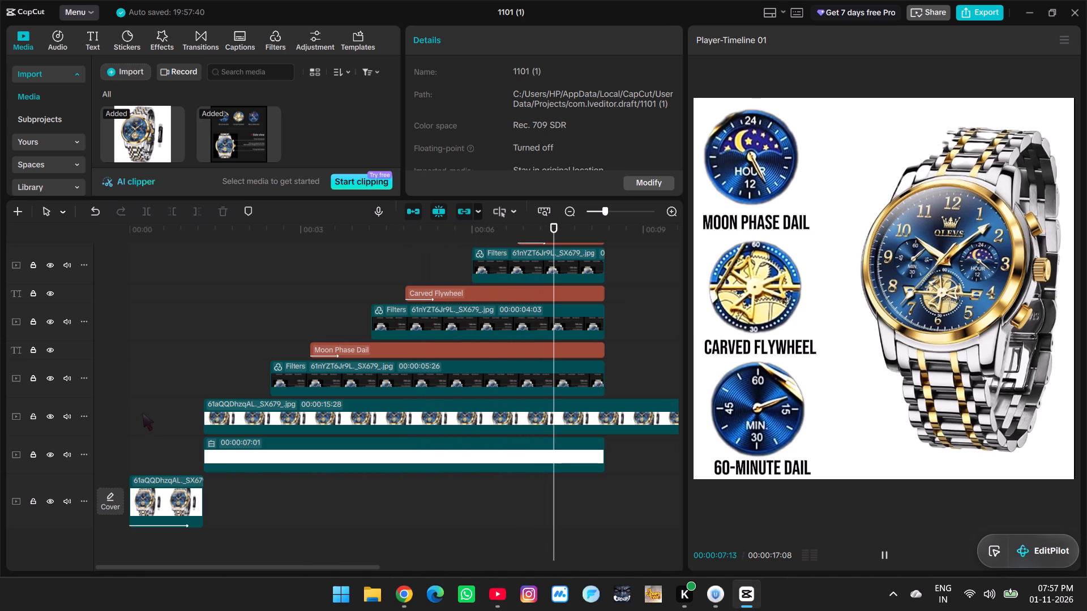
scroll(143, 413, down, 1)
click(140, 419)
drag(140, 419, 71, 425)
key(space)
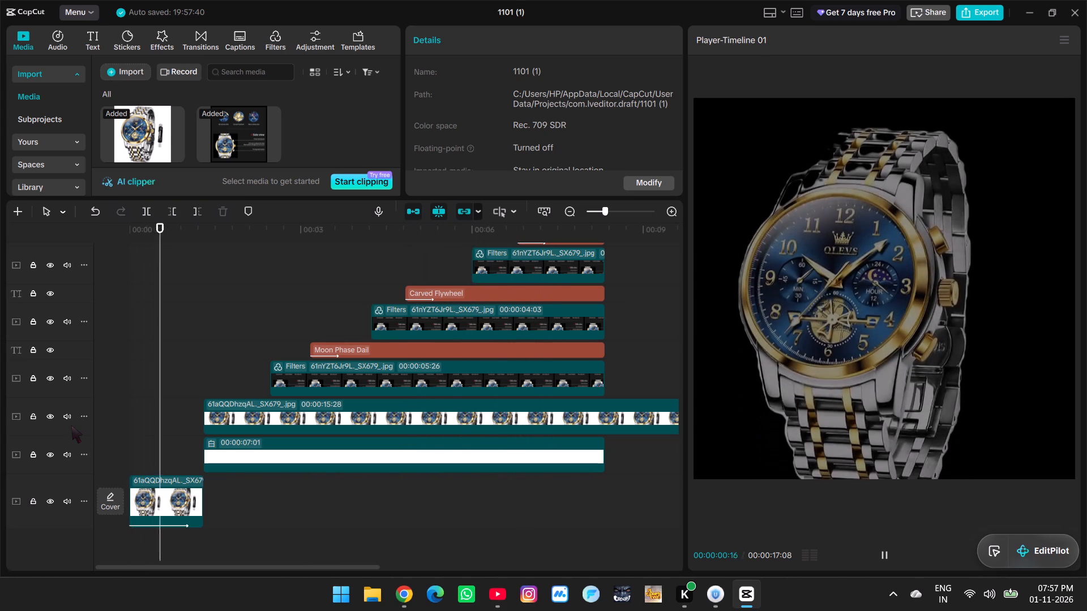
key(space)
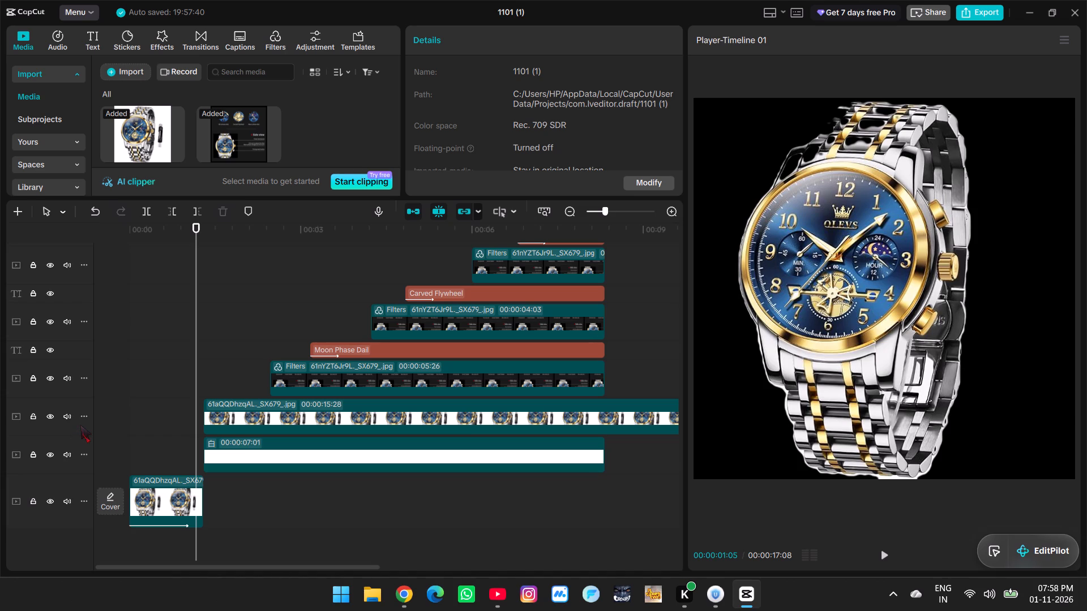
click(132, 428)
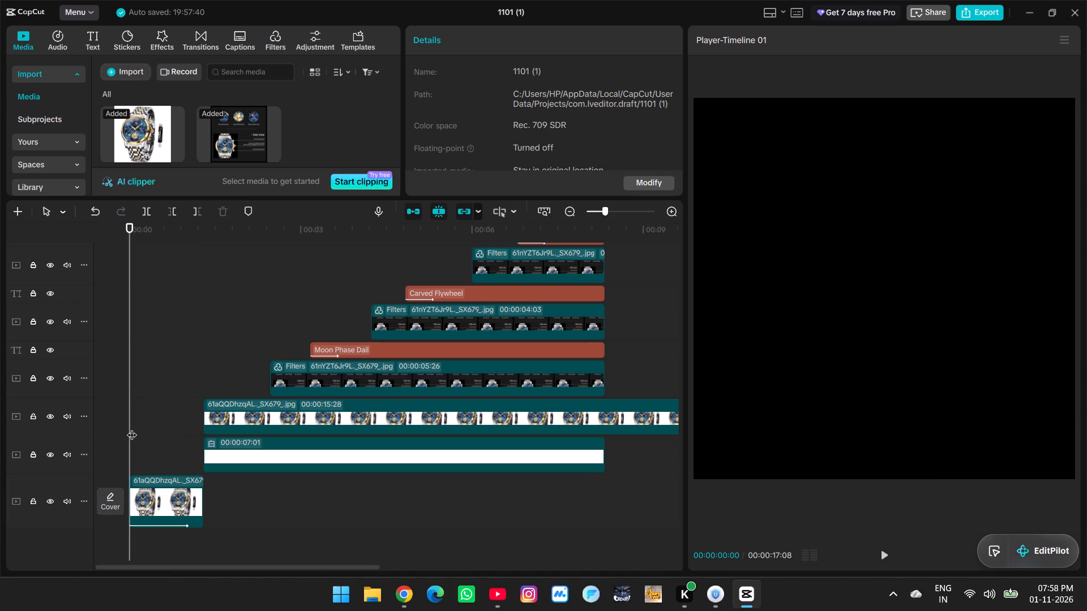
Switch to the Amazon listing in Chrome, watch the OLEVS product video from its start, pause it, and return to CapCut.
key(alt+Tab)
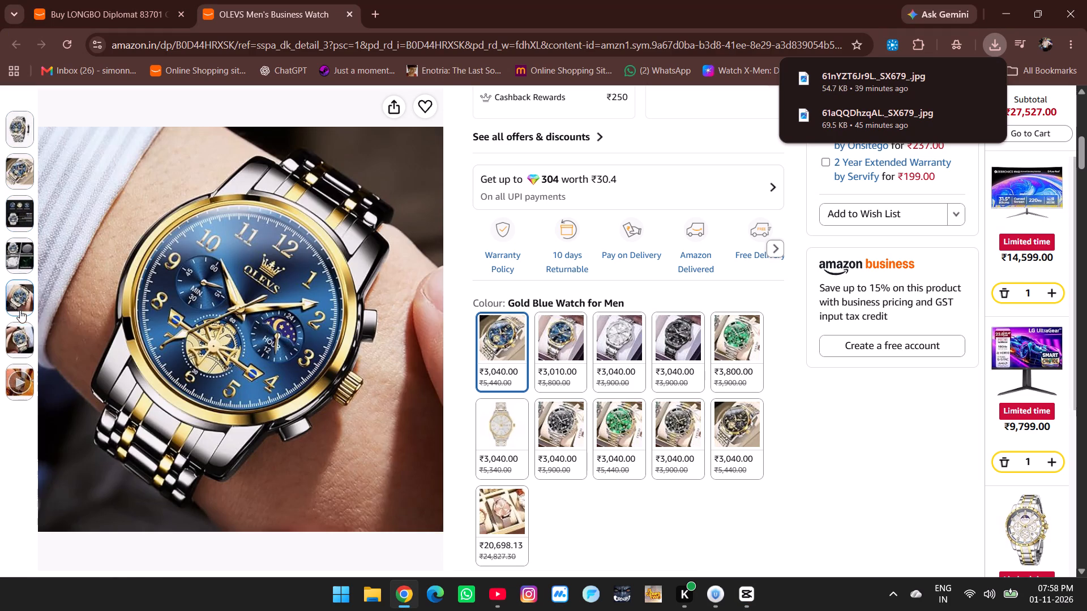
click(19, 379)
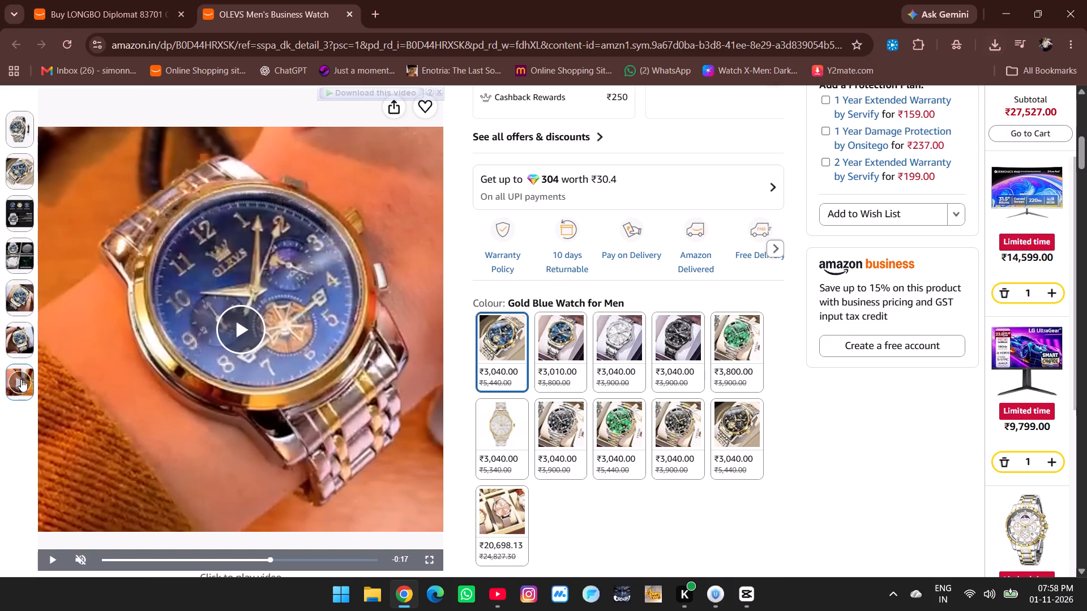
click(238, 337)
drag(108, 557, 69, 554)
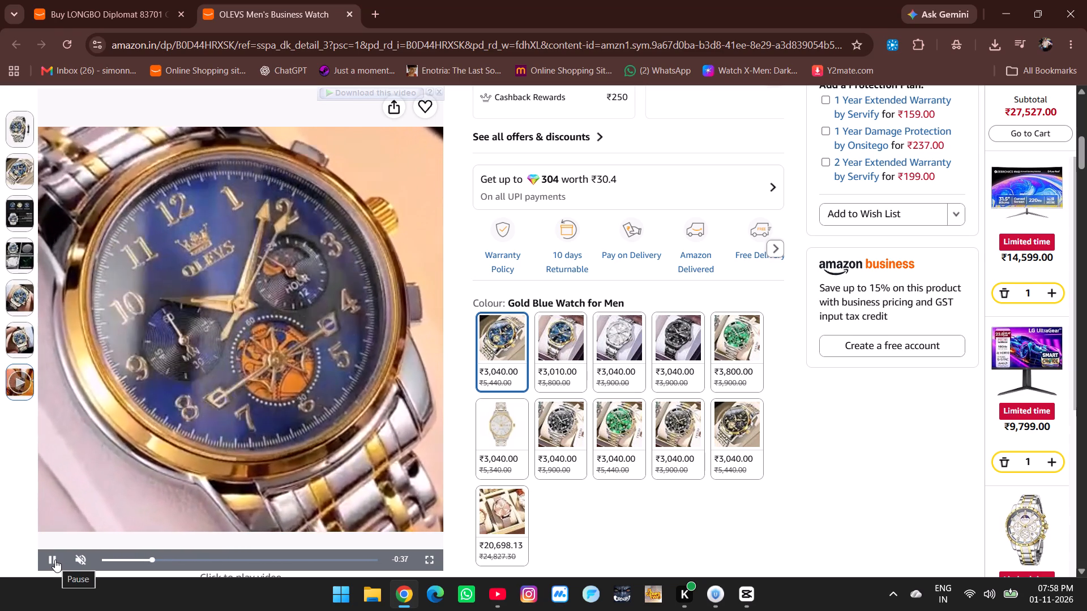
click(55, 560)
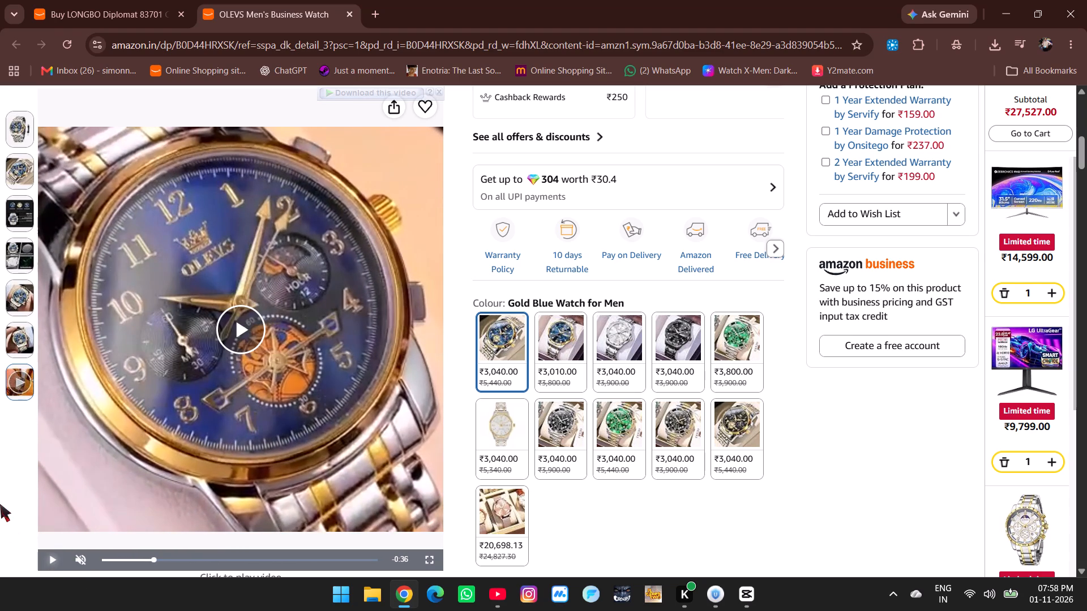
key(alt+Tab)
Replay the opening and moon phase dial entrance, and recheck the second watch clip's slide around 00:00:02:02.
key(space)
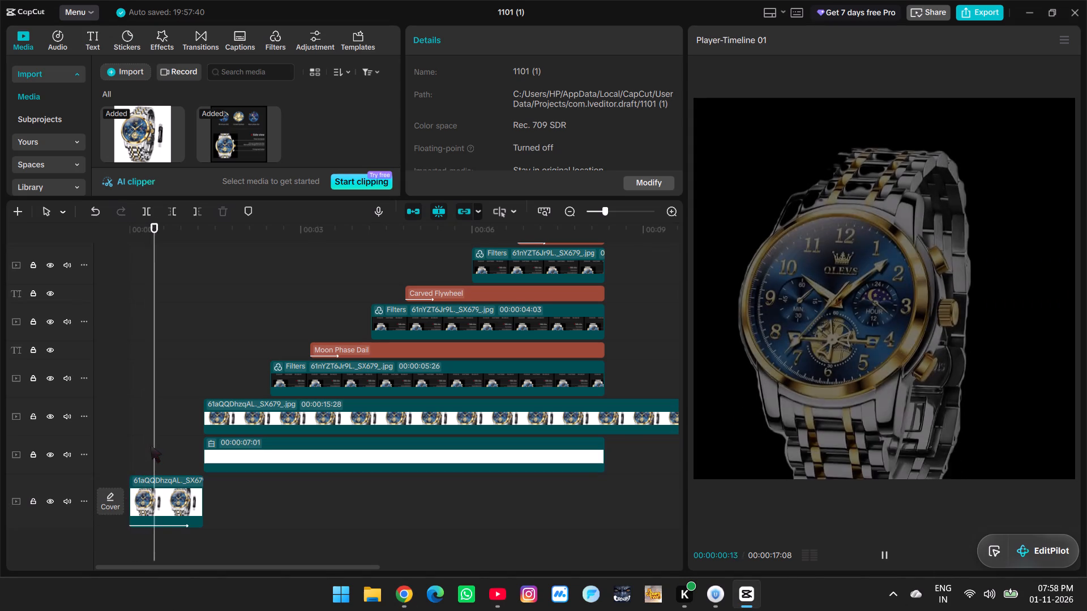
key(space)
key(space)
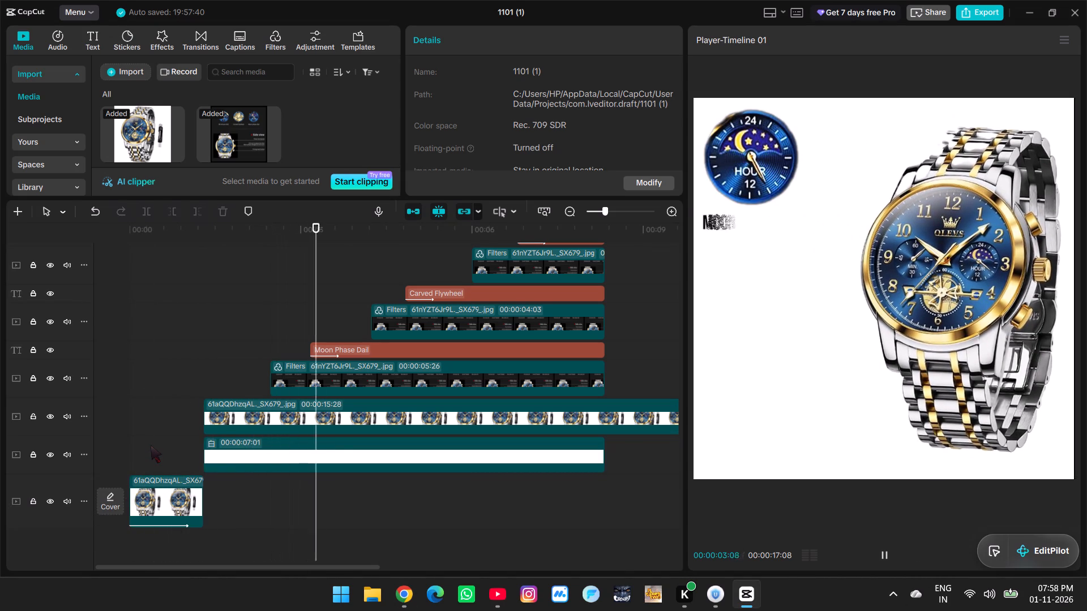
key(space)
click(196, 420)
key(space)
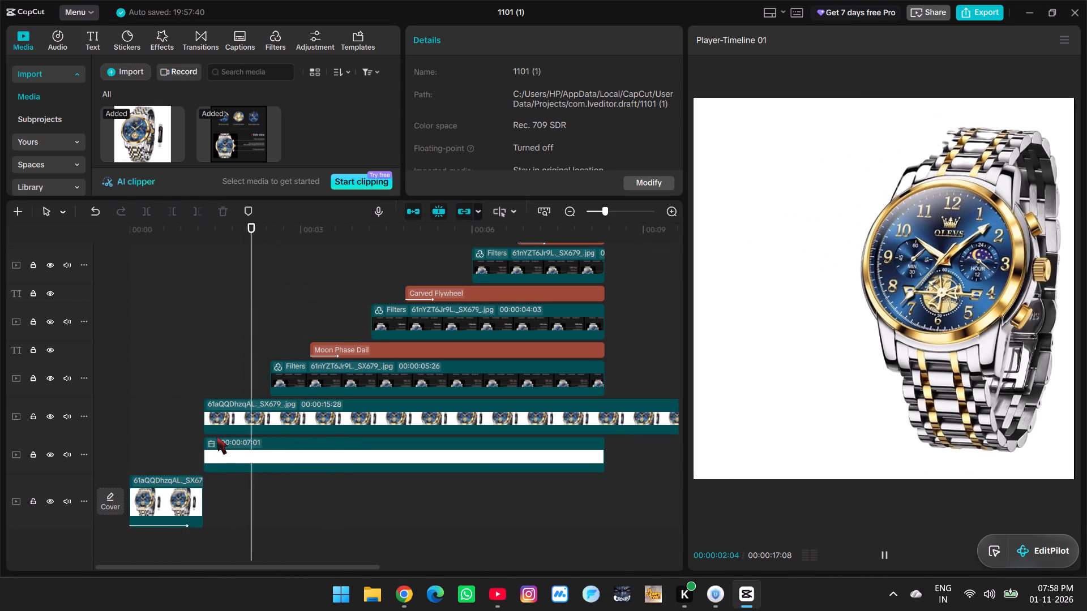
key(space)
click(275, 405)
click(249, 416)
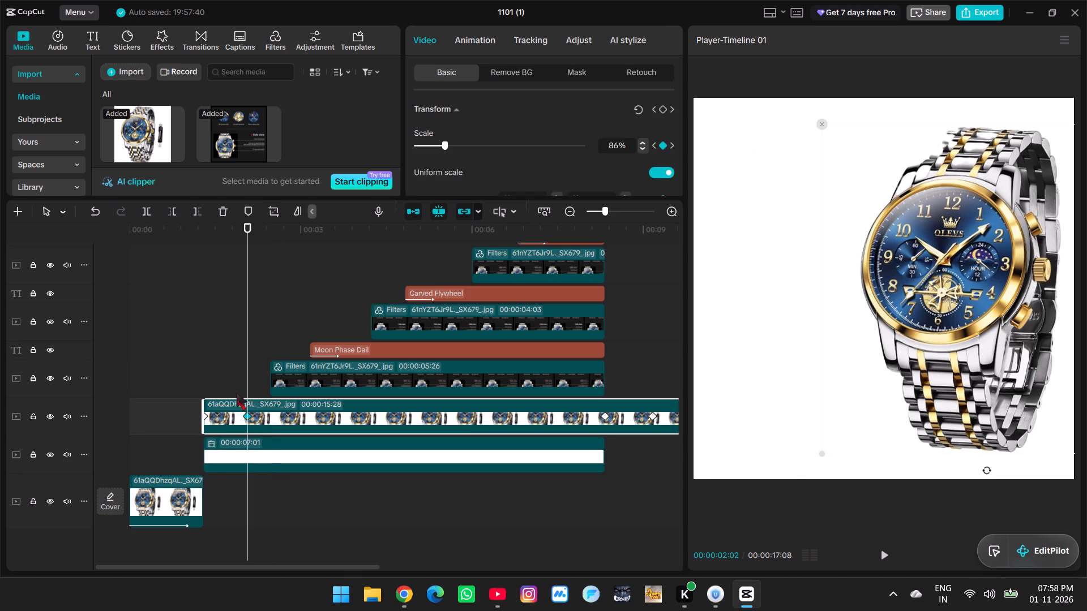
click(220, 367)
key(space)
key(space)
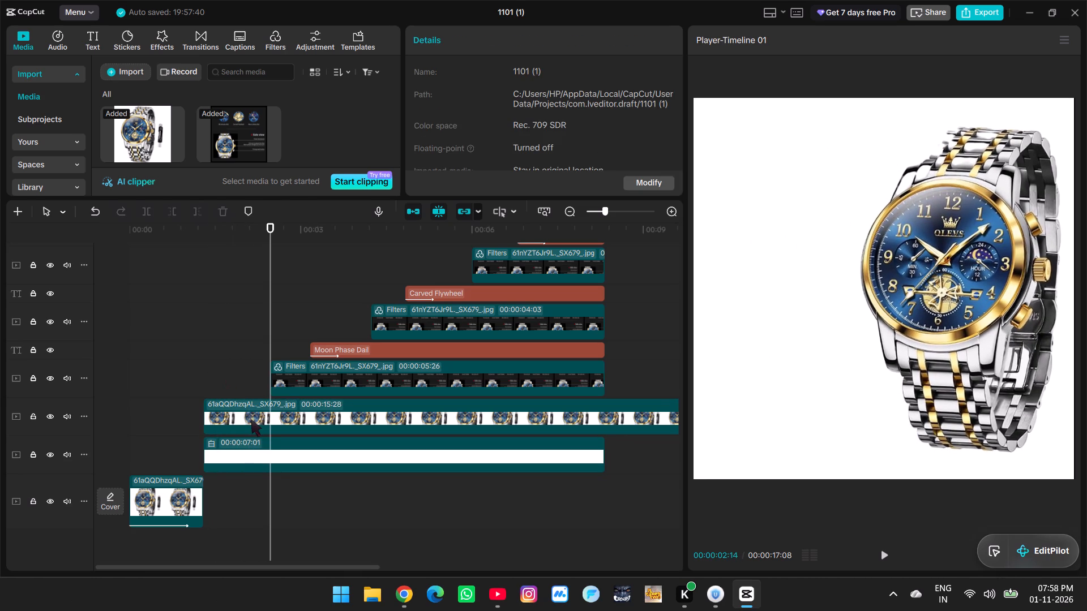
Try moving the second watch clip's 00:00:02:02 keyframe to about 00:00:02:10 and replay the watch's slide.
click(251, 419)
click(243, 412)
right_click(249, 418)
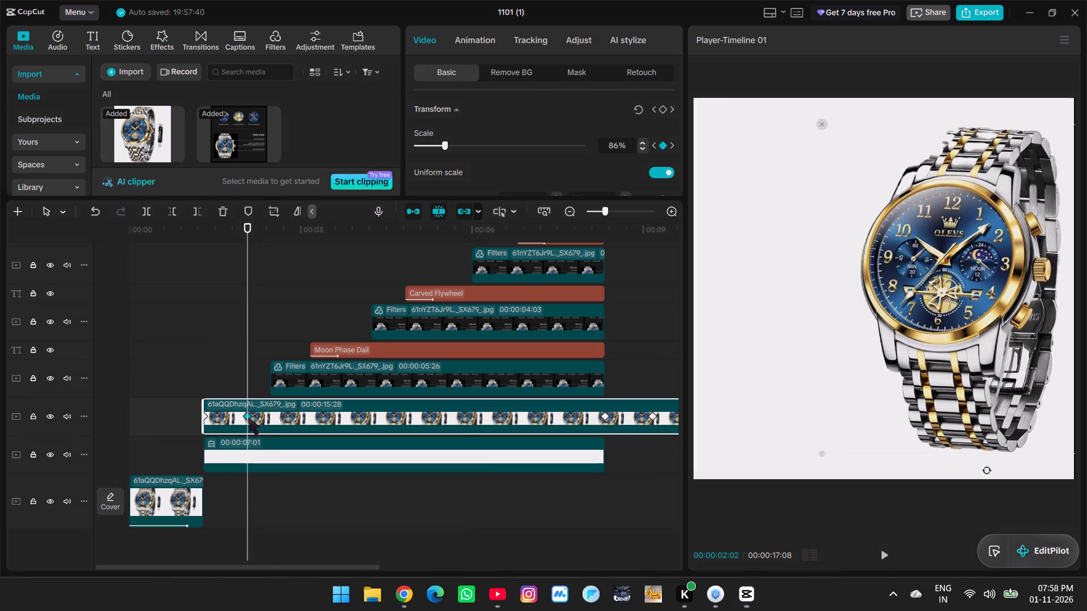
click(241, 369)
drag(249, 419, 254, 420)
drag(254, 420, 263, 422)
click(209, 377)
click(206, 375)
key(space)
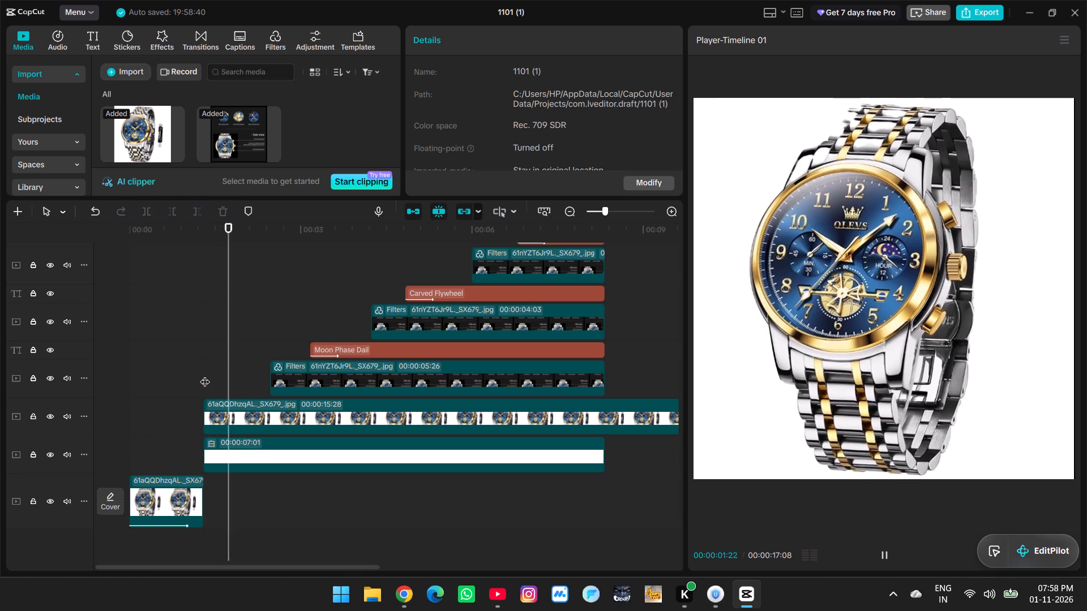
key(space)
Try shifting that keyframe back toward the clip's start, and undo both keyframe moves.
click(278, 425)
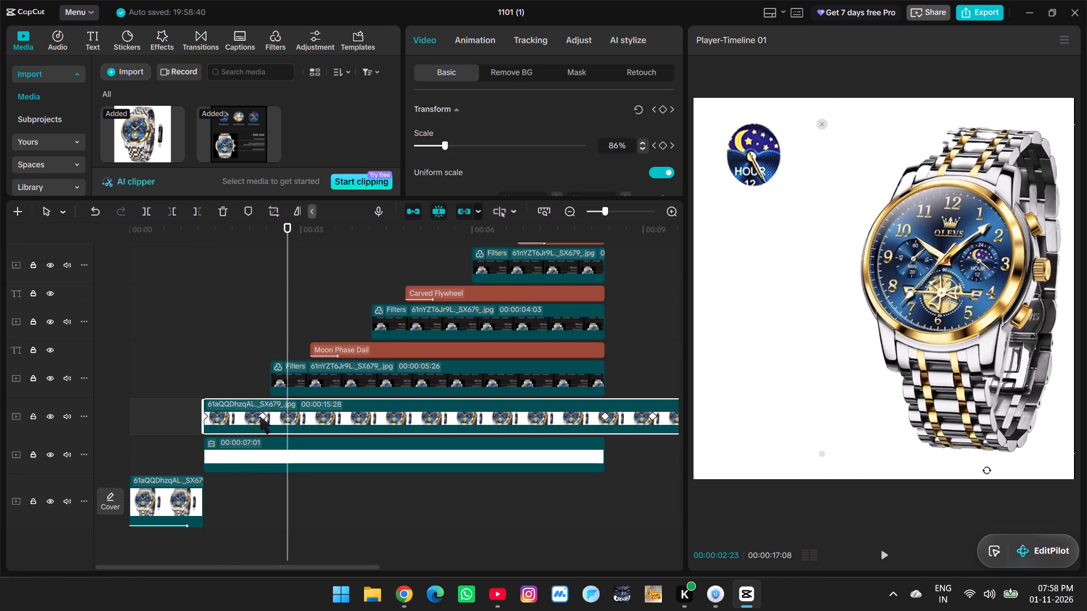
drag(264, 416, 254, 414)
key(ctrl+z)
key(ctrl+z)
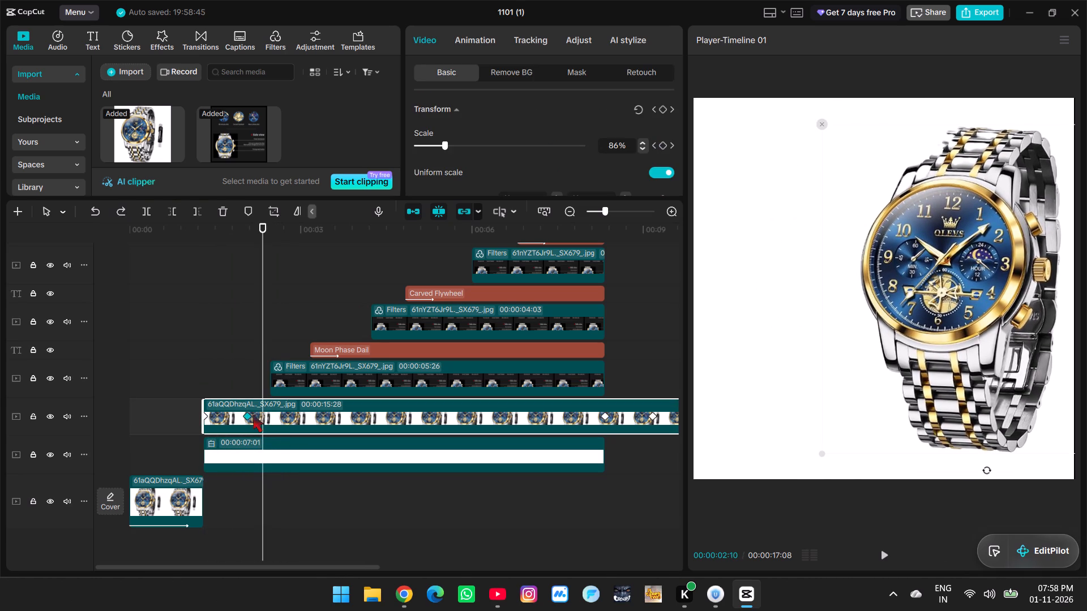
Apply the Cubic Out preset curve to the second watch clip's 00:00:02:02 keyframe, comparing it with Cubic In, and replay the slide.
click(251, 415)
right_click(251, 415)
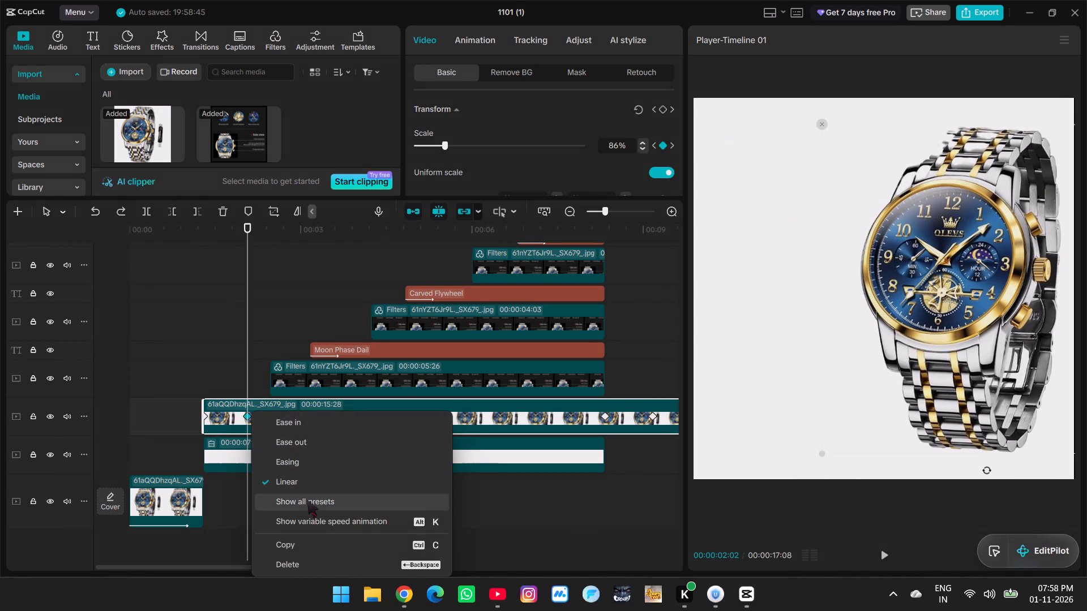
click(307, 500)
click(451, 463)
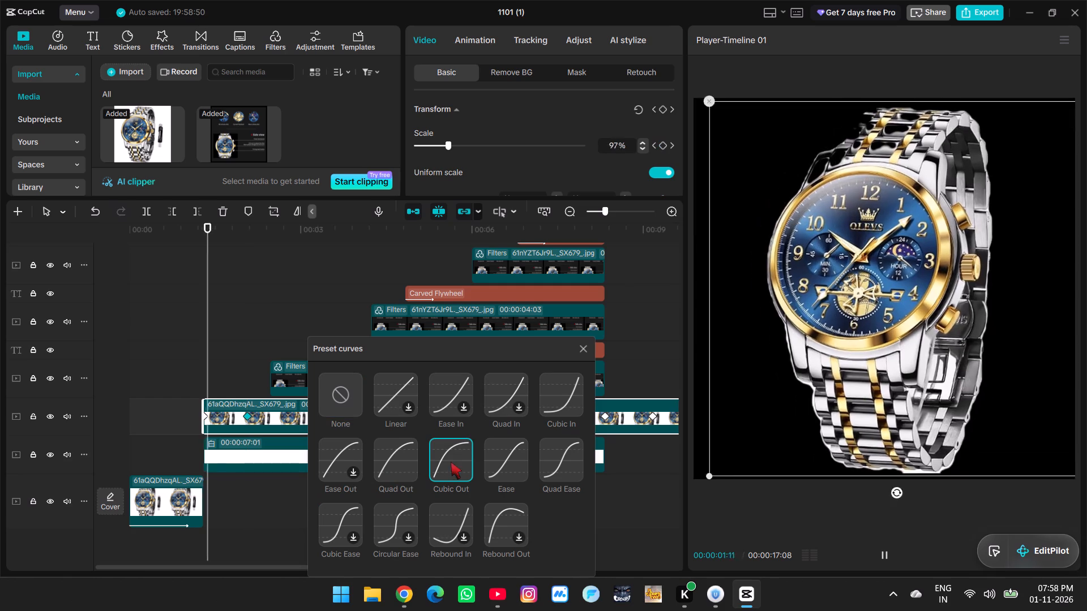
click(558, 407)
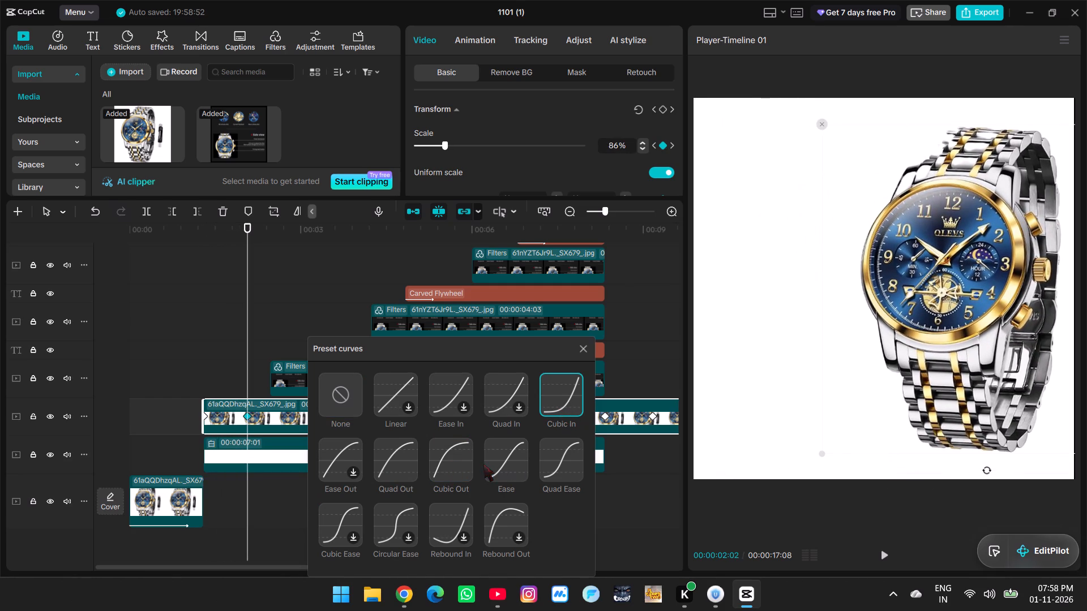
click(442, 452)
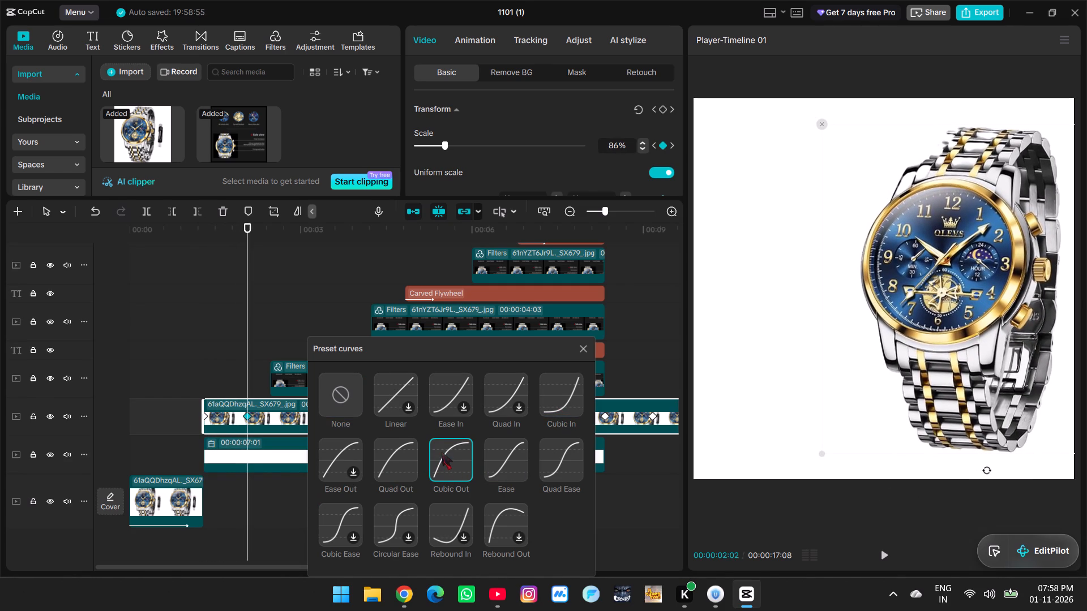
click(245, 462)
click(233, 454)
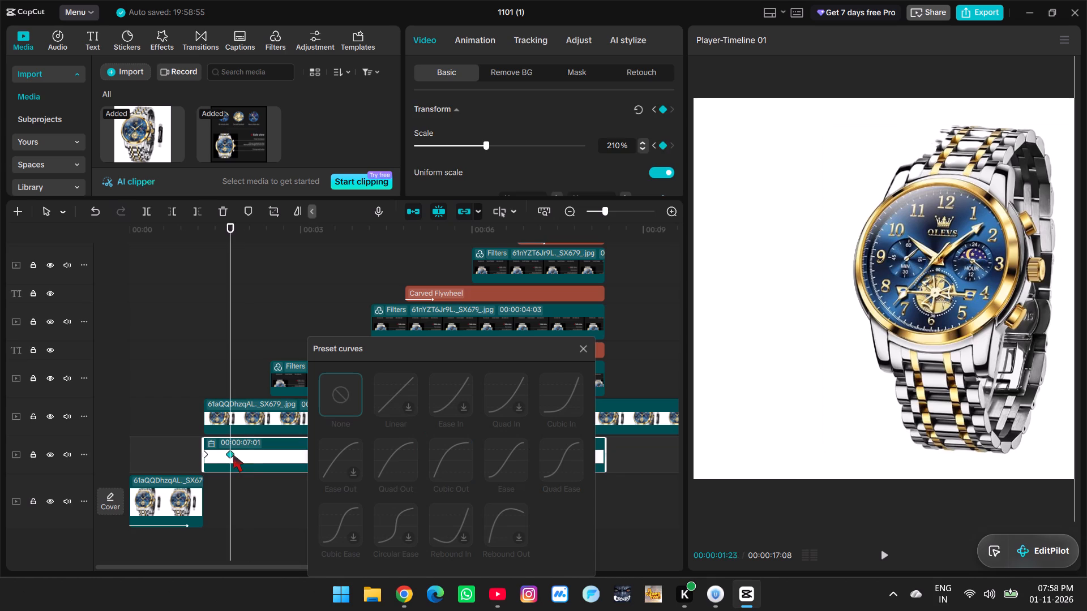
click(200, 372)
key(space)
key(space)
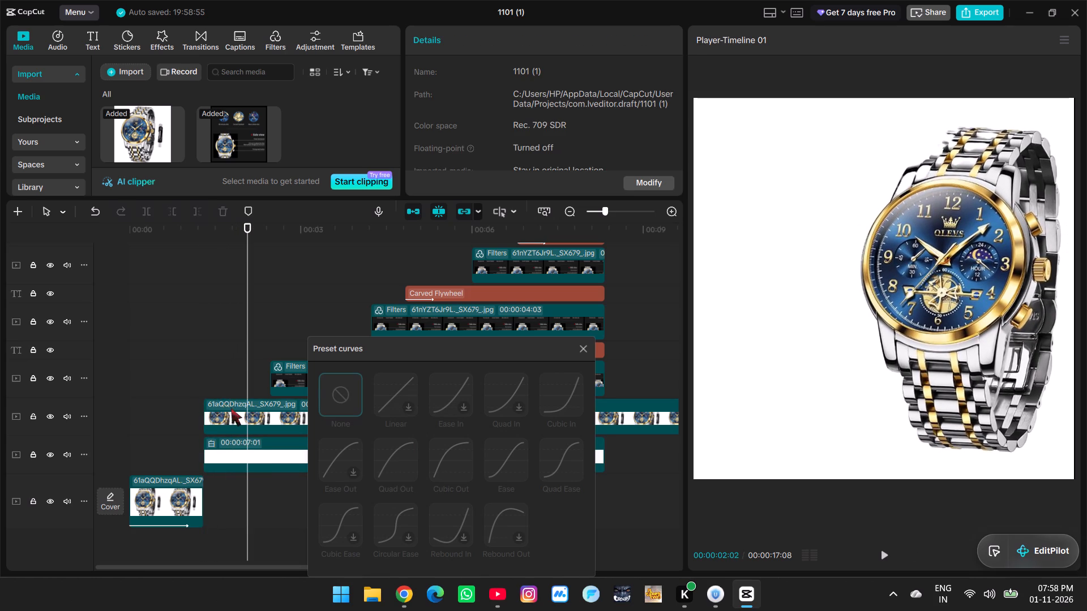
Move the second watch clip's 00:00:02:02 keyframe to about 00:00:02:12 and replay the slide.
click(234, 415)
click(246, 419)
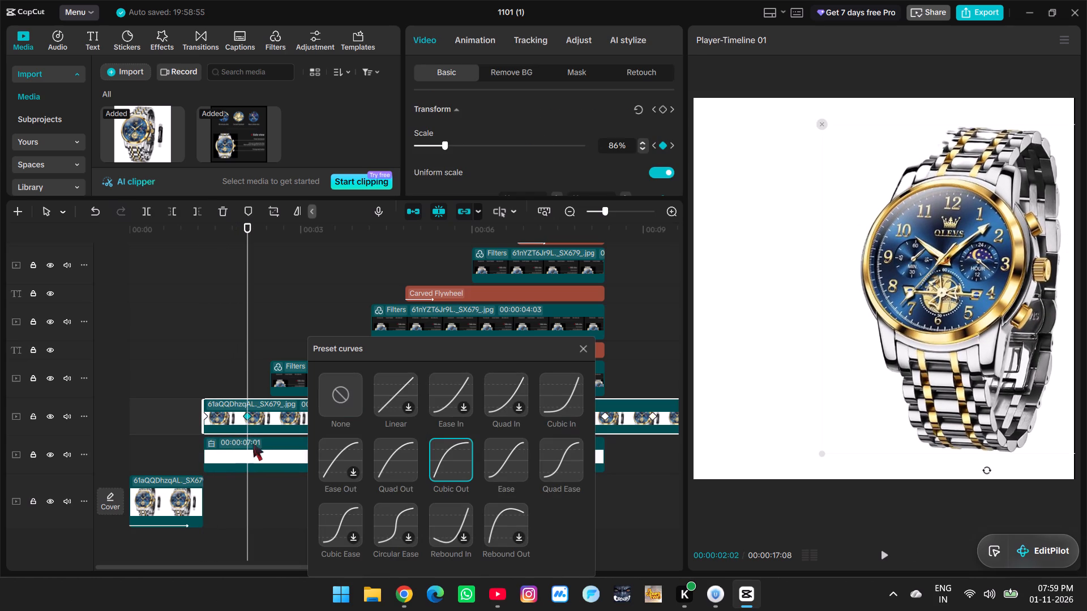
drag(249, 419, 266, 421)
click(197, 386)
key(space)
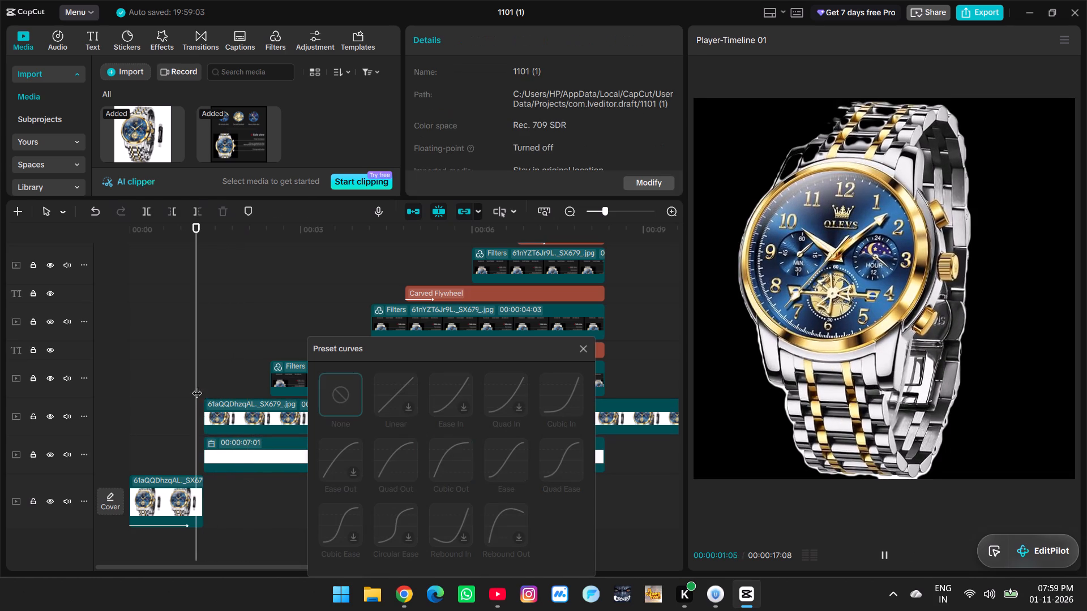
key(space)
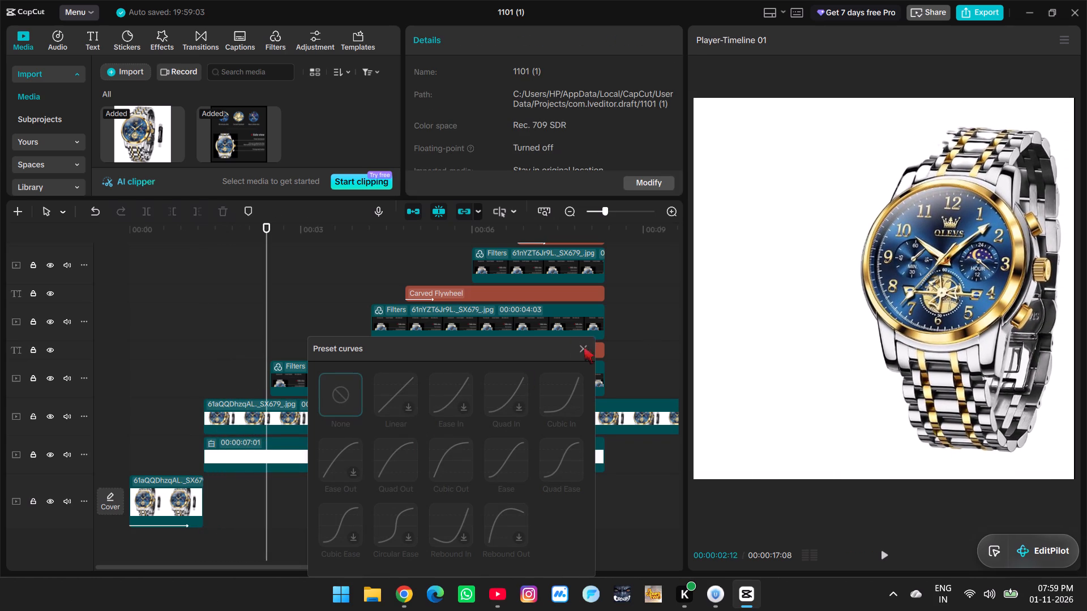
Close the preset curves, shift the white background clip's 00:00:01:23 keyframe closer to the clip's start, and replay the transition.
click(584, 347)
click(241, 458)
drag(234, 453, 218, 450)
click(201, 388)
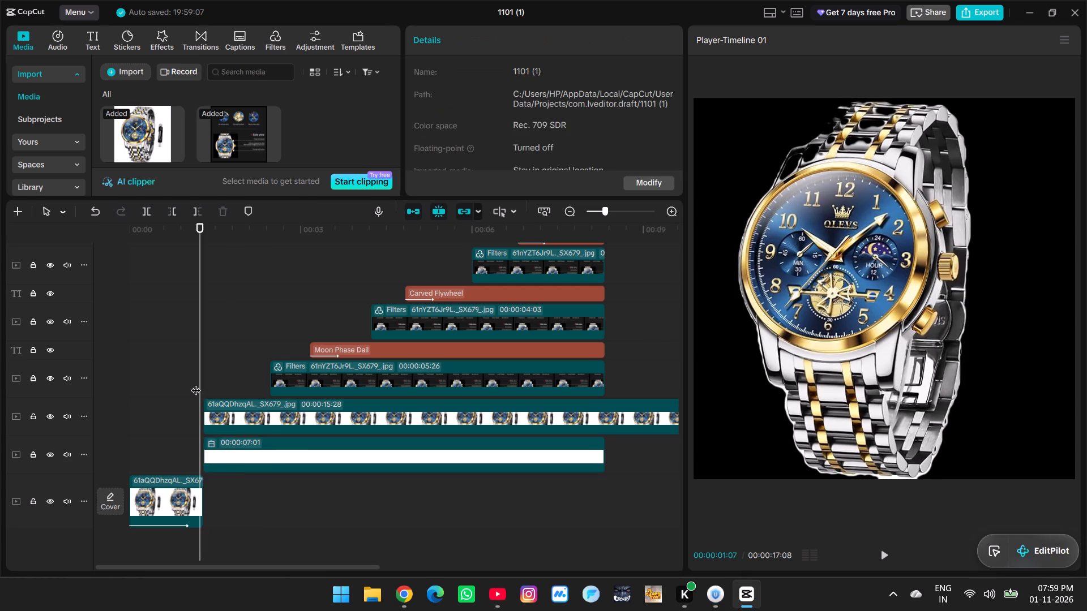
key(space)
click(205, 371)
key(space)
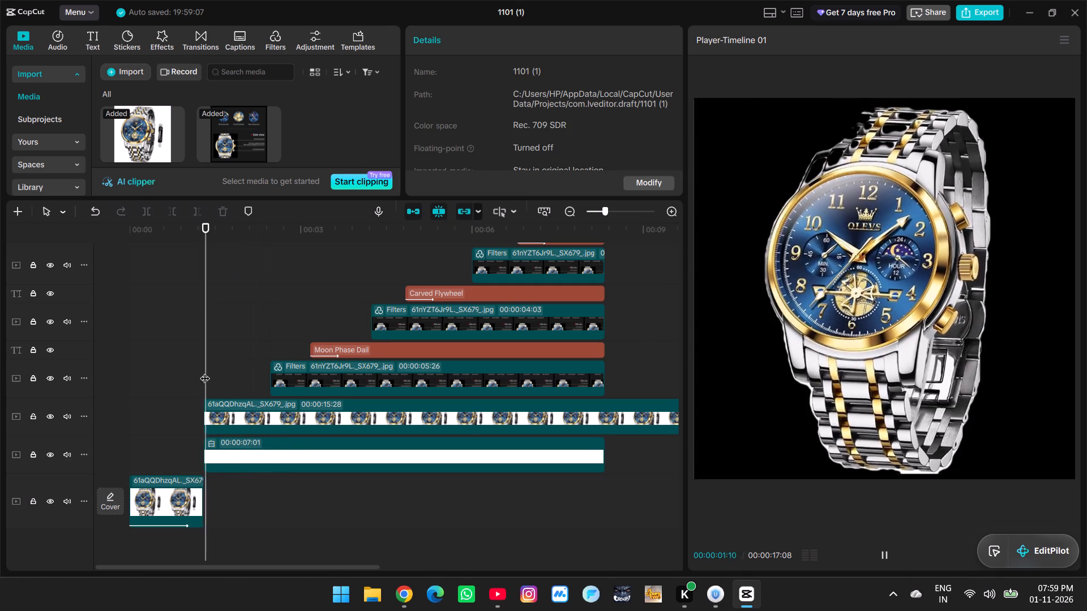
click(205, 371)
key(space)
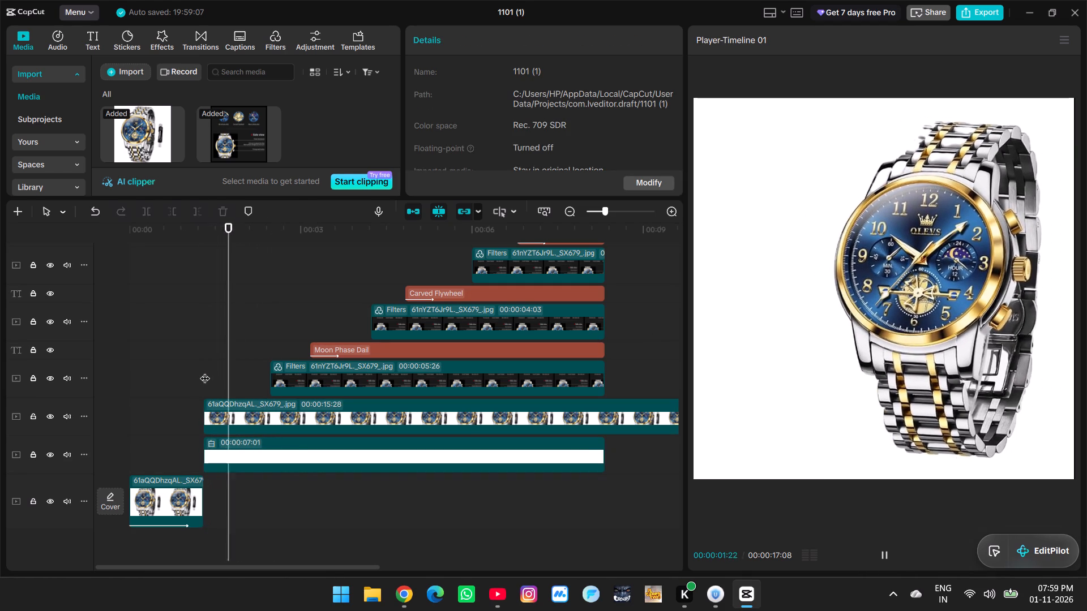
click(205, 371)
Replay the animation from the opening watch through the three labelled dials and check the last dial's ending.
drag(205, 371, 169, 369)
key(space)
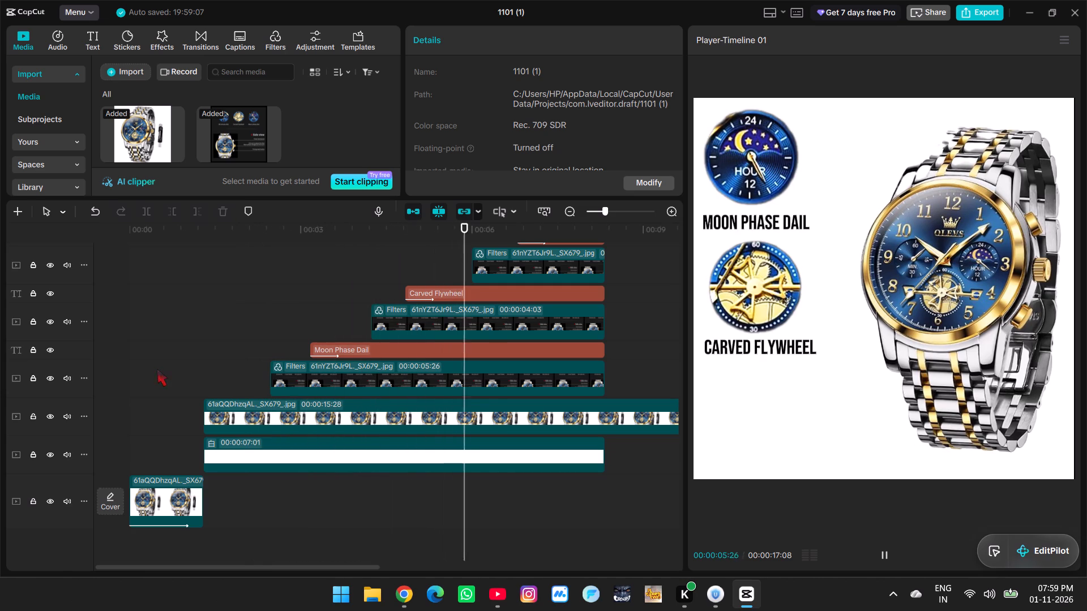
key(space)
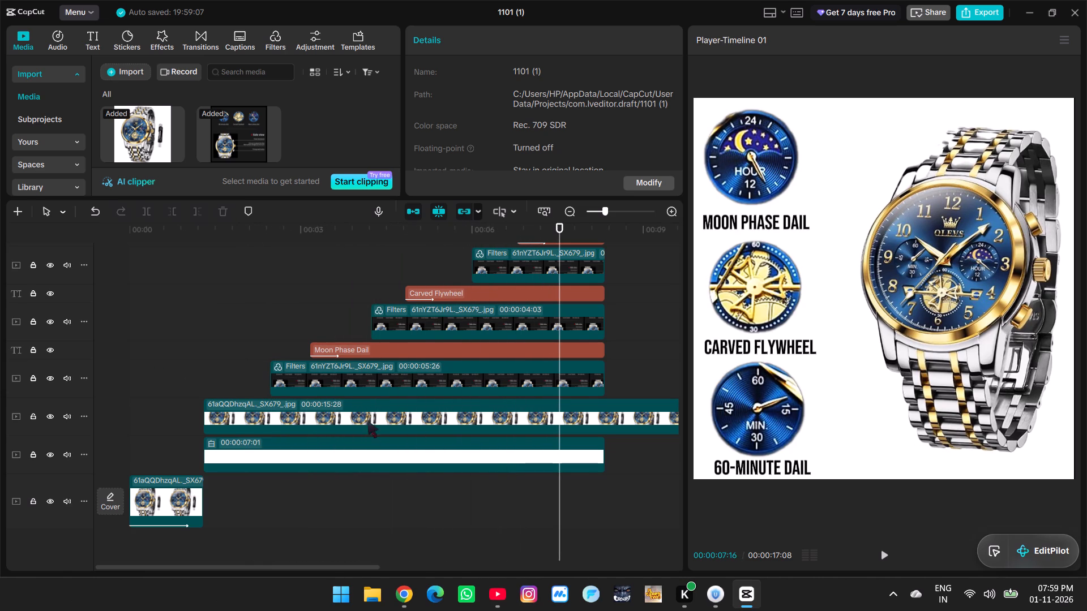
scroll(490, 420, up, 5)
click(361, 310)
key(space)
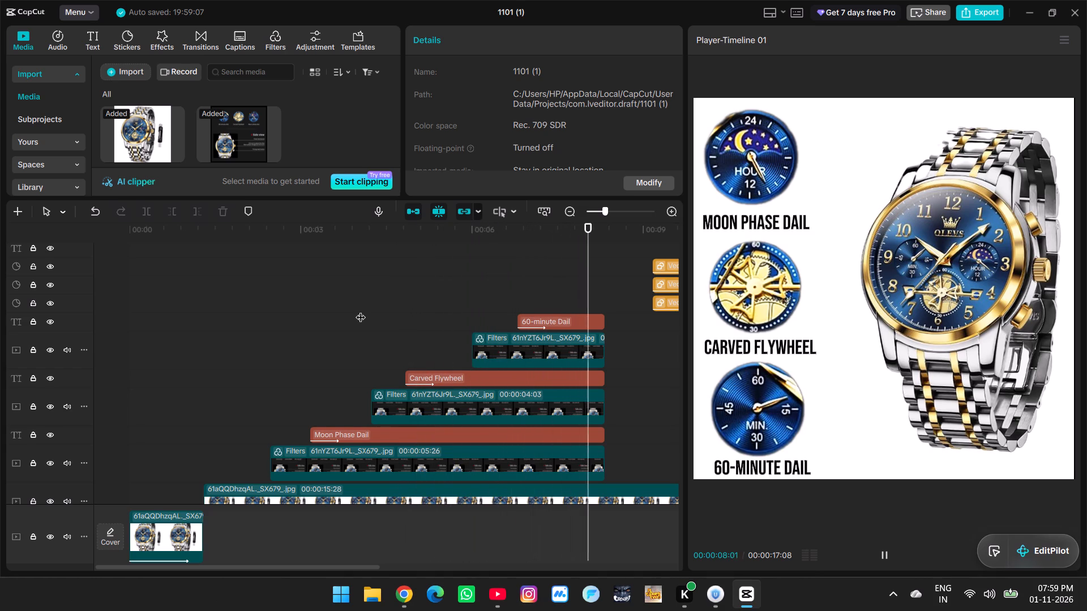
key(space)
click(538, 287)
key(space)
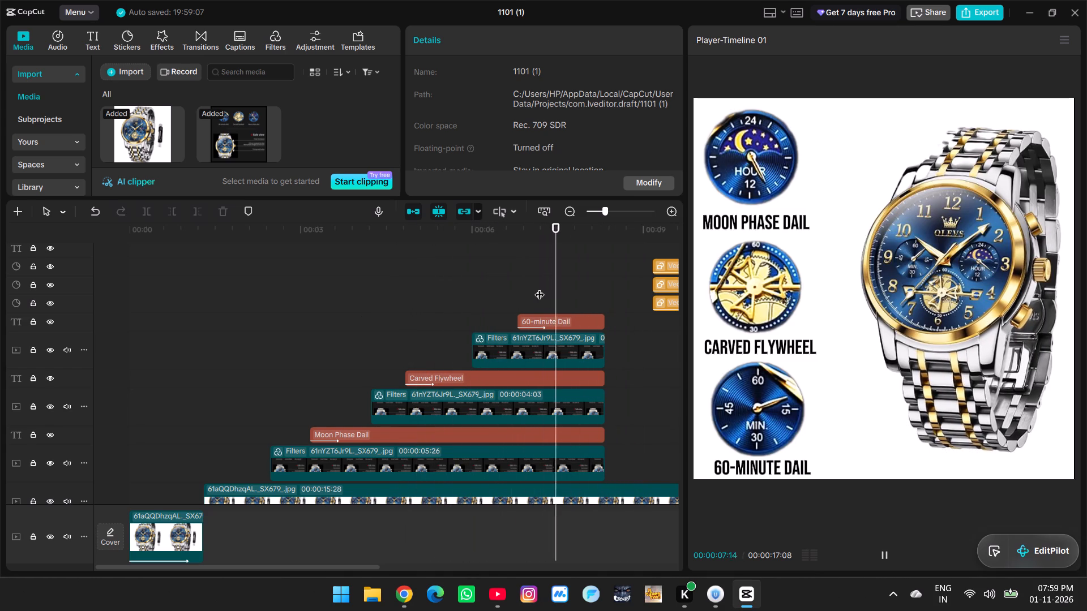
key(space)
Play through the side-view callout scene to its end and check the timing of its labels and lines.
key(space)
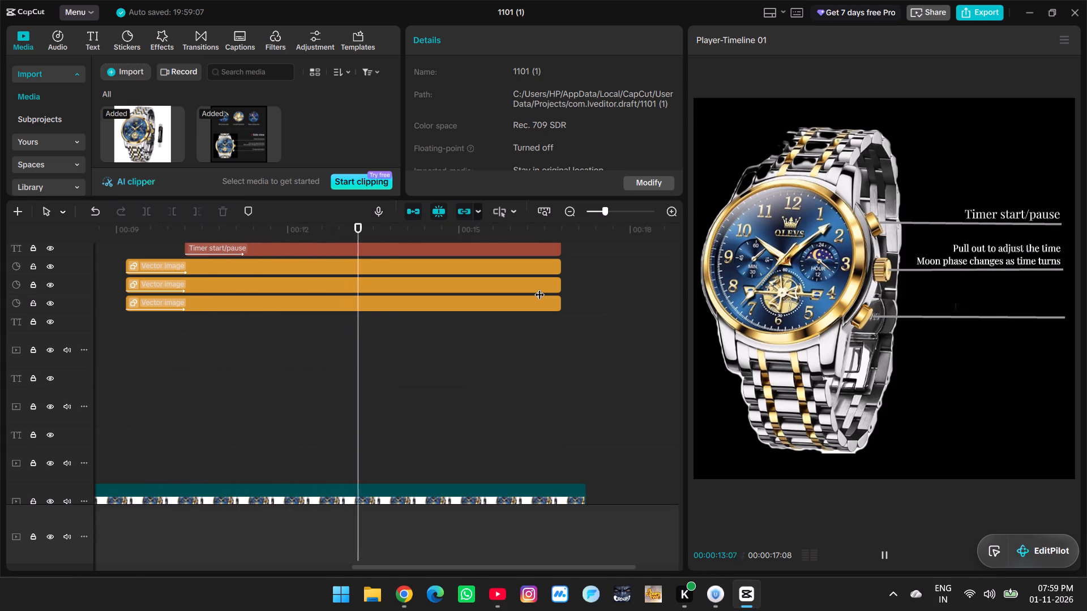
key(space)
scroll(584, 432, up, 10)
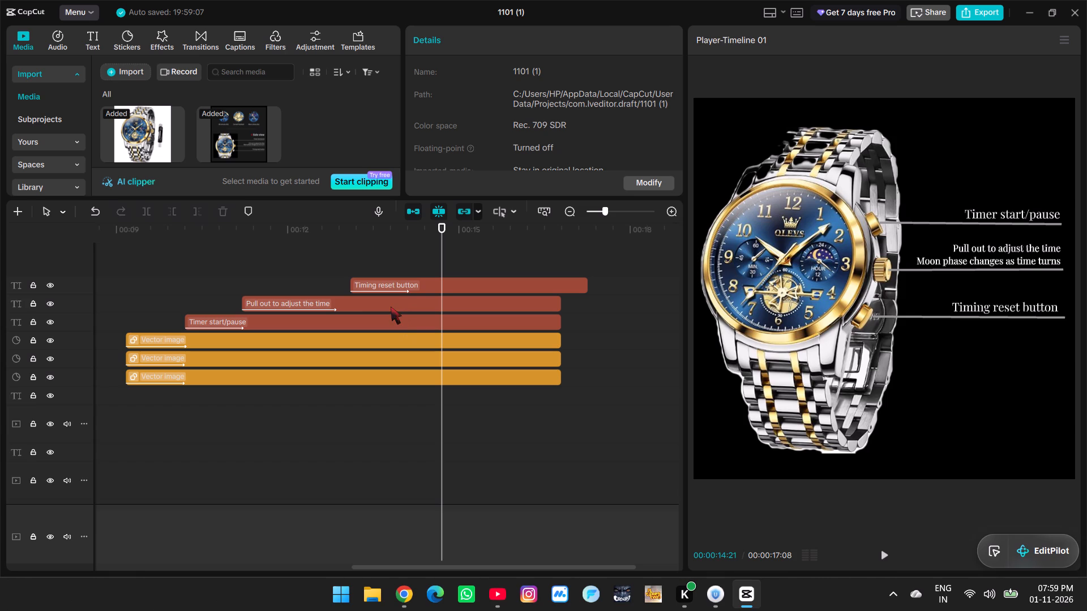
click(329, 256)
key(space)
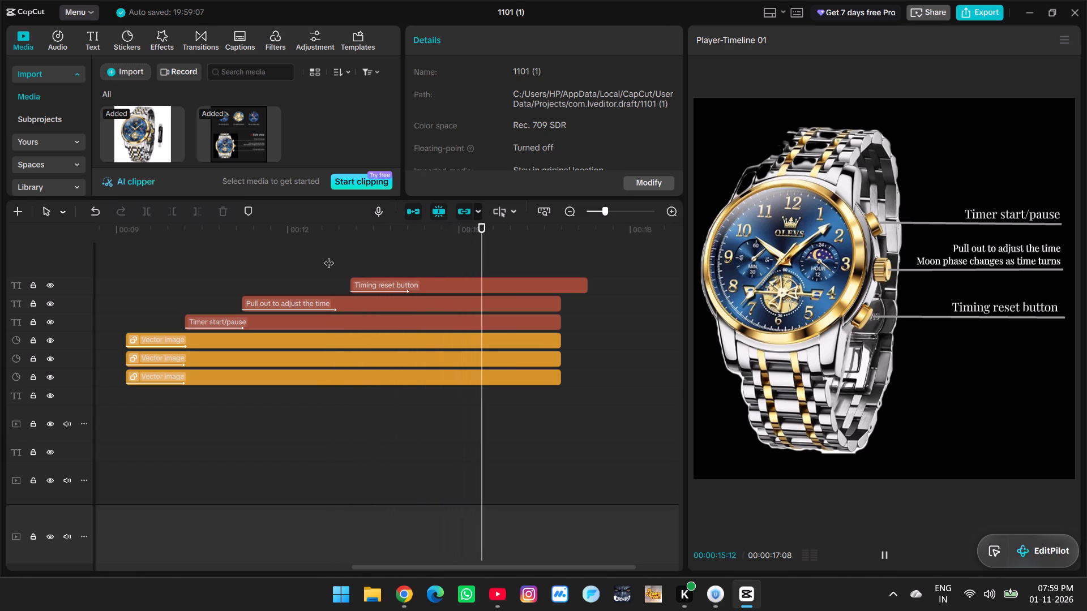
key(space)
ctrl+scroll(339, 259, down, 9)
click(330, 259)
key(space)
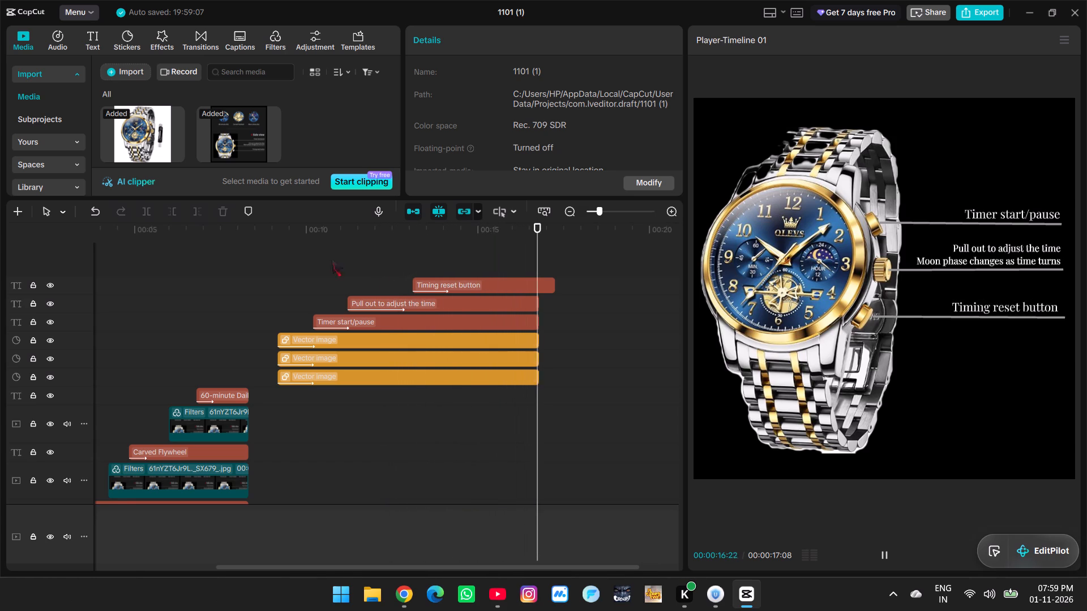
key(space)
Trim the "Timing reset button" text clip's end to 00:00:16:23 and check its alignment with the other callout clips.
click(523, 288)
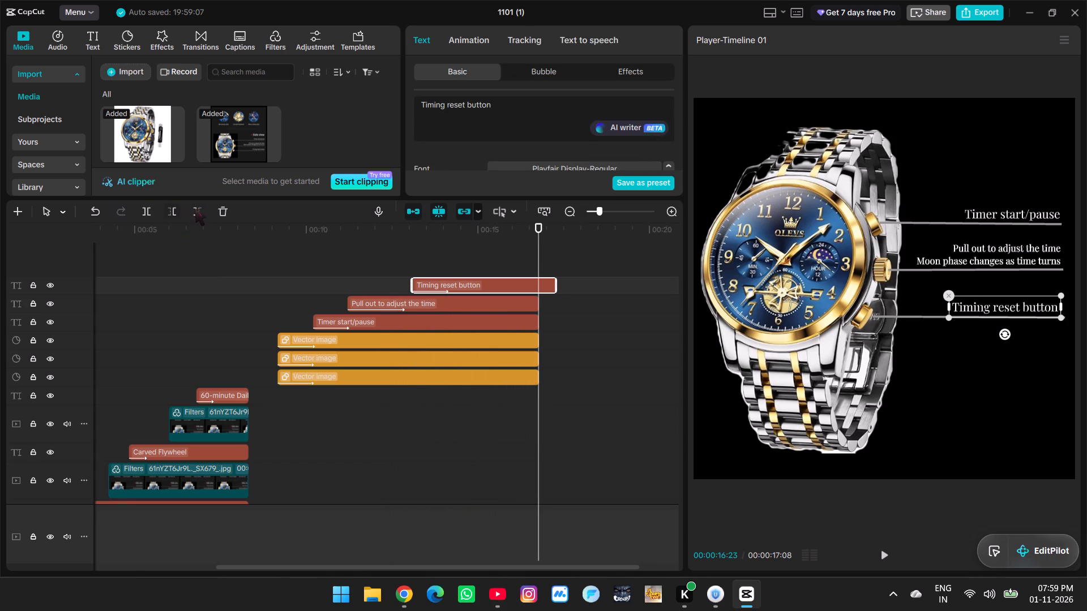
click(197, 209)
click(513, 268)
key(space)
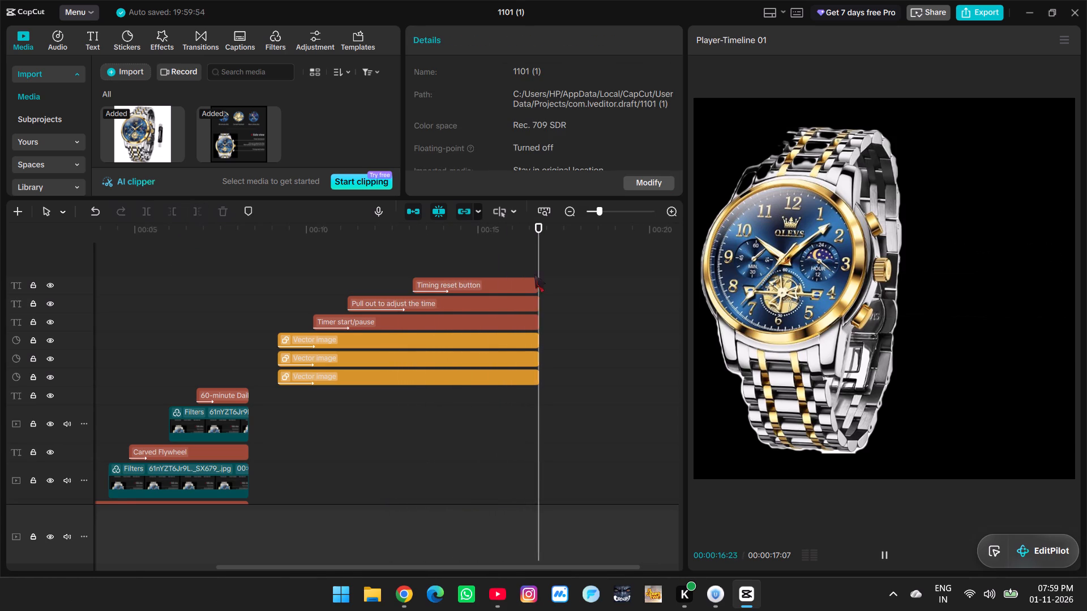
key(space)
ctrl+scroll(549, 294, up, 12)
click(519, 283)
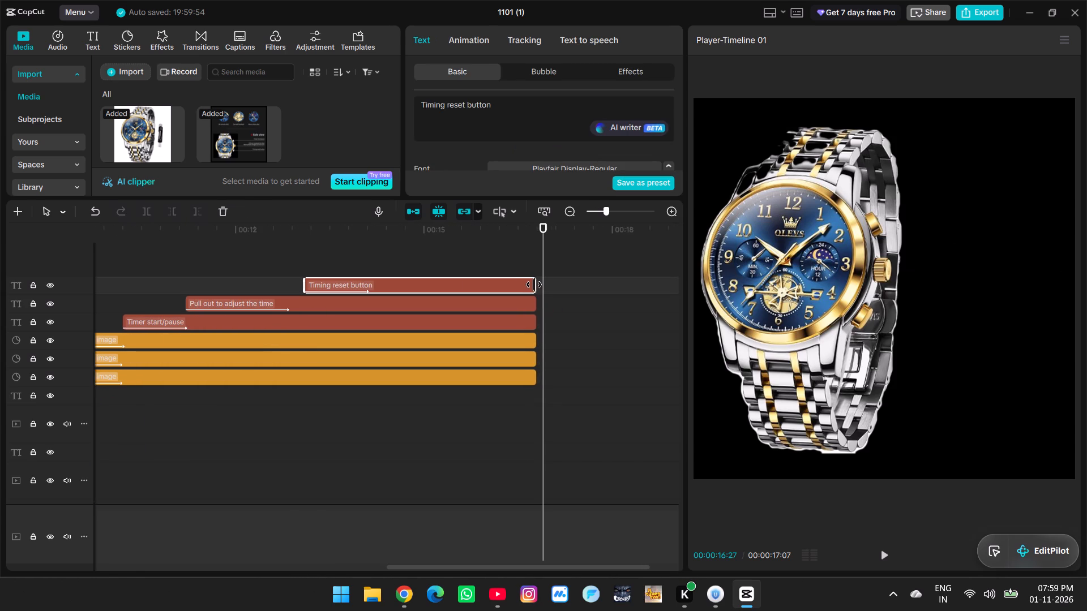
click(533, 285)
click(511, 263)
Locate the end of the long watch clip on the timeline.
scroll(511, 263, down, 8)
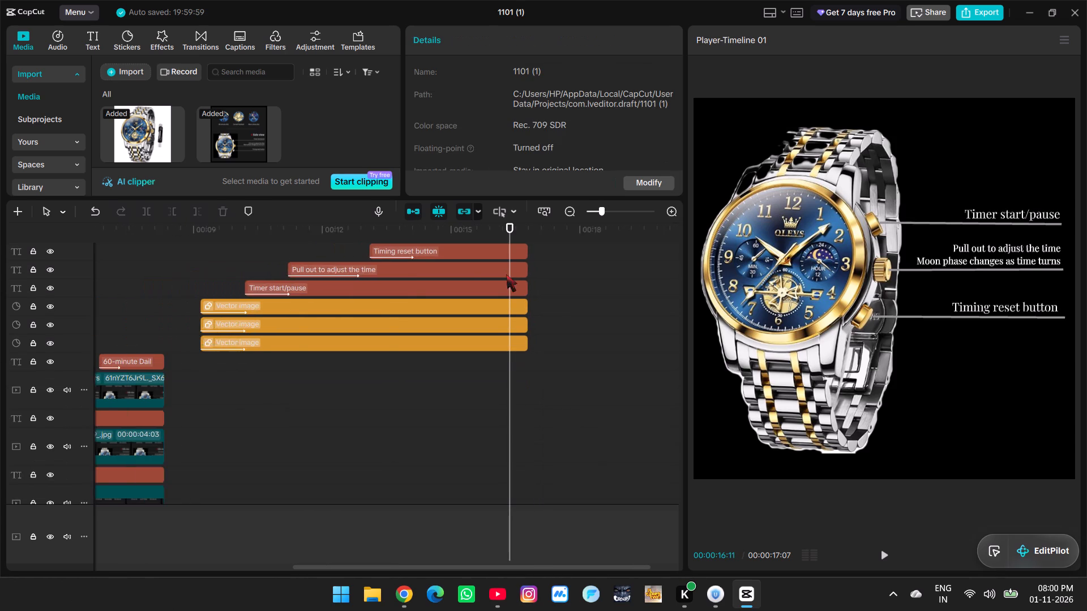
scroll(506, 274, down, 13)
scroll(508, 351, down, 4)
scroll(452, 415, down, 3)
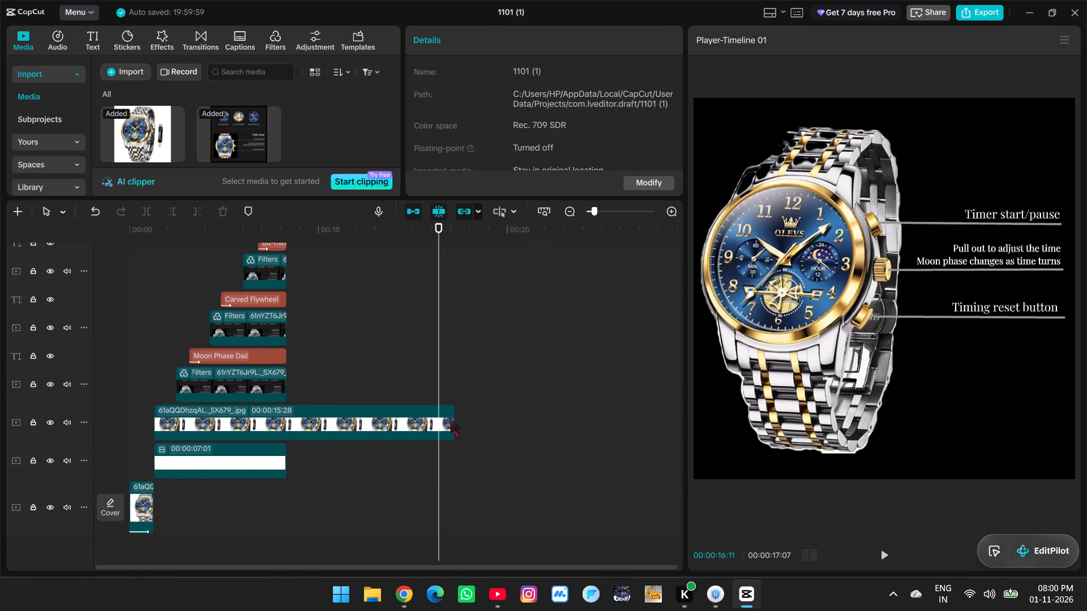
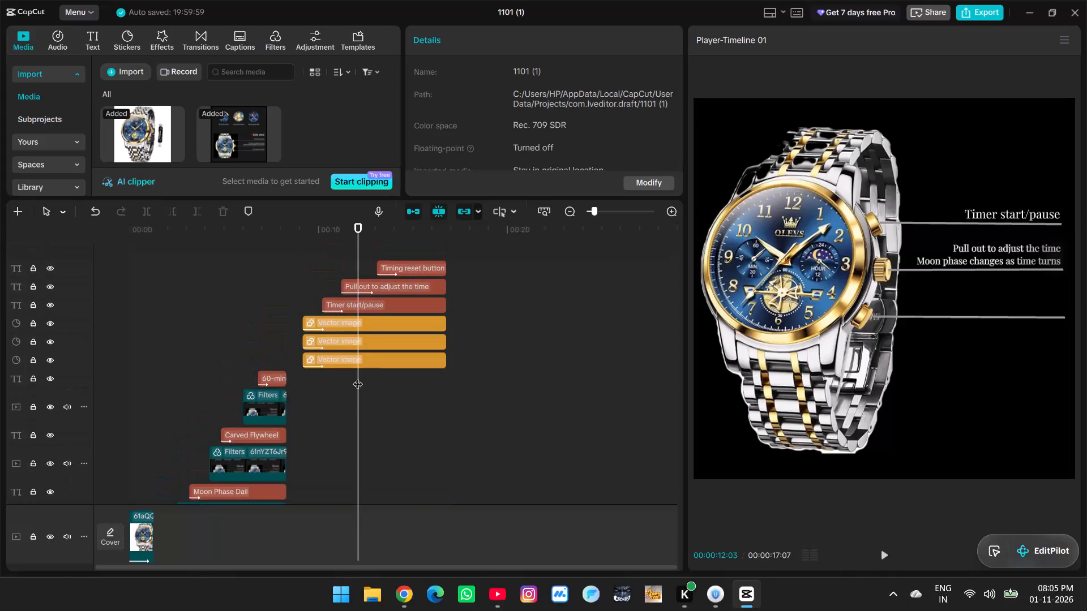
Select all clips on every track of Timeline 01, from the watch images to the callout texts, and copy them.
drag(440, 249, 433, 258)
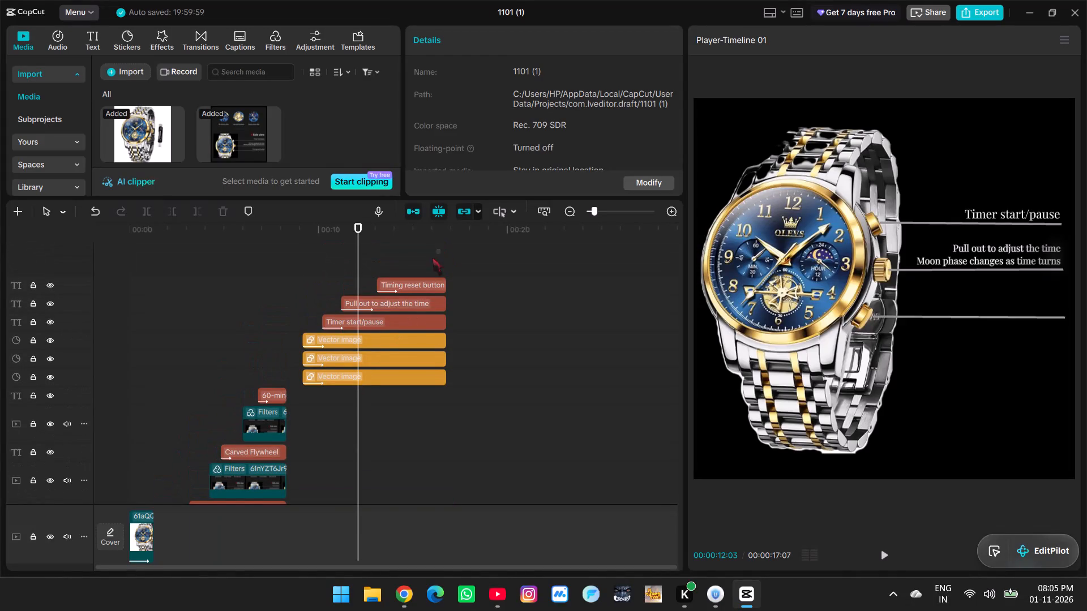
drag(433, 258, 122, 517)
scroll(283, 497, down, 13)
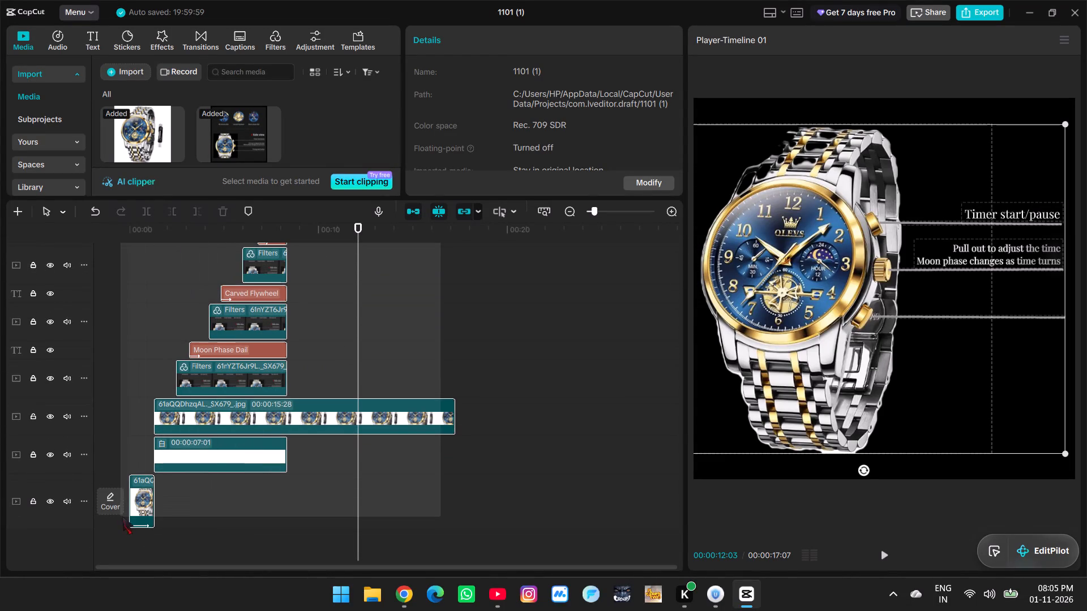
drag(122, 517, 123, 517)
right_click(121, 507)
right_click(231, 454)
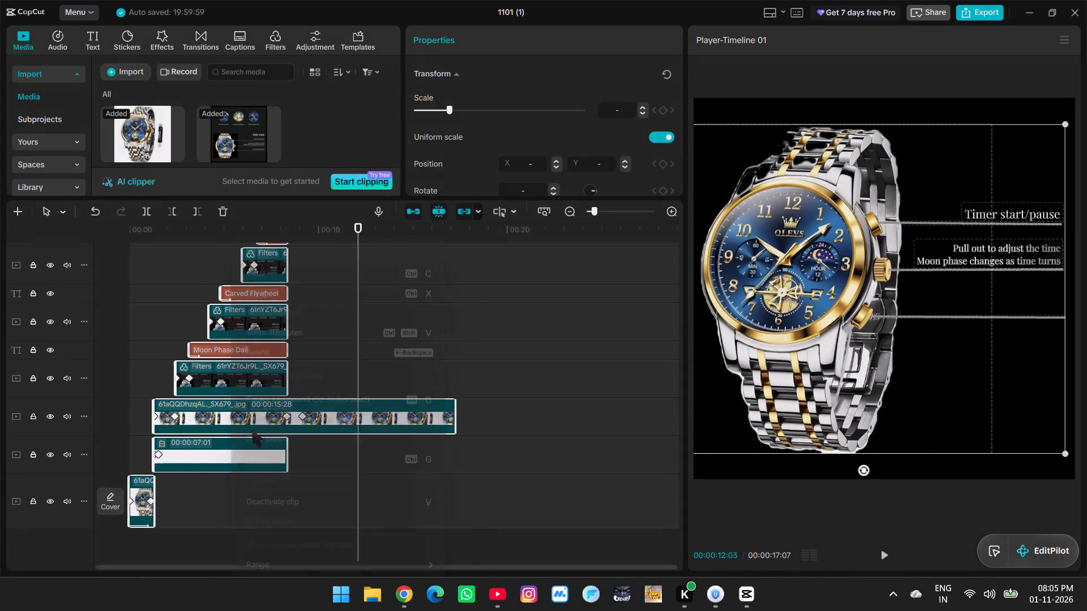
click(280, 279)
Create a new timeline and paste the copied clips at its start.
click(24, 206)
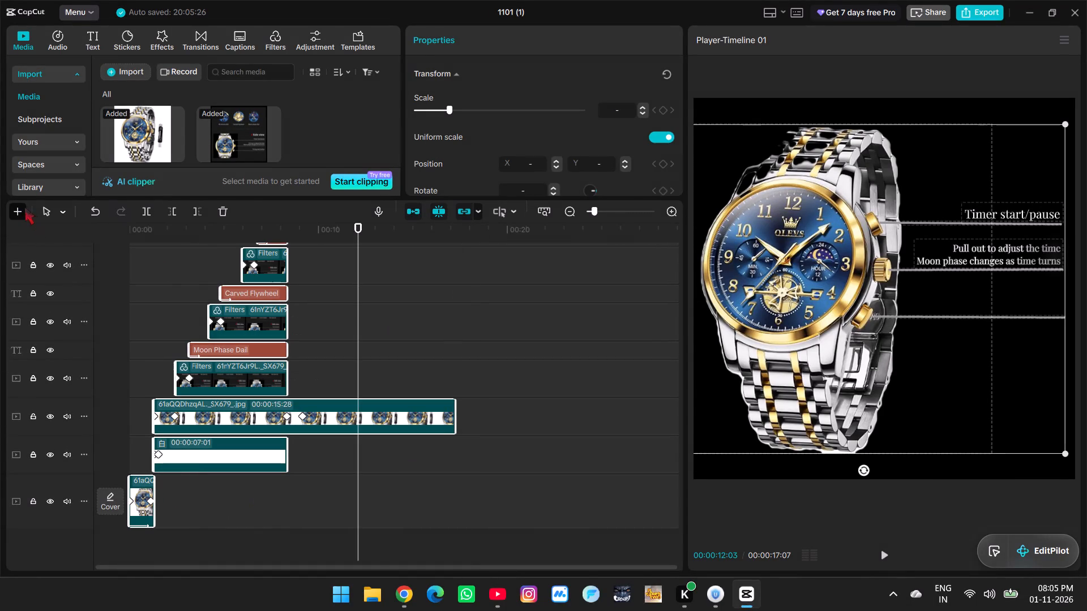
right_click(110, 408)
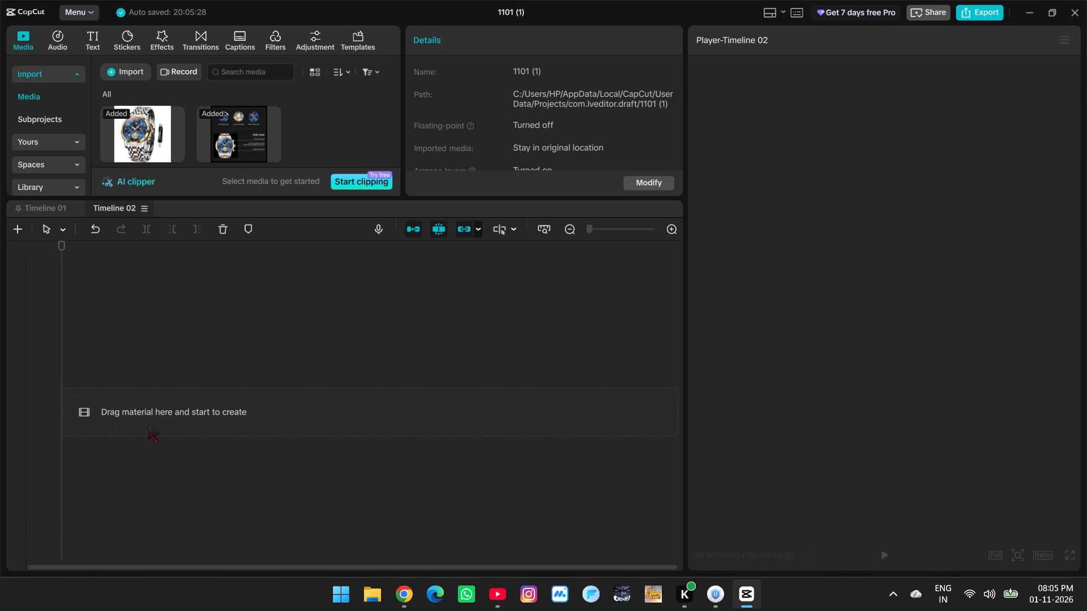
double_click(151, 422)
key(ctrl+v)
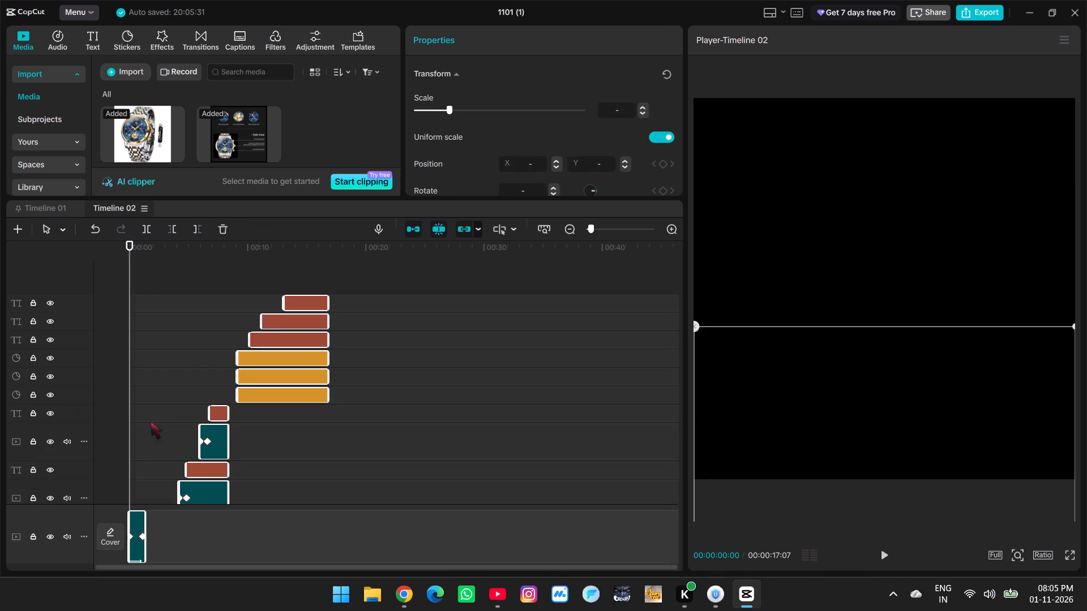
Import the song "Charlie Puth - Attention (Lyrics)" from the Music folder in Downloads and add it to Timeline 02.
scroll(149, 407, down, 5)
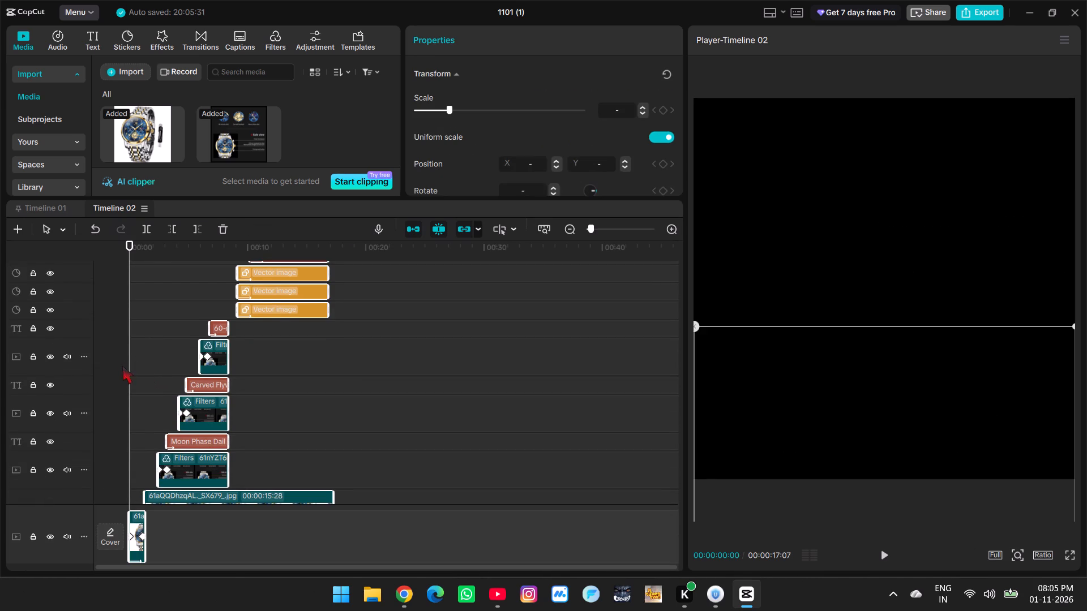
scroll(126, 367, down, 3)
click(64, 38)
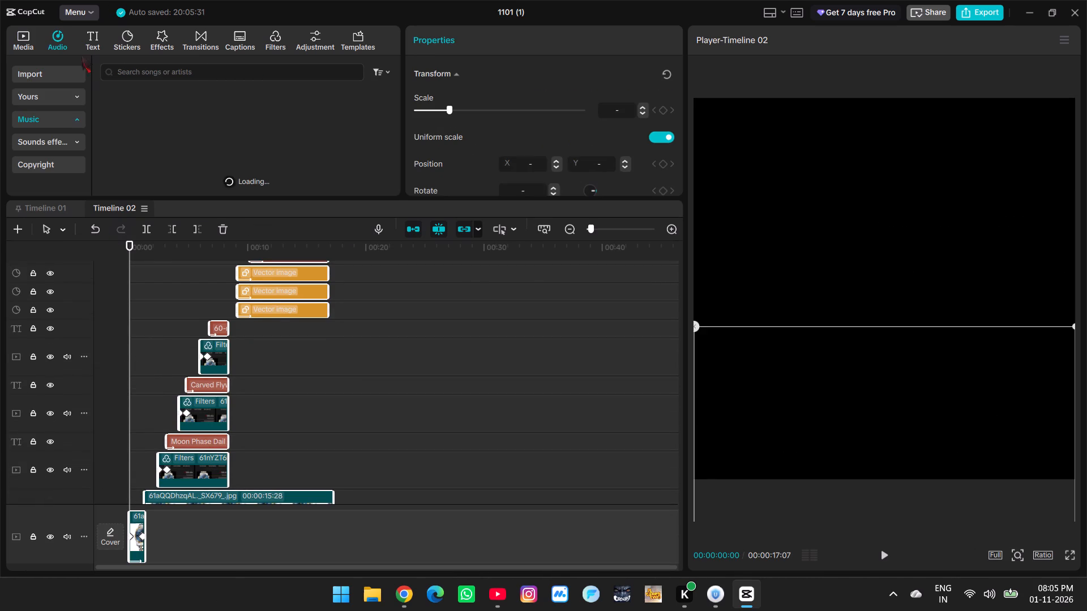
click(47, 68)
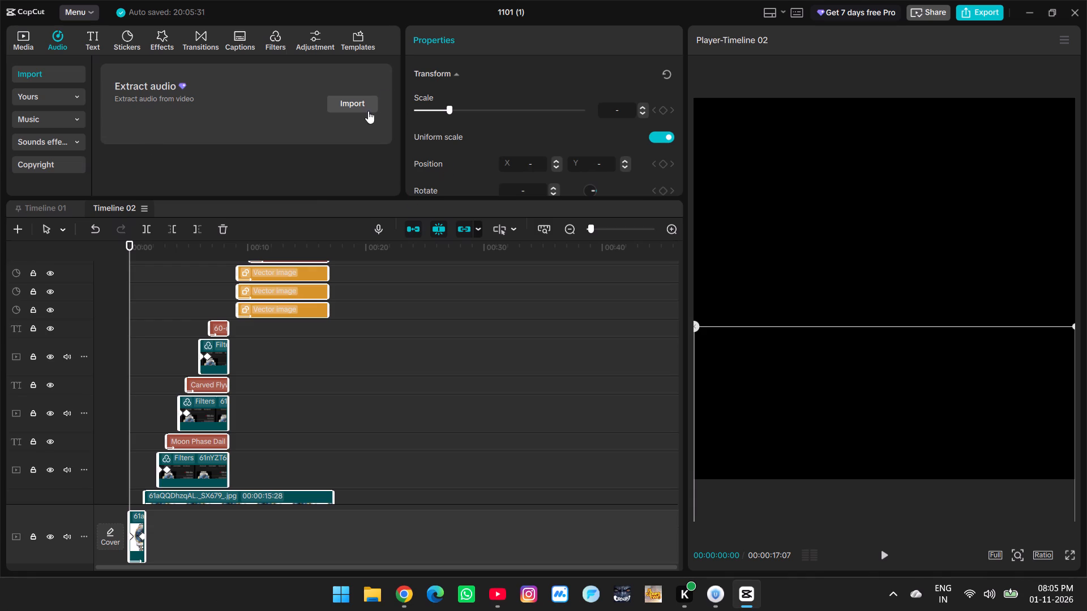
click(368, 111)
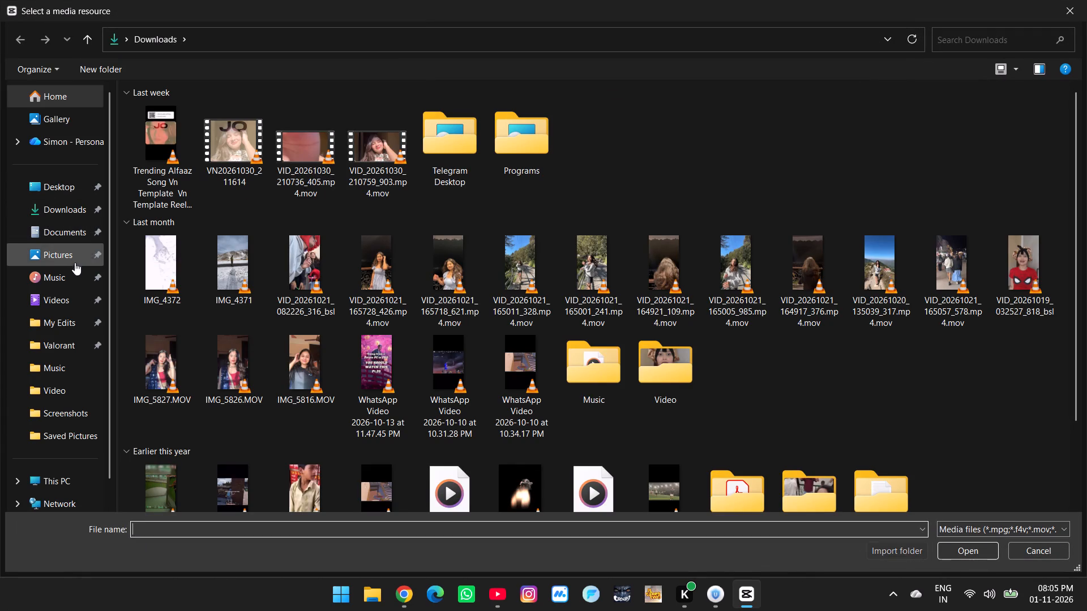
click(75, 281)
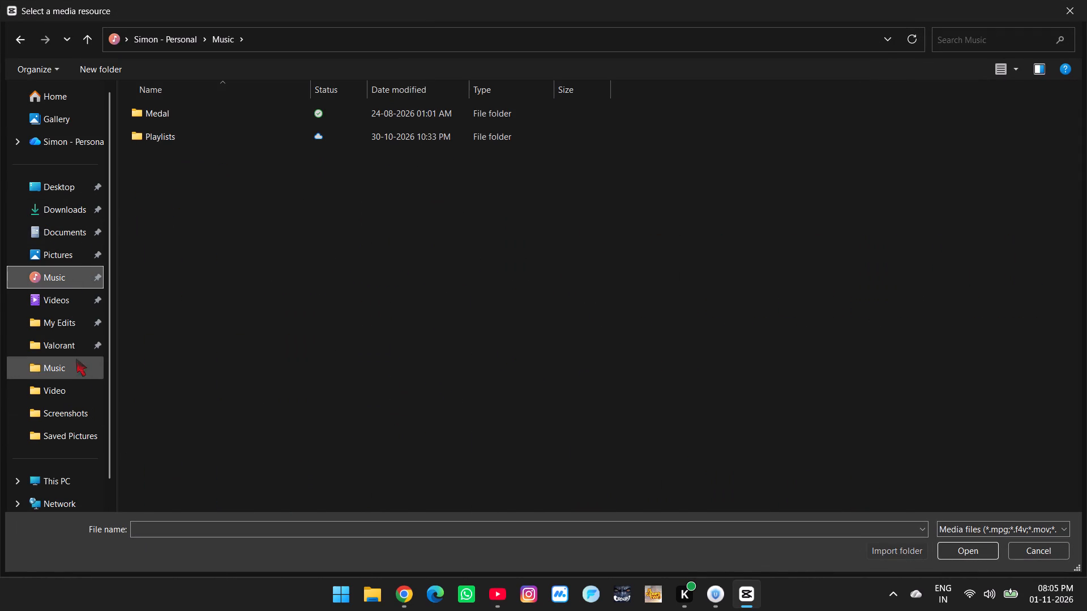
click(68, 209)
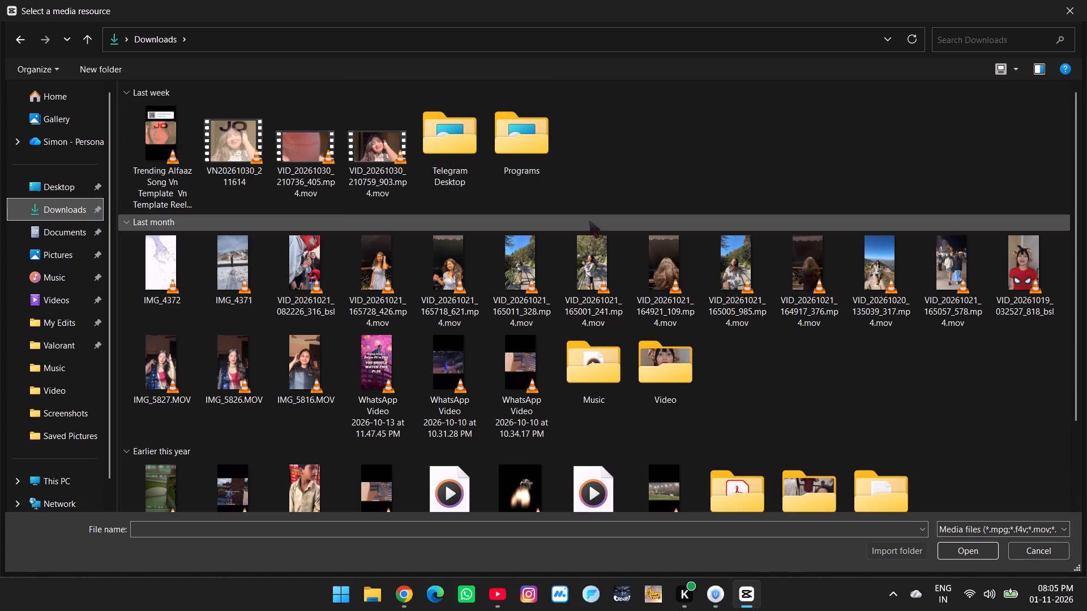
double_click(584, 388)
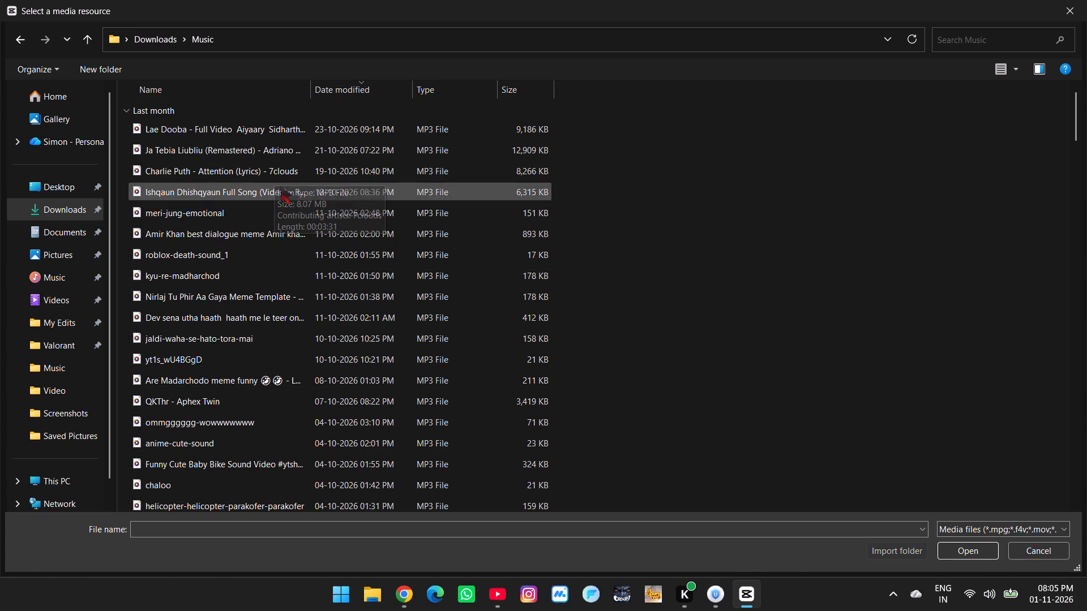
double_click(279, 174)
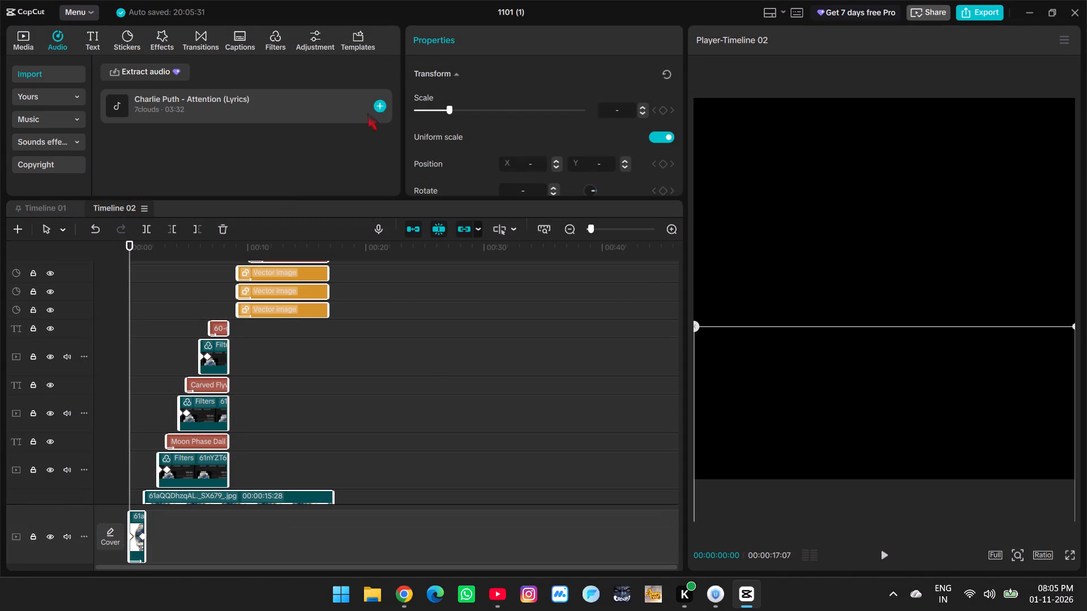
click(375, 106)
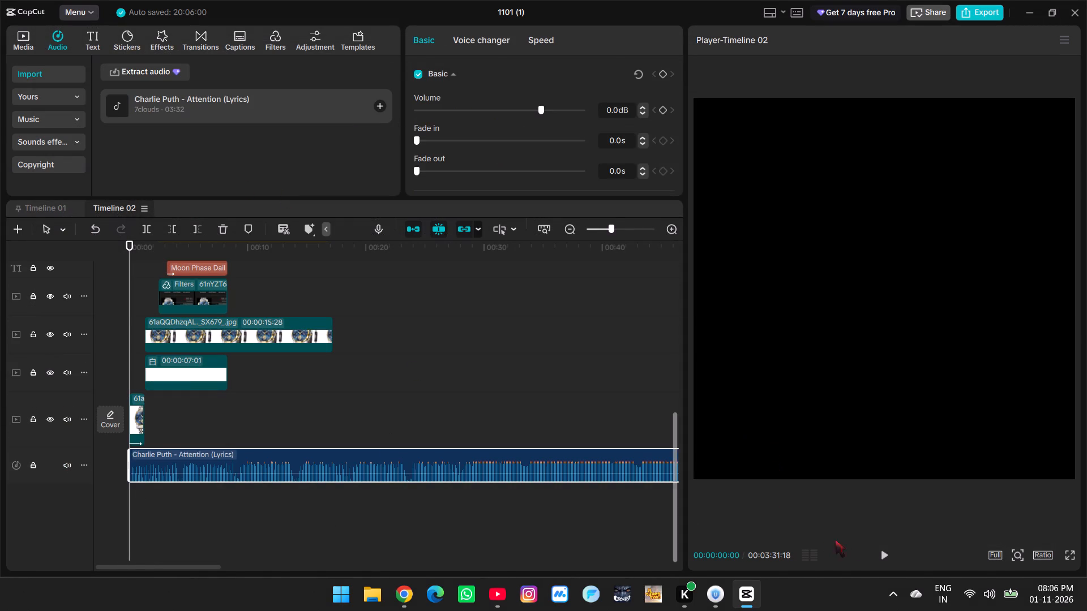
Play back the opening of Timeline 02 together with the added song.
click(879, 552)
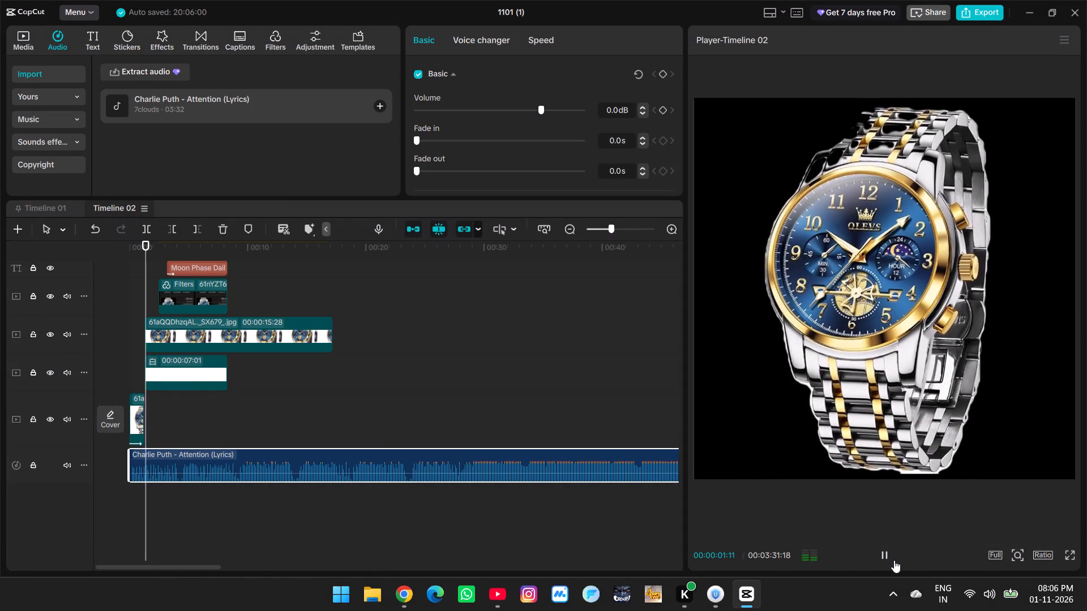
ctrl+scroll(357, 415, down, 2)
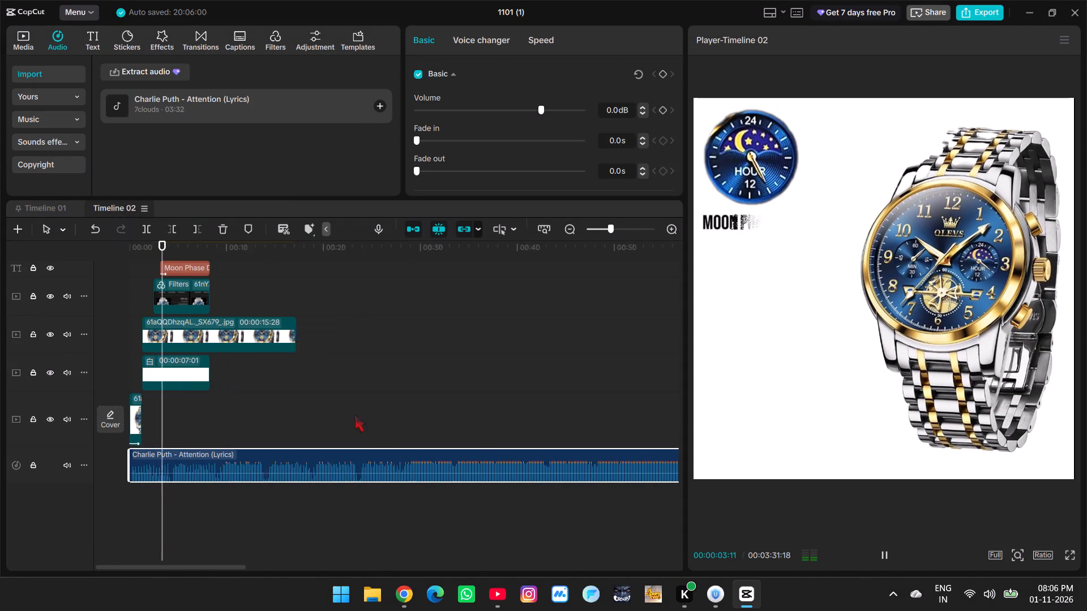
ctrl+scroll(354, 415, down, 7)
ctrl+click(236, 398)
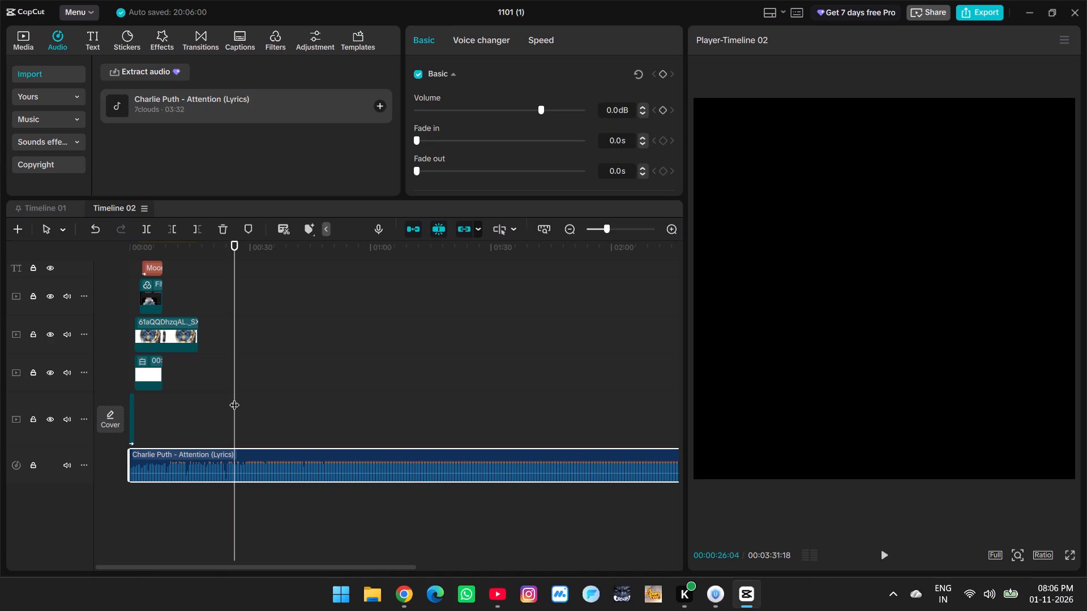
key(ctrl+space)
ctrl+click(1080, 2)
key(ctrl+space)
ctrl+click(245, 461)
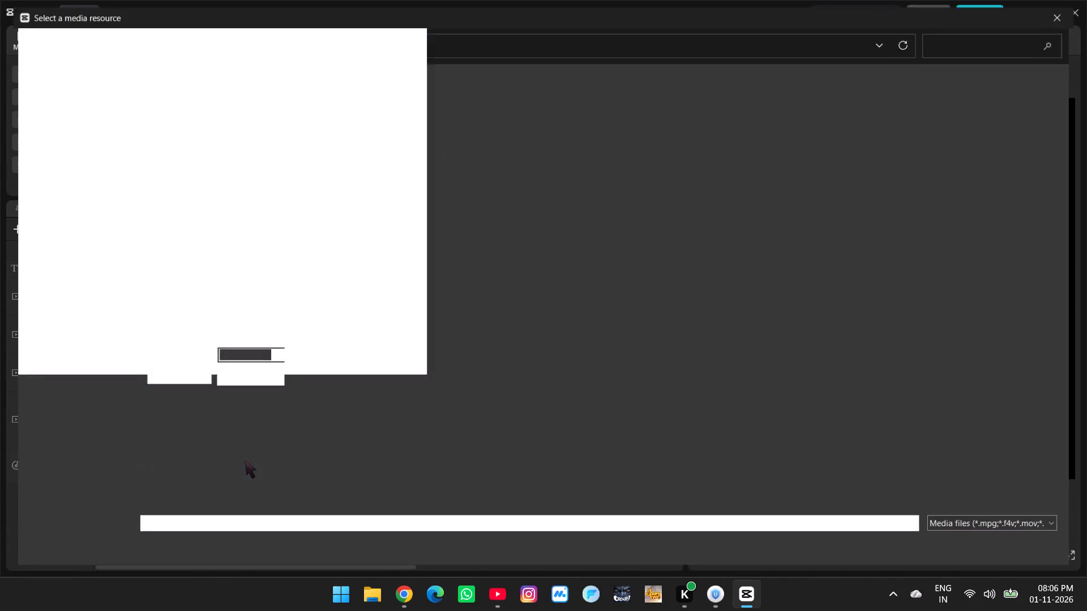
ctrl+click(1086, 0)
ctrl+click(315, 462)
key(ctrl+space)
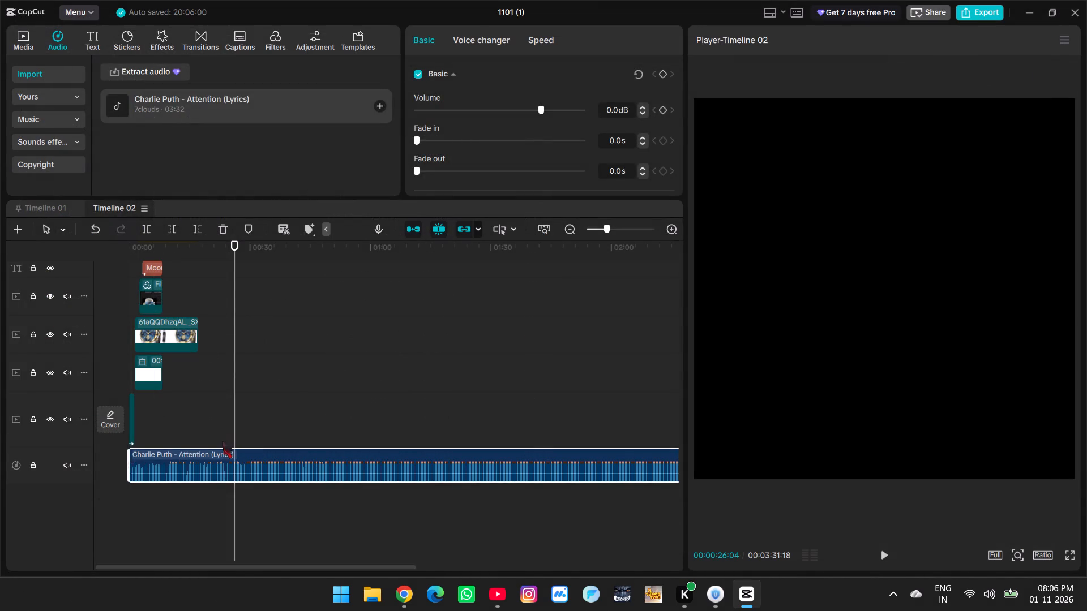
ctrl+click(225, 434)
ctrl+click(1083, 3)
Listen through the song for a suitable starting point and trim away everything before 00:00:46:25.
key(space)
click(243, 408)
key(space)
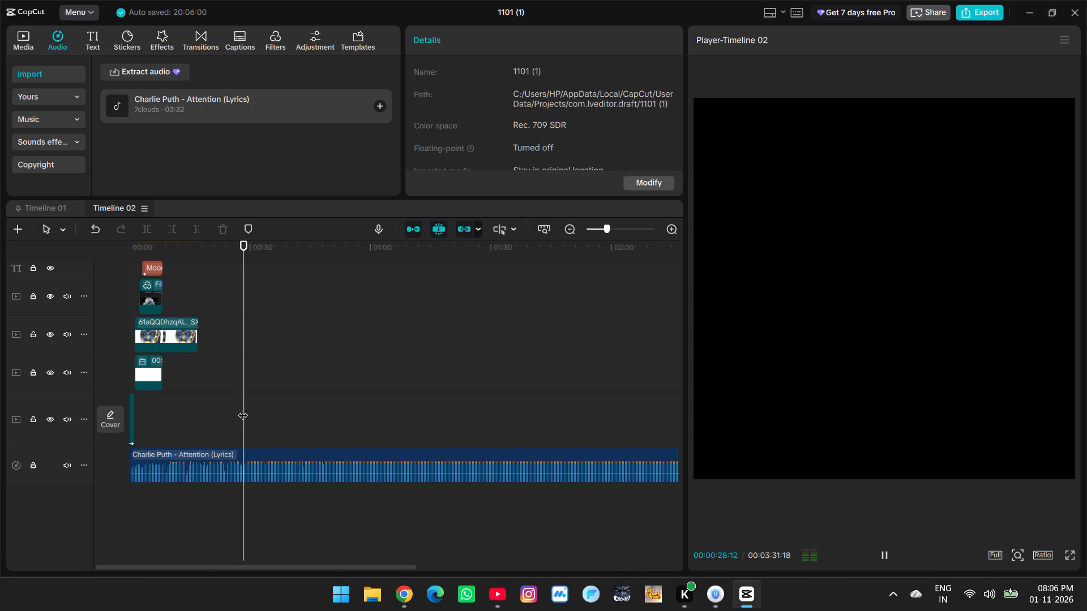
ctrl+scroll(291, 418, down, 4)
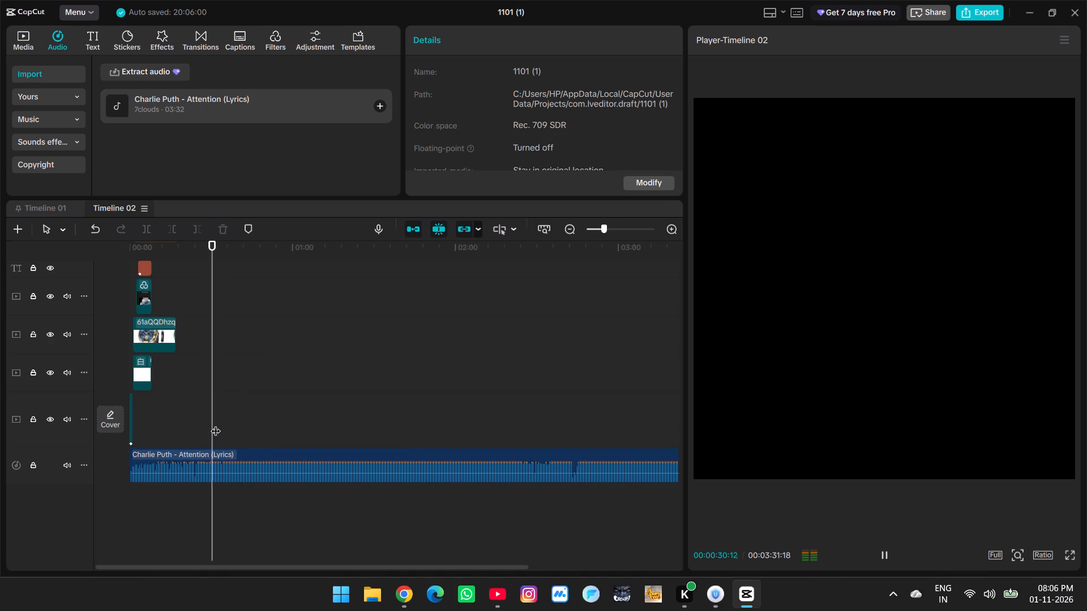
key(space)
click(243, 433)
key(space)
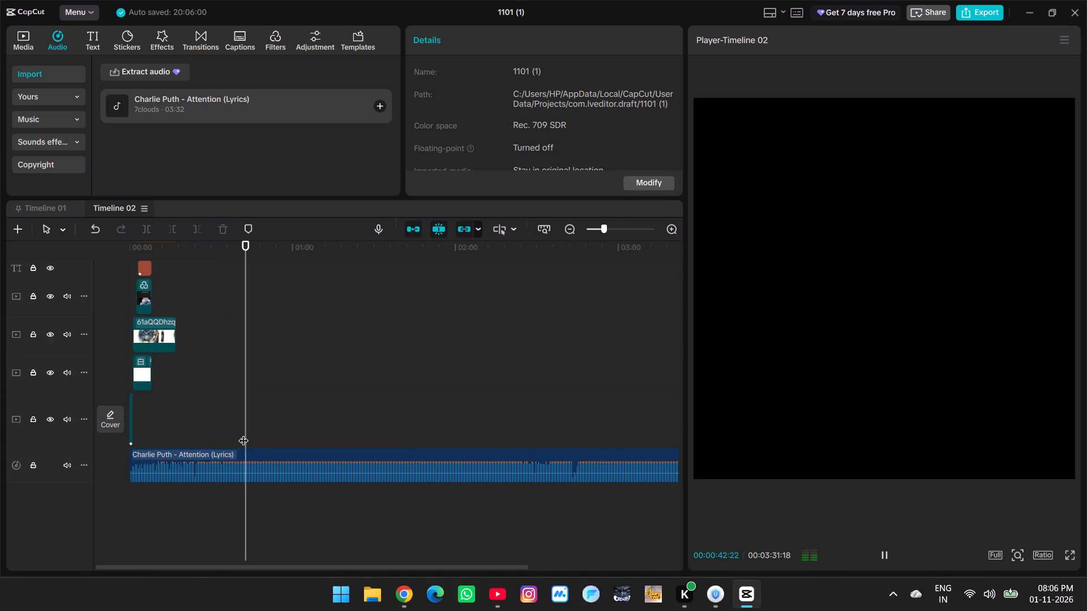
click(262, 430)
key(space)
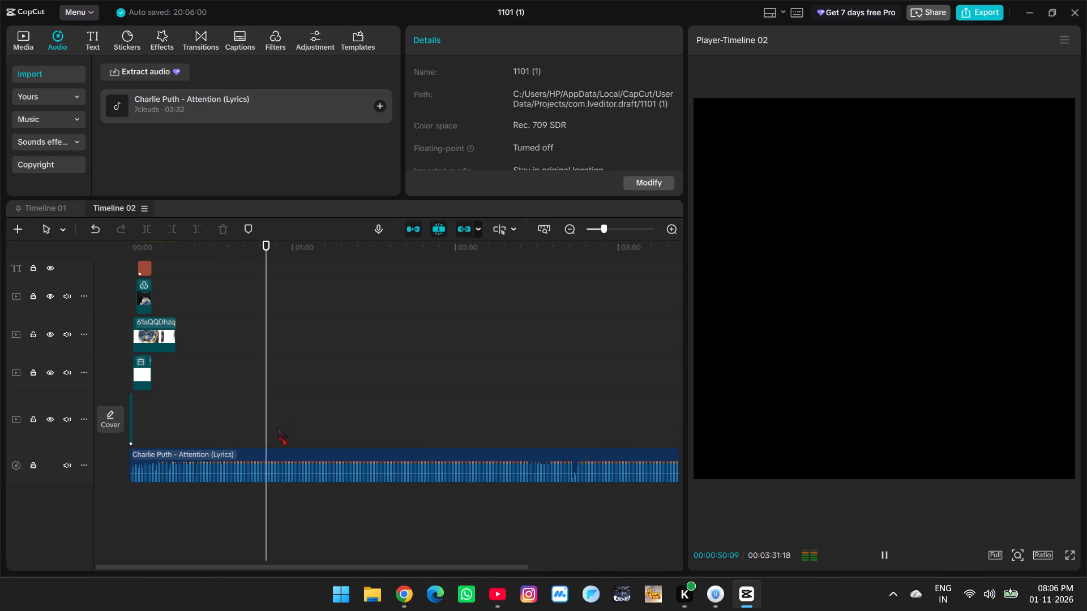
click(247, 424)
key(space)
ctrl+scroll(266, 423, up, 9)
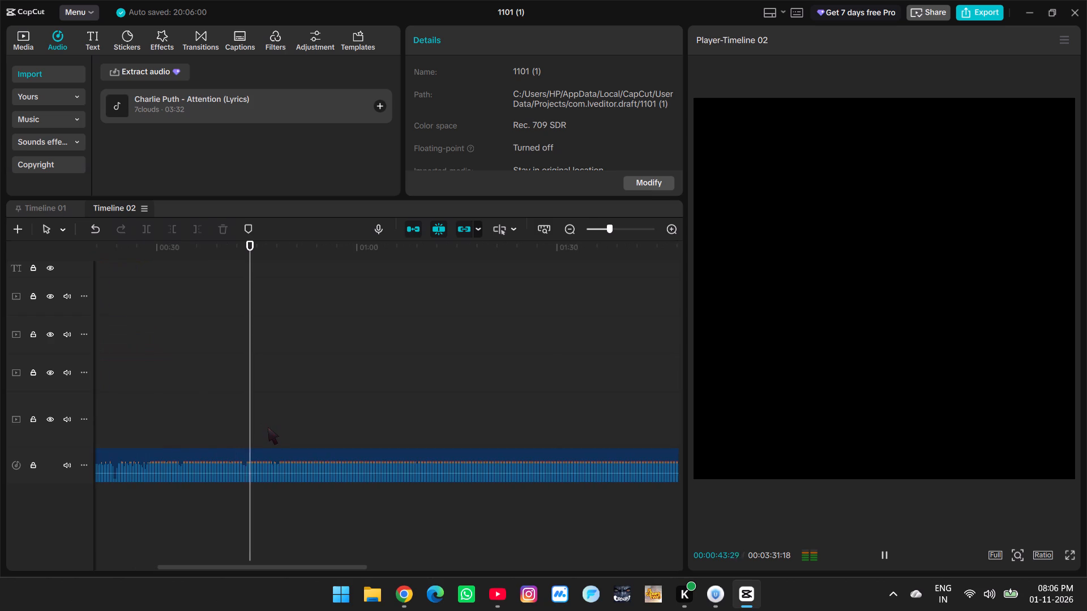
key(space)
click(318, 461)
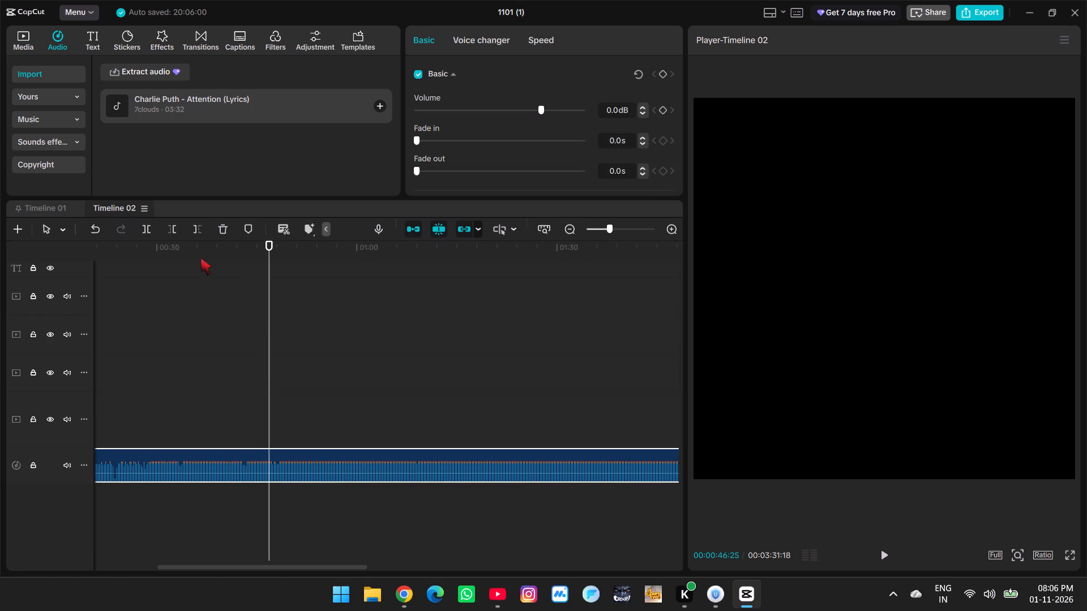
click(171, 230)
Play back the opening of the trimmed song to check its new starting point.
key(space)
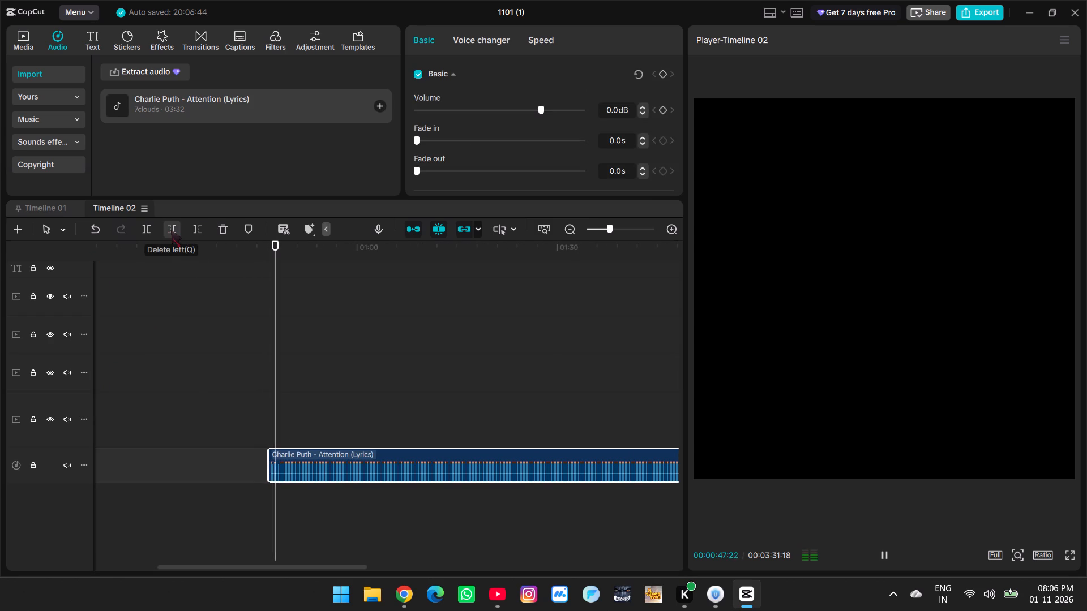
key(space)
click(279, 403)
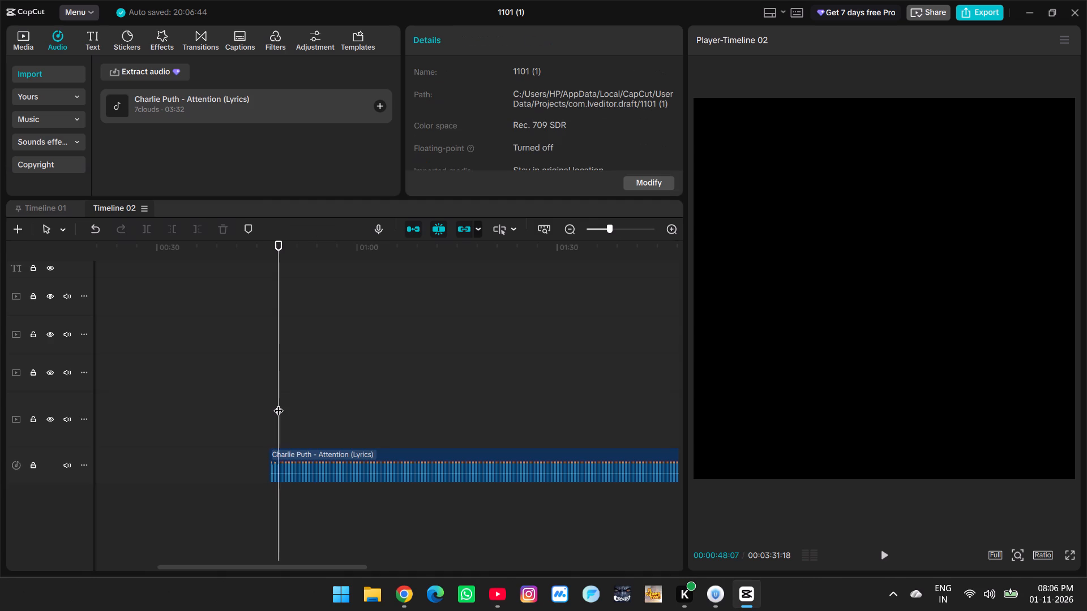
key(space)
double_click(279, 403)
key(space)
Move the trimmed song to the very start of the timeline.
drag(372, 420, 379, 420)
ctrl+scroll(383, 419, down, 11)
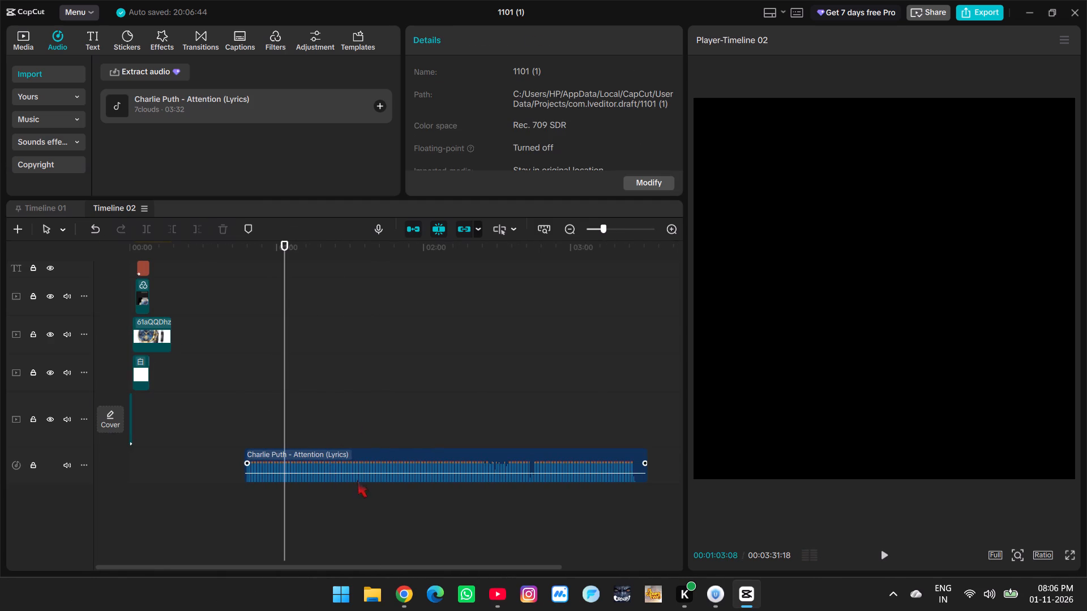
drag(350, 464, 196, 461)
Trim away everything in the song after 00:00:16:24, at the end of the watch video.
click(193, 417)
scroll(189, 415, up, 13)
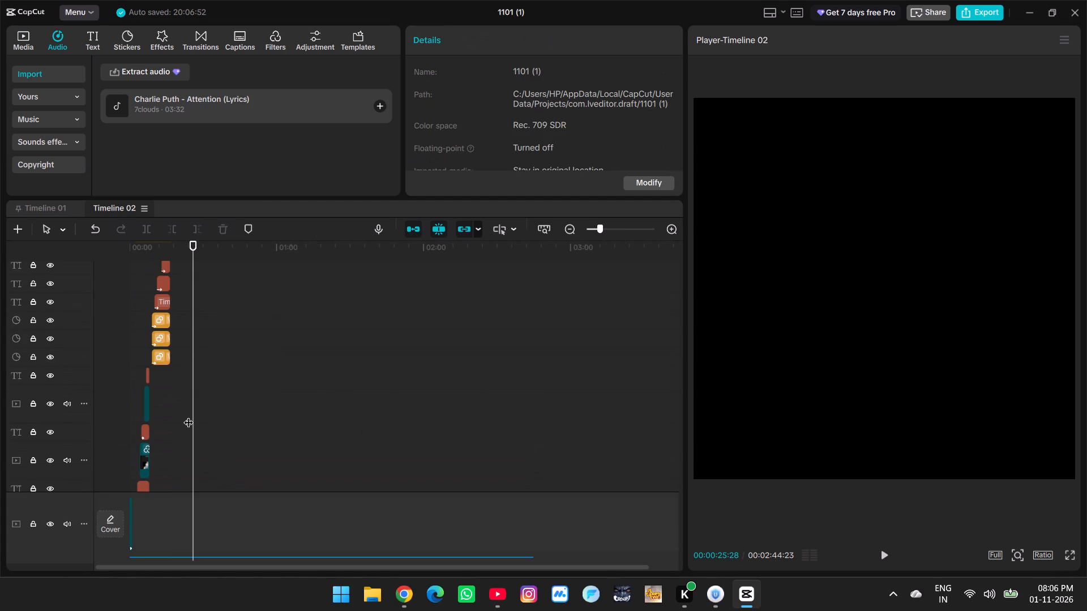
drag(189, 415, 170, 410)
scroll(170, 409, down, 14)
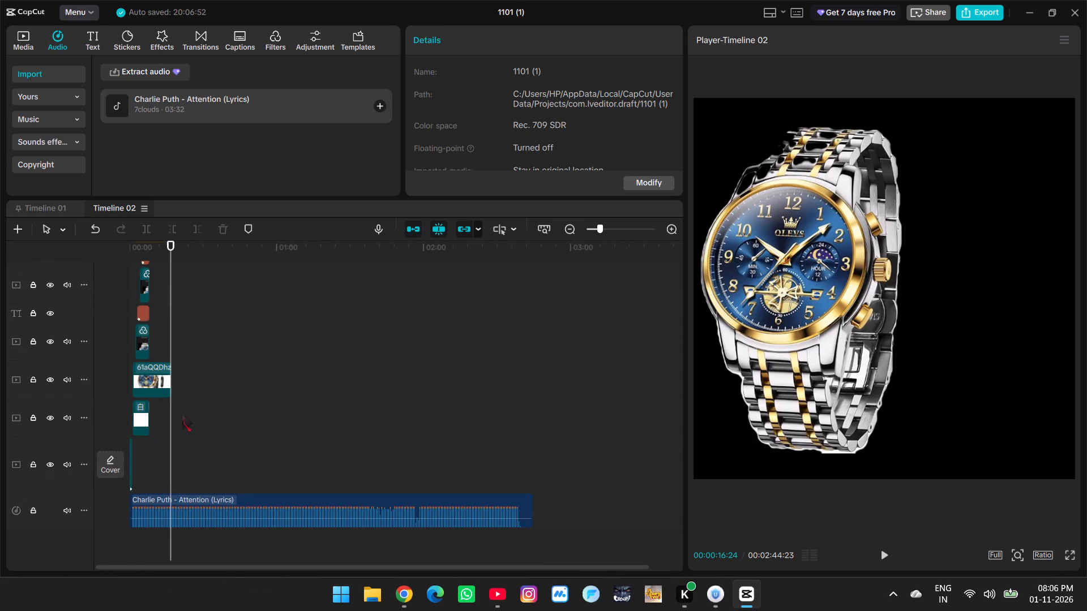
ctrl+scroll(189, 458, up, 14)
ctrl+click(185, 526)
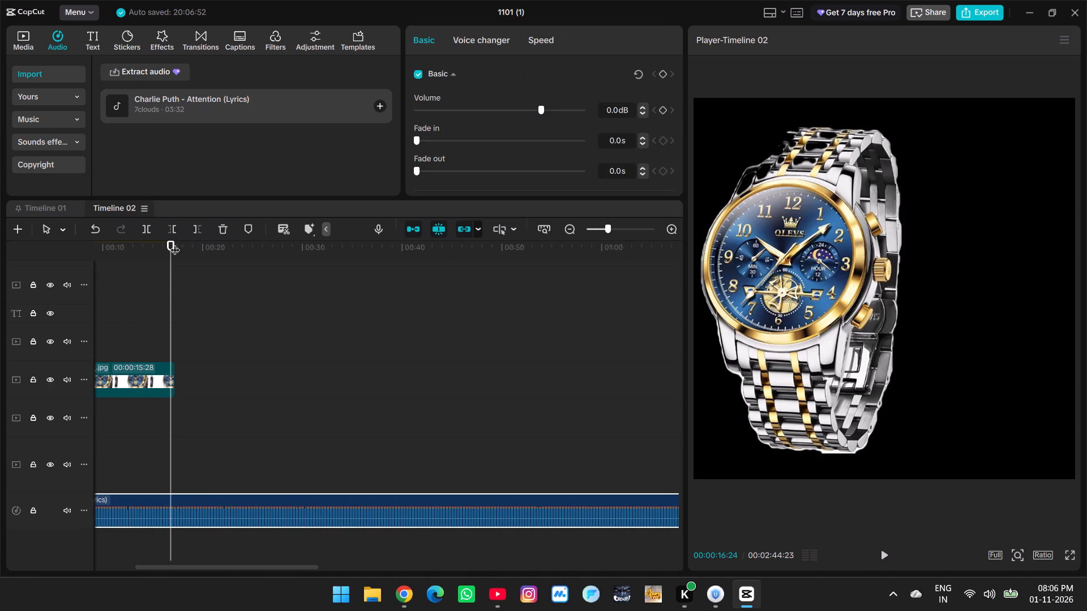
click(192, 230)
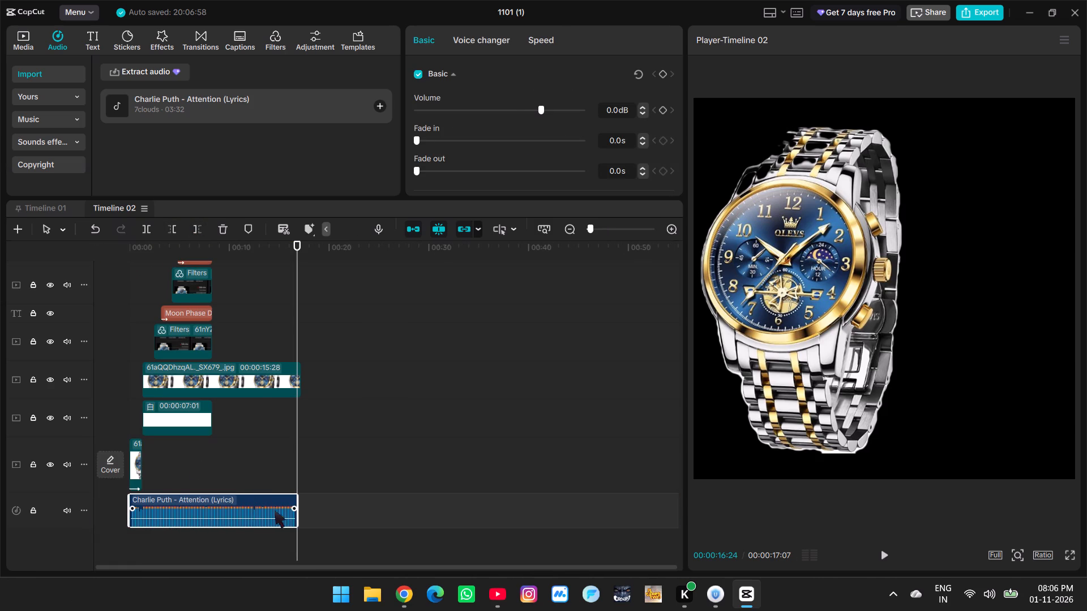
Run audio separation on the trimmed "Charlie Puth - Attention" song with the Vocals option.
scroll(469, 123, down, 3)
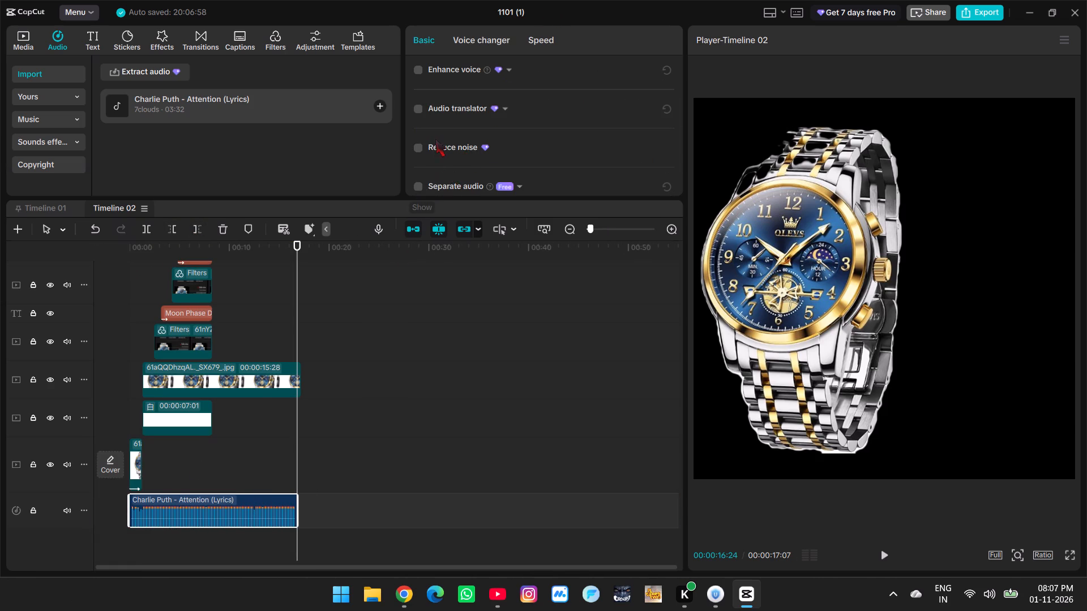
scroll(435, 139, up, 2)
scroll(435, 140, down, 1)
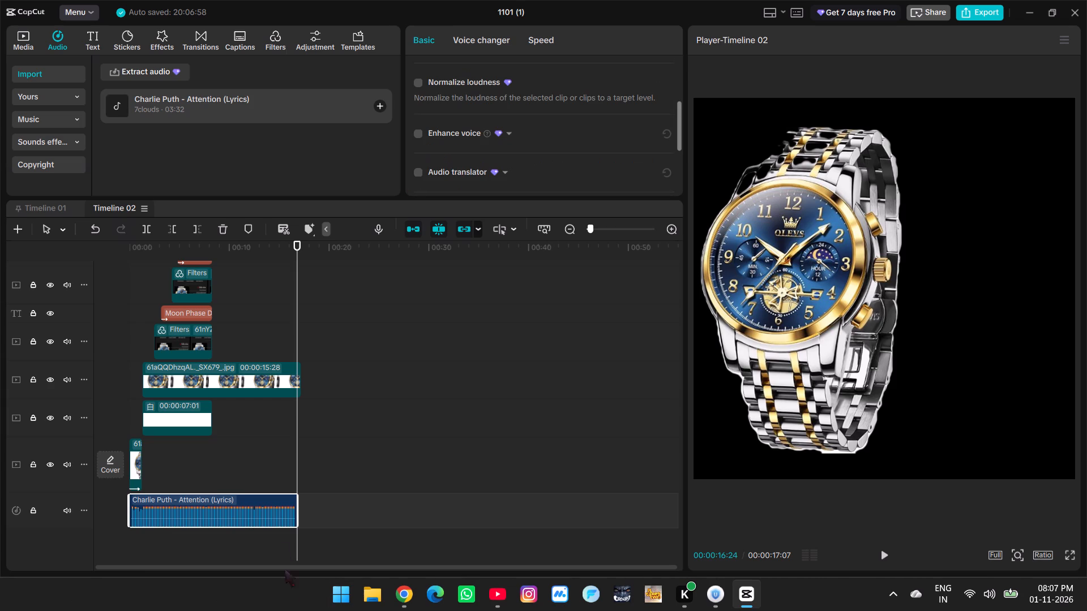
right_click(267, 505)
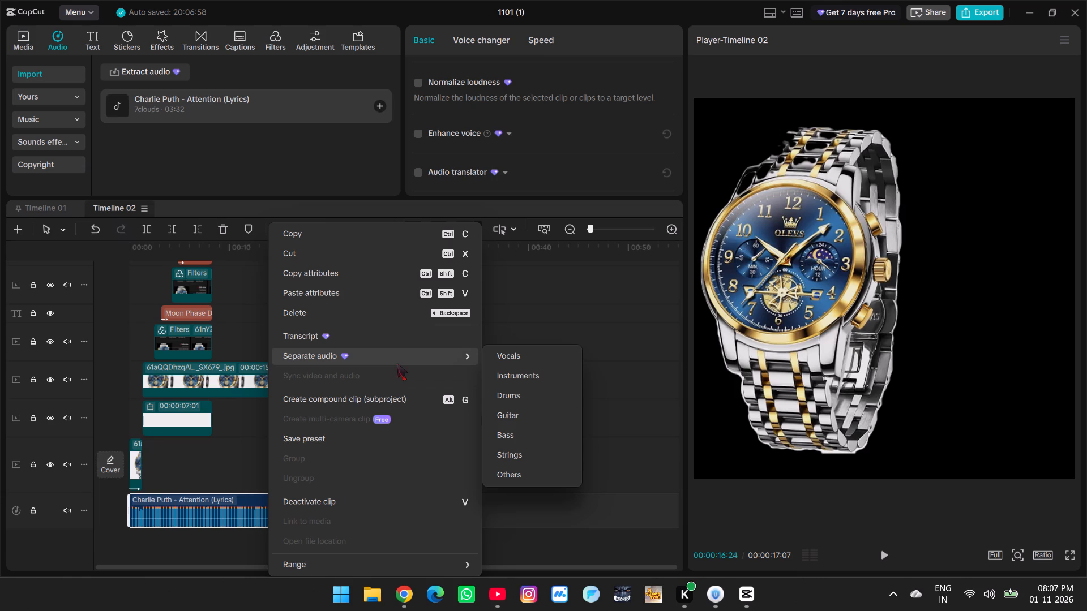
click(515, 354)
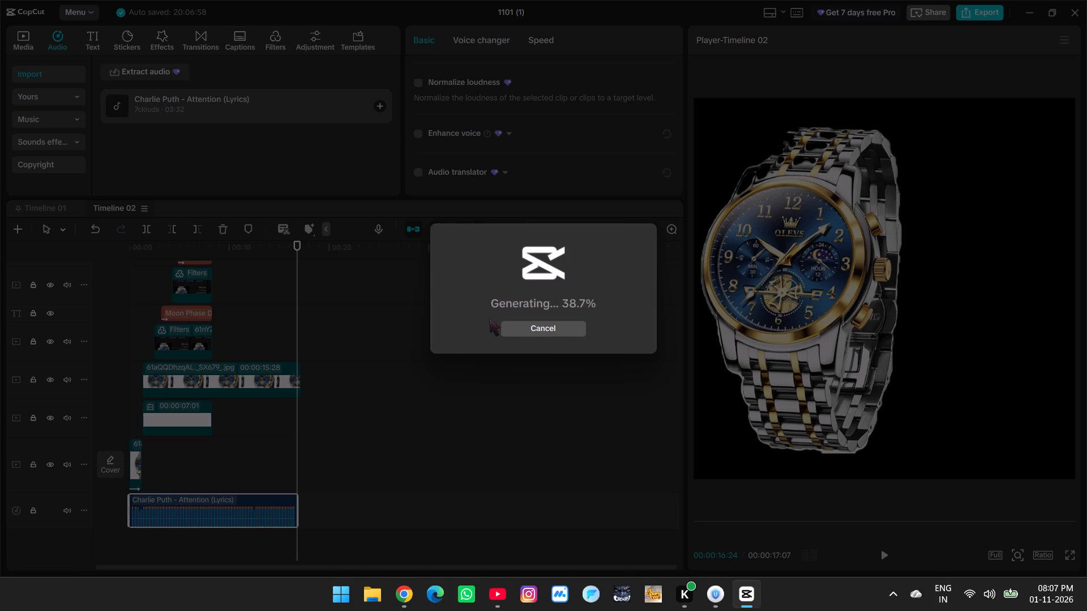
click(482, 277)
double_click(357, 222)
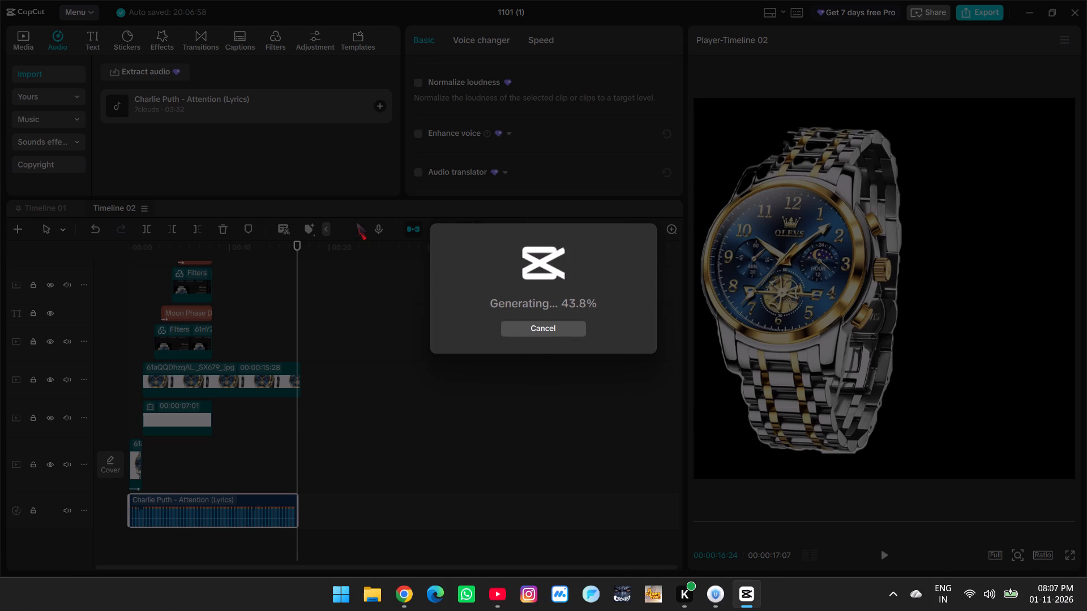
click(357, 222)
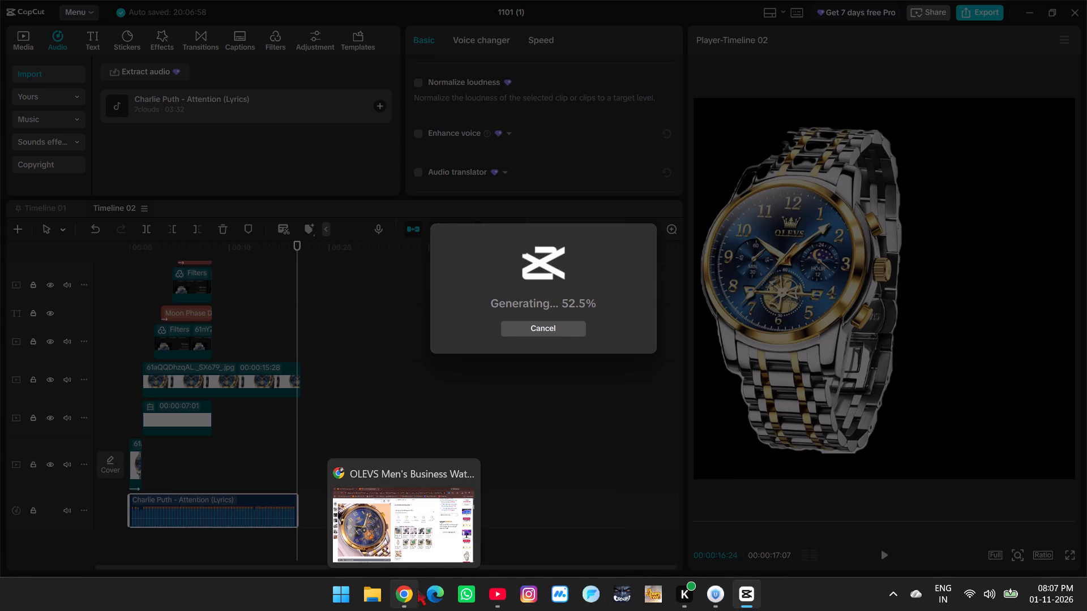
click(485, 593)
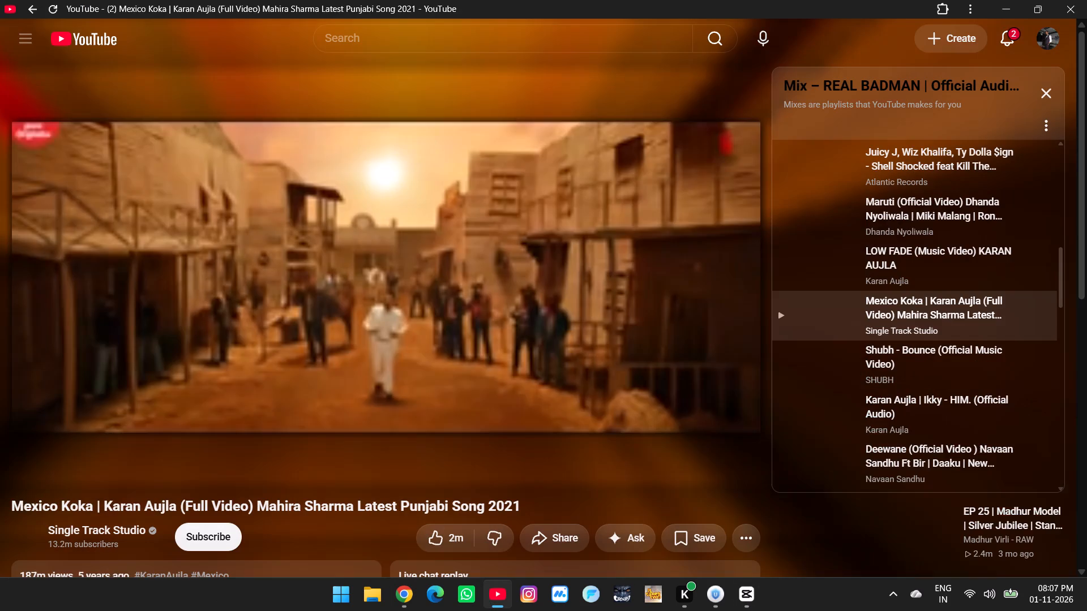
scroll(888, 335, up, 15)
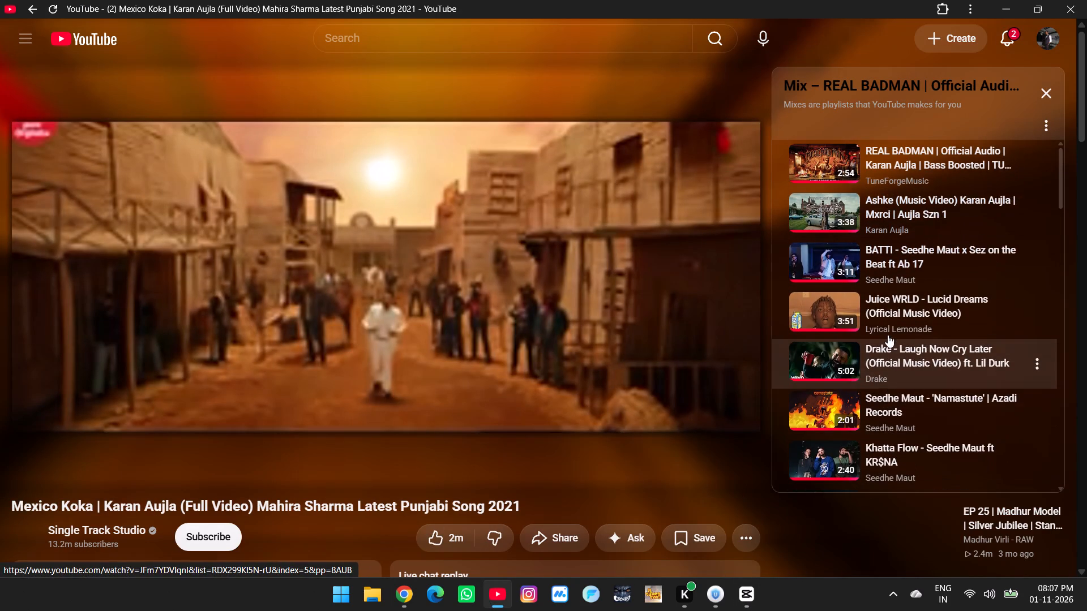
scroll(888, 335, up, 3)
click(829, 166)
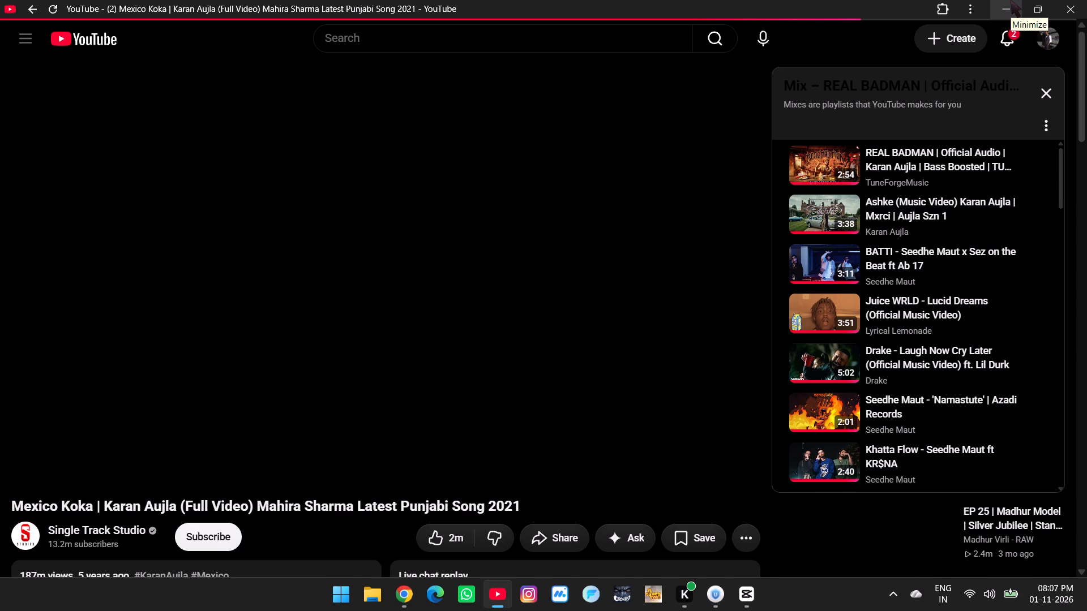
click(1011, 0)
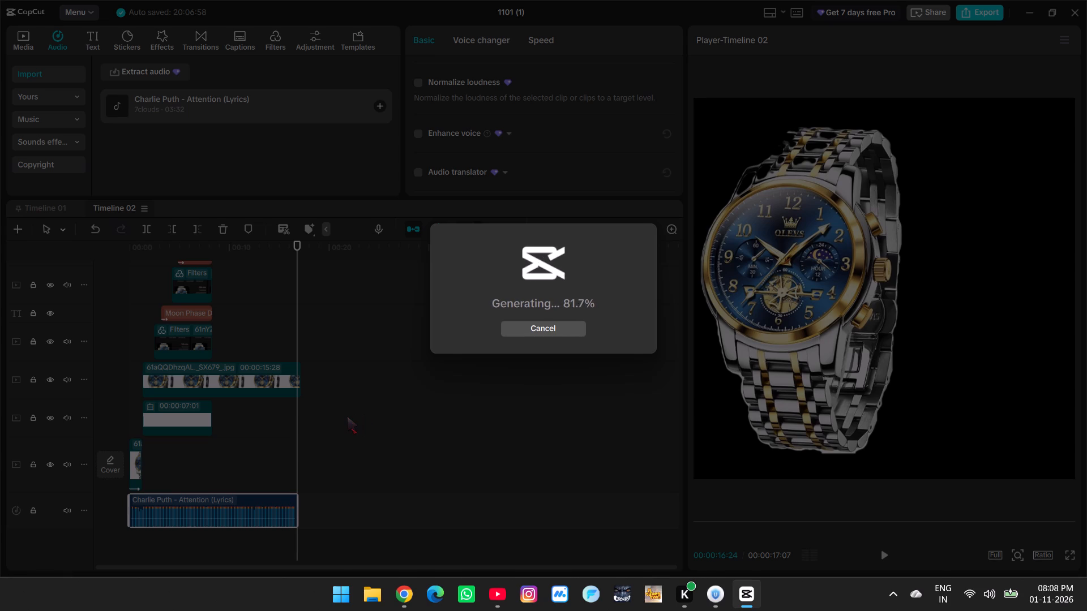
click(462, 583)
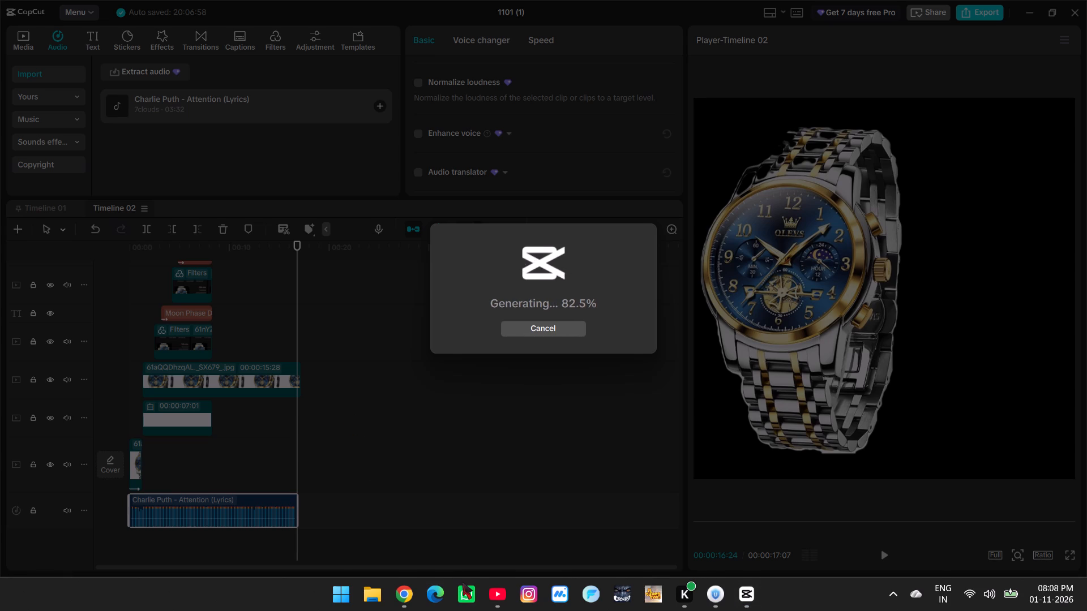
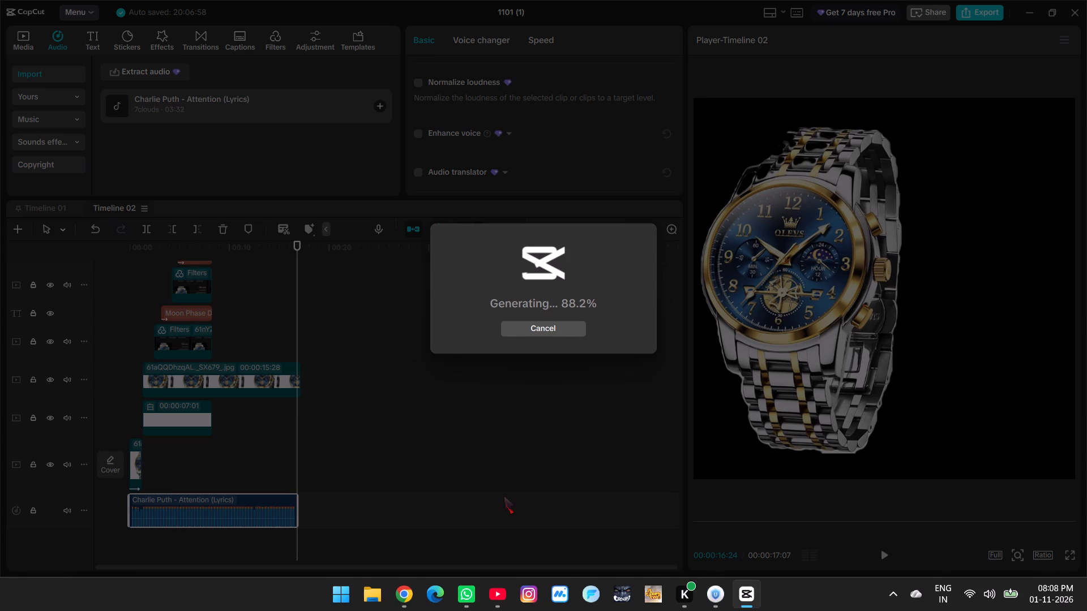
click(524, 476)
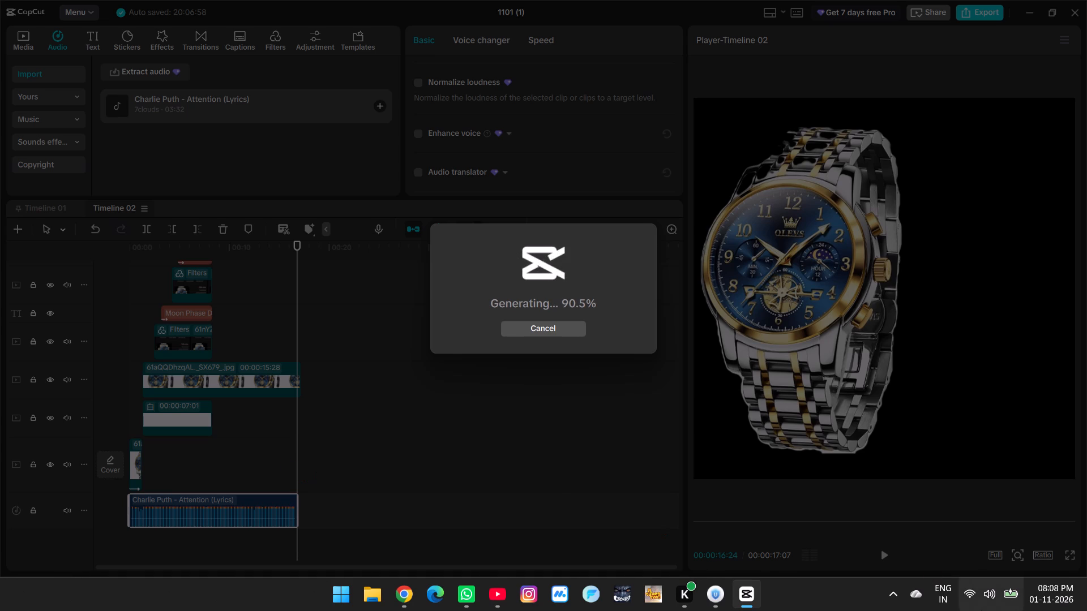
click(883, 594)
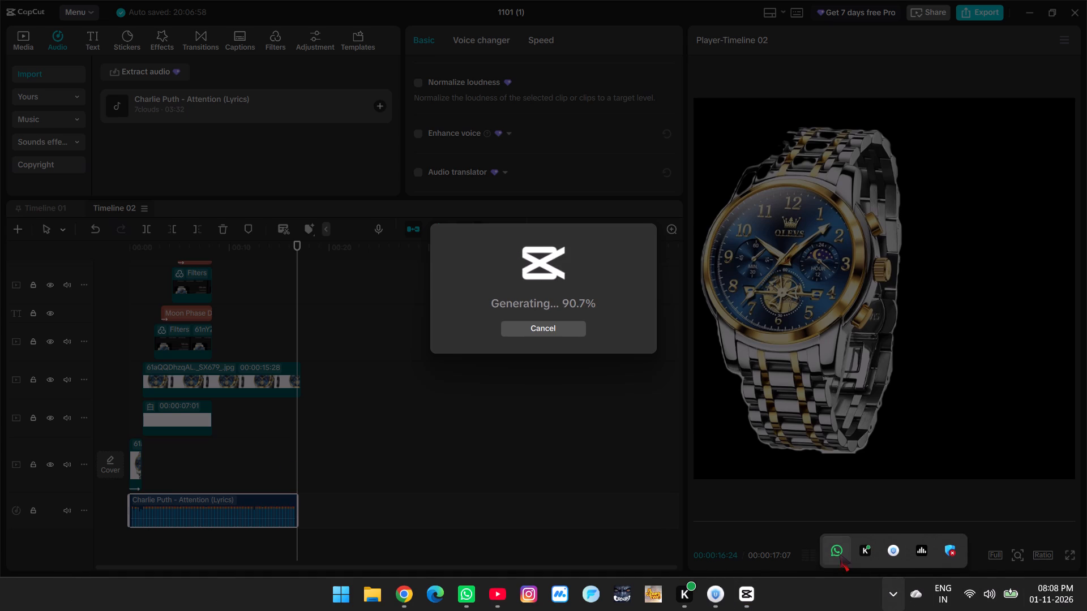
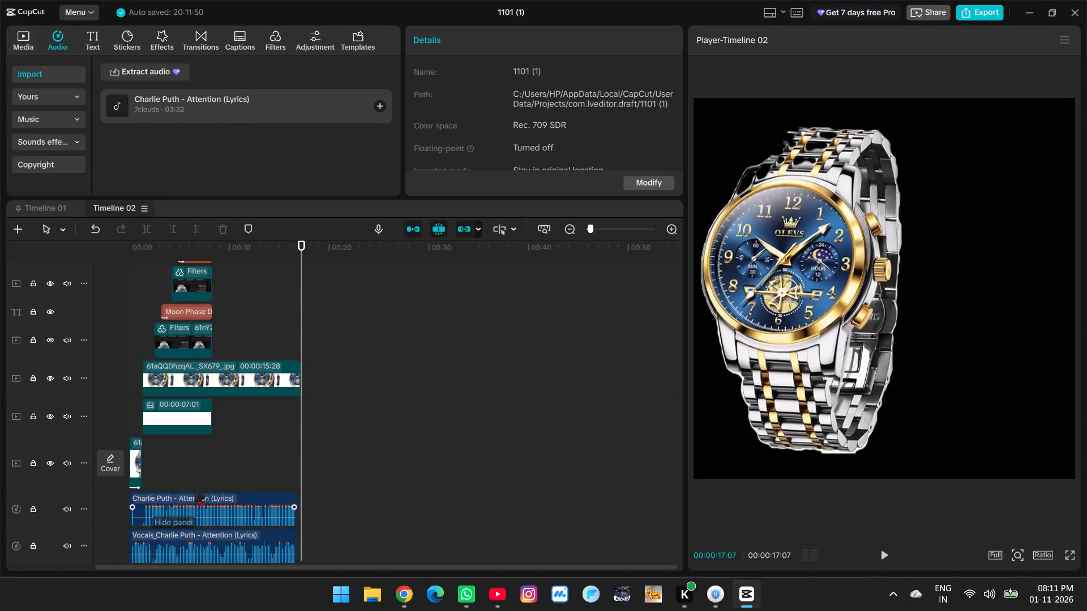
Mute the track holding the separated vocals of the Attention song.
click(209, 482)
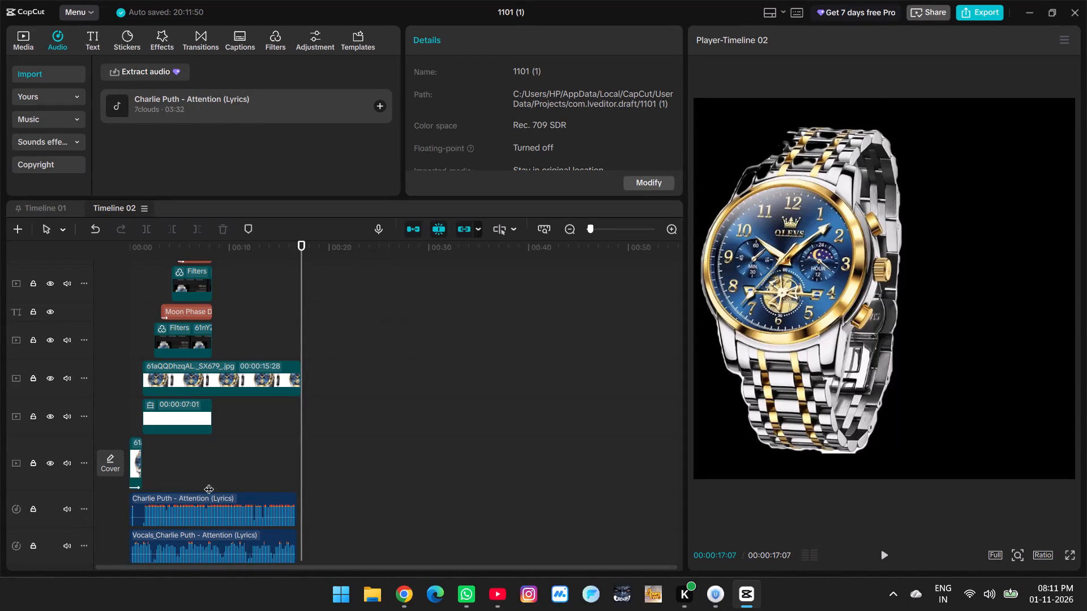
drag(209, 482, 142, 486)
click(67, 543)
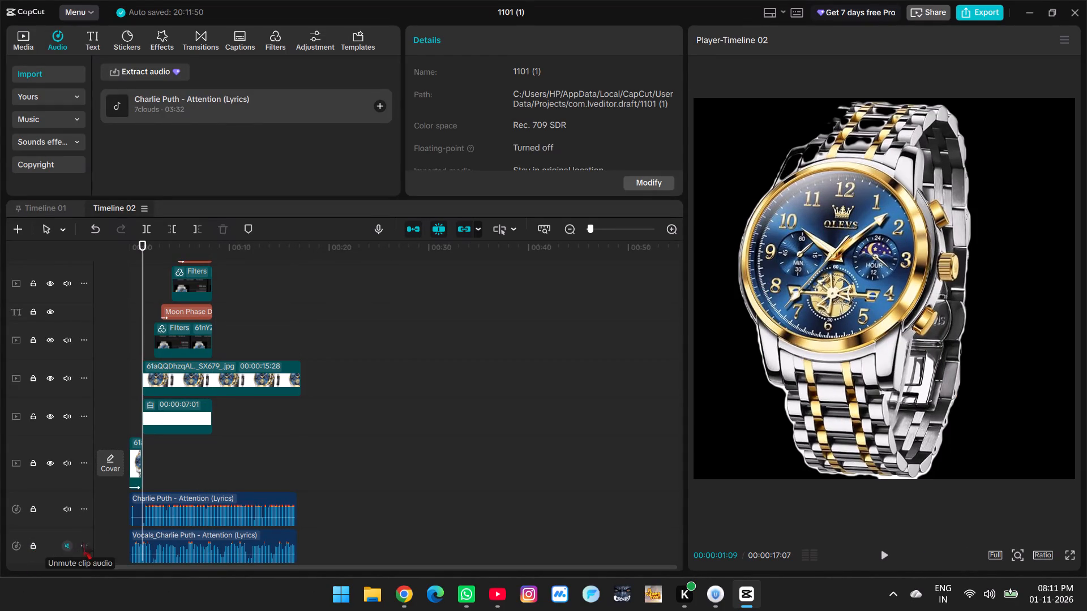
Cut the opening of the Charlie Puth song clip up to 00:00:01:09 and move the clip back to the timeline start.
click(200, 475)
drag(196, 475, 88, 478)
click(883, 559)
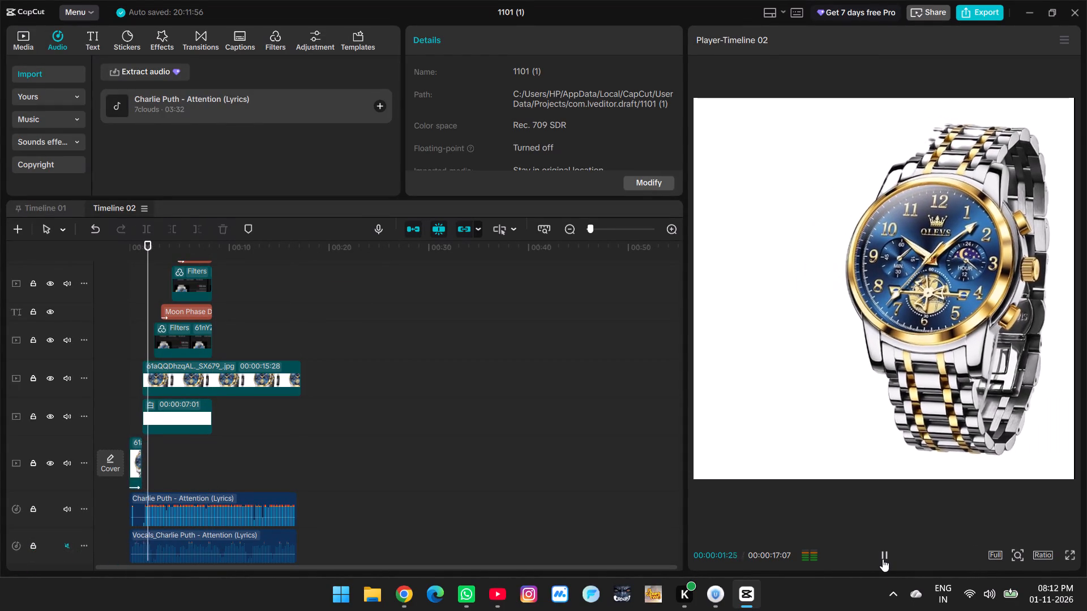
click(150, 481)
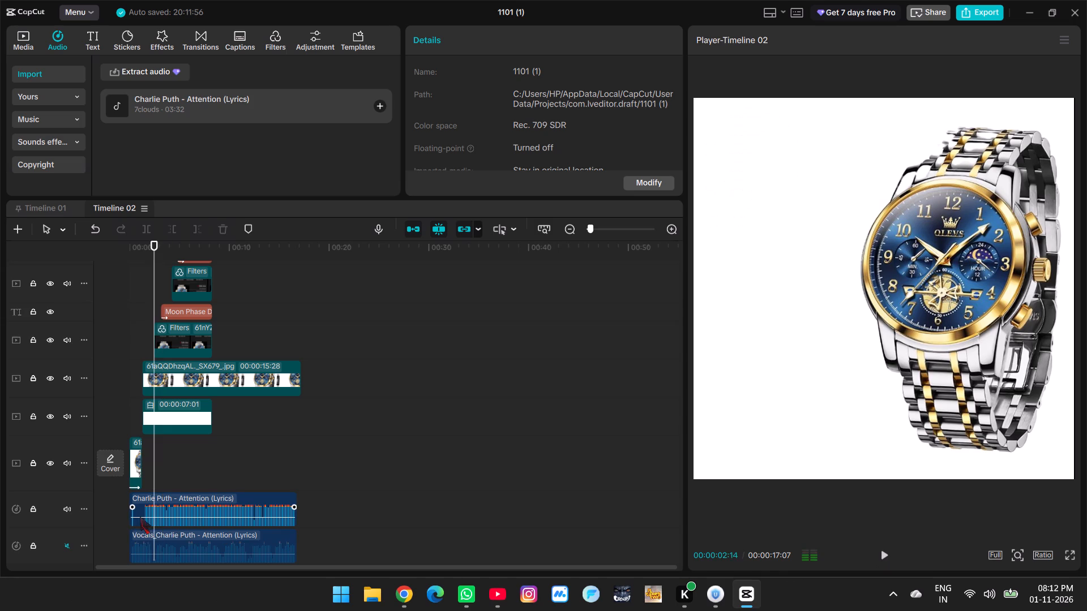
drag(148, 476, 134, 477)
click(151, 479)
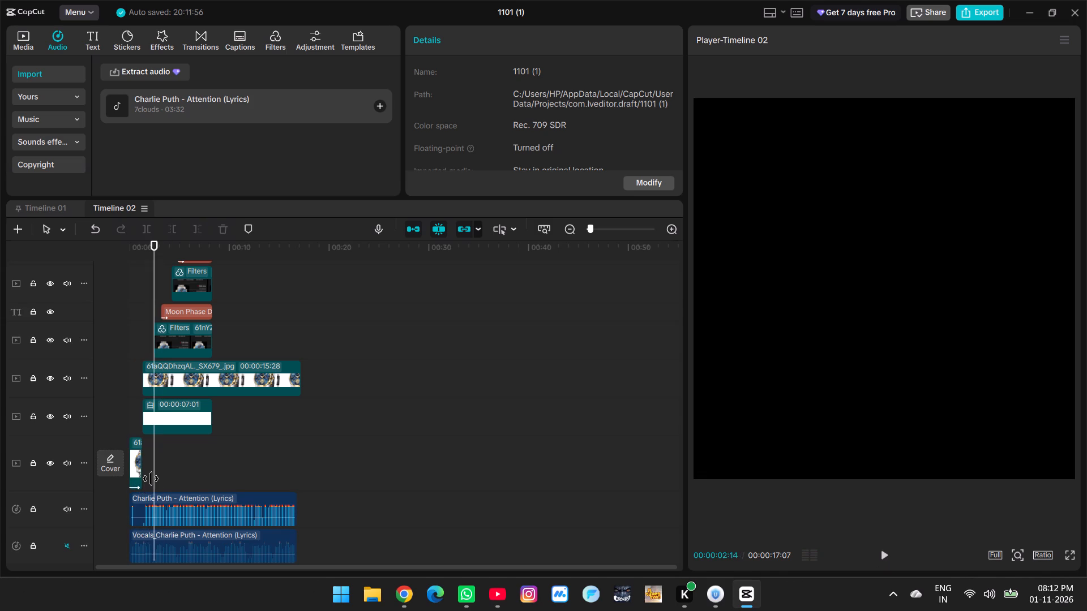
drag(151, 479, 141, 479)
click(157, 510)
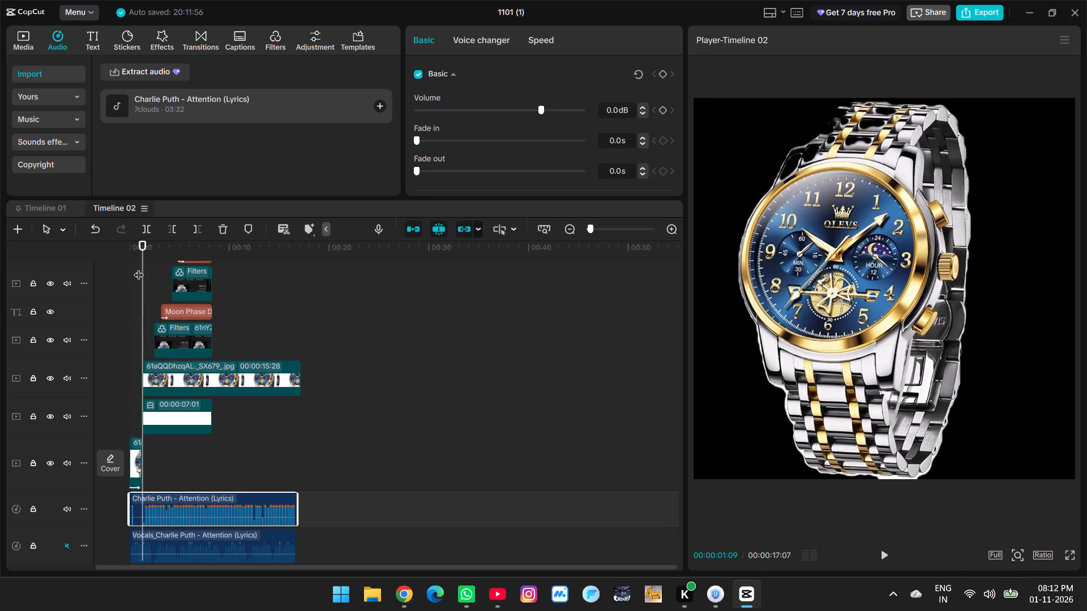
click(178, 233)
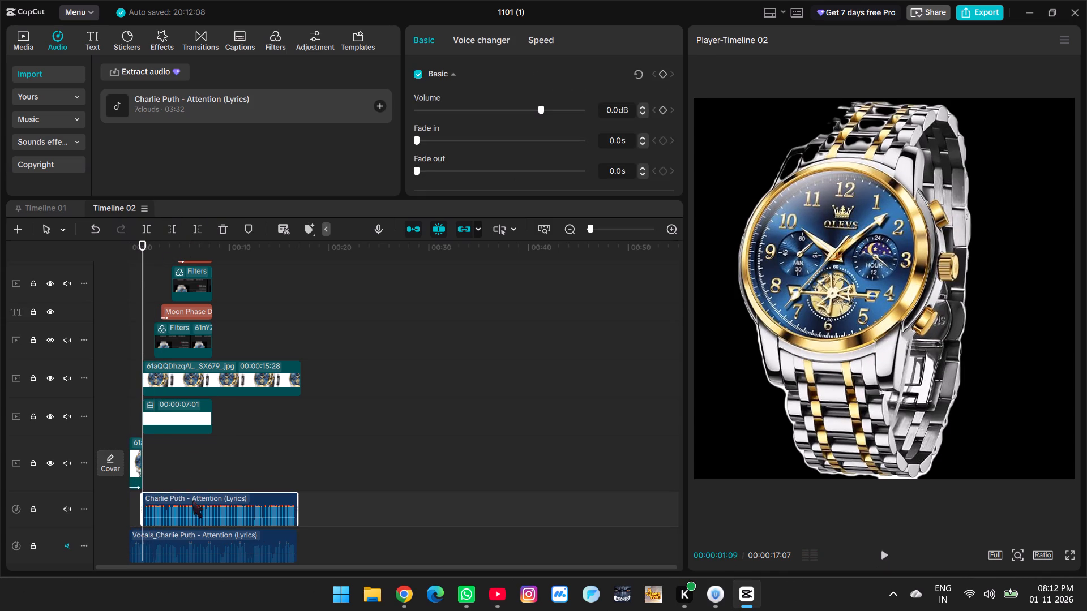
drag(192, 505, 174, 505)
Play the advert from the beginning to check how the shortened song fits the visuals.
click(208, 470)
drag(208, 470, 96, 471)
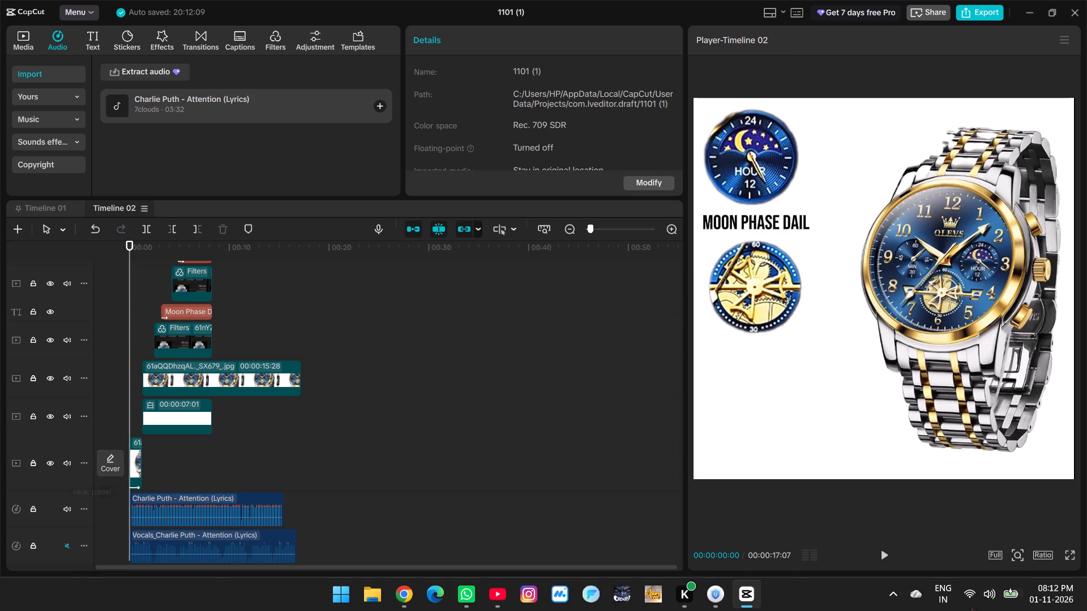
click(884, 549)
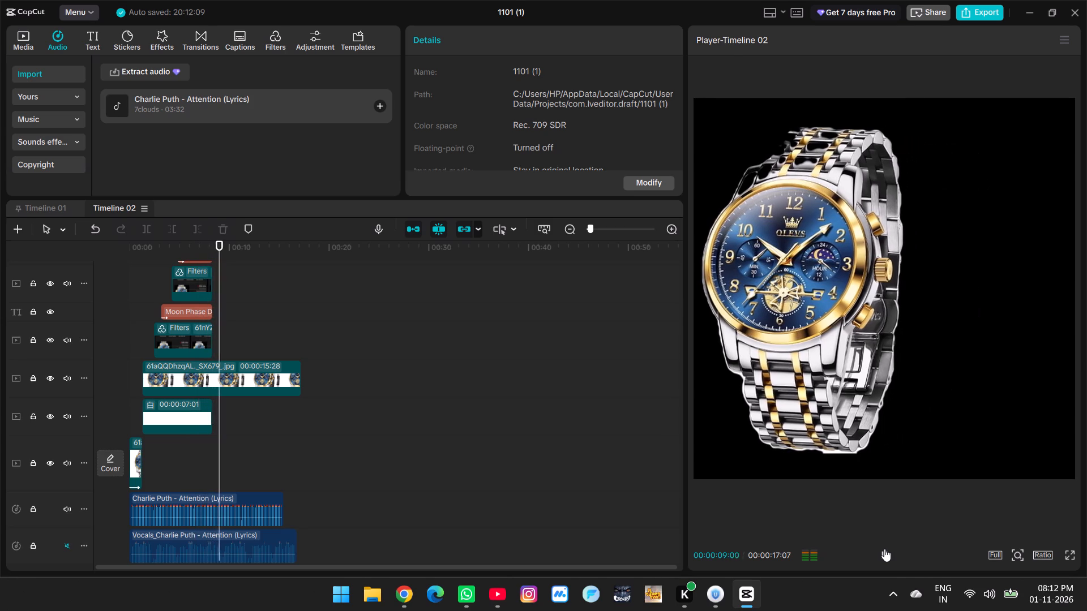
click(242, 480)
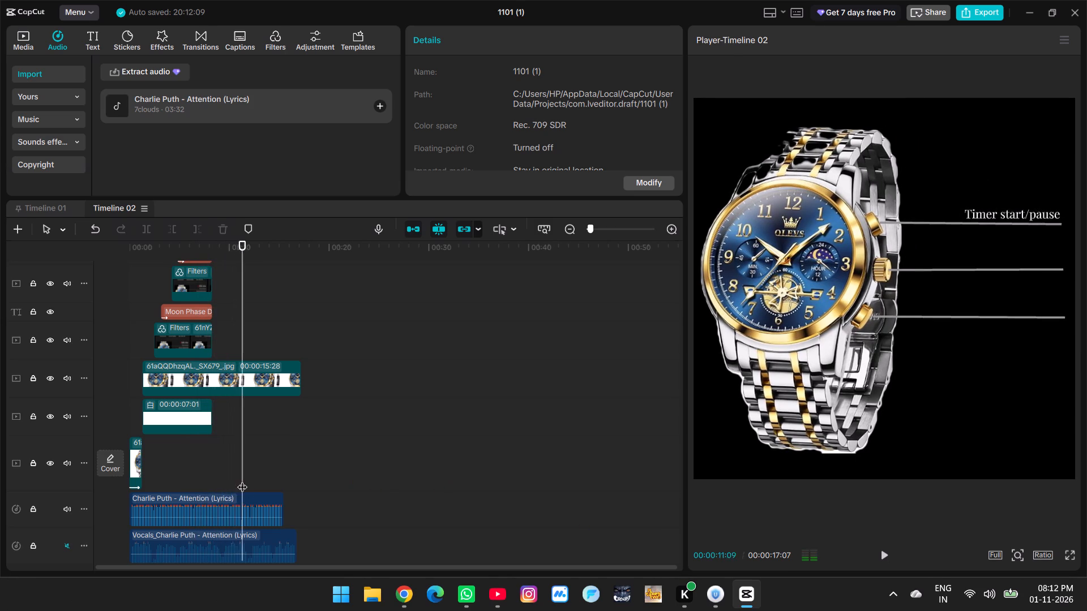
drag(242, 480, 212, 481)
click(885, 560)
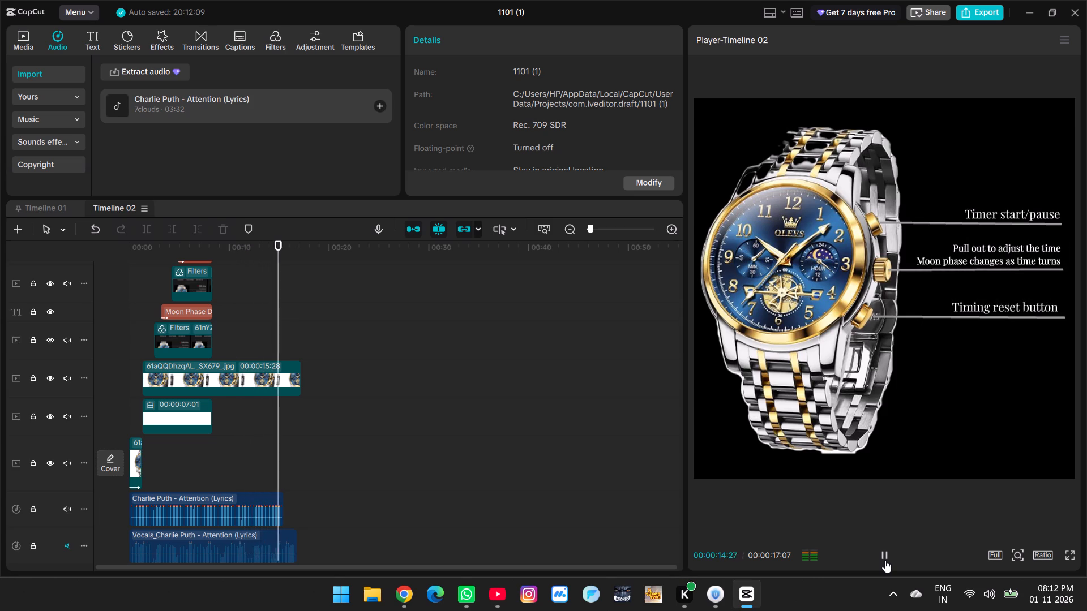
click(885, 560)
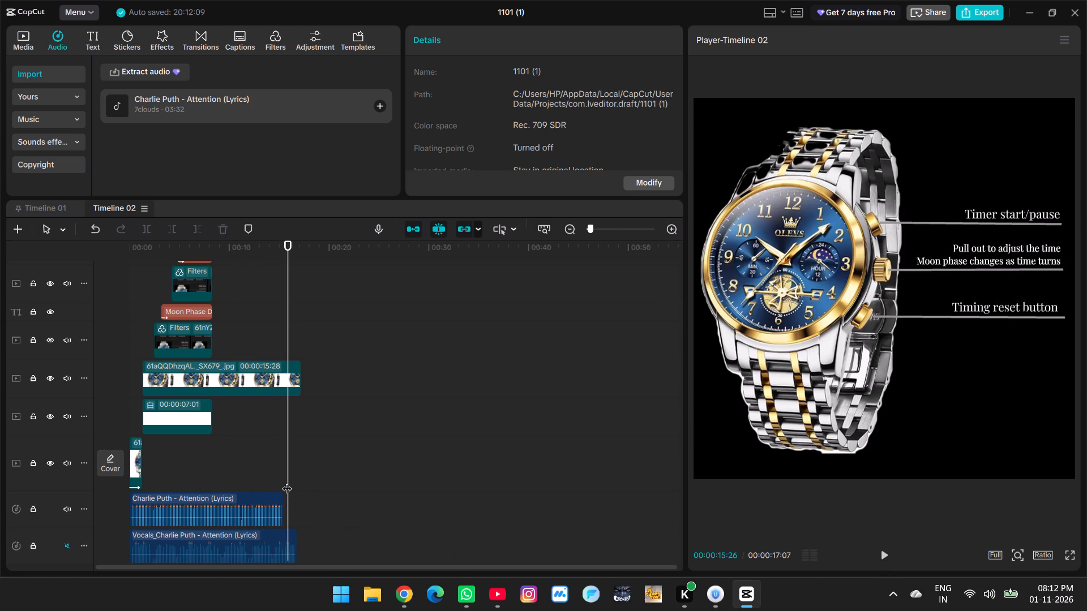
Trim the ends of the three button labels, vector images and long watch image clip to 00:00:15:15, near the song's end.
drag(287, 481, 281, 481)
scroll(281, 481, up, 11)
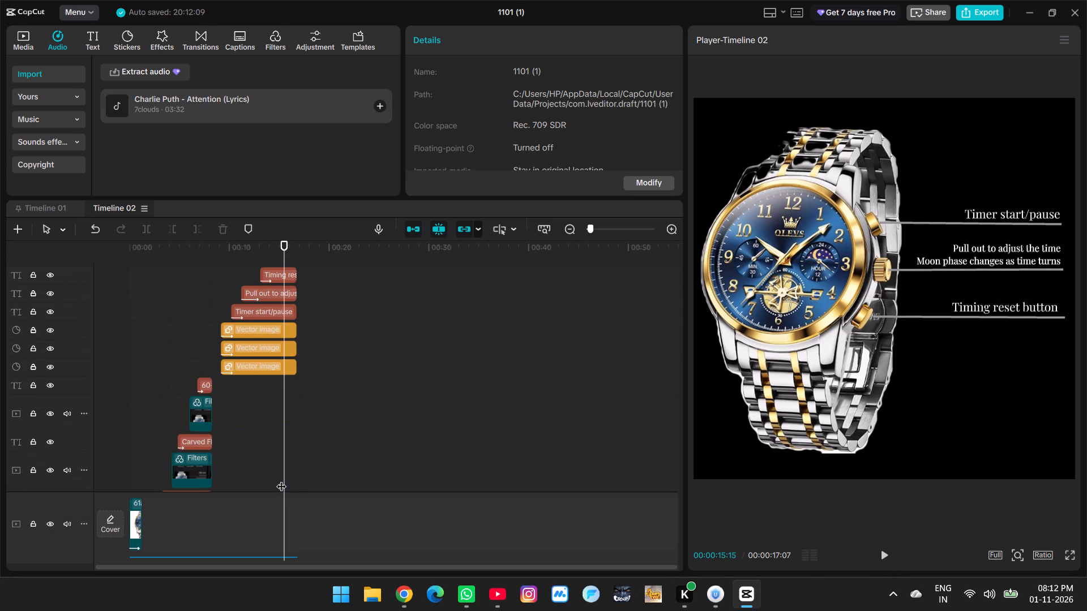
scroll(276, 448, up, 3)
drag(292, 278, 307, 373)
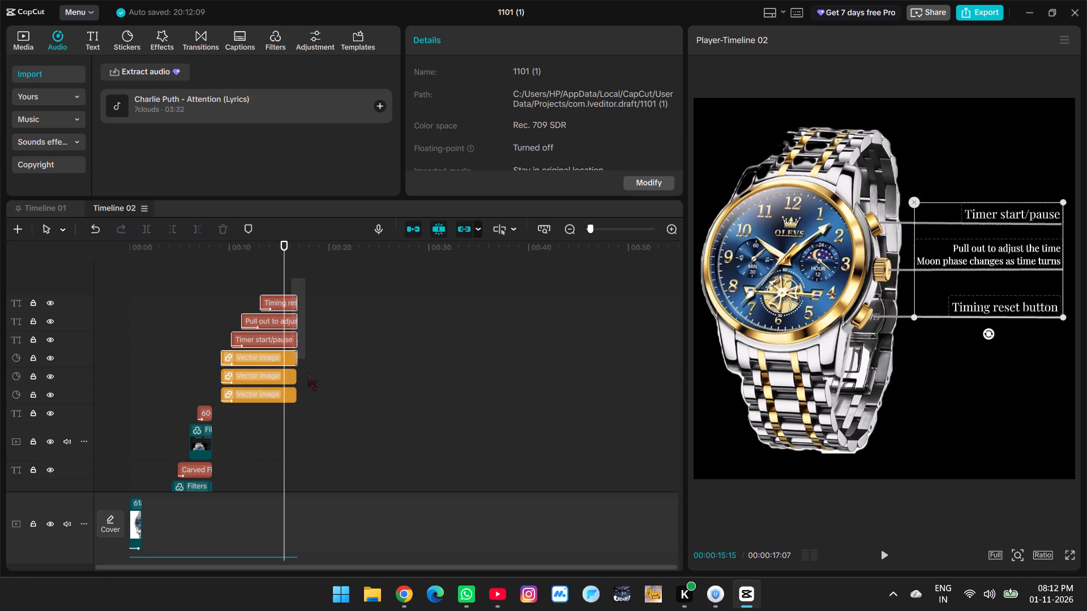
drag(307, 373, 296, 472)
scroll(303, 438, down, 5)
scroll(302, 438, up, 1)
scroll(302, 442, down, 11)
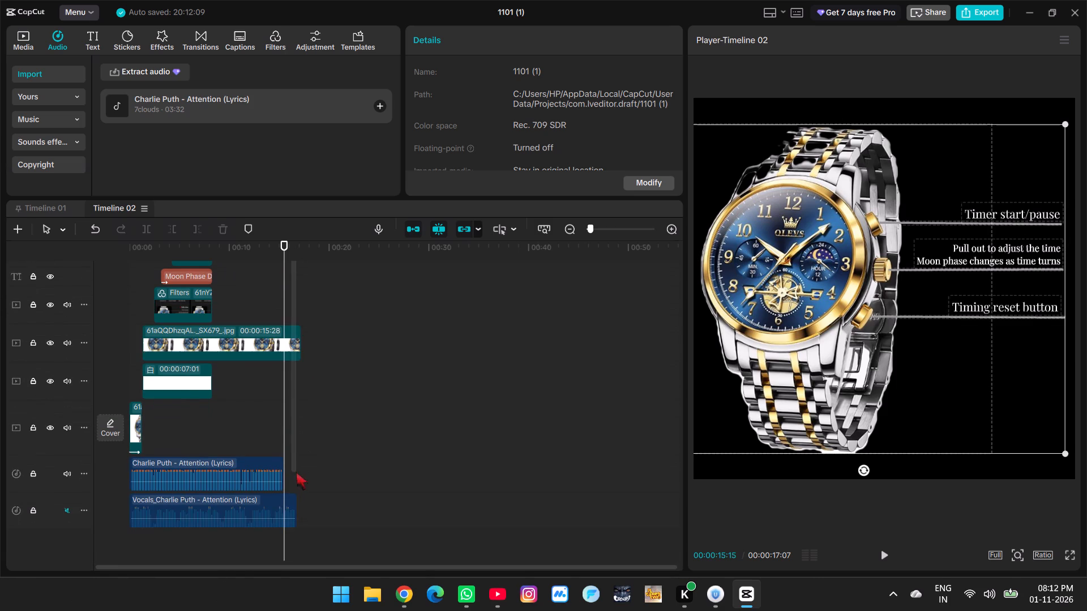
drag(296, 472, 296, 476)
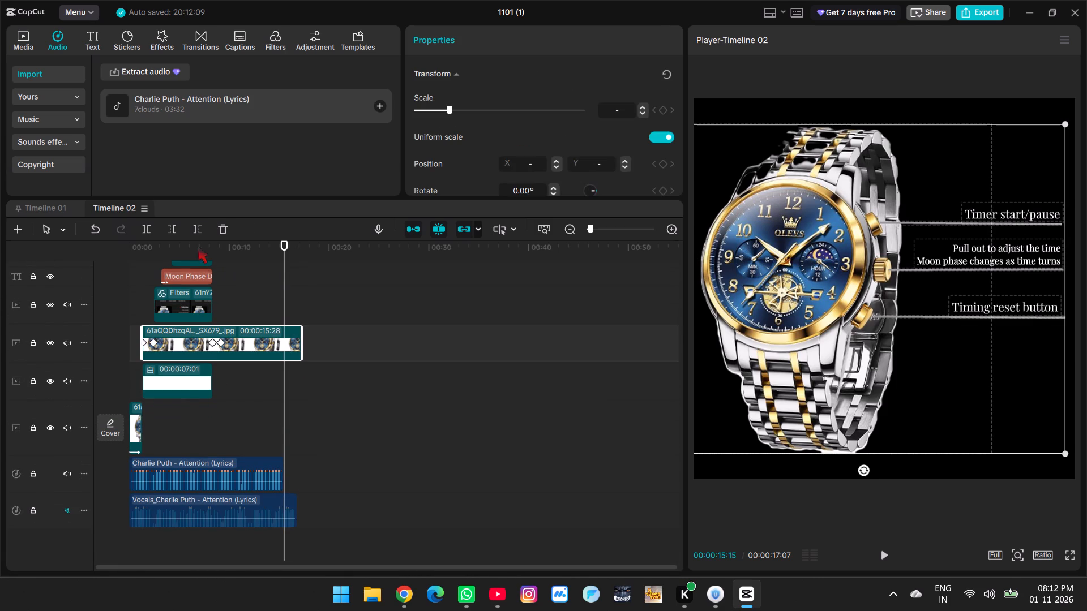
click(191, 233)
Play the advert's closing section to check how the trimmed visuals end against the song.
click(244, 381)
click(255, 406)
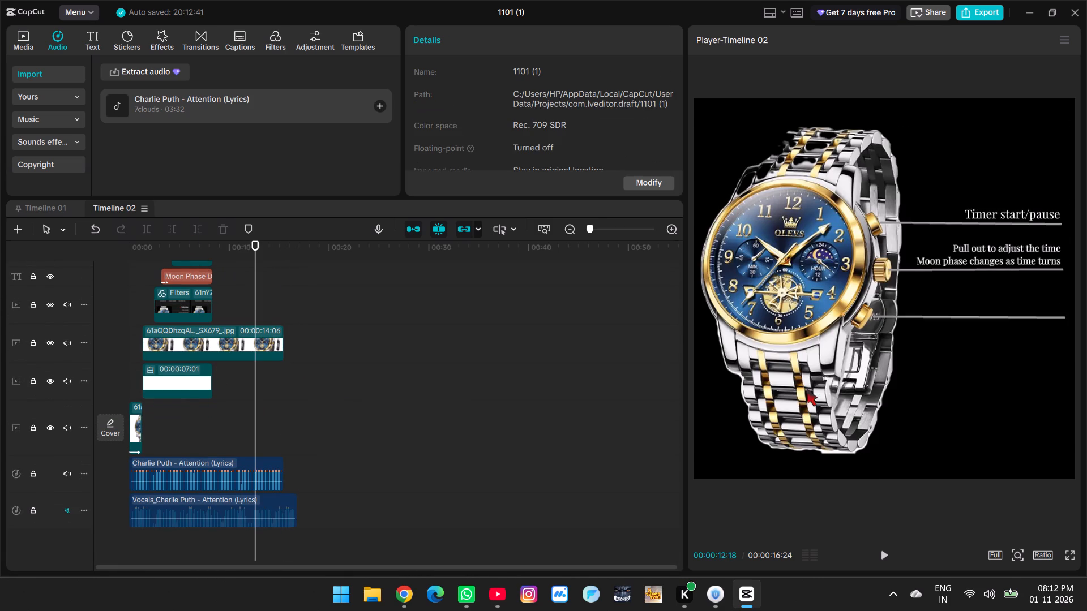
click(888, 558)
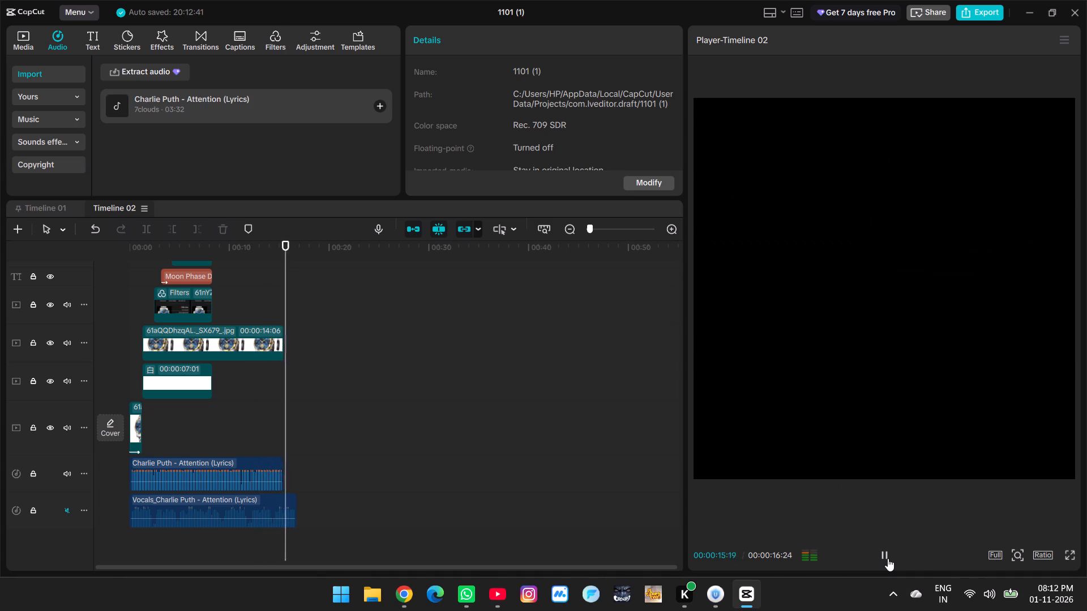
click(293, 434)
drag(293, 434, 292, 434)
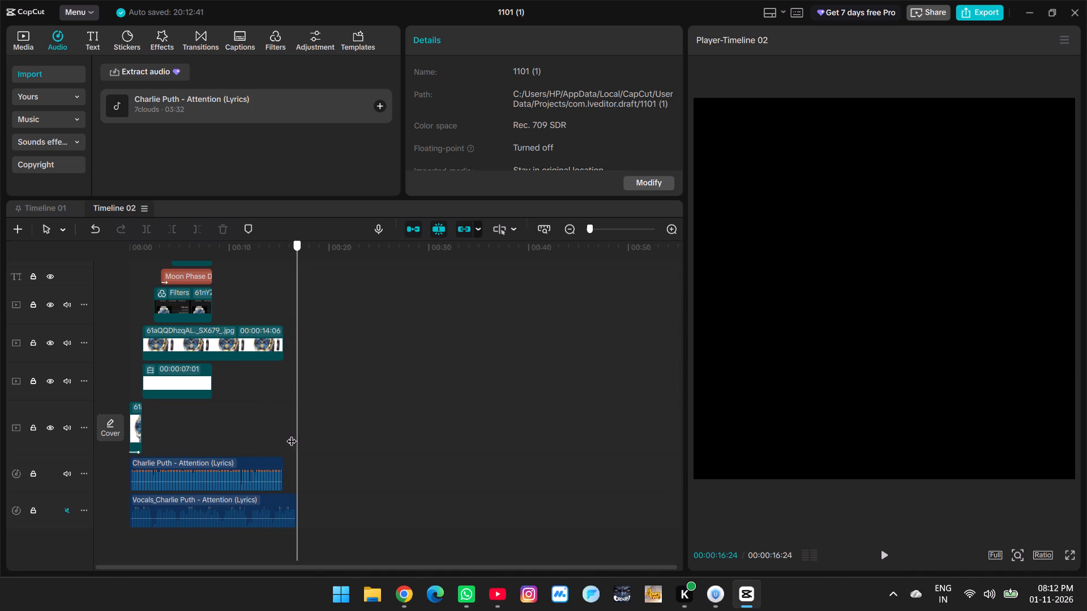
drag(292, 434, 284, 432)
click(247, 395)
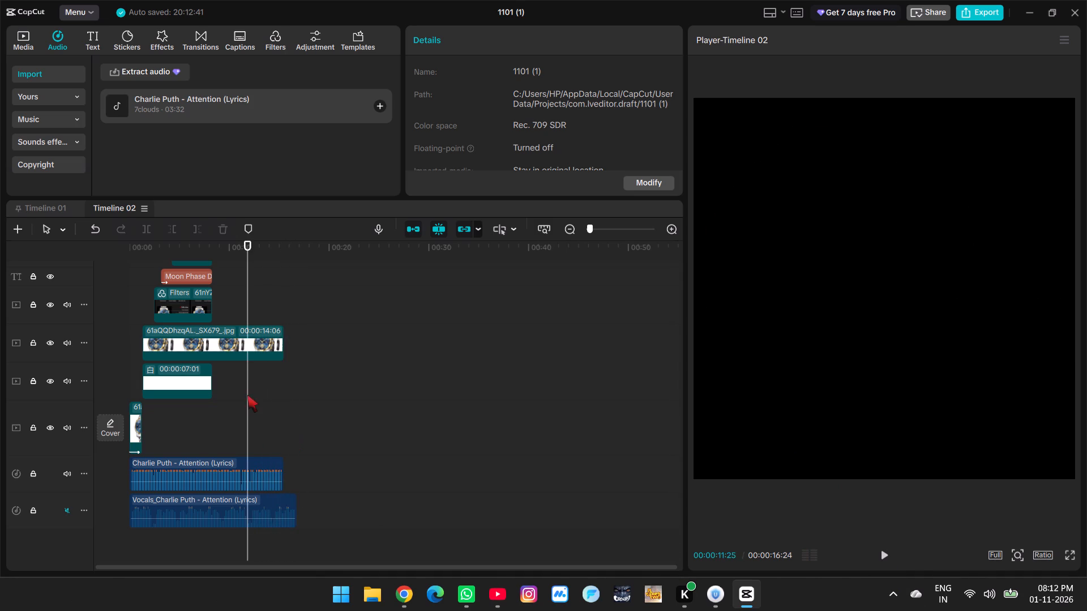
drag(247, 395, 237, 397)
ctrl+scroll(275, 413, up, 9)
key(space)
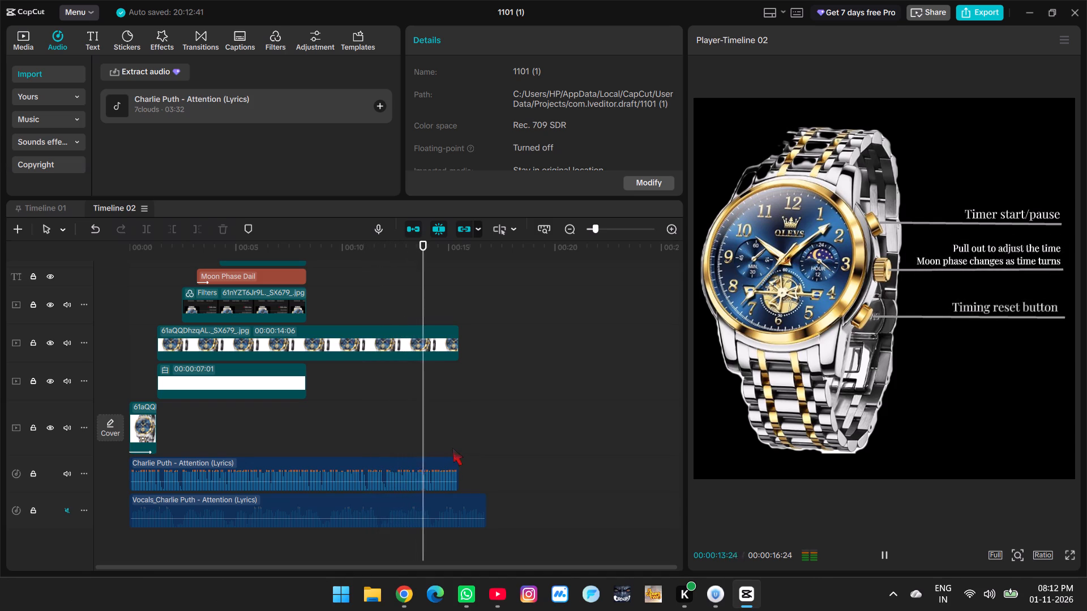
key(space)
Extend the end of the Charlie Puth song clip to about 00:00:21:09.
click(433, 469)
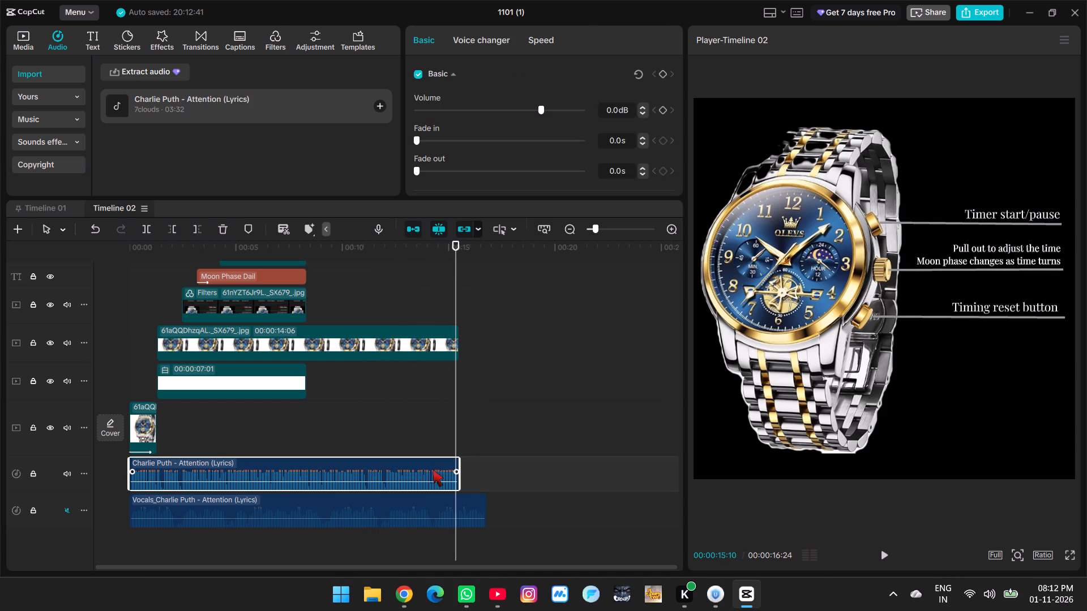
drag(461, 474, 476, 477)
click(446, 477)
drag(459, 477, 458, 477)
drag(458, 477, 524, 482)
key(space)
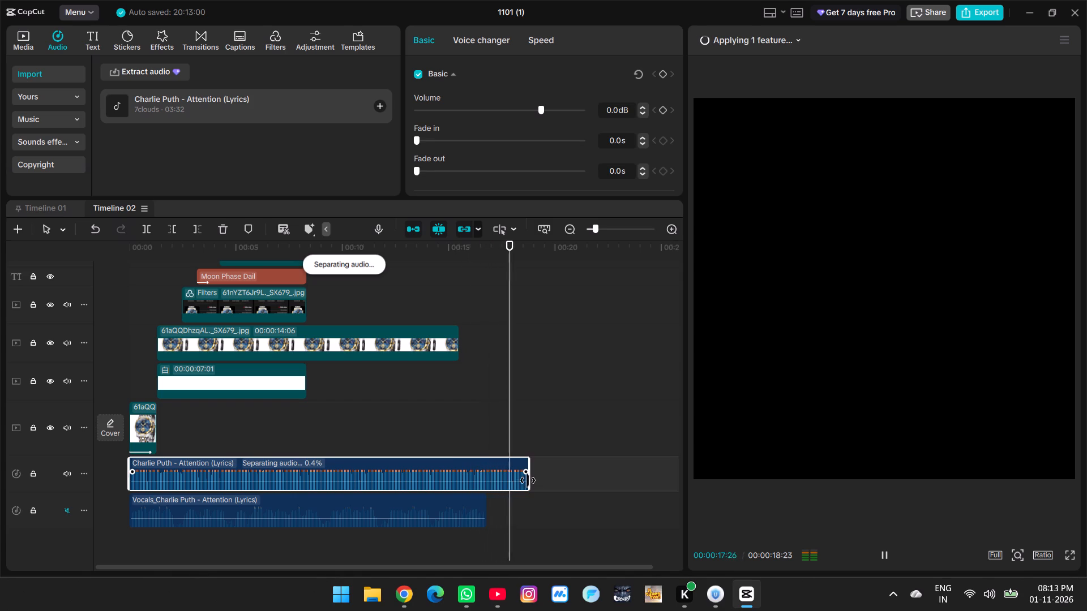
key(space)
scroll(497, 450, down, 4)
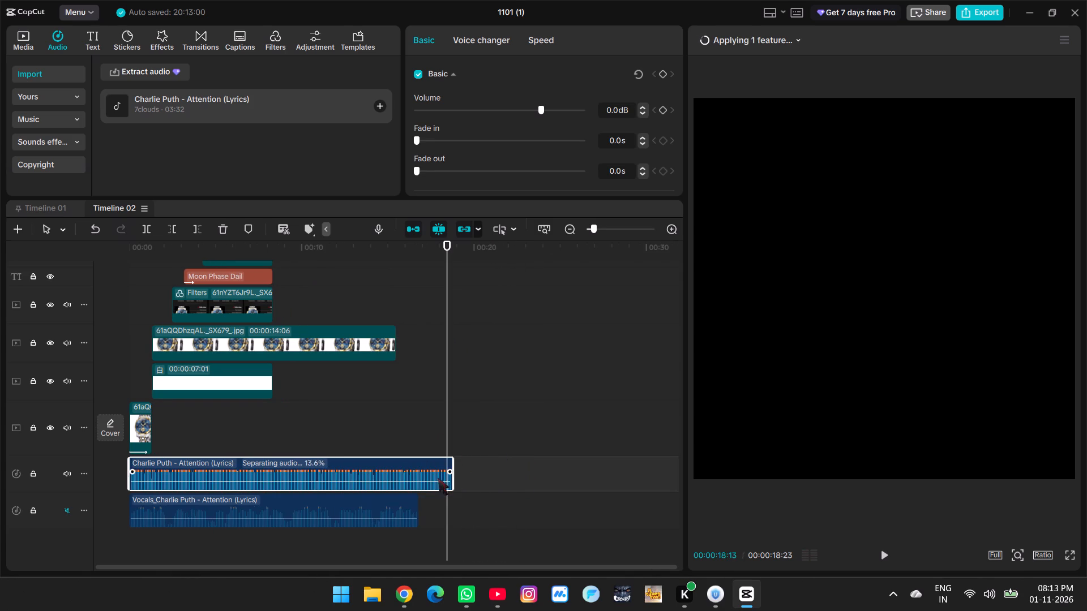
drag(452, 480, 493, 479)
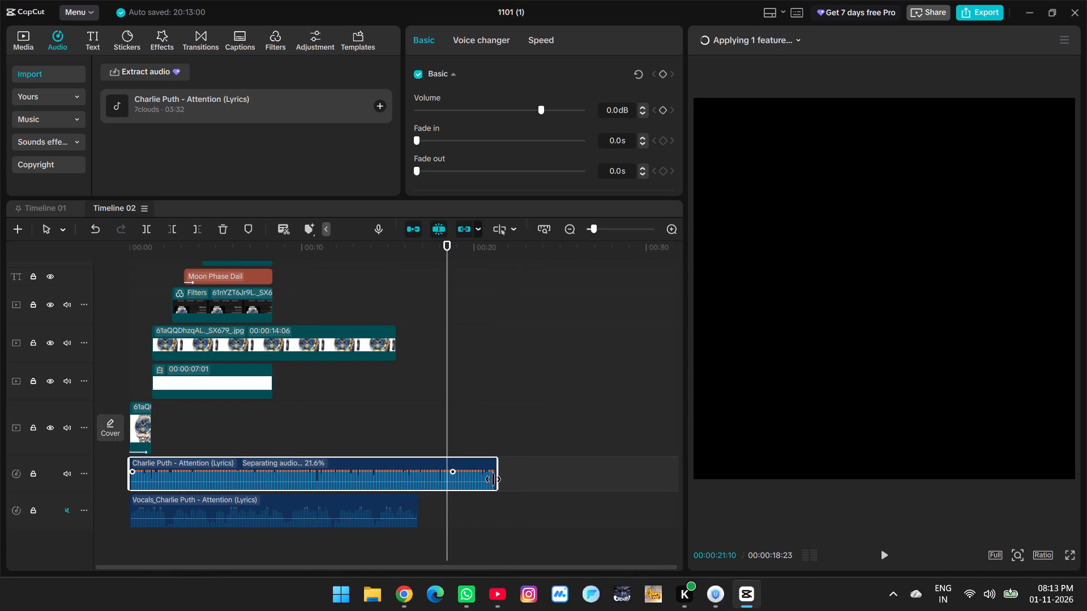
drag(493, 479, 493, 479)
Play back the button label section and the whole advert to check their timing against the extended song.
click(287, 416)
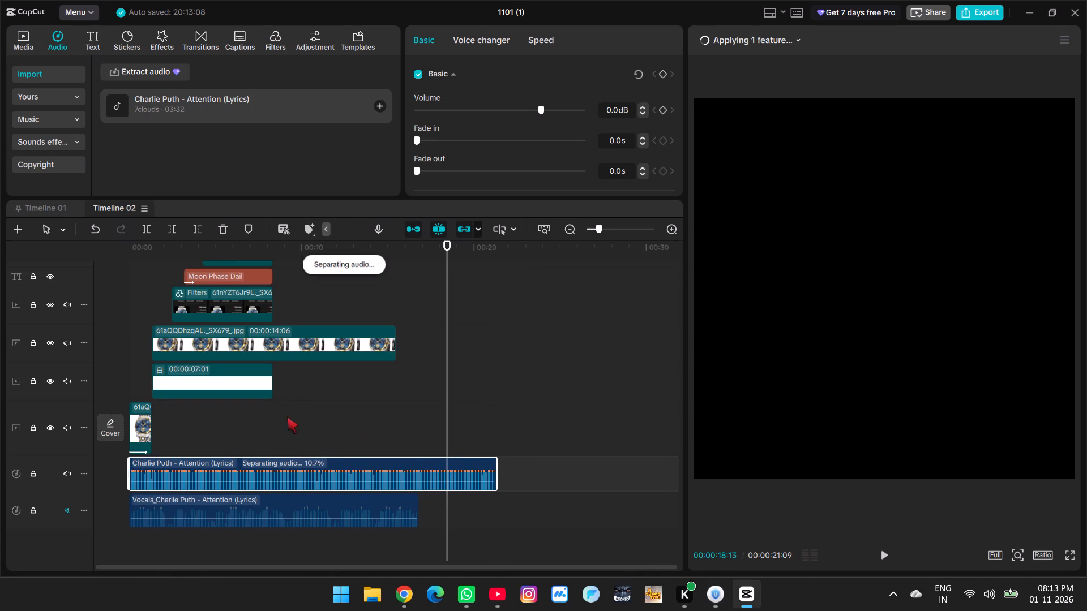
key(space)
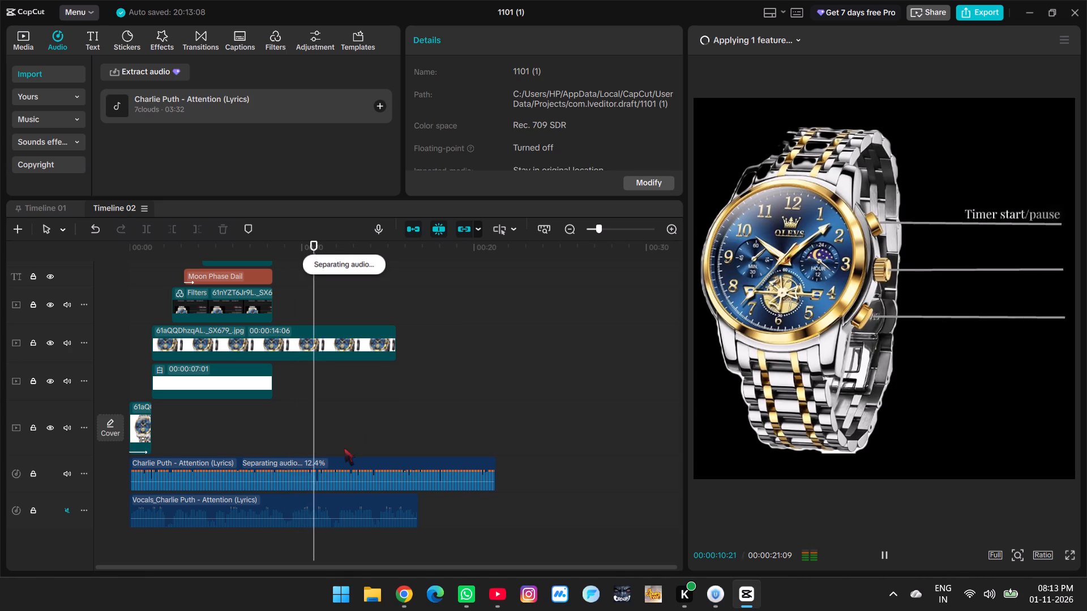
key(space)
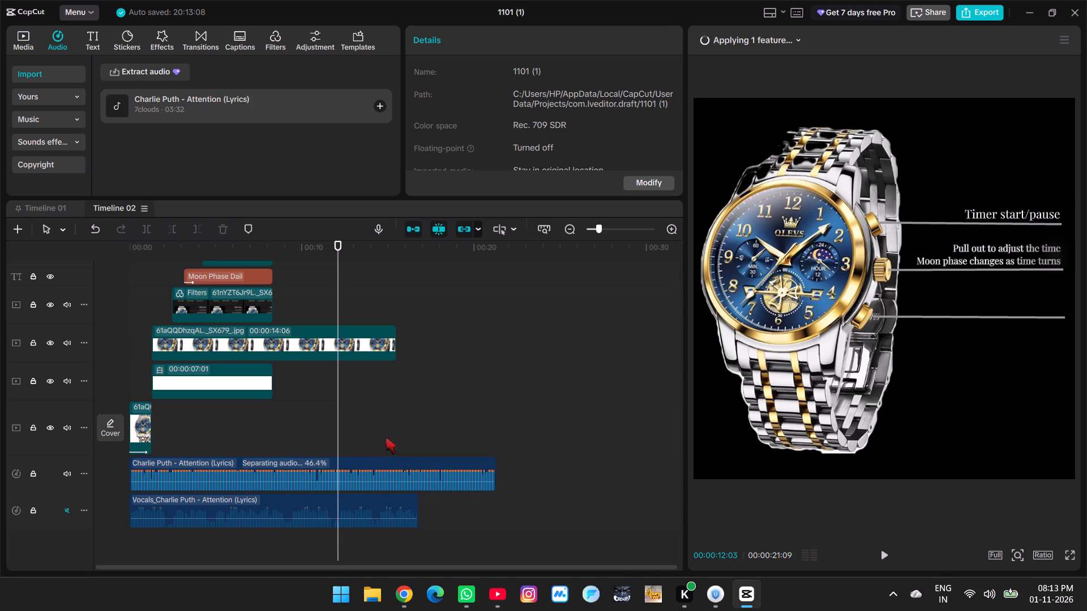
click(336, 425)
scroll(346, 428, up, 3)
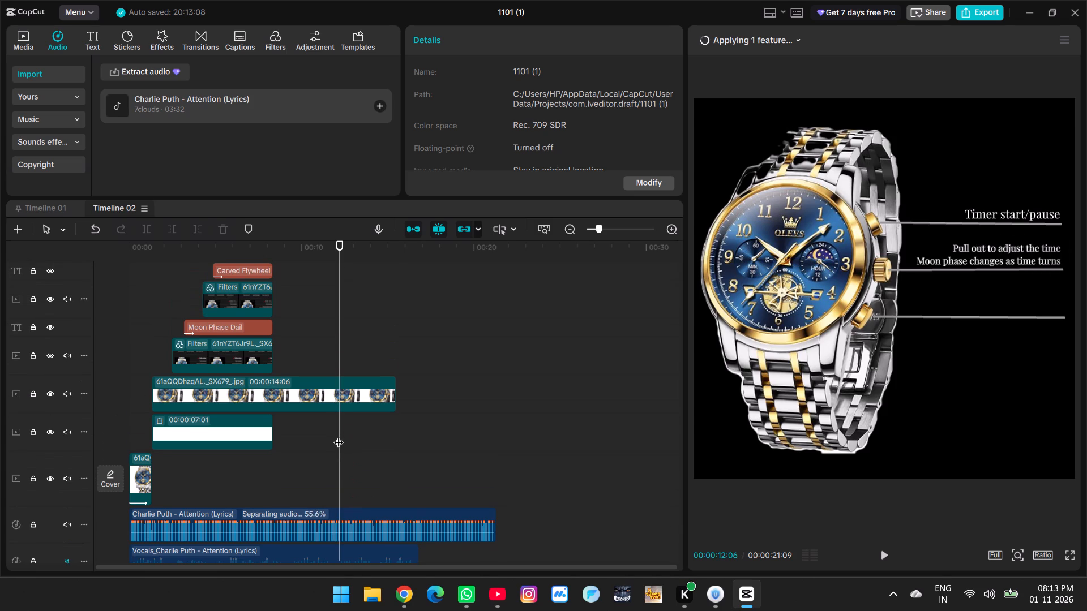
drag(339, 435, 379, 447)
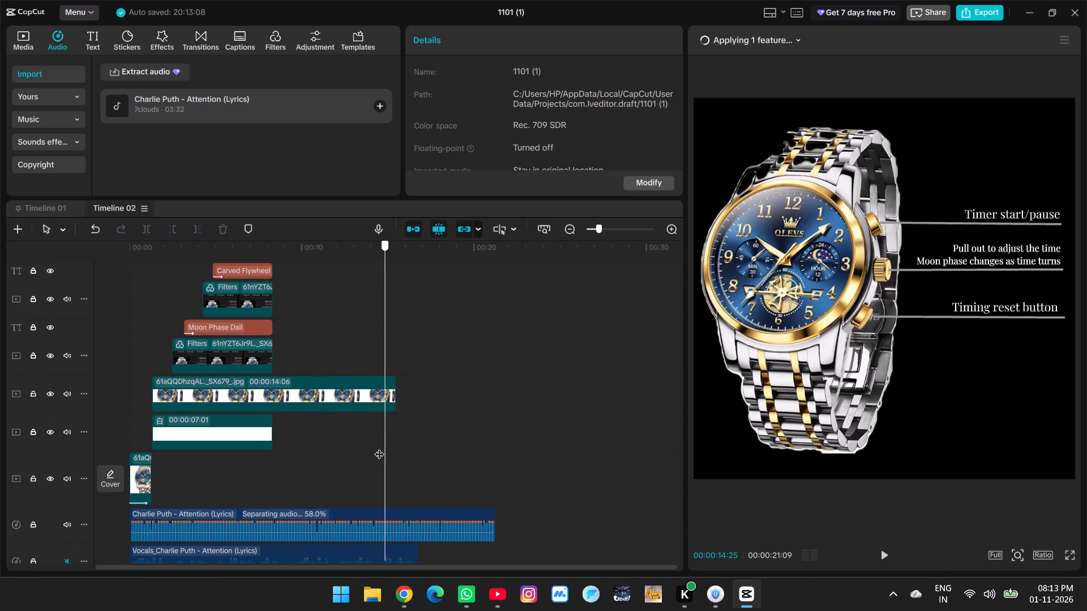
drag(379, 447, 99, 433)
key(space)
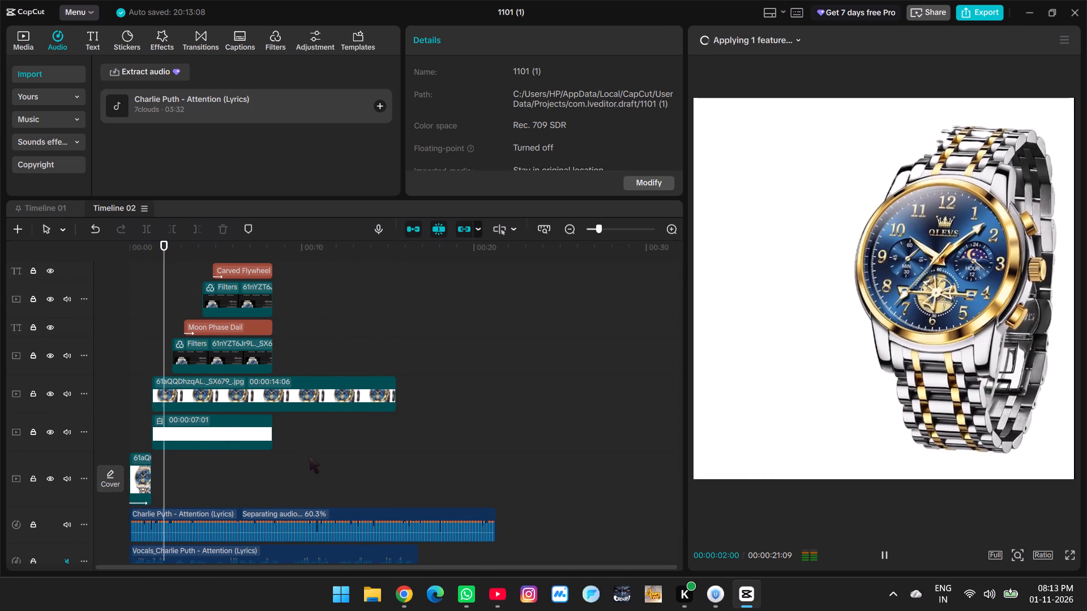
click(136, 386)
drag(136, 386, 129, 386)
key(space)
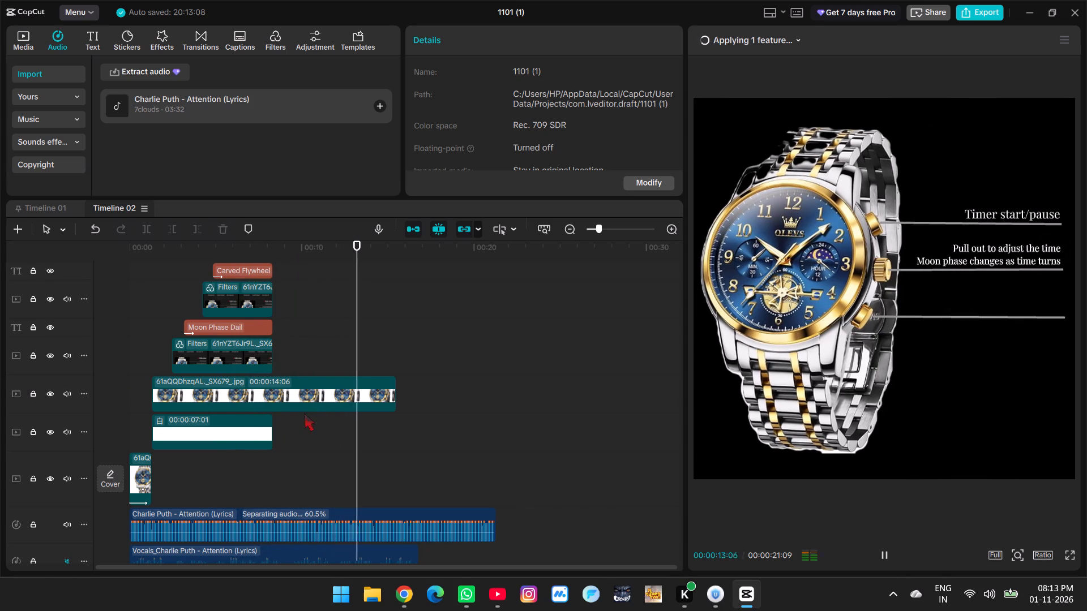
key(space)
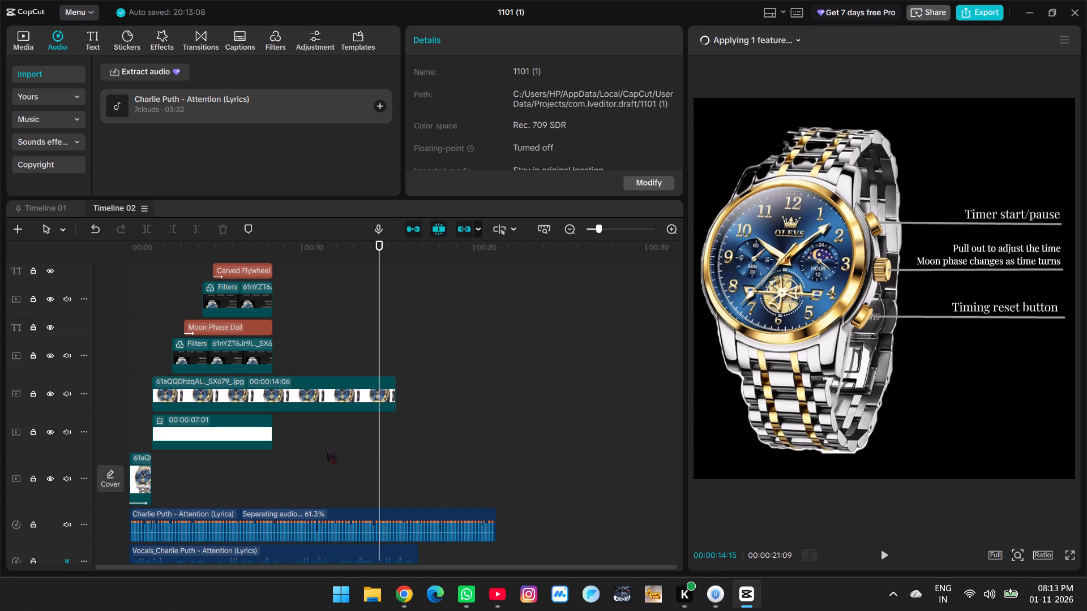
Play the button label section through to about 00:00:17:20 to check its timing against the extended song.
scroll(327, 453, up, 8)
click(332, 436)
drag(332, 436, 321, 432)
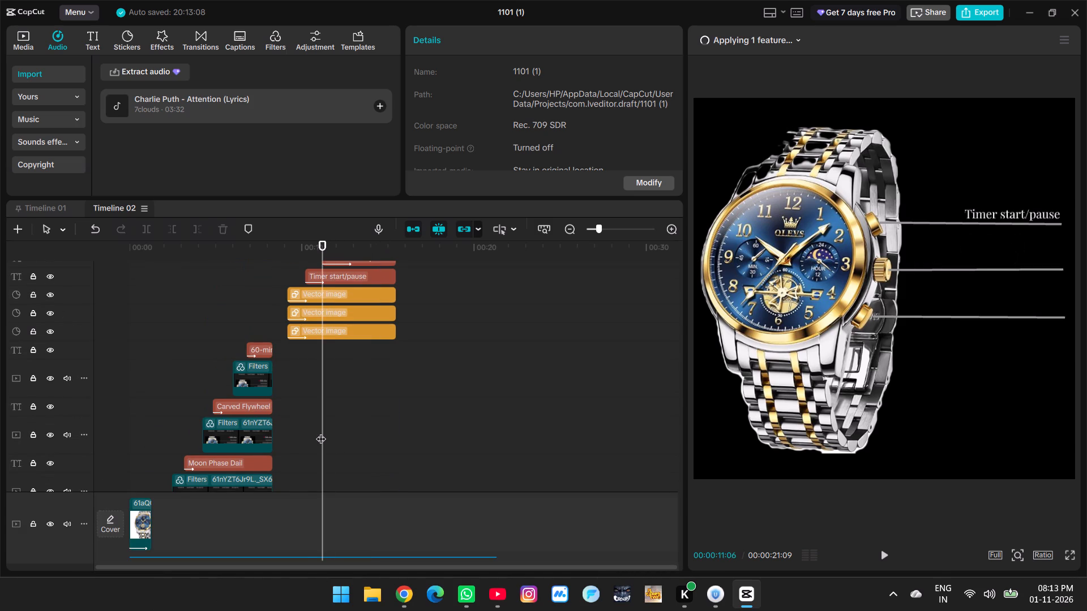
key(space)
scroll(321, 432, up, 2)
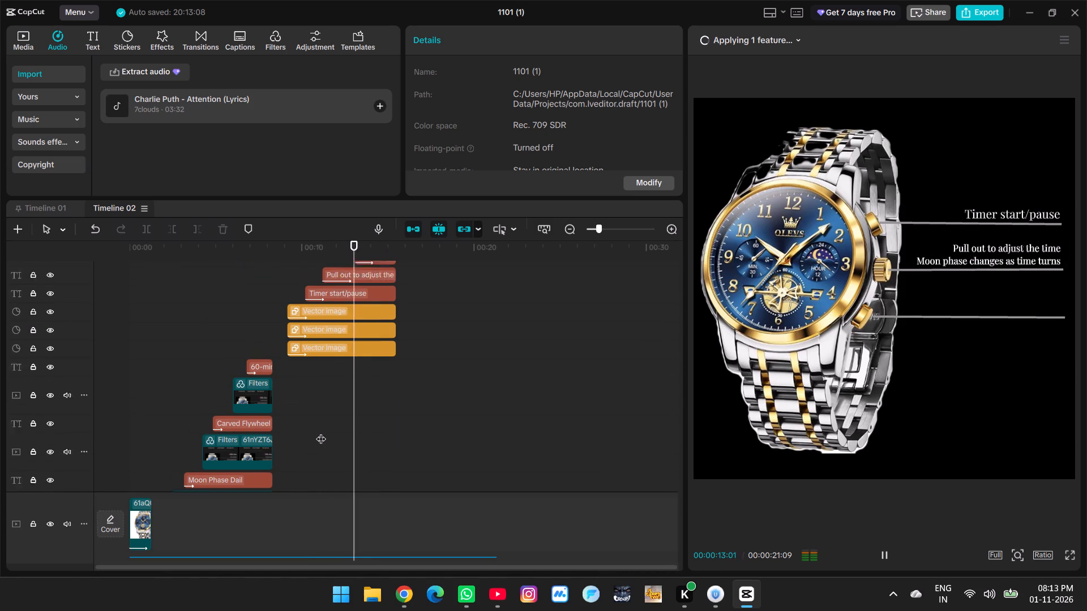
scroll(321, 432, up, 2)
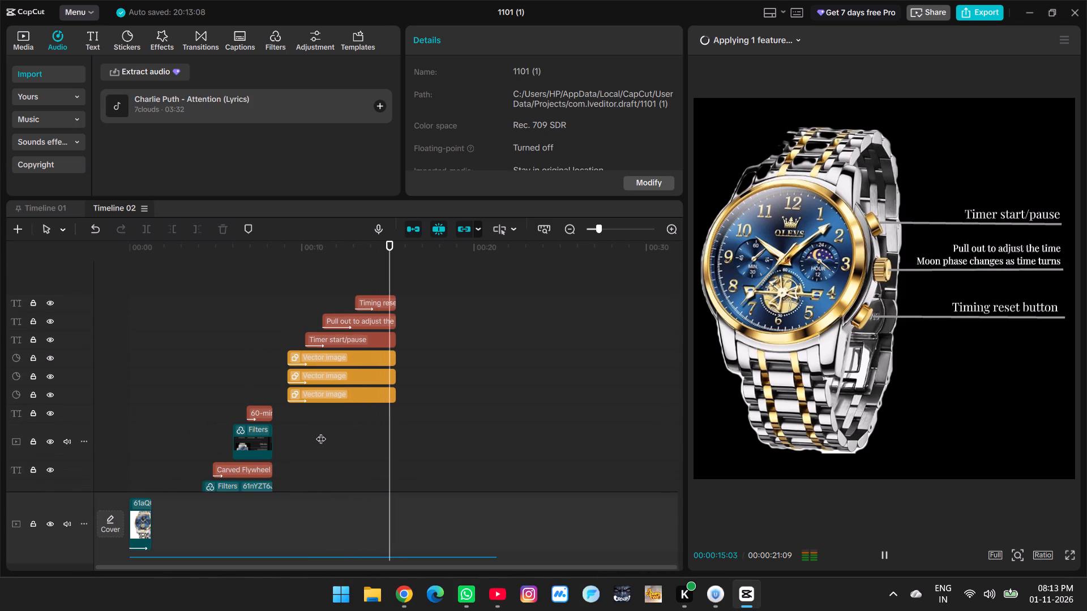
key(space)
scroll(323, 432, down, 9)
key(space)
scroll(323, 434, down, 8)
scroll(339, 436, up, 1)
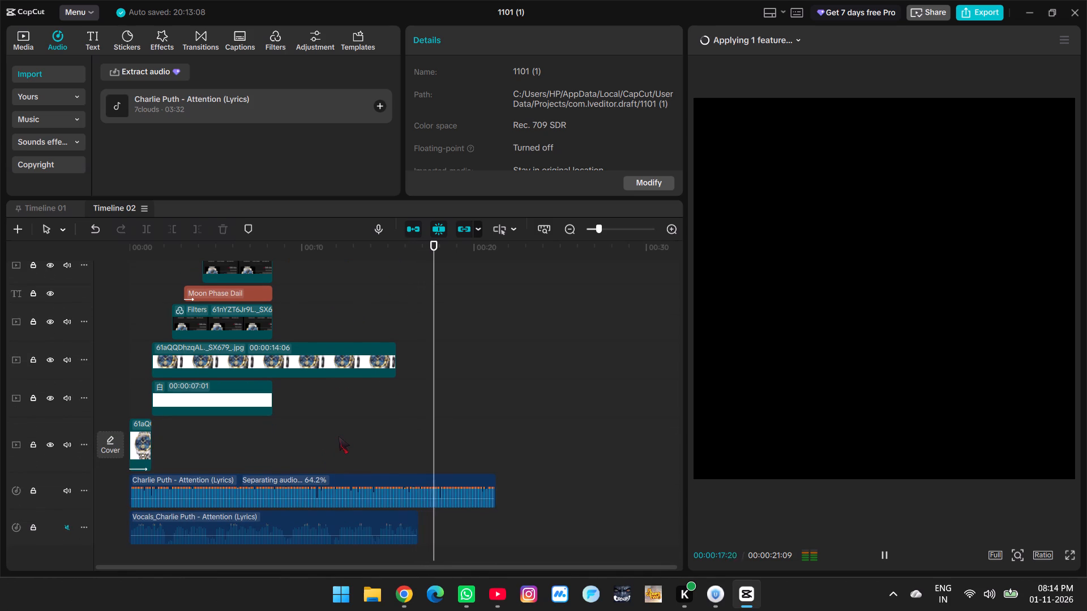
key(space)
click(339, 436)
drag(339, 436, 326, 435)
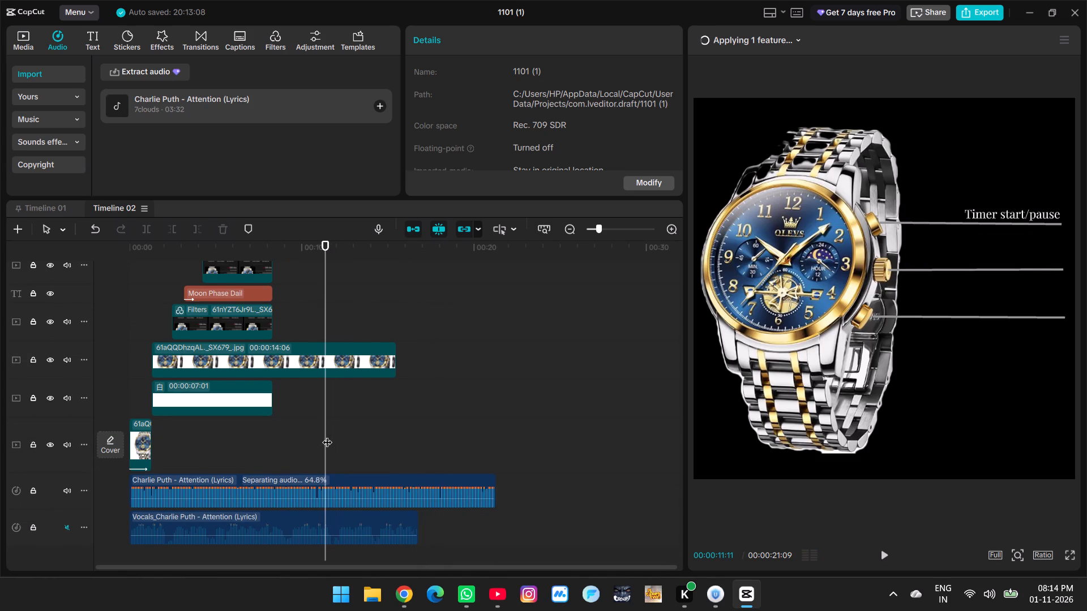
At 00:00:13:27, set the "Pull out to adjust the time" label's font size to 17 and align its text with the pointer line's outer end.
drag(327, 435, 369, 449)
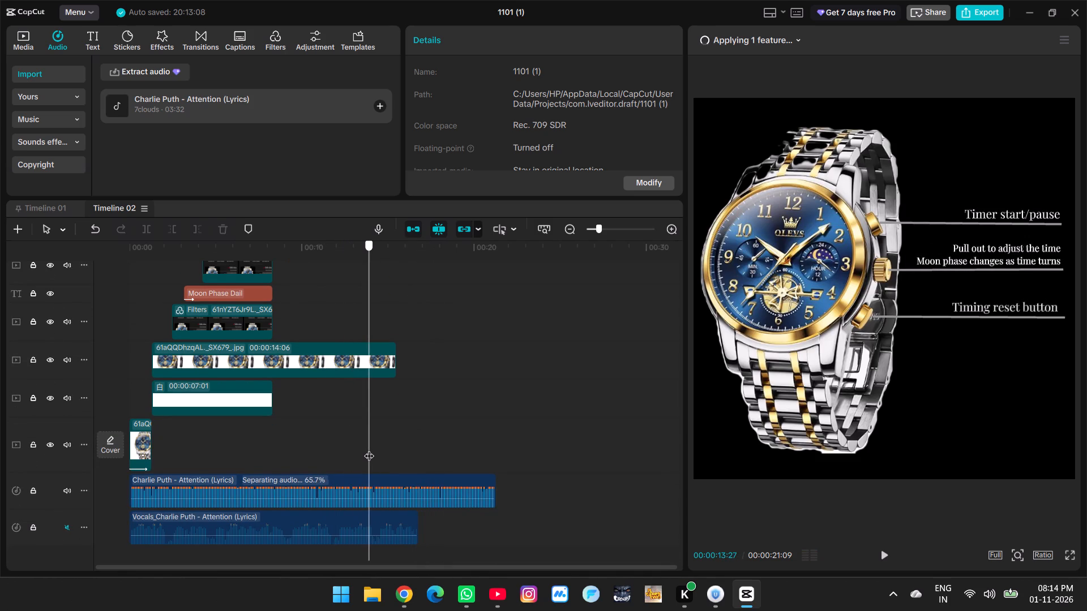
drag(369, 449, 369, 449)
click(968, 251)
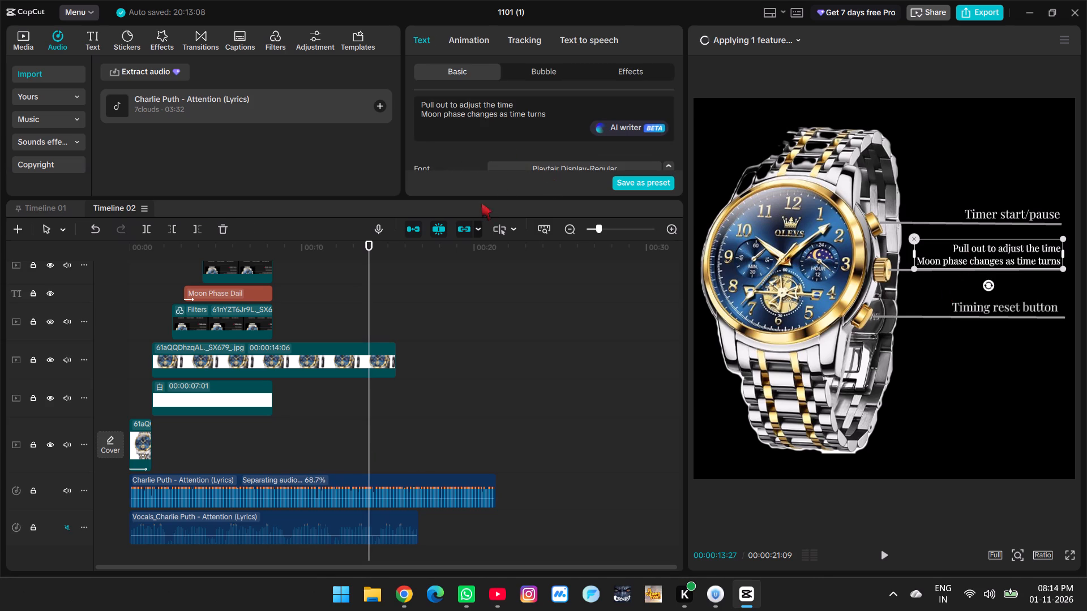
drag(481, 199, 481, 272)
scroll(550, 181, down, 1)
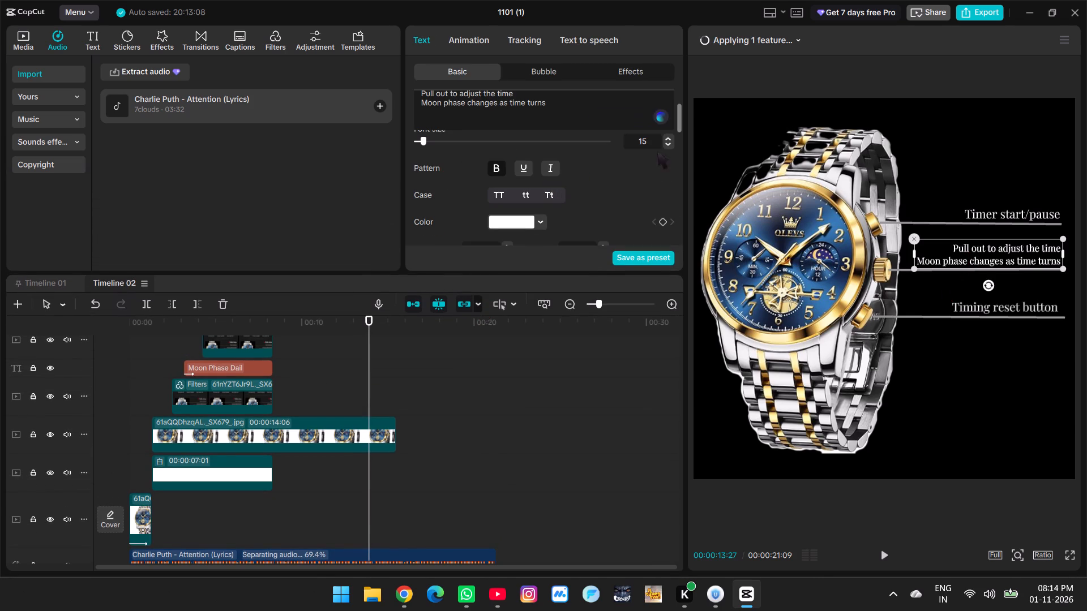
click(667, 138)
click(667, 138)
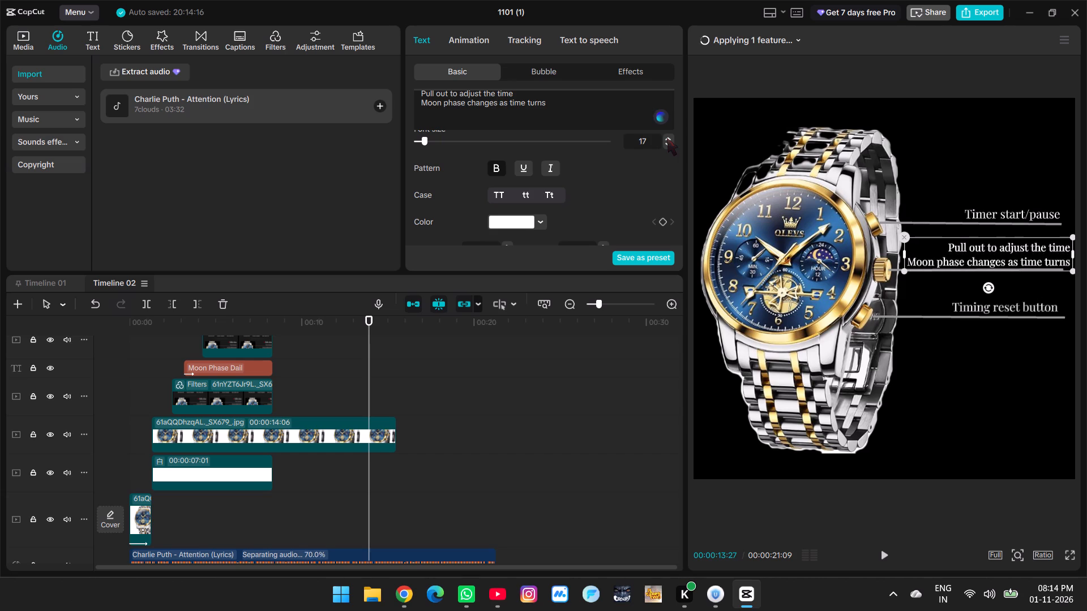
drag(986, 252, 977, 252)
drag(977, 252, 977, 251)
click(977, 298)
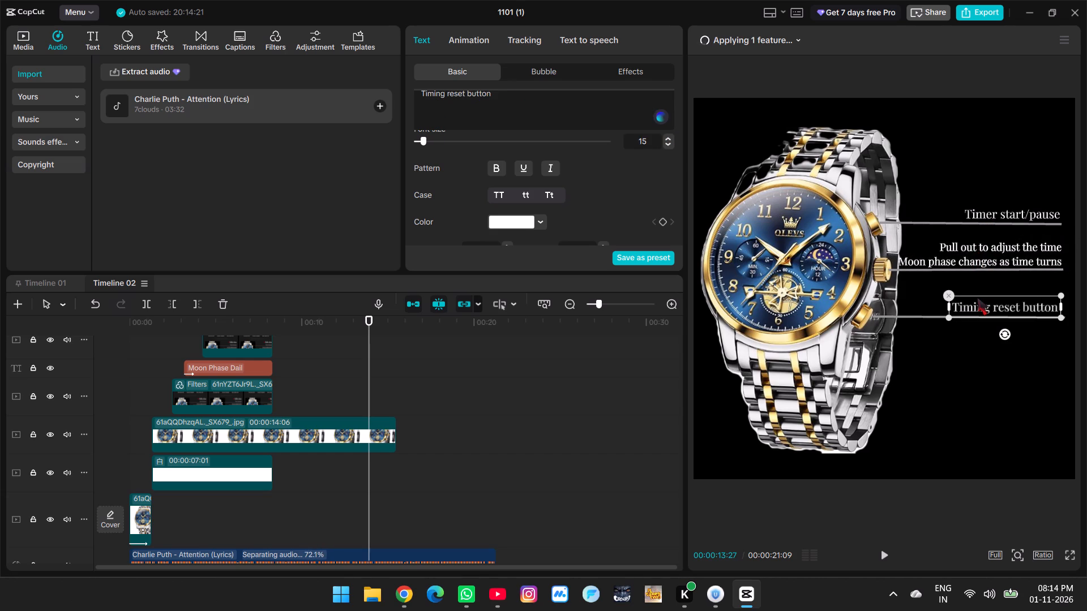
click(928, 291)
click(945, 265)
Set the "Pull out to adjust the time" label's font size to 16 and realign its text with the pointer line's outer end.
click(1016, 246)
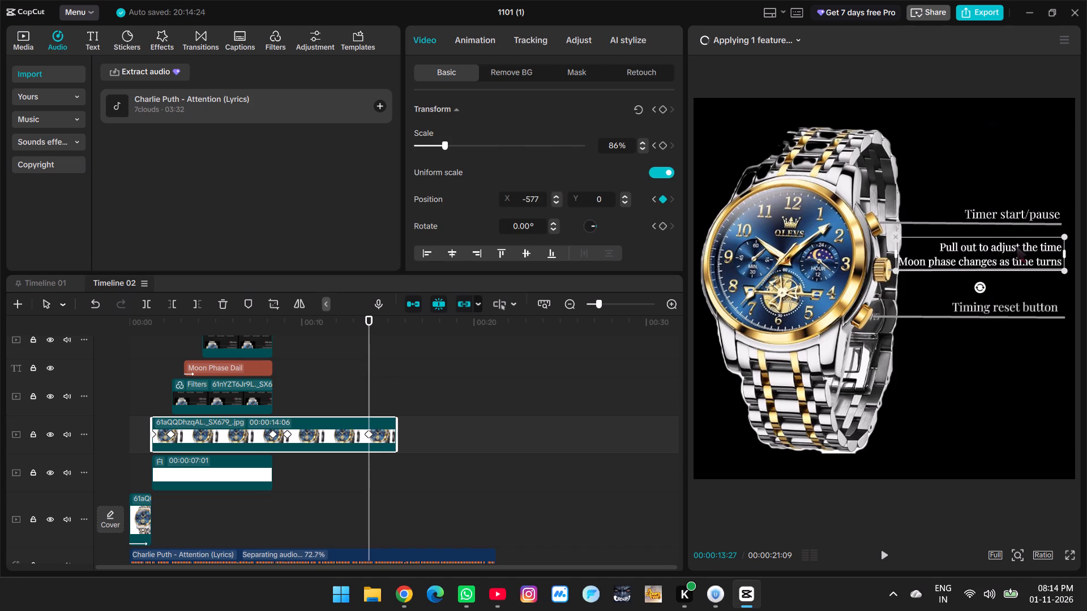
click(667, 207)
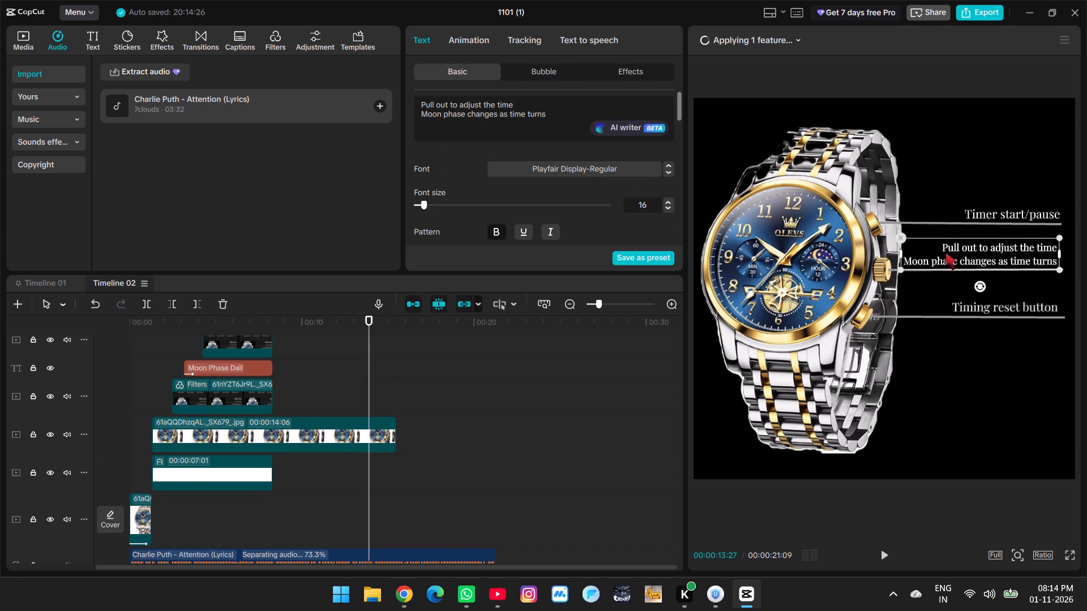
click(970, 255)
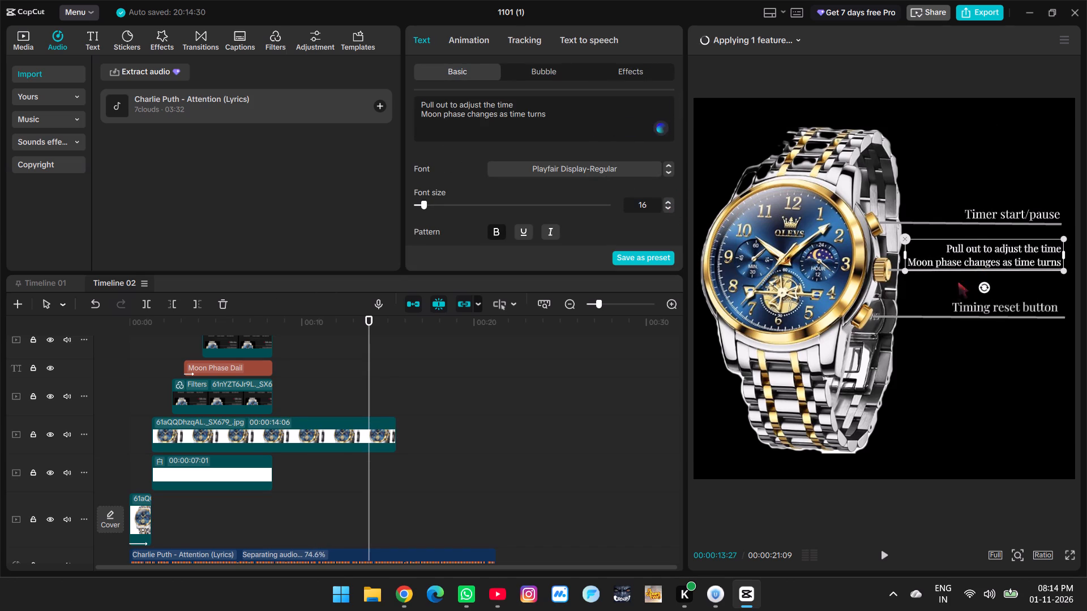
click(931, 298)
click(928, 376)
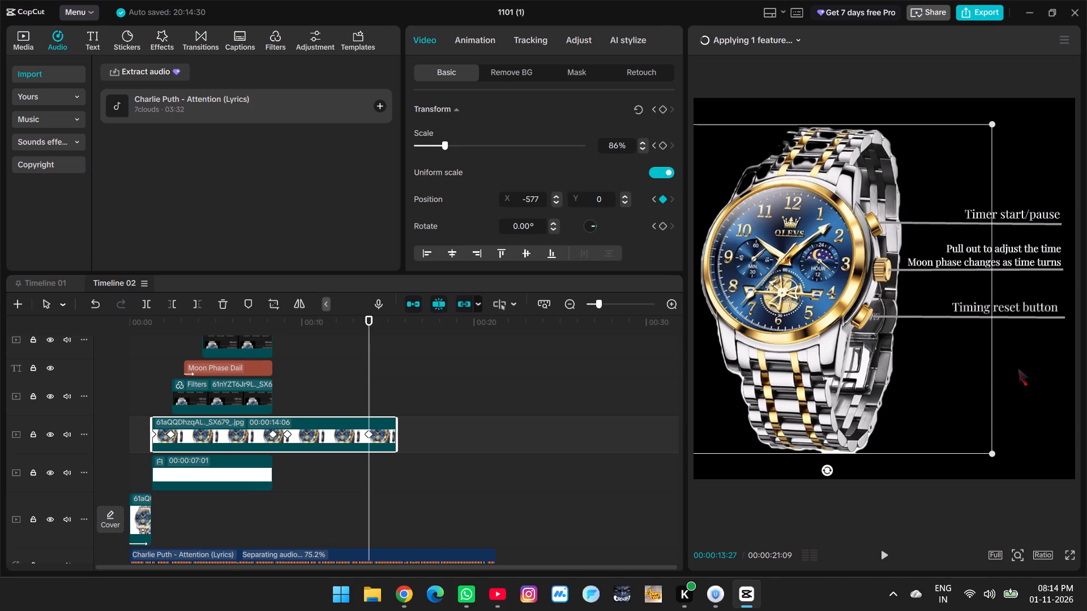
click(1018, 368)
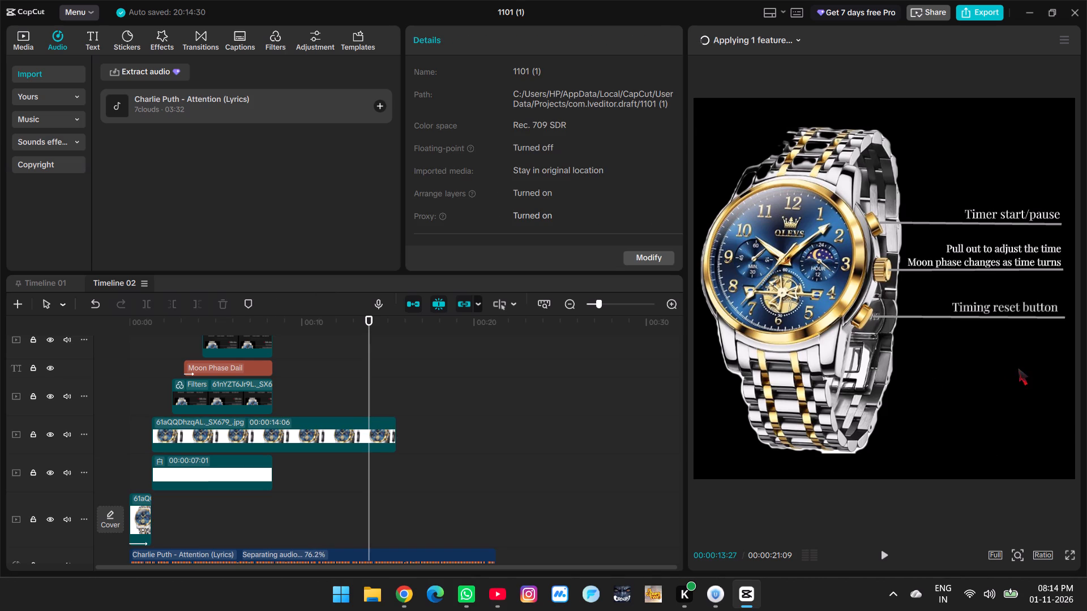
Examine the "Timer start/pause" label's text settings and the layout of the label, image and audio clips in Timeline 02.
scroll(416, 377, up, 15)
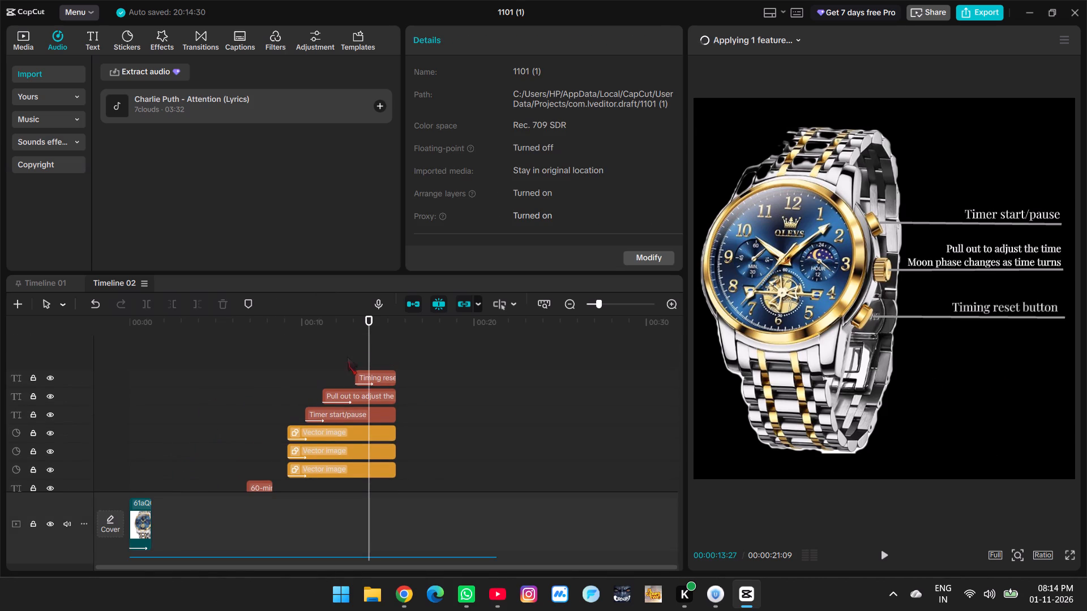
drag(371, 348, 380, 353)
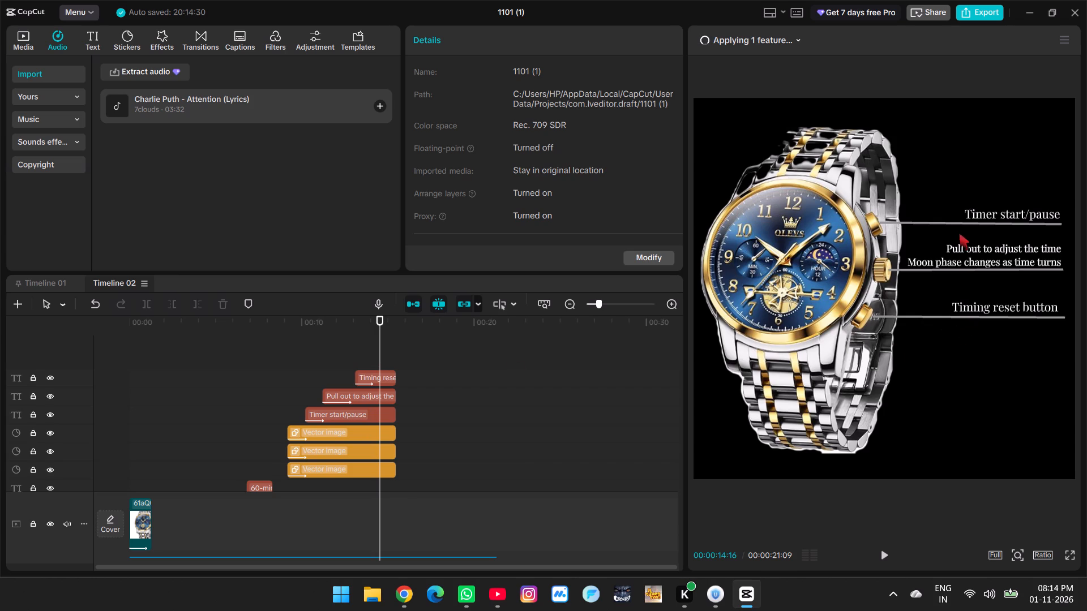
click(991, 213)
scroll(508, 196, down, 2)
scroll(498, 165, up, 1)
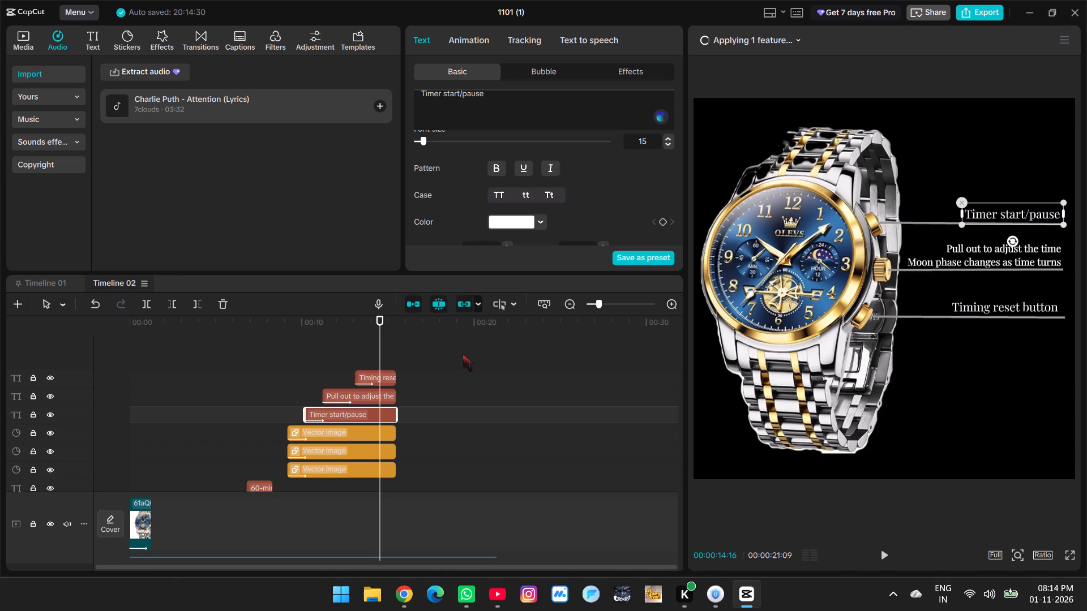
scroll(427, 362, down, 2)
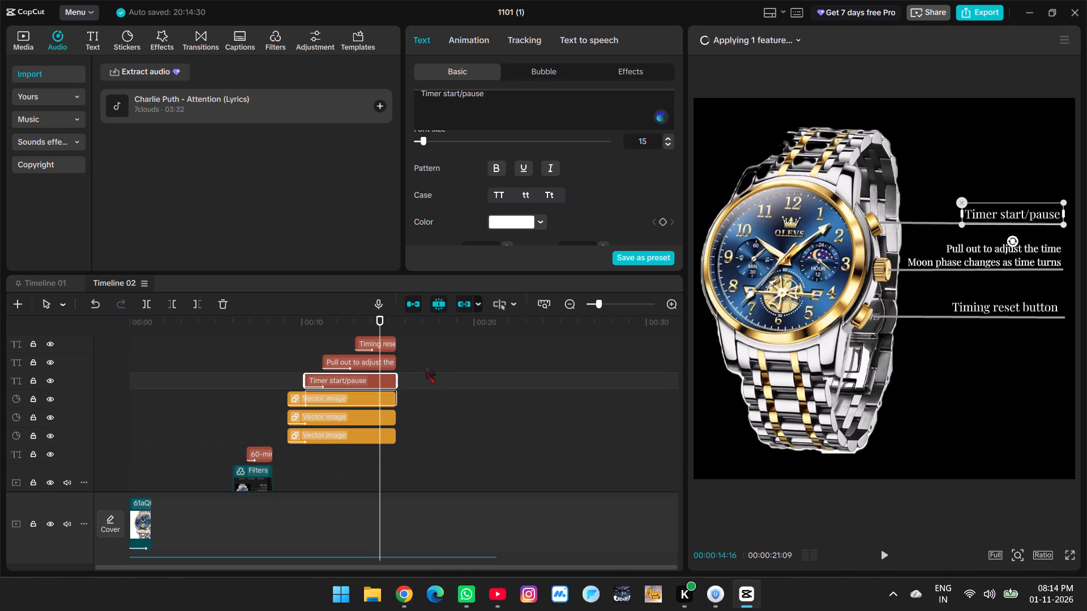
click(346, 472)
scroll(350, 468, down, 10)
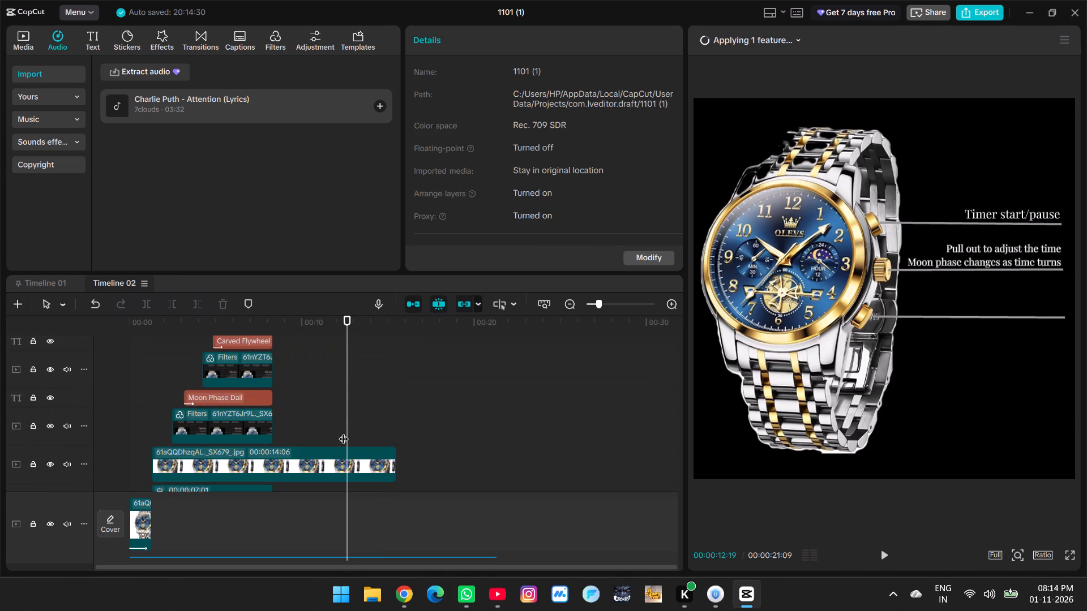
scroll(360, 471, down, 4)
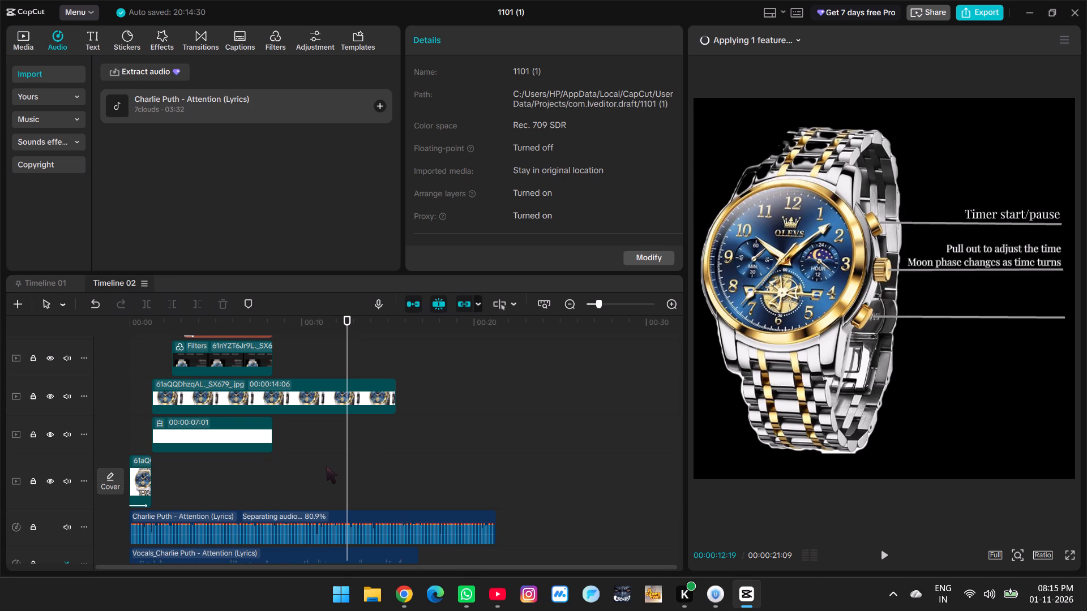
scroll(326, 466, up, 20)
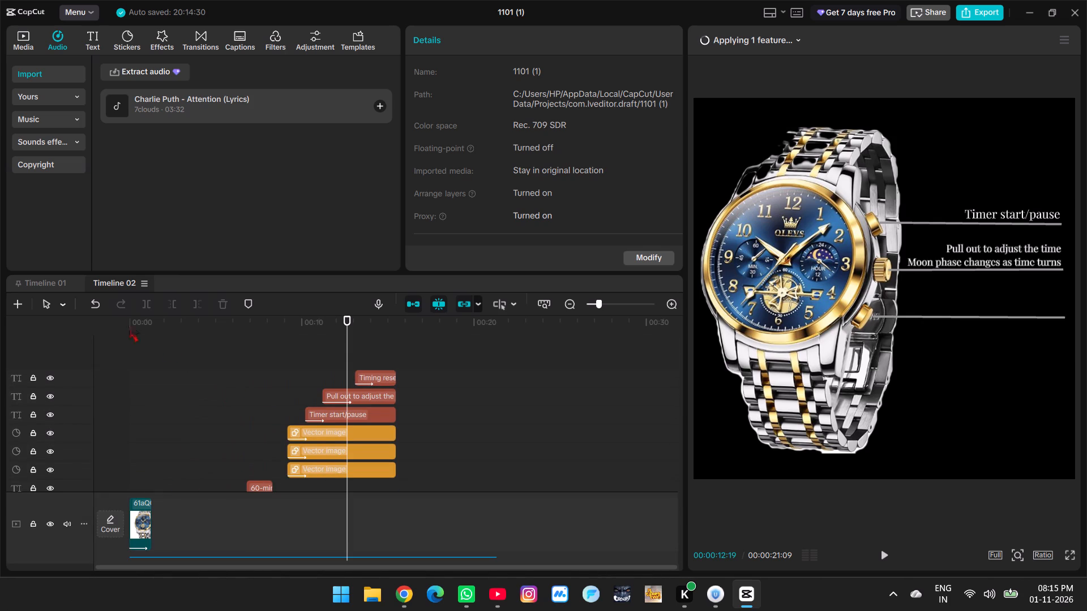
Review the clip arrangement in Timeline 01 for comparison and return to Timeline 02.
click(21, 280)
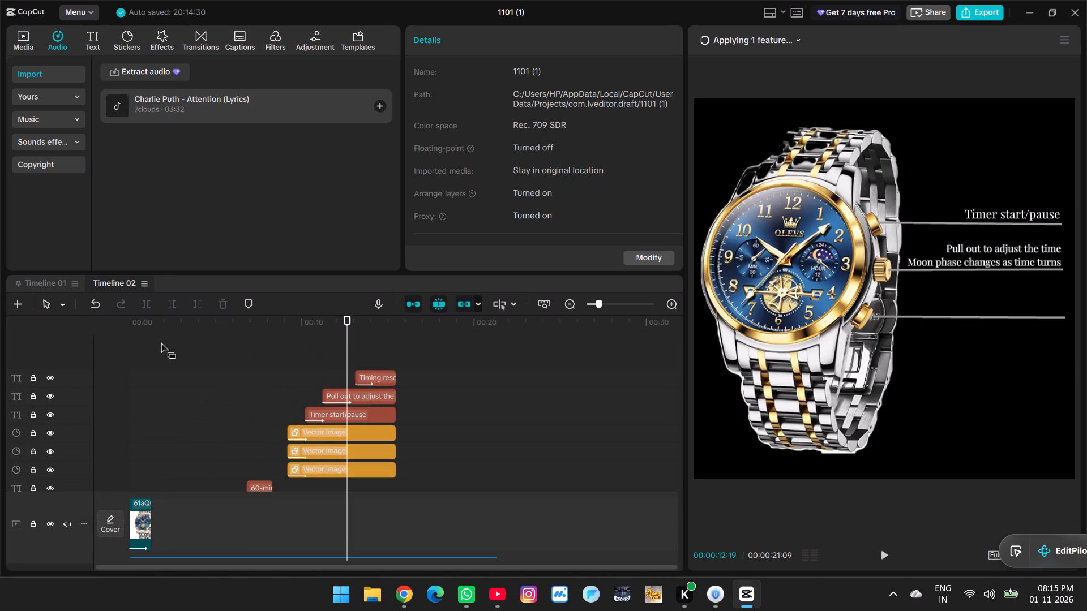
scroll(239, 381, down, 4)
scroll(332, 394, up, 10)
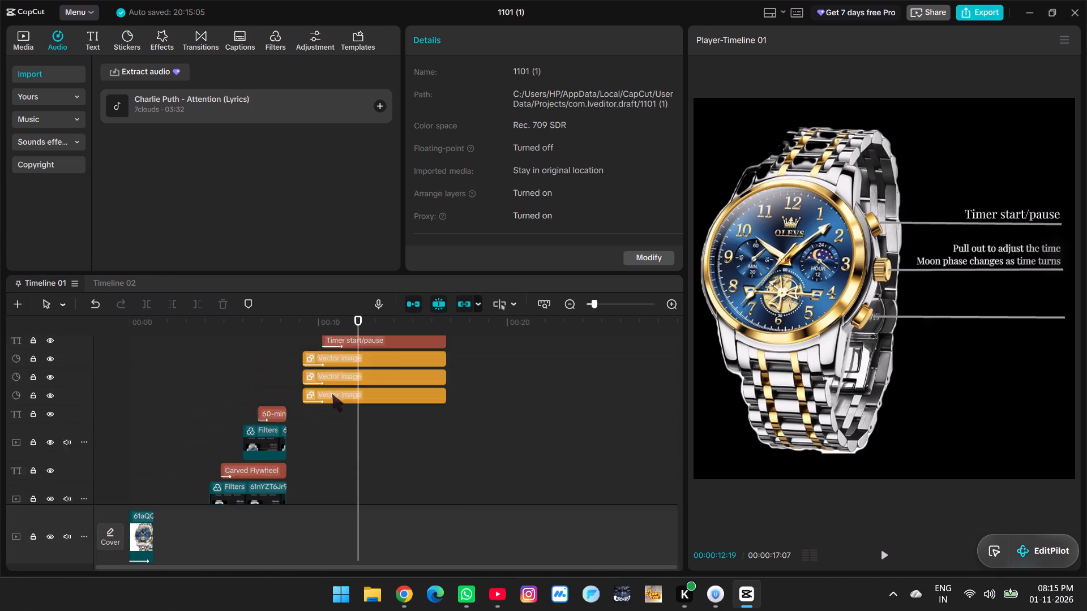
scroll(332, 394, up, 5)
click(108, 281)
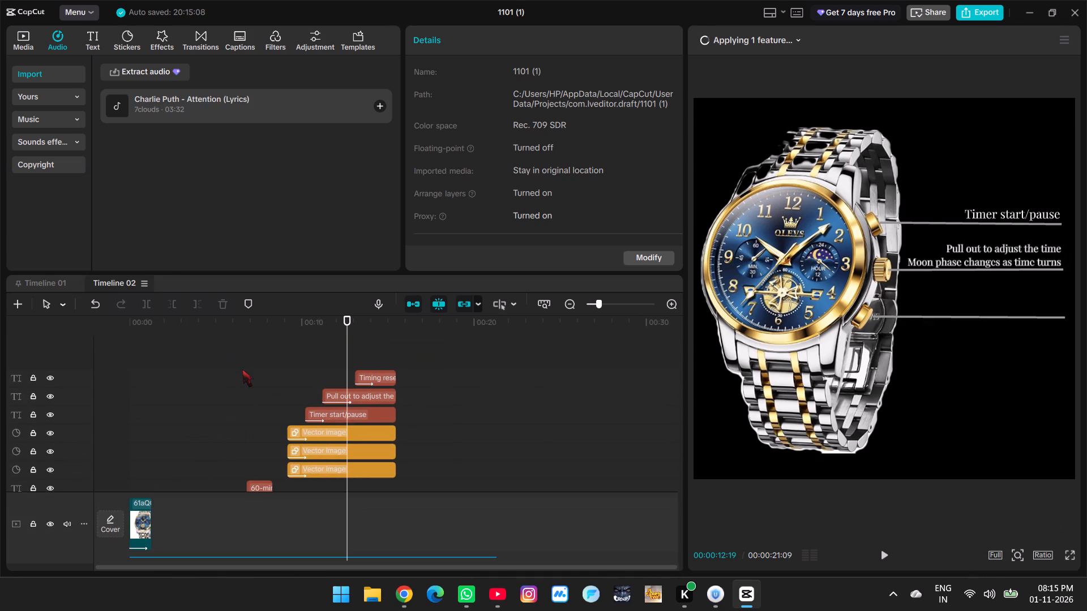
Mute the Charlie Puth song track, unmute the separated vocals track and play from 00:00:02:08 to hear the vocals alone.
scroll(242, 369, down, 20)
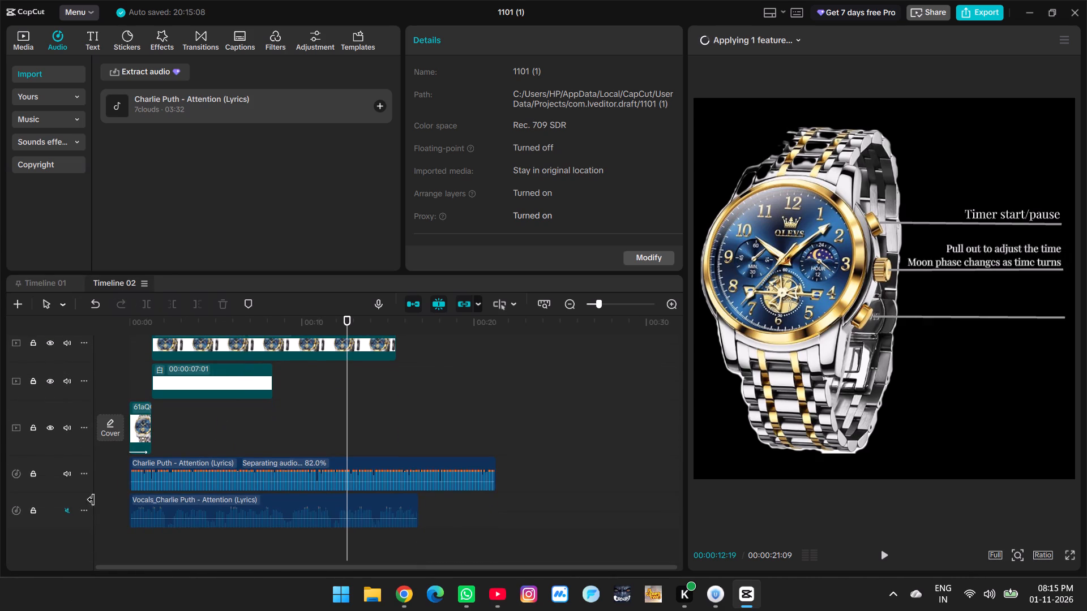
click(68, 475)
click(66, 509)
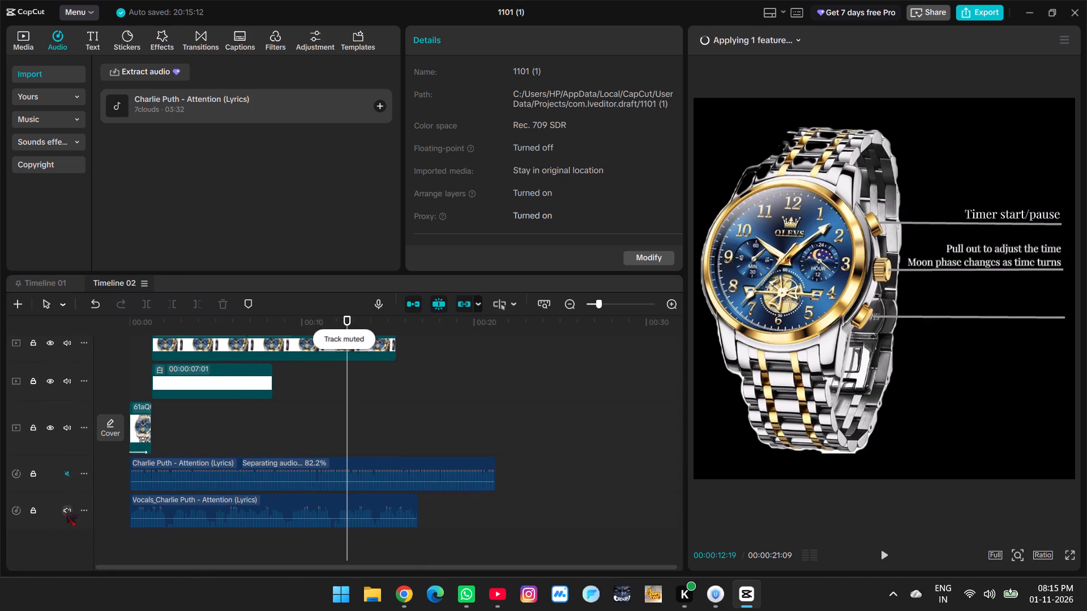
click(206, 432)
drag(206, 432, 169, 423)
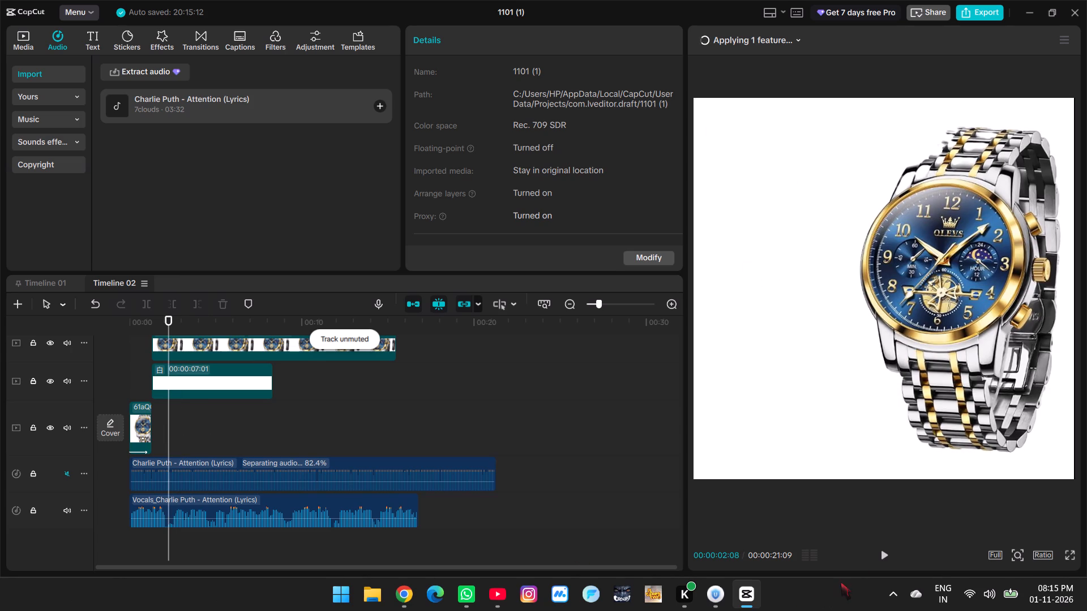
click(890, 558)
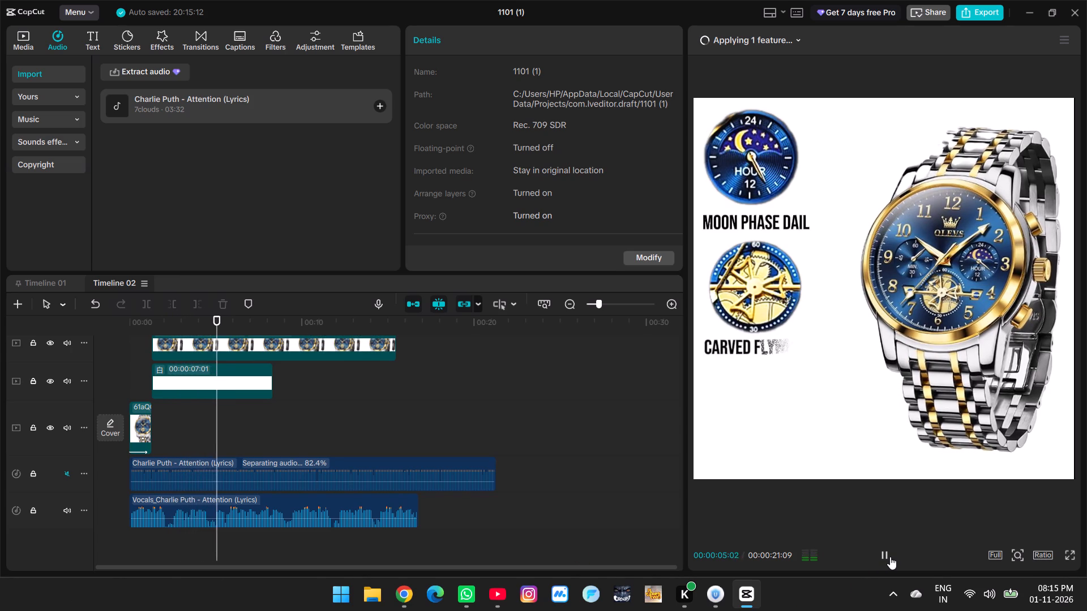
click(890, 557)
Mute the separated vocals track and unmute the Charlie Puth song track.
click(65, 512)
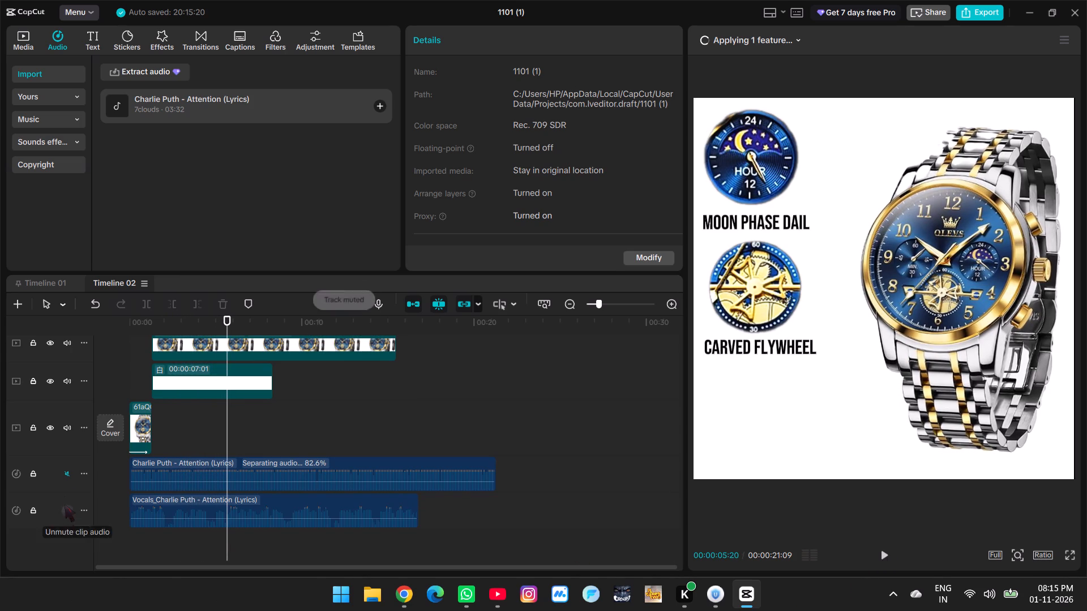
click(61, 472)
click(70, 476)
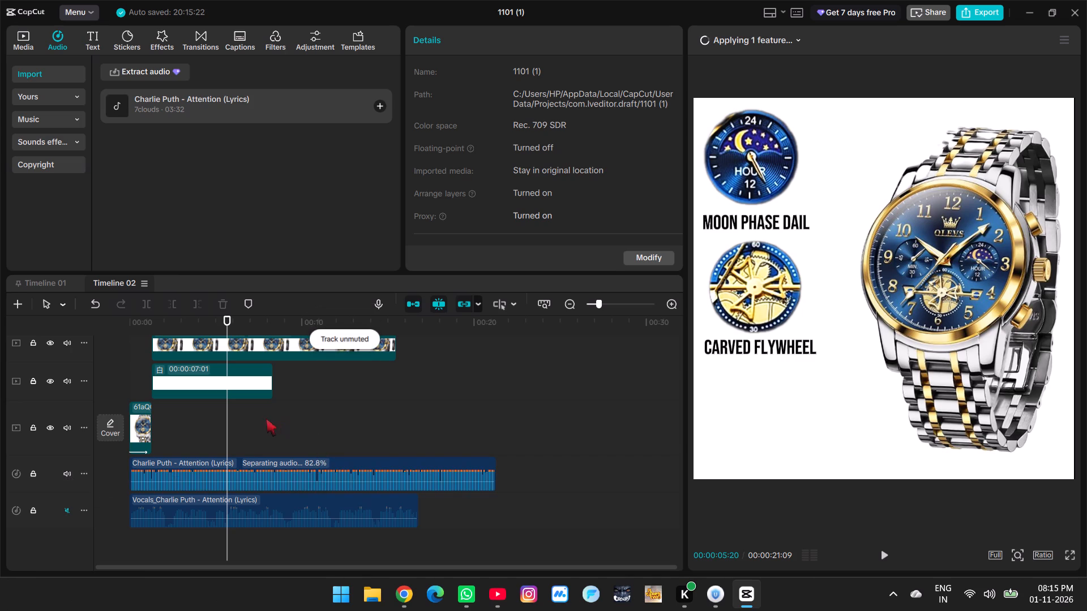
Scrub Timeline 02 from the dial close-ups past the end of the visuals and back to the button labels at 00:00:15:04.
drag(224, 419, 249, 428)
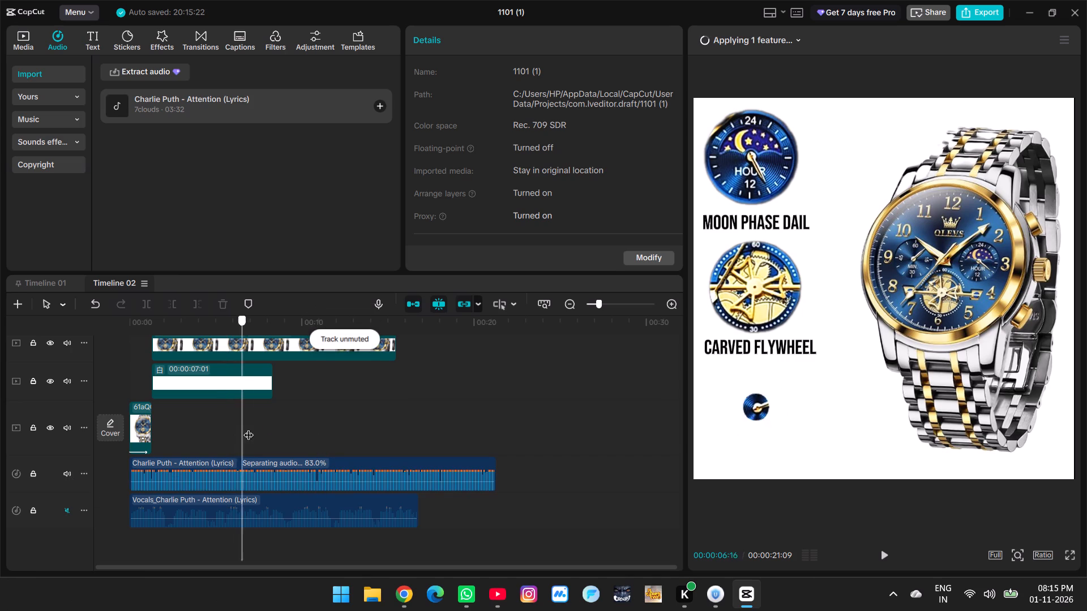
drag(249, 428, 415, 448)
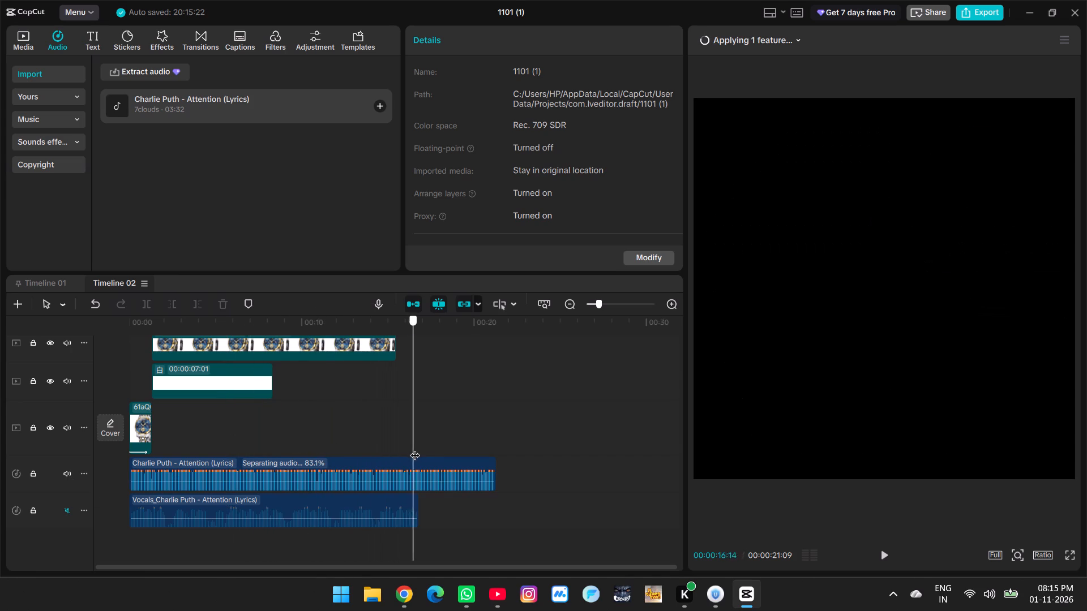
drag(415, 448, 434, 448)
scroll(434, 448, up, 20)
scroll(434, 448, up, 2)
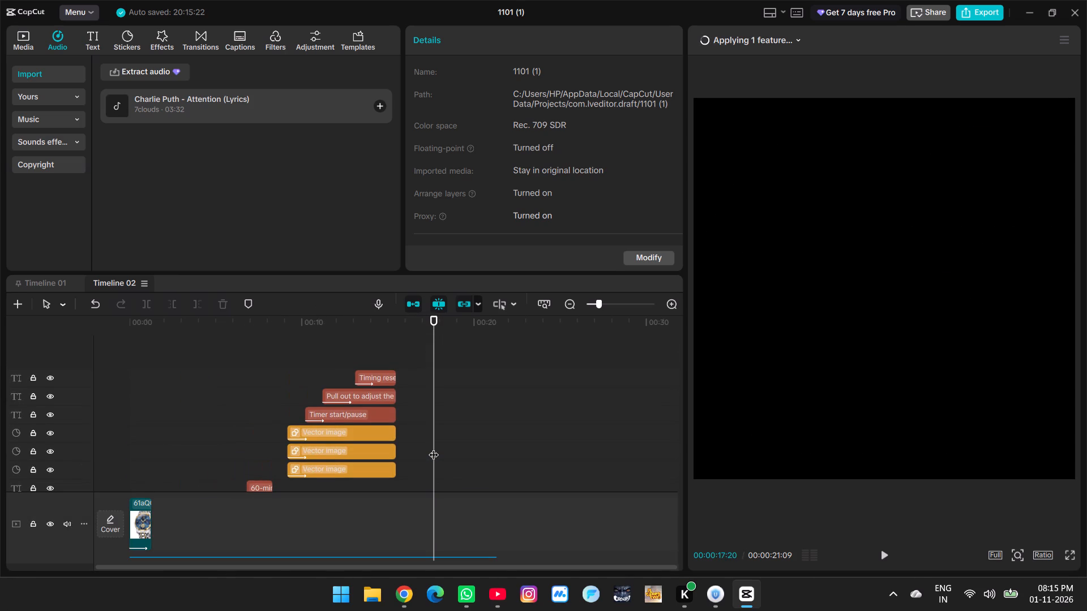
scroll(434, 448, up, 5)
drag(434, 448, 390, 453)
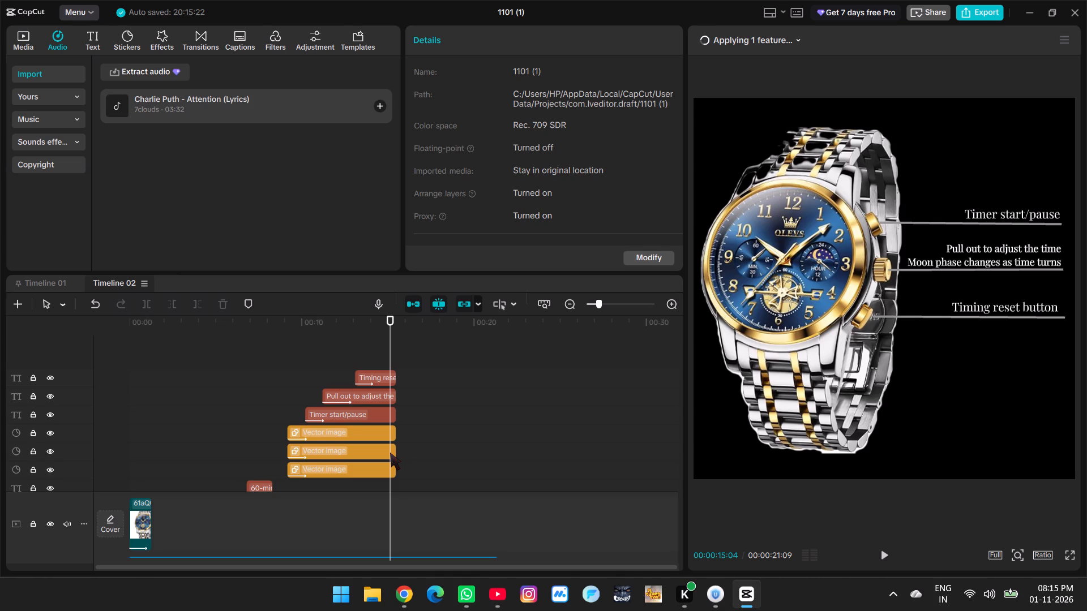
scroll(382, 453, down, 4)
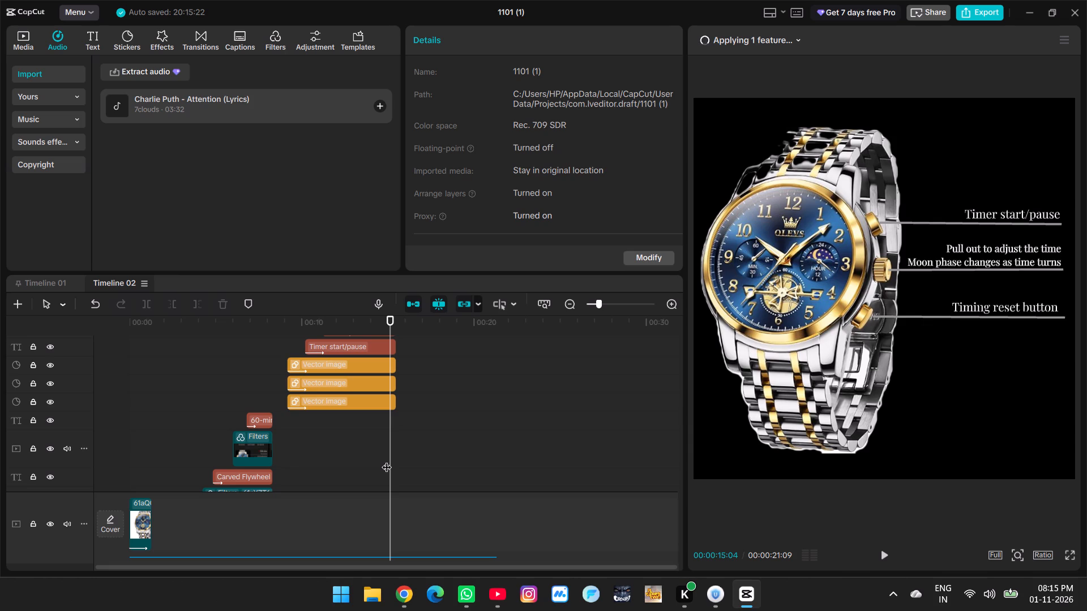
Scrub Timeline 02 from the start through the watch reveal and the three dial close-ups to 00:00:07:20.
click(221, 386)
drag(221, 386, 136, 376)
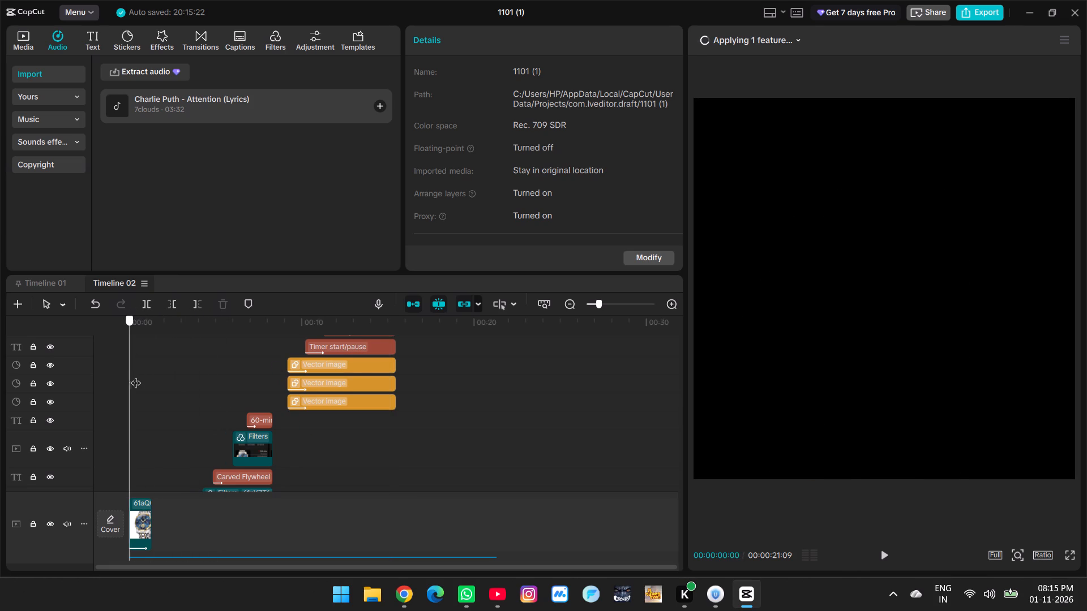
drag(136, 376, 144, 387)
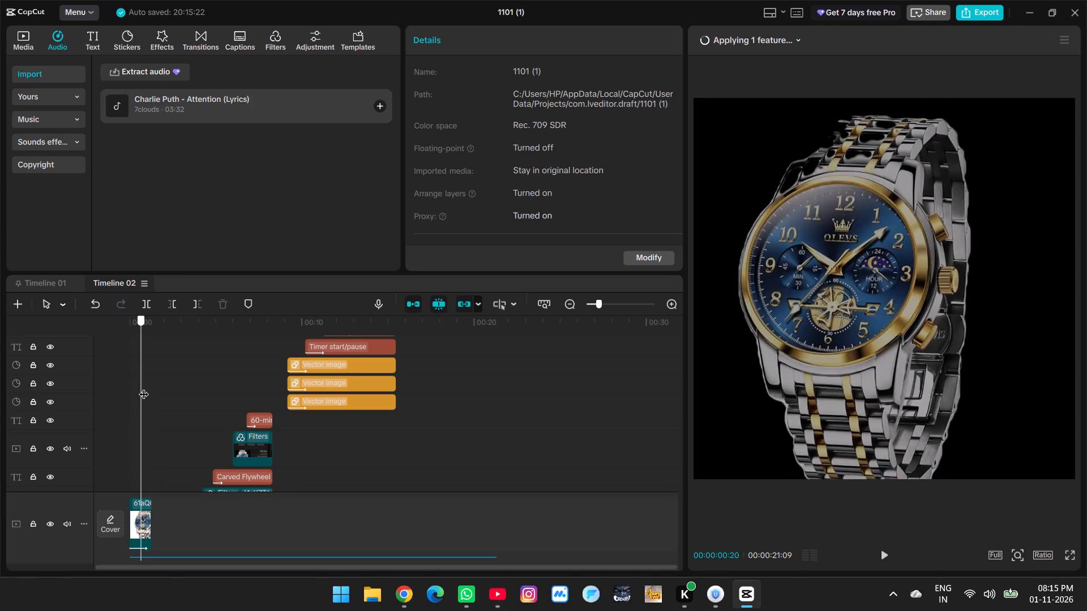
drag(144, 387, 145, 388)
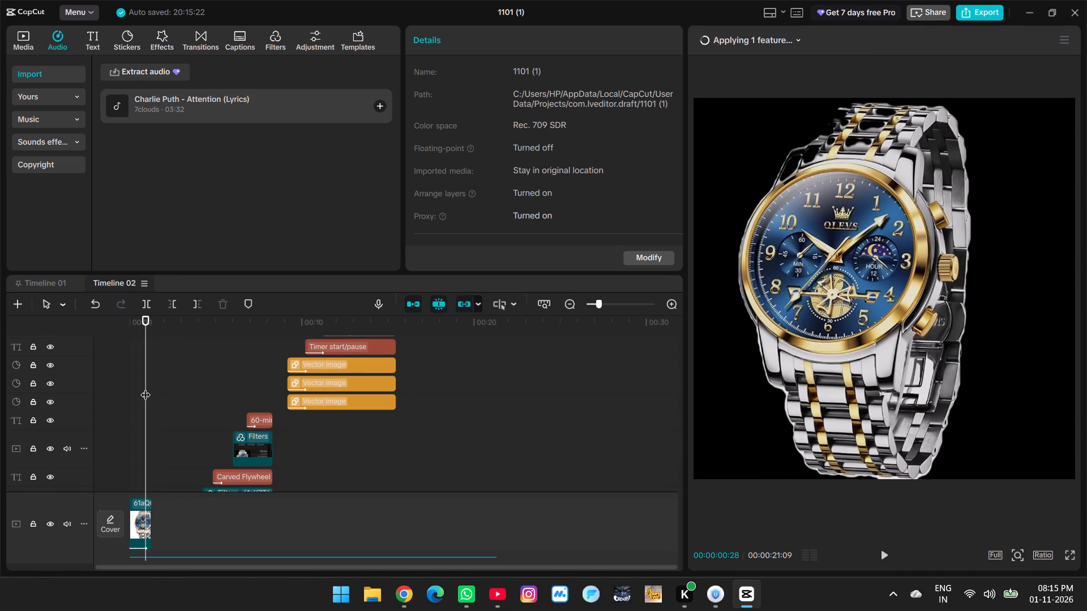
scroll(148, 388, down, 7)
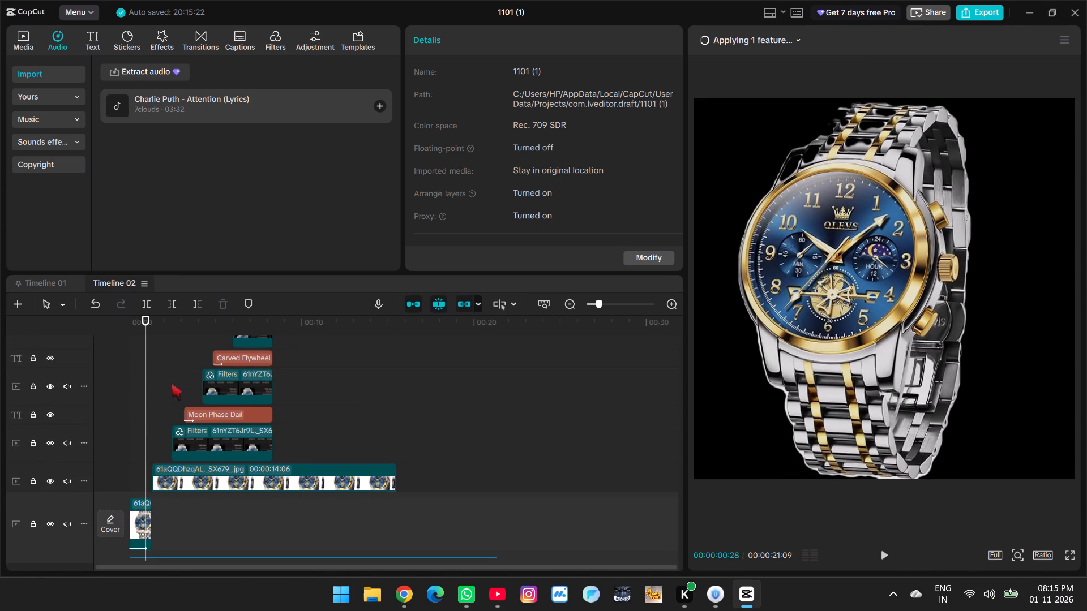
drag(140, 396, 150, 401)
drag(143, 397, 156, 402)
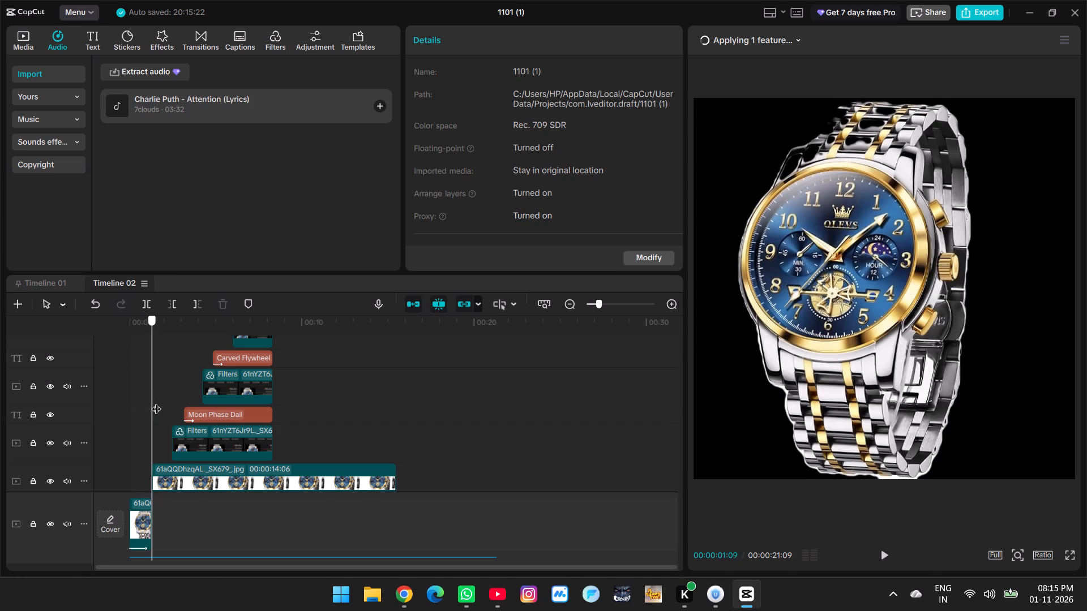
drag(156, 402, 162, 407)
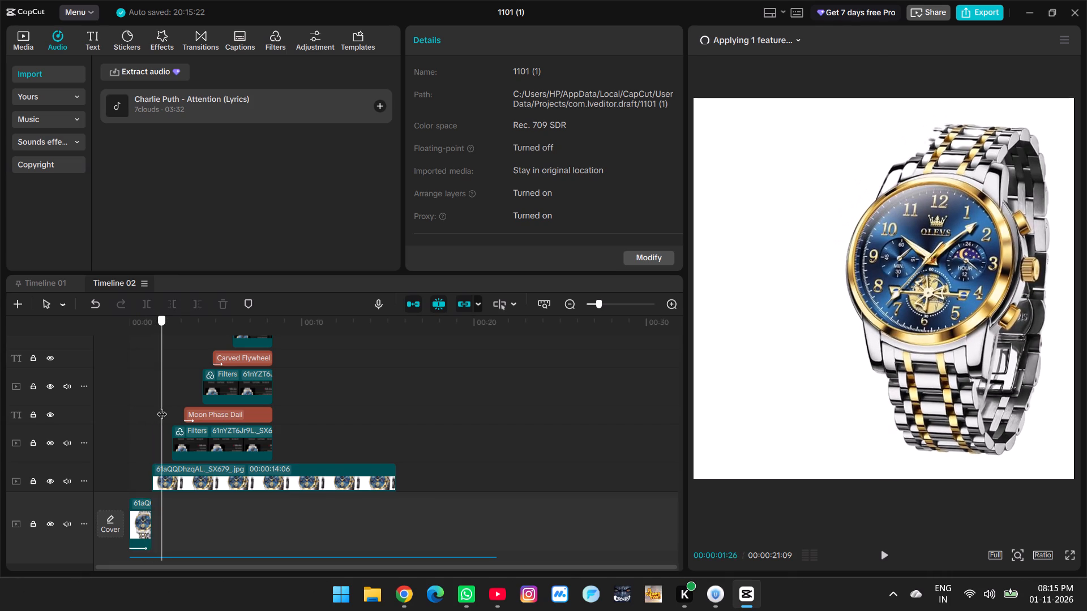
drag(162, 407, 216, 427)
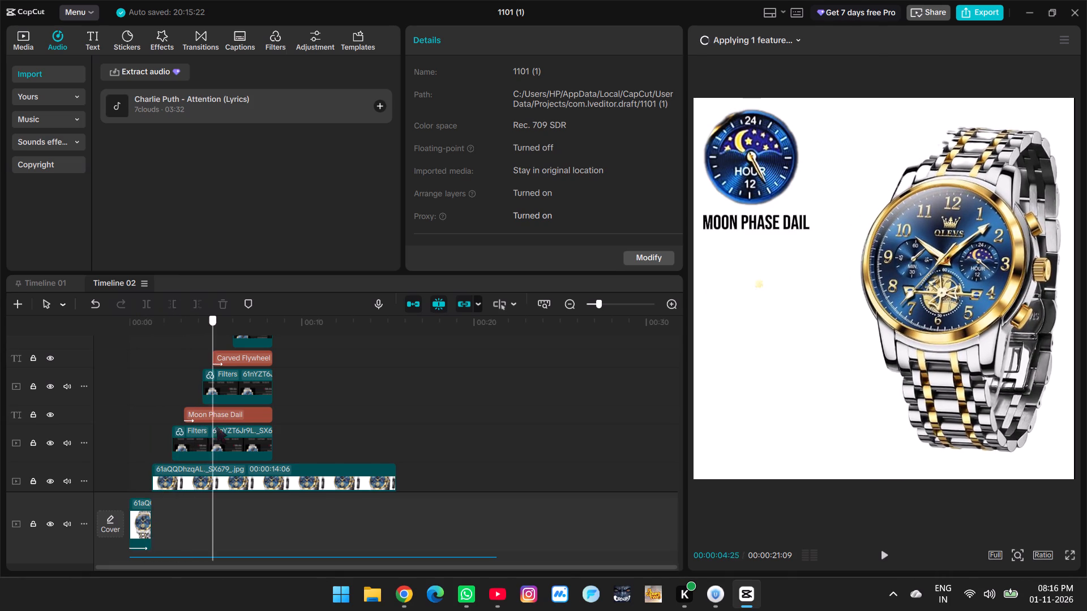
drag(216, 427, 285, 438)
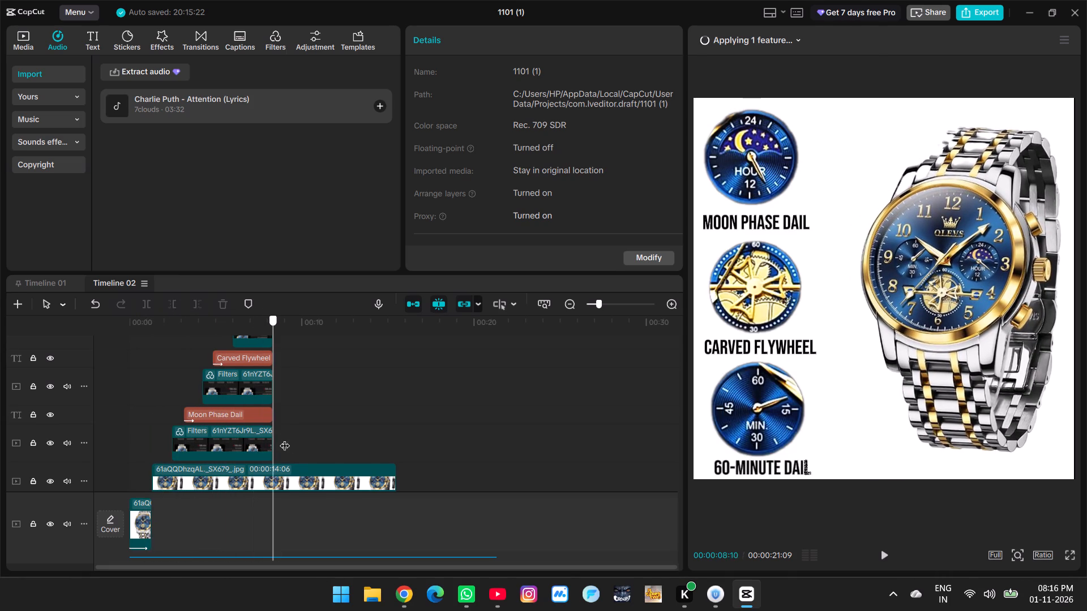
drag(285, 438, 262, 430)
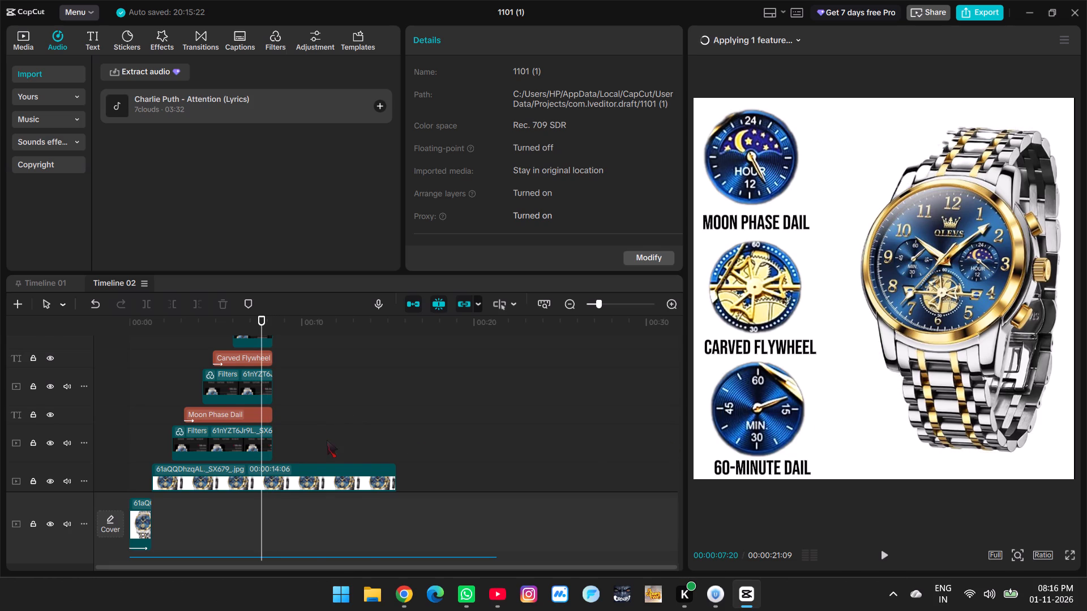
Select the image clip of the moon phase dial and open its basic colour adjustments at the lightness settings.
scroll(327, 440, down, 3)
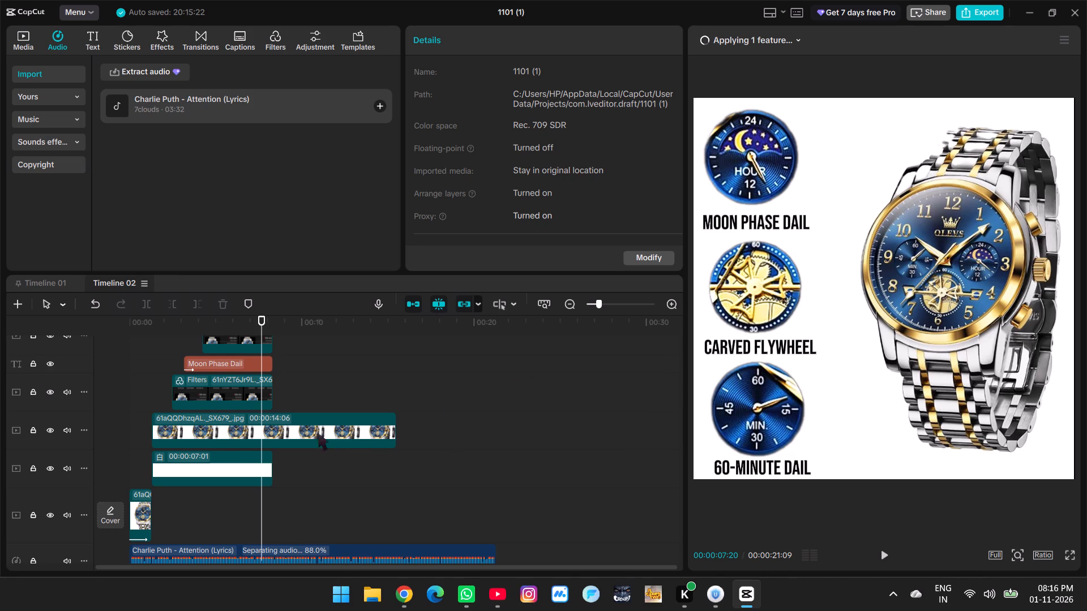
scroll(268, 448, up, 6)
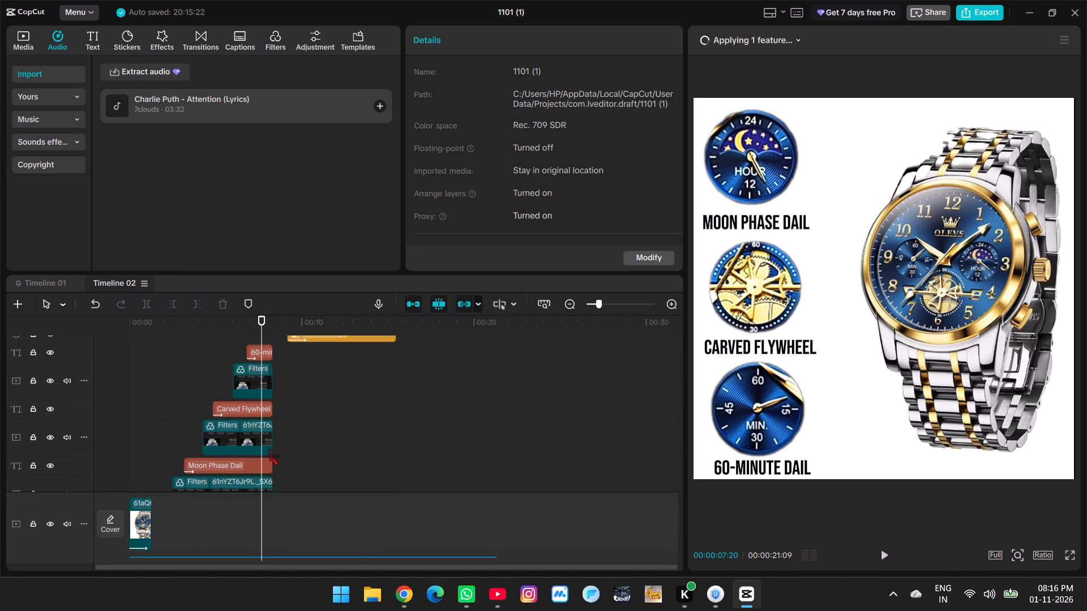
scroll(268, 448, up, 3)
click(256, 431)
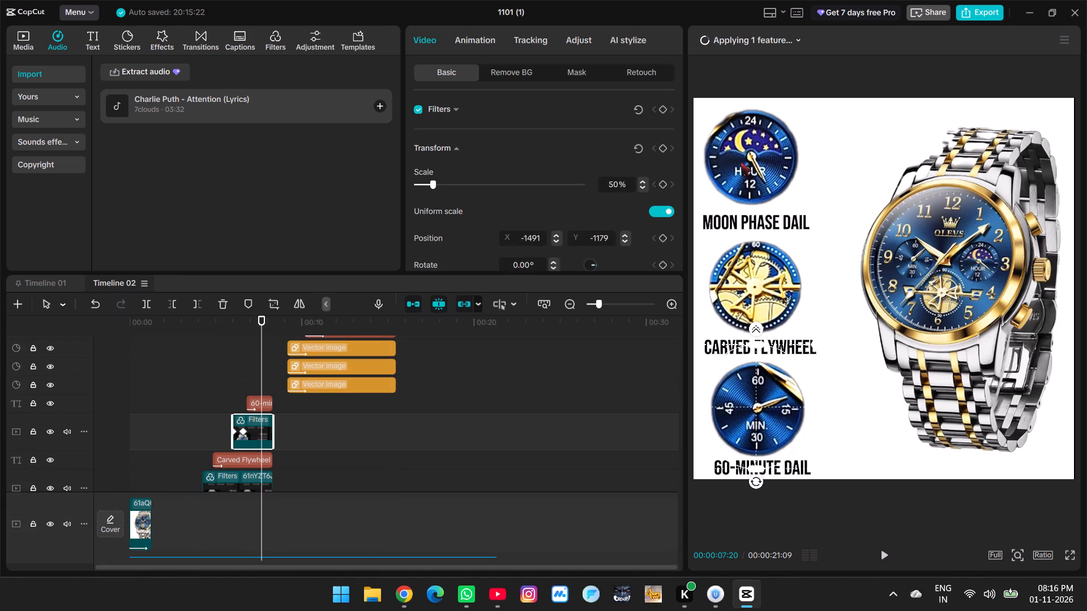
click(741, 162)
click(735, 139)
scroll(331, 364, down, 9)
click(242, 381)
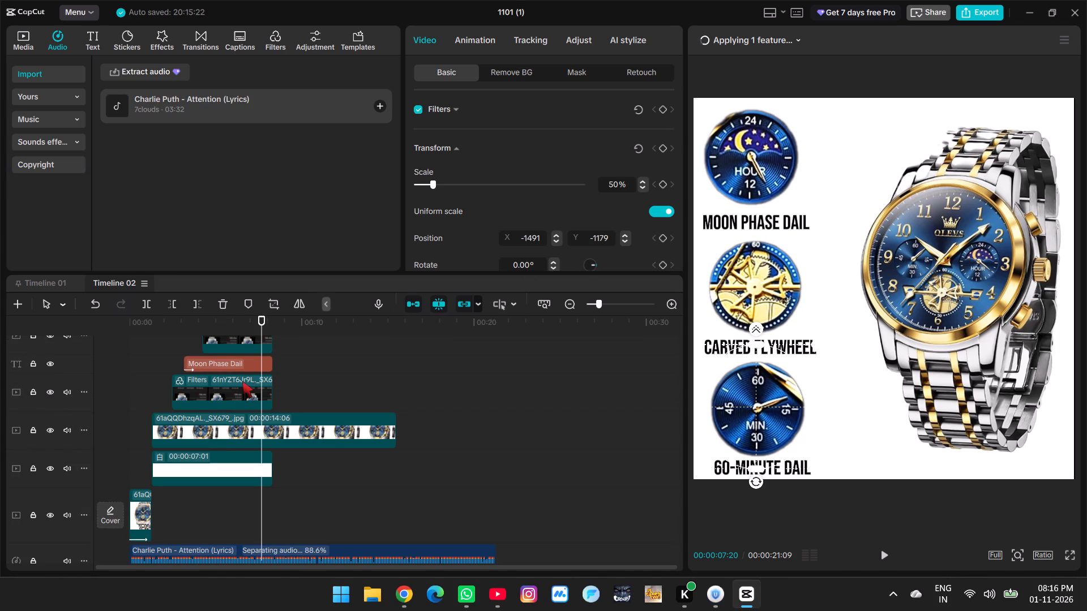
scroll(488, 188, down, 5)
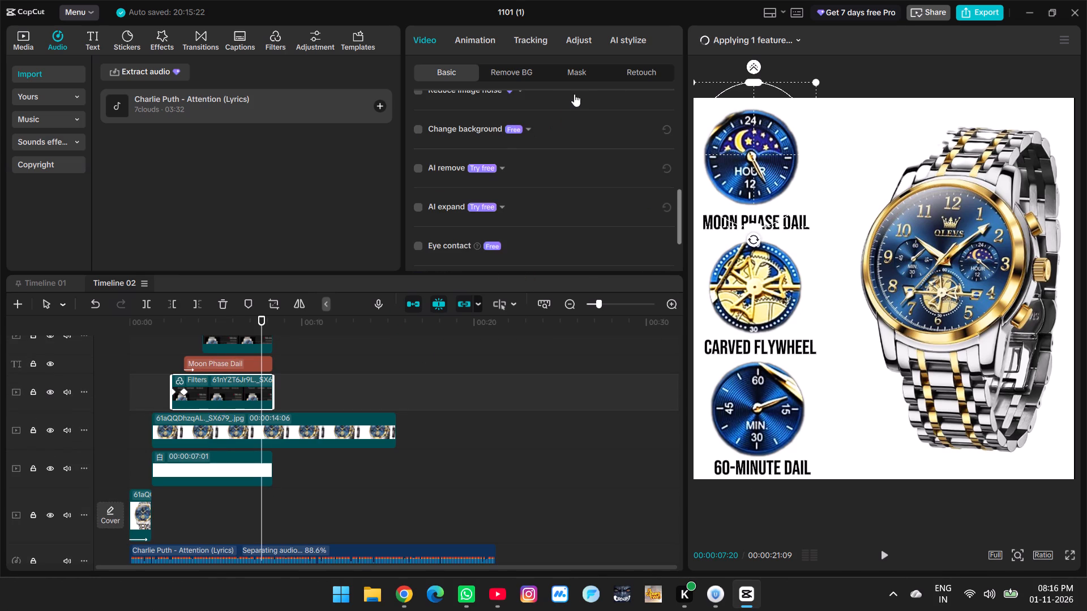
click(588, 44)
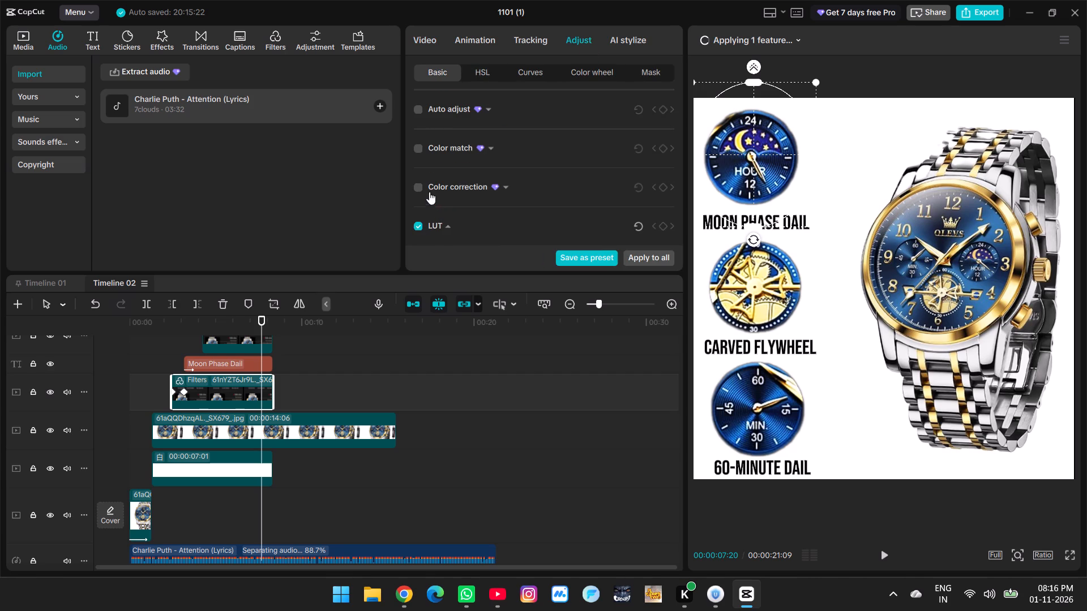
scroll(417, 175, up, 2)
scroll(439, 183, down, 2)
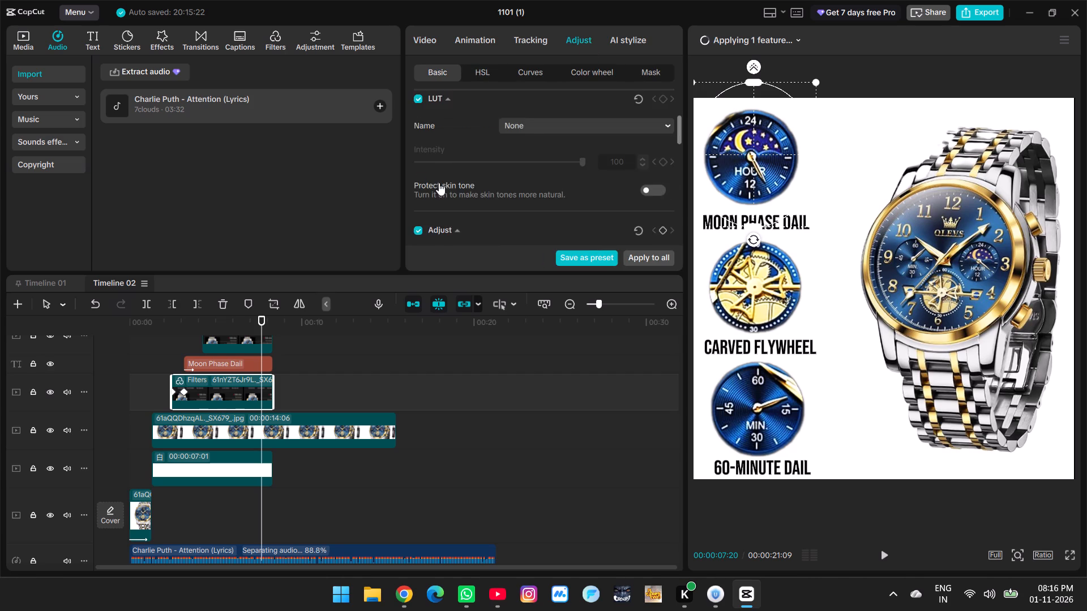
scroll(439, 183, down, 4)
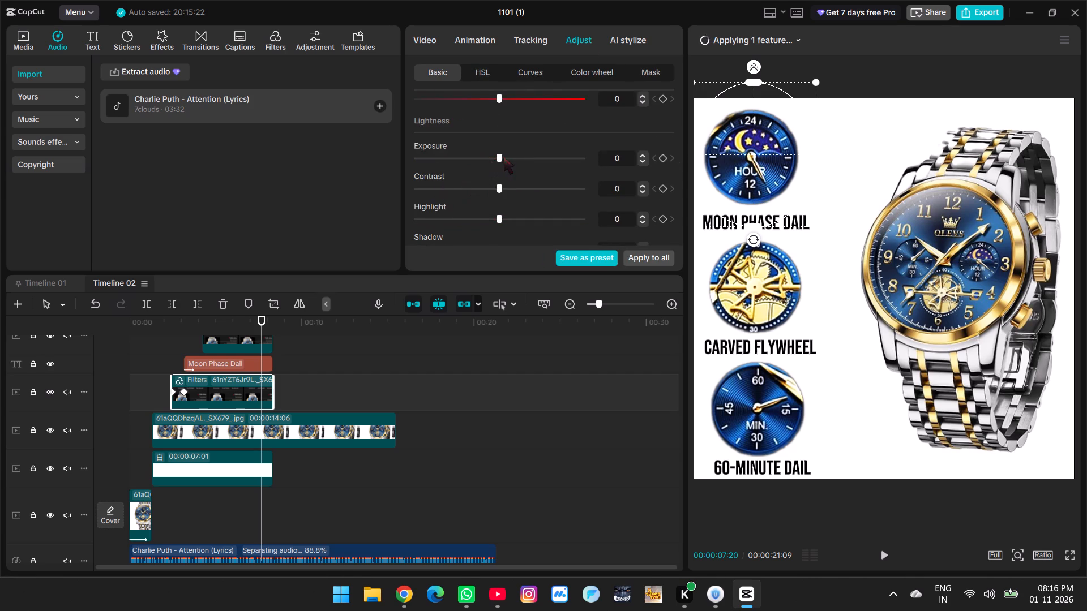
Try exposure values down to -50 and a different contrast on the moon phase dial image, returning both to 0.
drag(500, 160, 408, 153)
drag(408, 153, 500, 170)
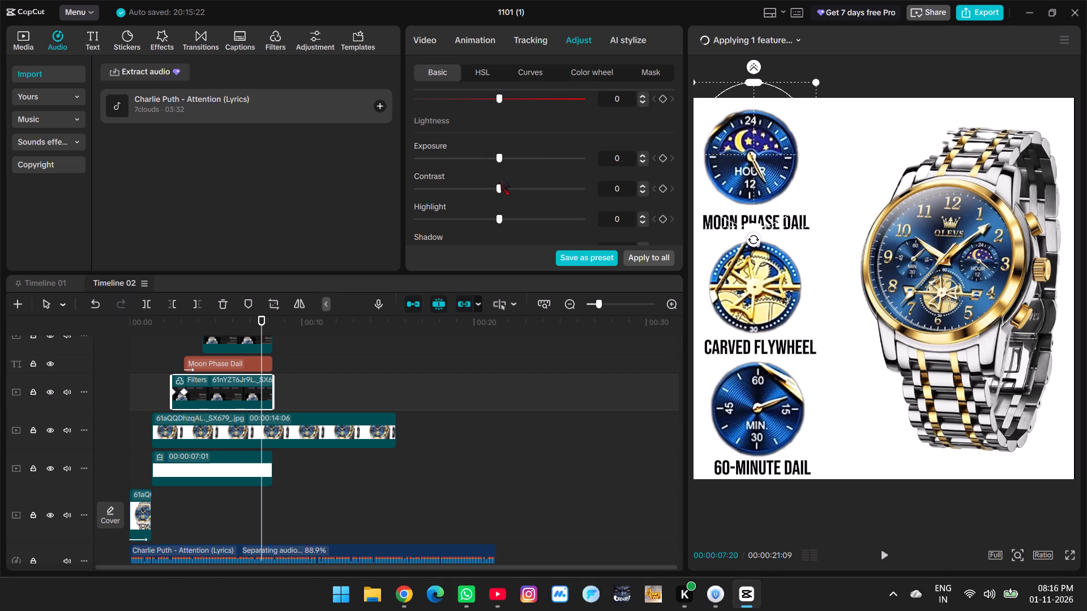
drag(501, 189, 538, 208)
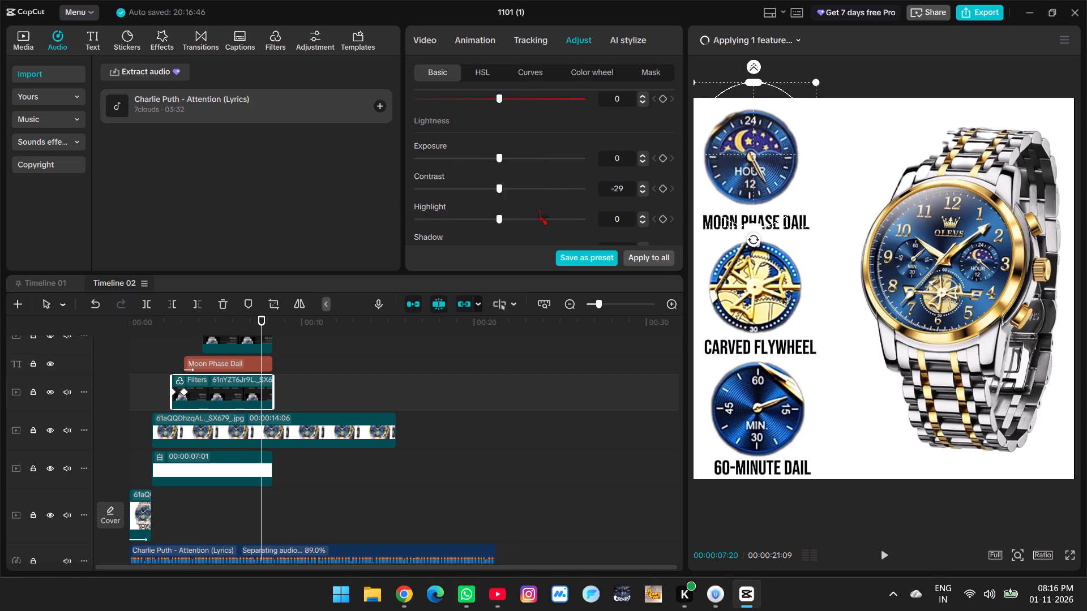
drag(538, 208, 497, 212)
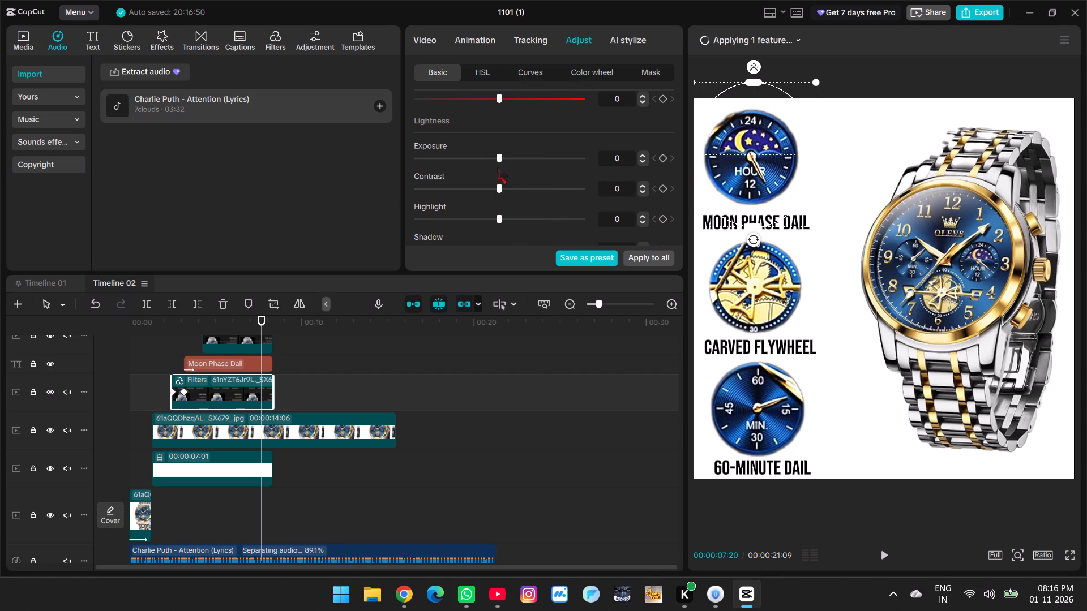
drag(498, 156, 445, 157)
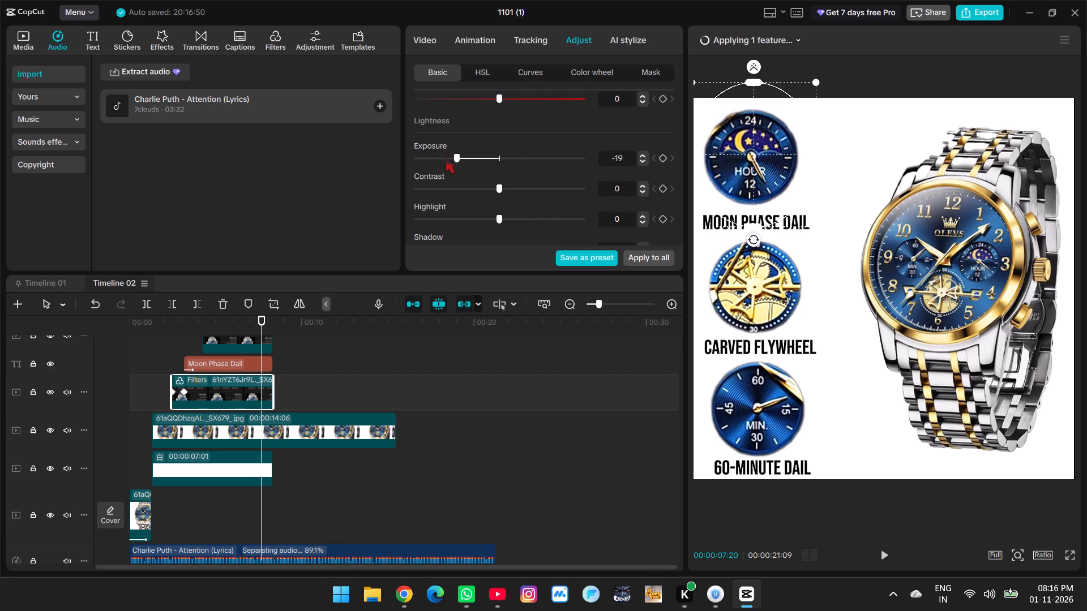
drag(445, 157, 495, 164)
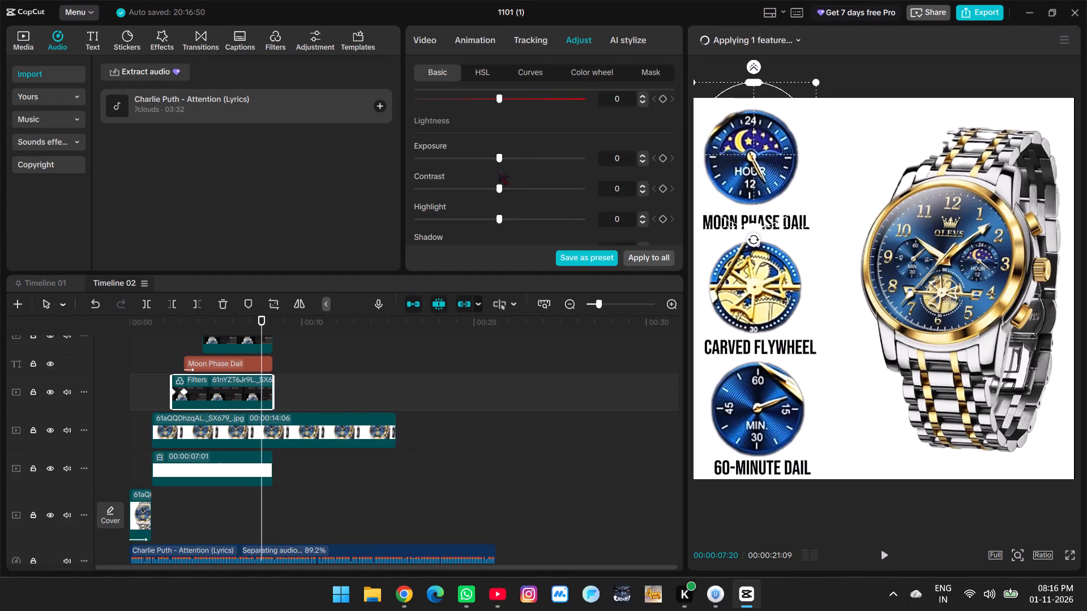
Try clarity at 100 on the moon phase dial image, settling on a clarity of 73.
scroll(500, 197, down, 4)
drag(419, 175, 422, 175)
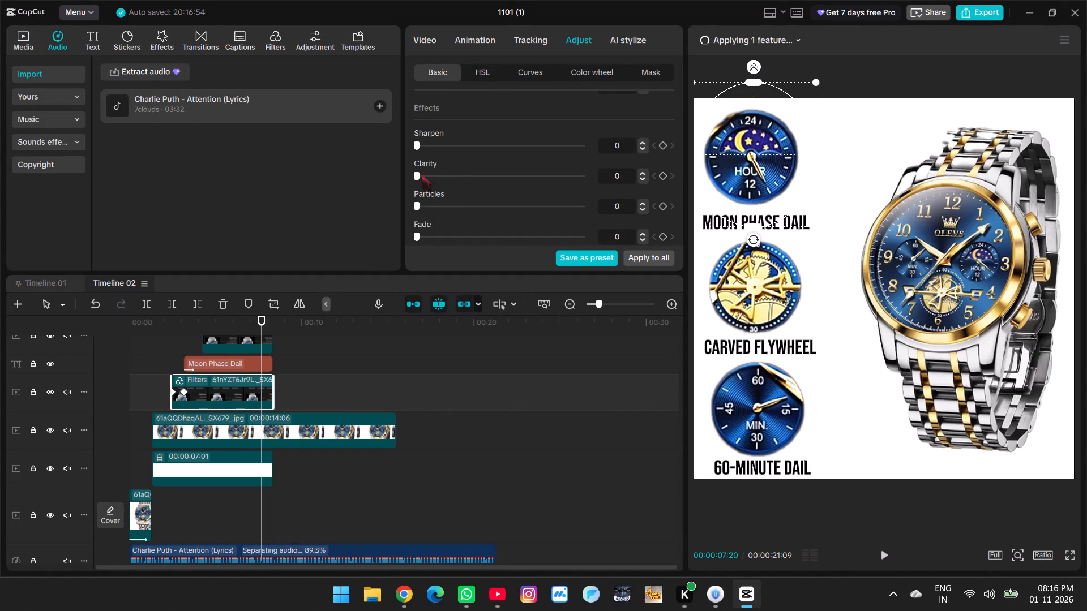
drag(422, 175, 644, 160)
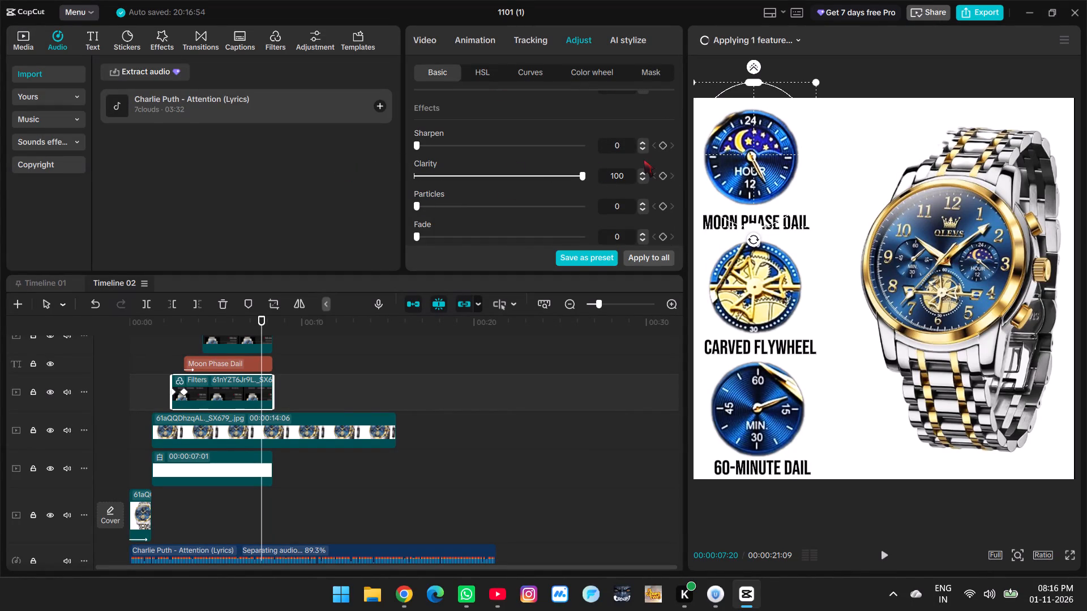
drag(644, 160, 535, 150)
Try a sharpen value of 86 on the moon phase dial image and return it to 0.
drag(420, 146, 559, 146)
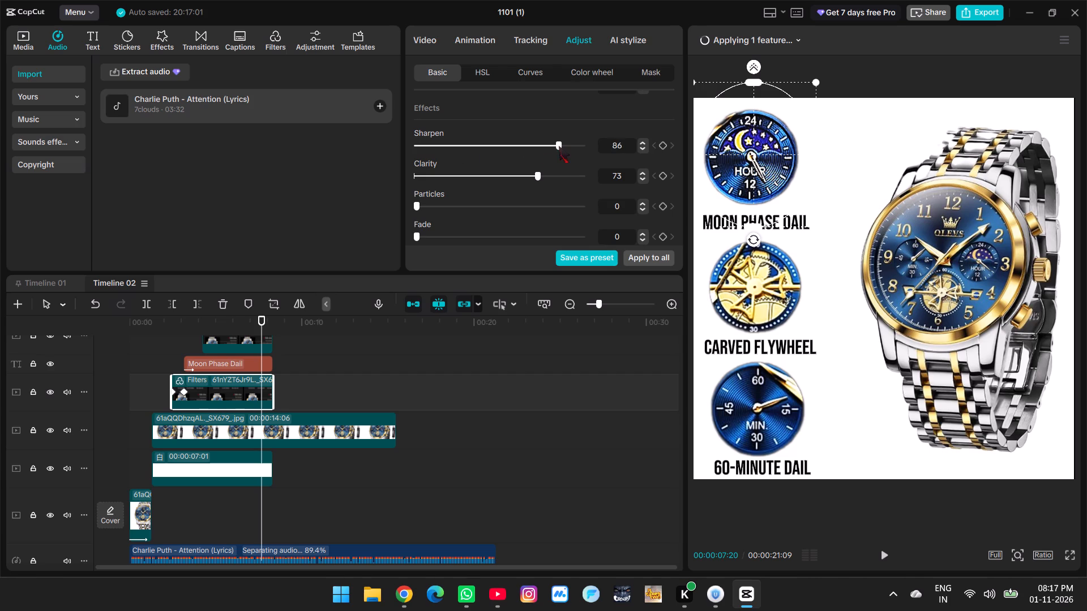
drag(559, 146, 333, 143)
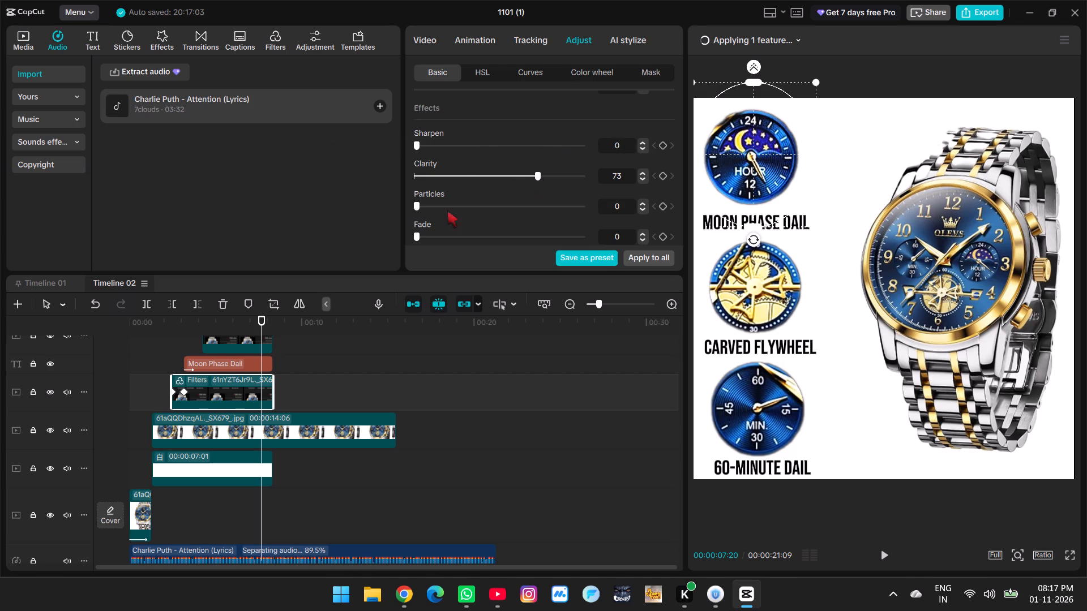
Set the fade of the moon phase dial image to 100.
scroll(411, 208, down, 2)
drag(417, 209, 582, 209)
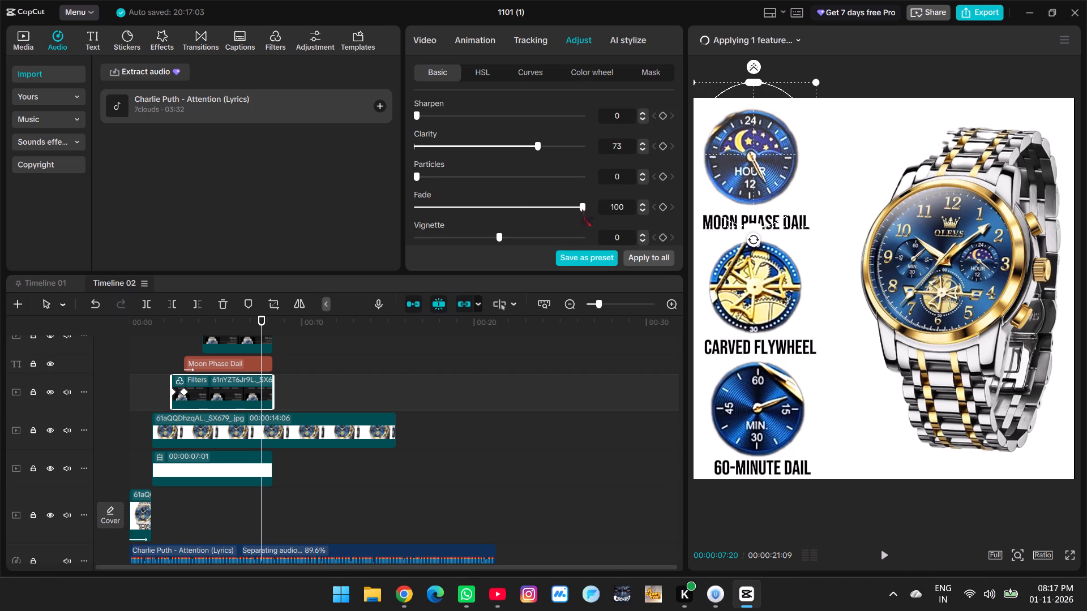
Return the fade of the moon phase dial image to 0.
drag(582, 209, 260, 216)
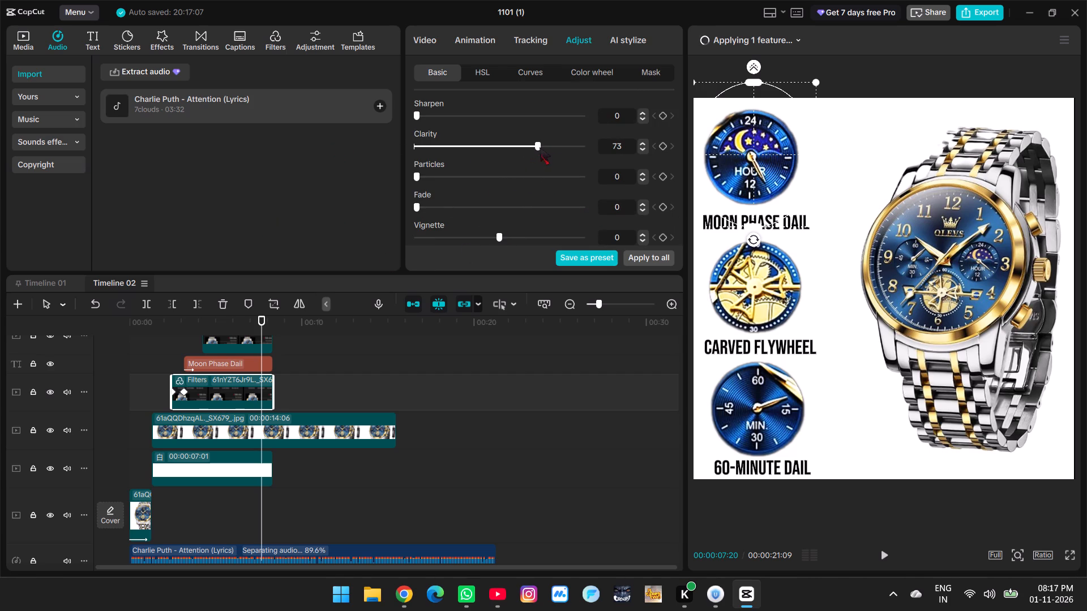
Try a clarity of 34 on the moon phase dial image and settle on a clarity of 59.
drag(538, 147, 427, 150)
drag(427, 150, 488, 165)
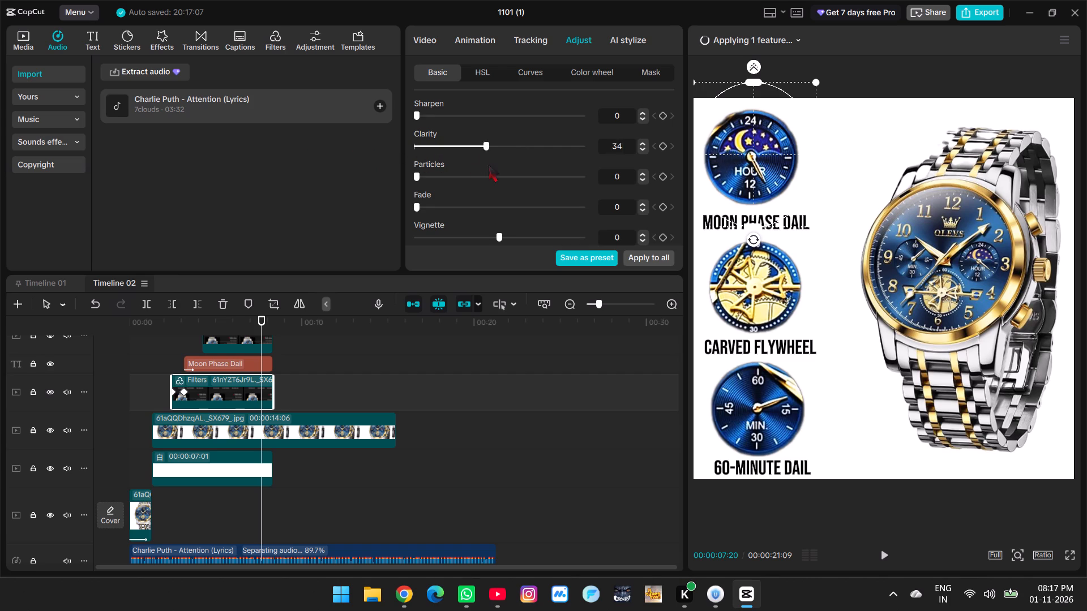
drag(488, 165, 512, 165)
click(748, 296)
Increase the clarity of the carved flywheel dial image, trying several values including 100 and 51.
scroll(273, 423, up, 2)
click(231, 379)
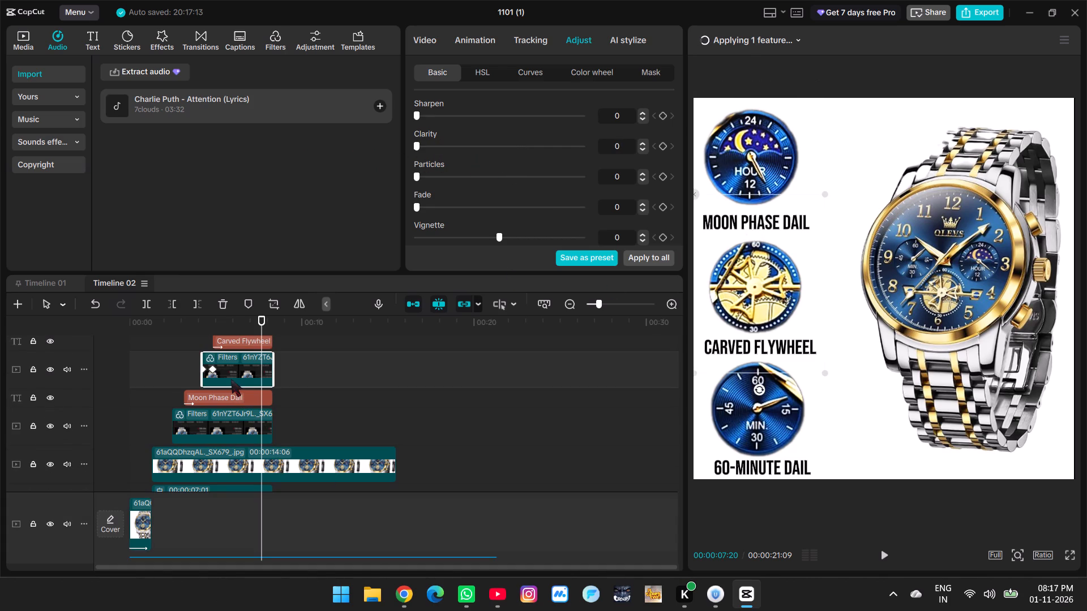
scroll(450, 238, down, 2)
drag(417, 147, 378, 157)
drag(378, 157, 598, 160)
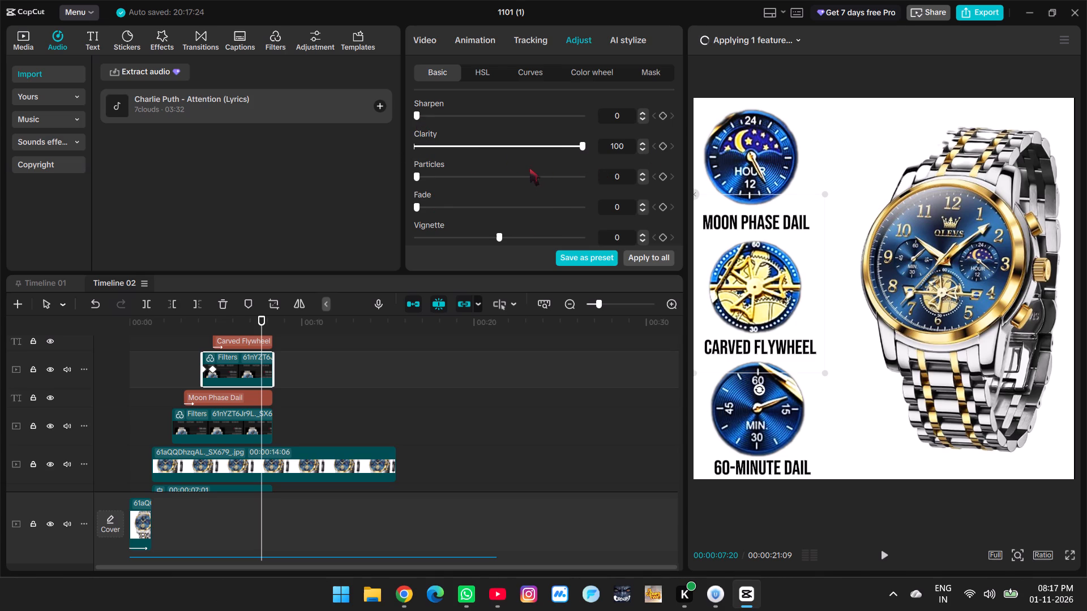
click(546, 148)
drag(546, 148, 555, 145)
drag(555, 145, 576, 145)
Set the clarity of the 60-minute dial image to 100.
scroll(322, 375, up, 3)
click(252, 359)
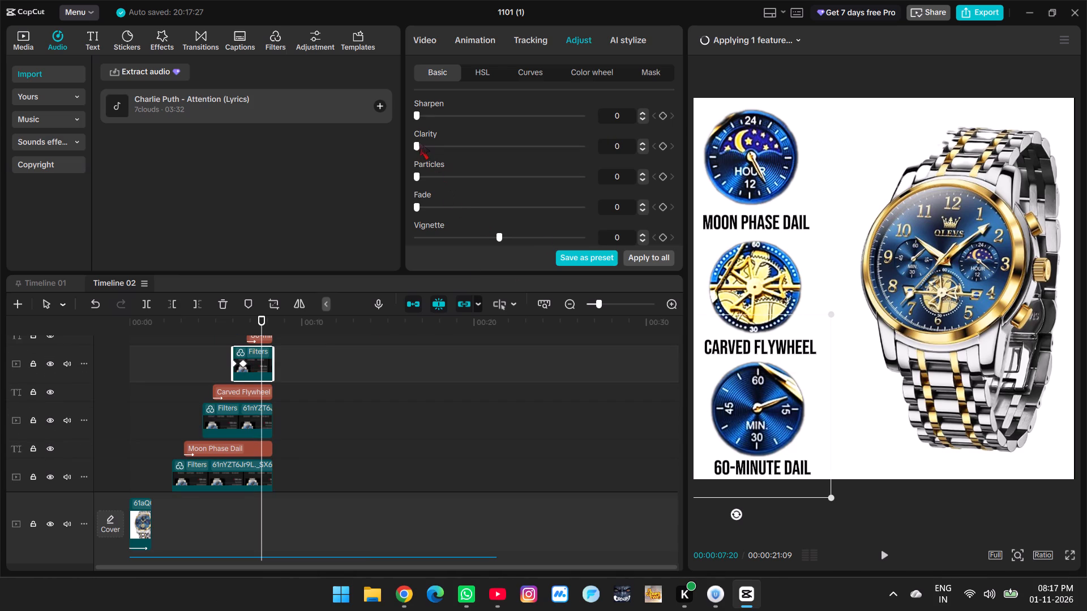
drag(418, 146, 569, 159)
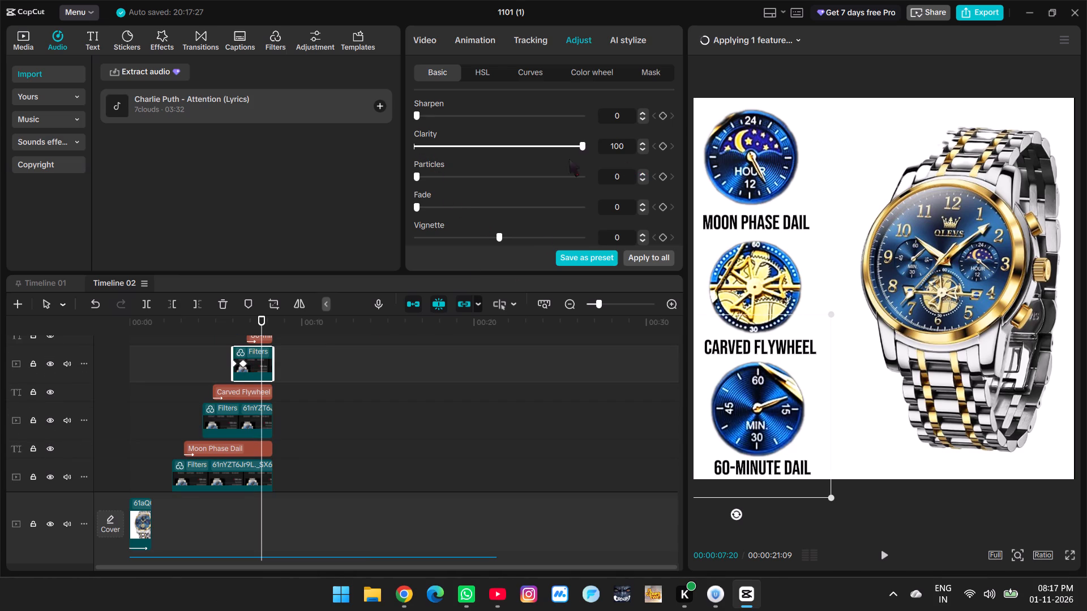
drag(569, 159, 582, 158)
Play the advert and scrub through the dial section to check the adjusted dial images and their labels.
scroll(292, 440, up, 3)
click(209, 365)
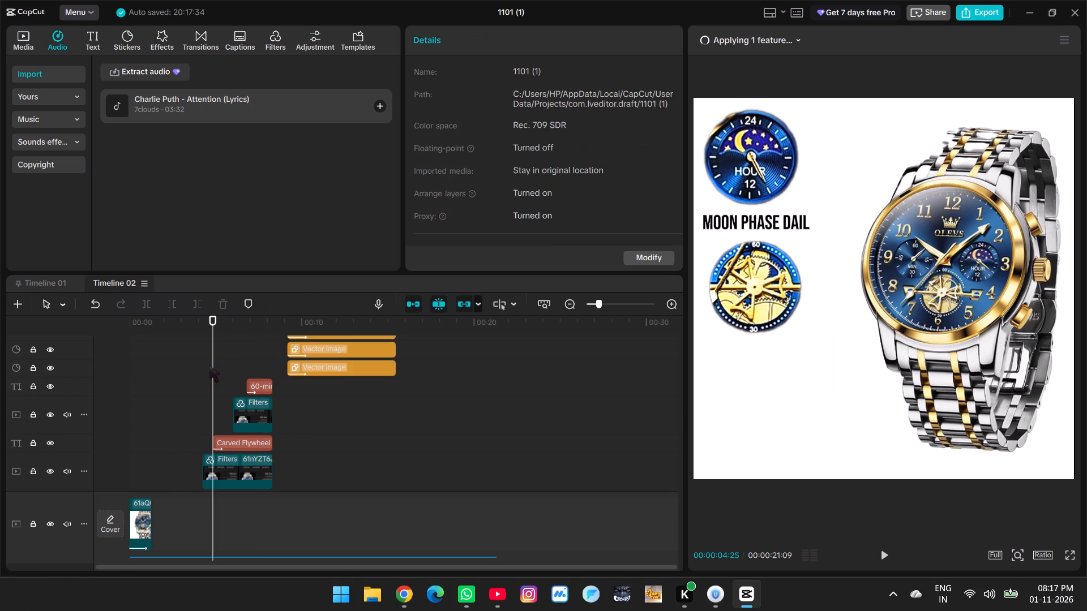
drag(209, 365, 175, 359)
click(883, 552)
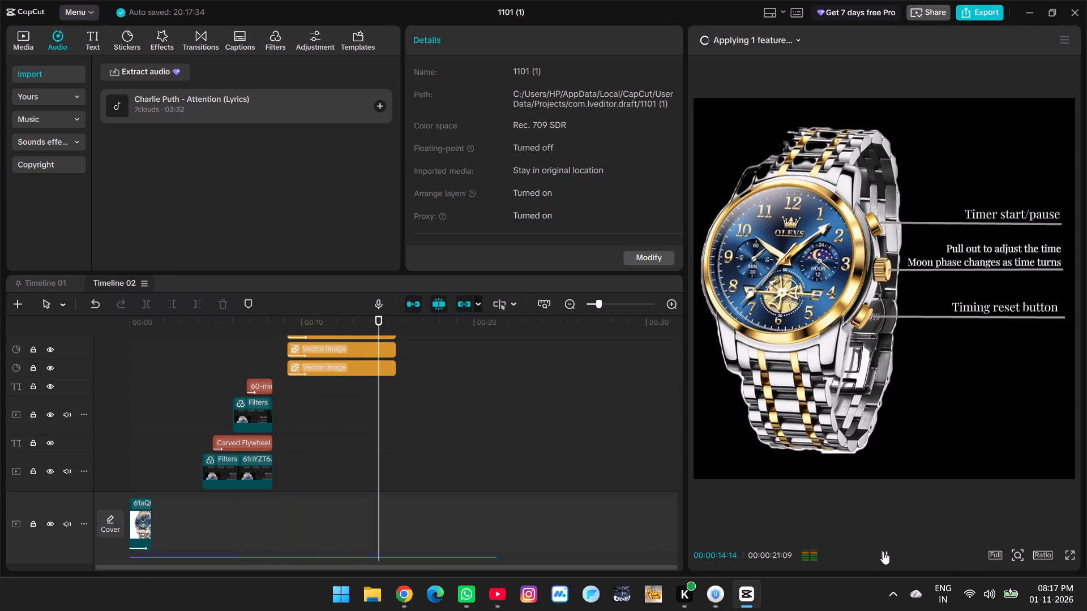
click(883, 552)
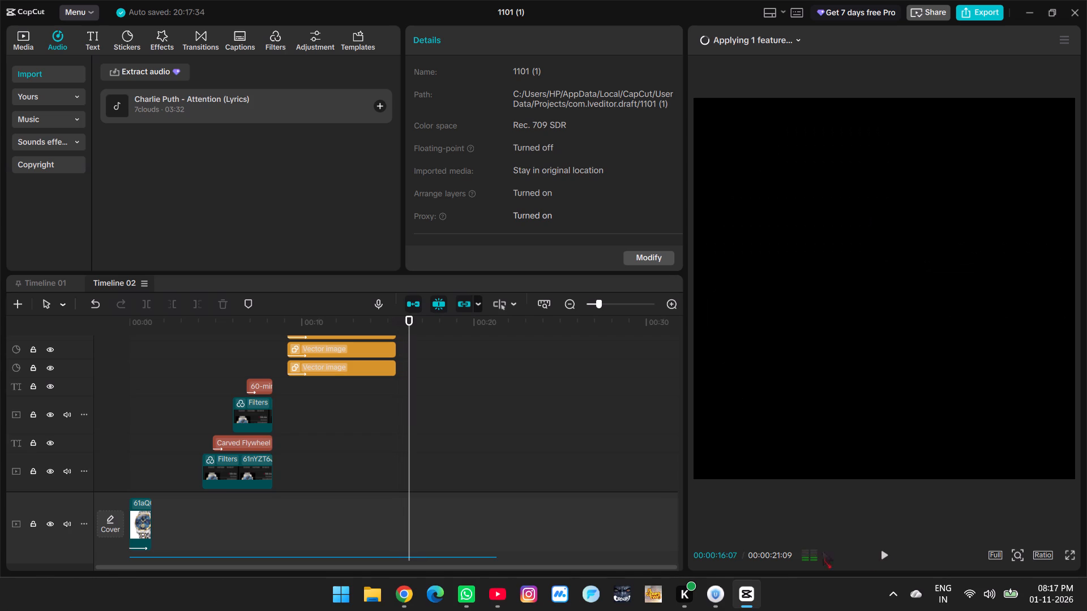
click(226, 373)
drag(226, 373, 236, 375)
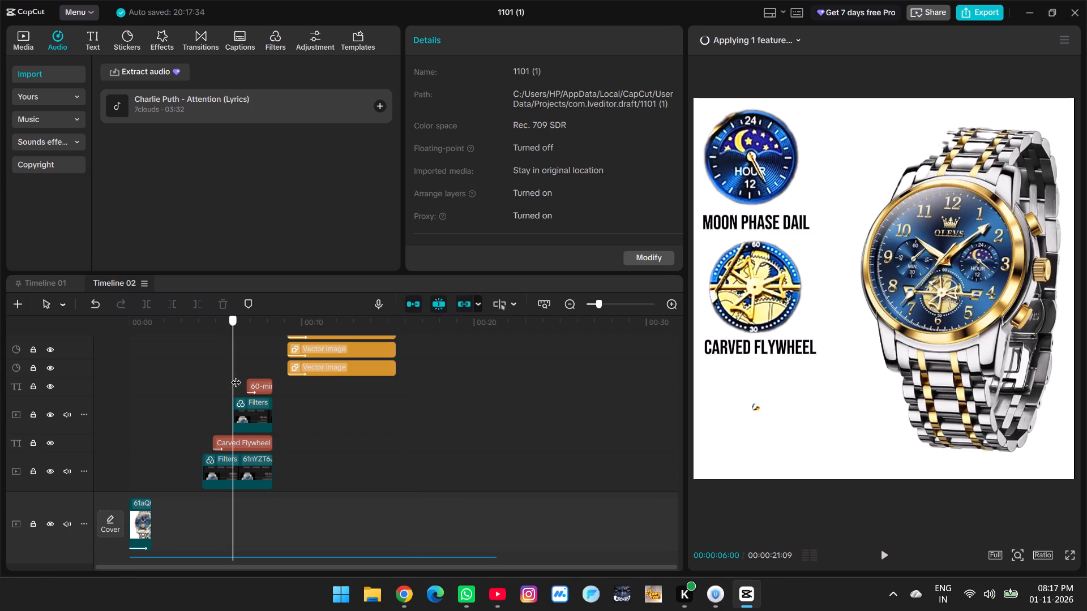
drag(236, 375, 249, 378)
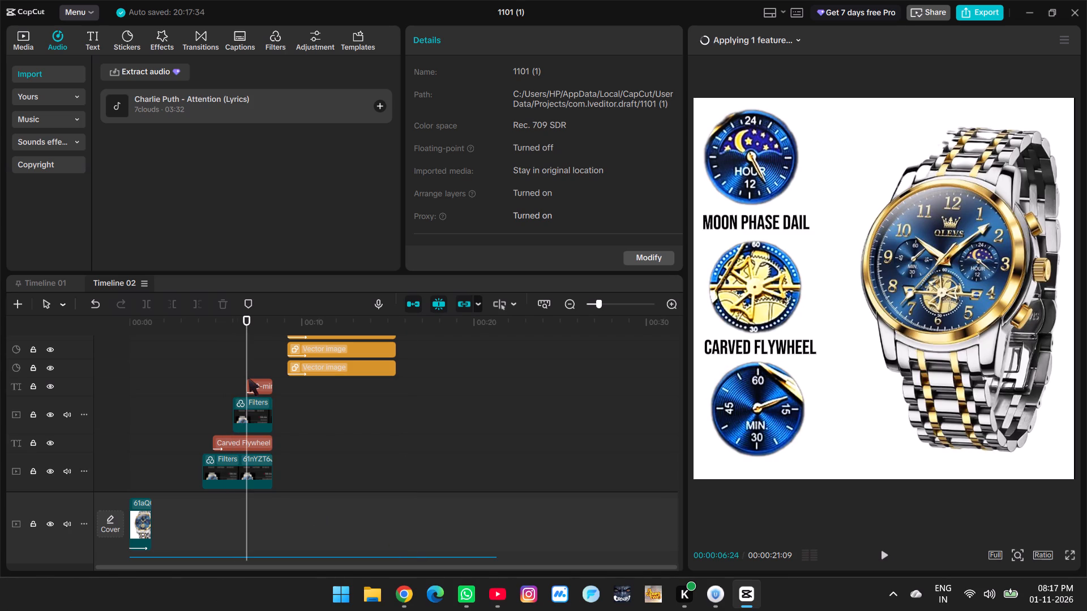
drag(245, 368, 220, 366)
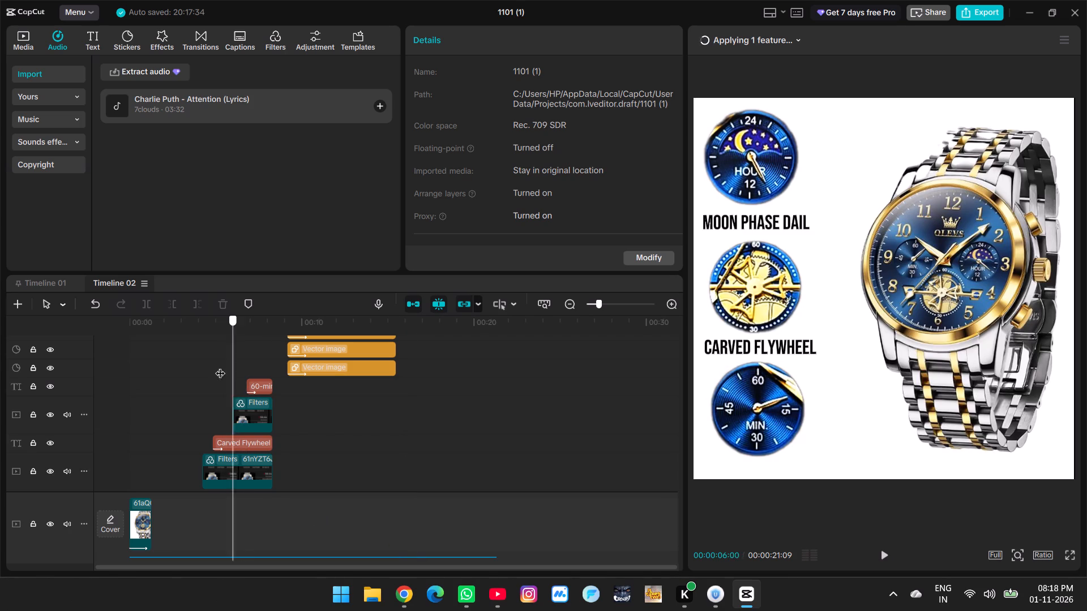
drag(220, 366, 173, 349)
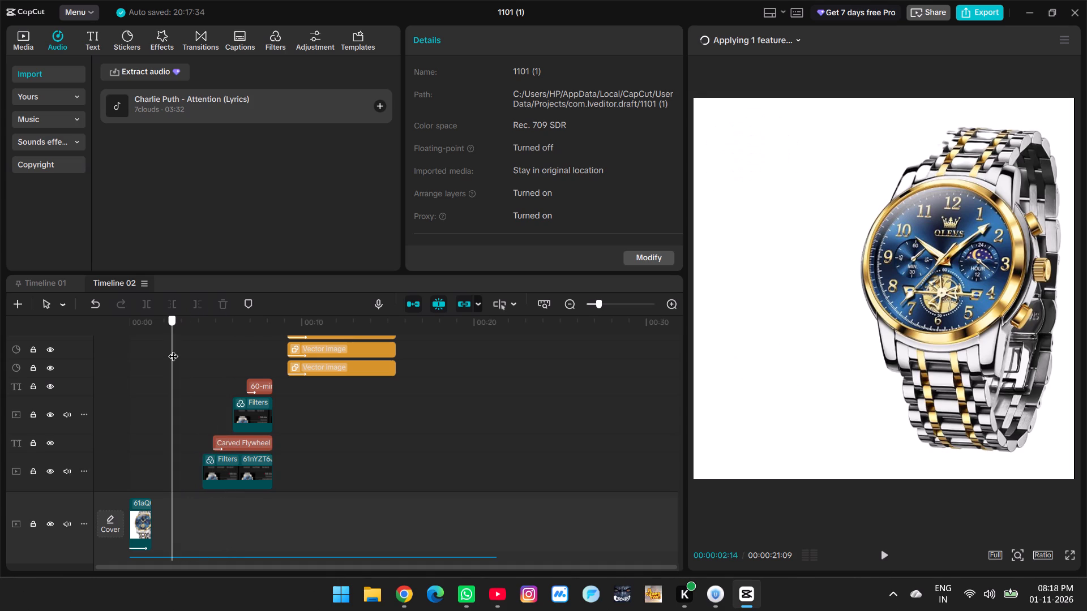
drag(173, 349, 209, 360)
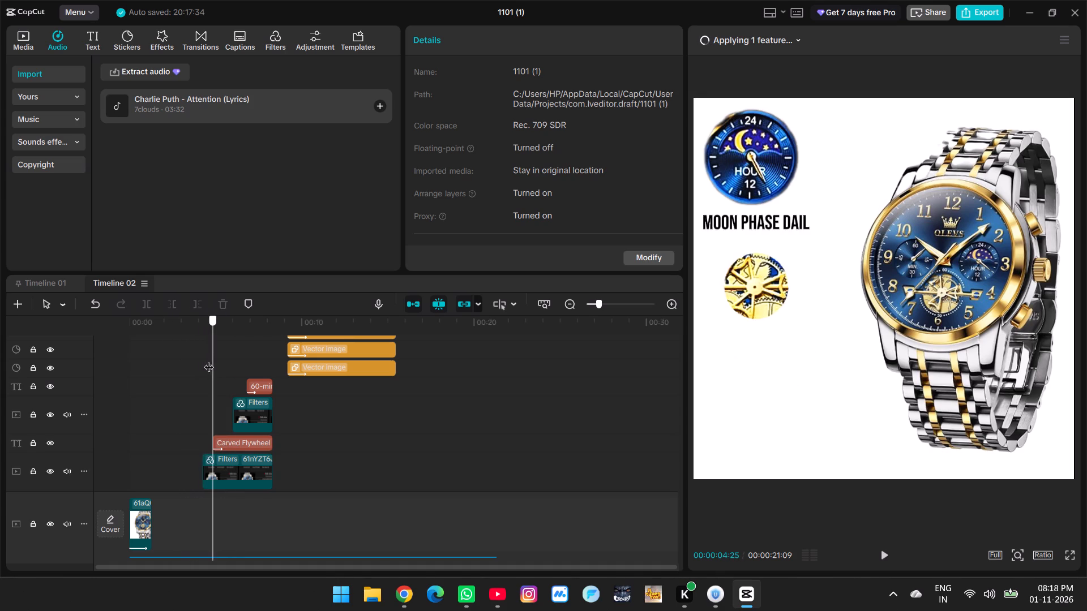
drag(209, 360, 260, 382)
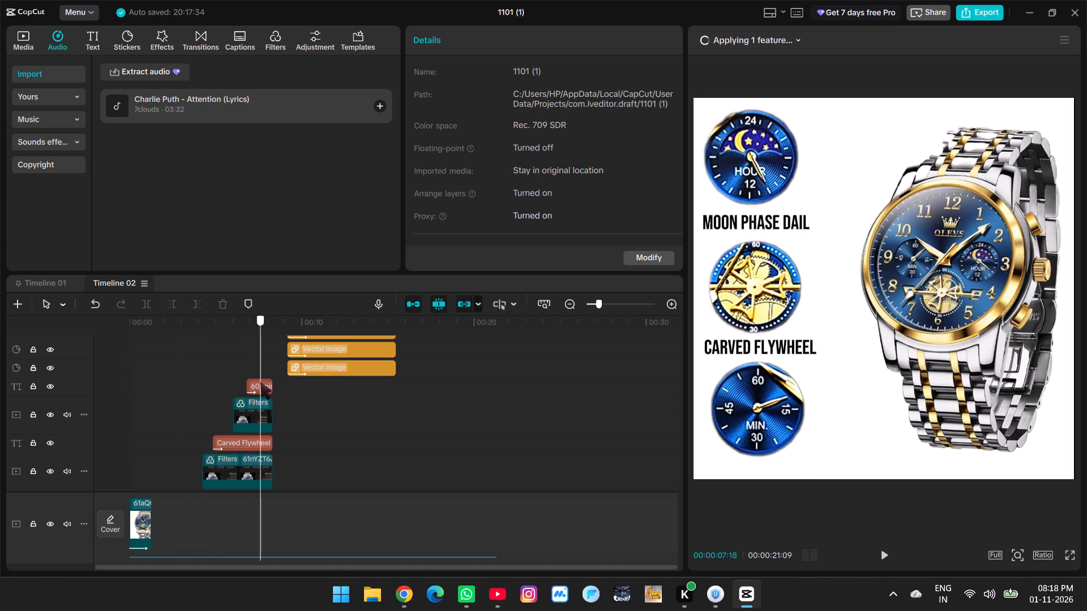
drag(260, 382, 300, 380)
click(241, 323)
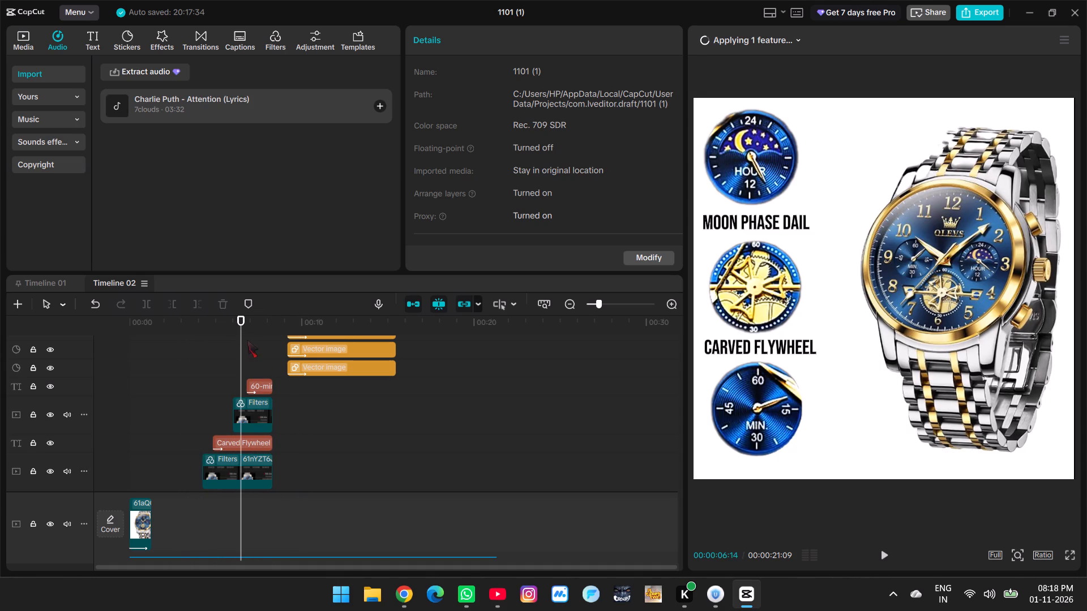
Scrub and play the black-background callout section to check its labels and the accompanying music.
scroll(329, 440, up, 3)
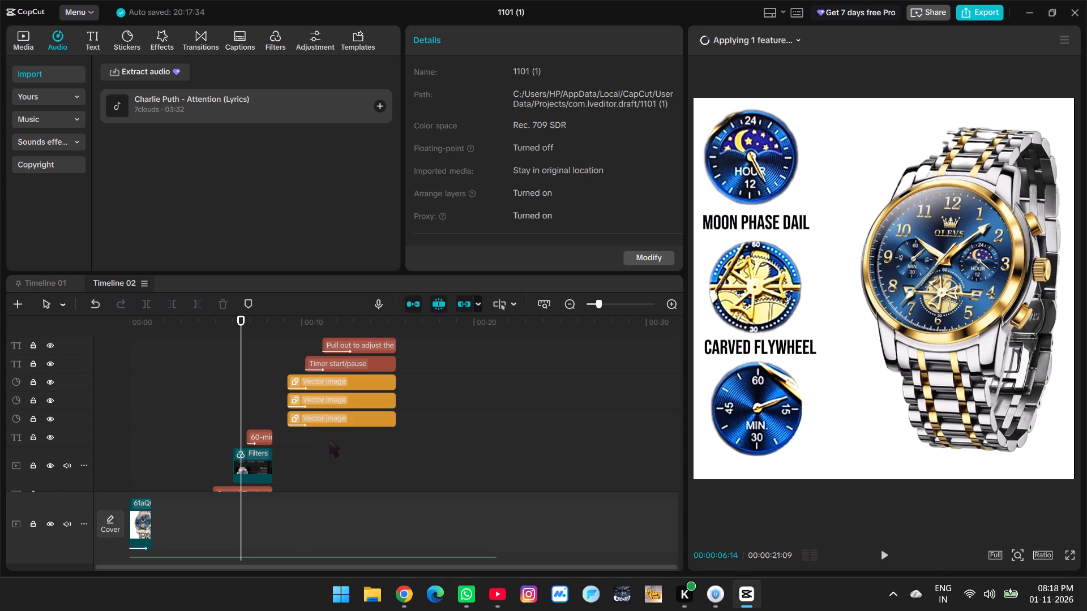
click(329, 440)
drag(329, 440, 379, 449)
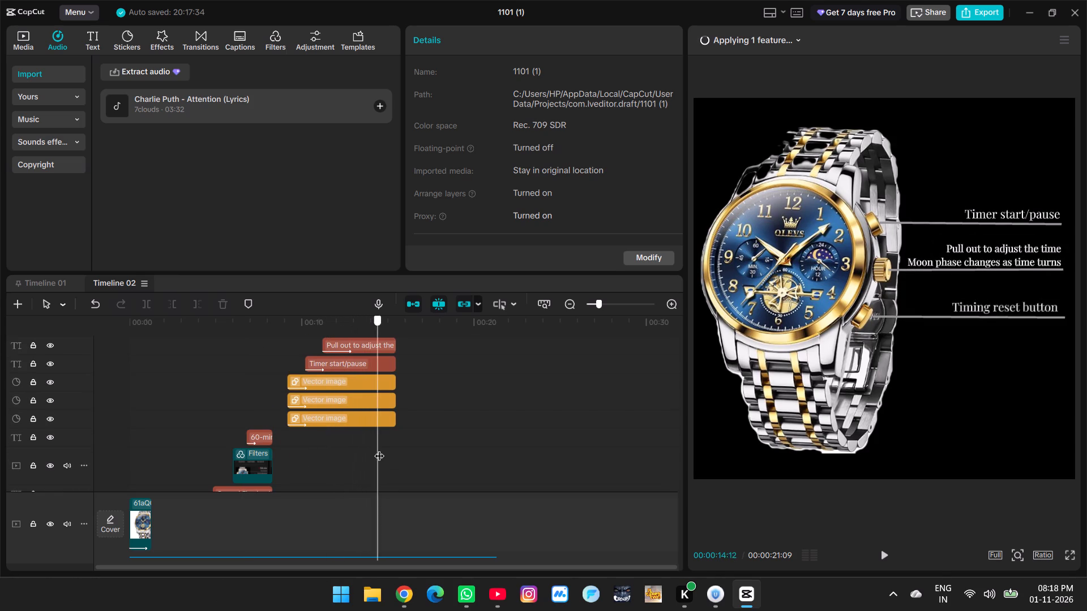
drag(379, 449, 395, 451)
scroll(399, 449, up, 4)
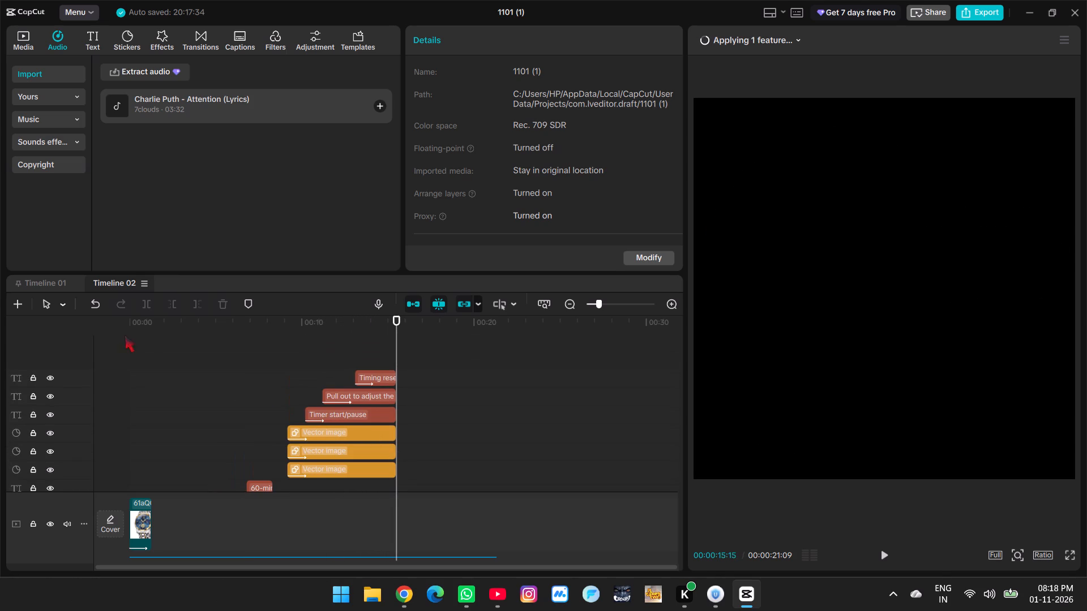
scroll(341, 356, down, 19)
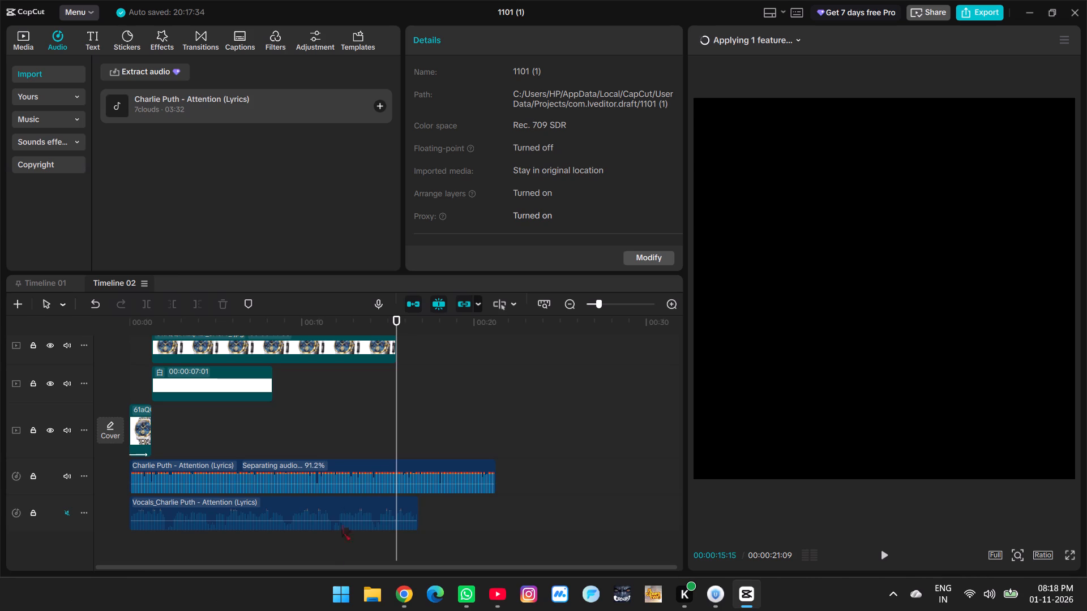
click(345, 427)
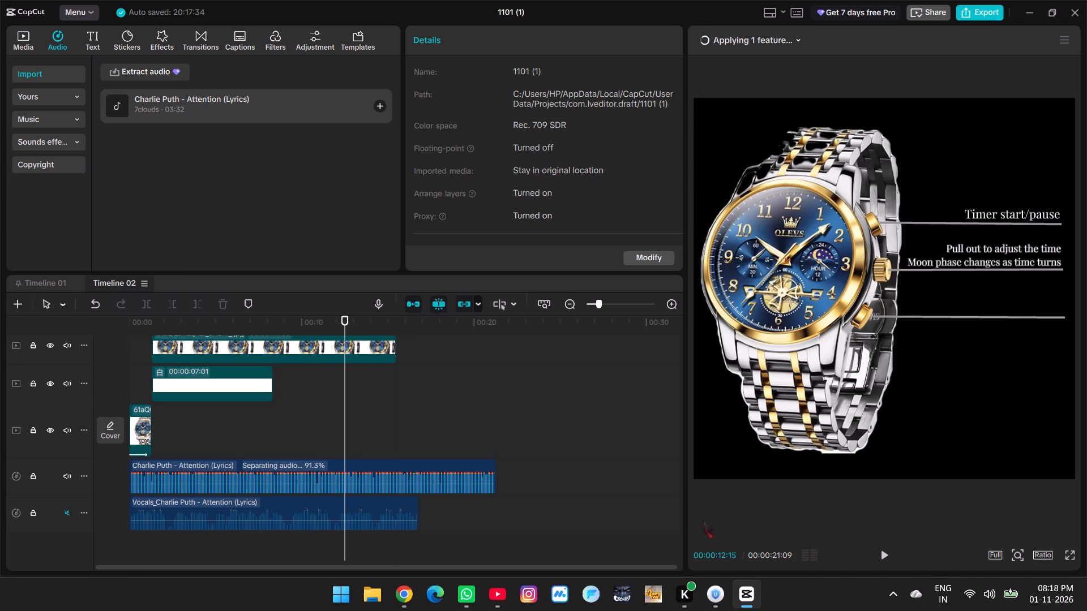
click(889, 557)
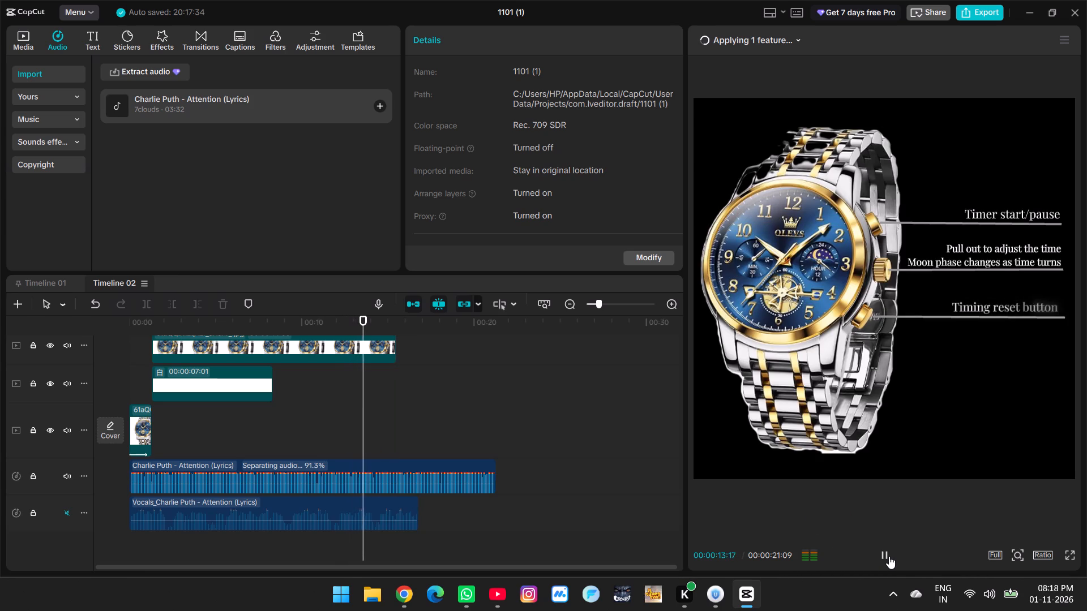
click(889, 556)
Check the Separate audio settings and progress for the "Charlie Puth - Attention (Lyrics)" clip.
click(361, 475)
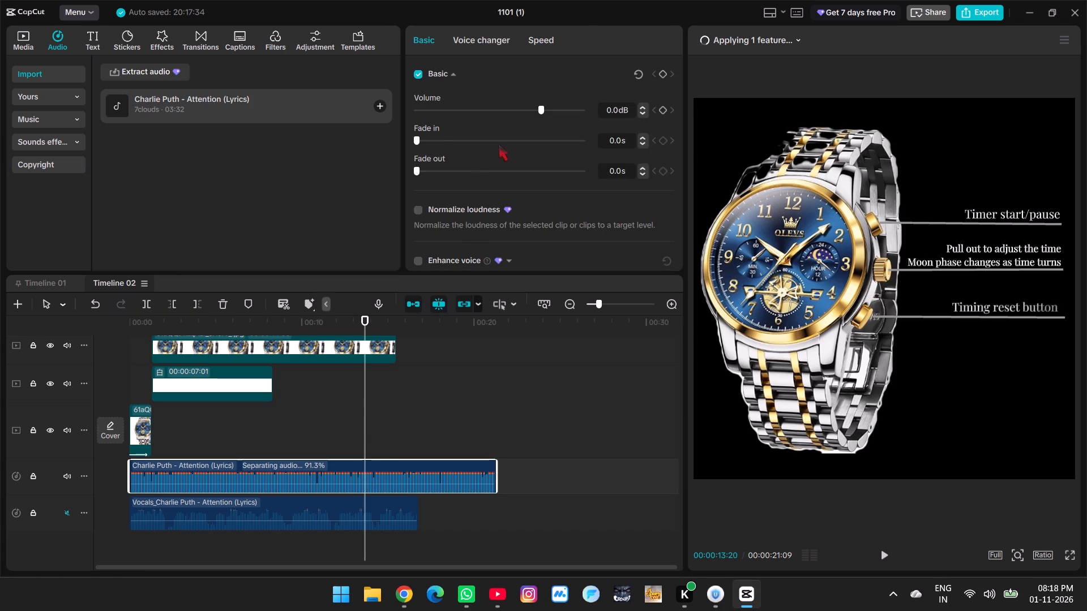
scroll(485, 165, down, 4)
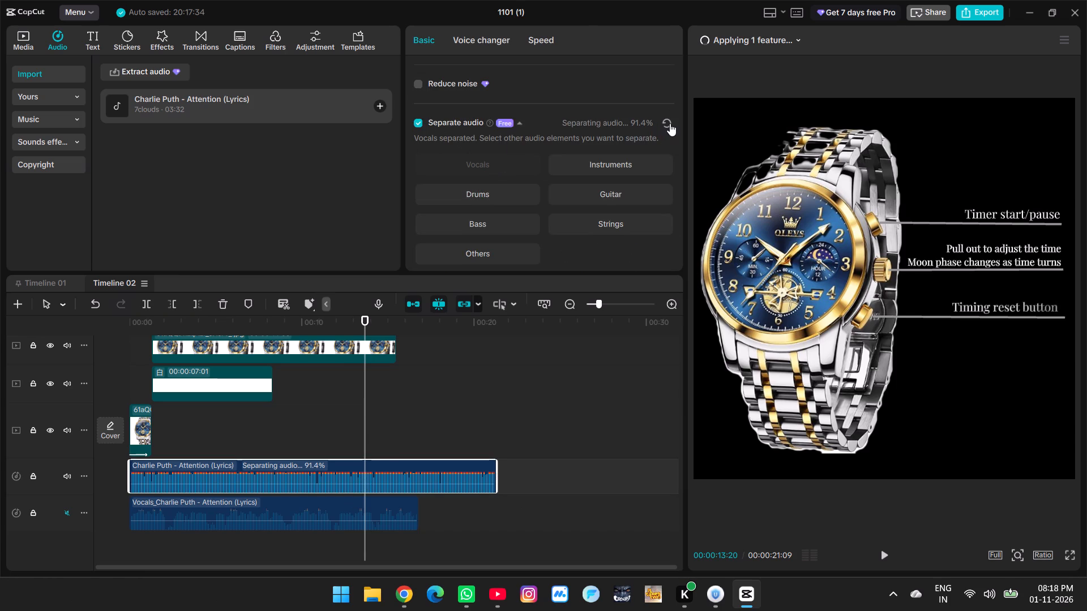
double_click(573, 123)
Look over the tracks in Timeline 01 and return to Timeline 02.
click(31, 281)
scroll(317, 457, down, 15)
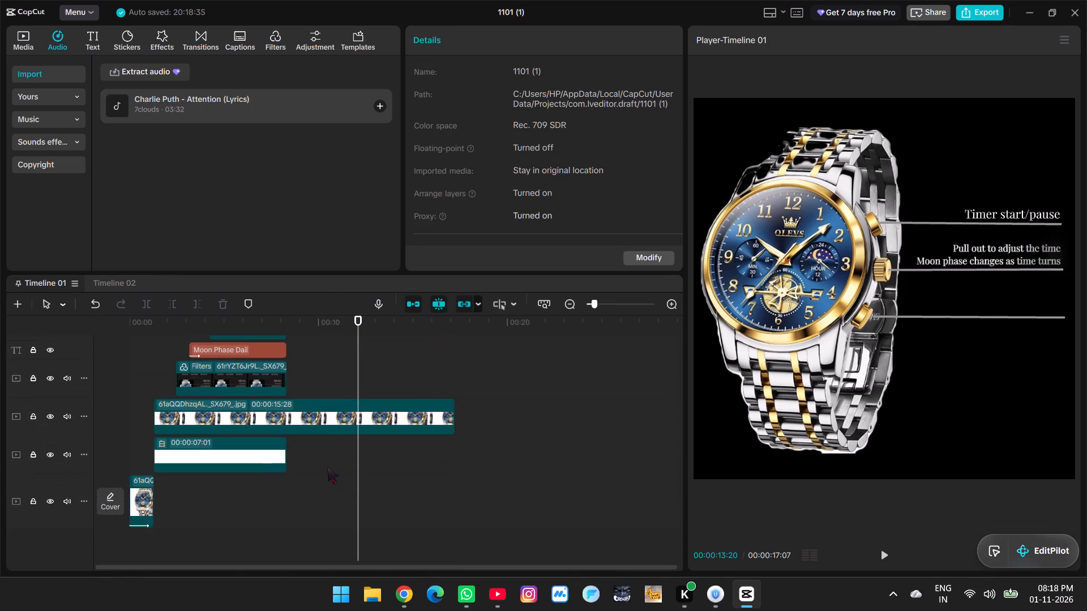
scroll(327, 467, down, 5)
scroll(202, 520, down, 1)
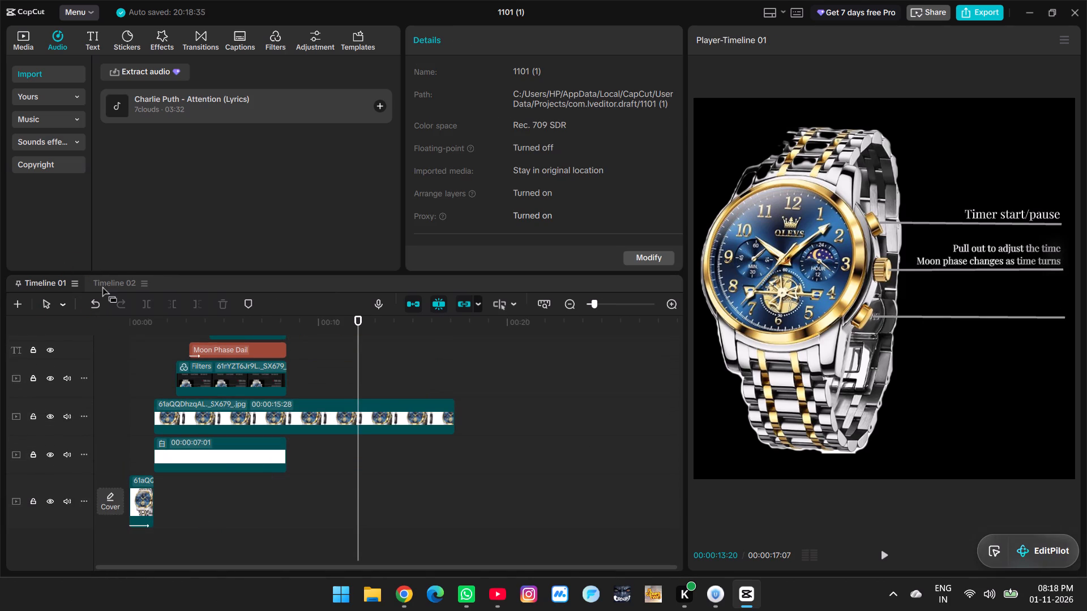
click(102, 285)
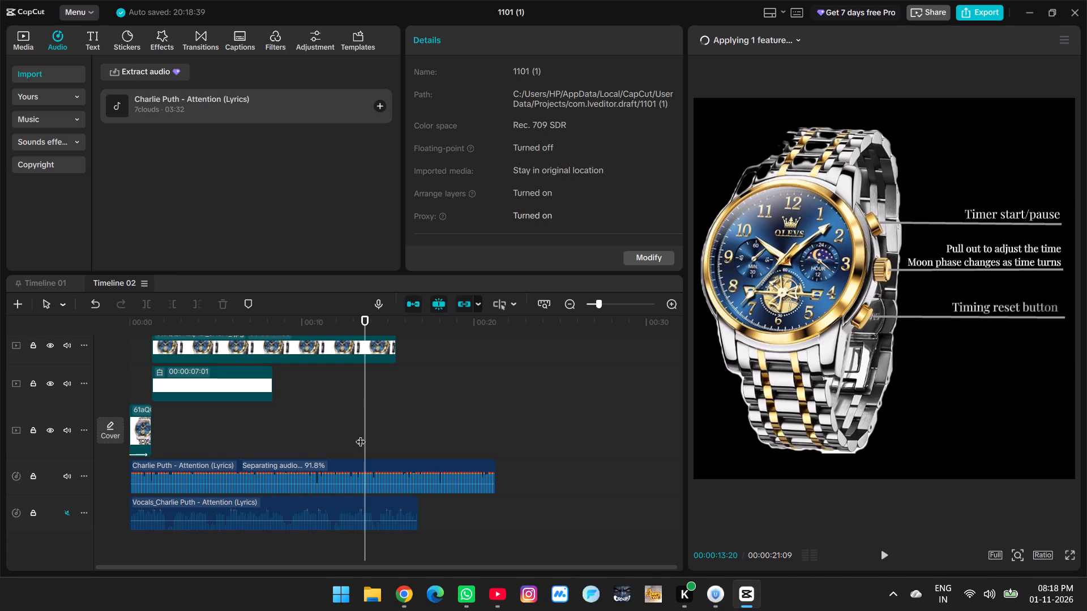
scroll(361, 434, up, 4)
click(768, 292)
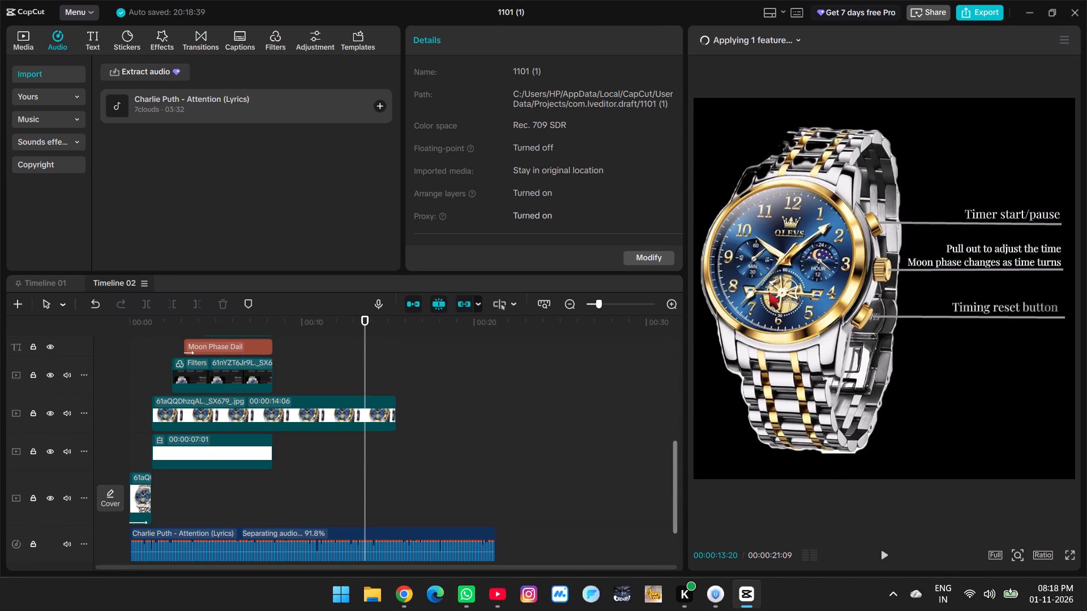
Scrub and play the black-background callout section in Timeline 02 to check when its labels appear.
scroll(360, 399, up, 2)
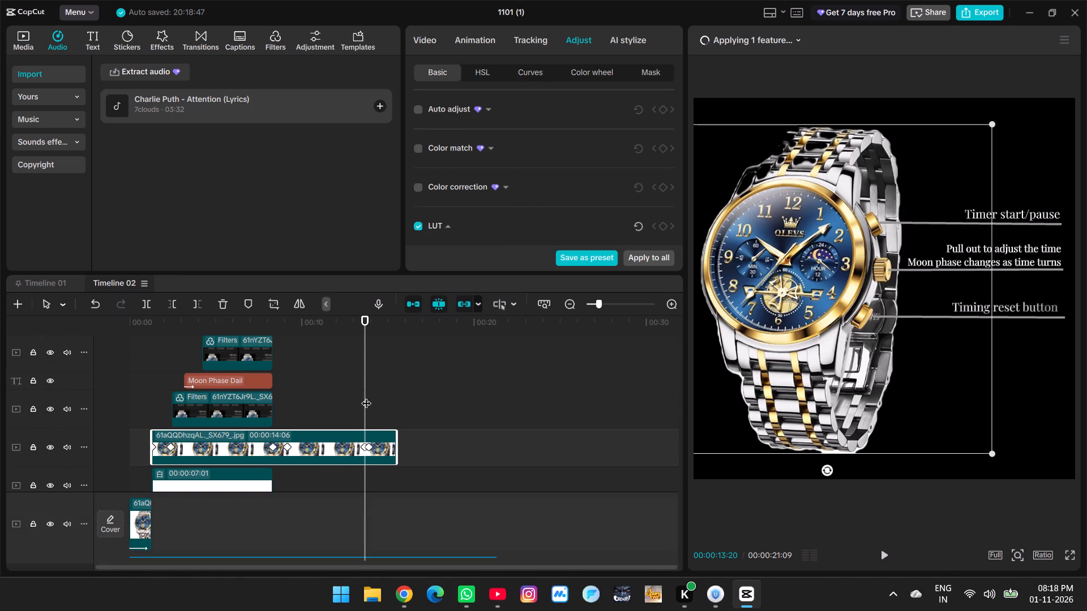
drag(366, 396, 379, 402)
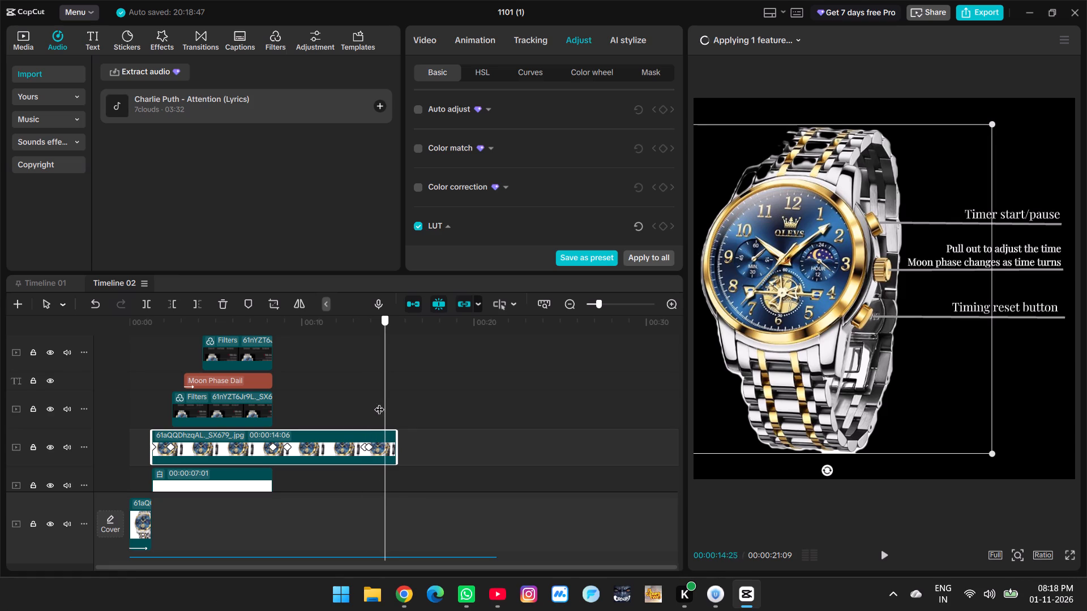
drag(379, 402, 318, 397)
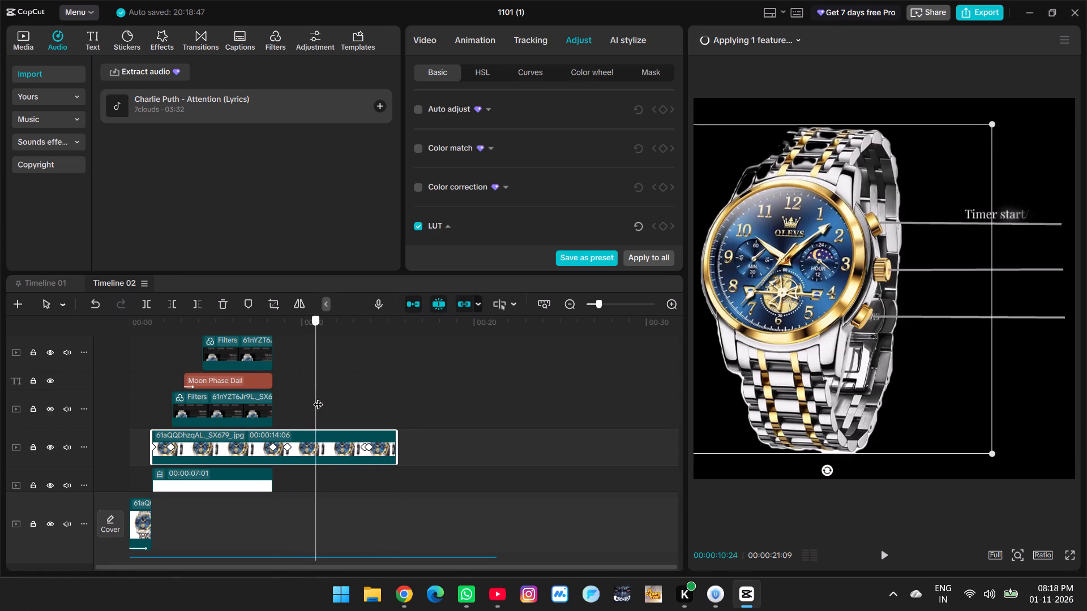
drag(318, 397, 272, 382)
key(space)
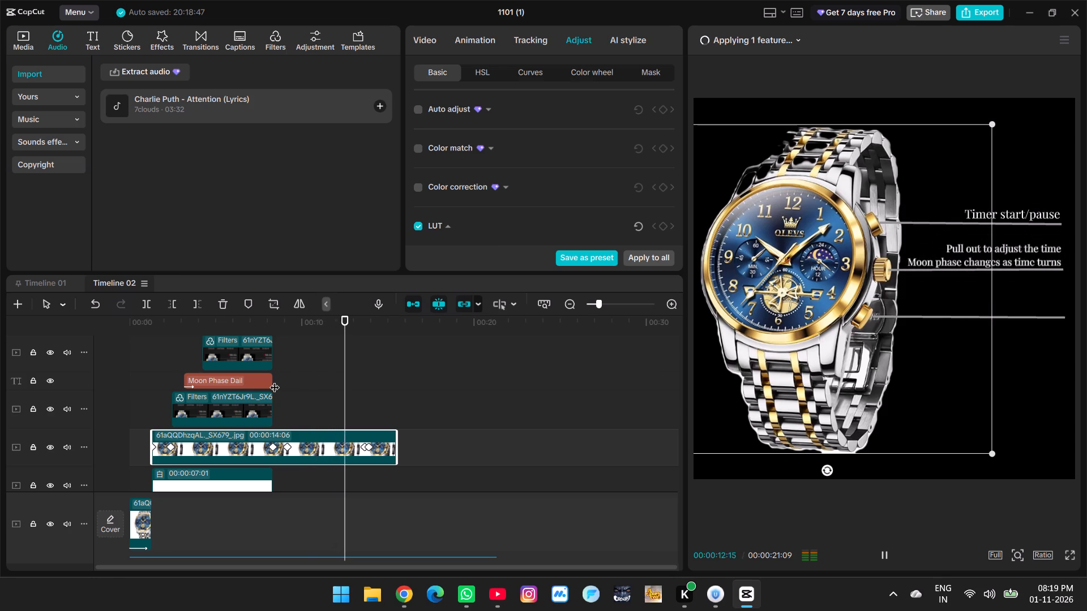
key(space)
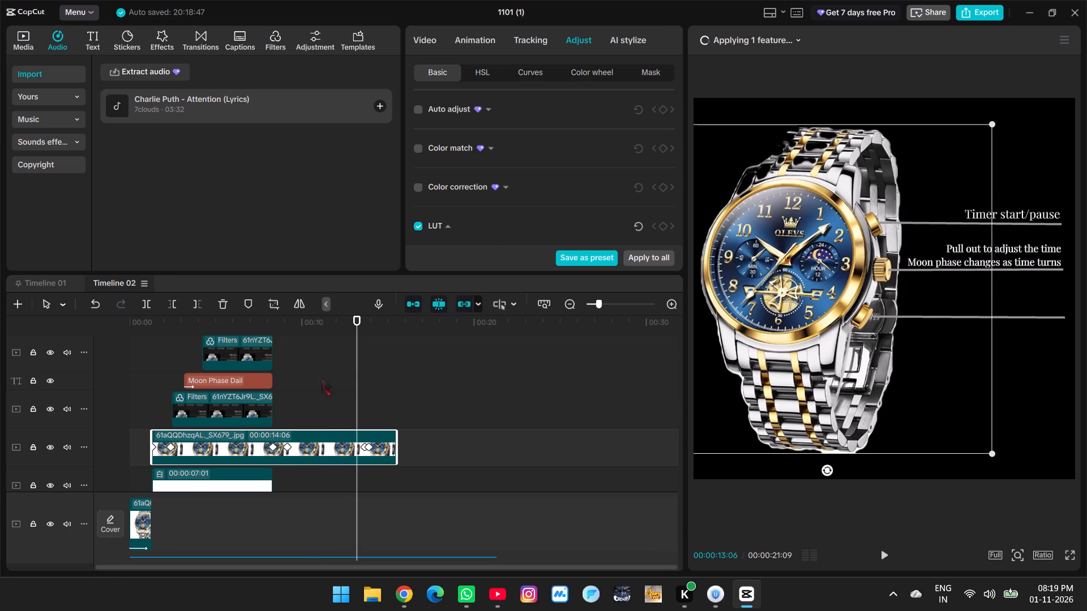
Switch to Chrome to glance at the OLEVS watch product page, and return to CapCut.
click(408, 590)
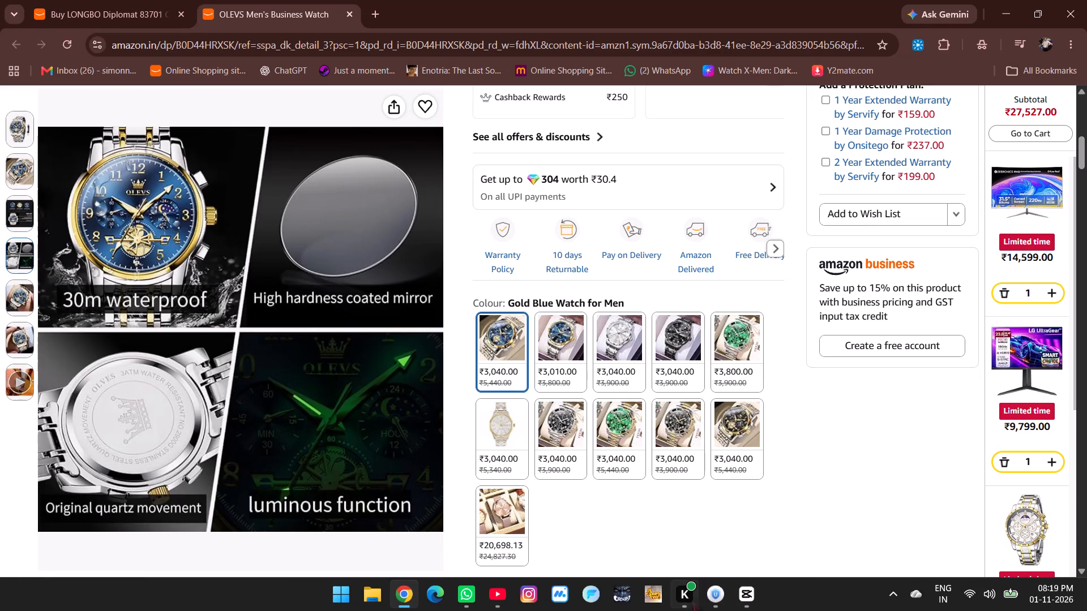
click(1016, 8)
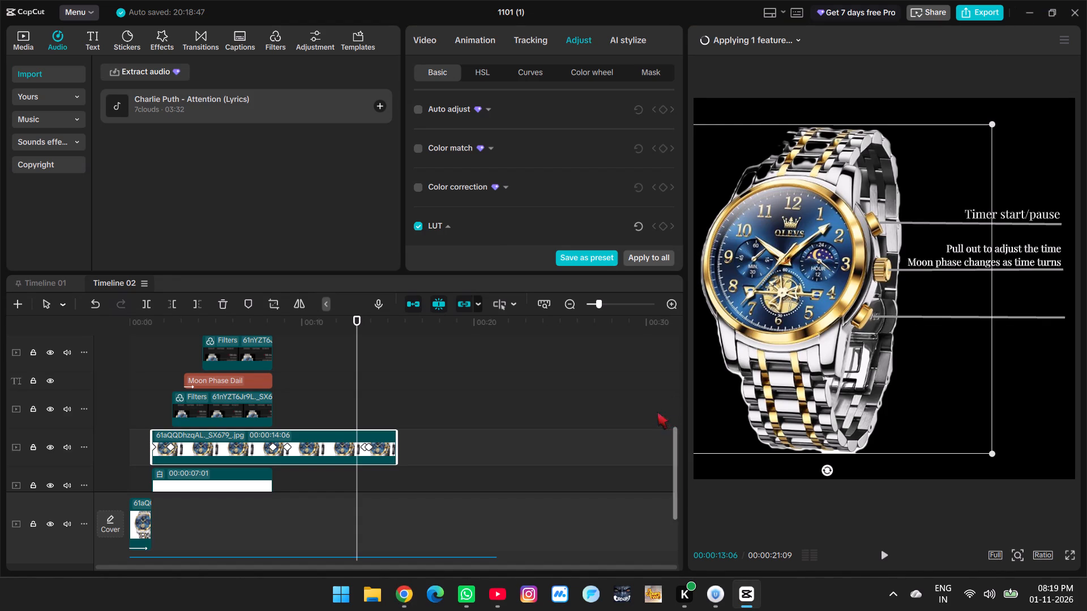
Select the 61aQQDhzqAL watch image clip in Timeline 01 and look through the favourite video effects.
scroll(262, 478, down, 3)
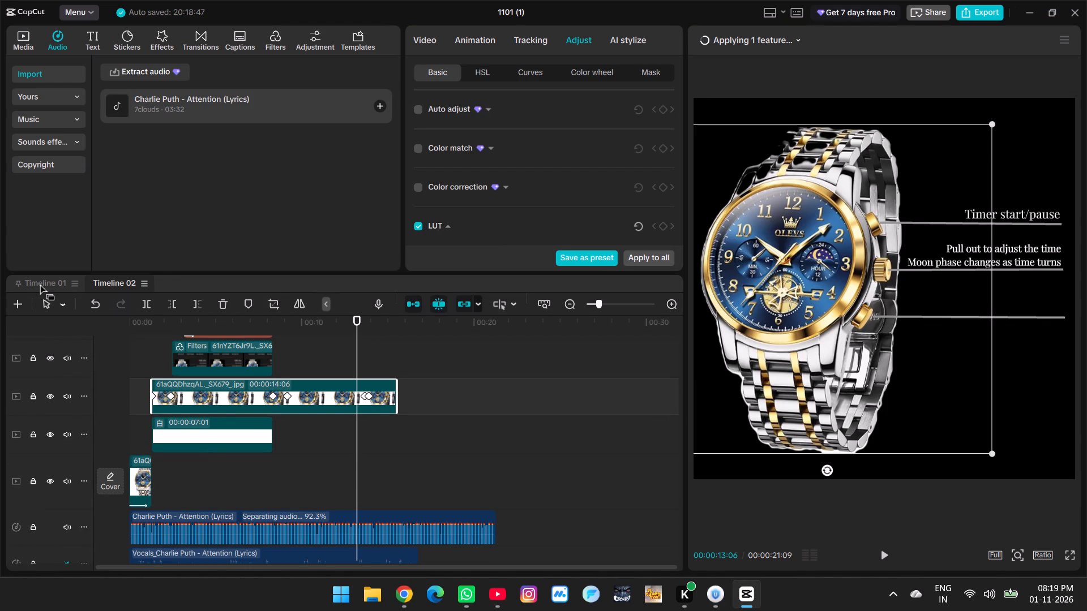
click(39, 283)
scroll(315, 493, down, 1)
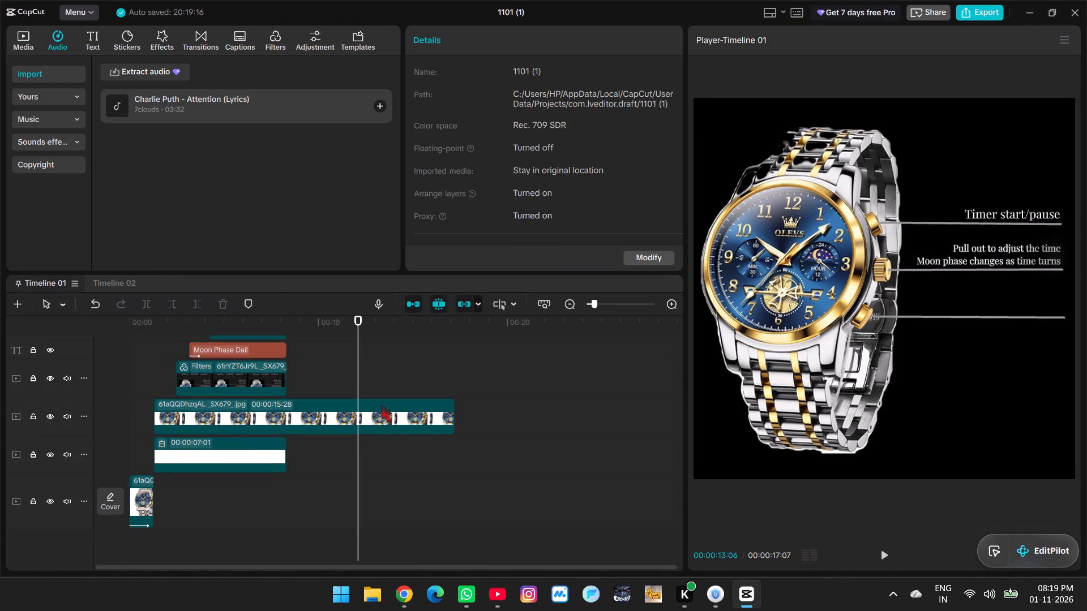
click(382, 404)
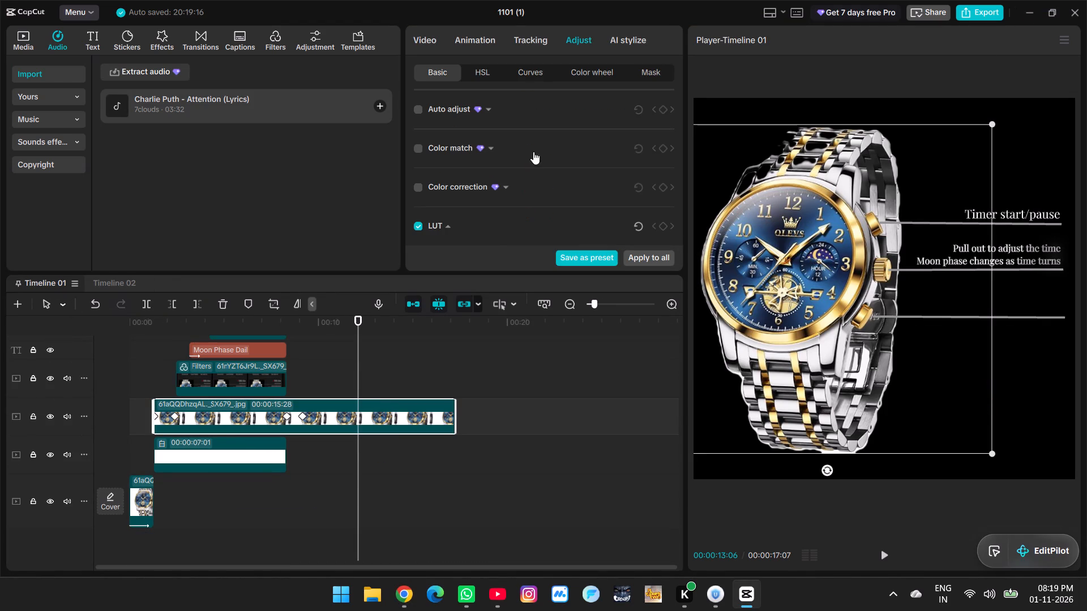
click(189, 35)
click(157, 38)
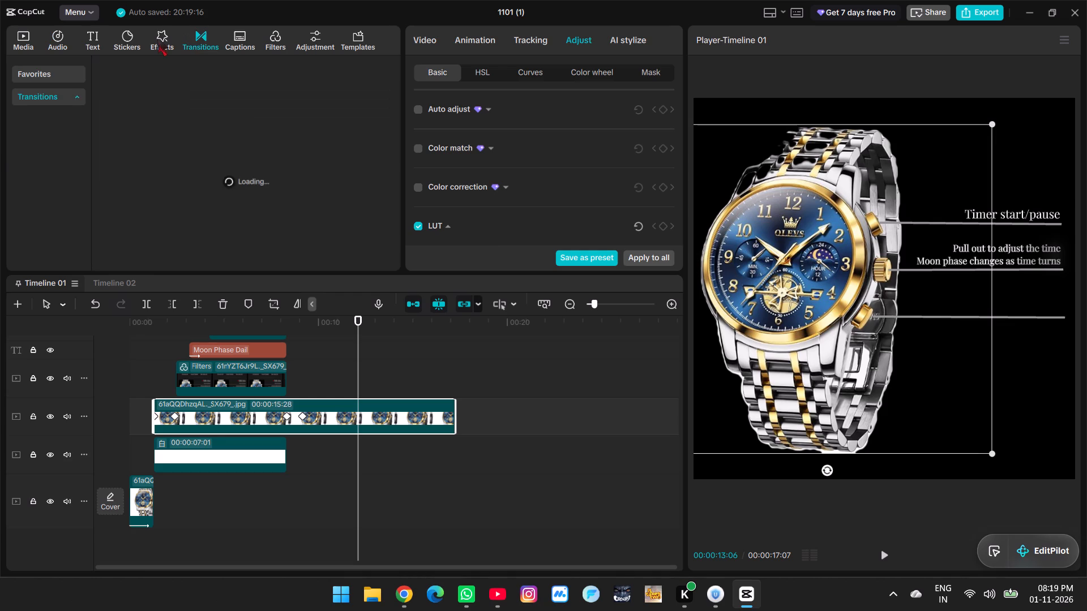
click(50, 71)
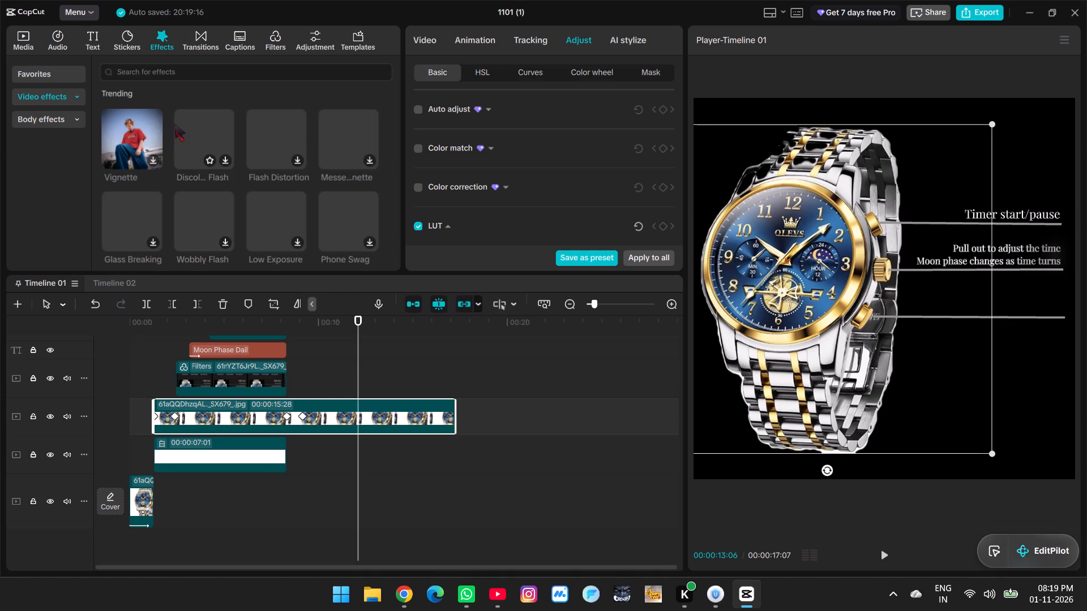
click(67, 77)
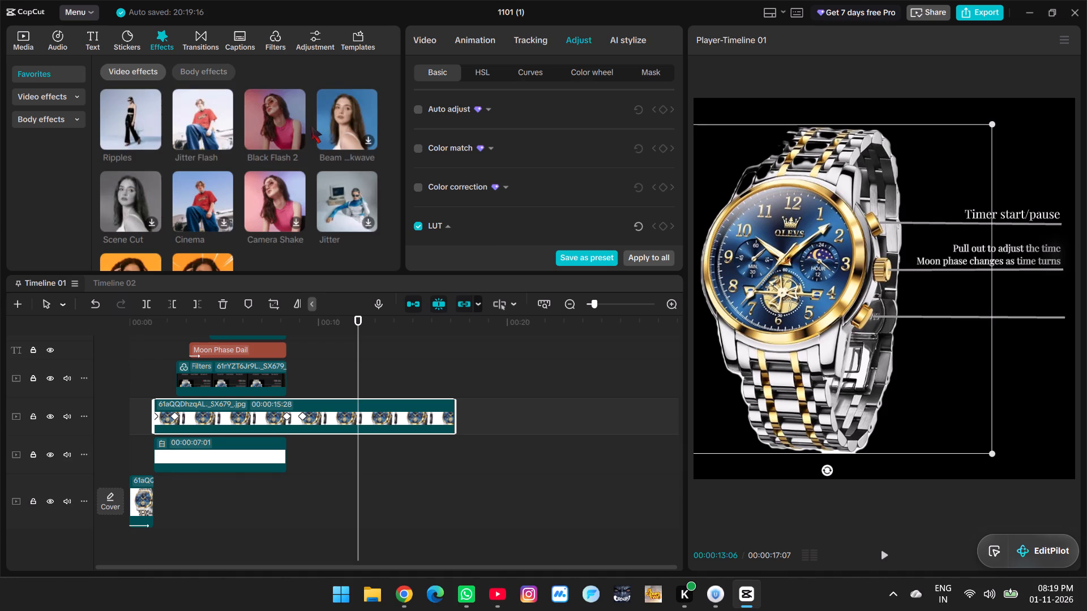
scroll(290, 144, down, 2)
scroll(251, 175, up, 3)
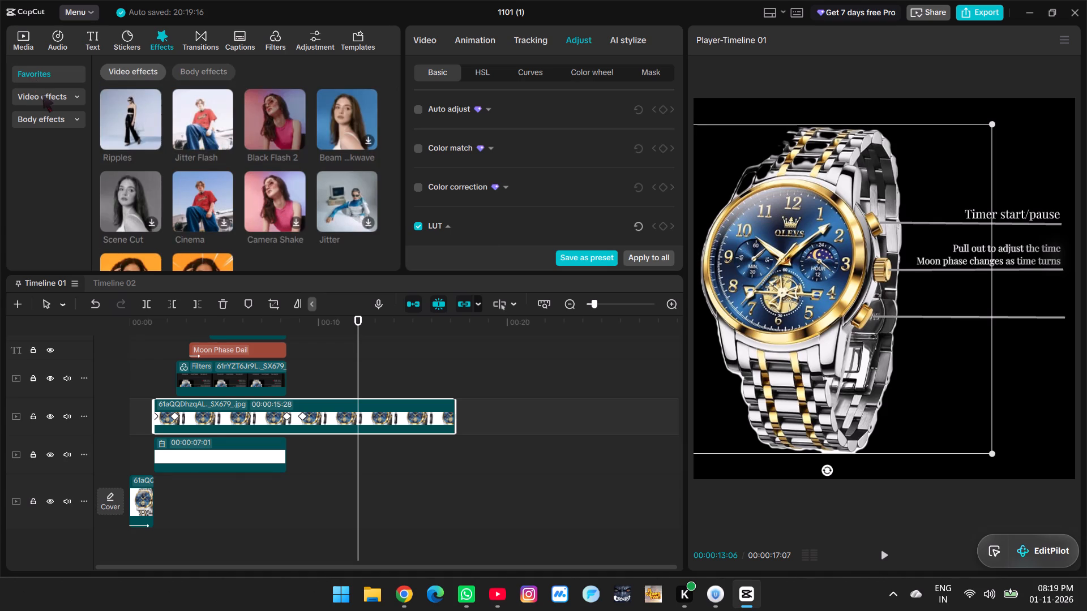
Search the video effects for "PLAYER 3", look over the offered effects and clear the search.
click(42, 95)
click(223, 68)
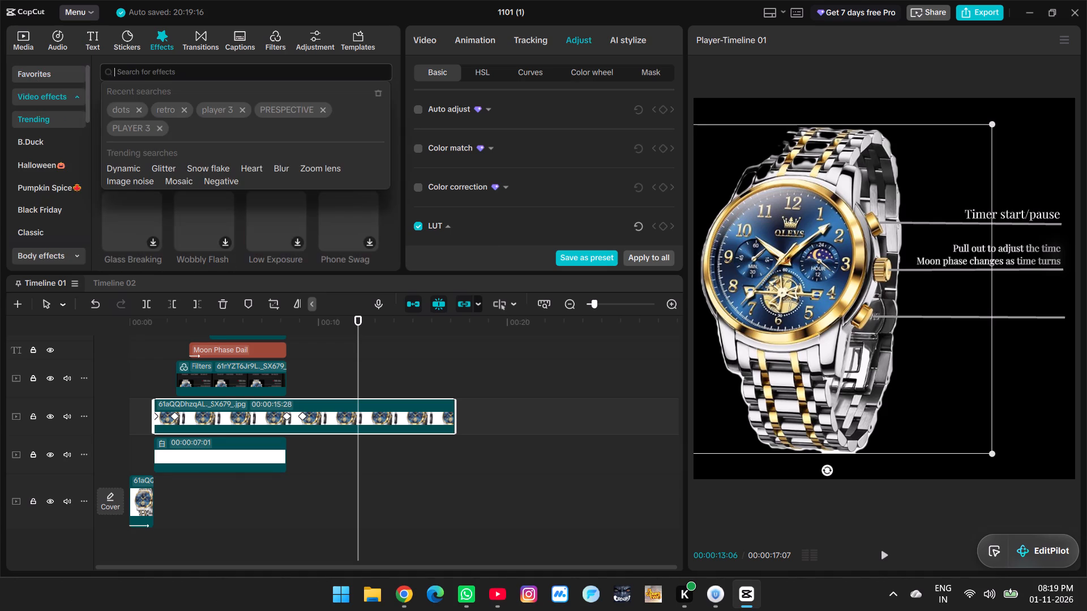
click(125, 129)
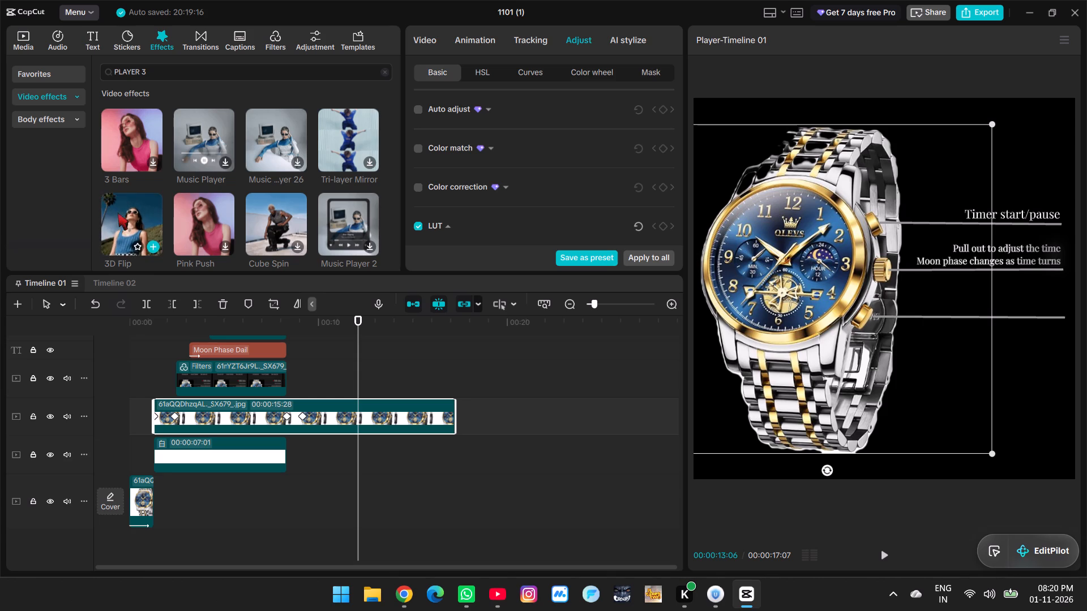
click(386, 72)
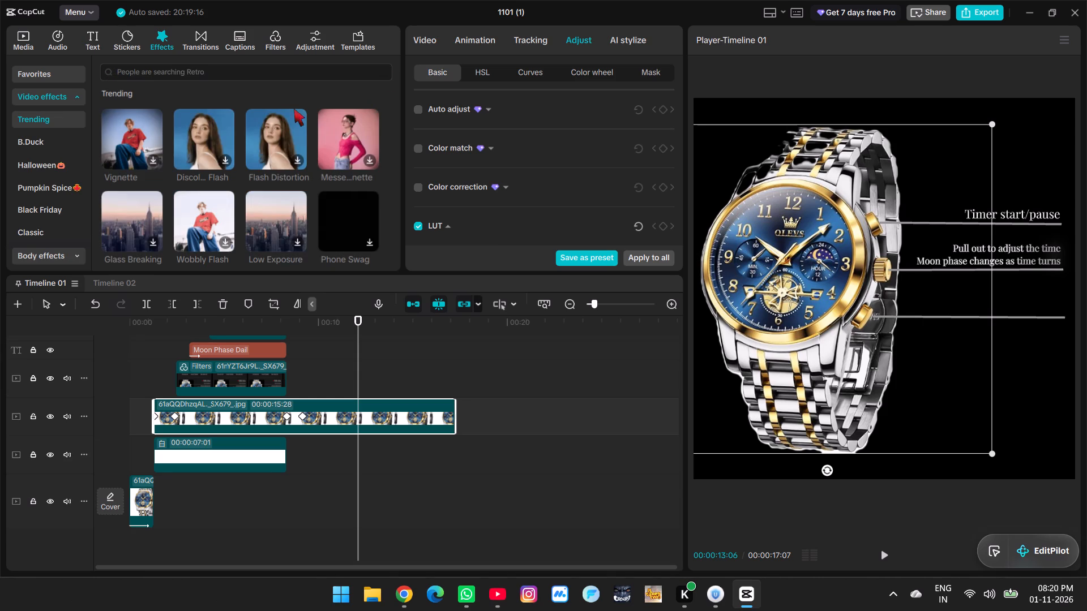
Close the 1101 (1) project window.
click(1073, 11)
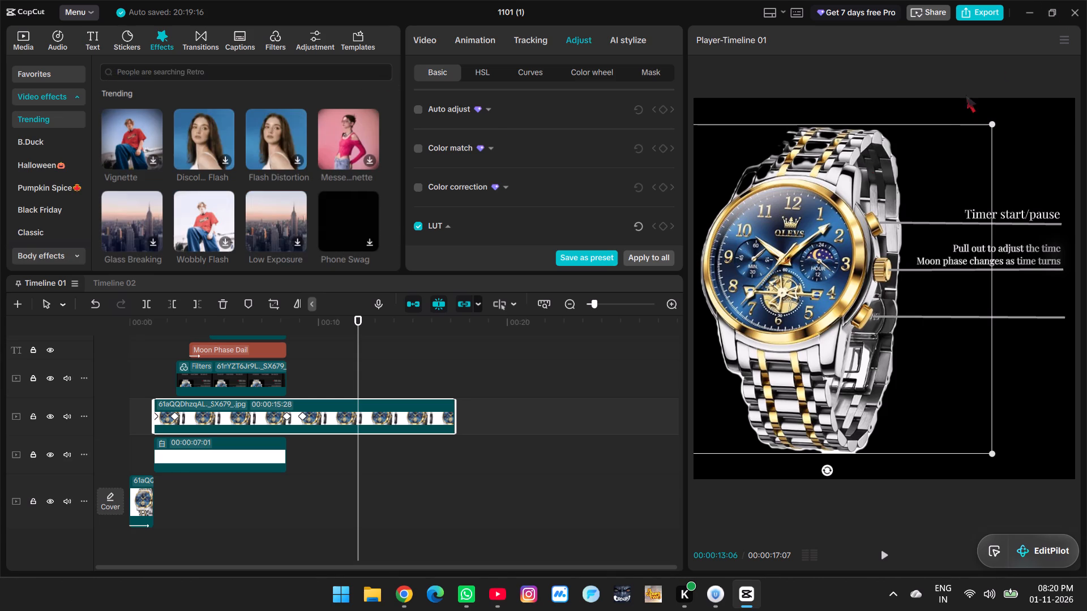
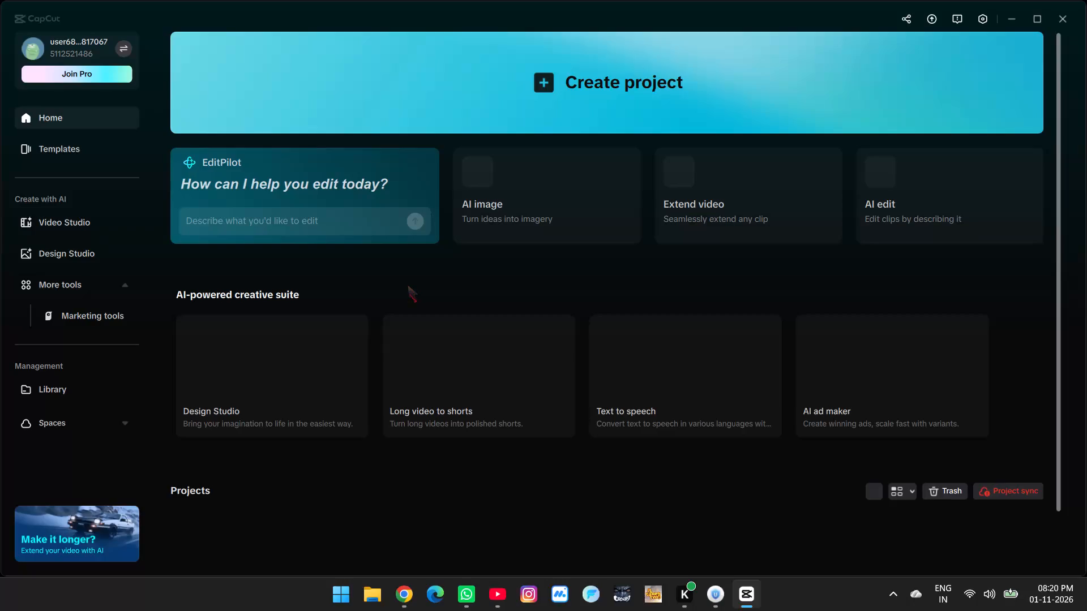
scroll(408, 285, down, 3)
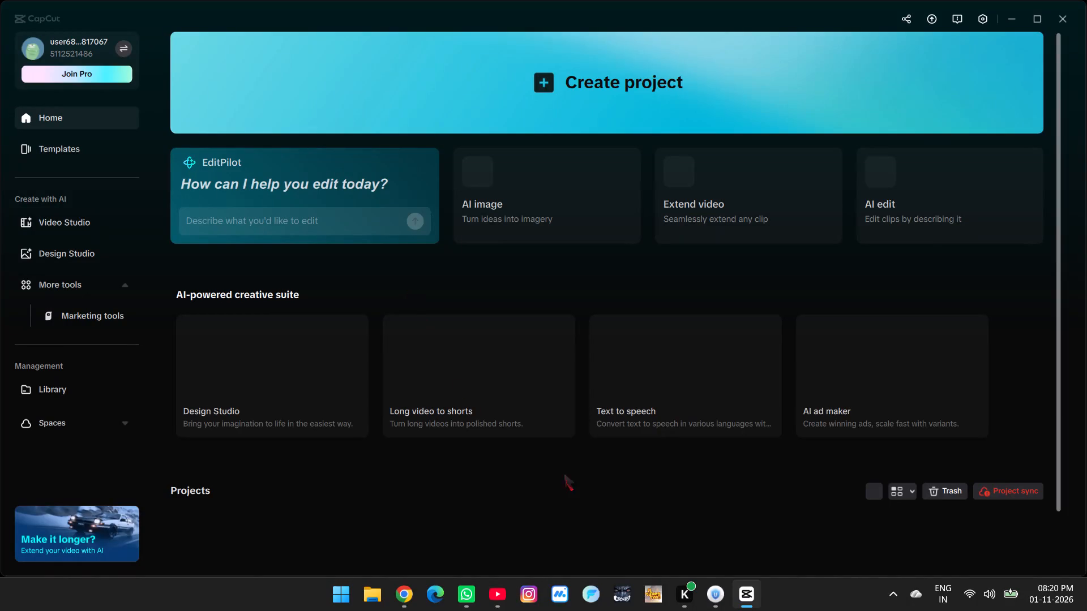
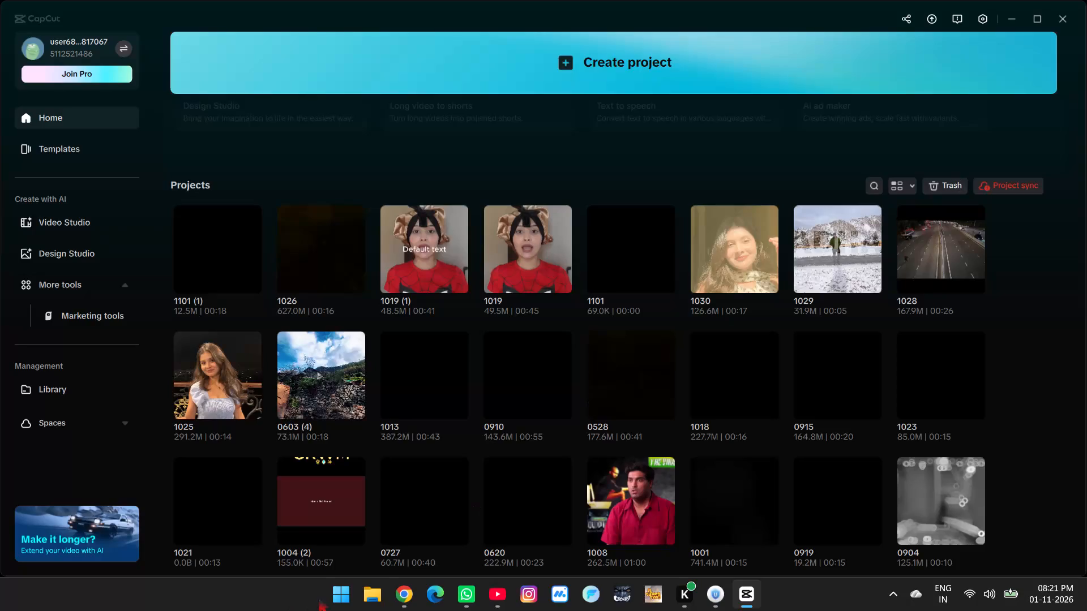
Switch to the YouTube window with the "Juice WRLD - Lucid Dreams" music video.
click(483, 606)
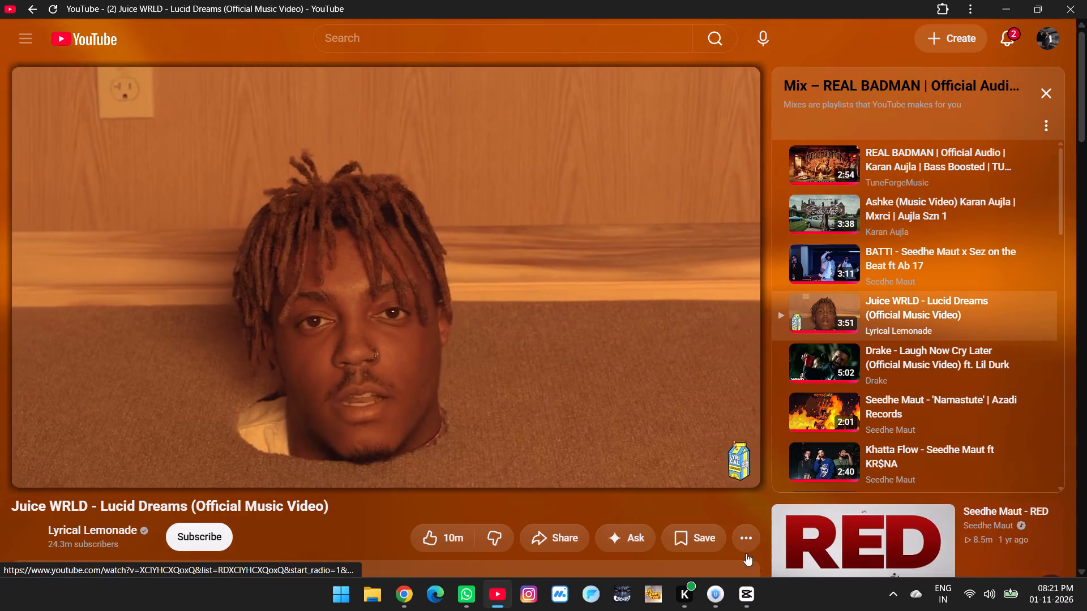
key(t)
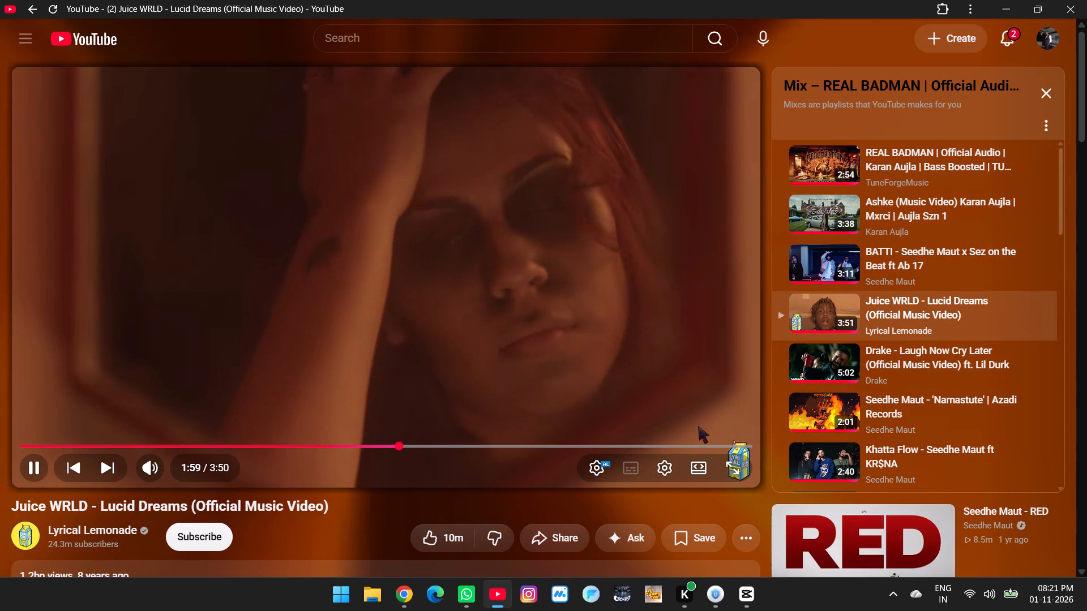
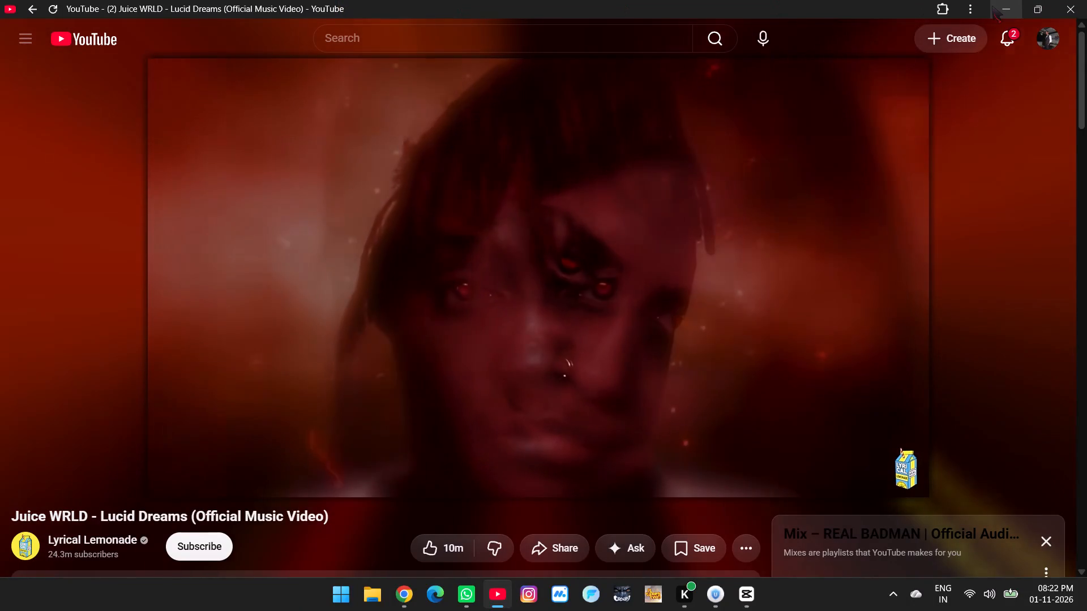
Minimize the YouTube window to return to the CapCut home screen and look through the list of saved projects.
click(992, 2)
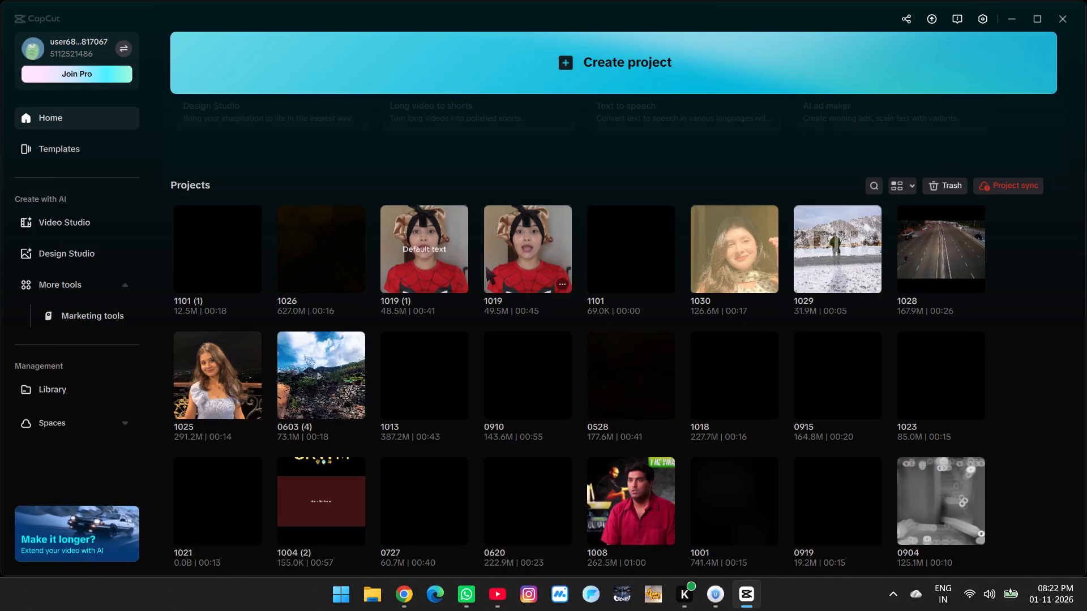
scroll(470, 325, down, 3)
scroll(752, 360, down, 4)
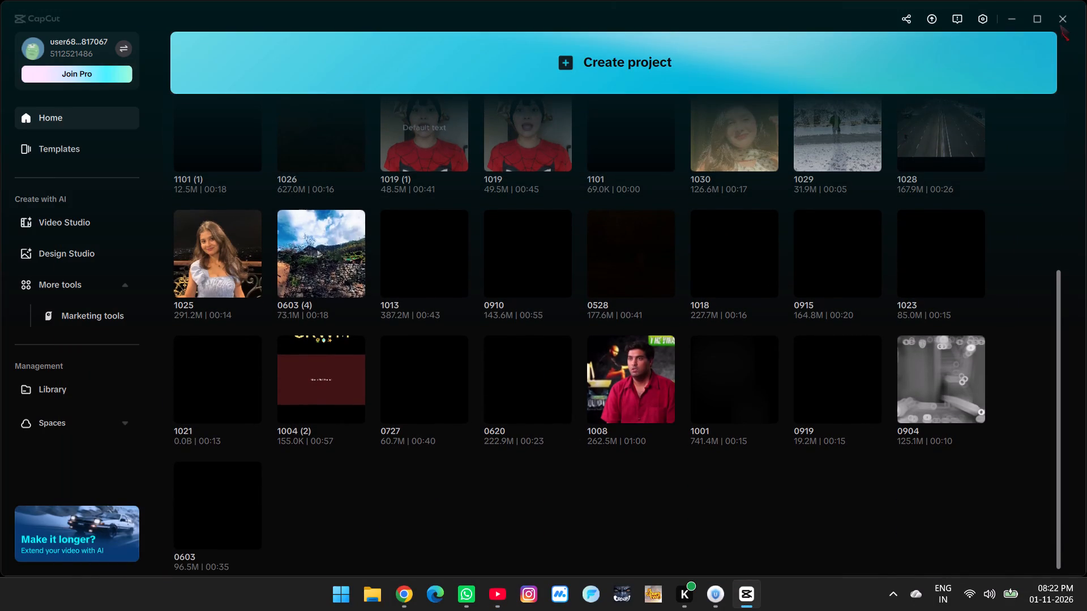
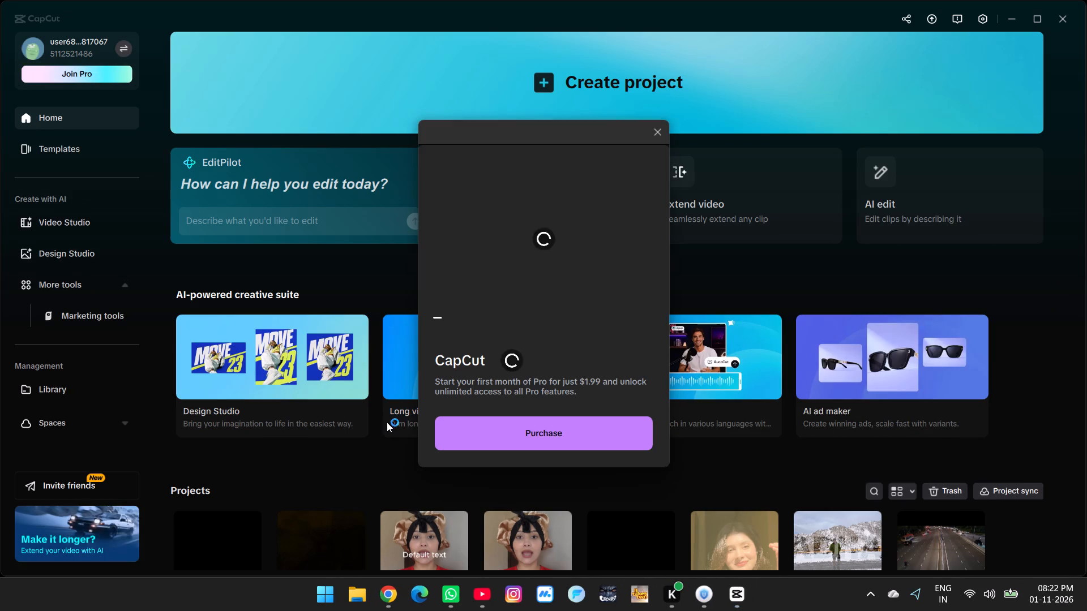
Dismiss the CapCut Pro purchase offer and look over the saved projects on the home screen.
click(661, 138)
scroll(309, 383, down, 3)
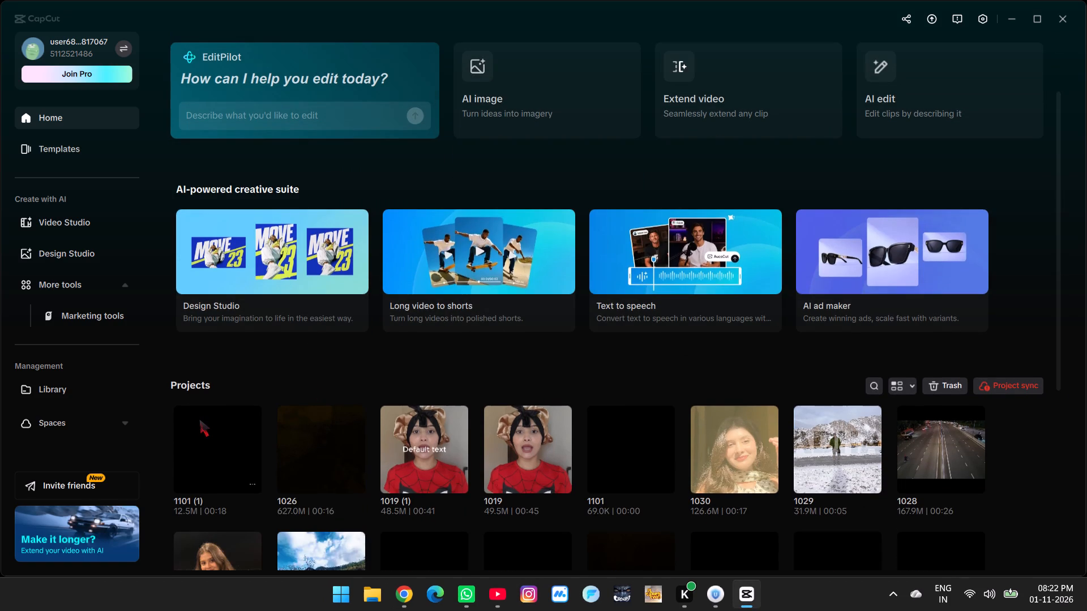
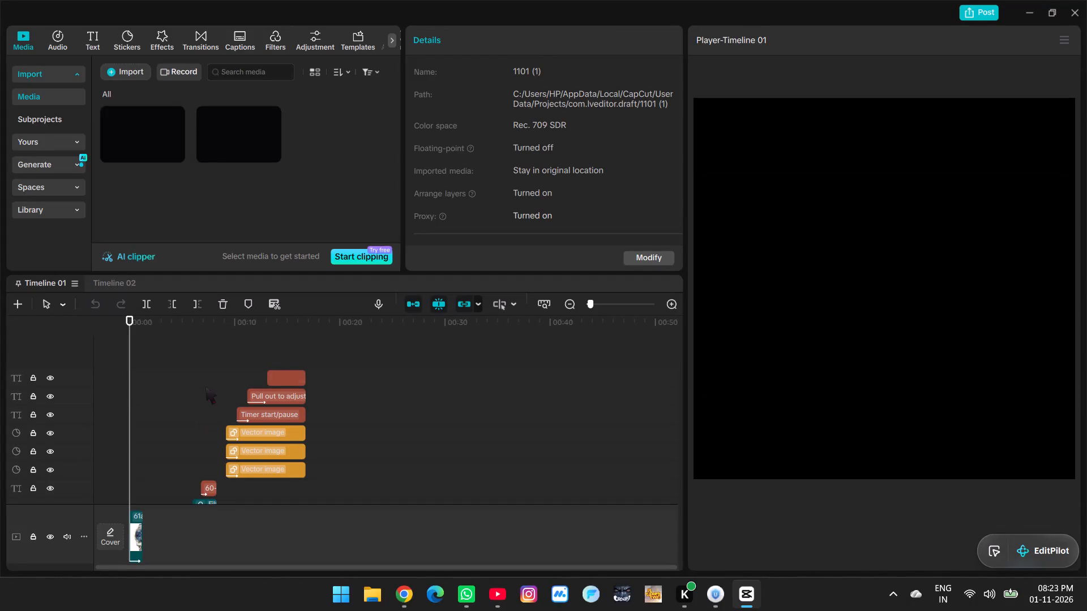
In Timeline 02, separate the instruments from the "Charlie Puth - Attention (Lyrics)" audio clip.
click(109, 285)
scroll(120, 412, down, 4)
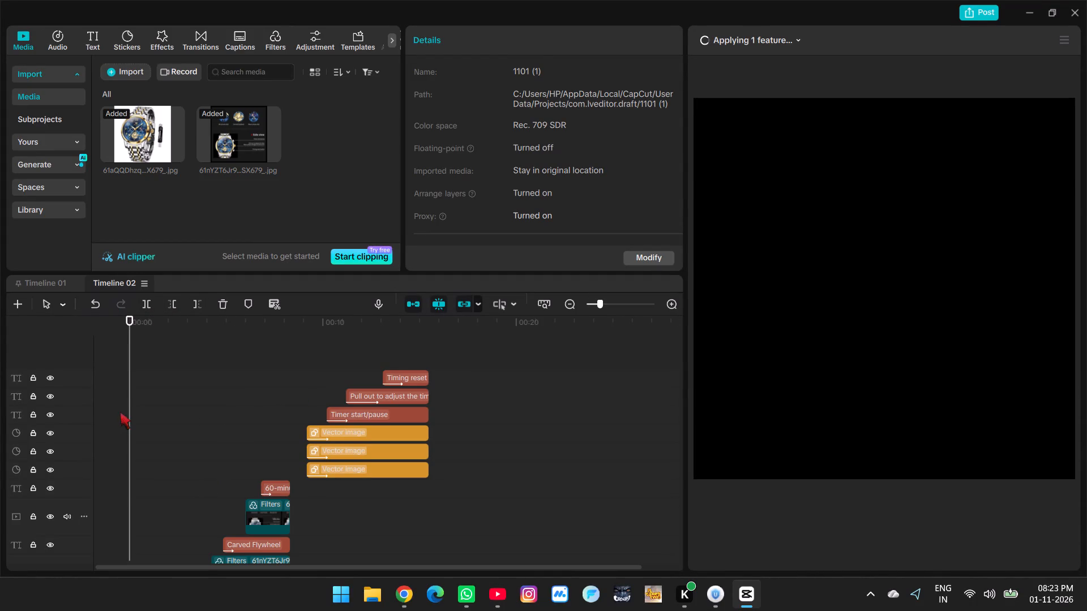
scroll(137, 411, down, 1)
scroll(308, 498, down, 17)
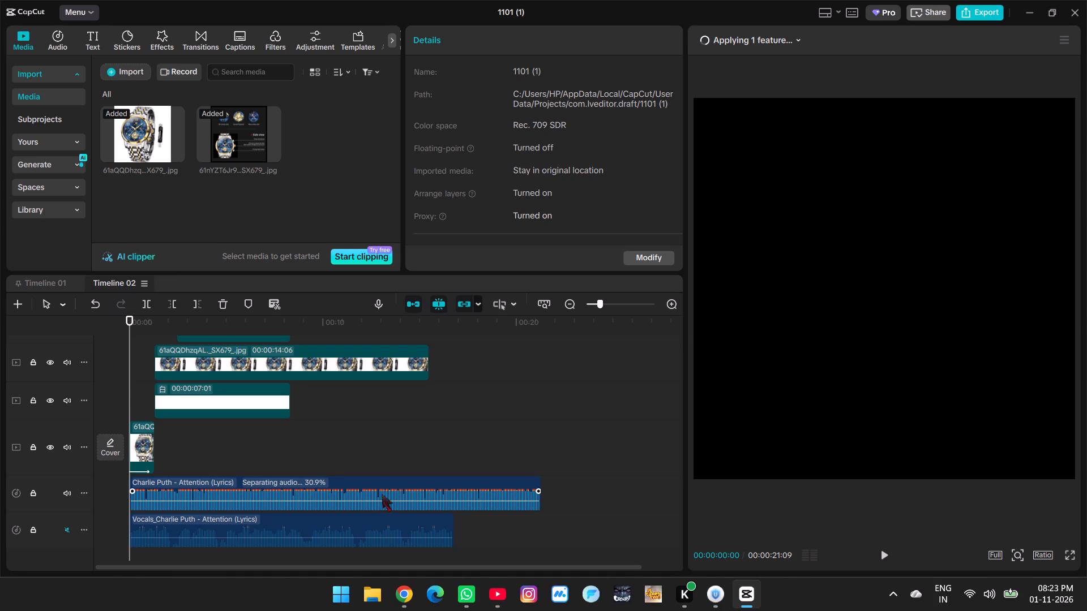
click(382, 494)
right_click(382, 494)
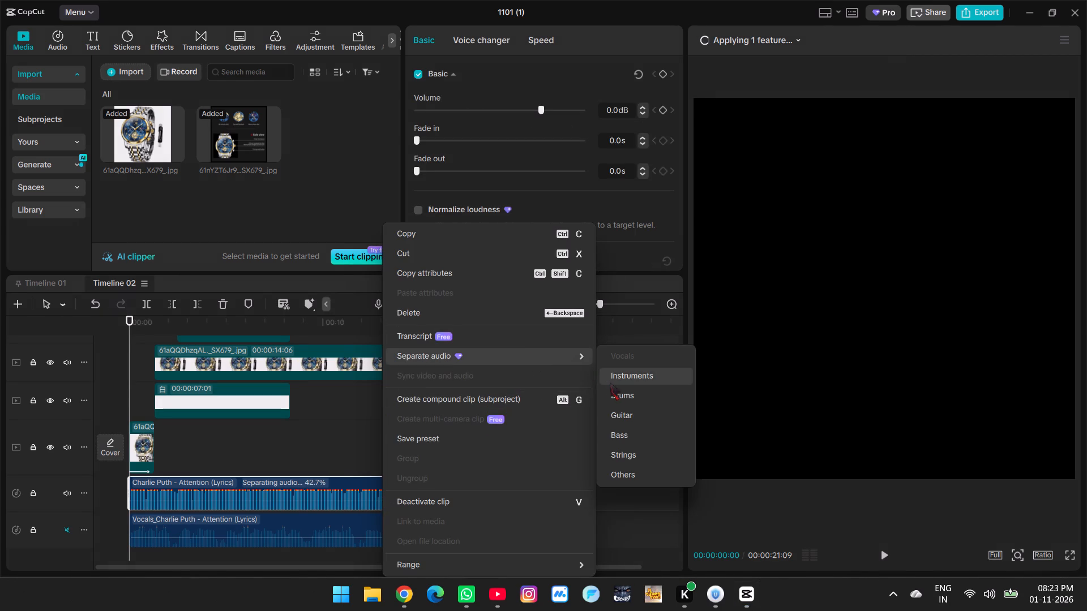
click(613, 382)
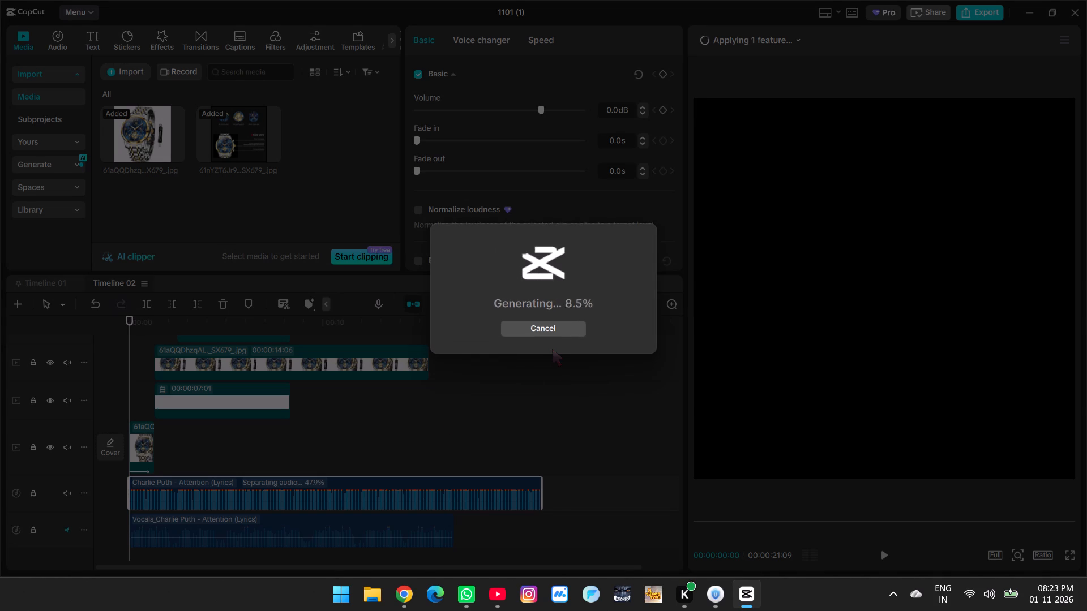
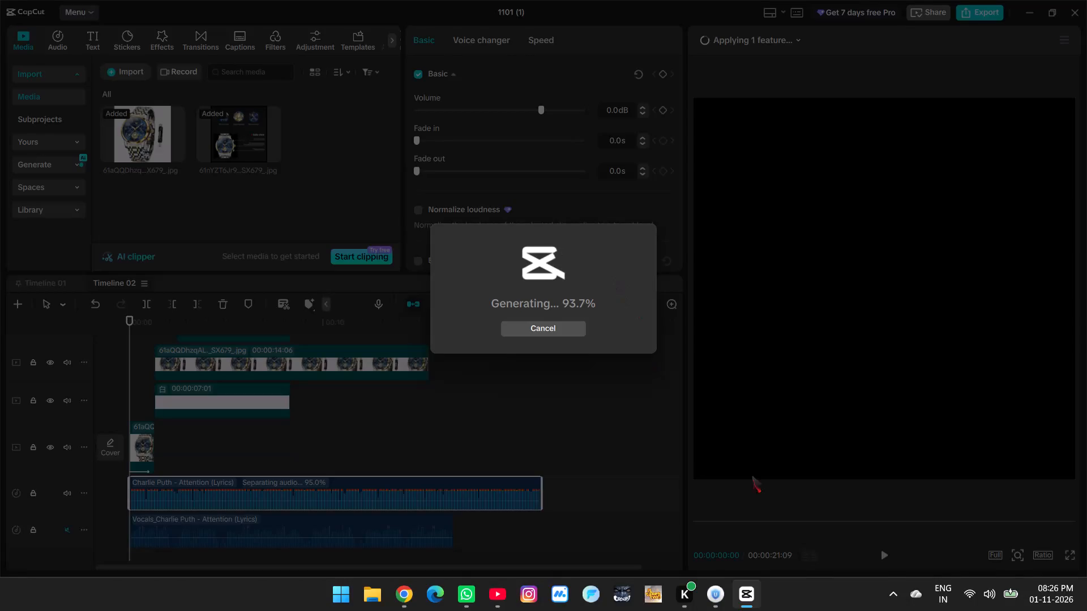
Switch to YouTube, pause the "Drake - Laugh Now Cry Later" video and go to the home page.
click(997, 596)
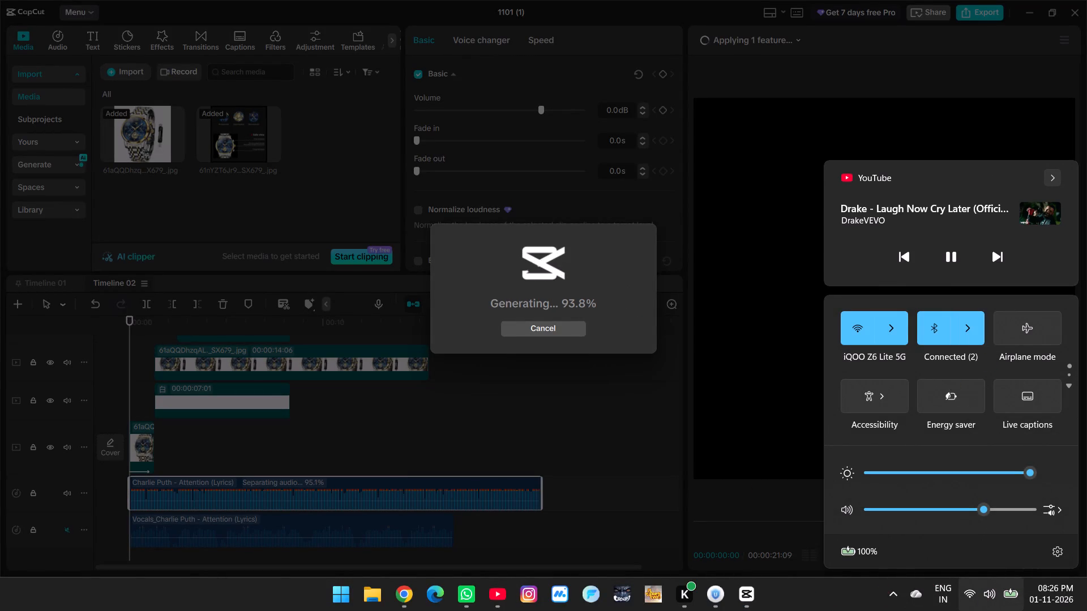
click(827, 584)
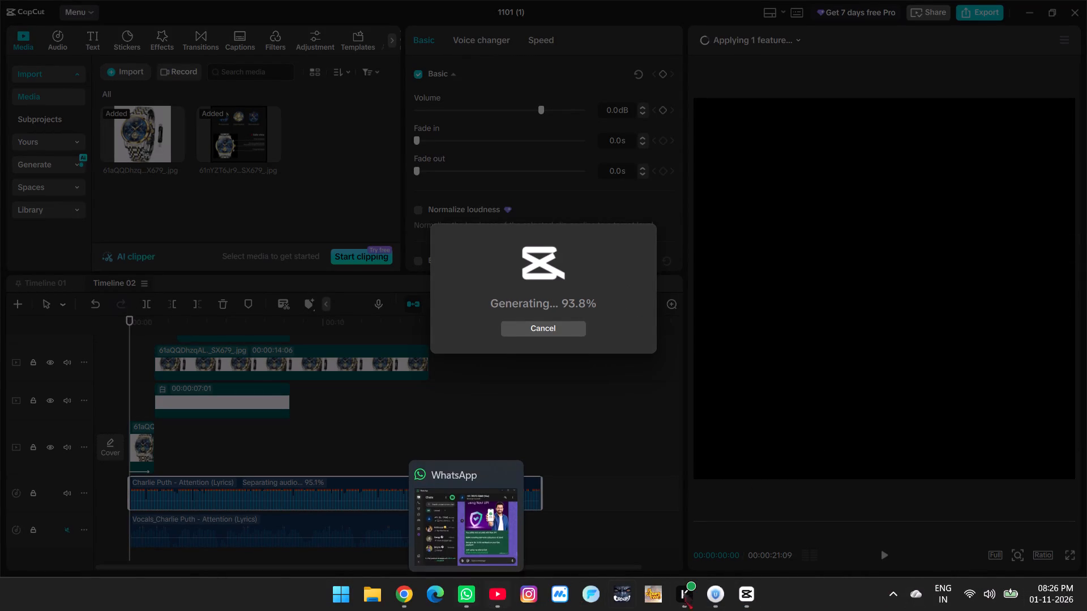
click(1011, 594)
click(1019, 247)
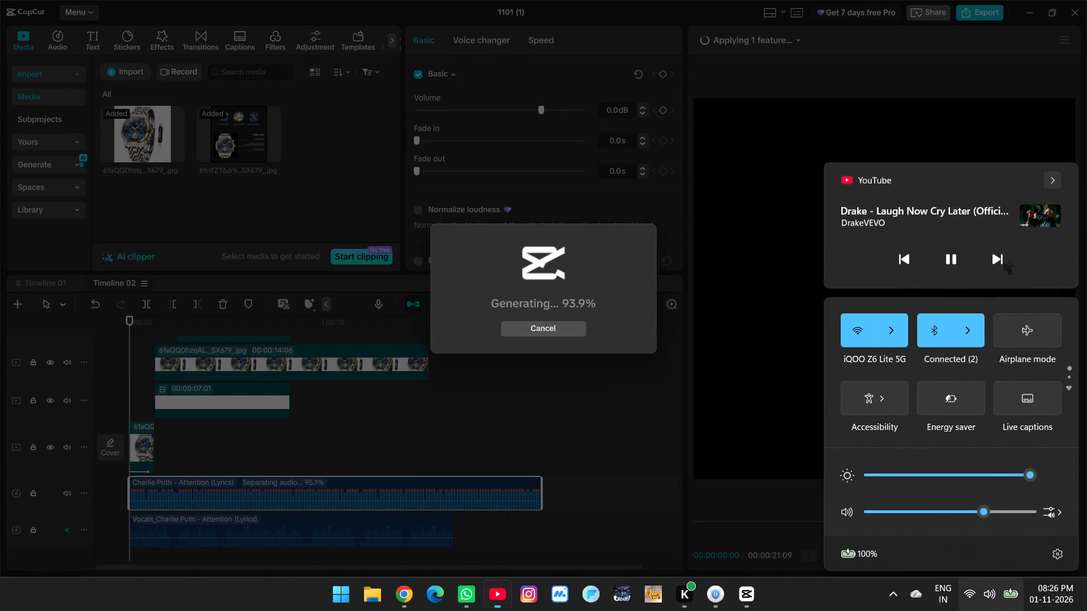
click(539, 326)
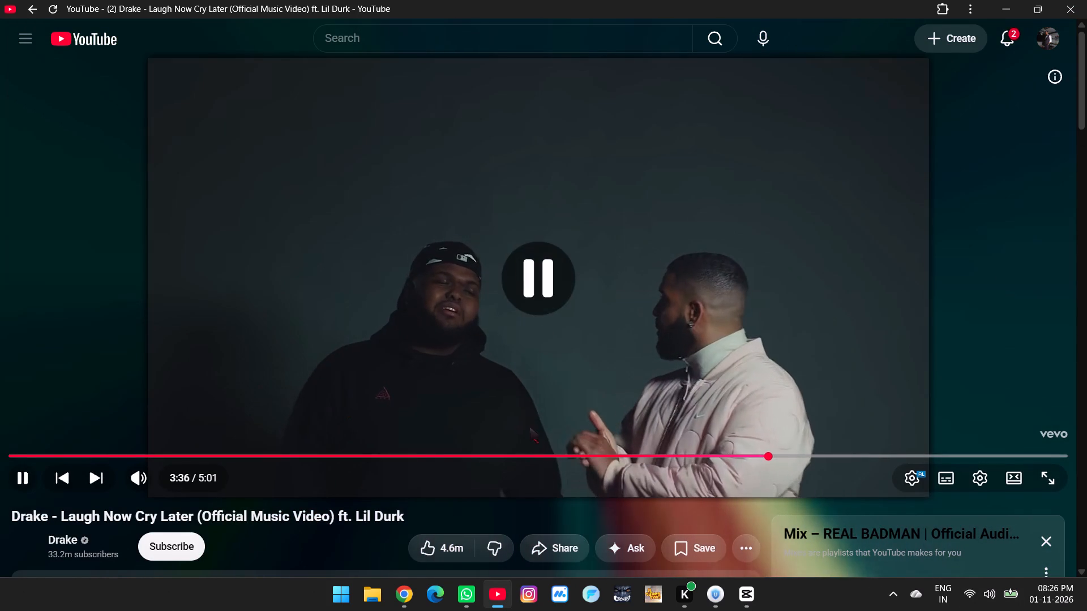
scroll(522, 438, down, 5)
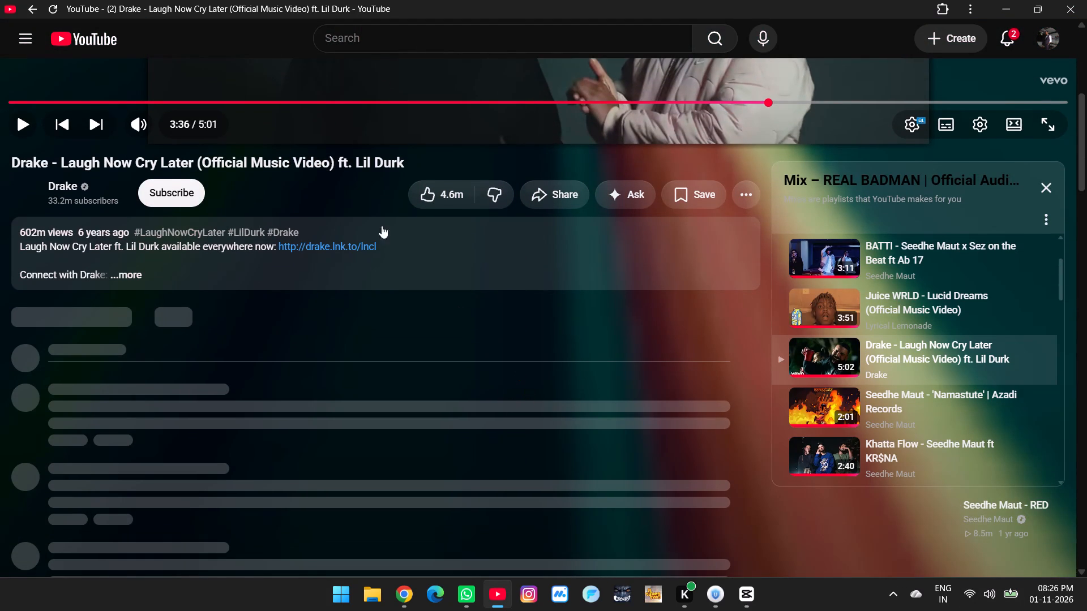
click(111, 48)
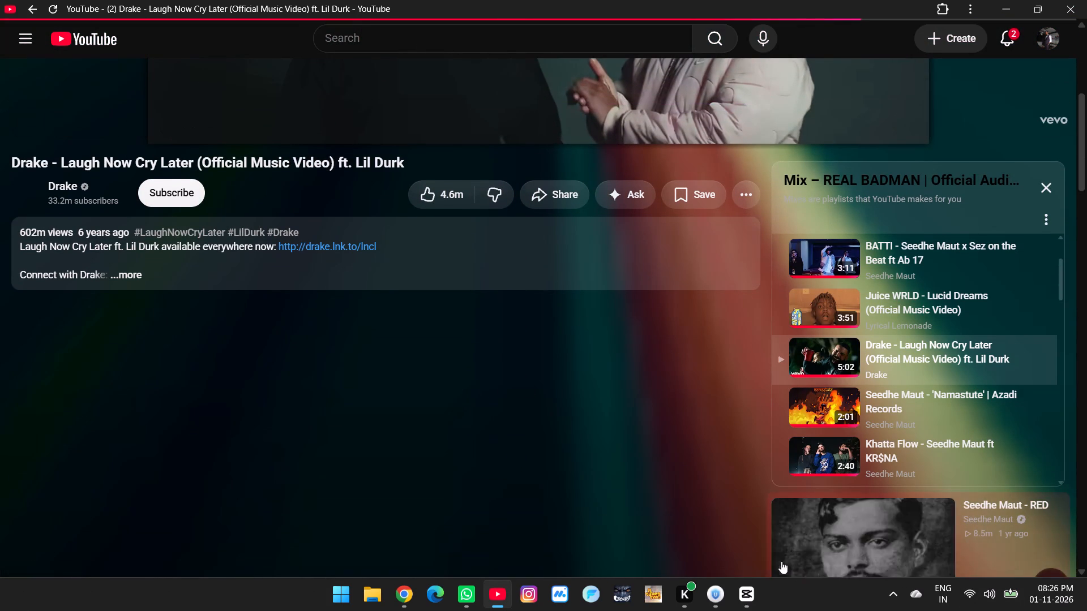
scroll(483, 466, down, 4)
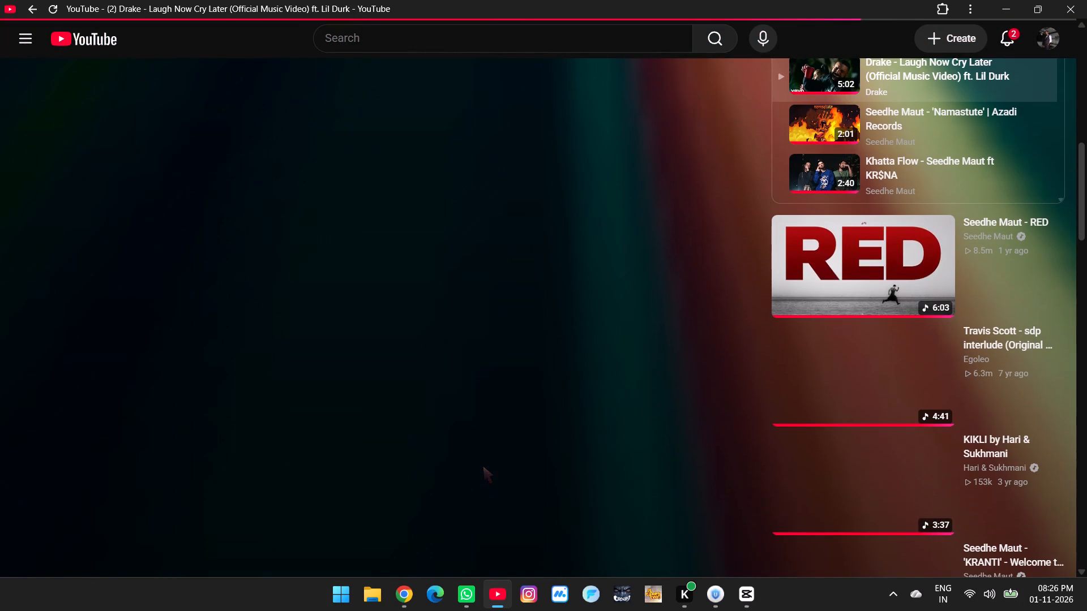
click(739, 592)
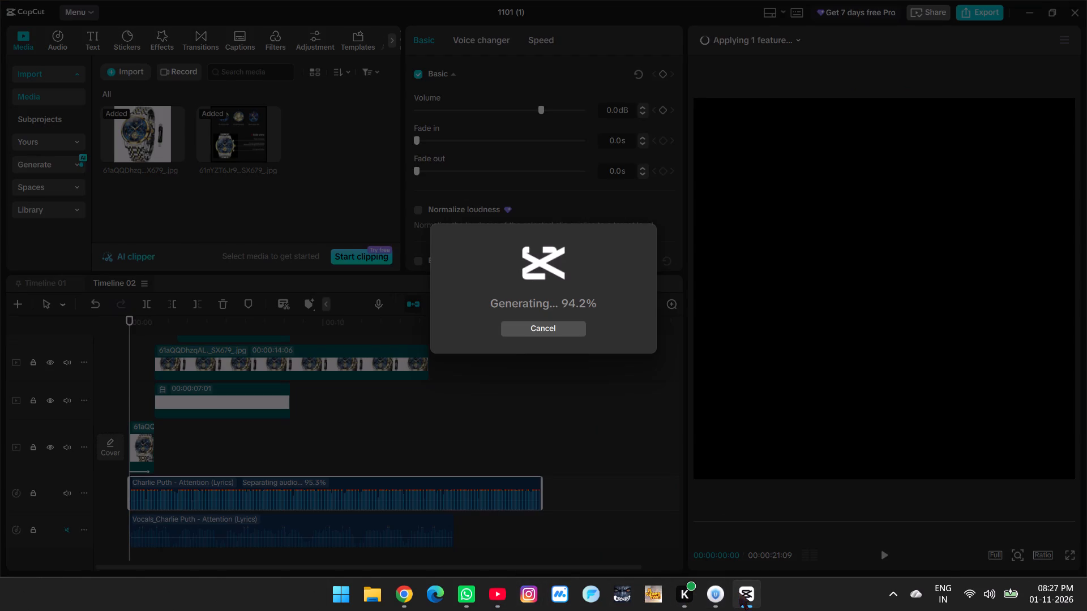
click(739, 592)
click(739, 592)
Start the "HEAVENLY JUMPSTYLE" video from the YouTube home page and return to CapCut.
click(502, 592)
scroll(587, 470, up, 8)
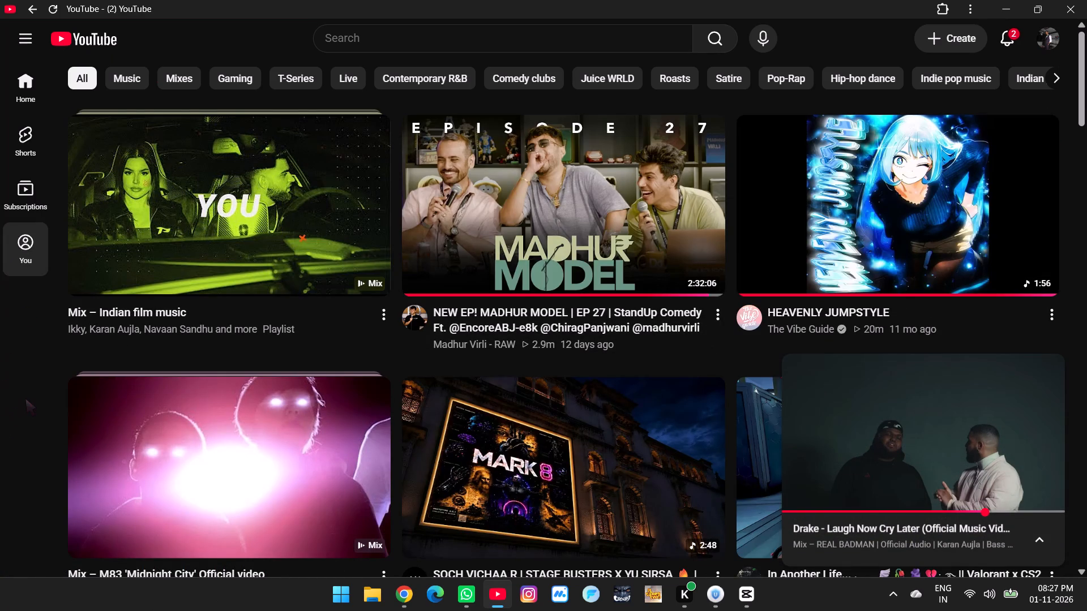
click(933, 175)
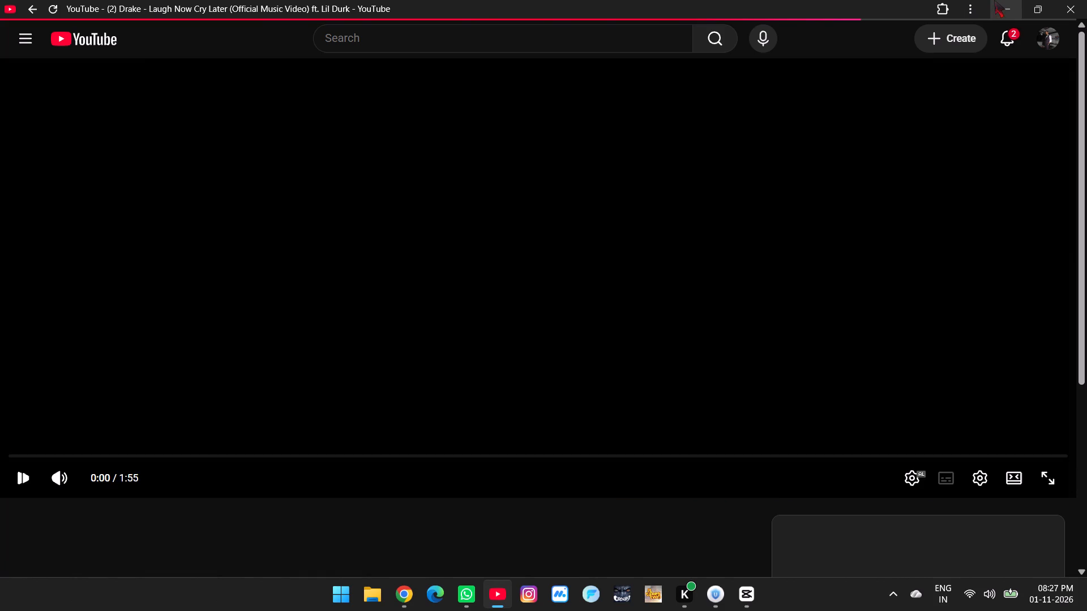
click(994, 0)
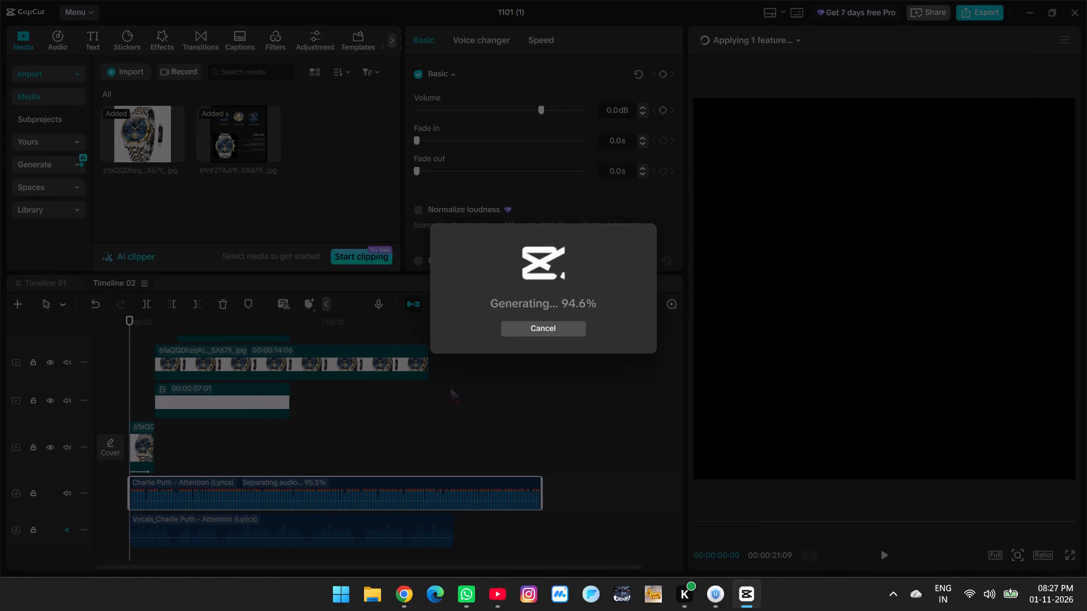
double_click(563, 274)
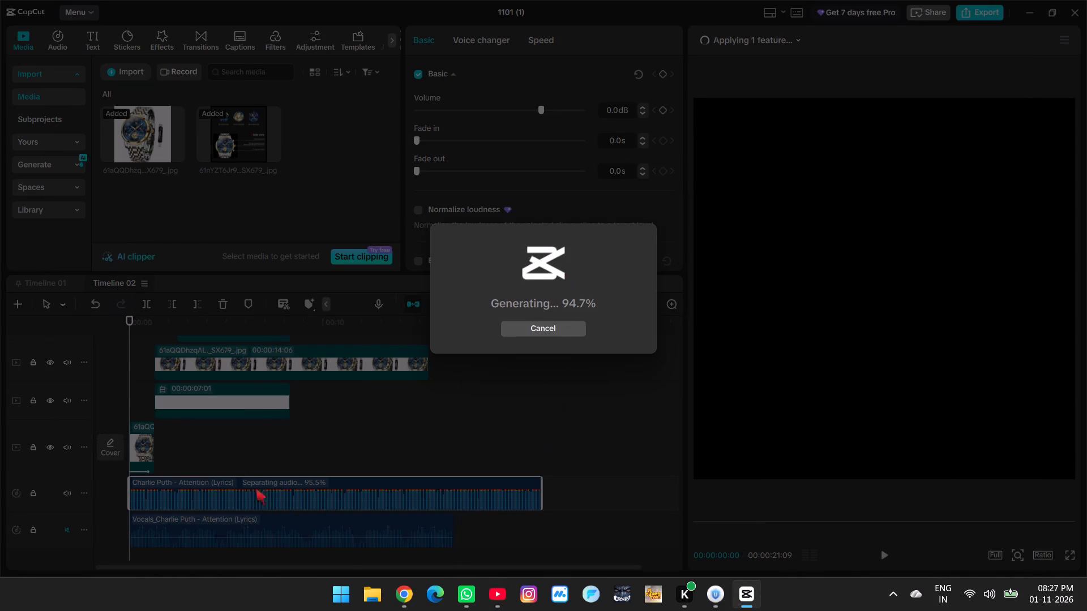
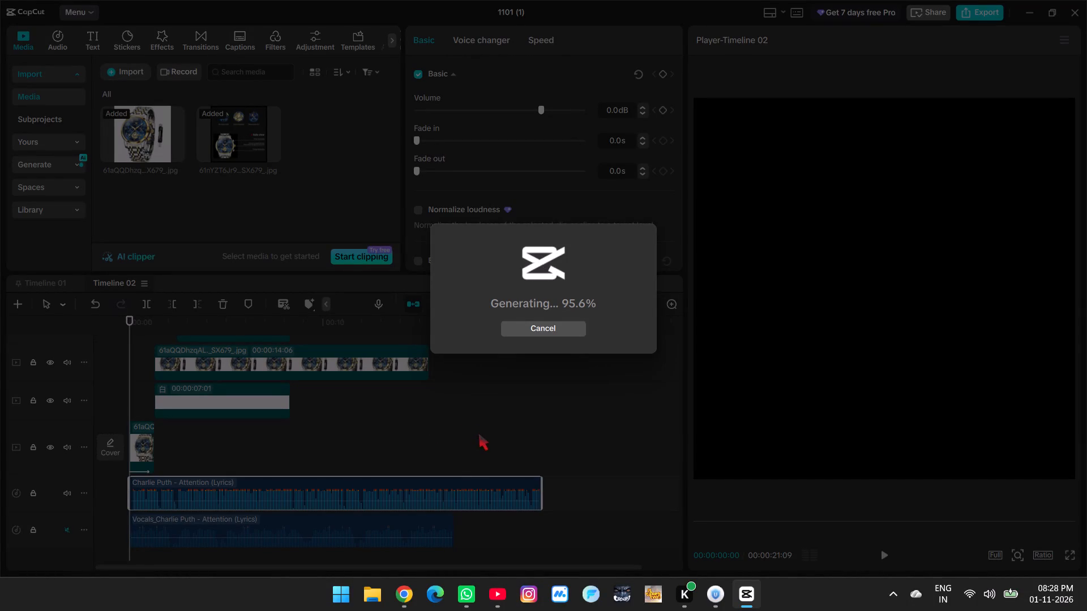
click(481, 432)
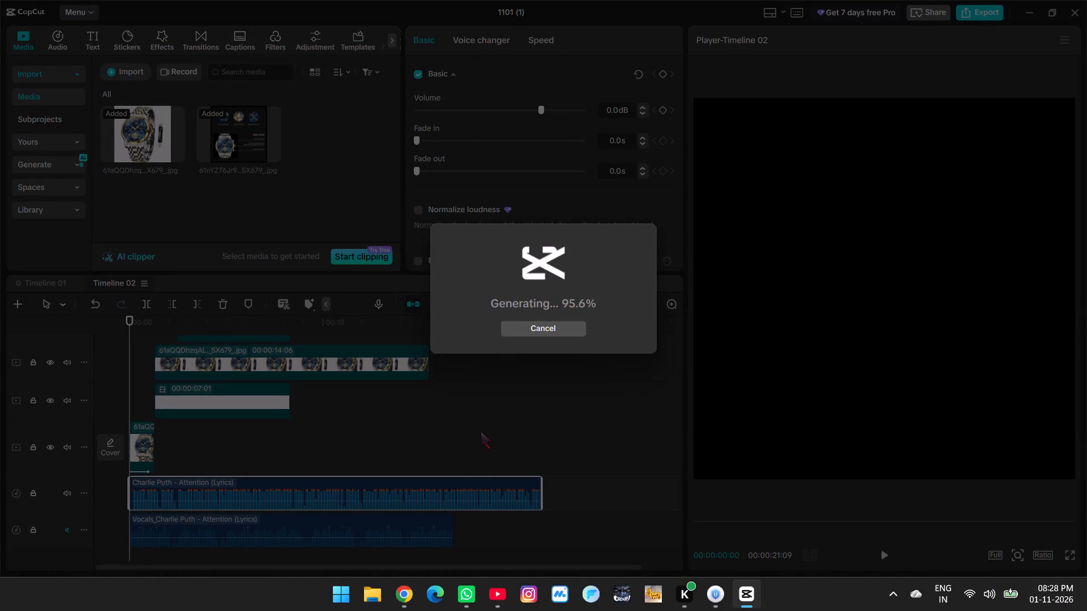
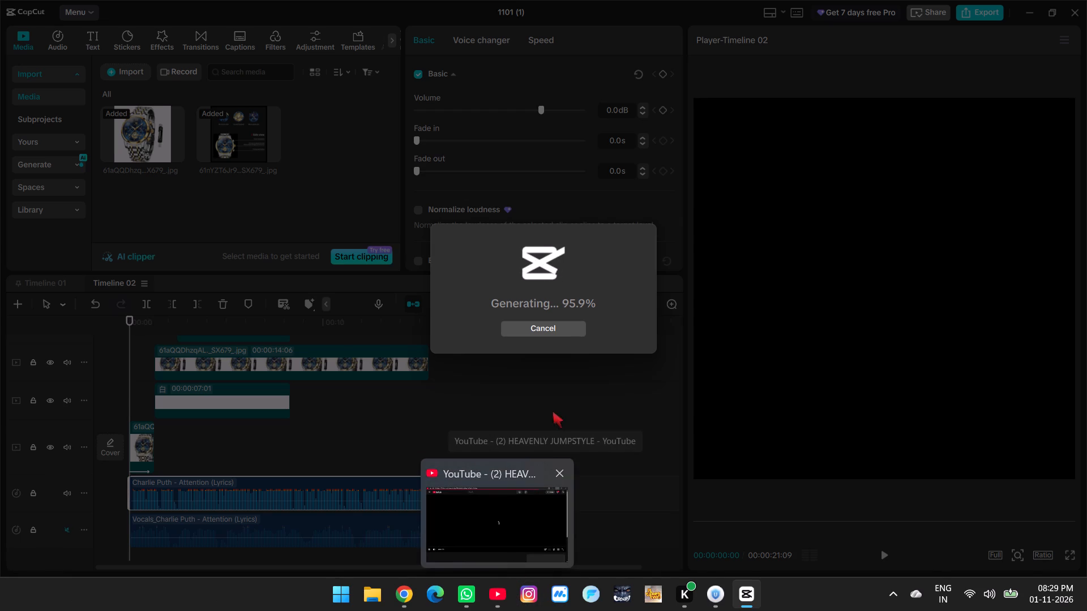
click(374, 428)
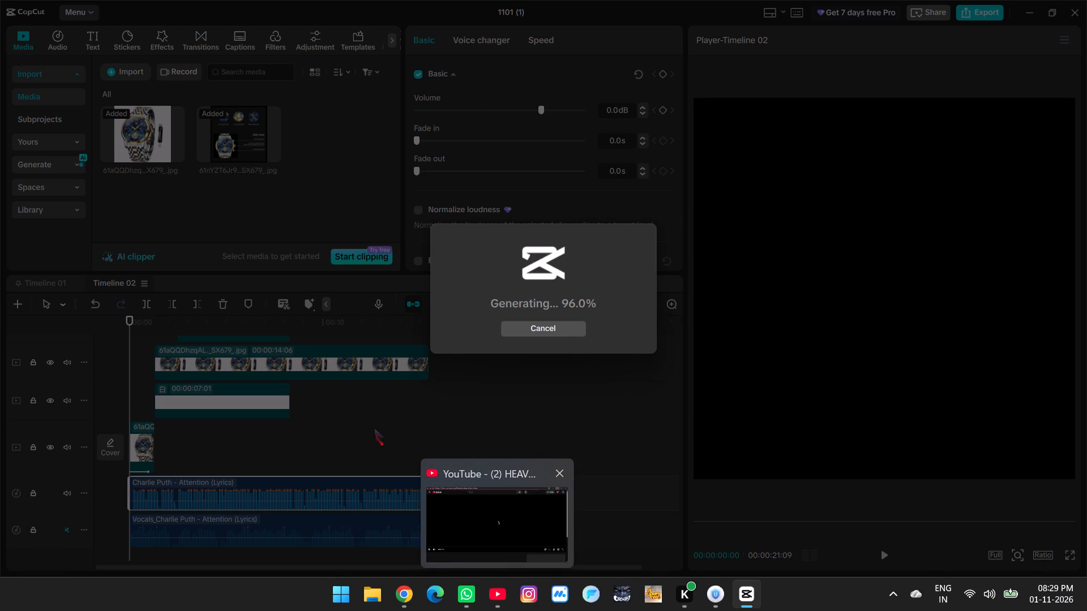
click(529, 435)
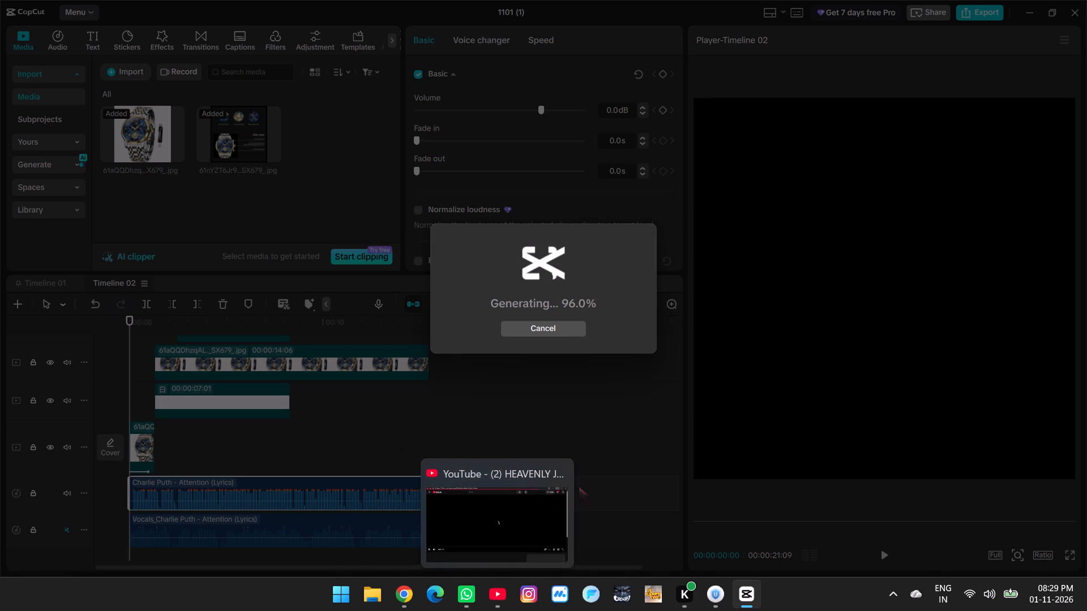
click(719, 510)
Switch to YouTube, restart the HEAVENLY JUMPSTYLE video from the beginning, and return to CapCut.
click(498, 591)
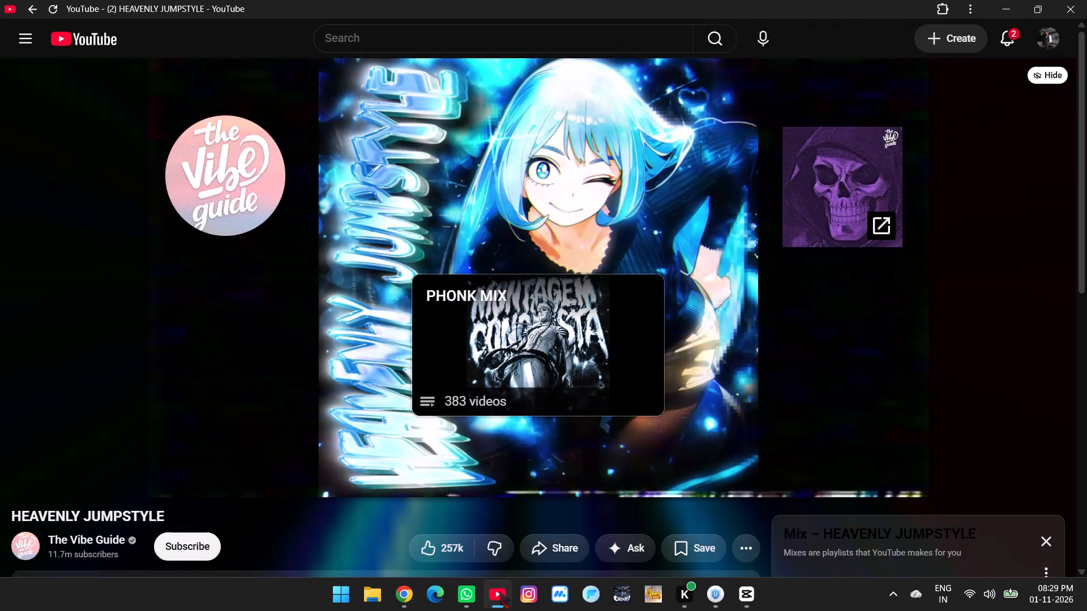
click(499, 591)
click(499, 591)
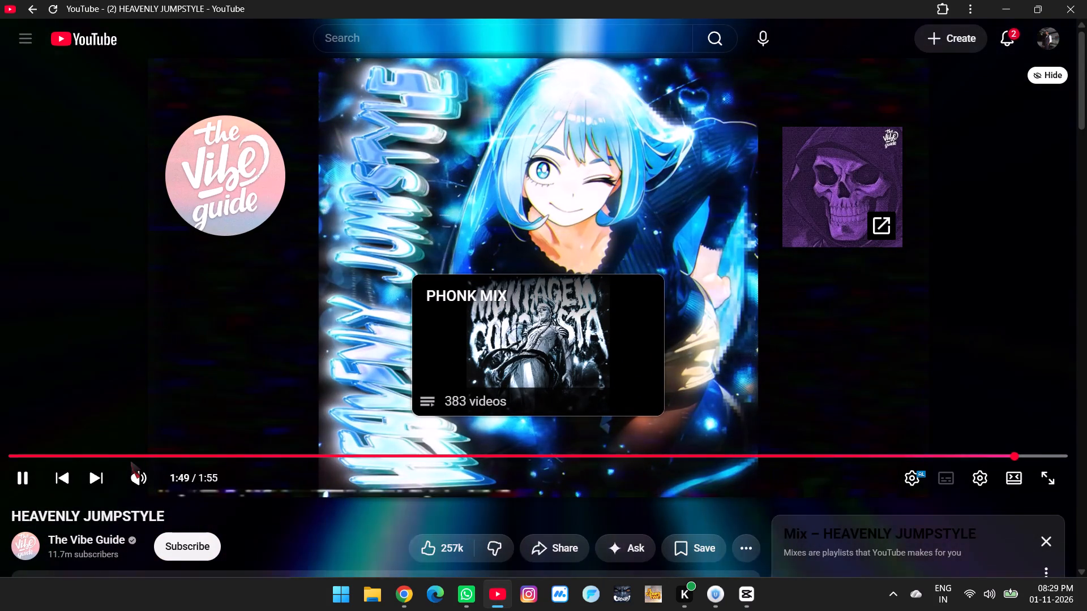
drag(74, 454, 0, 462)
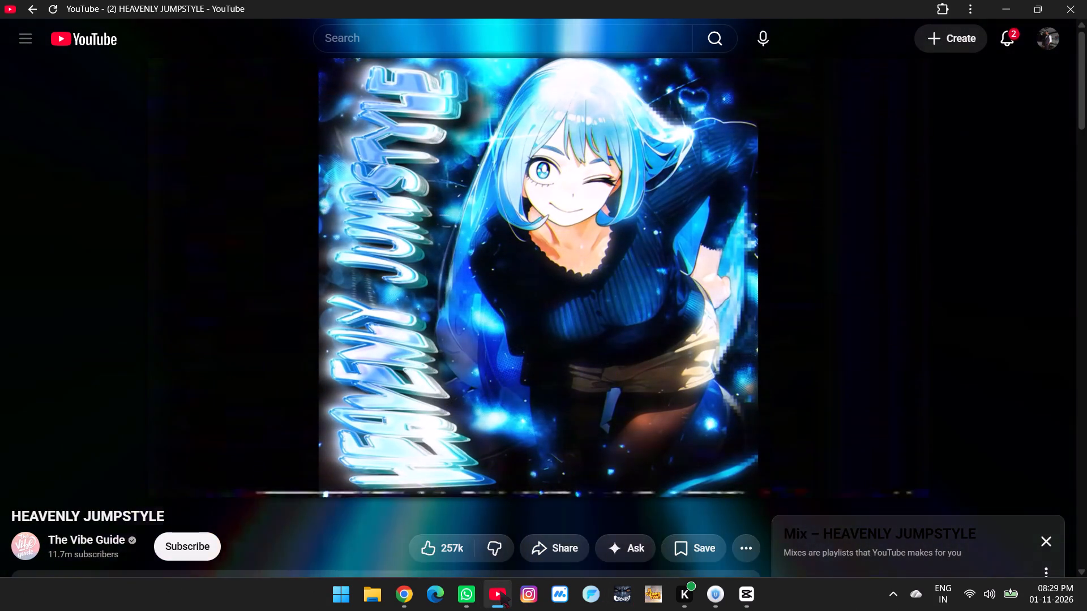
click(500, 591)
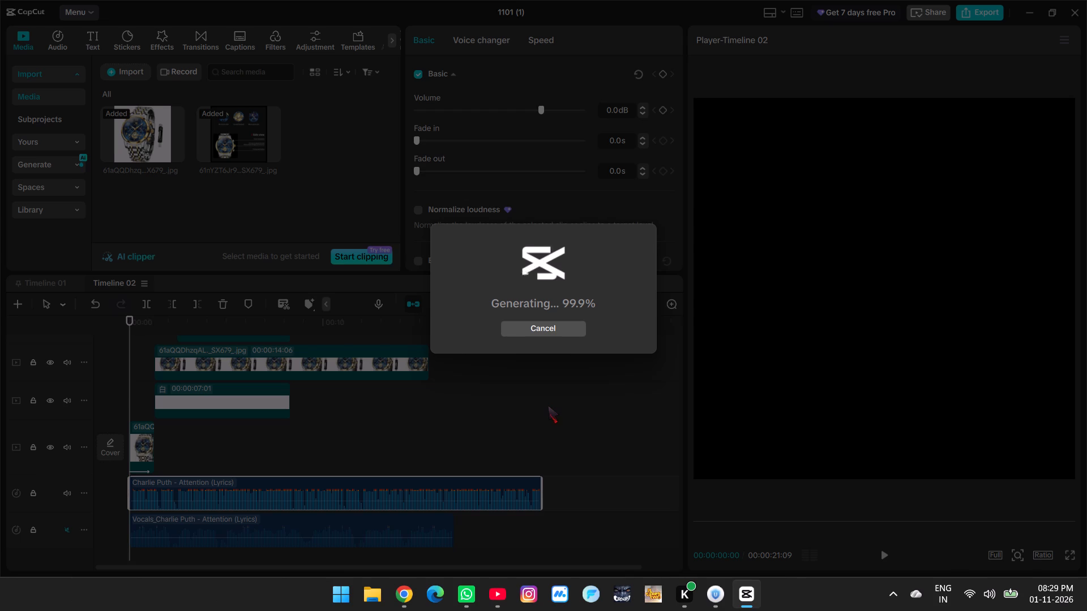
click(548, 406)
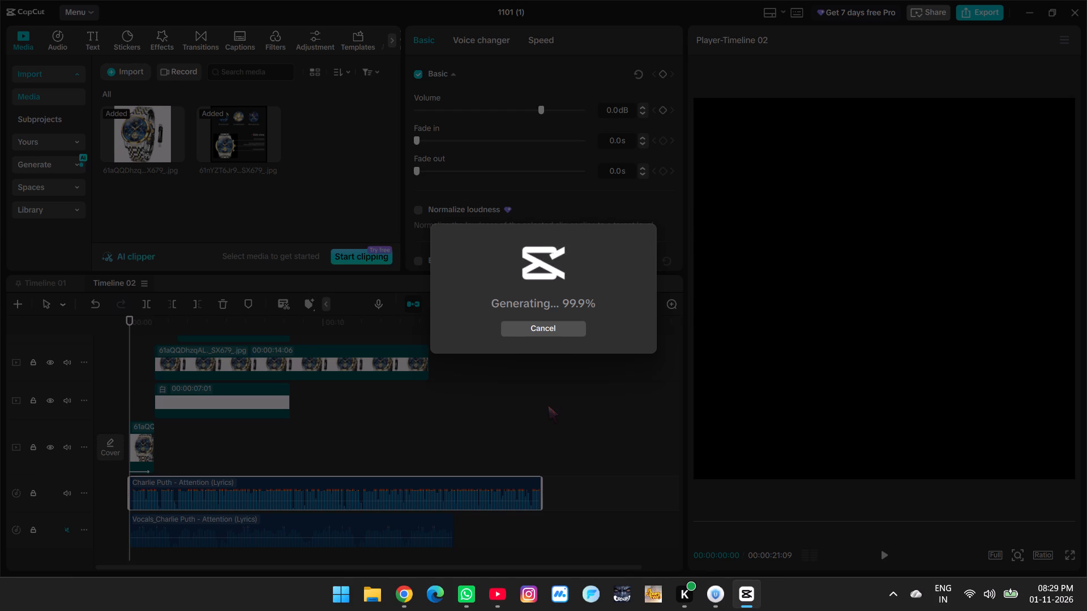
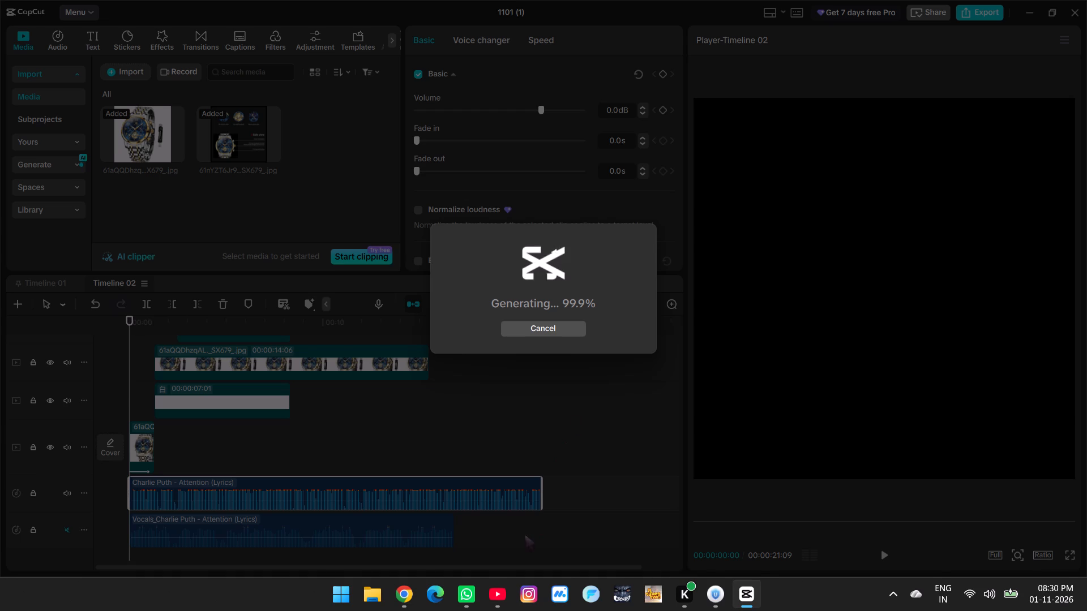
Switch to YouTube and look through the comments and recommended videos below the HEAVENLY JUMPSTYLE video.
click(494, 585)
scroll(538, 469, down, 4)
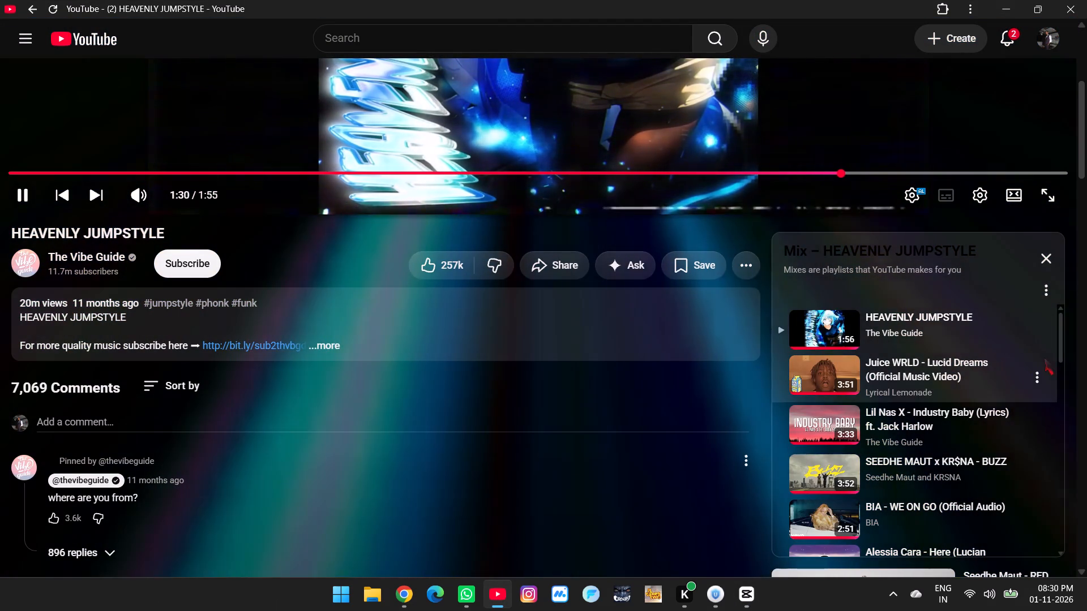
click(1040, 376)
click(1040, 376)
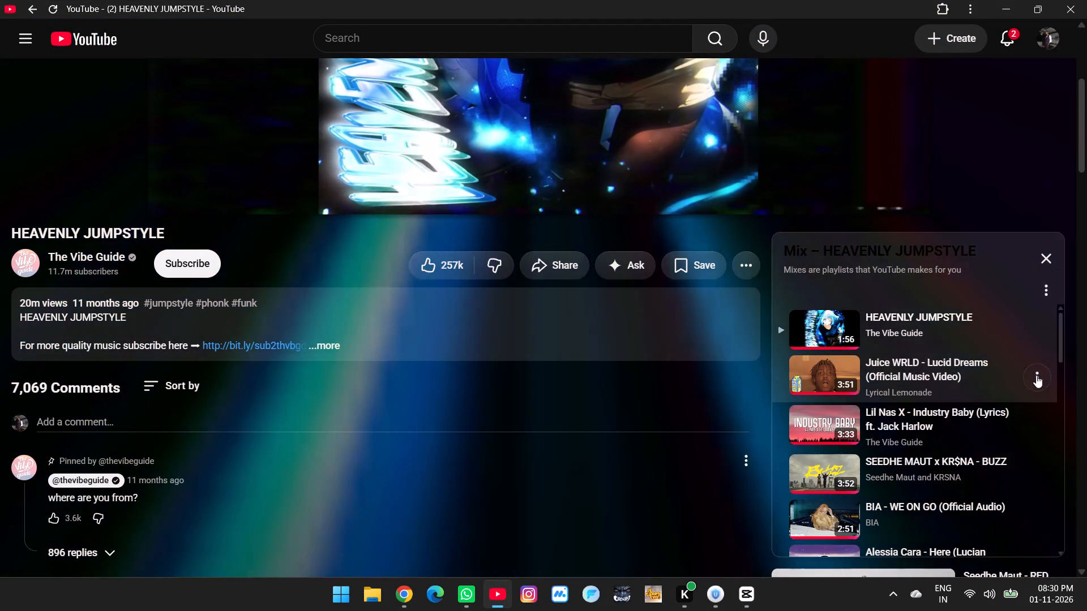
scroll(812, 439, down, 2)
scroll(747, 469, down, 5)
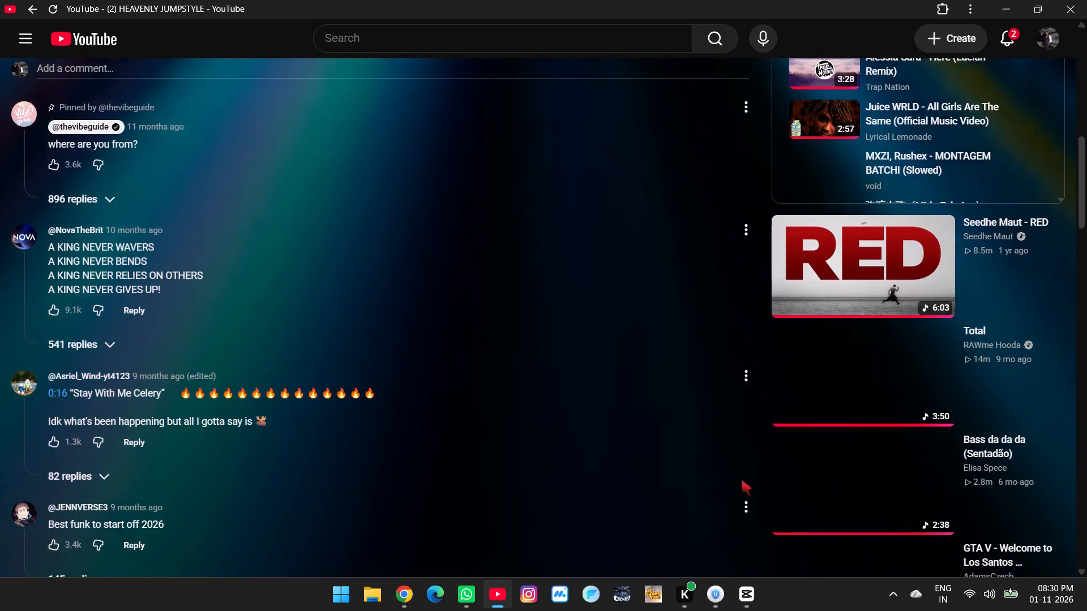
scroll(741, 479, down, 1)
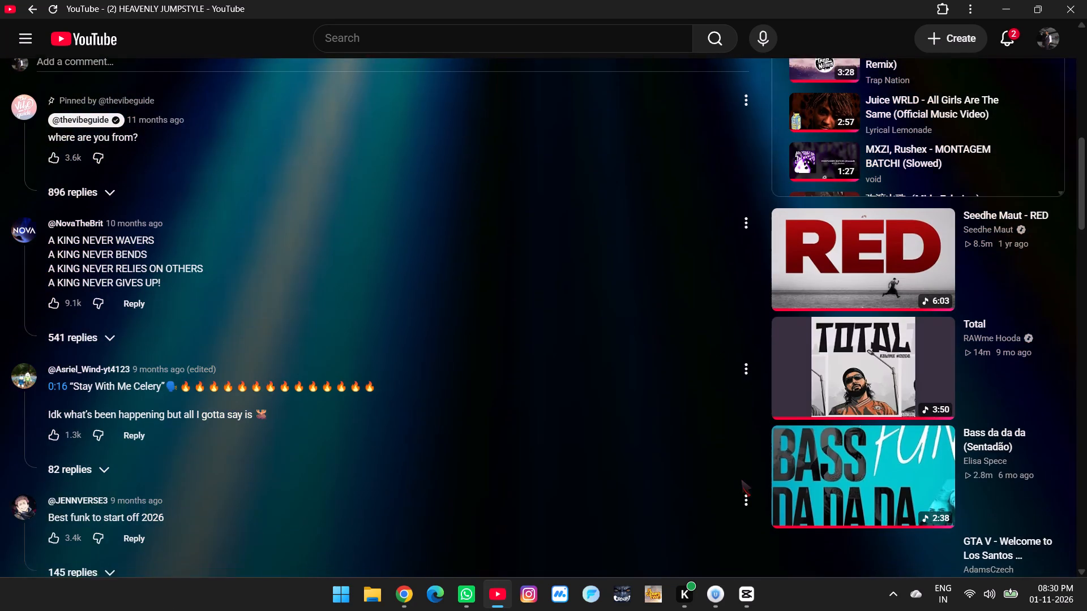
scroll(741, 479, down, 11)
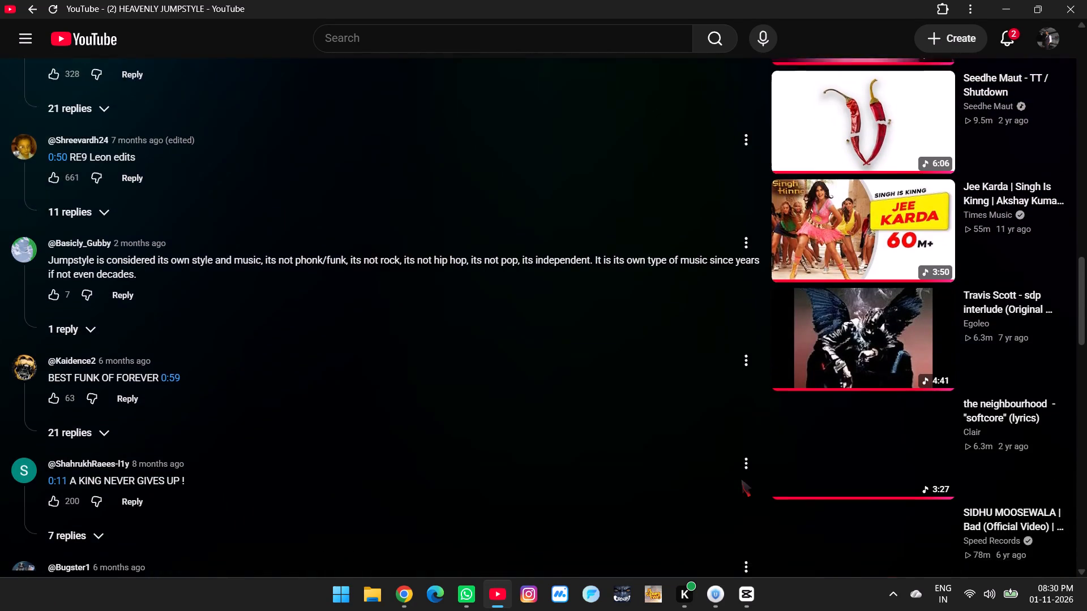
scroll(741, 478, down, 1)
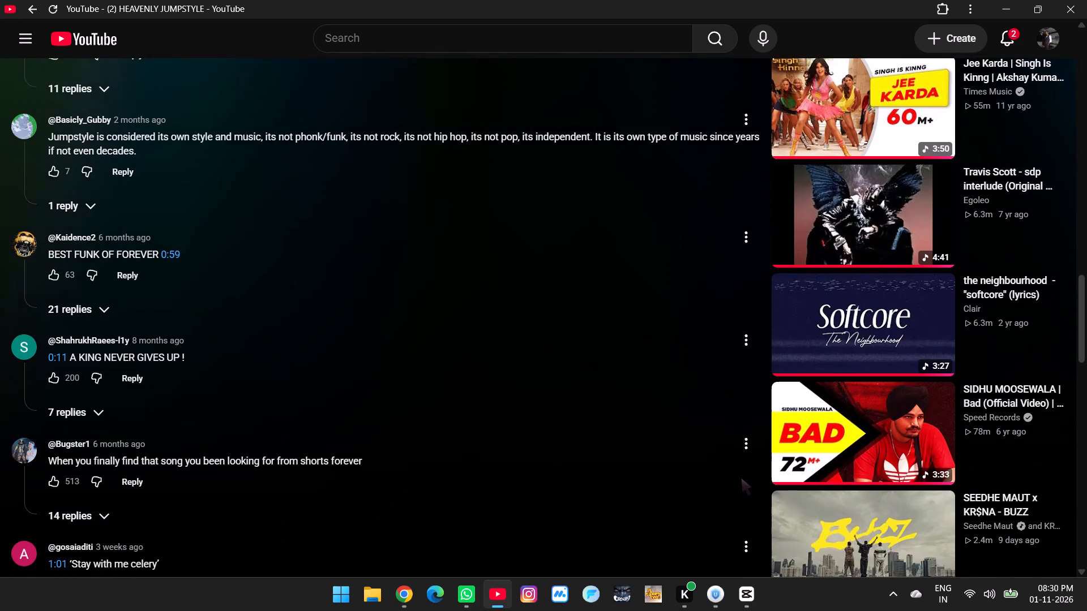
scroll(741, 478, down, 7)
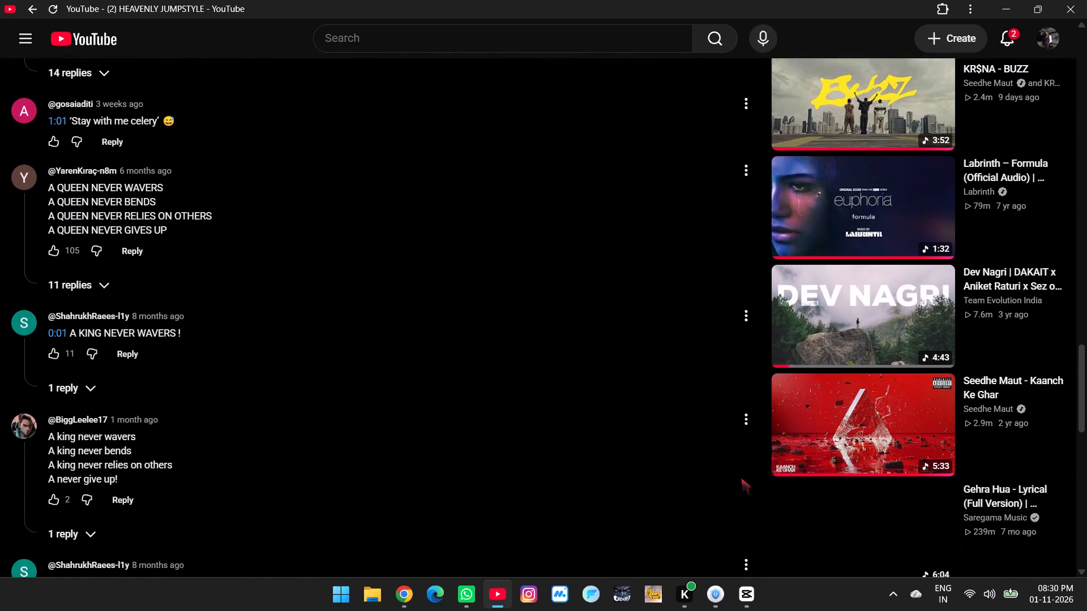
scroll(741, 478, down, 5)
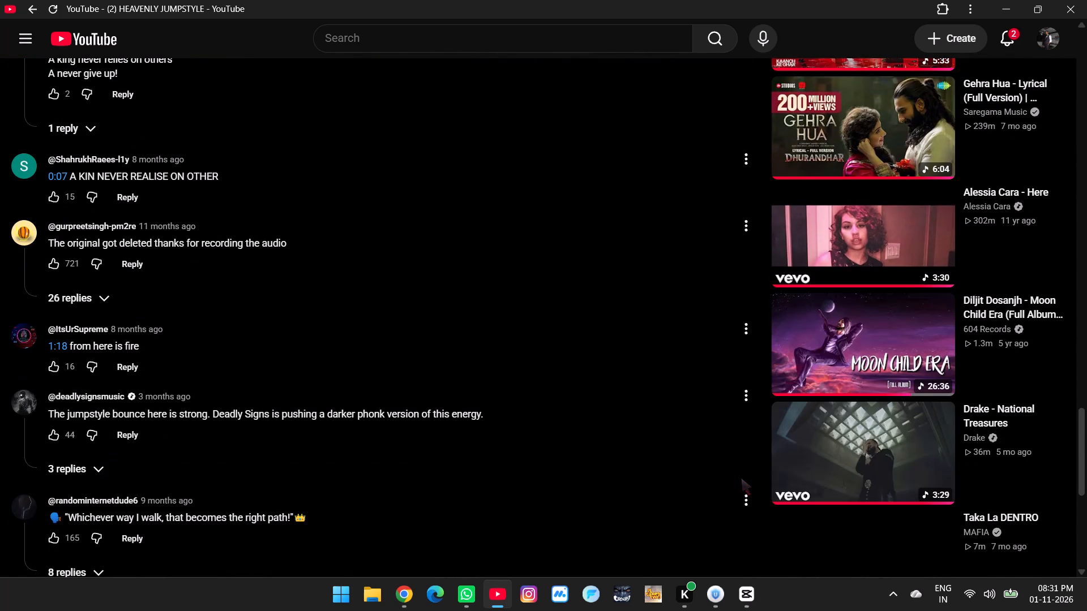
scroll(741, 478, down, 4)
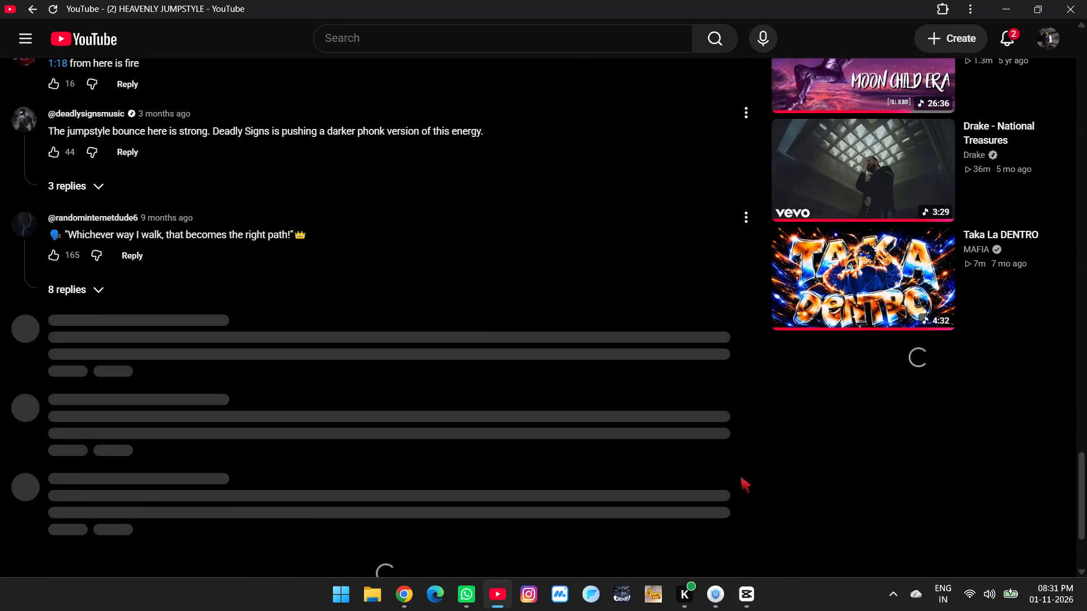
scroll(741, 476, down, 3)
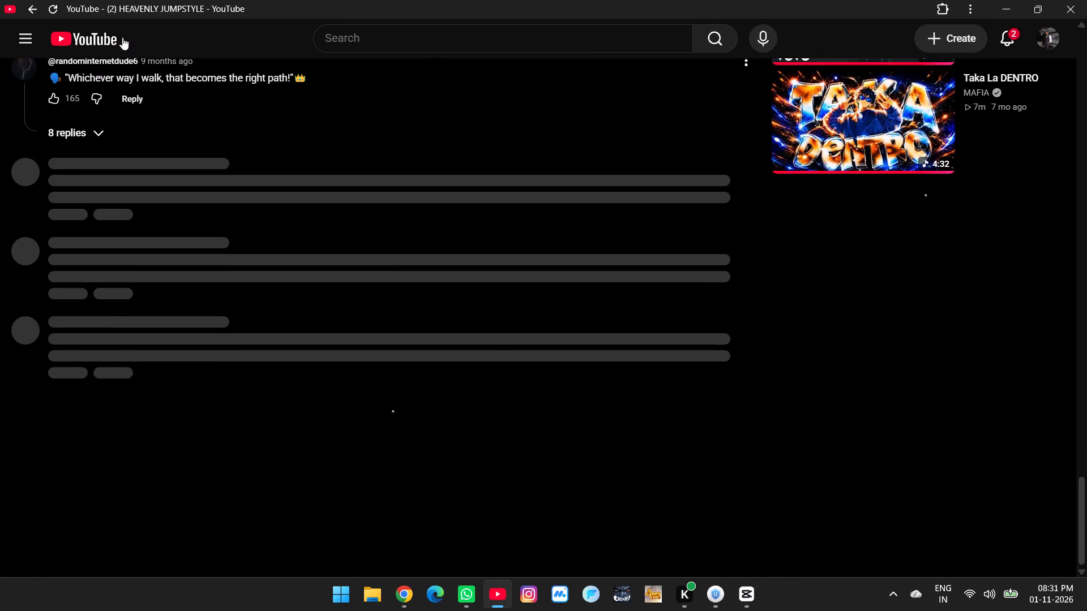
Go to the YouTube home feed and open the "You broke my heart" Valorant Edit (4K Video) by ThieX.
click(97, 33)
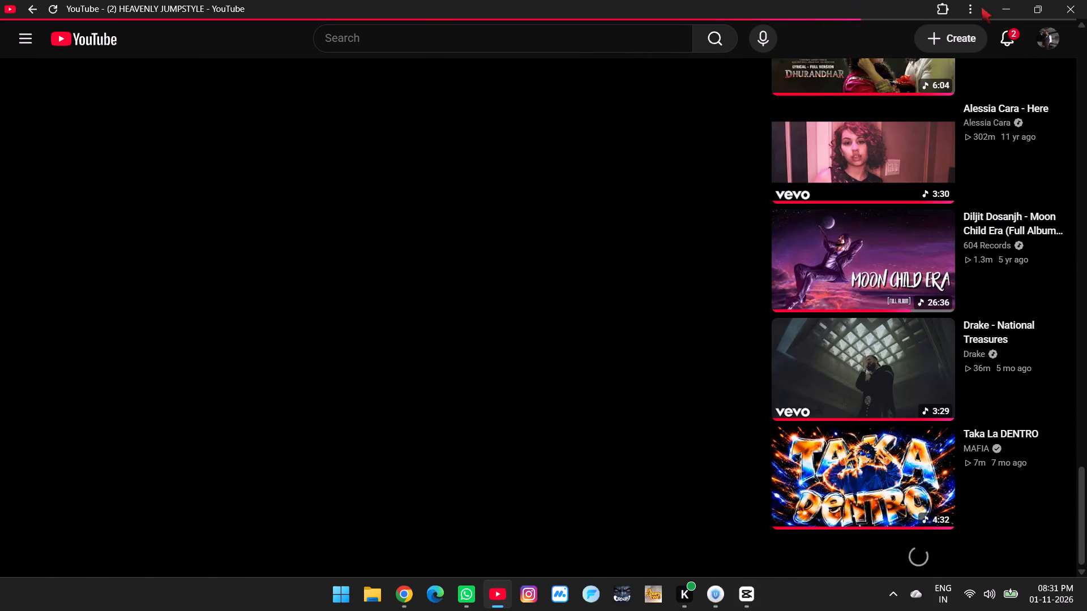
scroll(931, 134, up, 2)
scroll(932, 134, down, 5)
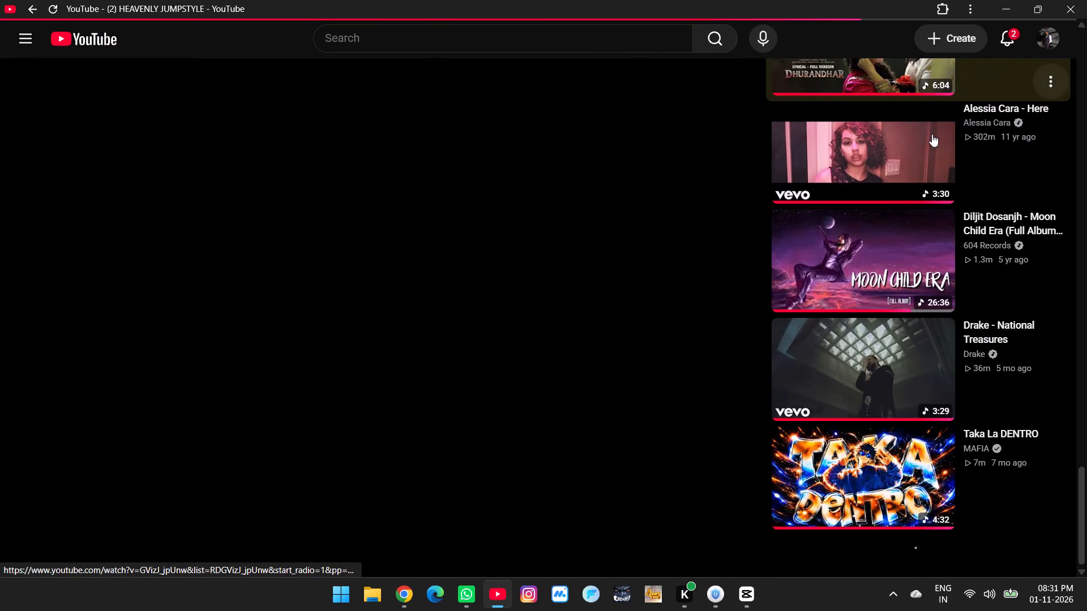
scroll(932, 134, down, 2)
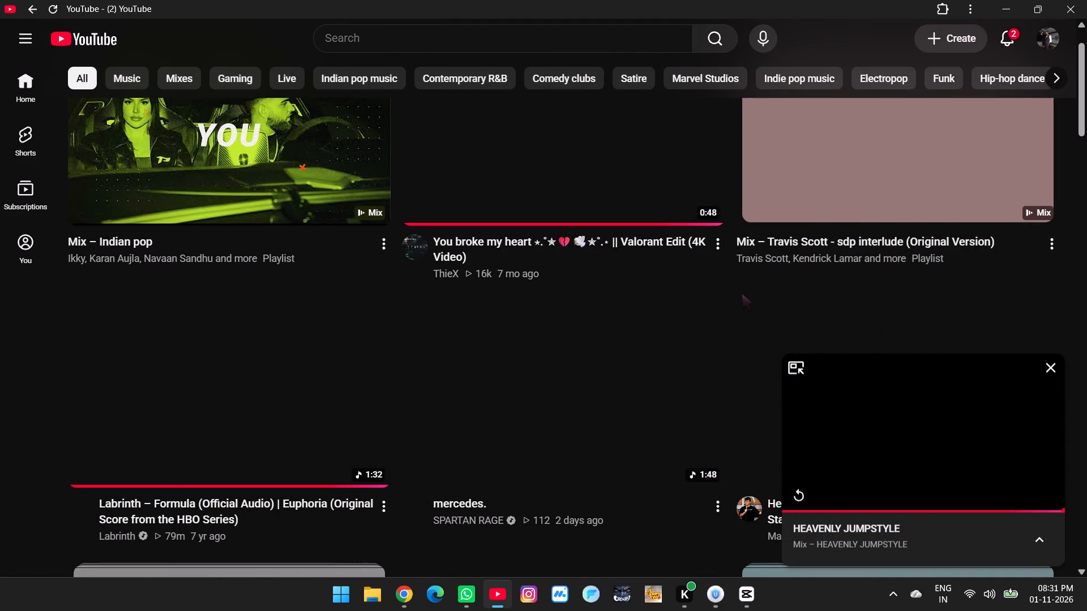
scroll(741, 294, up, 2)
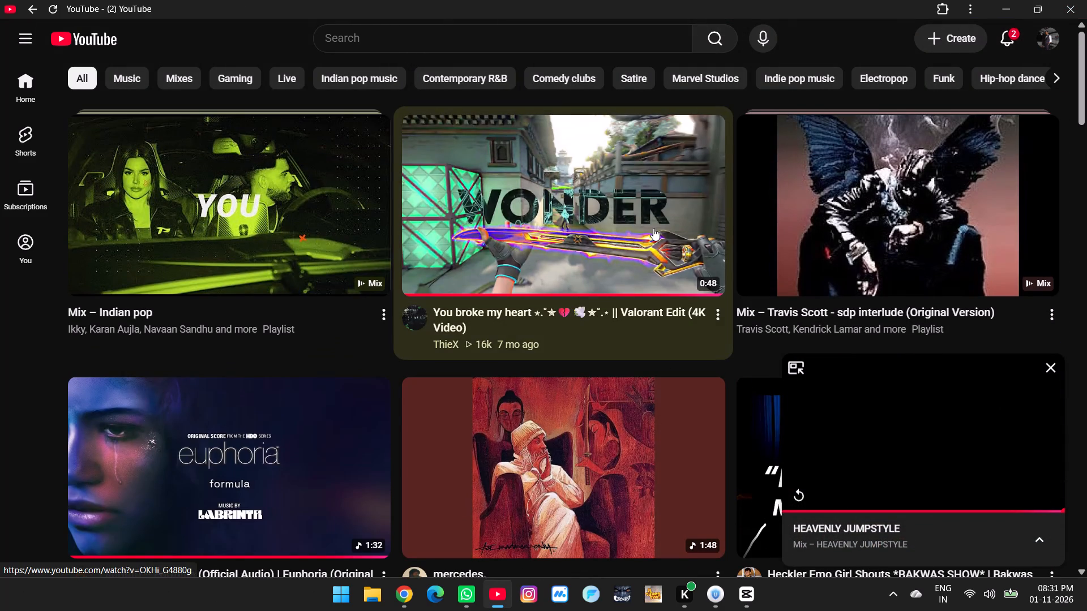
click(653, 228)
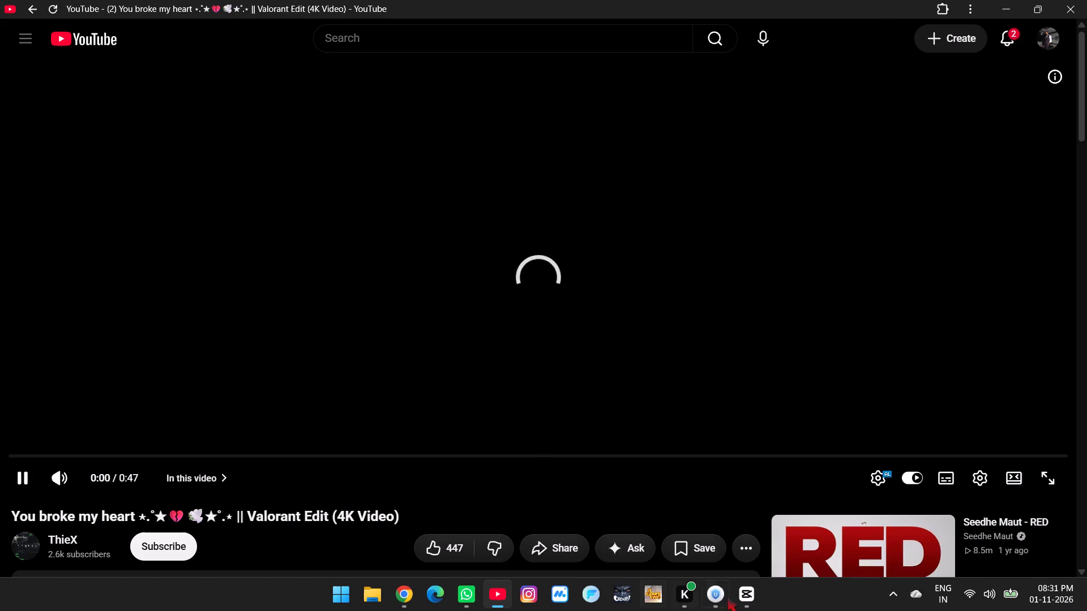
Return to CapCut, cancel the running audio separation of the Charlie Puth song, and dismiss the shortcut conflict notification.
click(747, 592)
click(550, 333)
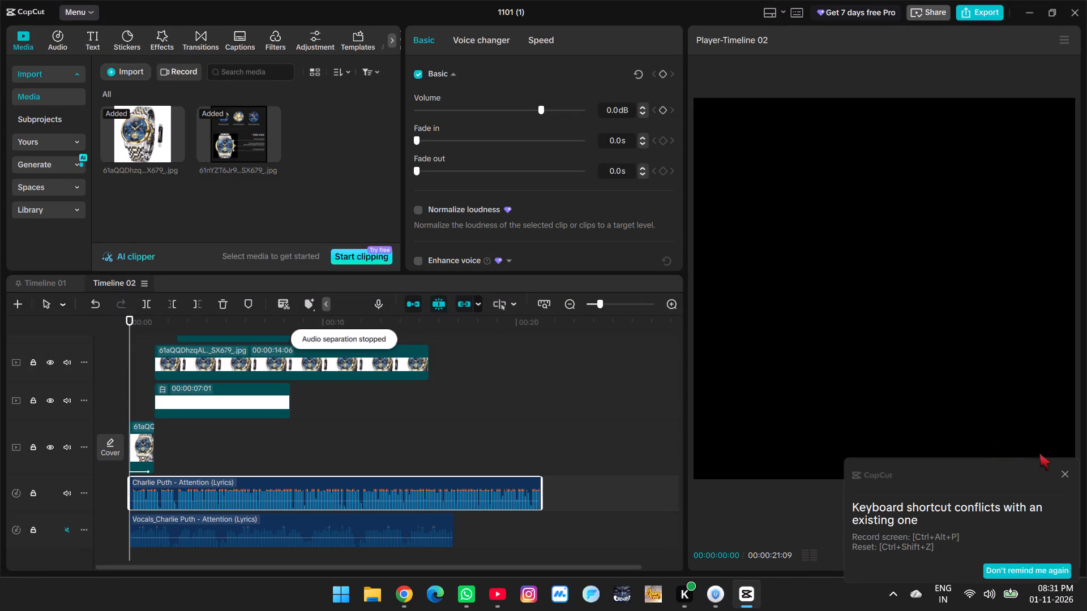
click(1064, 478)
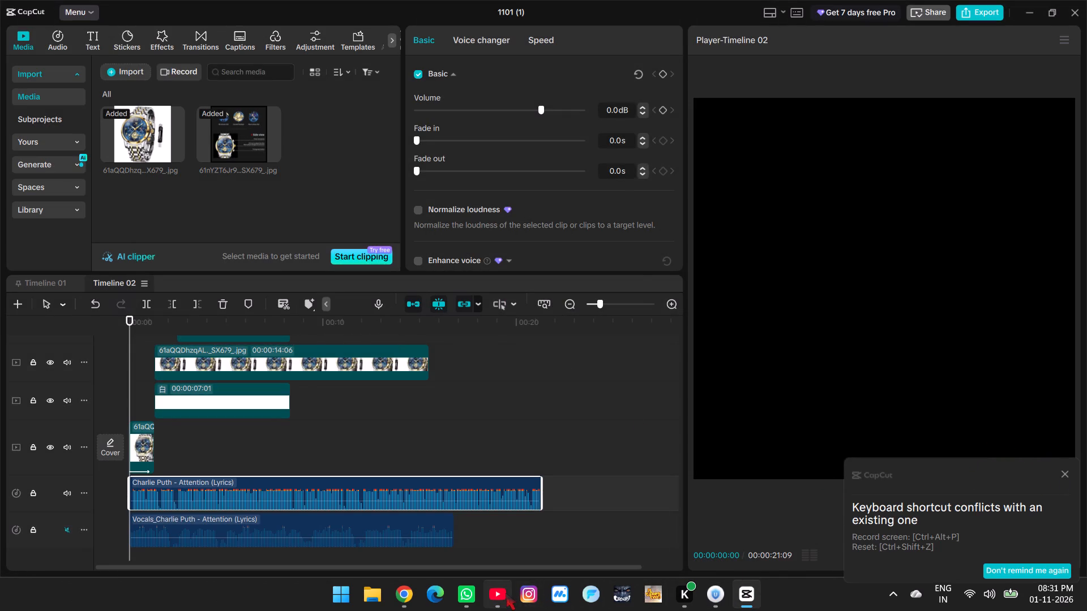
Switch back to YouTube and skip the Valorant edit video to about 0:10.
click(506, 593)
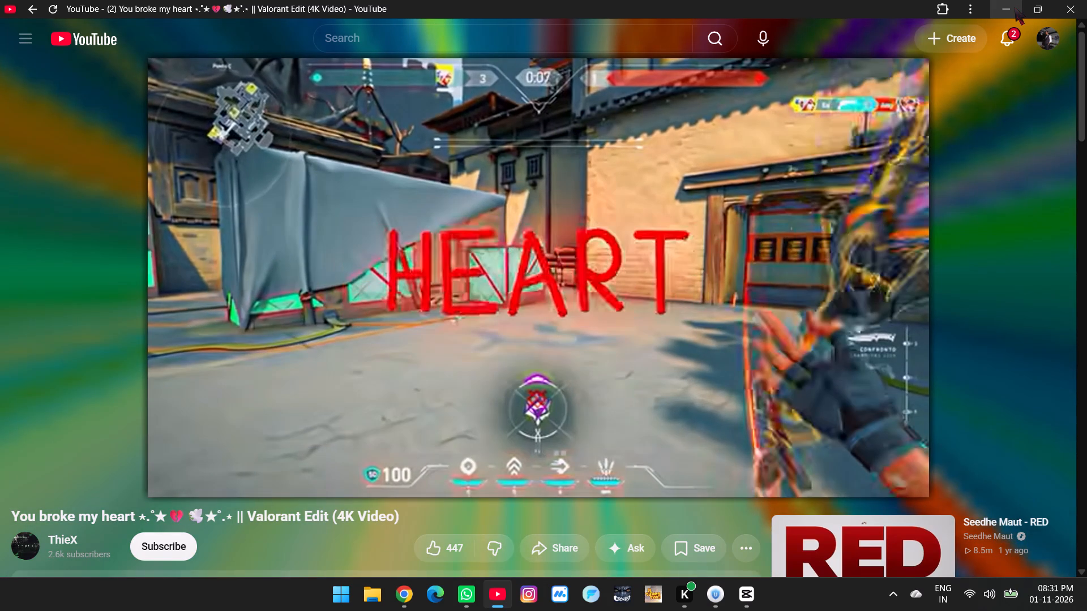
click(252, 451)
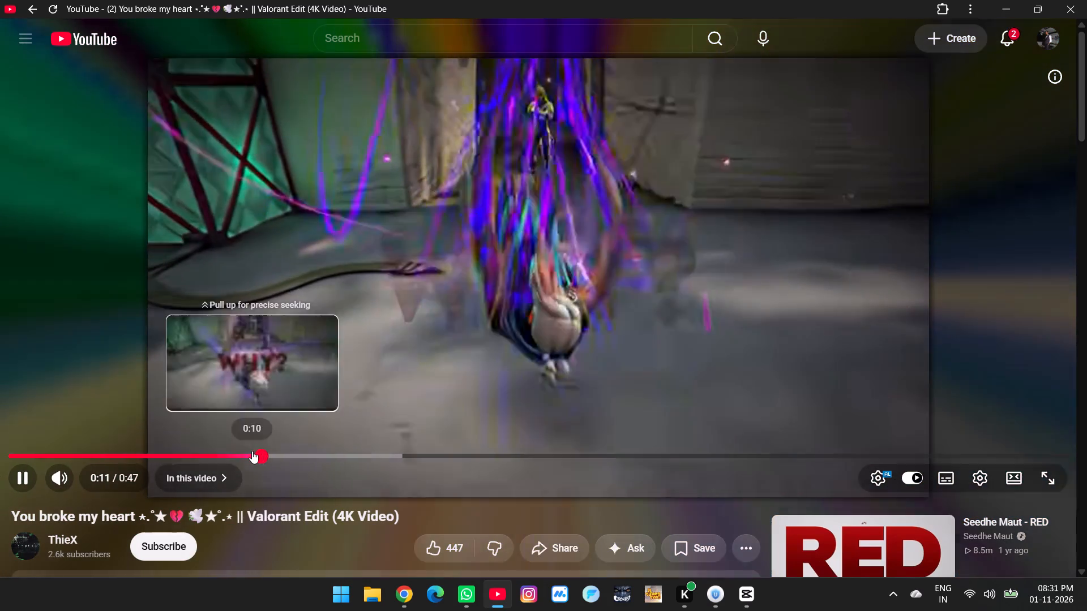
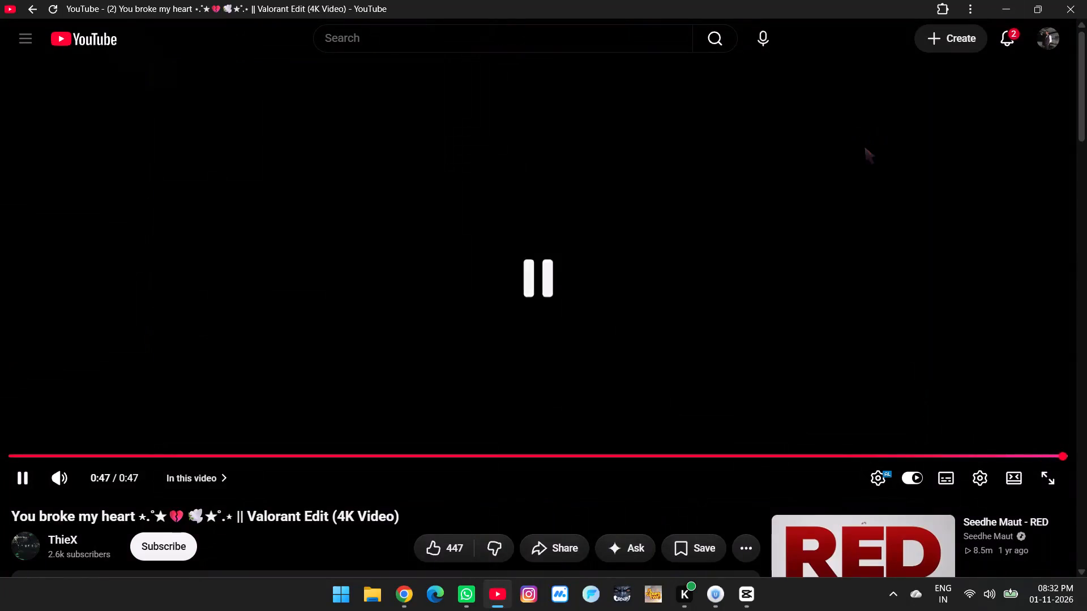
Open ThieX's "Stay With Me || Valorant Edit" from the recommended videos and check the notifications.
scroll(874, 194, down, 4)
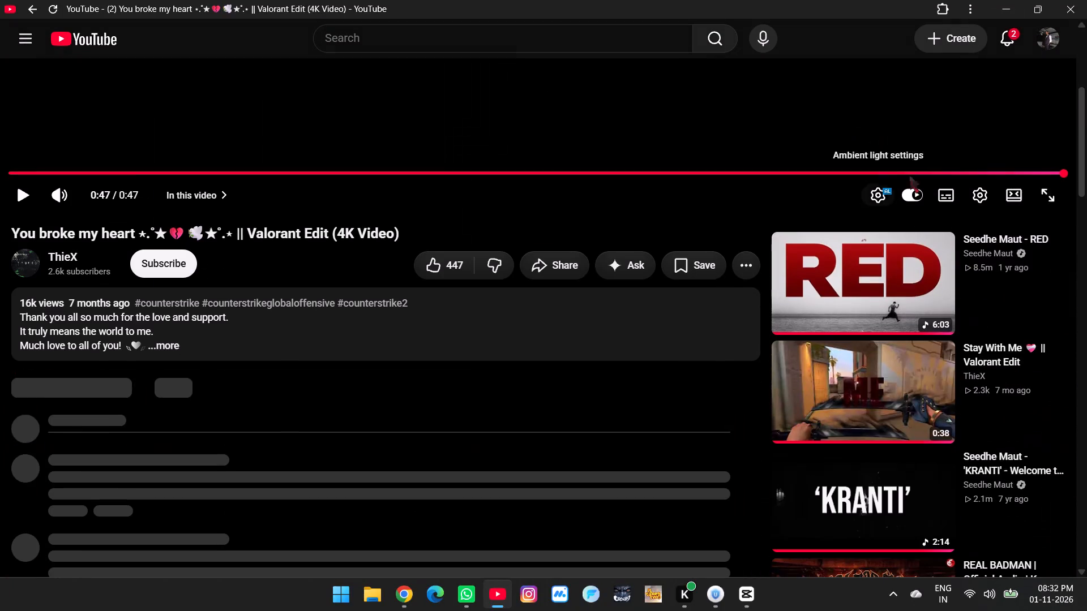
click(857, 382)
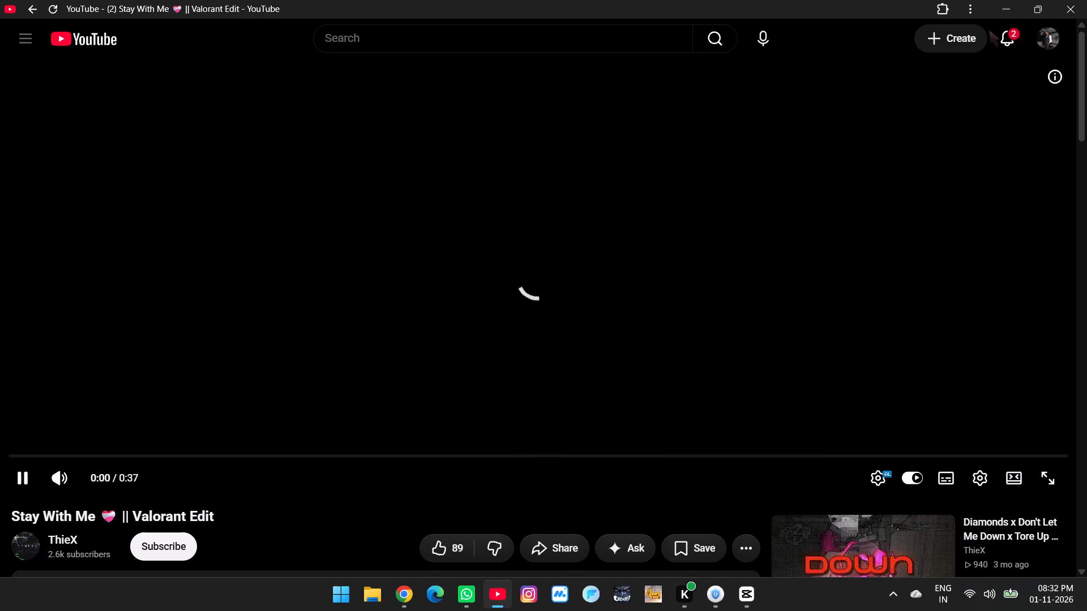
click(1012, 48)
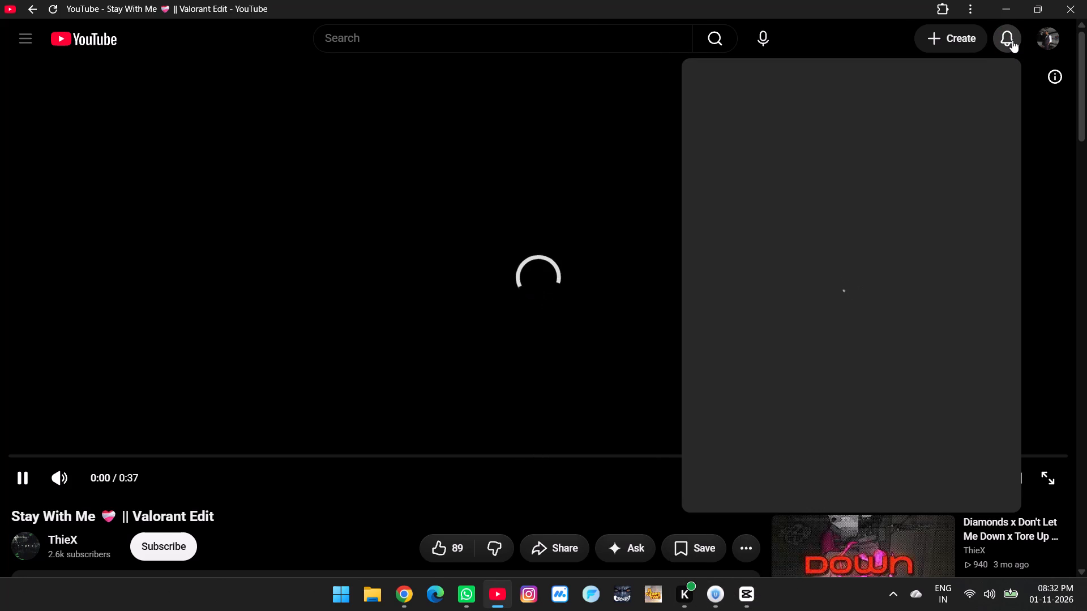
click(1012, 40)
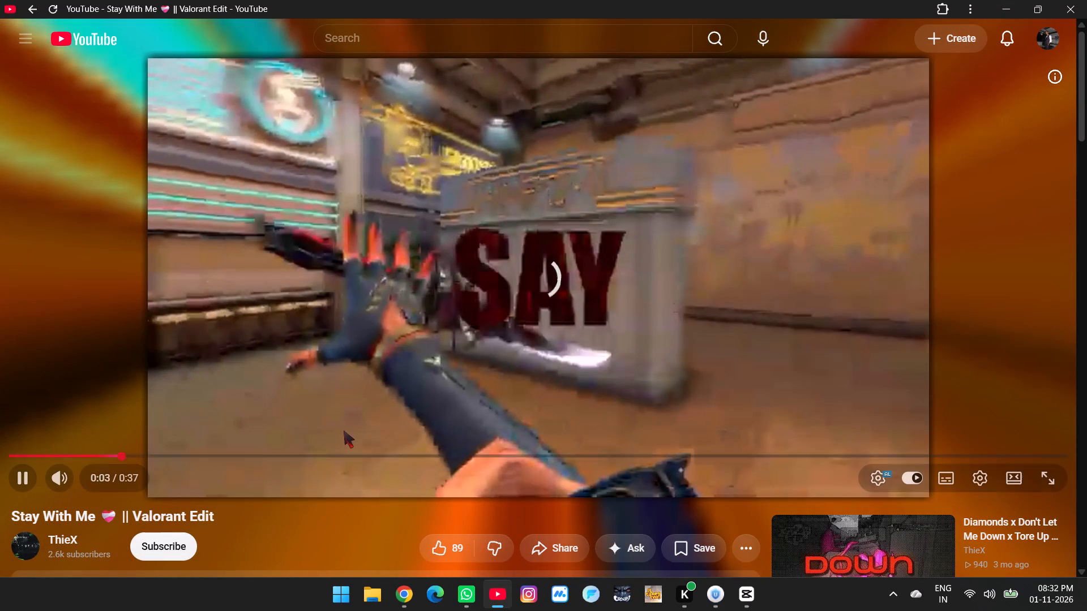
Change the playback quality of the "Stay With Me" Valorant edit and like the video.
click(975, 481)
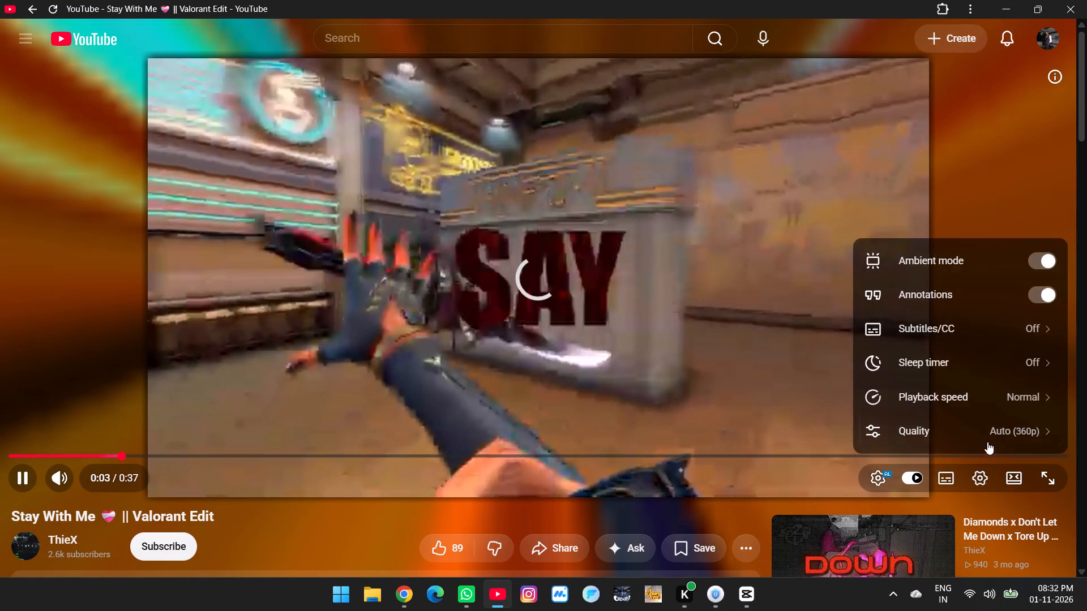
click(988, 438)
click(990, 334)
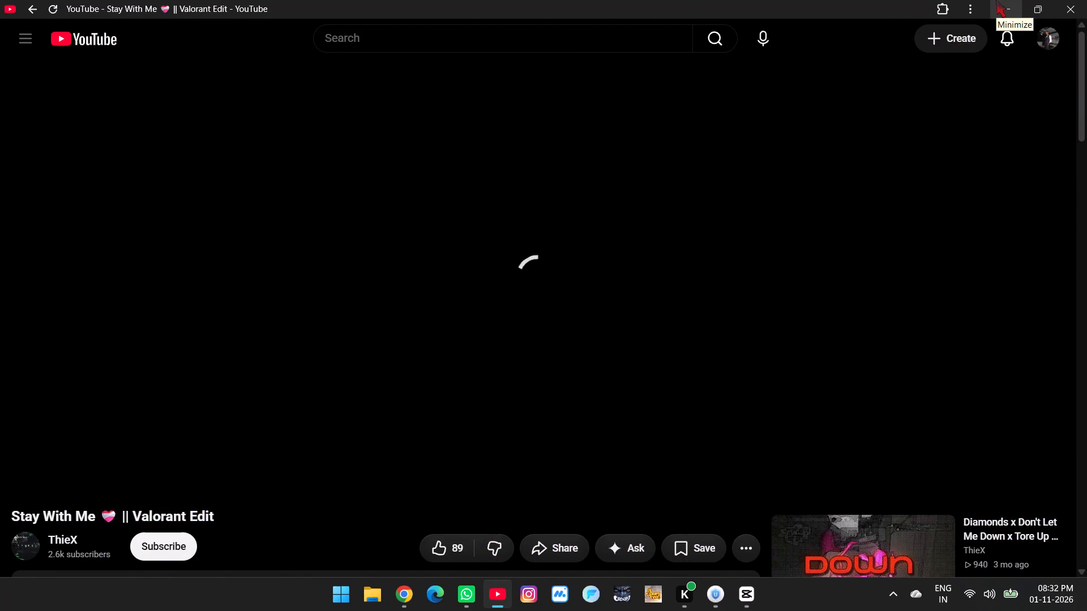
click(449, 554)
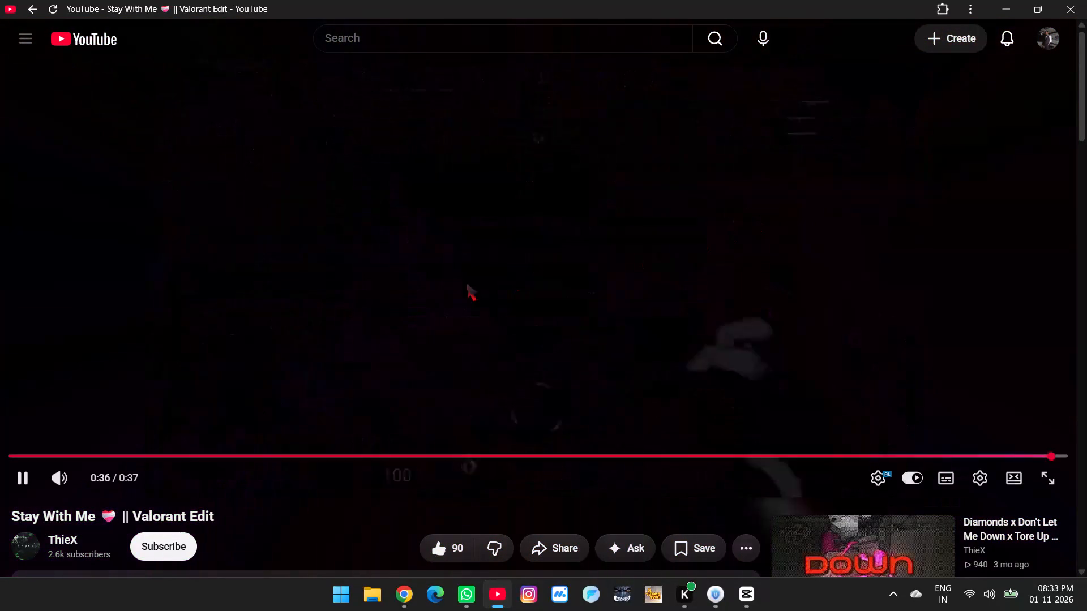
Return to CapCut, dismiss the shortcut conflict notification, and preview Timeline 02 from the start to about 0:05.
click(1004, 0)
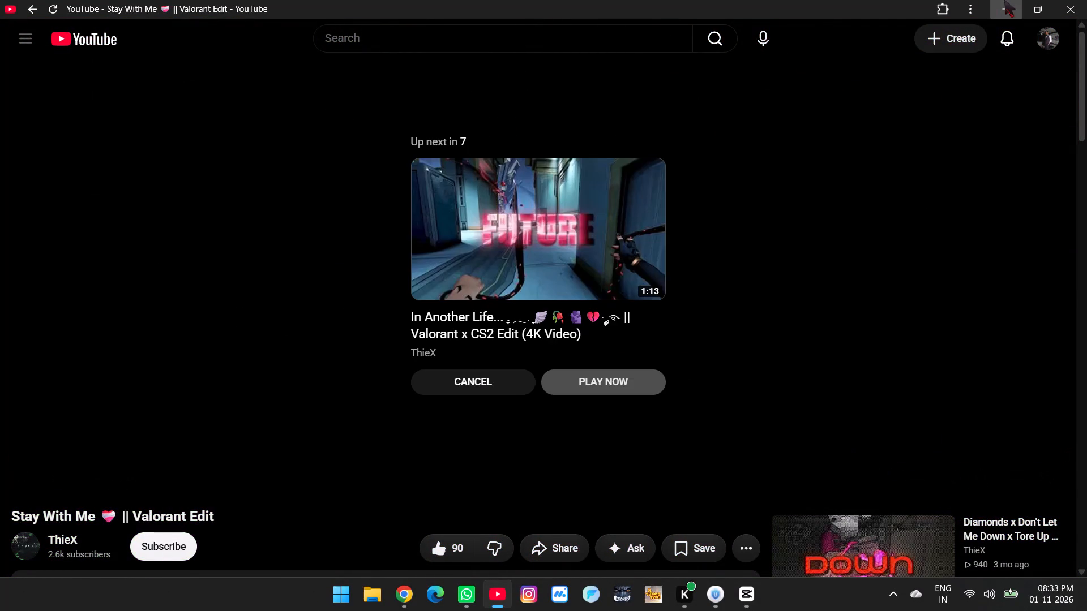
click(349, 404)
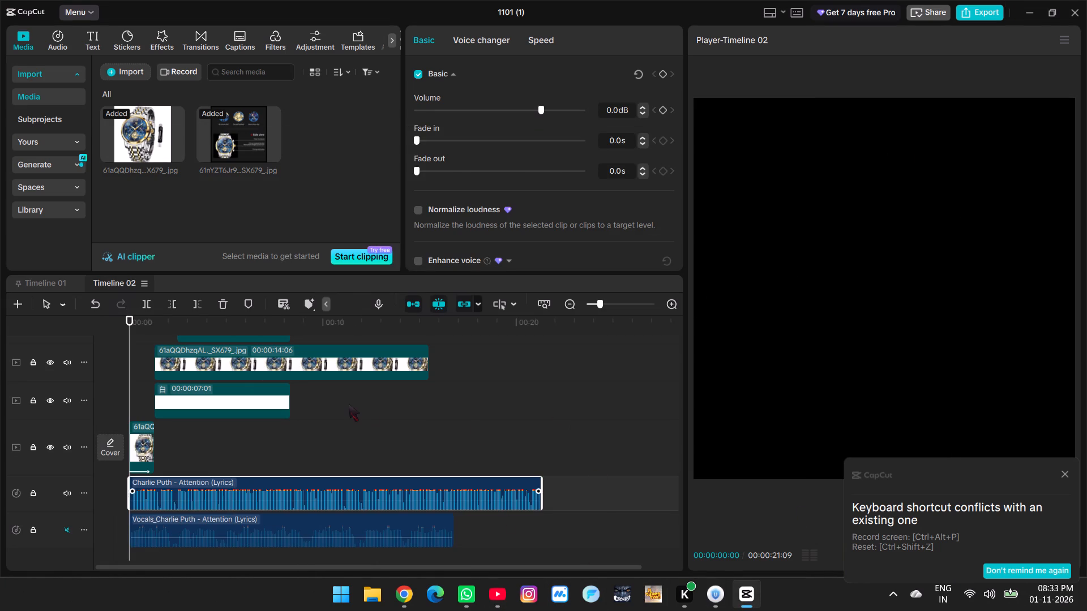
click(349, 404)
drag(349, 404, 129, 429)
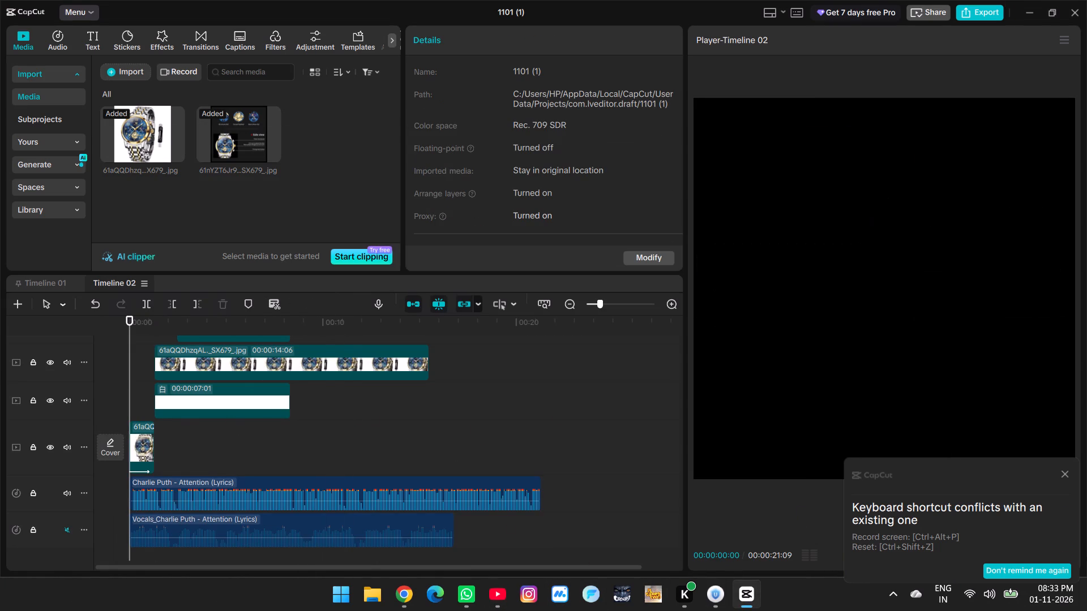
click(1065, 476)
click(887, 546)
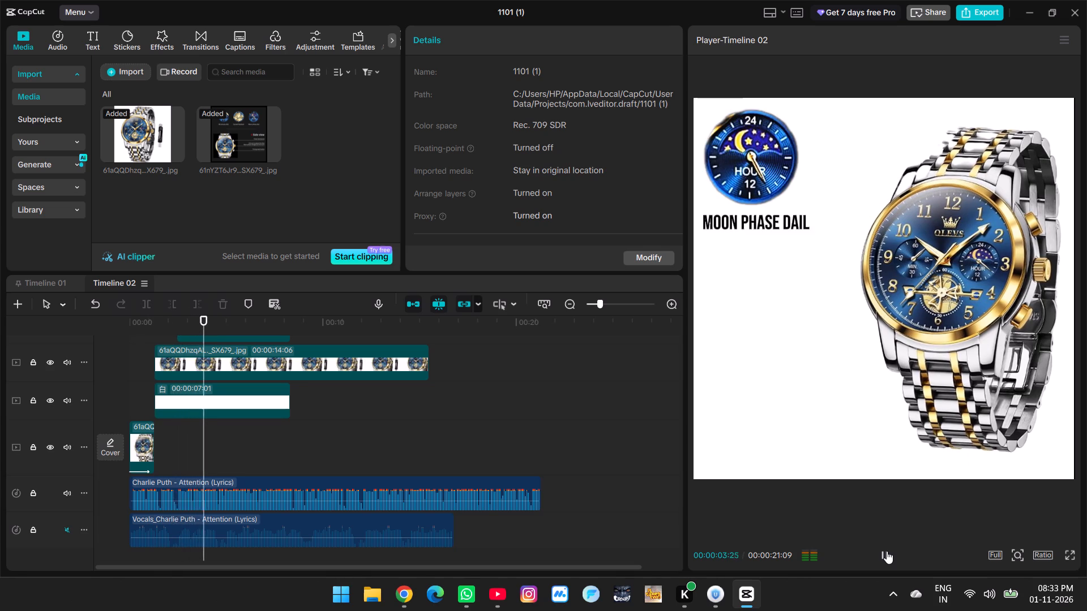
click(887, 551)
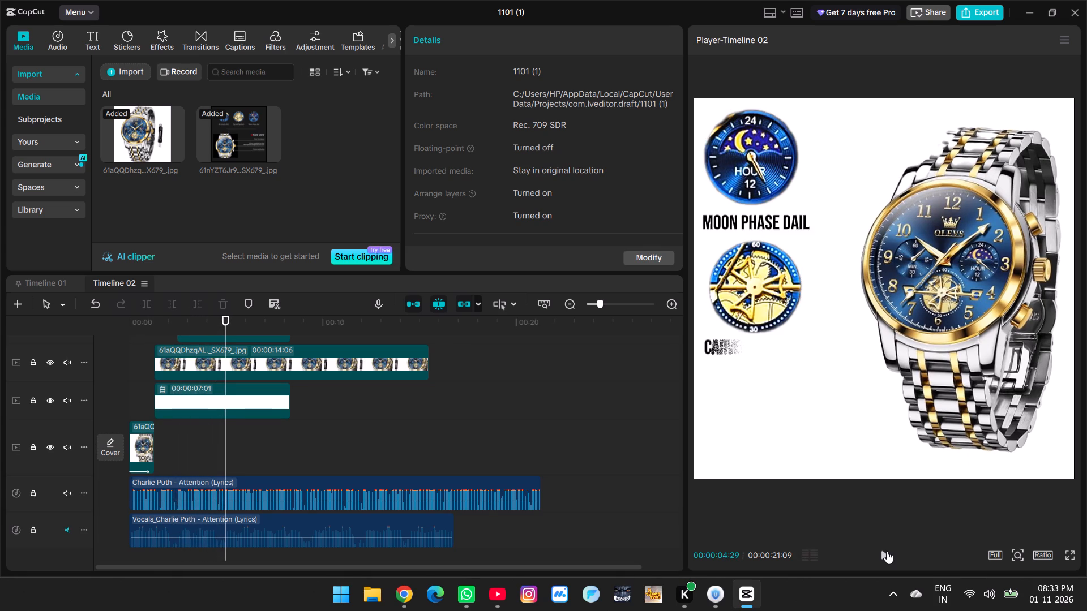
Switch to YouTube, pause the autoplaying "In Another Life" Valorant x CS2 edit, and go to the home page.
click(488, 587)
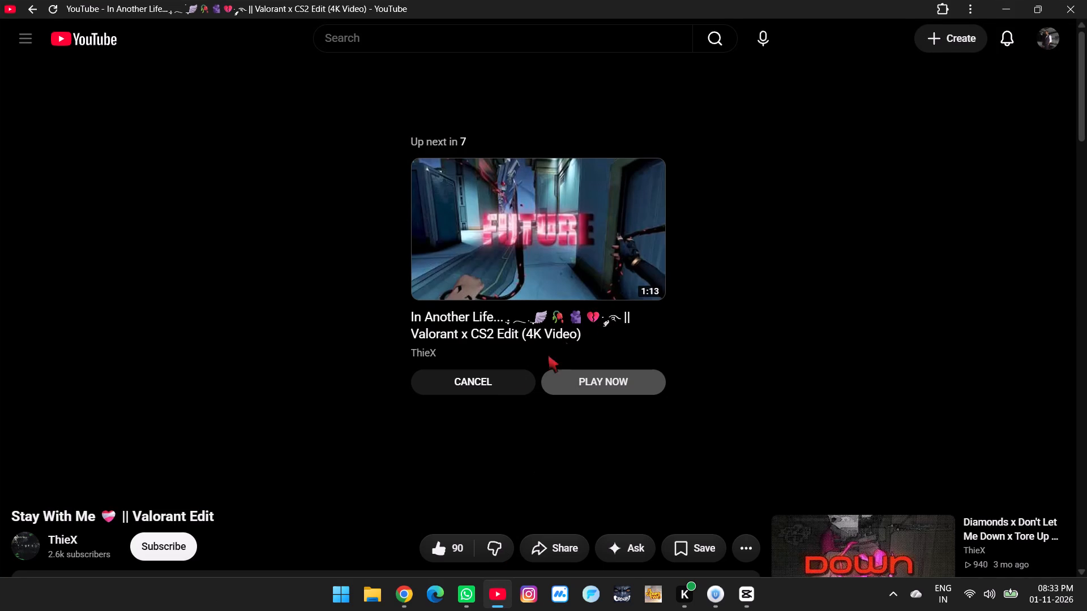
click(491, 376)
click(486, 388)
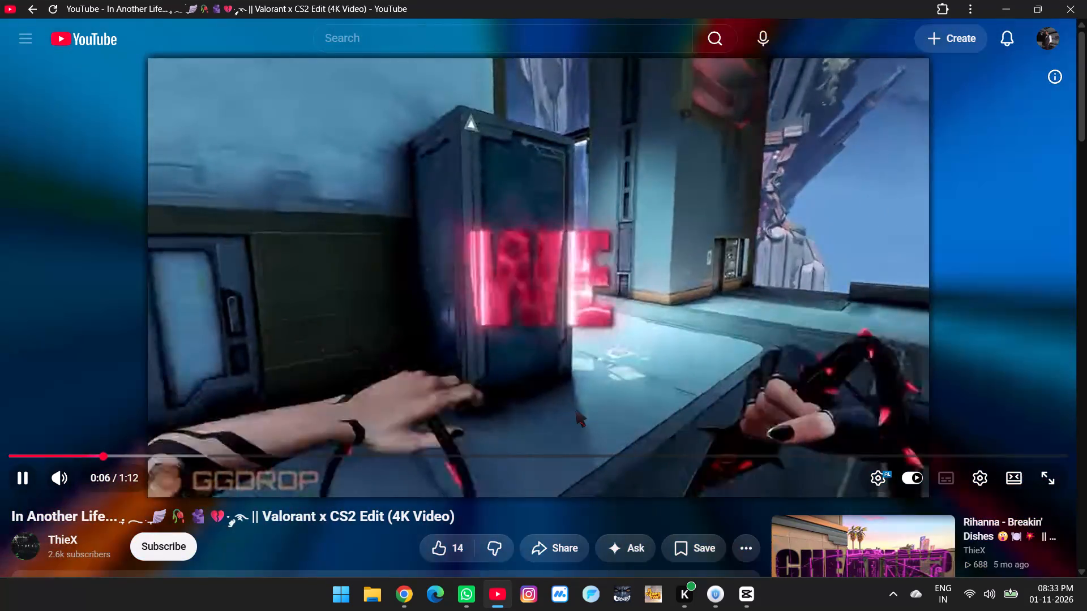
click(830, 343)
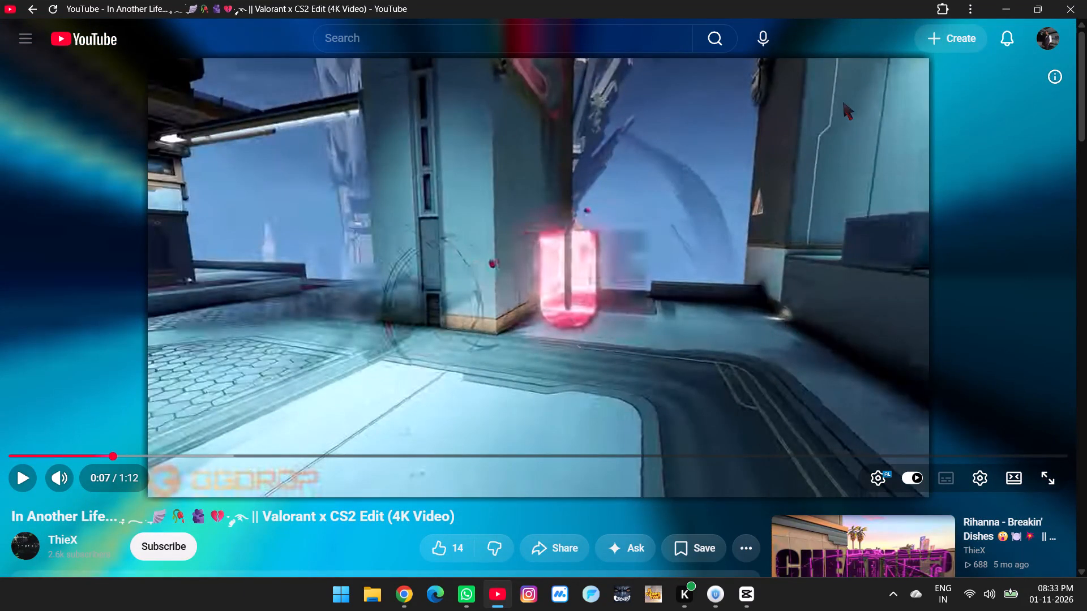
click(100, 25)
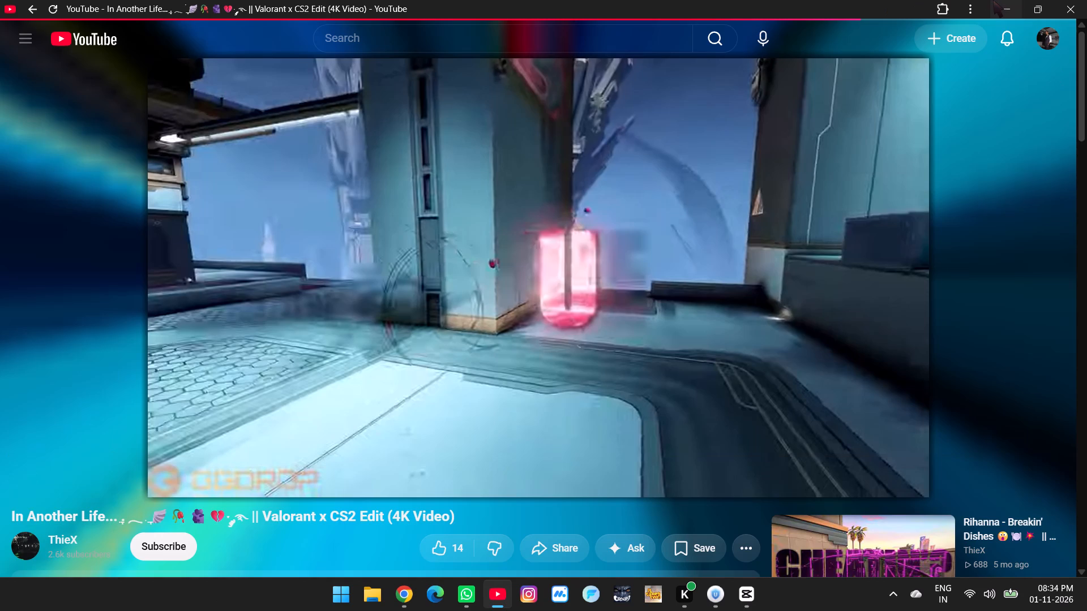
Return to CapCut and play the rest of Timeline 02 through to its end.
click(999, 1)
click(889, 558)
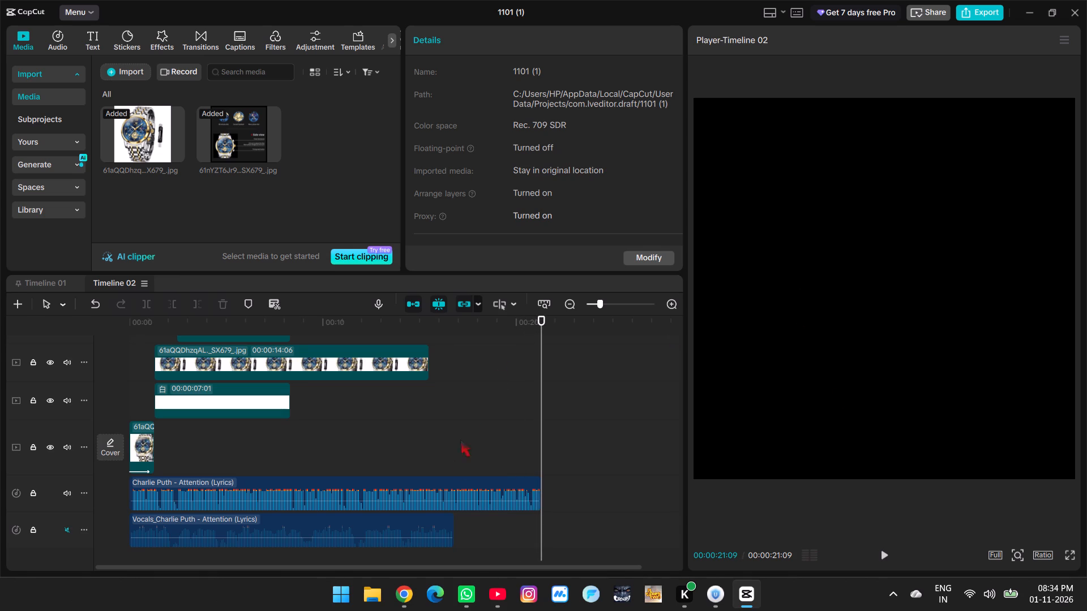
Set a 3.2 s fade-out on the Charlie Puth - Attention audio clip and play back its ending.
click(451, 476)
click(491, 495)
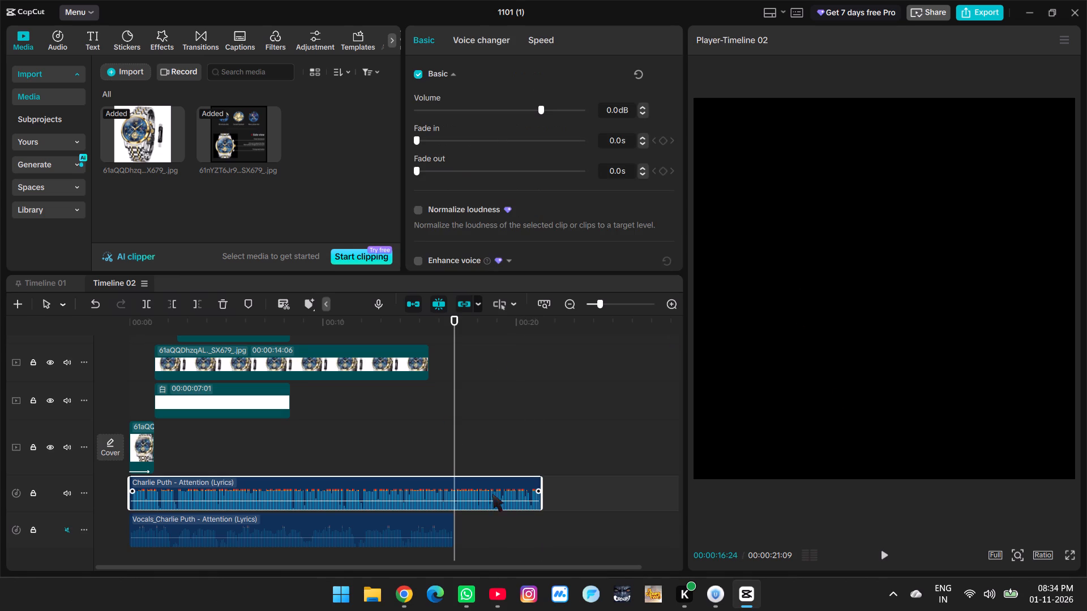
click(438, 164)
drag(438, 165, 460, 172)
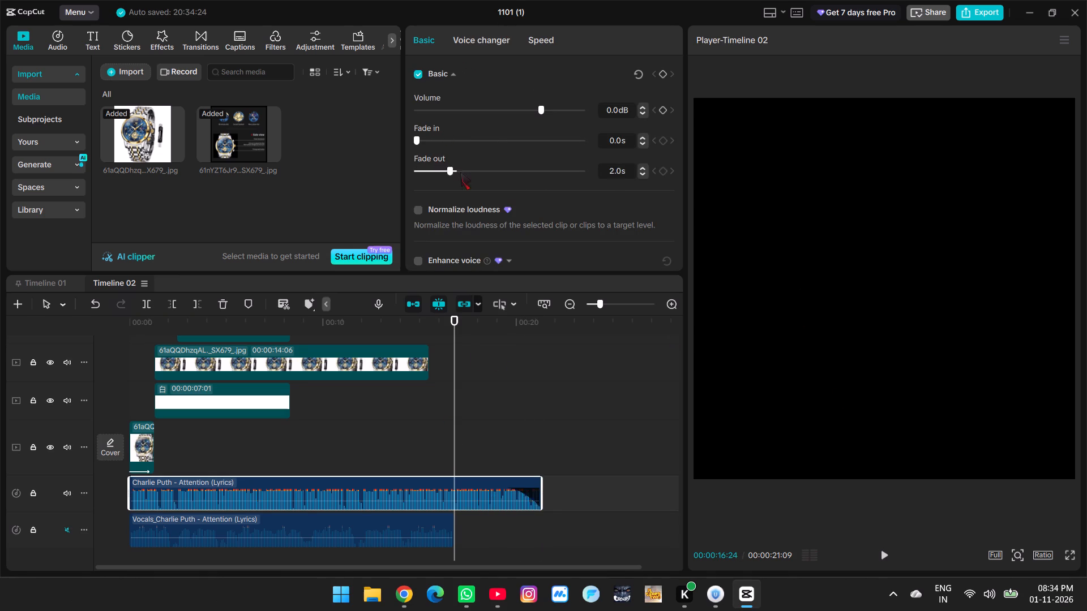
drag(460, 172, 469, 177)
key(space)
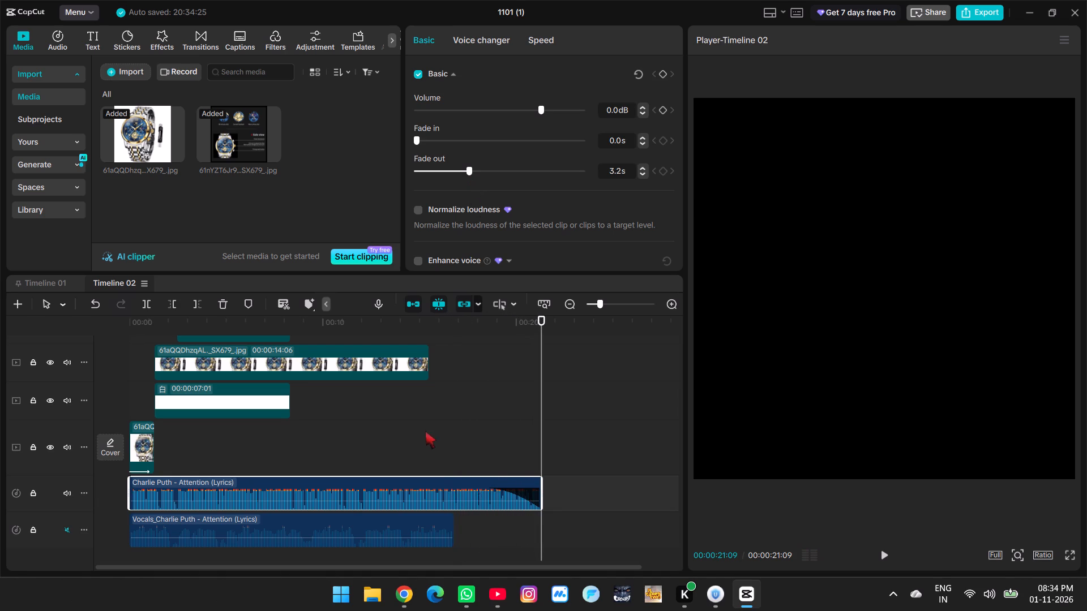
Play the button-callout section from about 0:12 until just past the end of the watch image clip.
scroll(430, 427, up, 10)
click(370, 411)
drag(370, 411, 358, 411)
key(space)
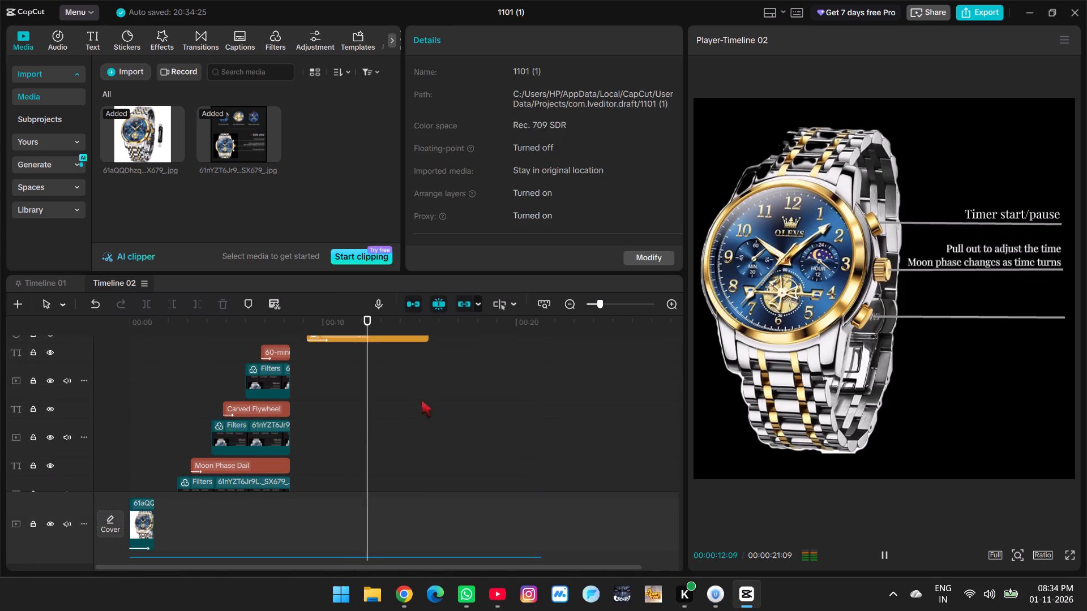
scroll(421, 400, down, 2)
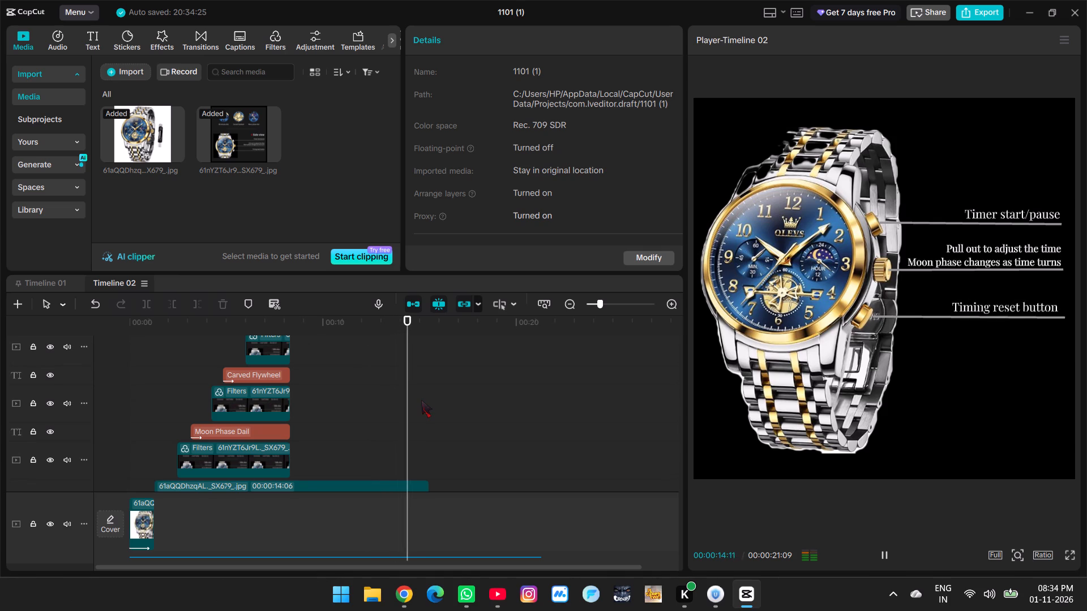
key(space)
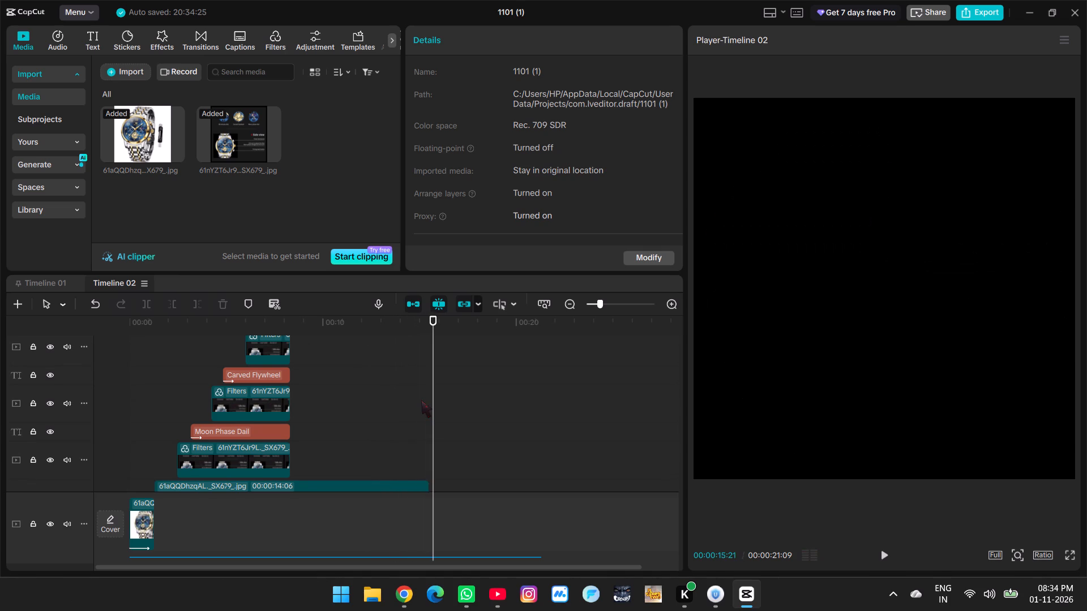
Extend the long watch image clip to the end of the Charlie Puth song, making it 00:00:20:00 long.
scroll(421, 400, down, 5)
click(412, 415)
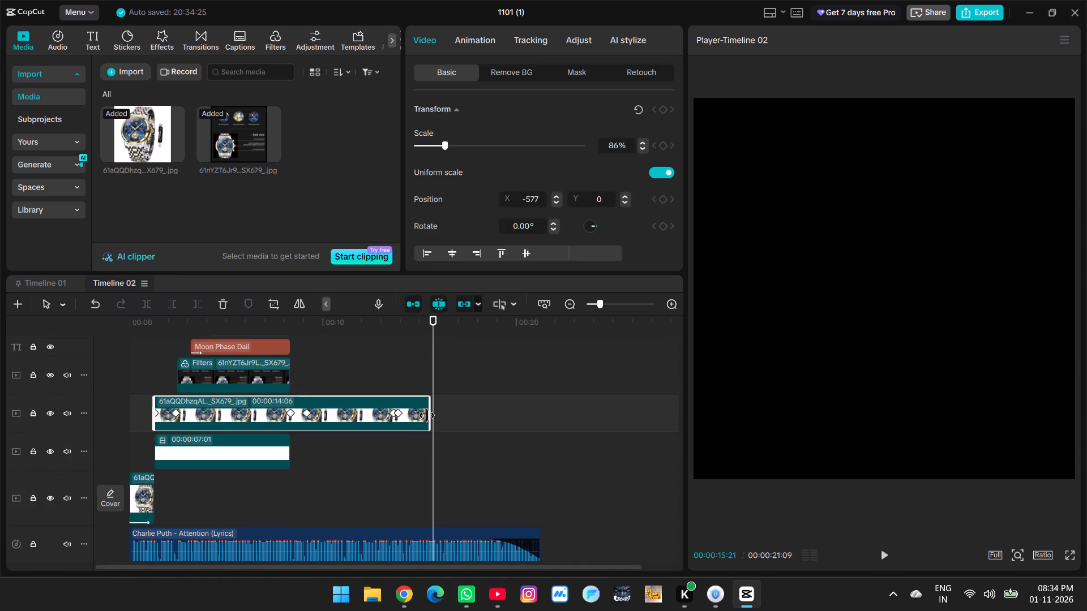
drag(427, 415, 540, 424)
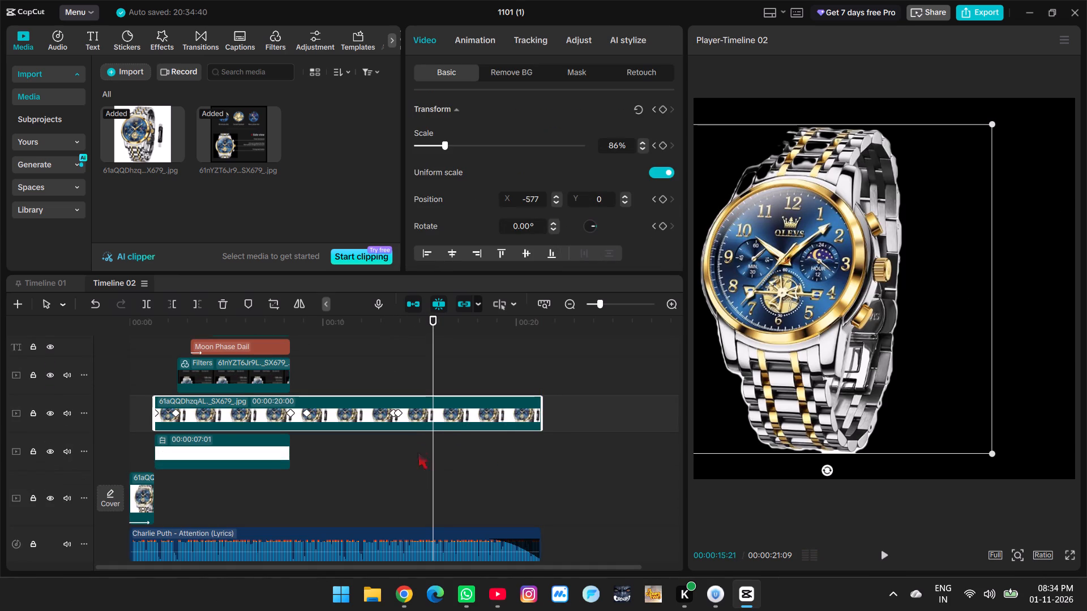
Examine the extended watch clip's keyframes and replay the watch movement and callouts between about 0:08 and 0:14.
click(401, 413)
key(space)
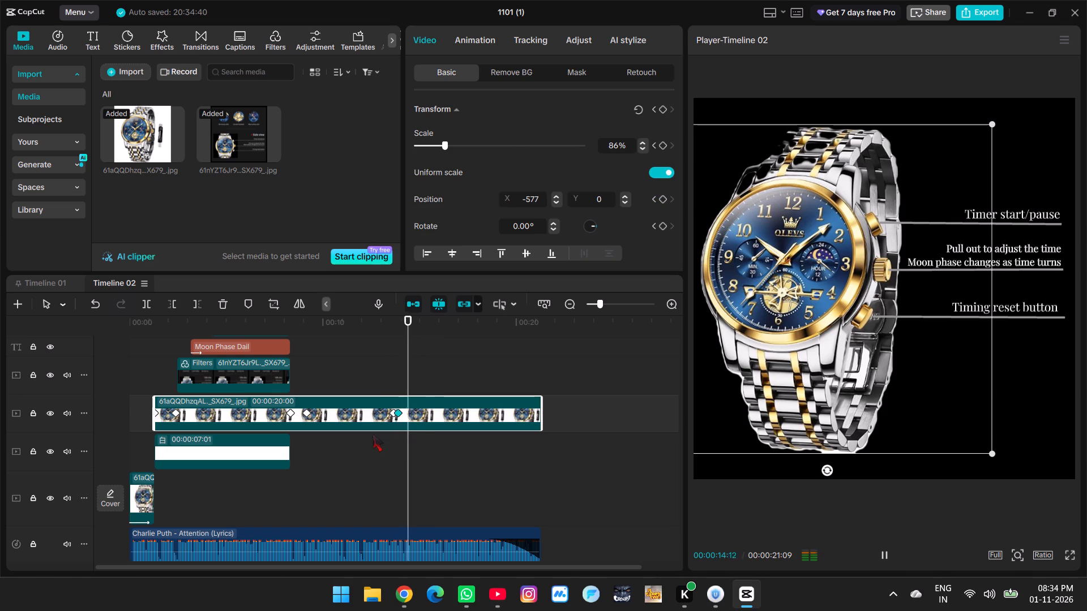
click(373, 434)
key(space)
key(space)
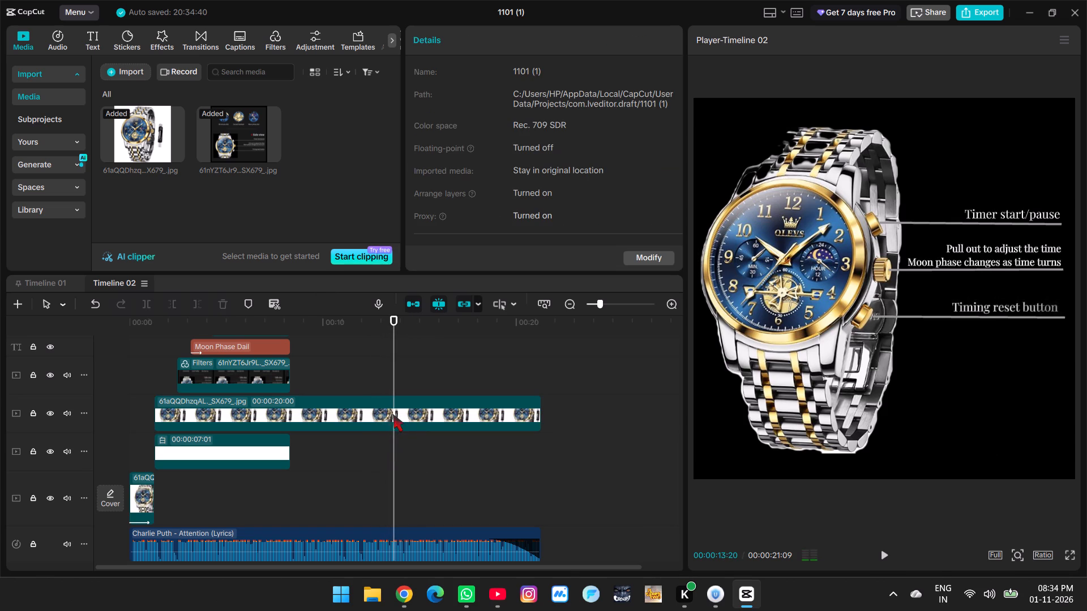
click(393, 414)
click(393, 414)
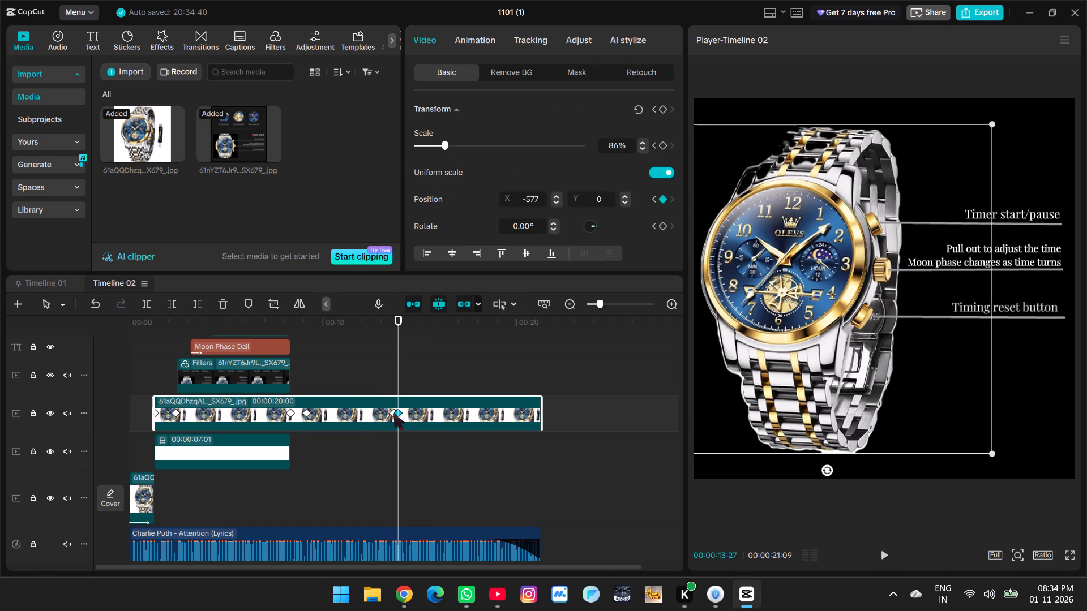
click(381, 412)
click(354, 375)
key(space)
click(309, 369)
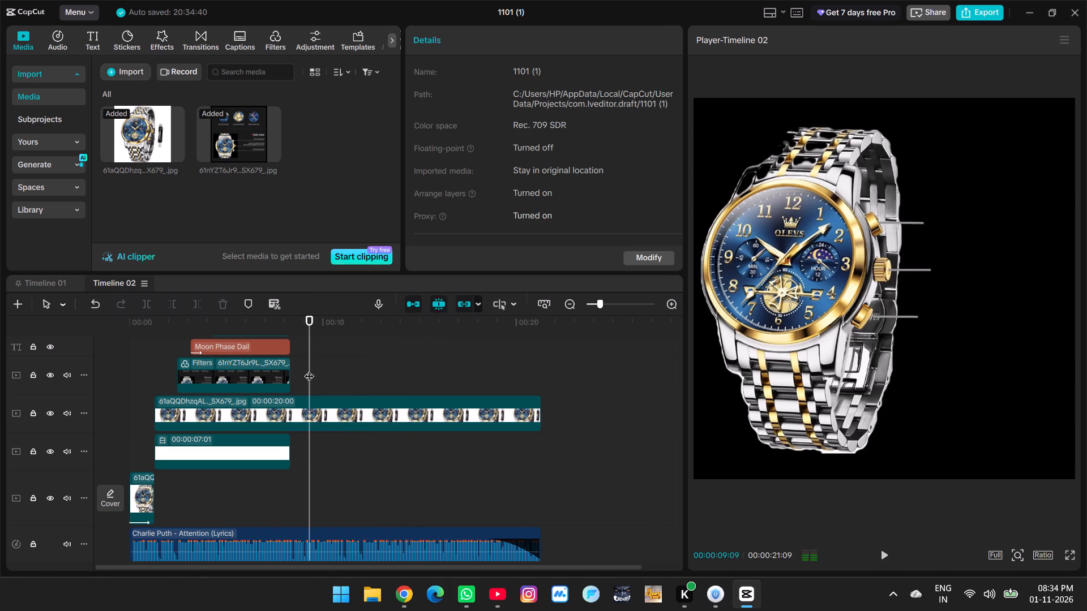
key(space)
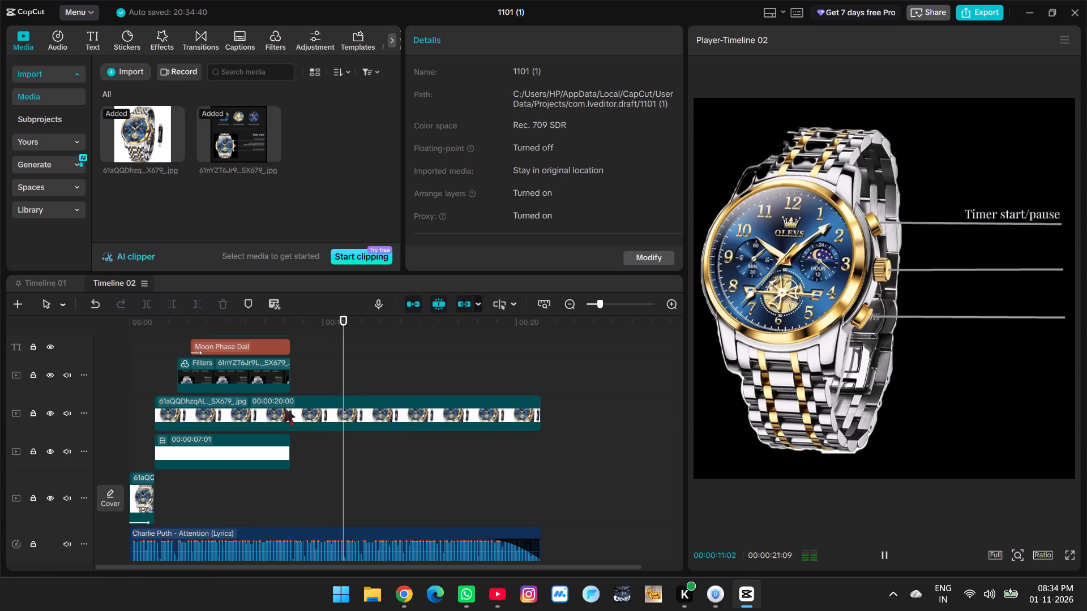
click(321, 420)
click(293, 412)
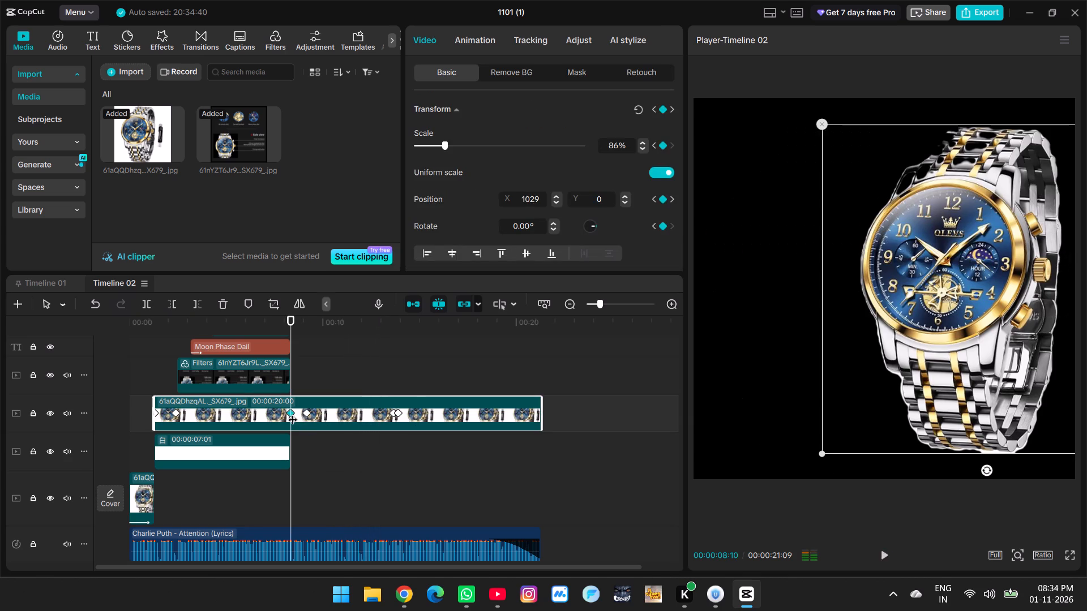
key(space)
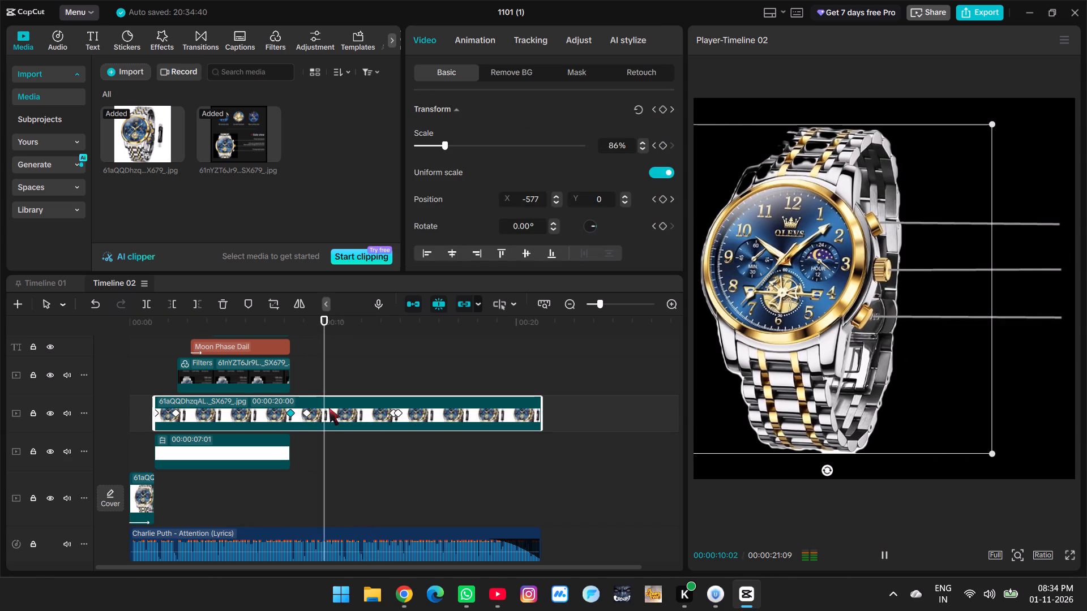
click(329, 408)
Delete the watch clip's two position keyframes at 00:00:13:20 and 00:00:13:27.
click(391, 412)
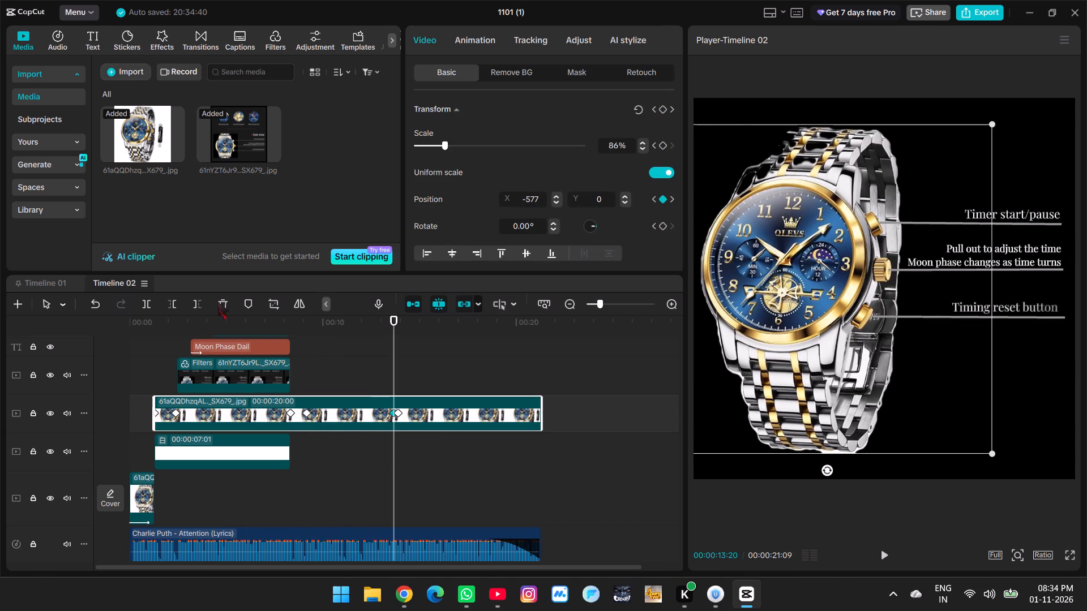
click(224, 305)
click(398, 416)
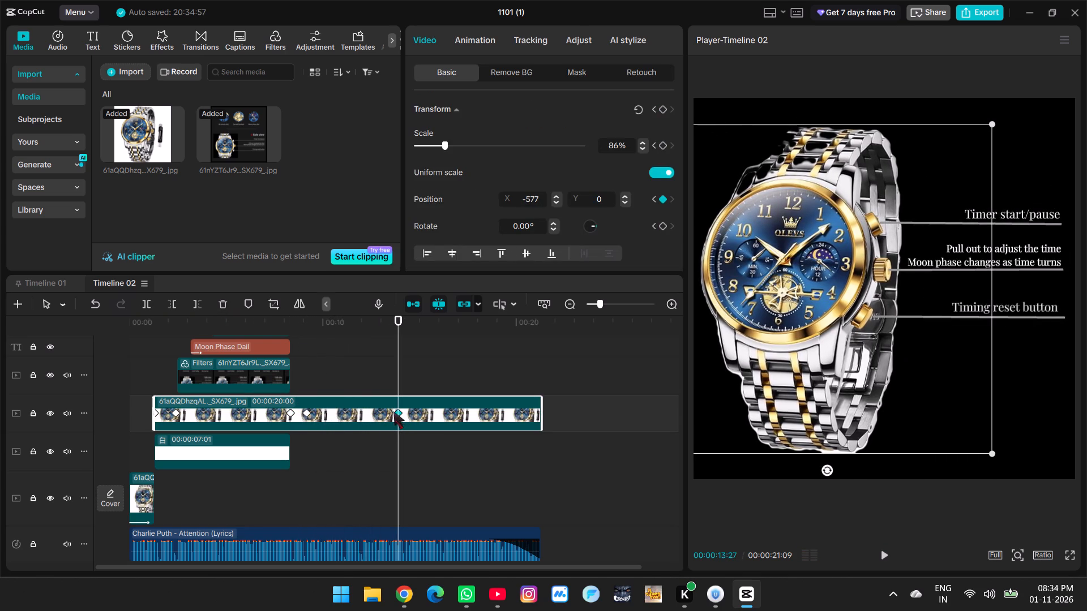
click(224, 305)
Replay the button callouts beside the watch from about 0:09 to 0:15.
click(305, 413)
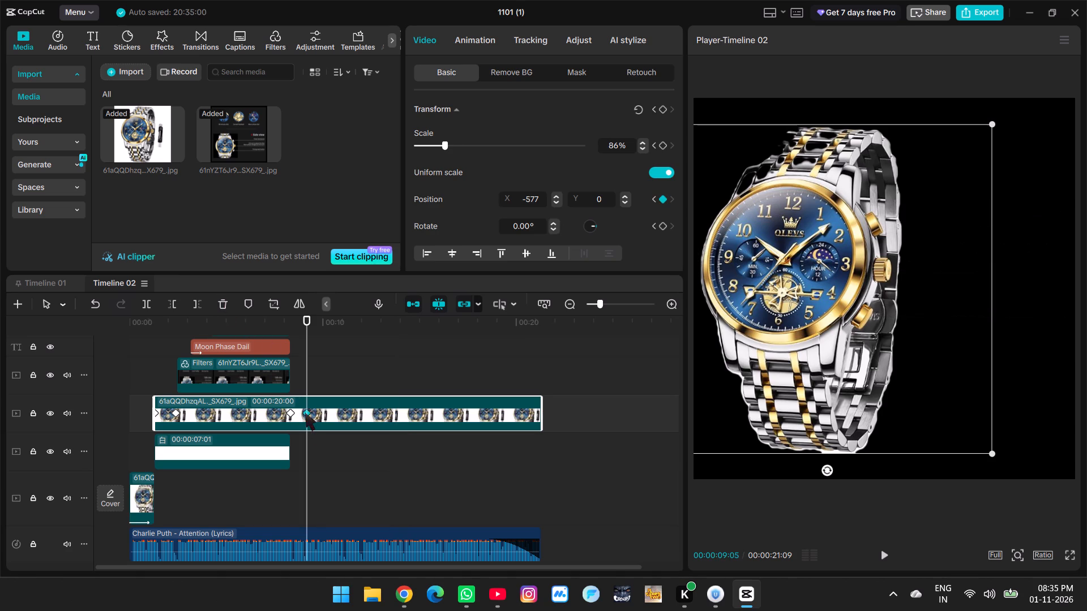
key(space)
click(388, 377)
key(space)
scroll(423, 376, up, 10)
key(space)
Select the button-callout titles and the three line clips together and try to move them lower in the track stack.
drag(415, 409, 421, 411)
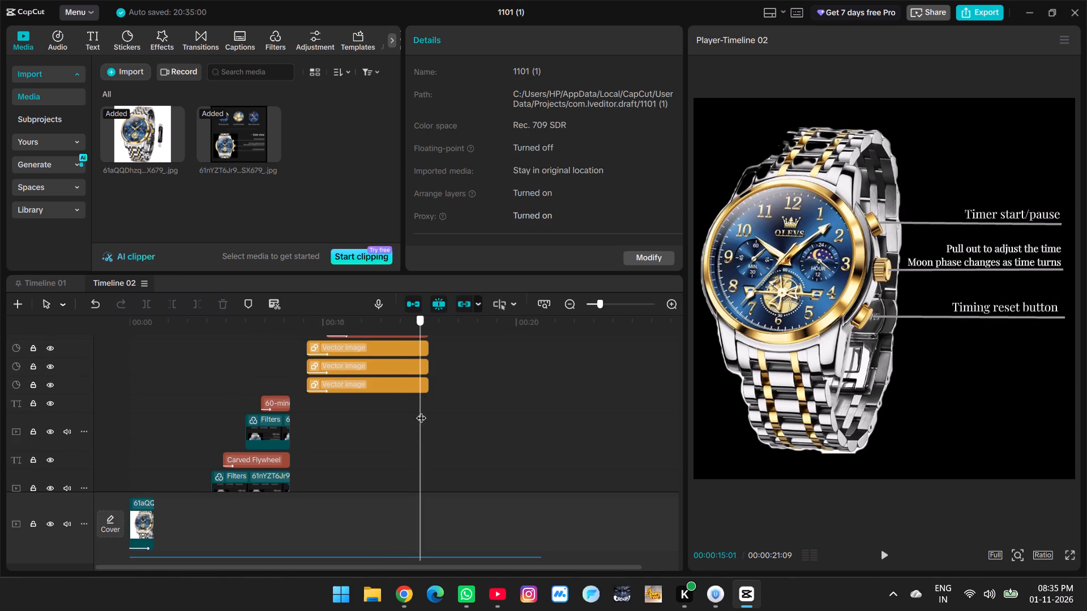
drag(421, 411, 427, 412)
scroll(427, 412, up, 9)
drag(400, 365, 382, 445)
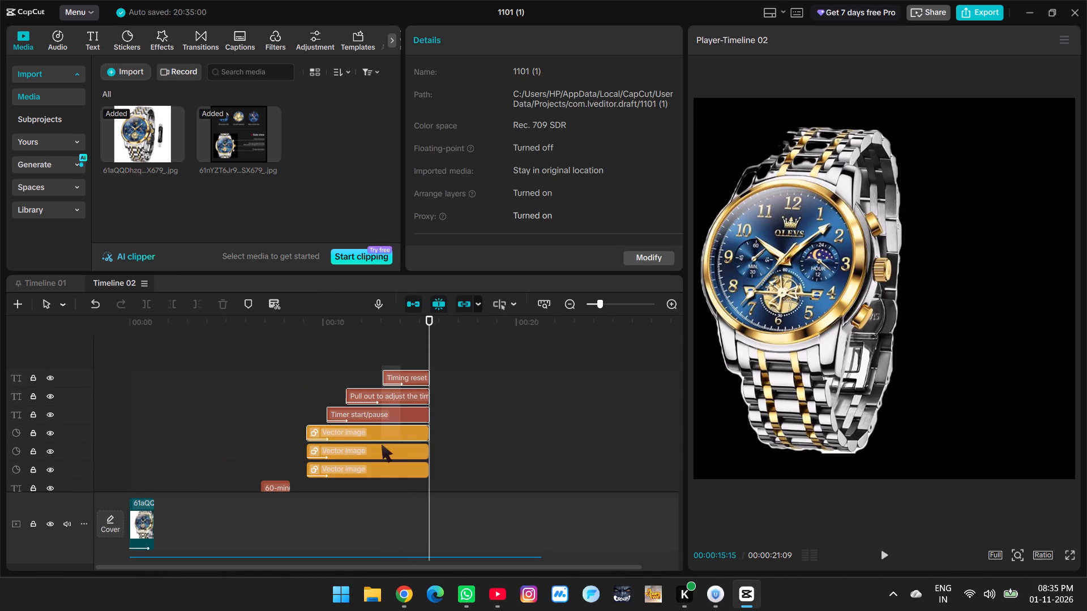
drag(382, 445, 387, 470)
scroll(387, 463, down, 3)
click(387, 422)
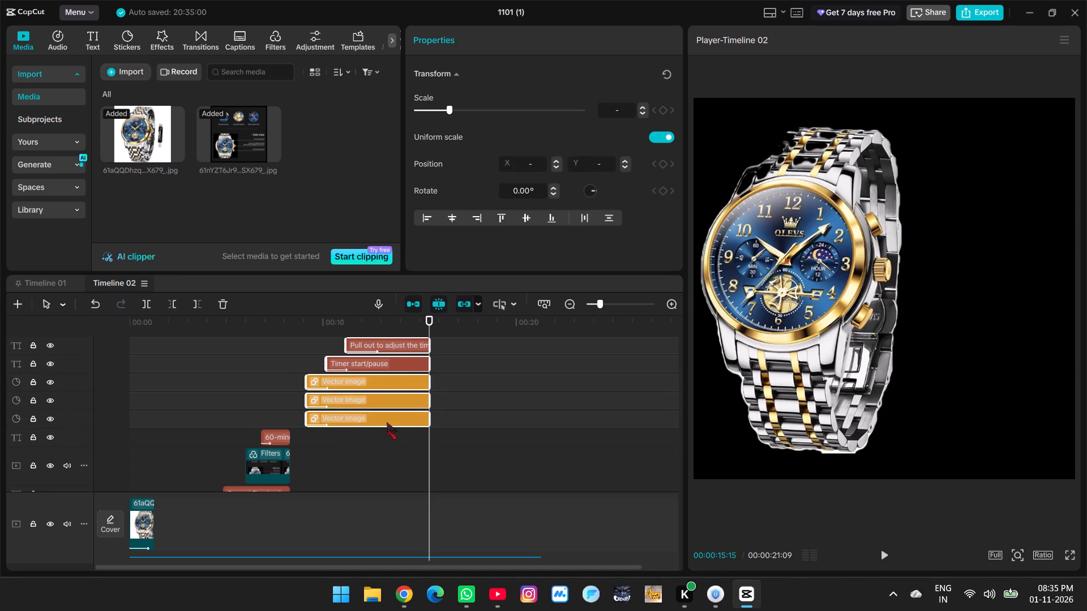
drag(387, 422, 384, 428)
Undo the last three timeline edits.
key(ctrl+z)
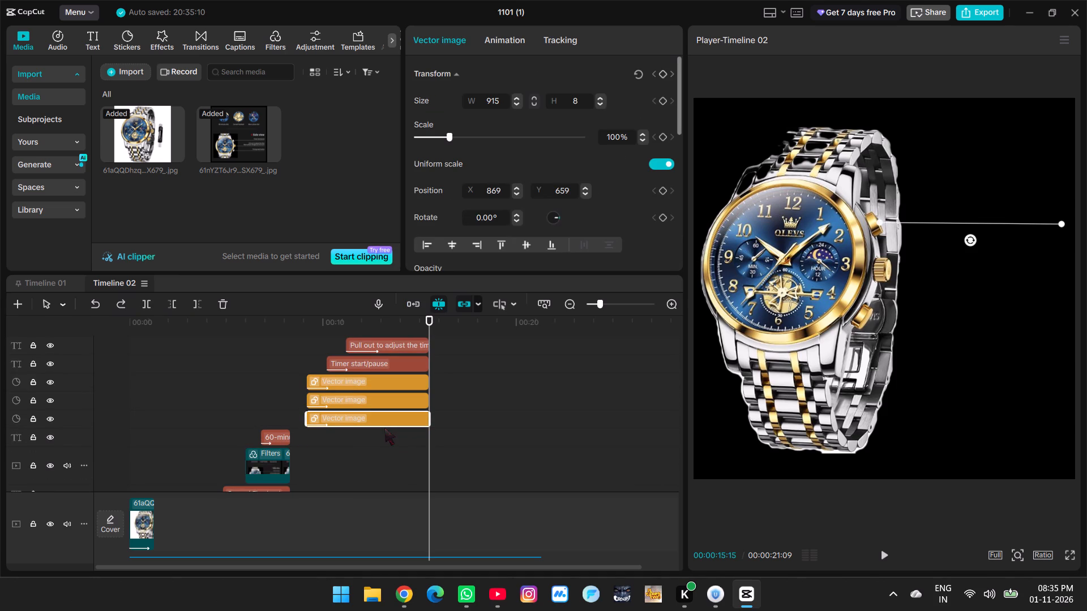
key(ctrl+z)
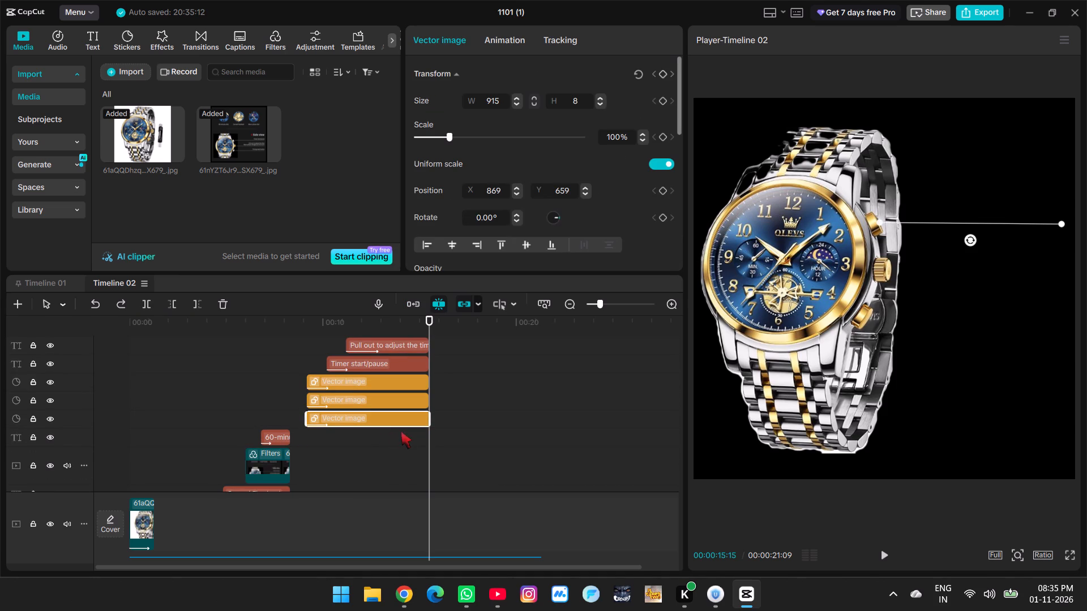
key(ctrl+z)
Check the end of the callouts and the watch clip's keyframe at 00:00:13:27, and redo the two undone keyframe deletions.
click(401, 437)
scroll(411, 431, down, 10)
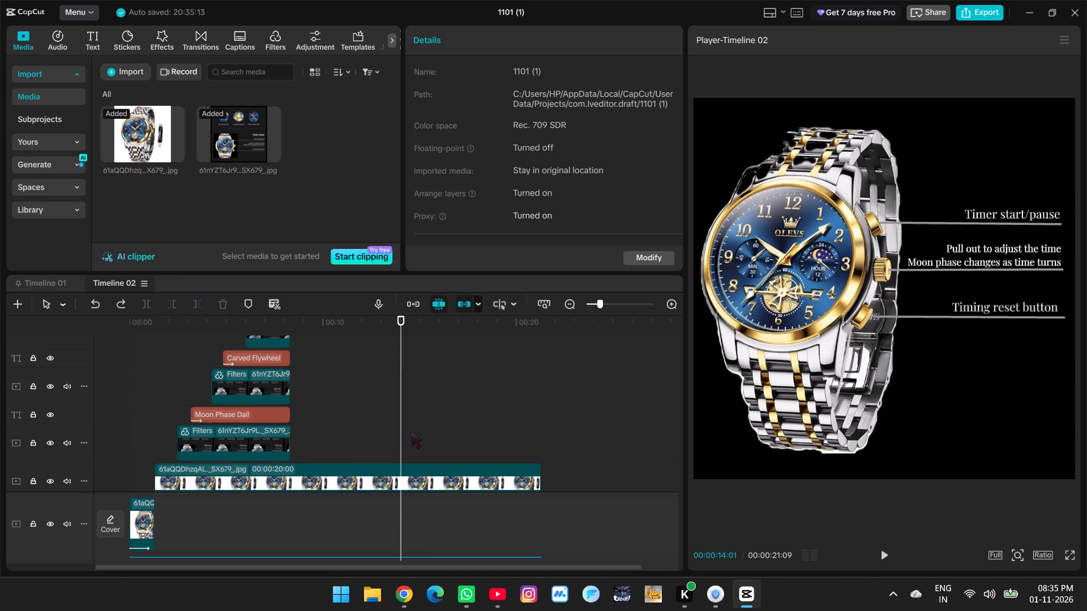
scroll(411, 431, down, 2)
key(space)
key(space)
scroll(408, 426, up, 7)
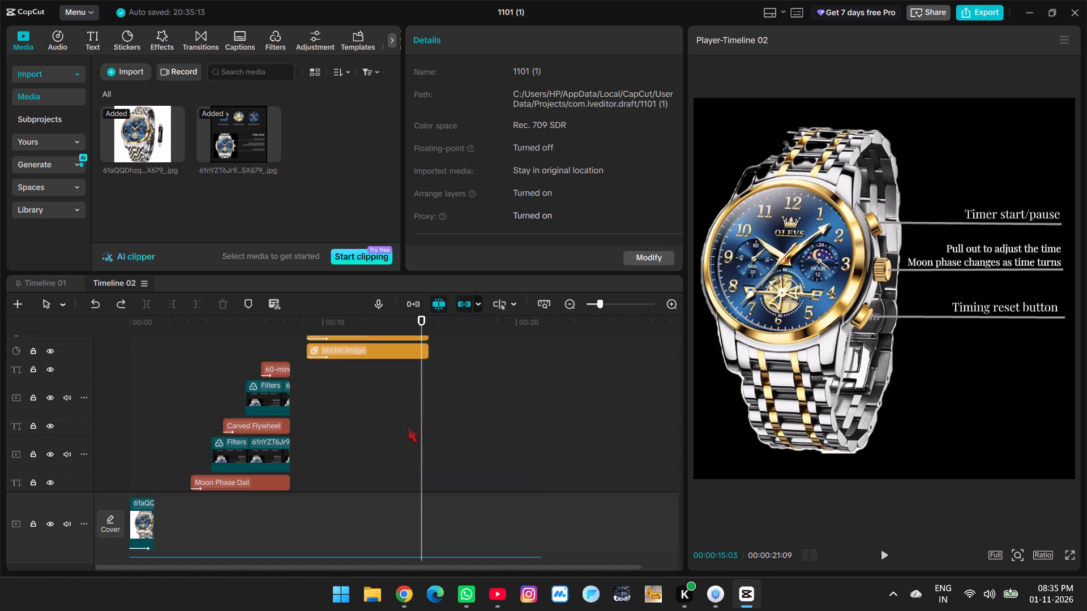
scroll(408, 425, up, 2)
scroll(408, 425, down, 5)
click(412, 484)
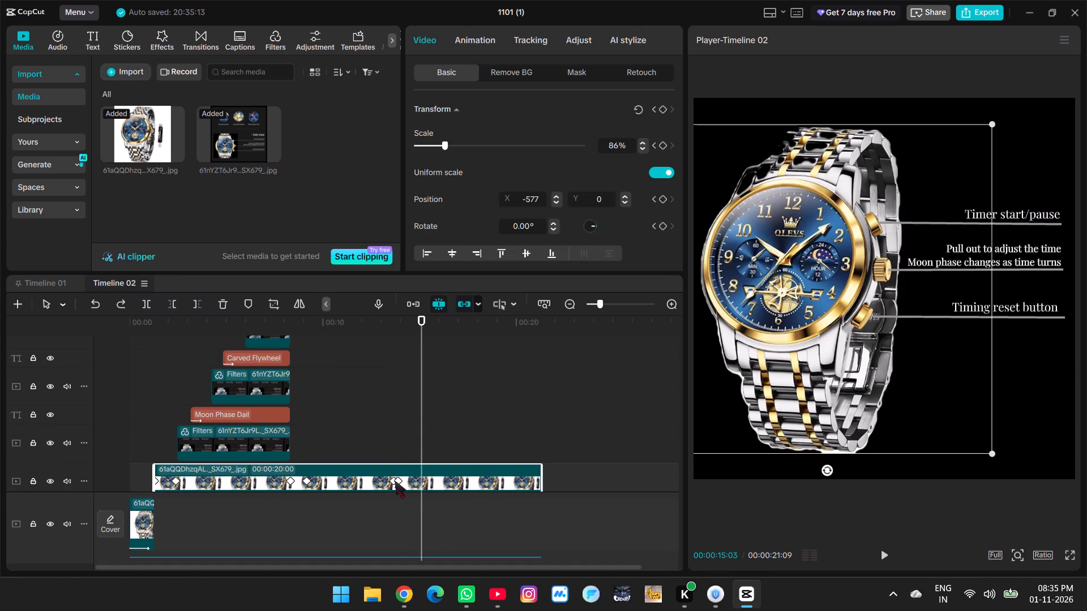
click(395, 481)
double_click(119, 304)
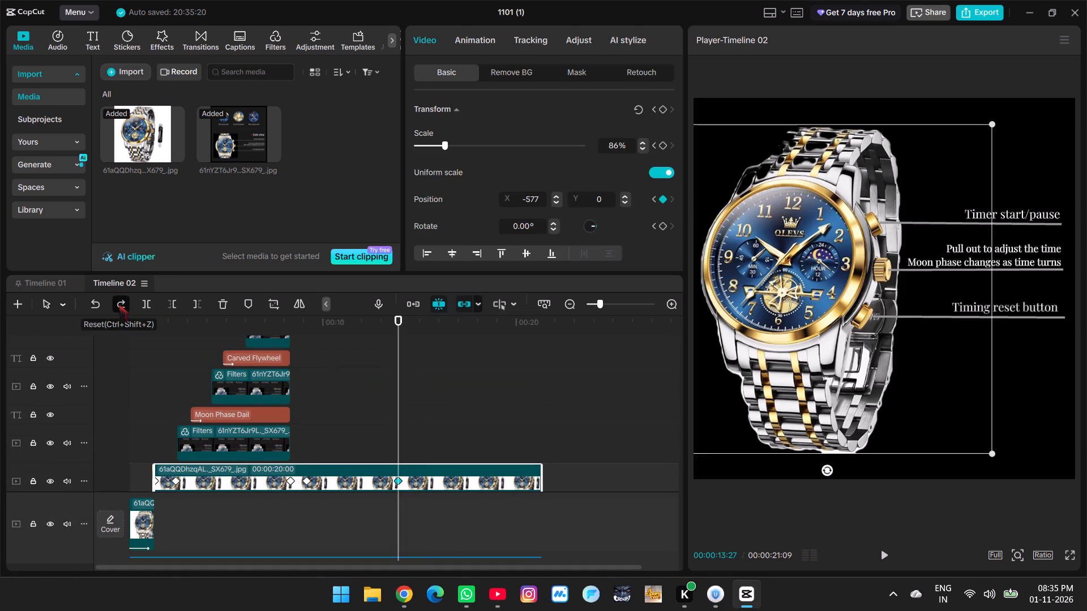
Move the "Pull out to adjust the time" and "Timer start/pause" titles and three line clips together to tracks just below the "Moon Phase Dail" title.
scroll(417, 366, up, 8)
double_click(426, 436)
drag(374, 445, 377, 330)
scroll(395, 417, down, 4)
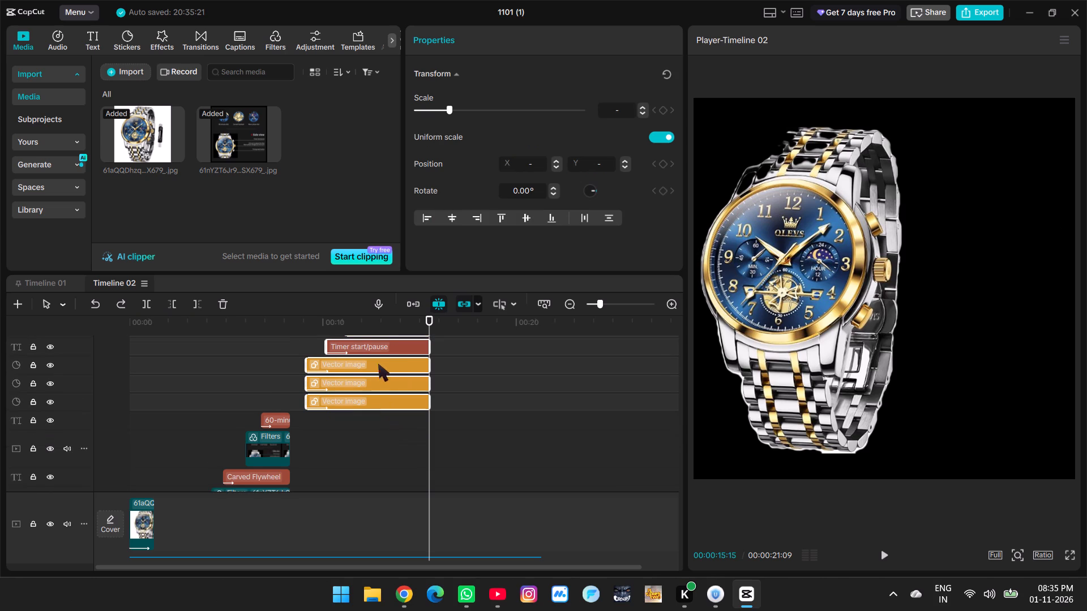
drag(376, 346, 376, 363)
scroll(376, 363, down, 5)
scroll(376, 363, up, 1)
scroll(376, 363, down, 2)
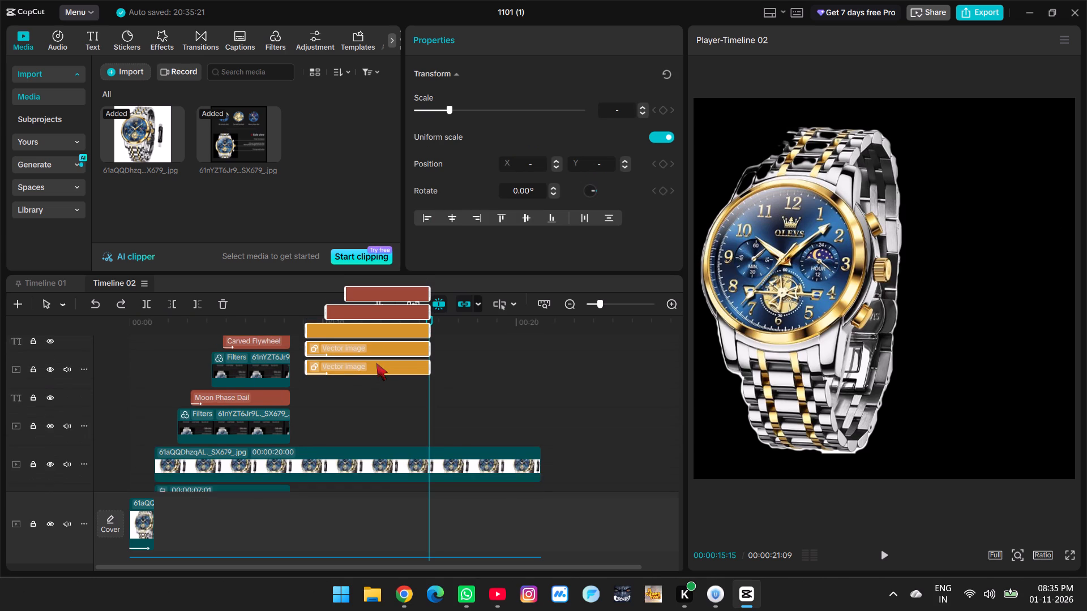
drag(376, 363, 375, 363)
scroll(376, 363, down, 3)
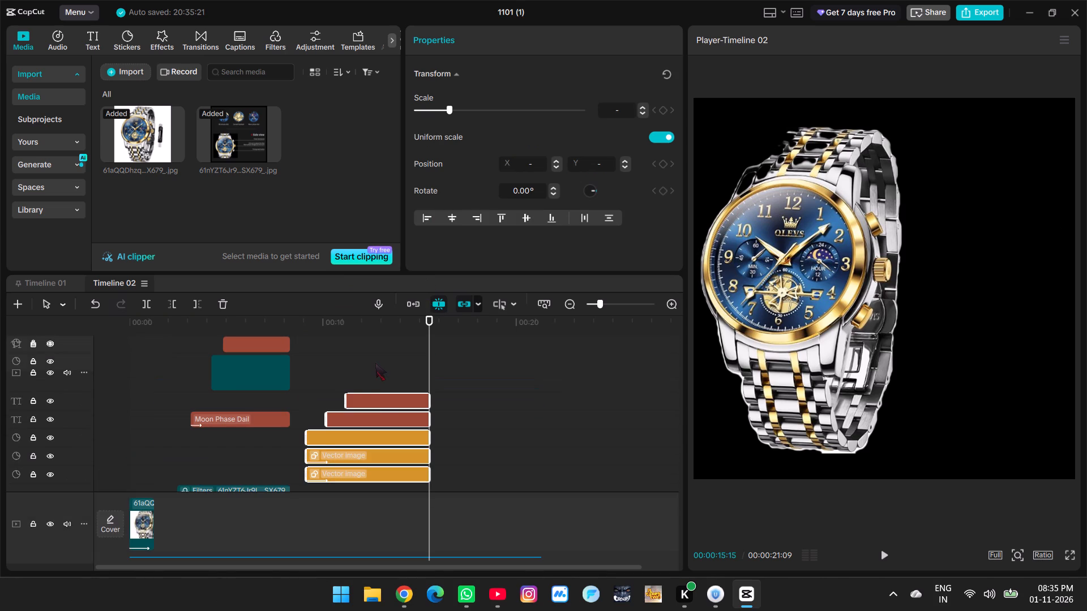
scroll(366, 393, down, 4)
scroll(361, 410, up, 2)
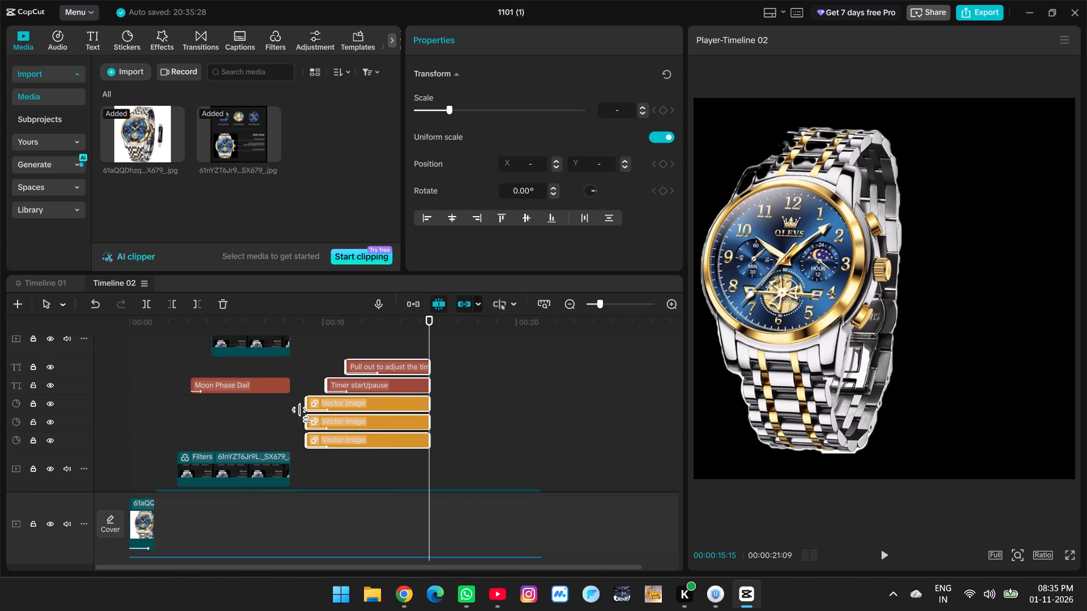
Play the rearranged callout section from about 0:09 to 0:18, enlarging the timeline area during playback.
click(287, 414)
key(space)
scroll(491, 403, down, 4)
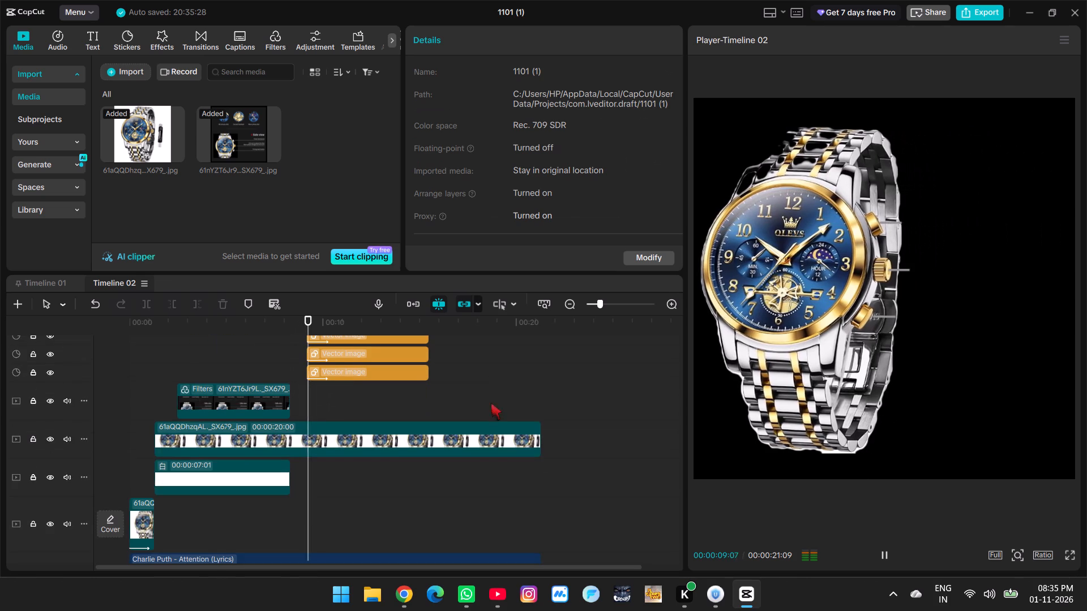
scroll(432, 409, up, 2)
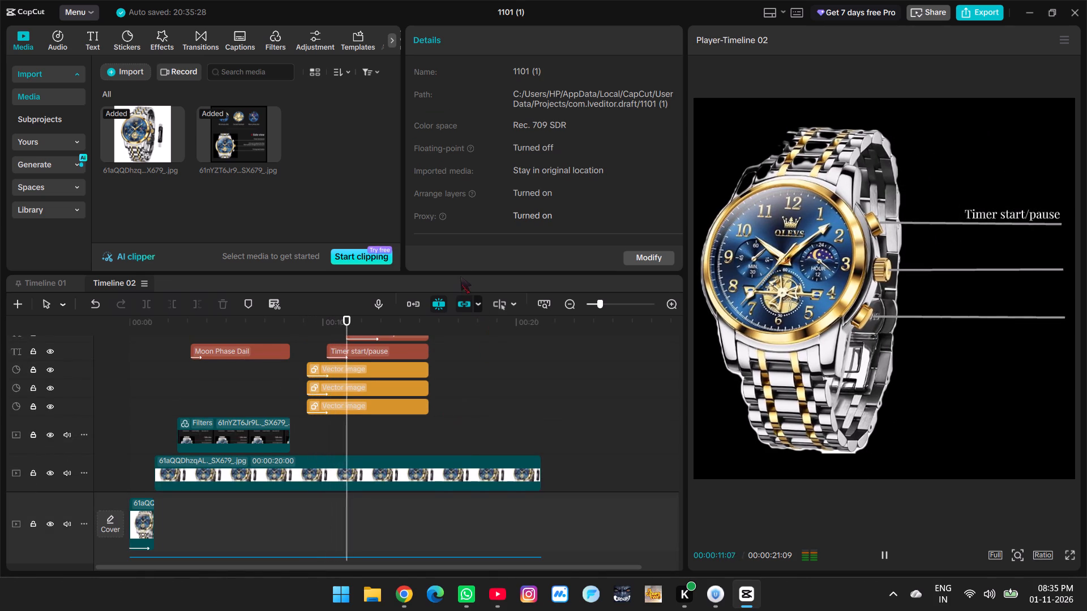
drag(463, 272, 484, 203)
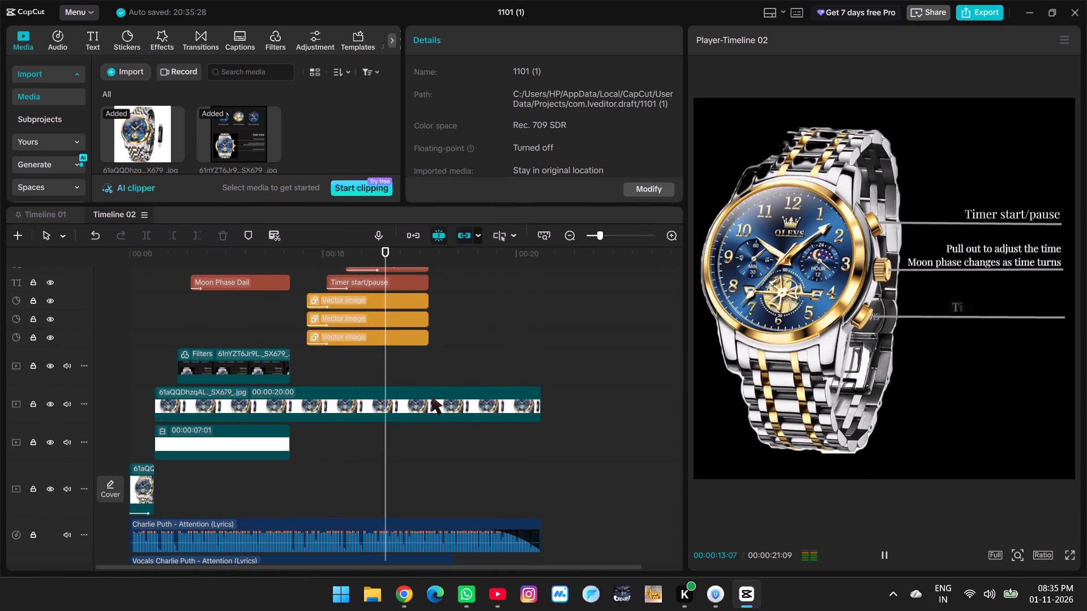
scroll(431, 397, up, 2)
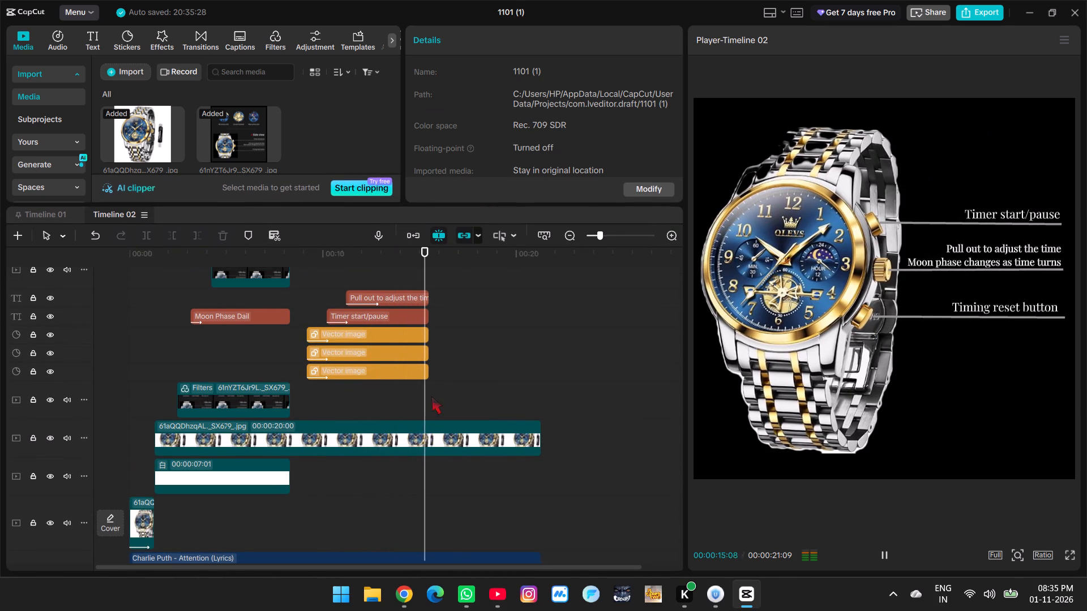
key(space)
scroll(301, 416, down, 4)
key(space)
scroll(362, 410, up, 3)
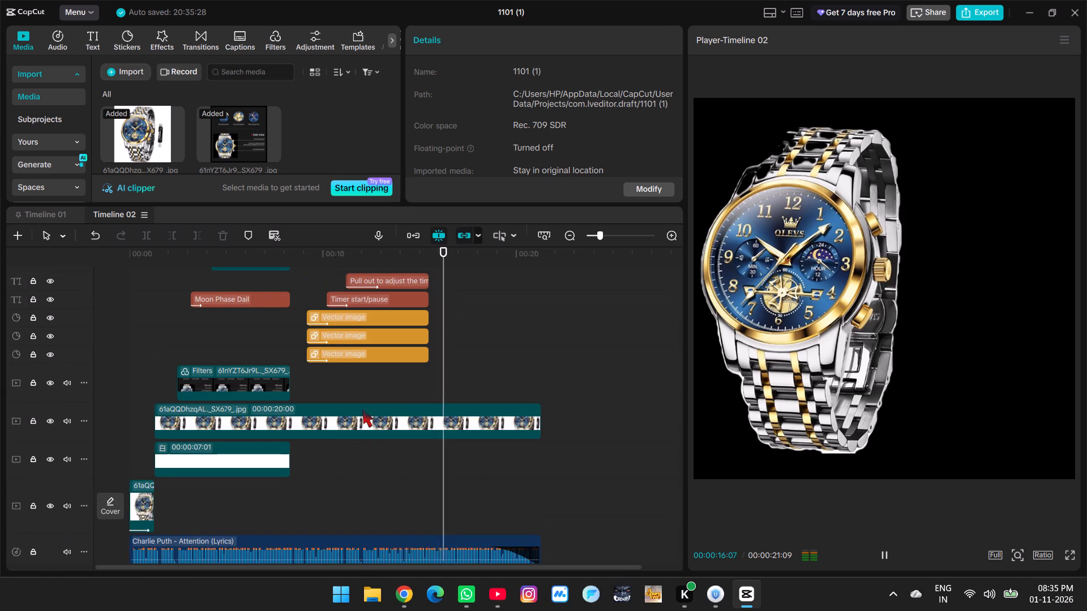
scroll(362, 410, up, 3)
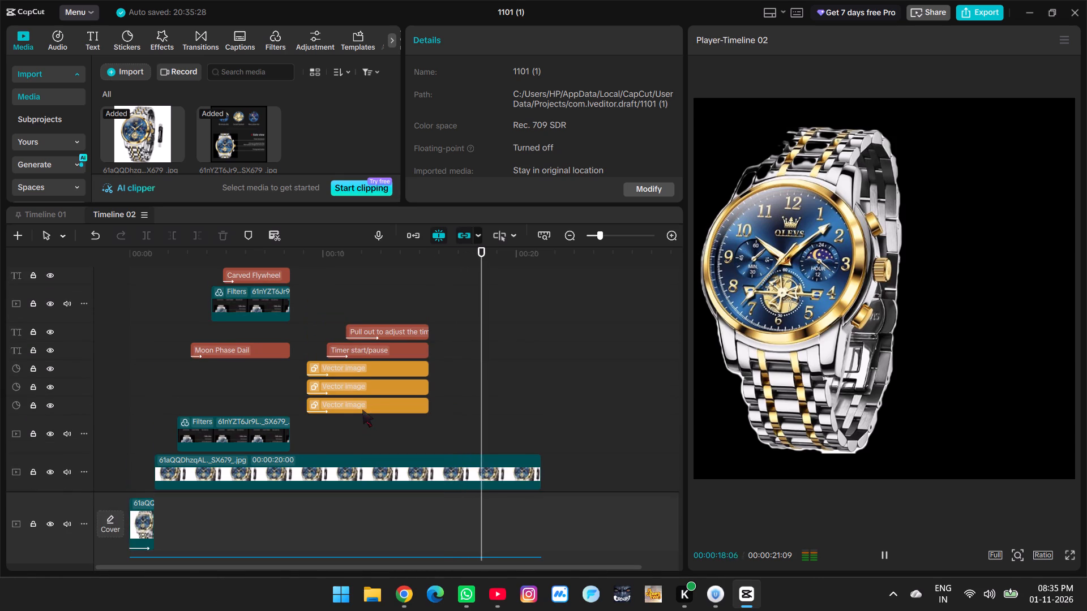
key(space)
Replay the white-background dial section from about 0:02 to the watch's slide at about 0:09.
scroll(366, 410, down, 4)
scroll(366, 410, up, 7)
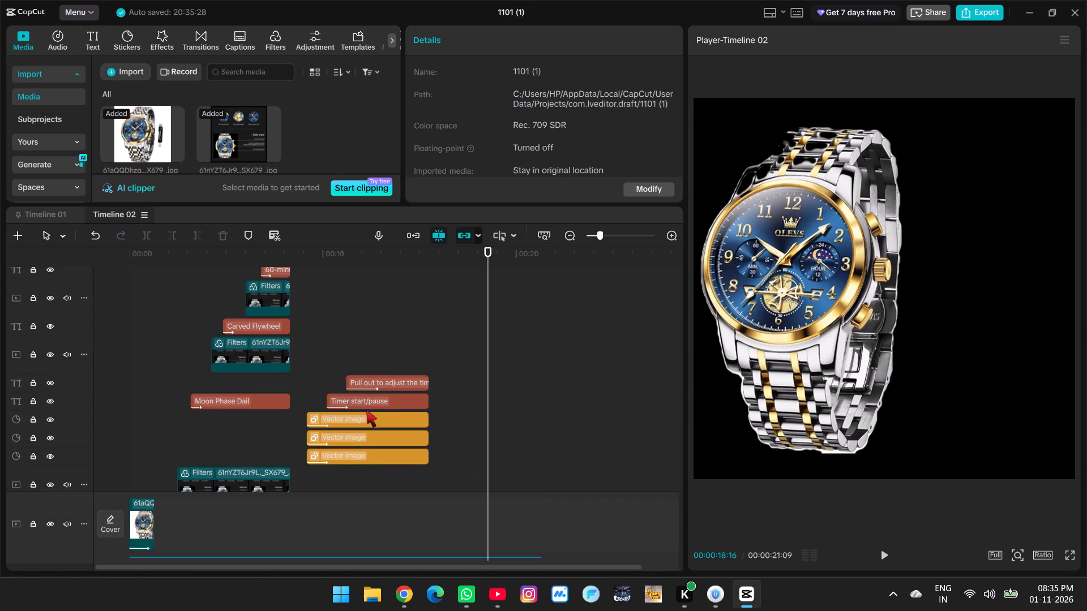
scroll(366, 410, up, 4)
click(191, 423)
scroll(191, 423, down, 3)
key(space)
click(171, 419)
key(space)
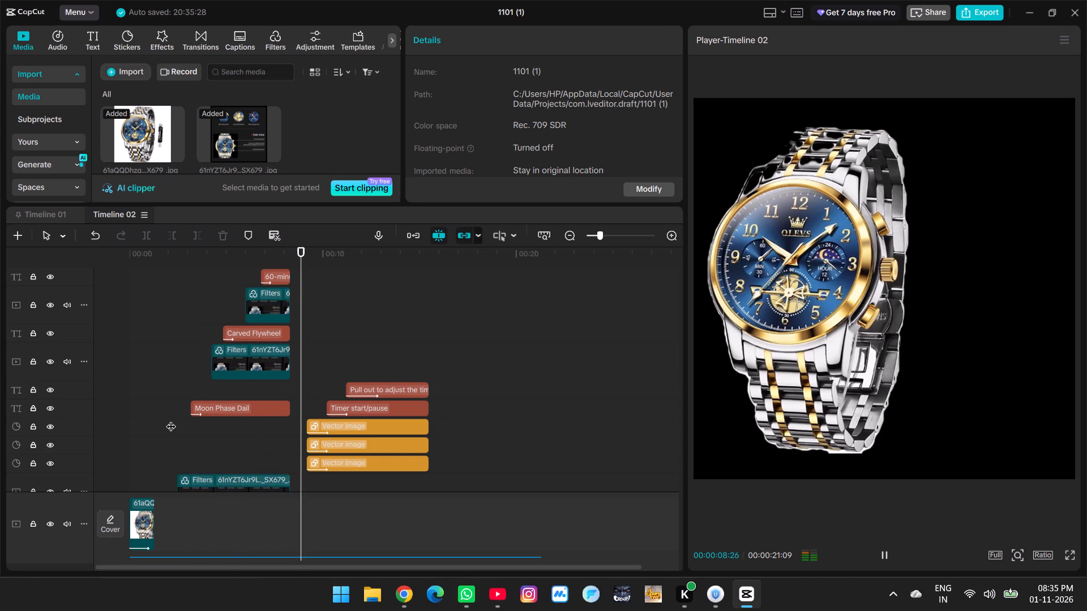
Replay the change from the dial layout to the black-background watch repeatedly between about 0:07 and 0:09.
click(264, 447)
key(space)
scroll(277, 442, down, 3)
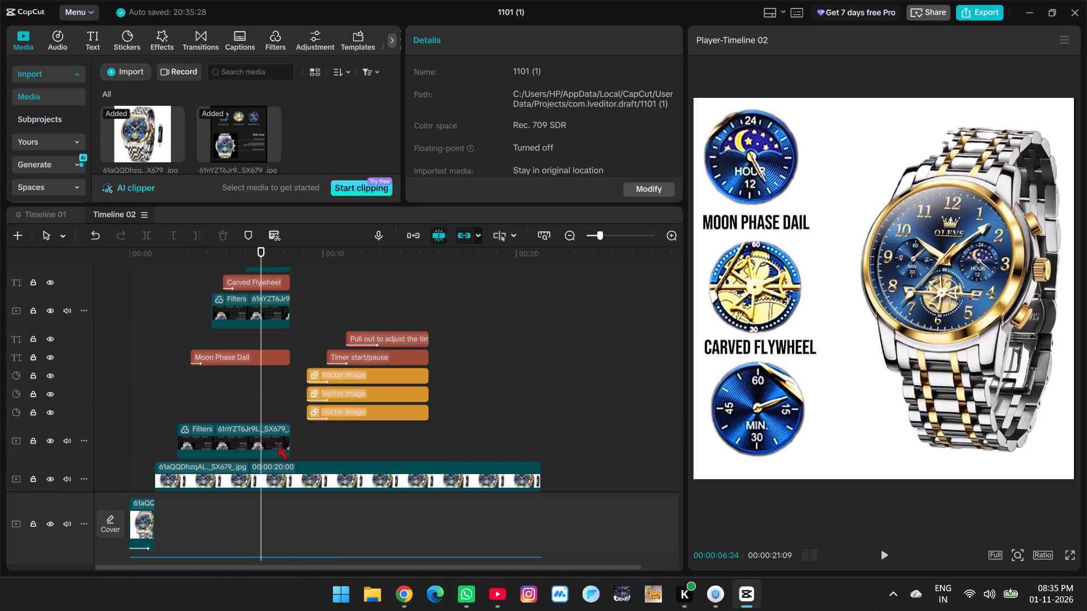
key(space)
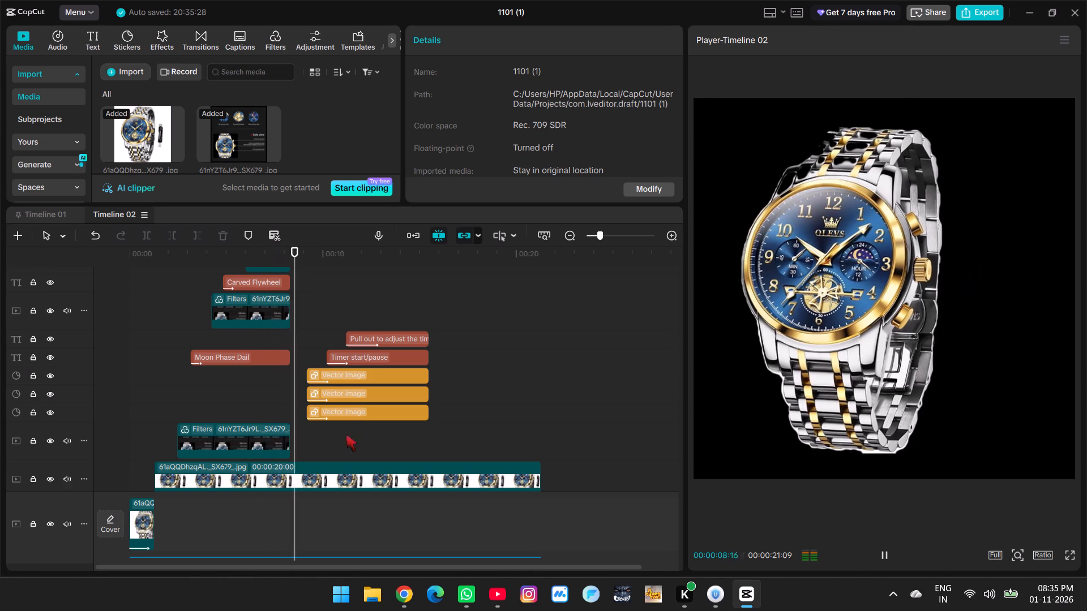
key(space)
scroll(314, 452, down, 4)
click(304, 461)
drag(304, 461, 286, 460)
key(space)
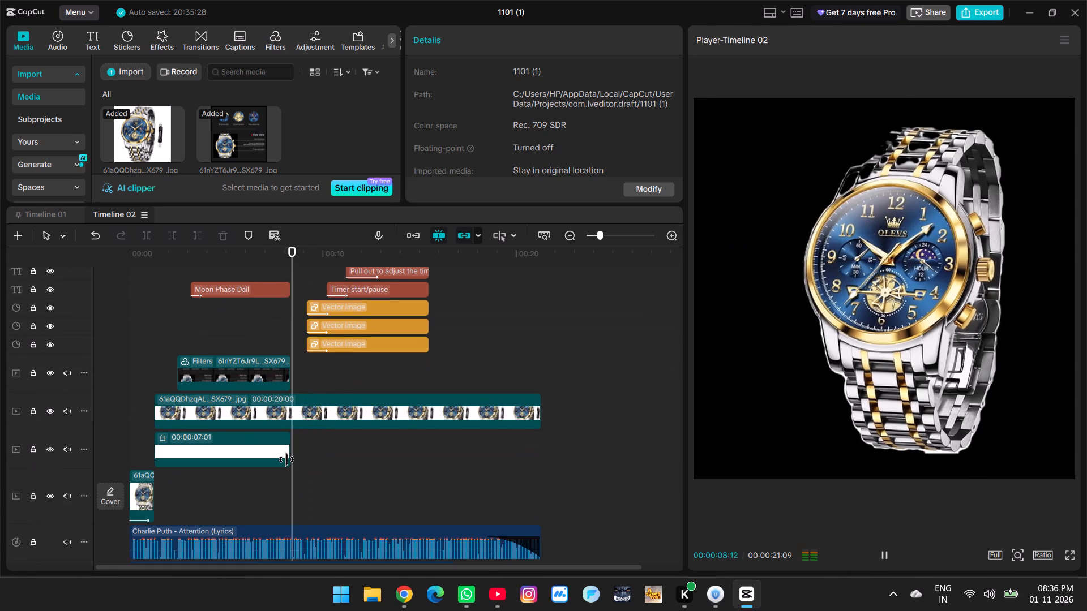
click(302, 415)
click(283, 354)
key(space)
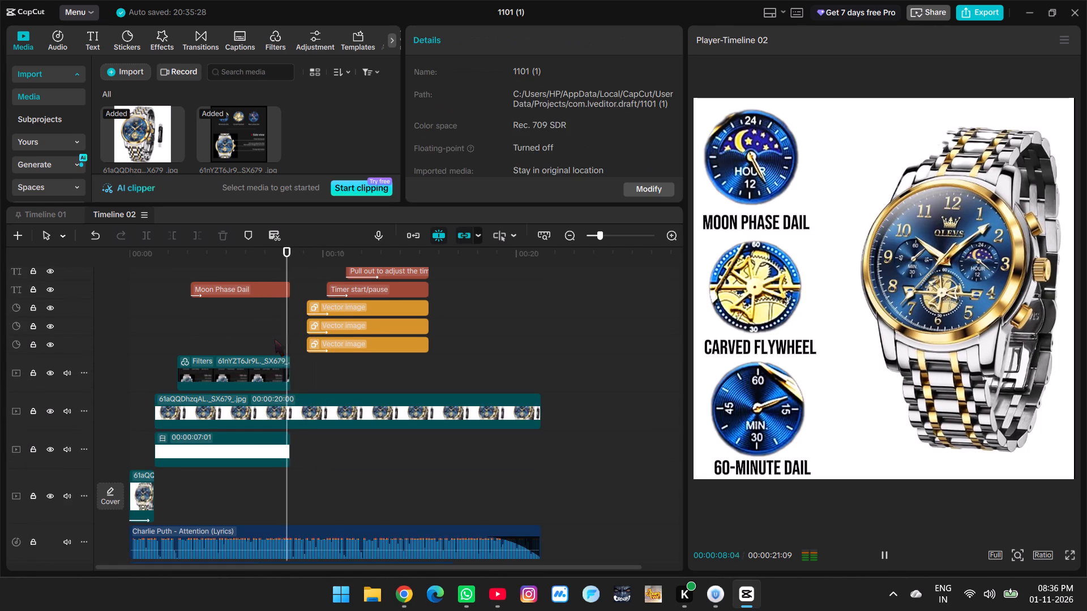
click(275, 338)
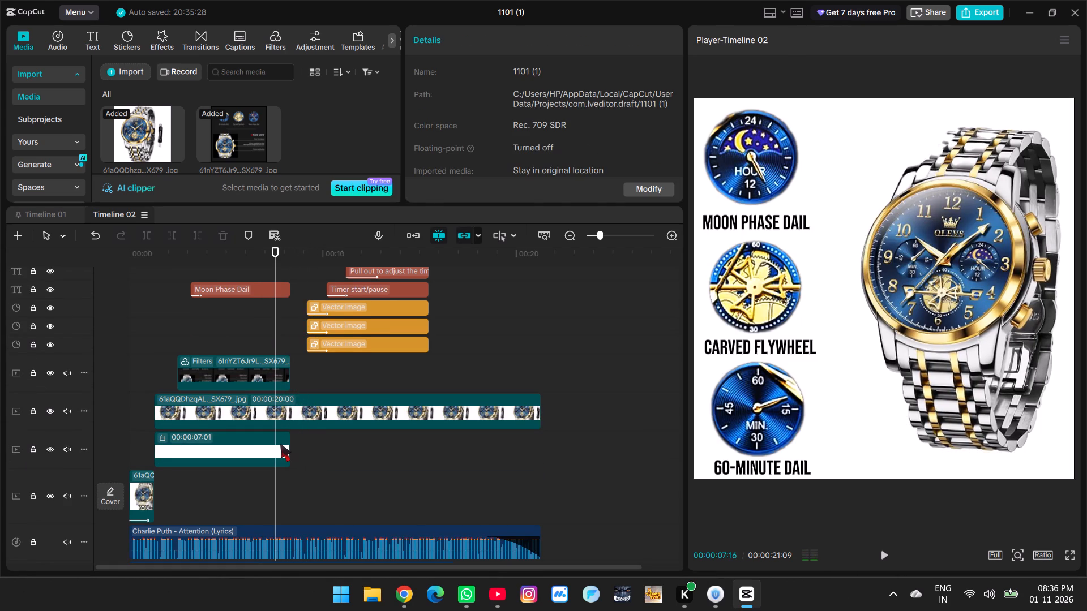
Move the long watch clip's last position keyframe, which ends the slide, to 00:00:09:09.
click(280, 444)
click(285, 411)
click(292, 412)
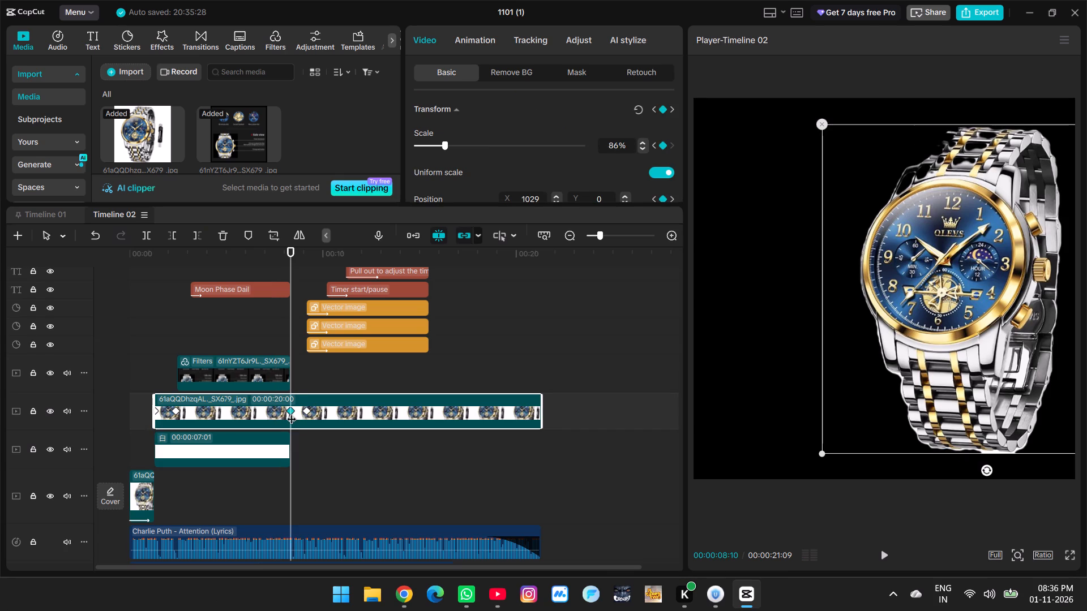
key(space)
key(space)
drag(305, 412, 310, 412)
Replay the retimed watch slide and the change of background between about 0:07 and 0:10.
click(297, 369)
click(280, 336)
key(space)
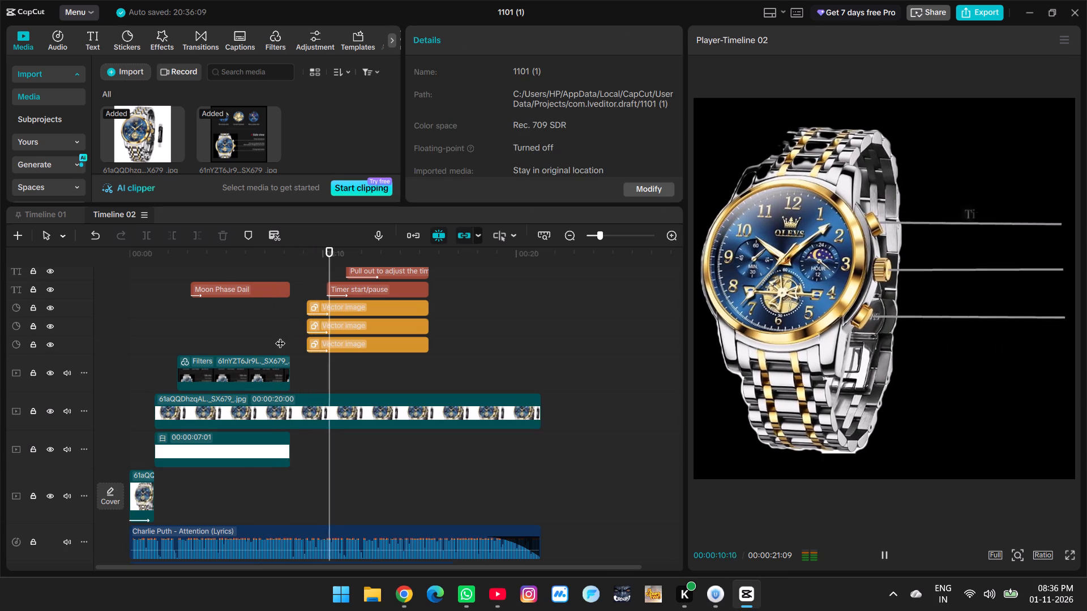
click(280, 336)
click(243, 336)
key(space)
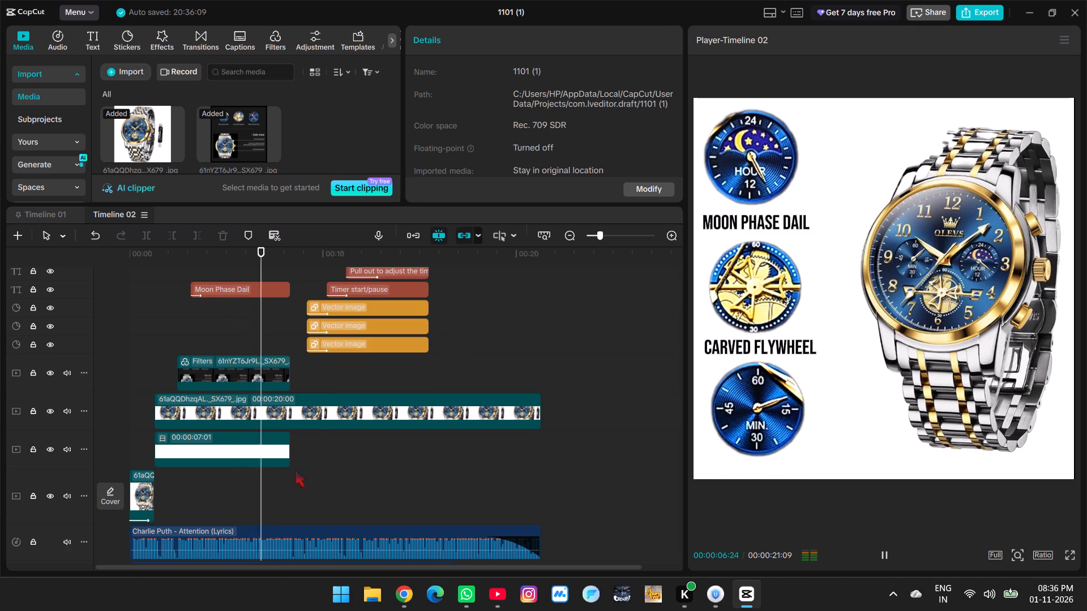
key(space)
Extend the white background clip to the watch clip's last keyframe at 00:00:09:09, making it 00:00:08:00 long.
click(272, 452)
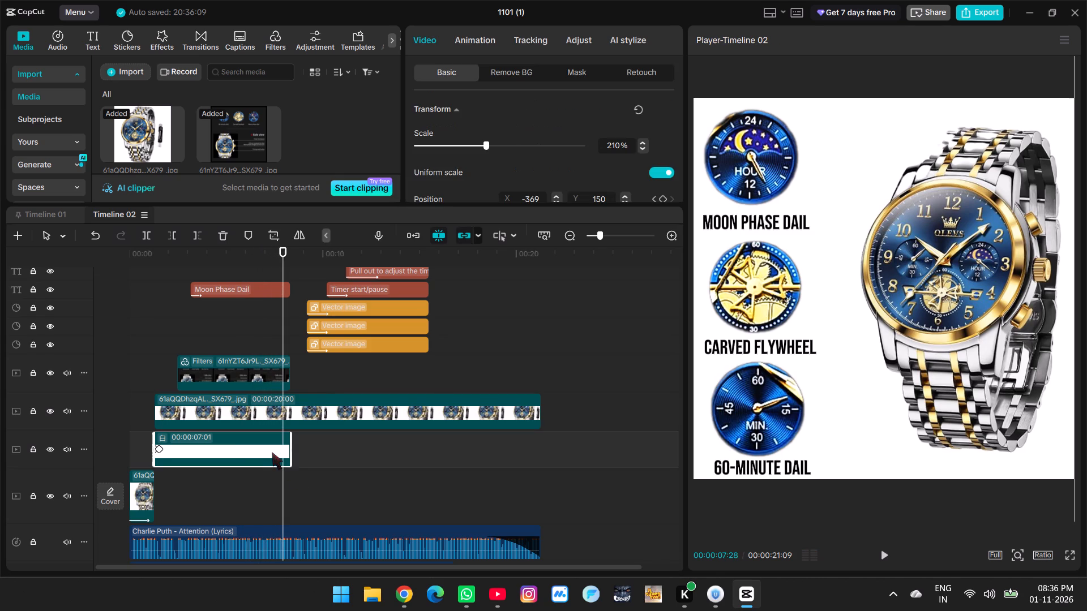
click(286, 421)
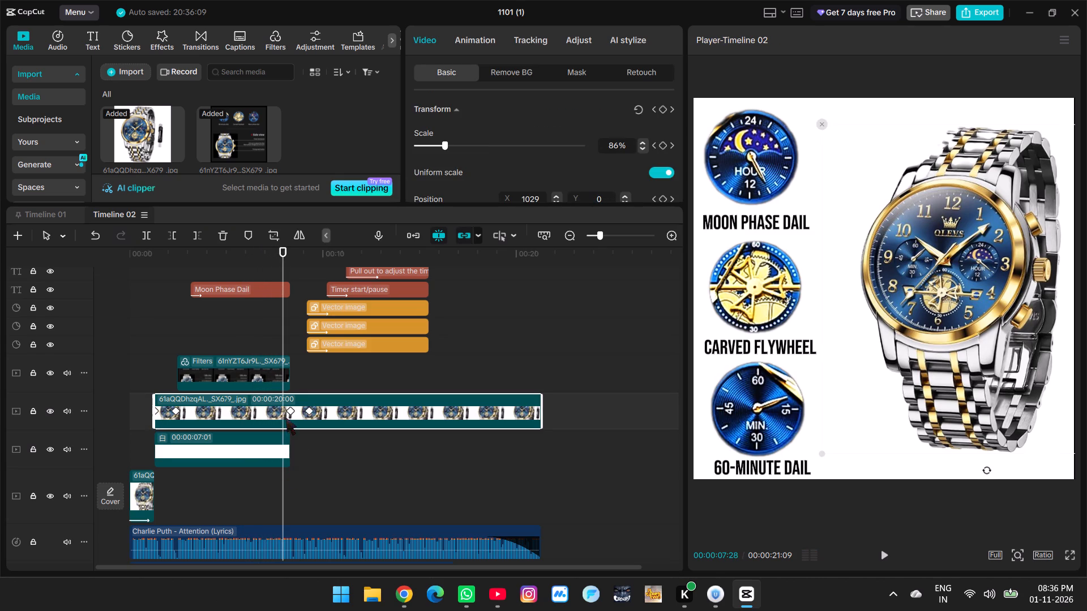
click(289, 413)
click(281, 448)
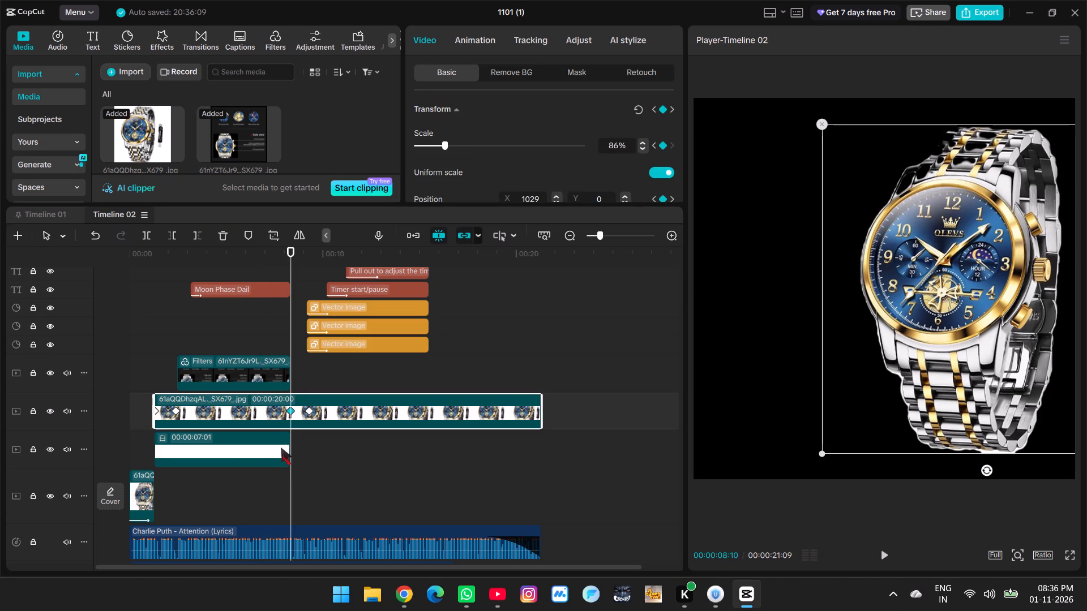
drag(293, 450, 310, 451)
click(308, 414)
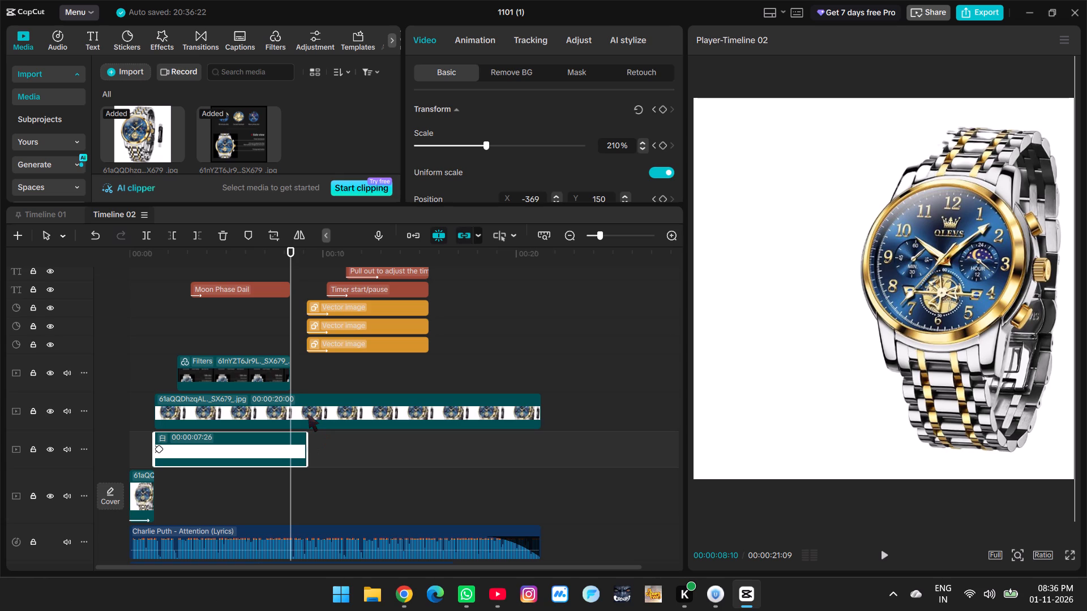
click(310, 410)
click(298, 445)
click(305, 446)
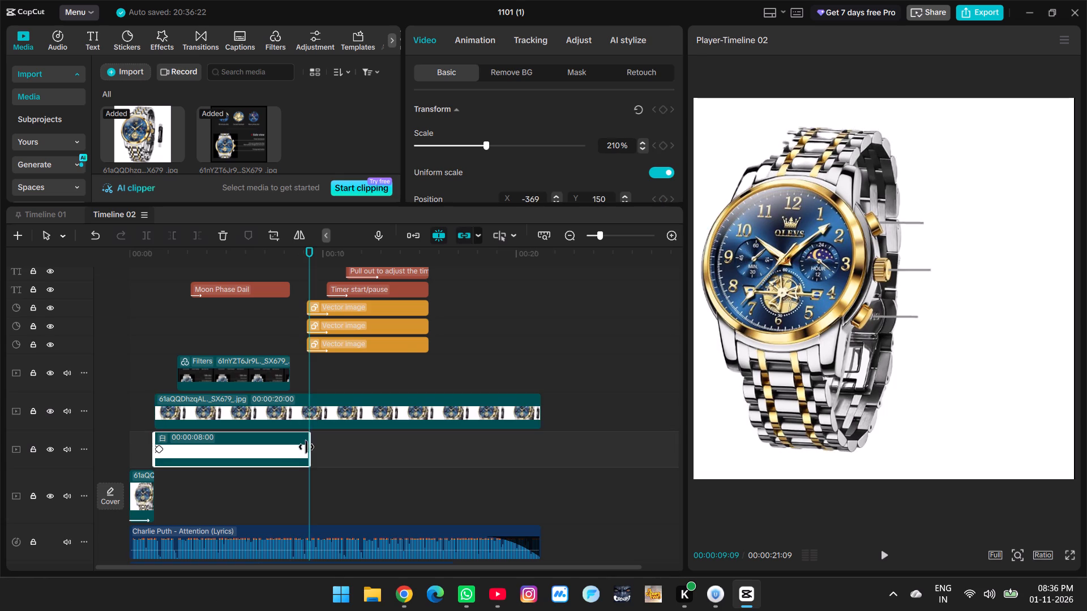
Add a transform keyframe to the white background clip at 00:00:08:10, in line with the long watch clip's keyframe.
click(293, 416)
click(289, 411)
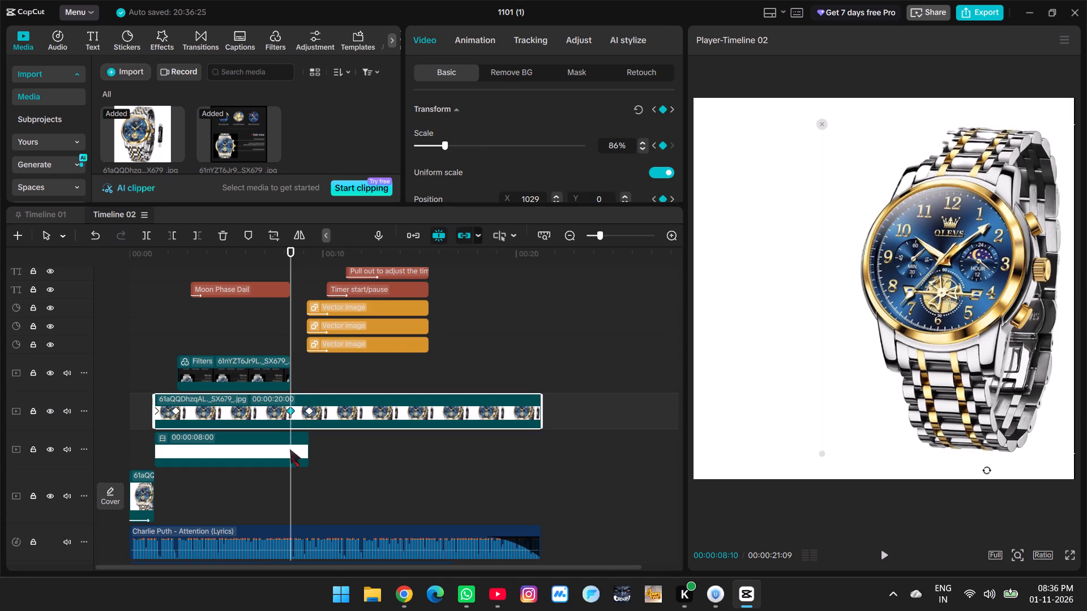
click(291, 451)
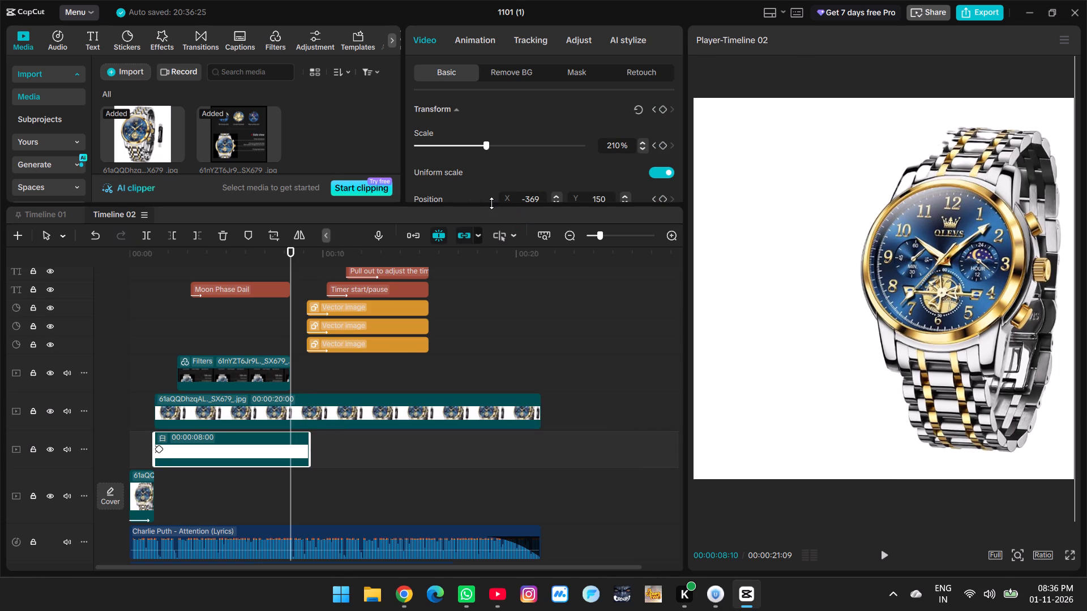
drag(491, 206, 532, 325)
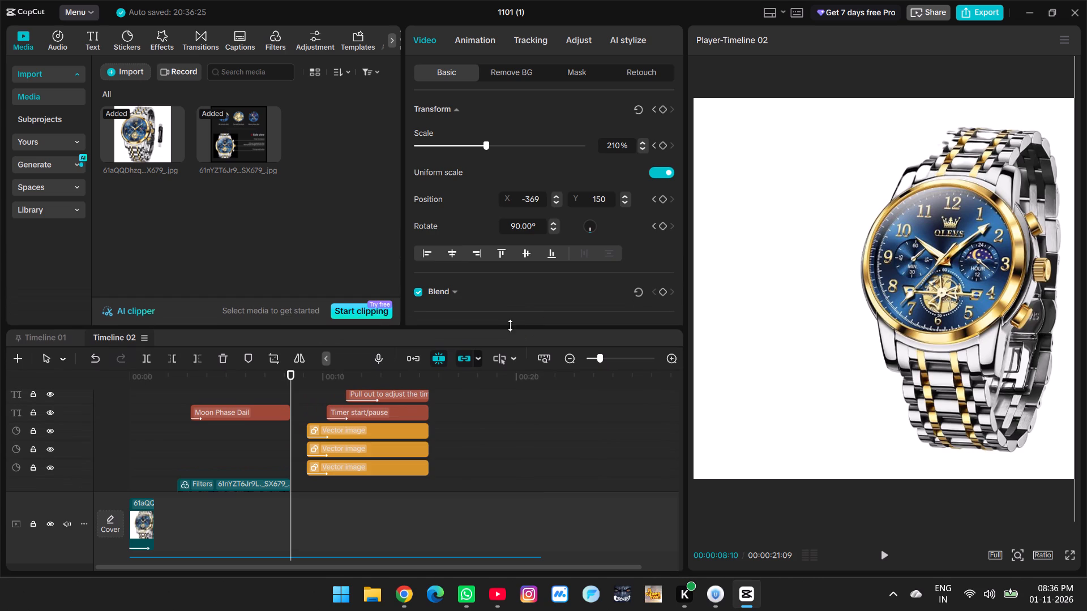
drag(507, 328, 549, 175)
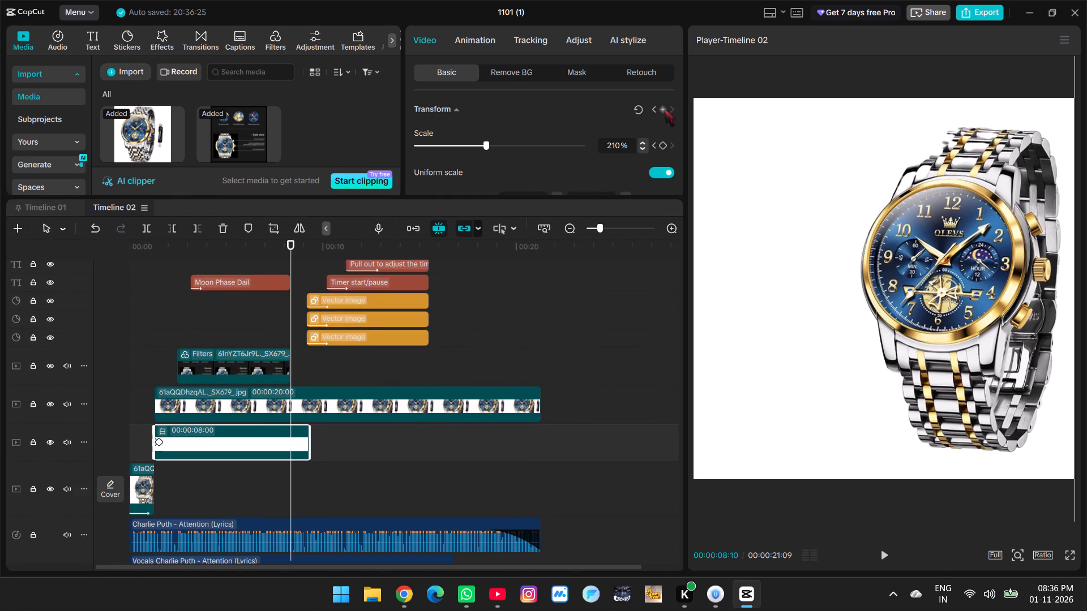
click(661, 114)
At the white background clip's last frame, 00:00:09:08, move the background horizontally out past the frame's left edge.
drag(293, 508, 307, 508)
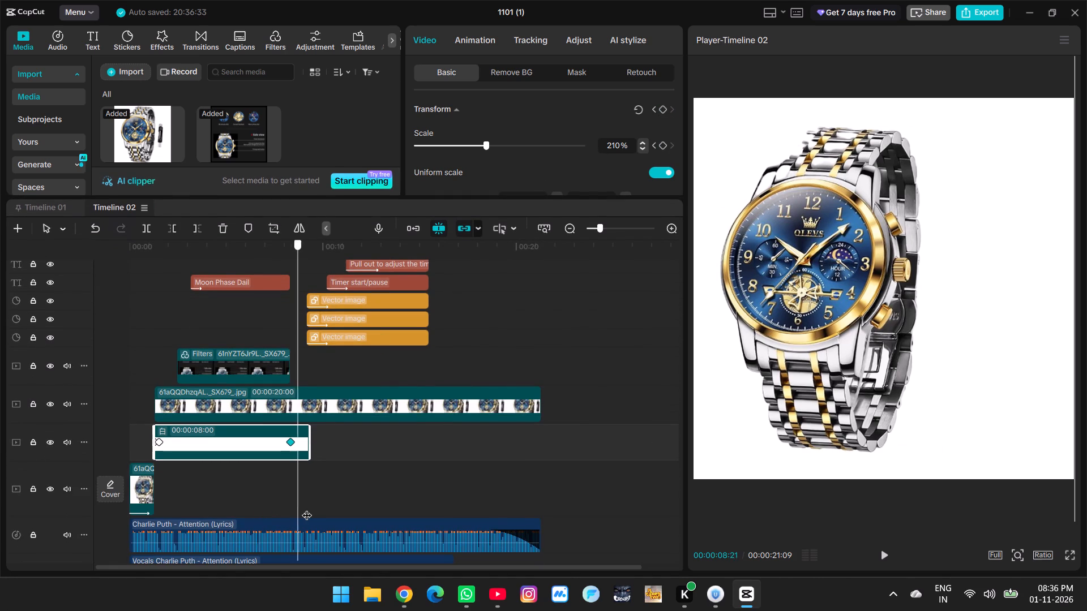
drag(307, 508, 293, 499)
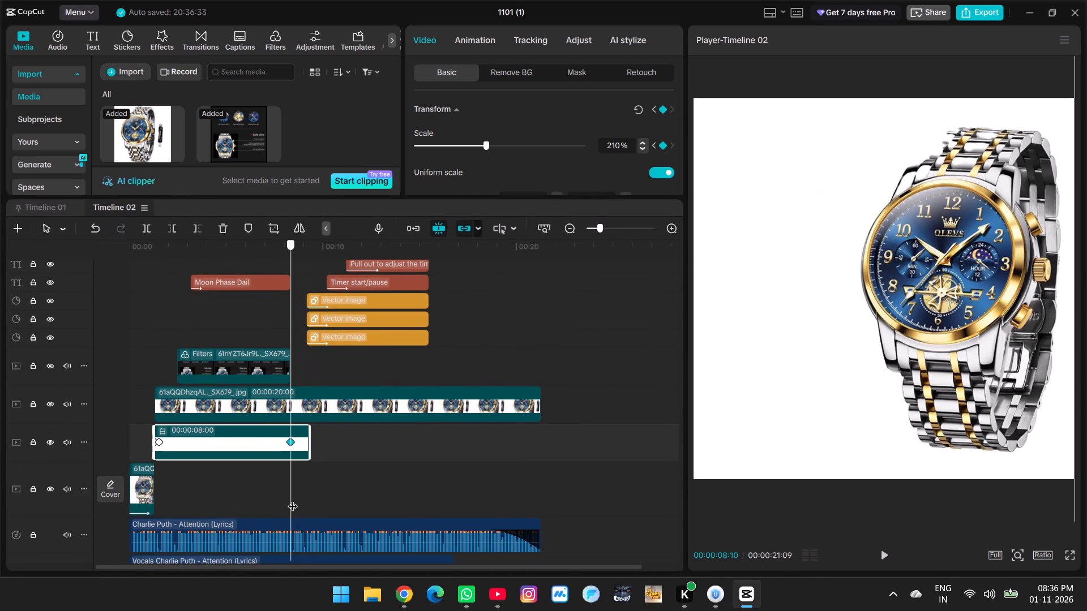
drag(293, 499, 294, 499)
drag(294, 499, 313, 502)
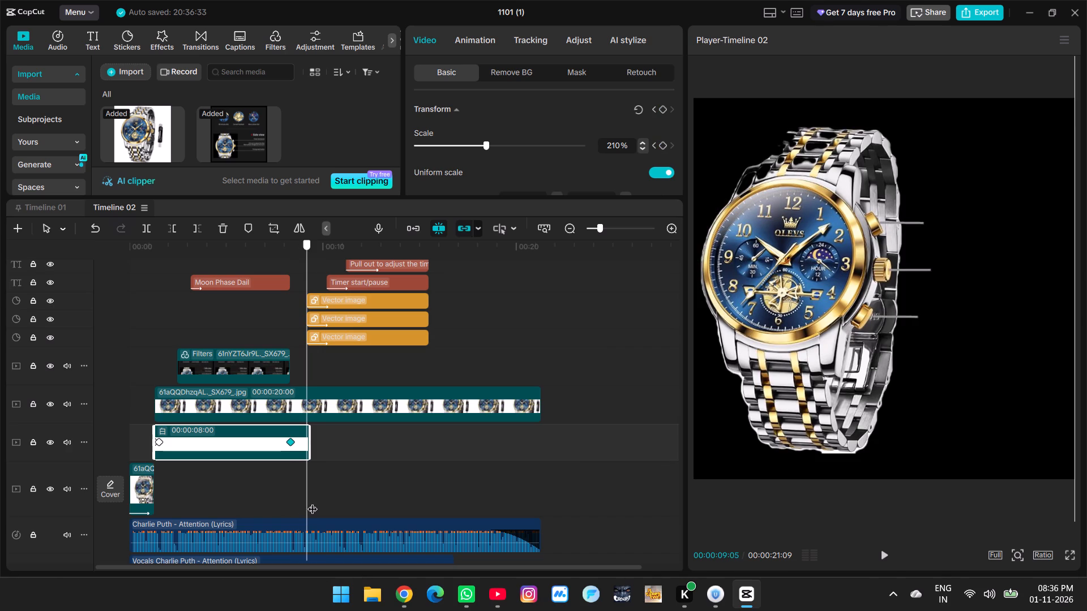
drag(313, 502, 310, 502)
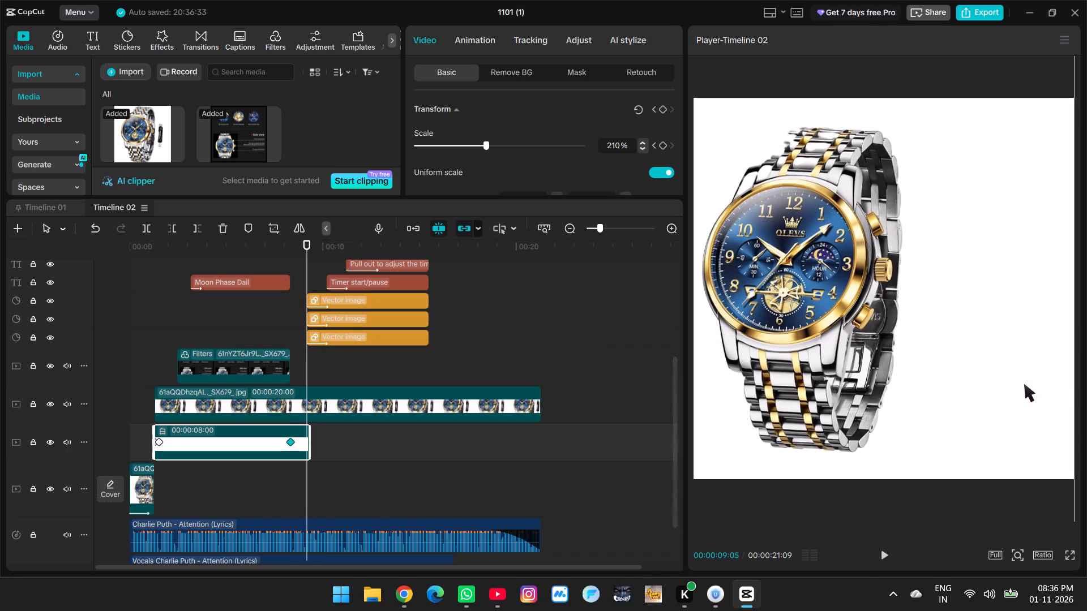
click(306, 402)
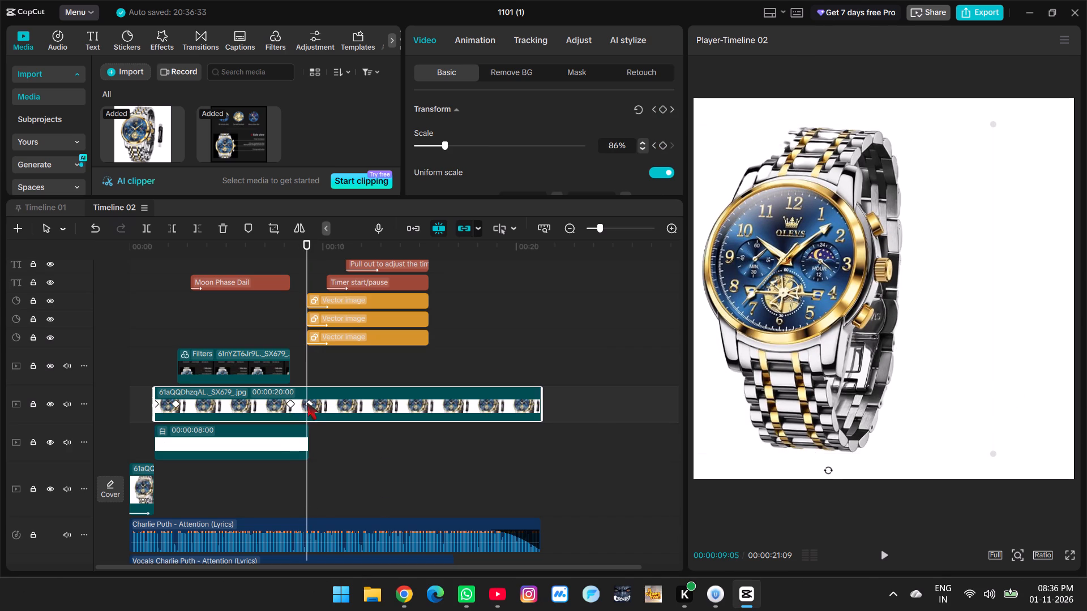
click(307, 404)
click(298, 444)
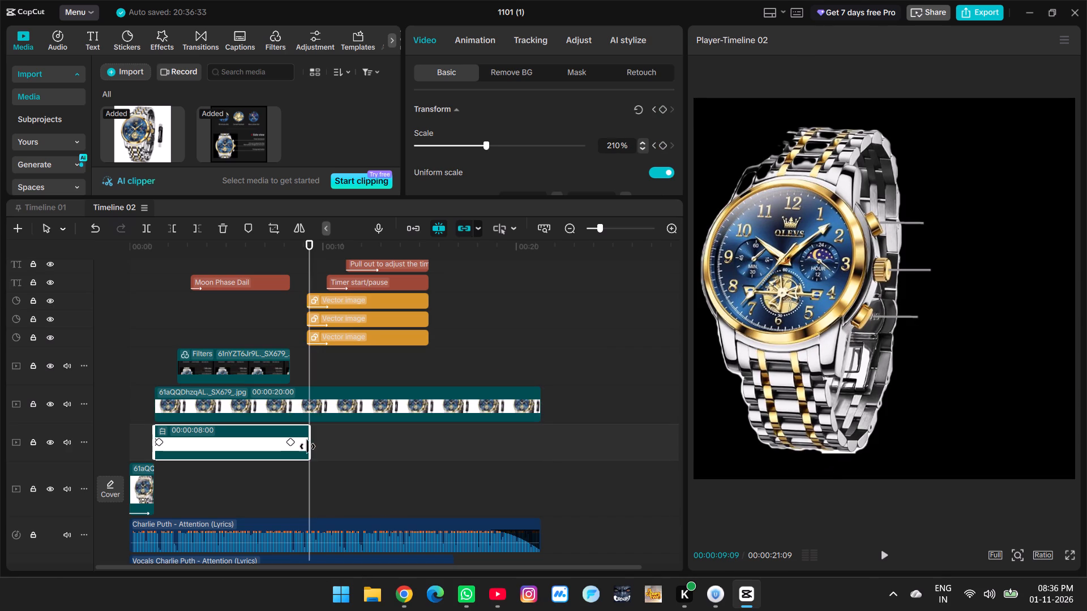
click(309, 464)
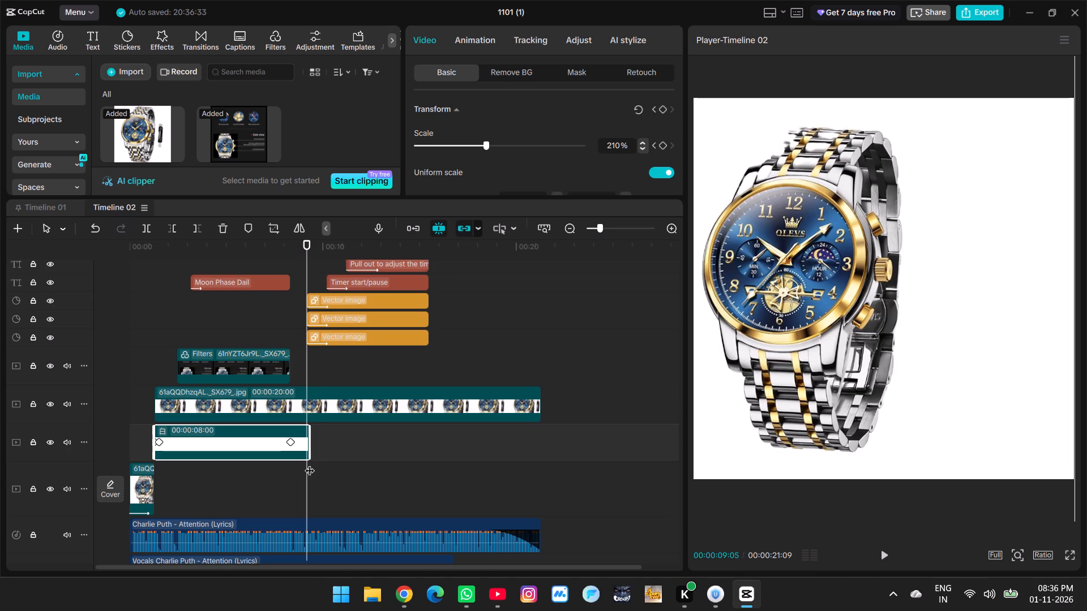
ctrl+scroll(322, 471, up, 20)
ctrl+scroll(322, 471, up, 20)
ctrl+scroll(322, 471, up, 6)
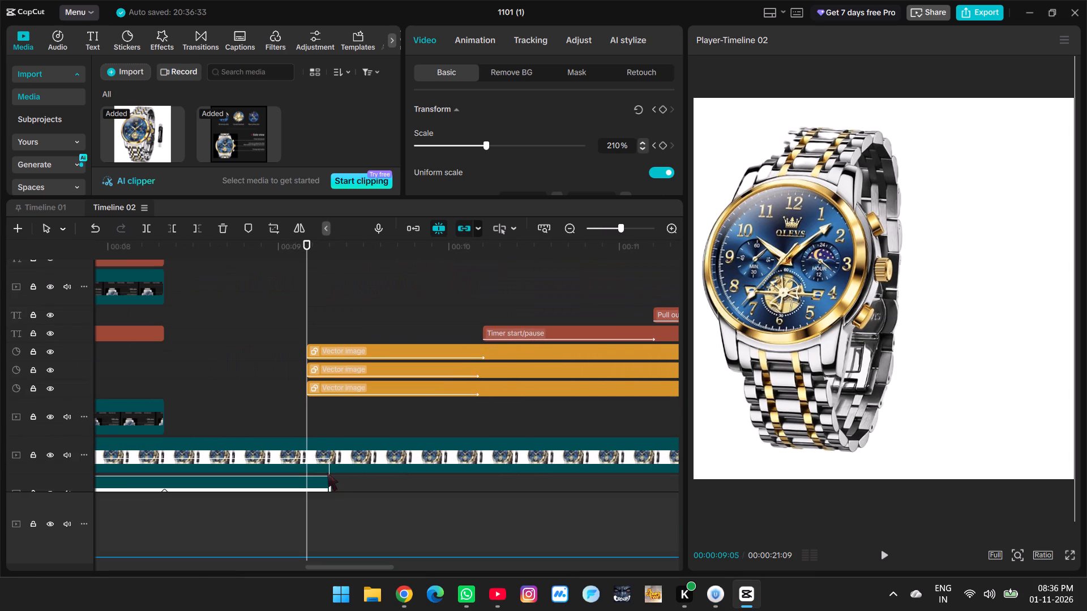
key(Right)
scroll(327, 473, down, 4)
key(Right)
key(Right)
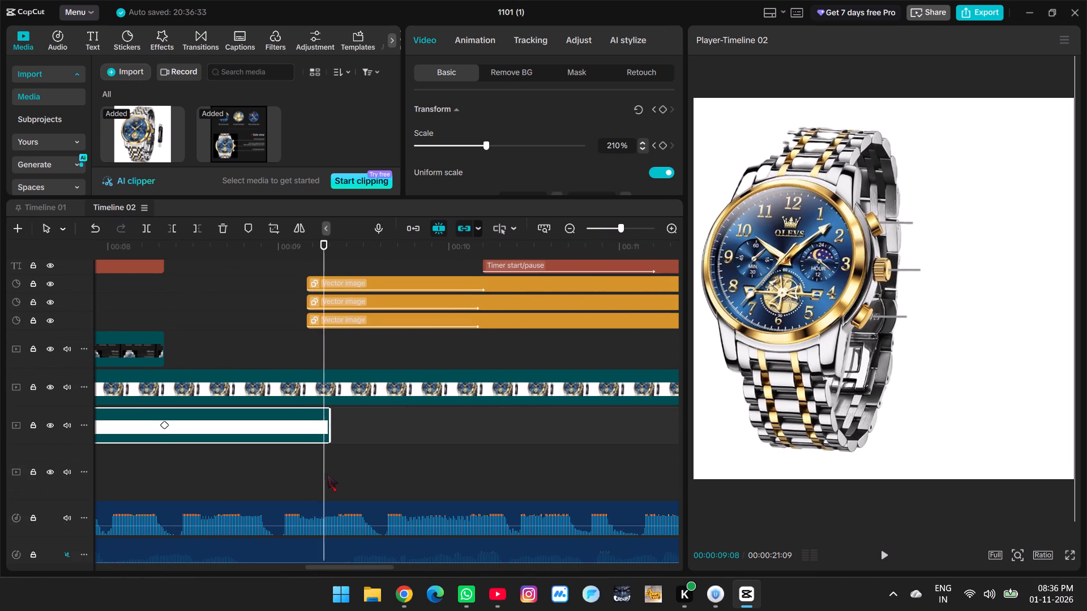
drag(984, 376, 699, 365)
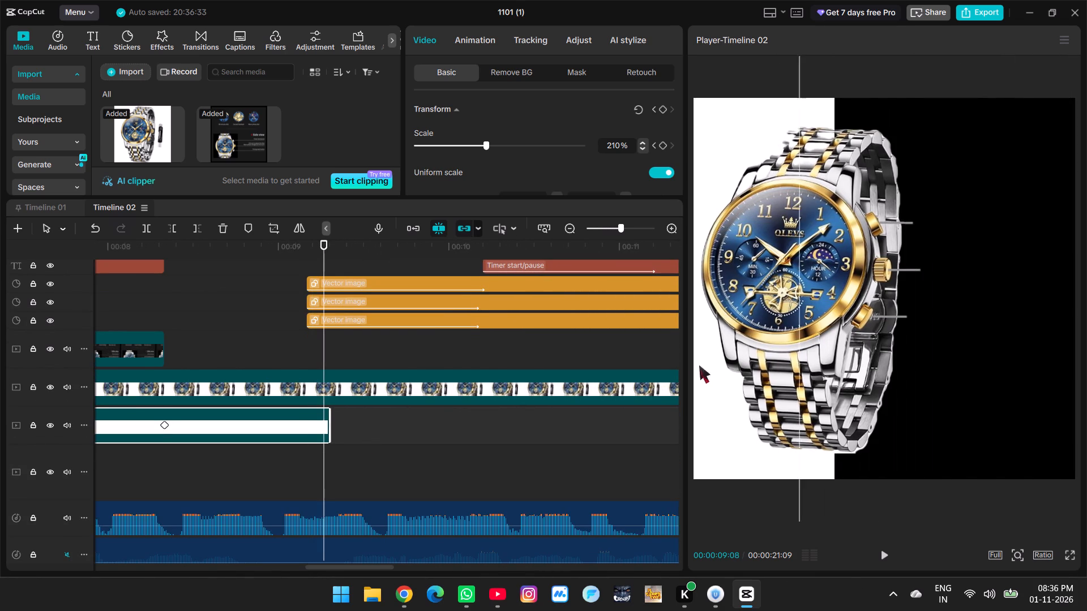
drag(699, 365, 594, 364)
Play back the white background sliding out between about 0:08 and 0:09.
click(136, 463)
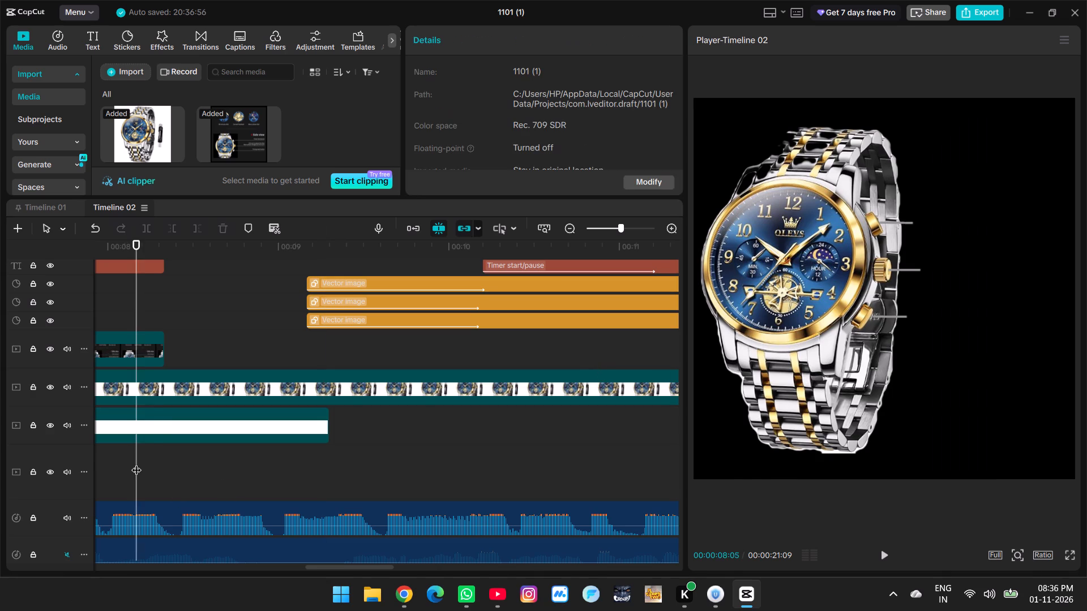
key(space)
key(space)
Apply the Cubic Out preset curve to the white background clip's last keyframe at 00:00:09:08.
ctrl+scroll(242, 475, down, 9)
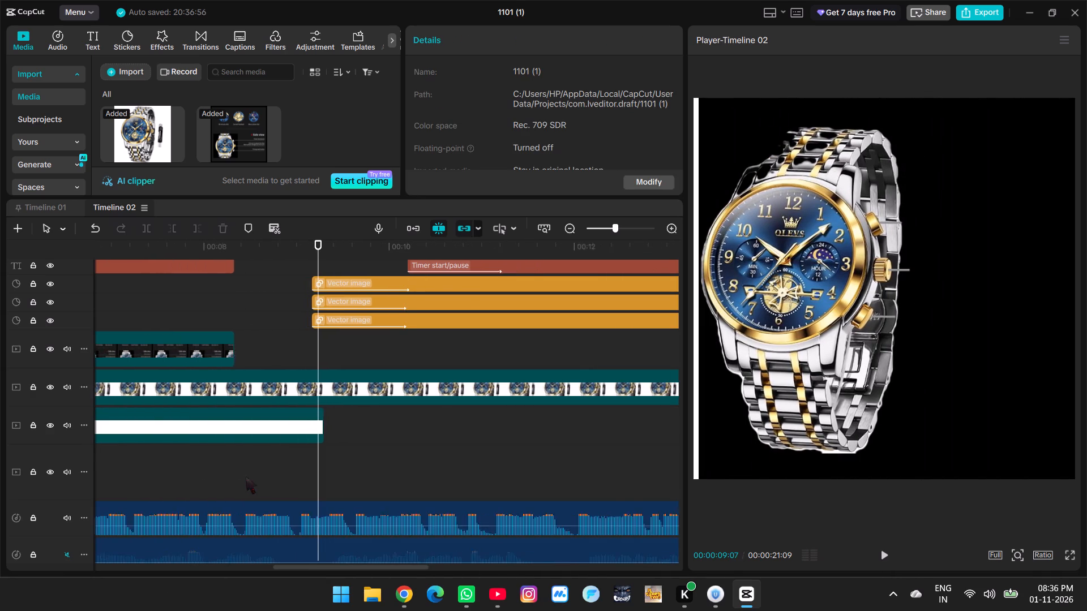
ctrl+scroll(246, 476, down, 2)
click(309, 433)
click(319, 424)
right_click(319, 424)
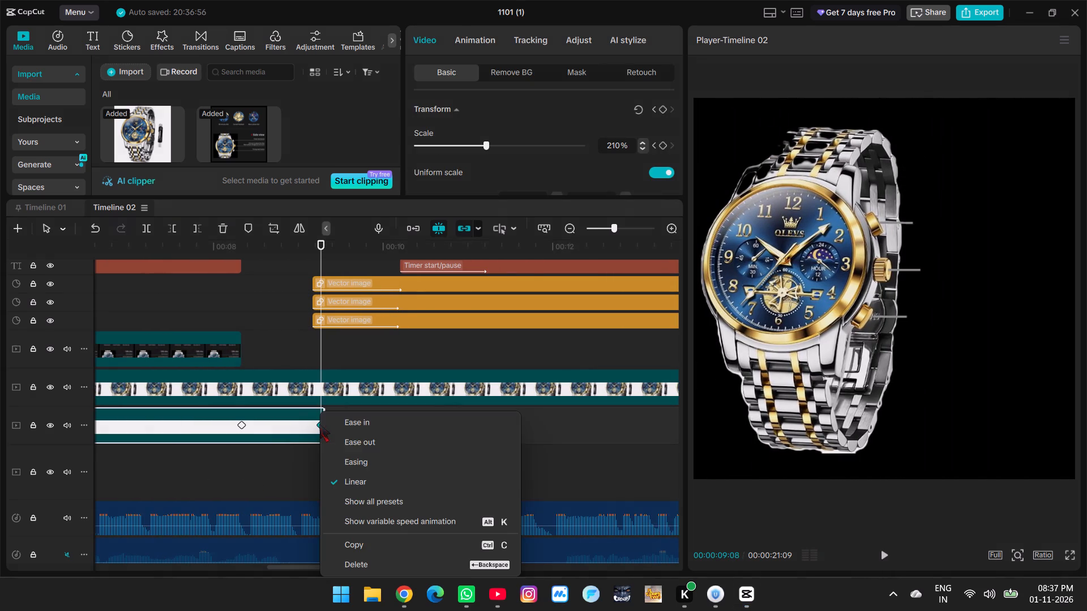
click(381, 500)
click(633, 389)
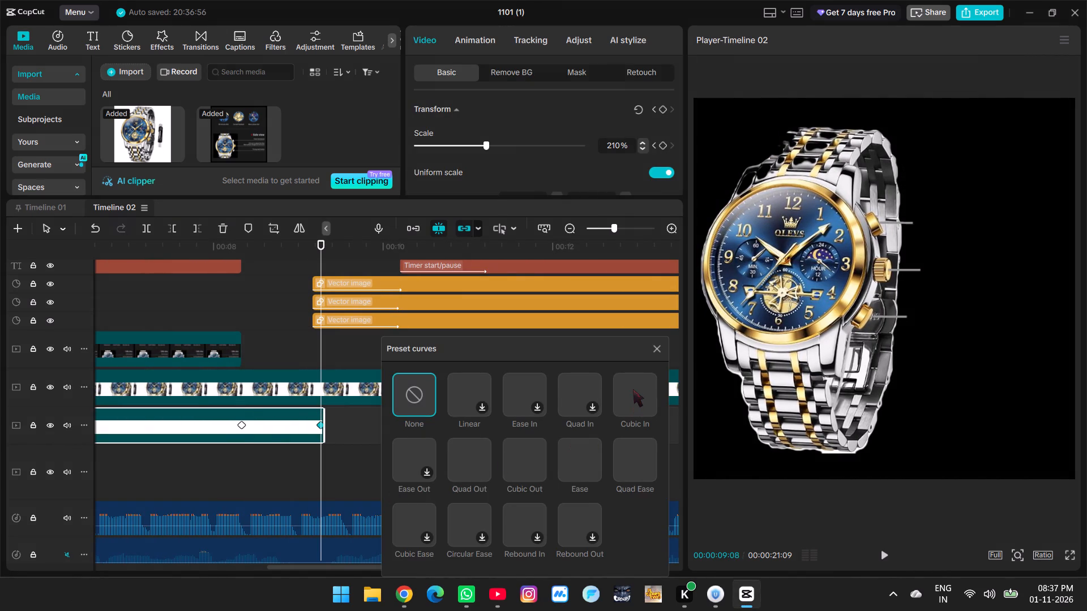
click(510, 455)
Close the preset curves and replay the eased background slide between about 0:07 and 0:09.
click(195, 462)
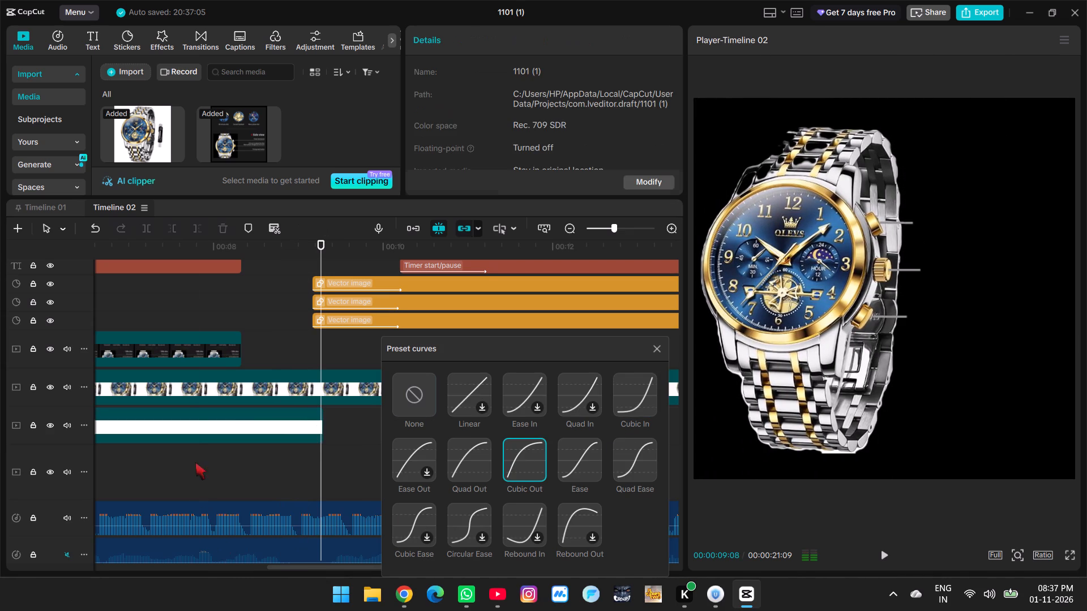
key(space)
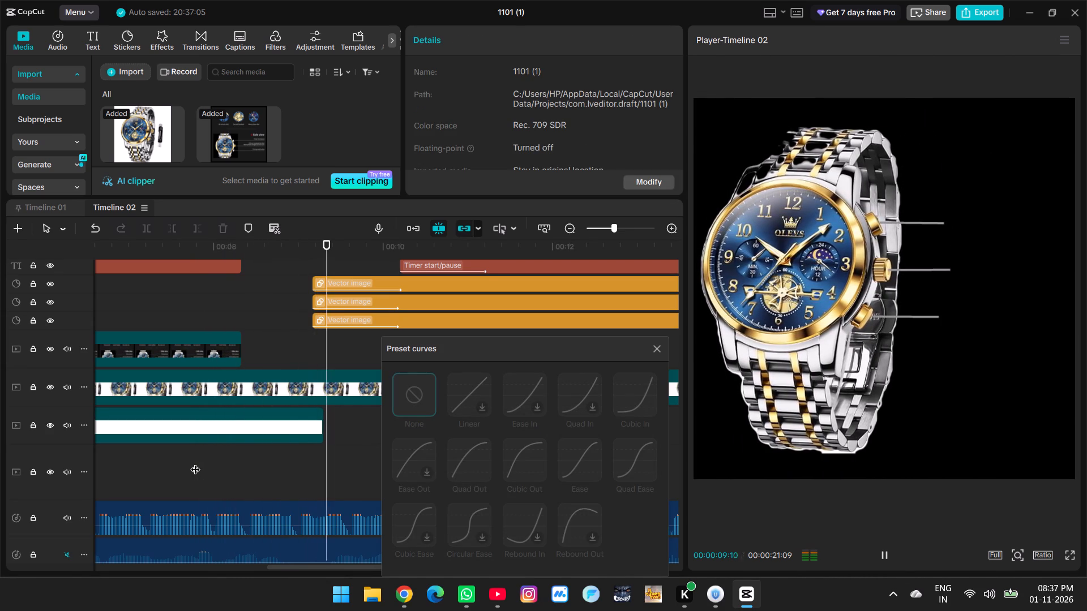
key(space)
click(653, 355)
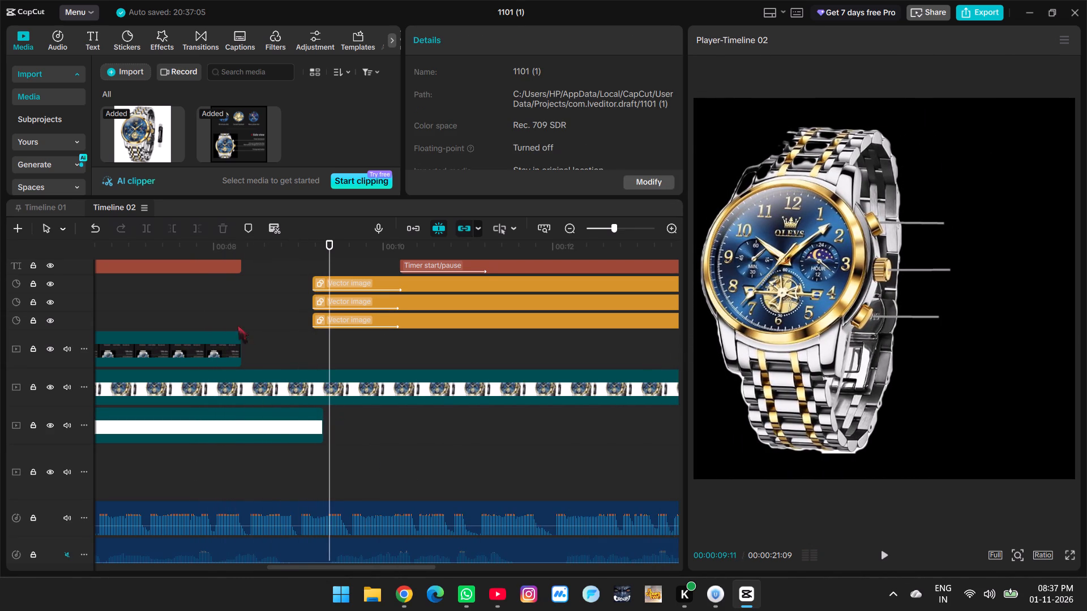
click(201, 305)
key(space)
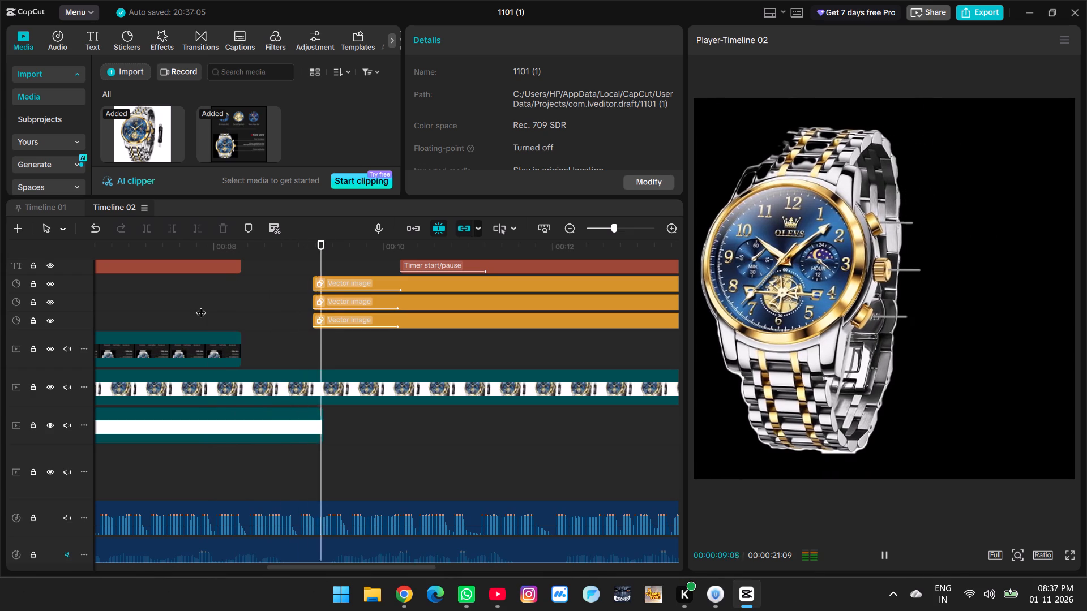
click(192, 293)
key(space)
key(space)
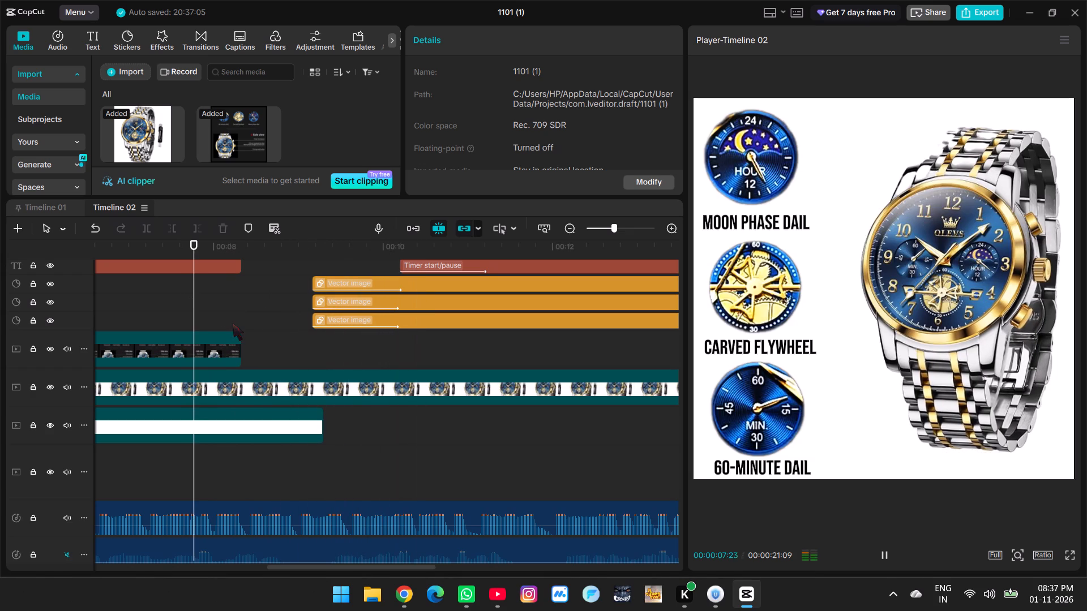
key(space)
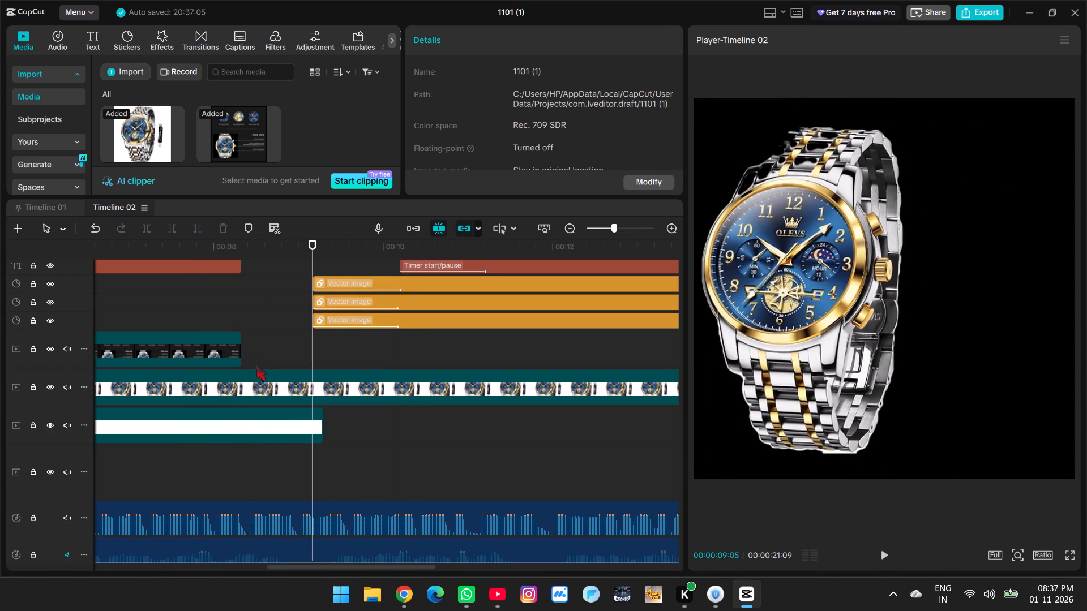
At the white background's last keyframe, 00:00:09:08, reposition it just outside the frame's right edge so it slides out the other way.
click(276, 427)
click(241, 424)
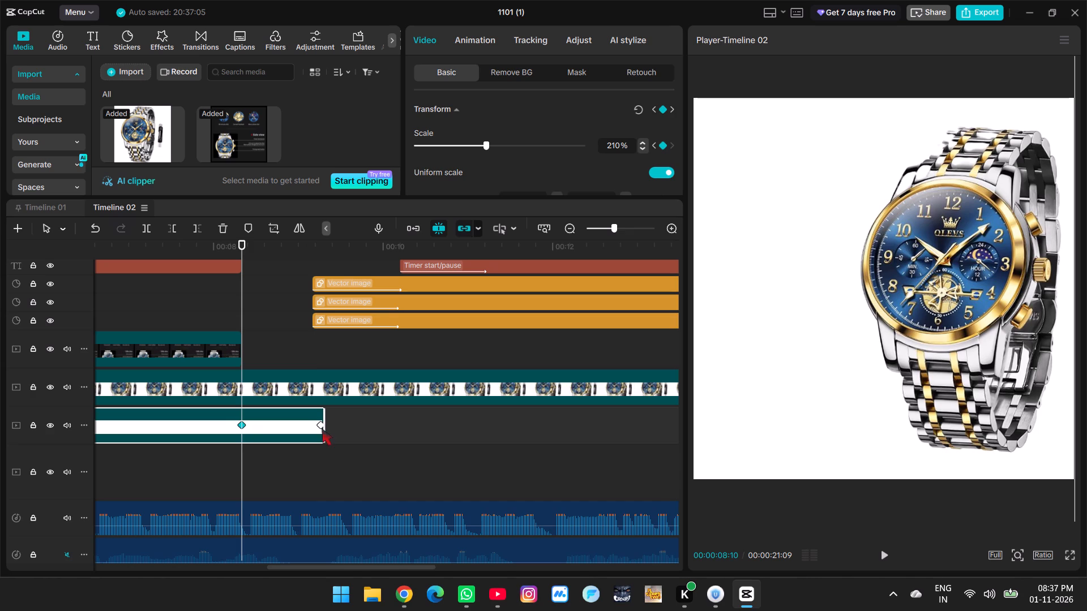
click(318, 427)
ctrl+scroll(638, 415, down, 5)
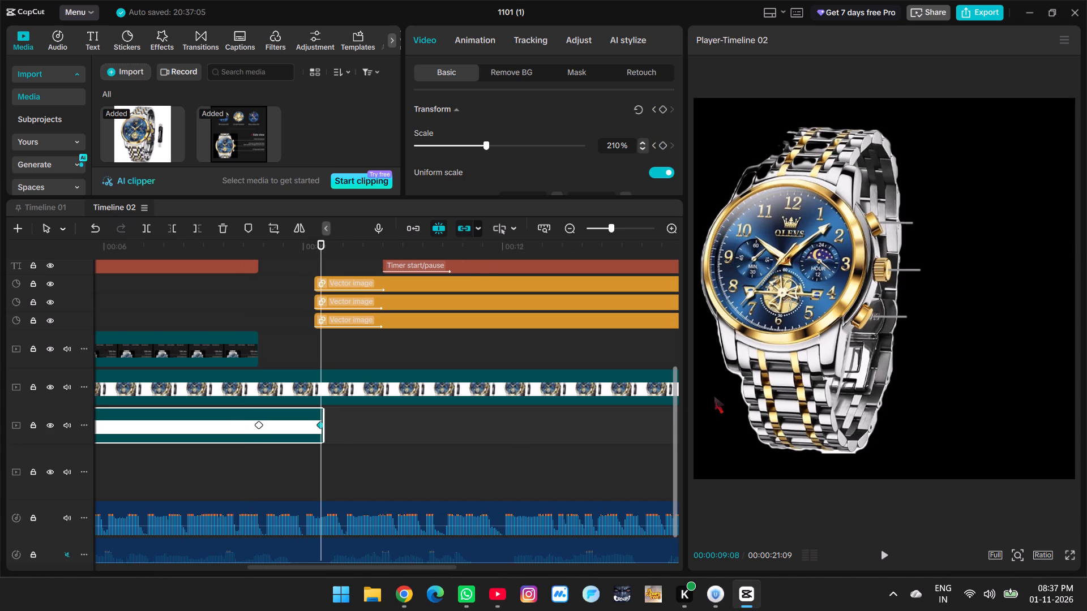
ctrl+scroll(965, 390, down, 5)
drag(737, 375, 1060, 370)
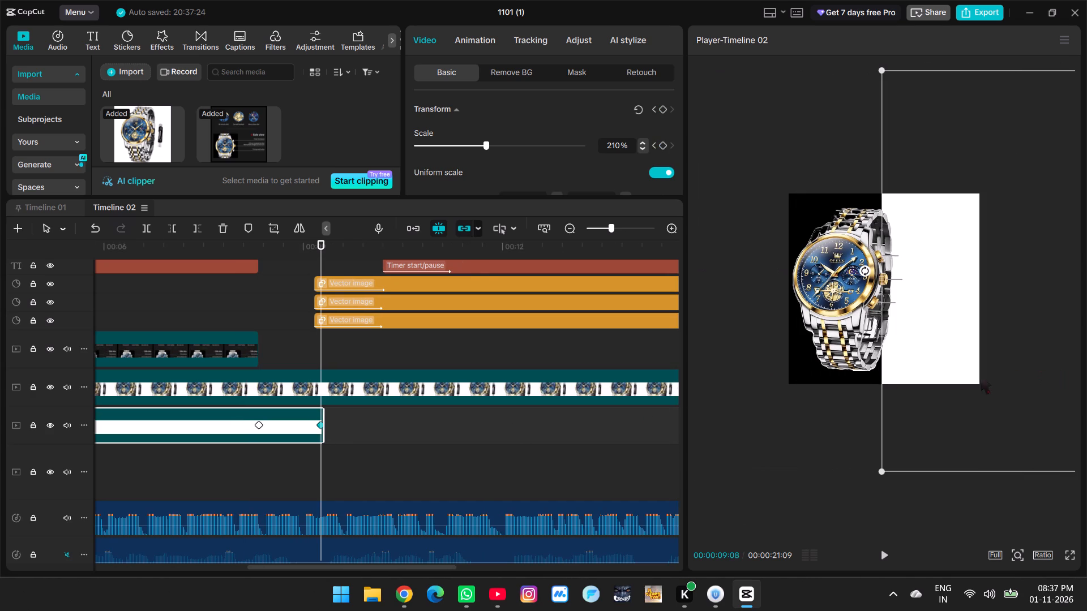
drag(939, 399, 1053, 416)
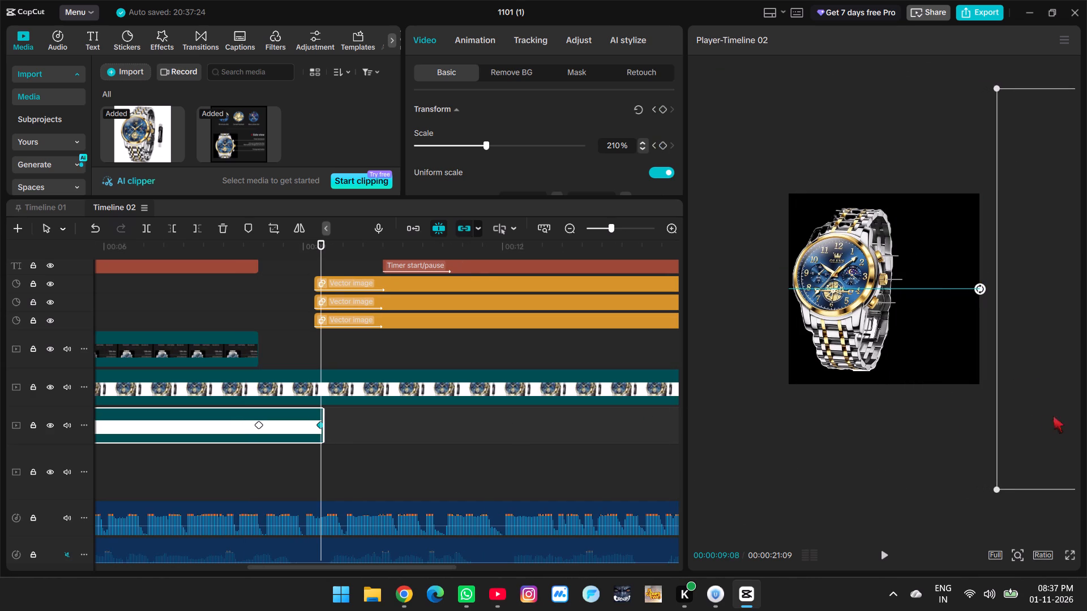
drag(1053, 416, 1034, 416)
Replay and scrub the white background's slide to the right between about 0:08 and 0:09.
click(258, 450)
key(space)
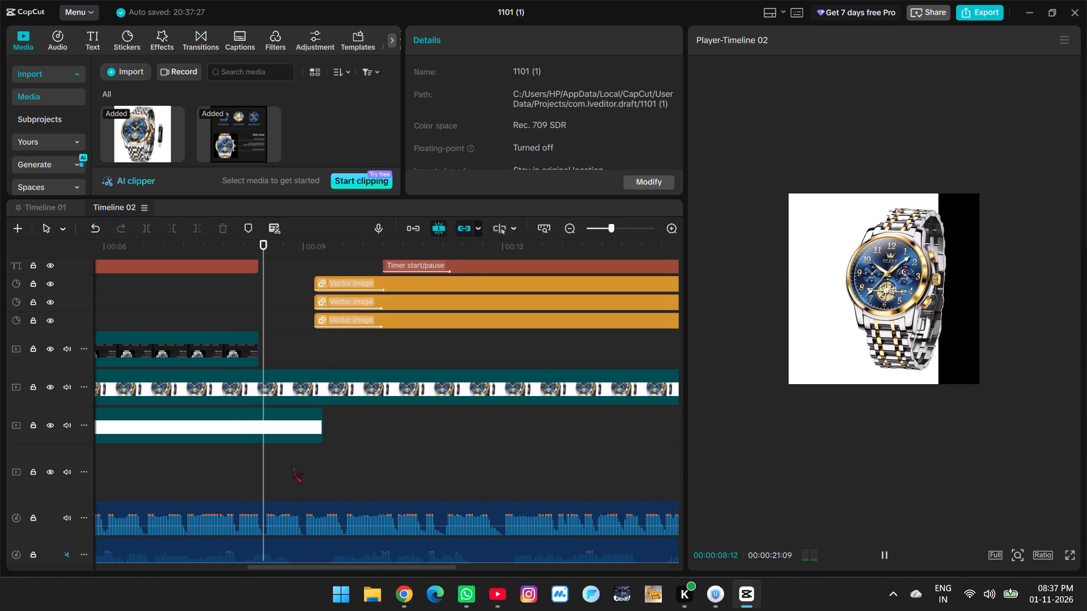
key(space)
click(254, 434)
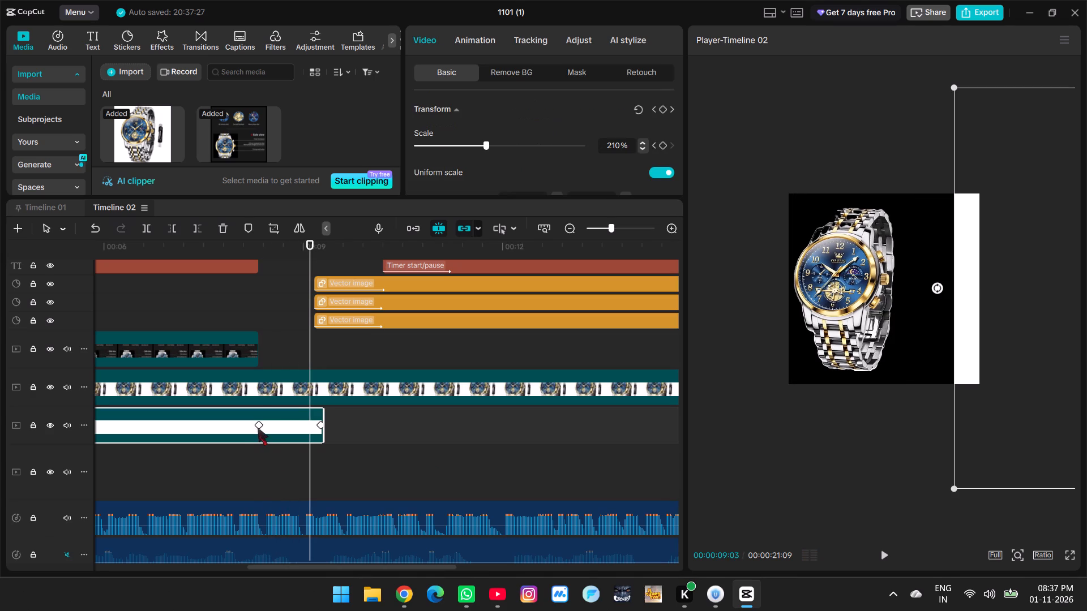
click(258, 428)
key(space)
key(space)
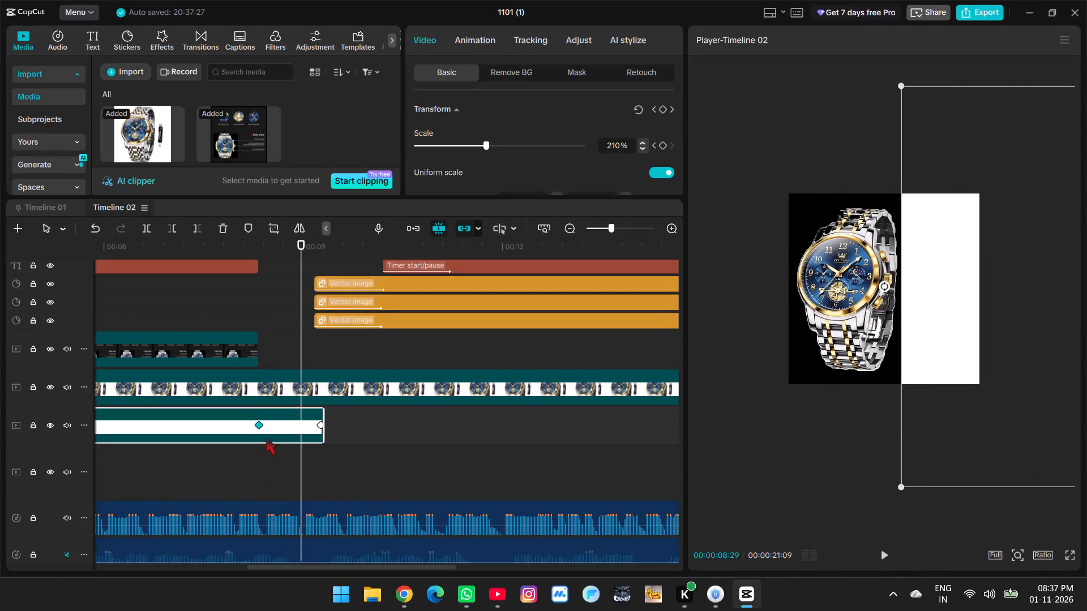
click(299, 466)
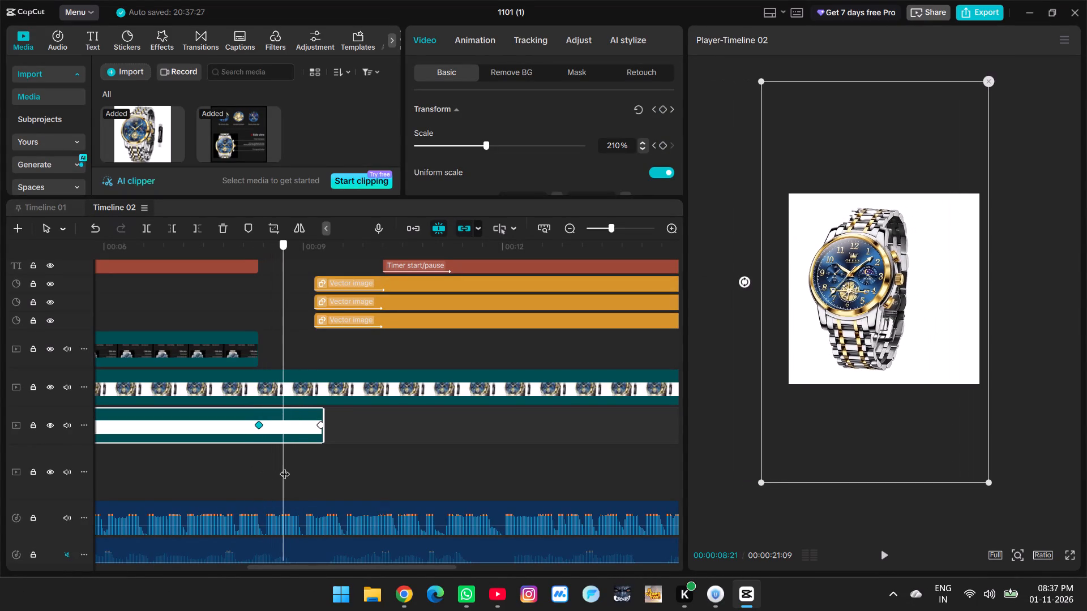
Apply the Cubic Out preset curve to the white background clip's last keyframe at 00:00:09:08 and close the preset curves.
click(318, 427)
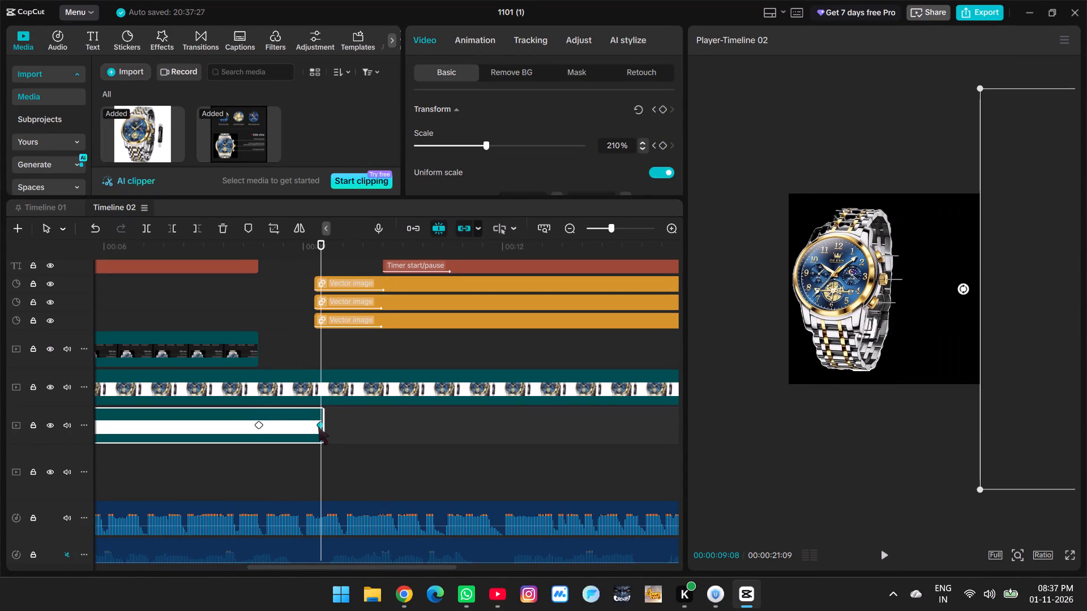
right_click(318, 426)
click(367, 502)
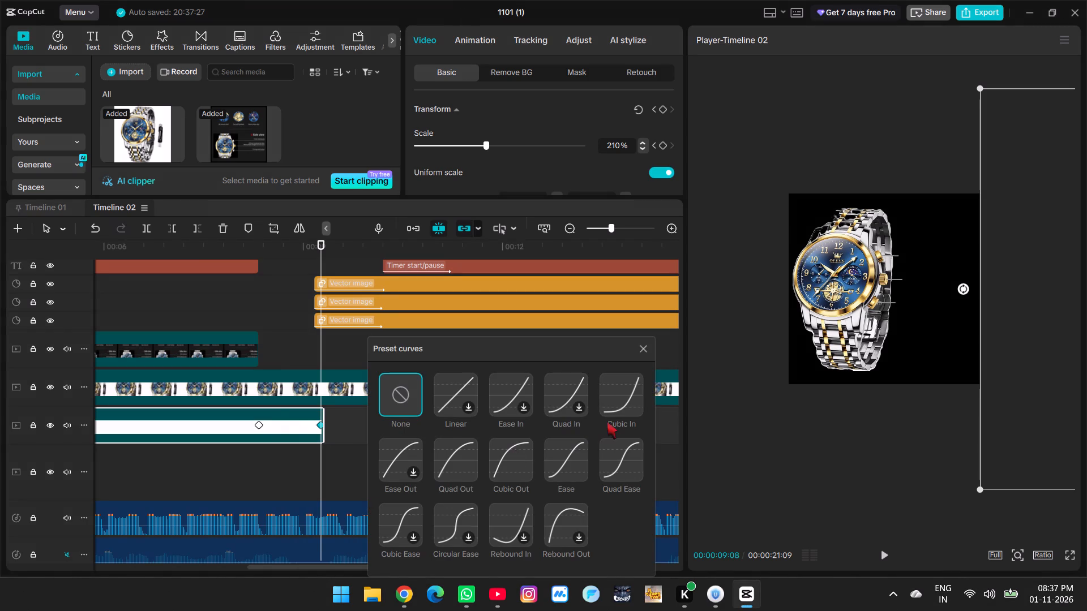
click(614, 395)
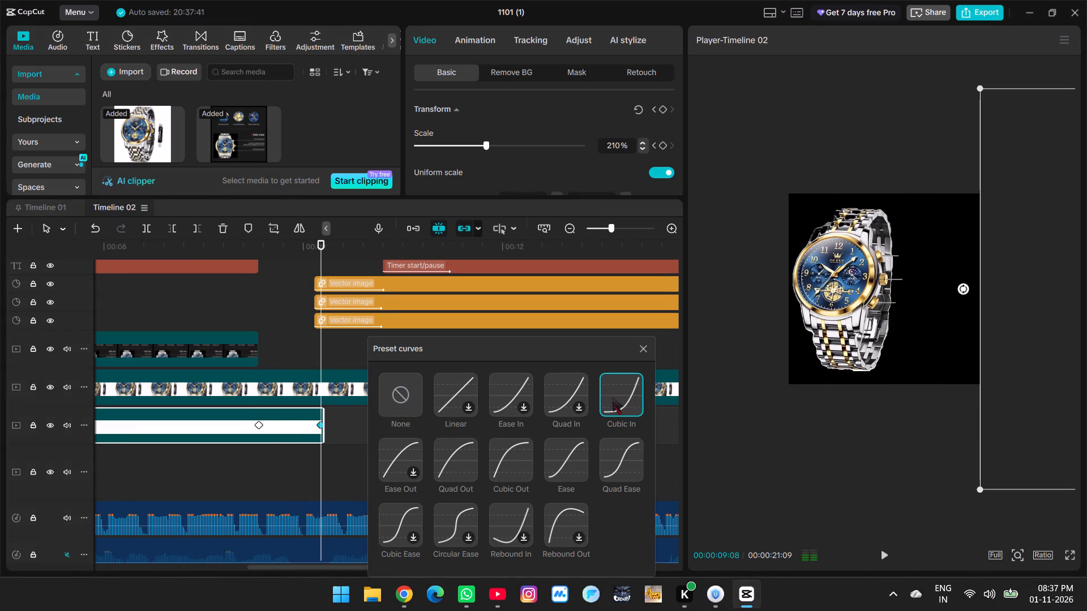
click(532, 462)
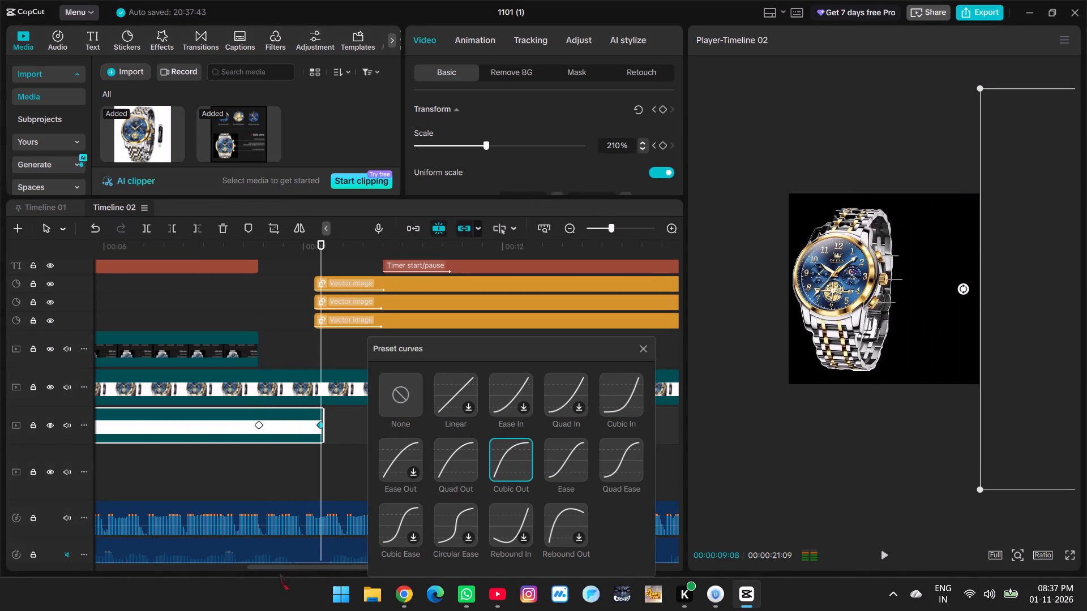
click(242, 468)
key(space)
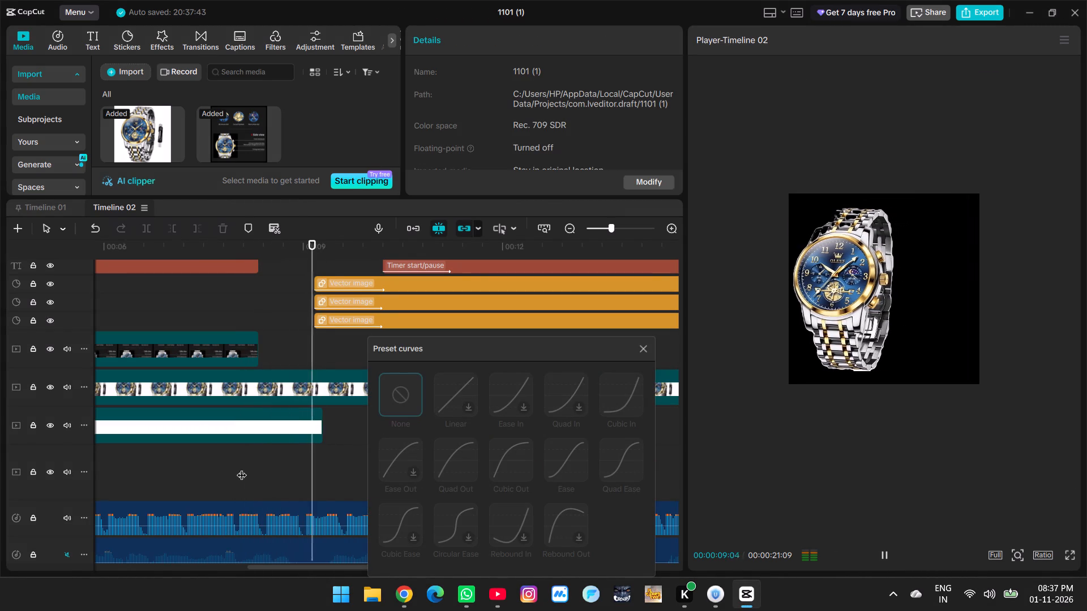
key(space)
click(651, 353)
Replay the white background's eased exit to the right repeatedly between about 0:07 and 0:10 to check its timing against the watch slide.
click(259, 468)
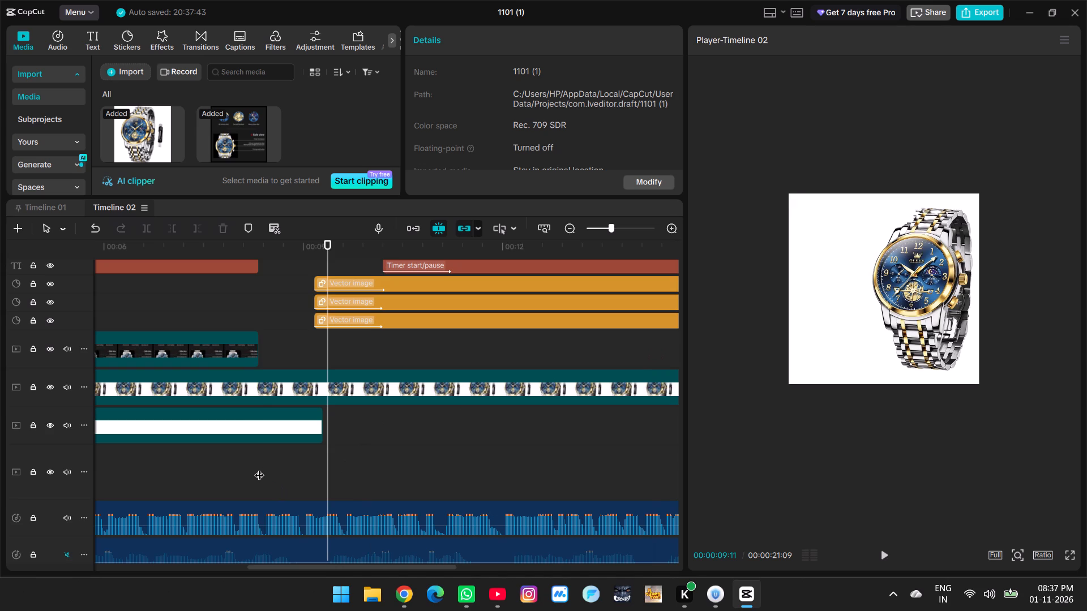
key(space)
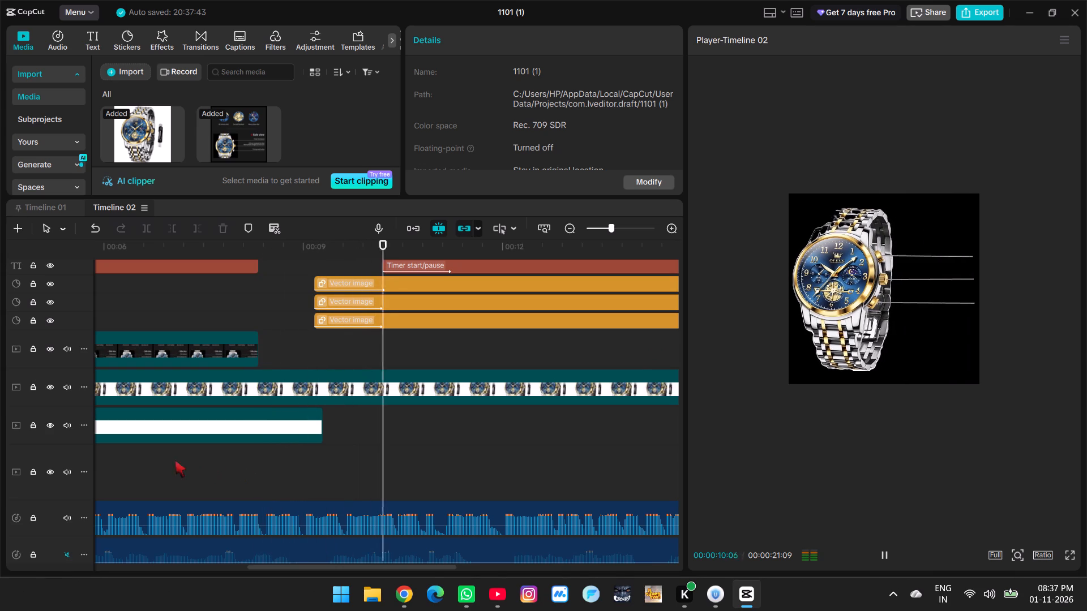
click(175, 460)
key(space)
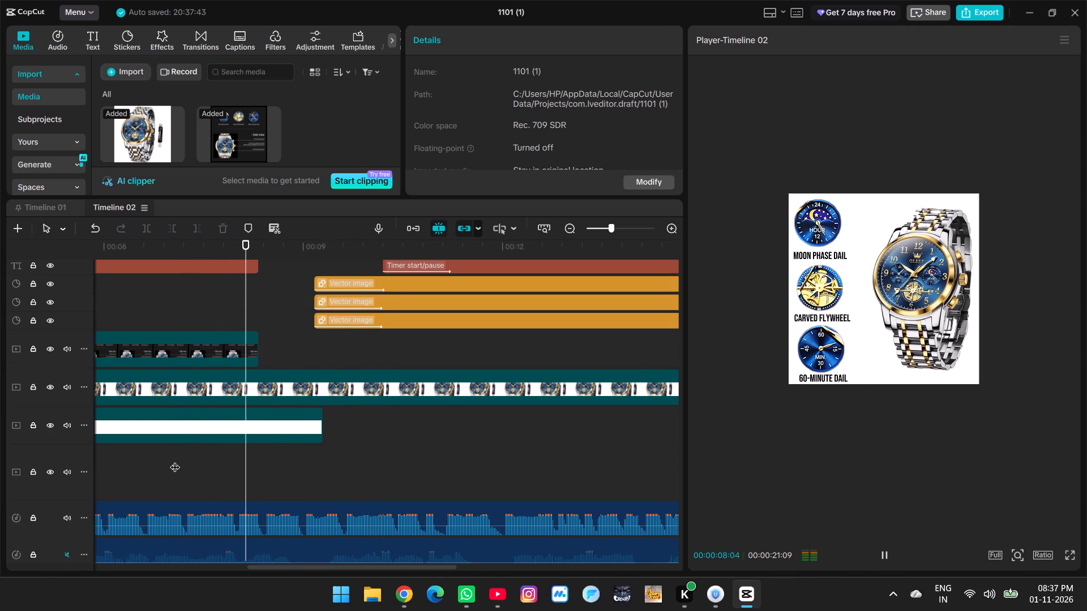
key(space)
click(175, 460)
key(space)
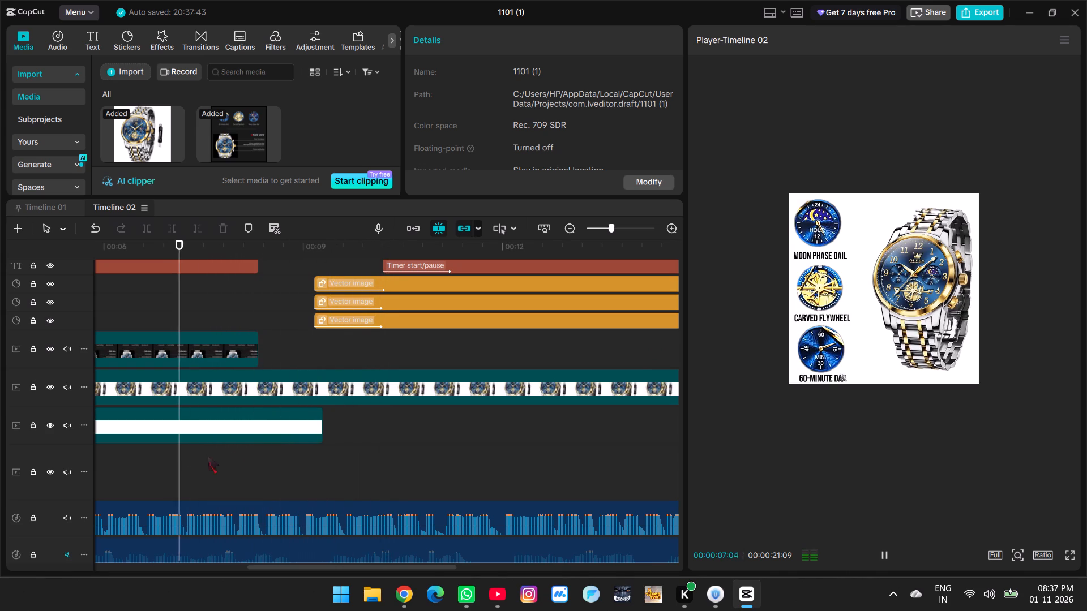
key(space)
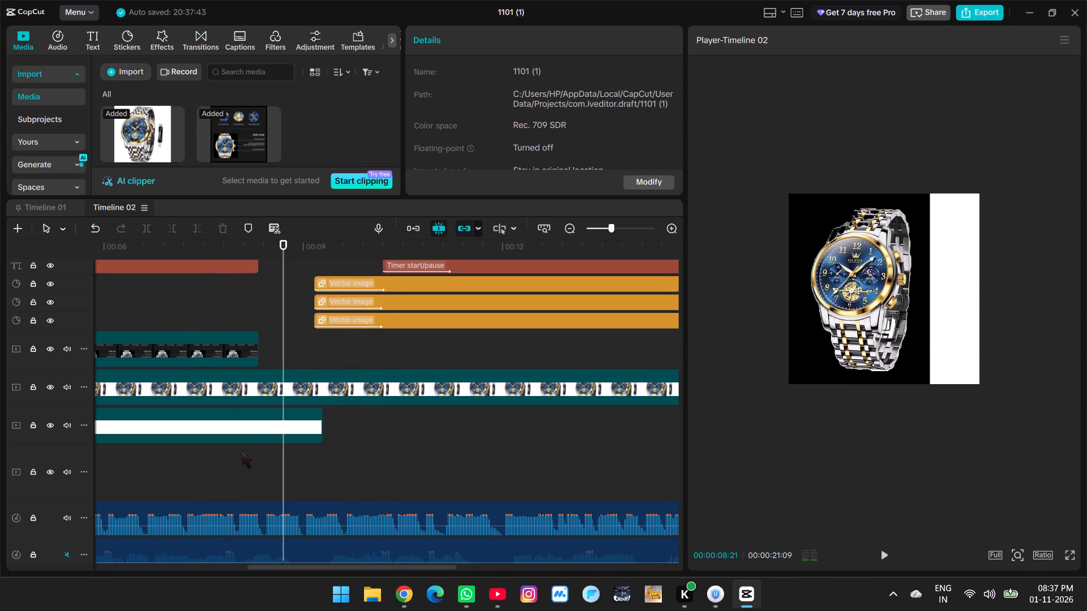
click(241, 451)
key(space)
key(space)
key(space)
key(space)
key(space)
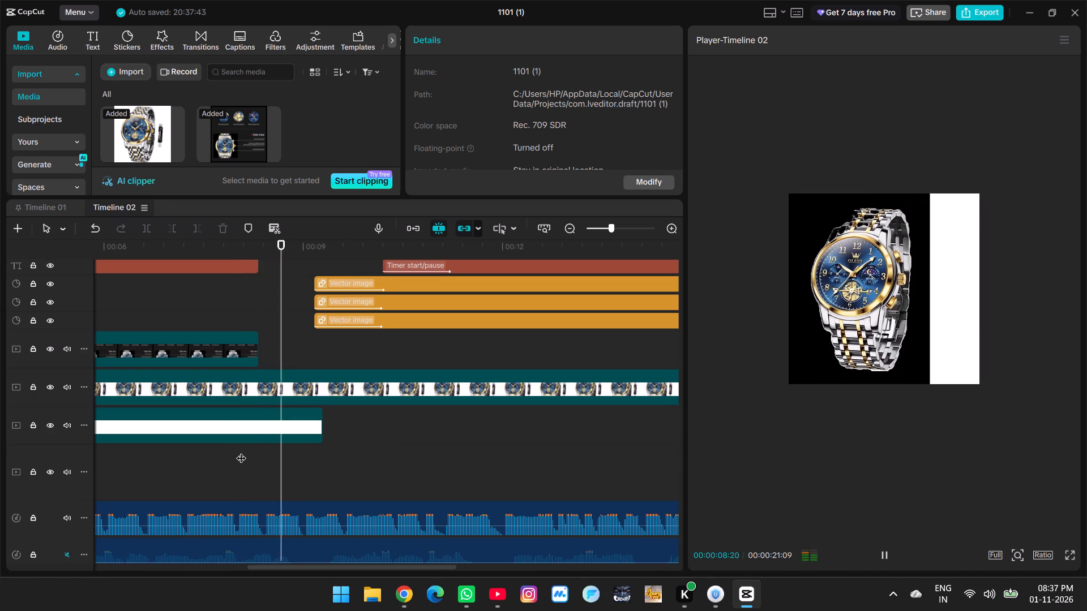
click(241, 451)
key(space)
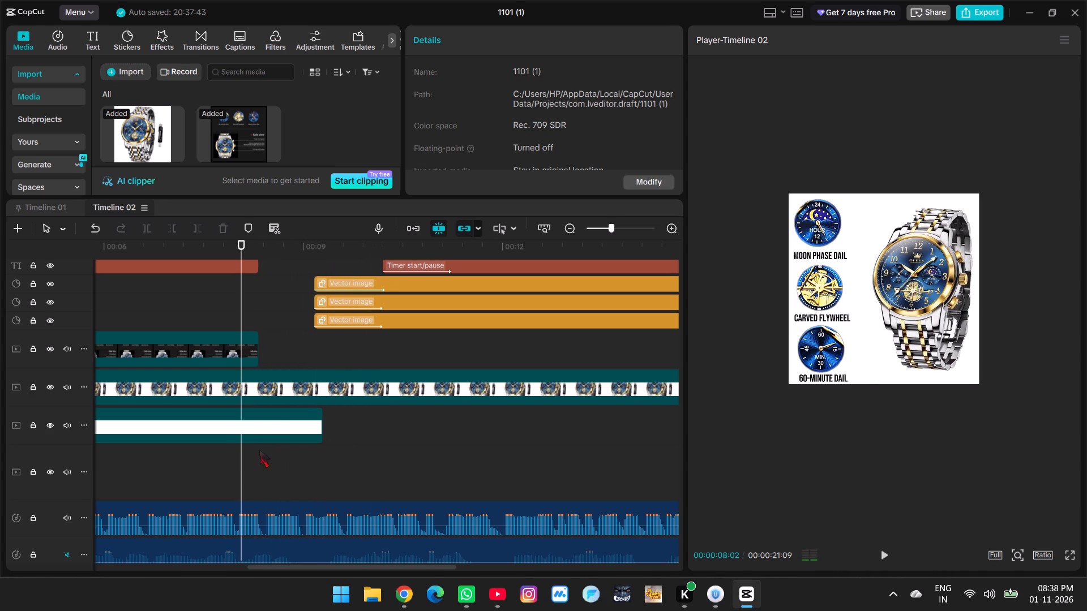
key(space)
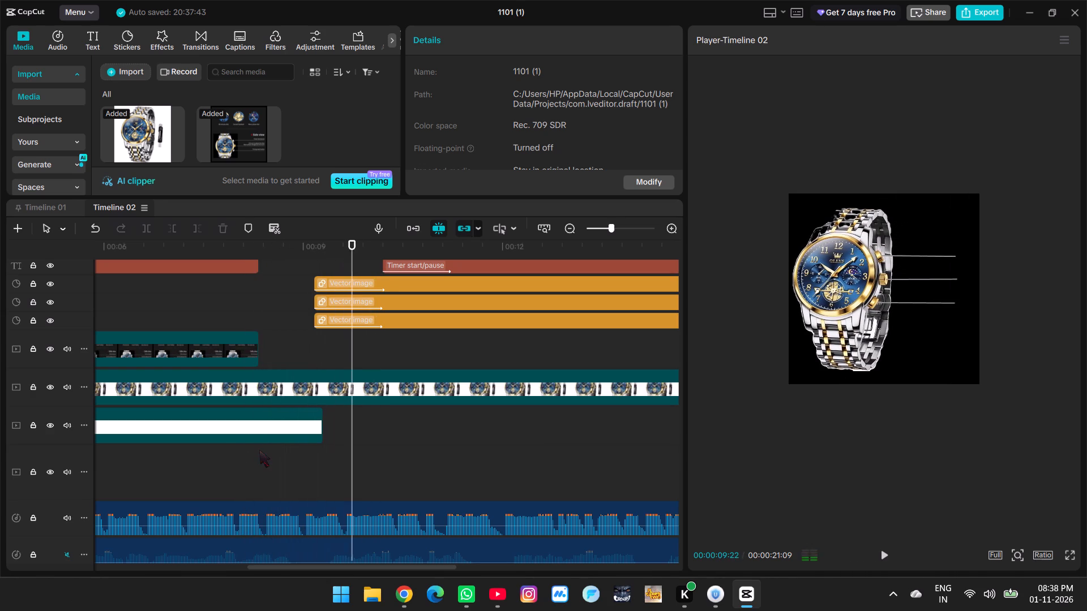
click(259, 450)
key(space)
key(space)
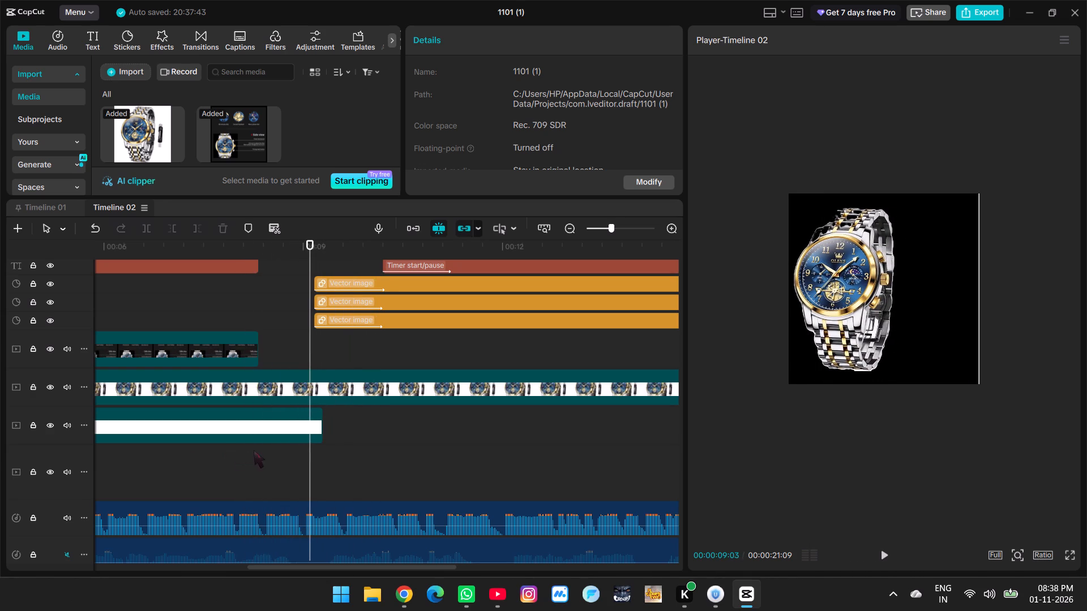
click(258, 452)
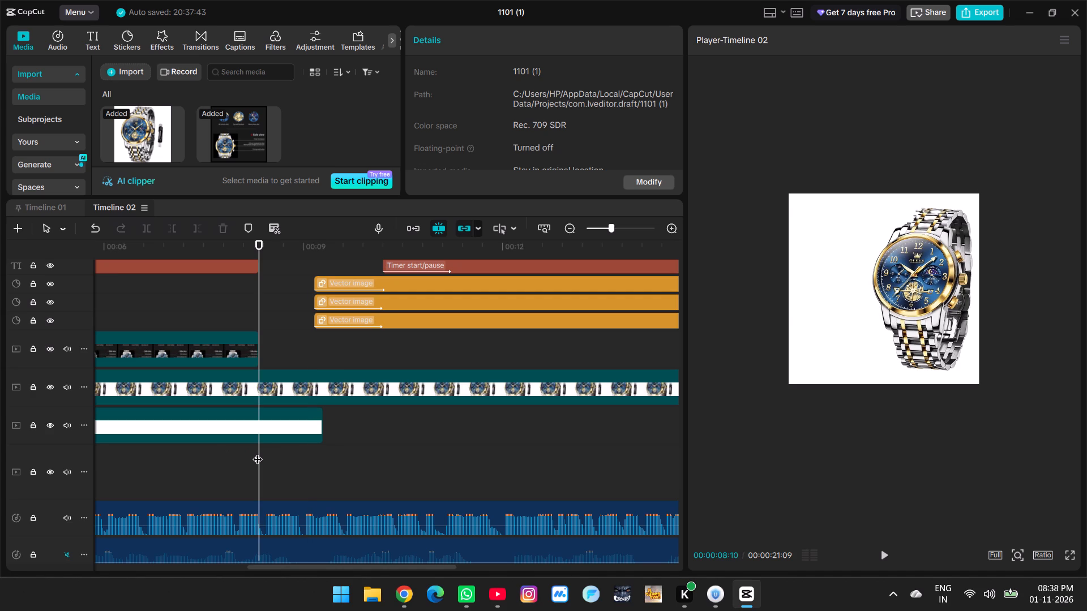
key(space)
key(space)
click(258, 452)
key(space)
Replay the opening between 0:00 and about 0:03 to check how the white background and watch slide in.
click(146, 462)
ctrl+scroll(146, 462, down, 10)
drag(149, 462, 63, 466)
key(space)
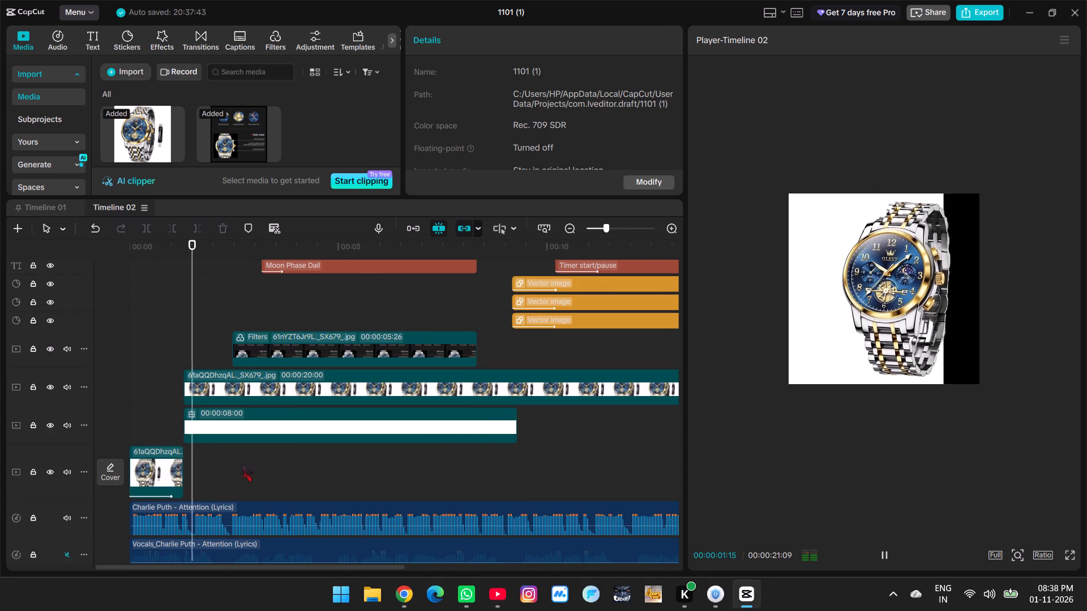
click(168, 385)
key(space)
key(space)
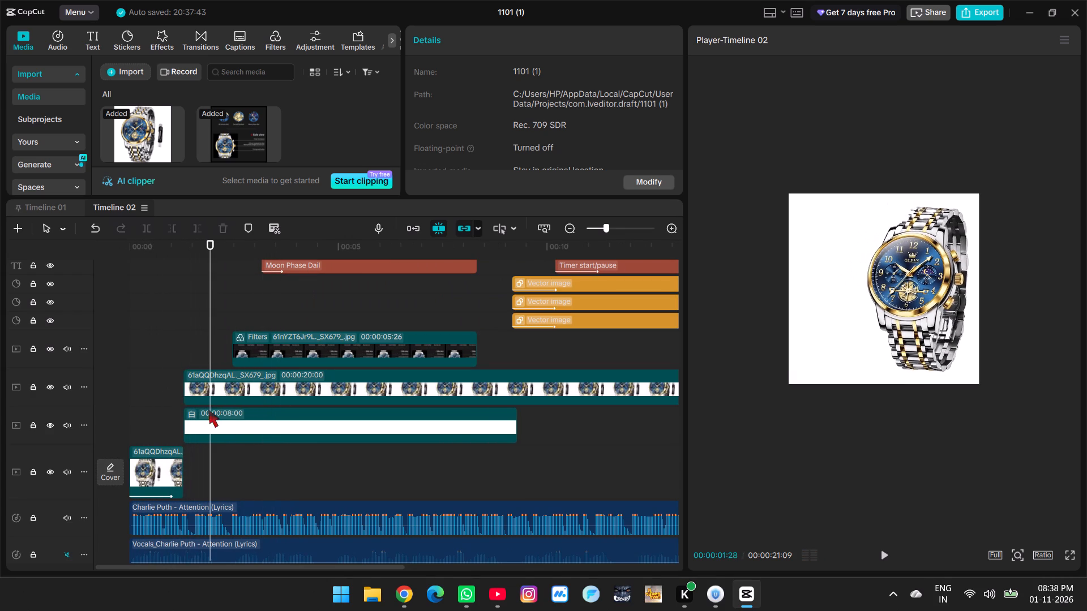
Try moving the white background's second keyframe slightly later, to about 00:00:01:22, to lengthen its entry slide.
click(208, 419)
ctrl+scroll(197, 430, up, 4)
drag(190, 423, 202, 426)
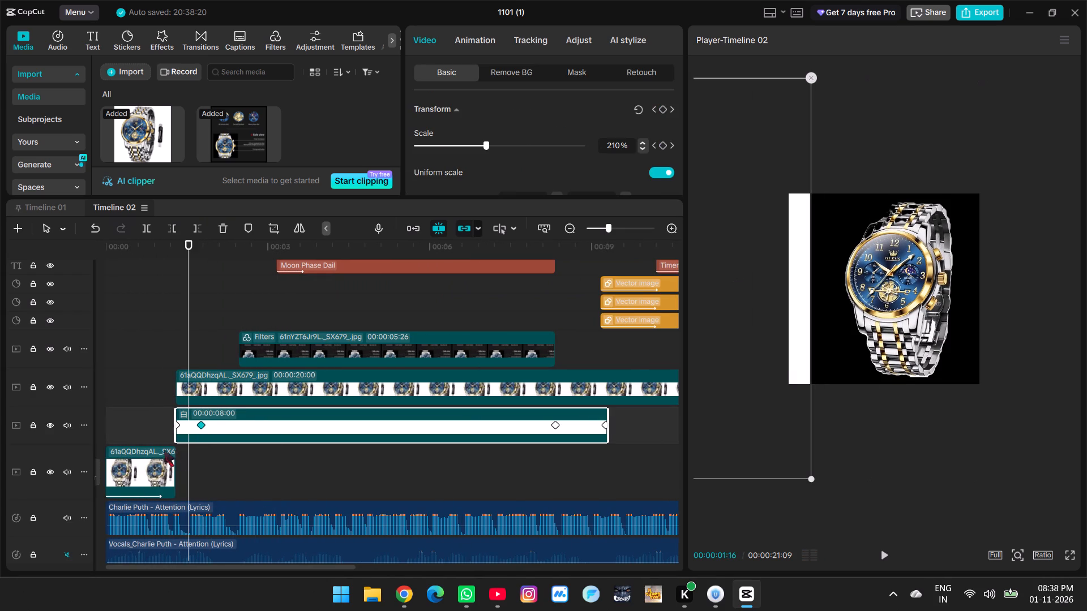
Replay the slower white background entry between about 0:01 and 0:02.
click(155, 428)
key(space)
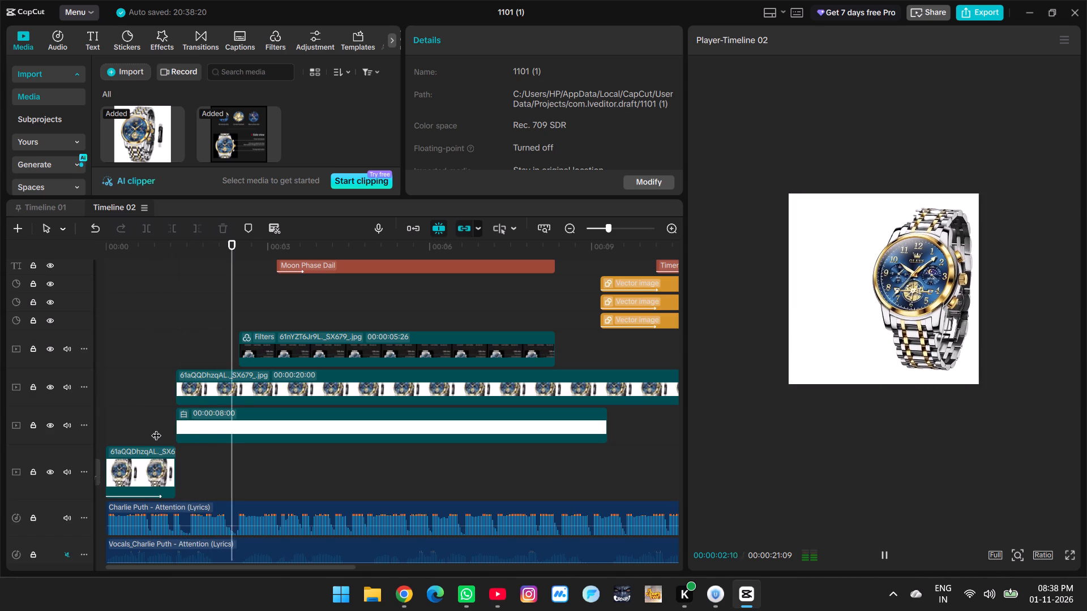
click(156, 428)
key(space)
key(ctrl+shift+z)
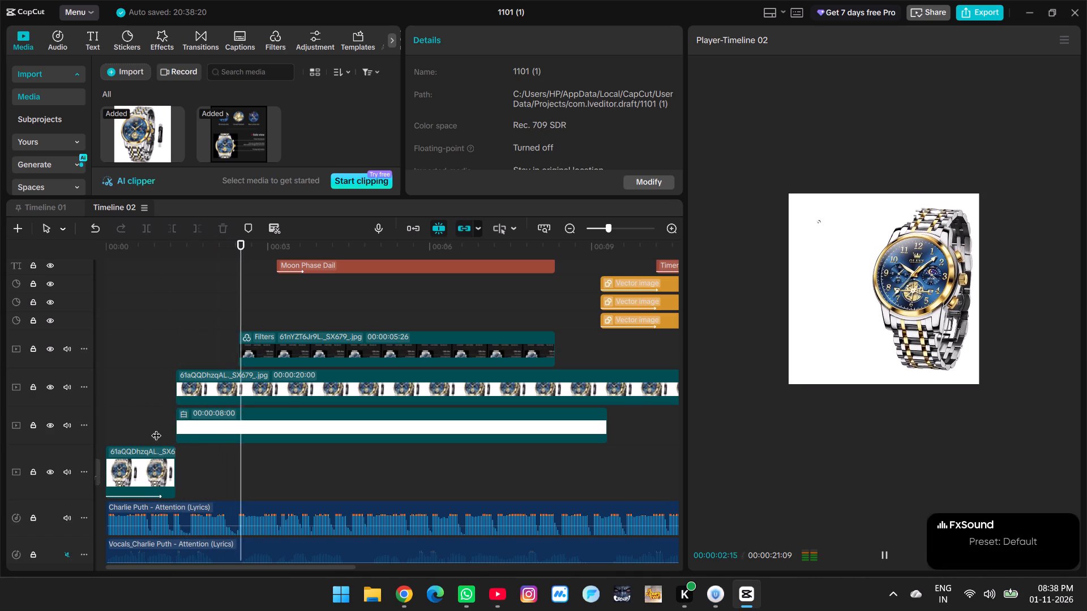
click(156, 428)
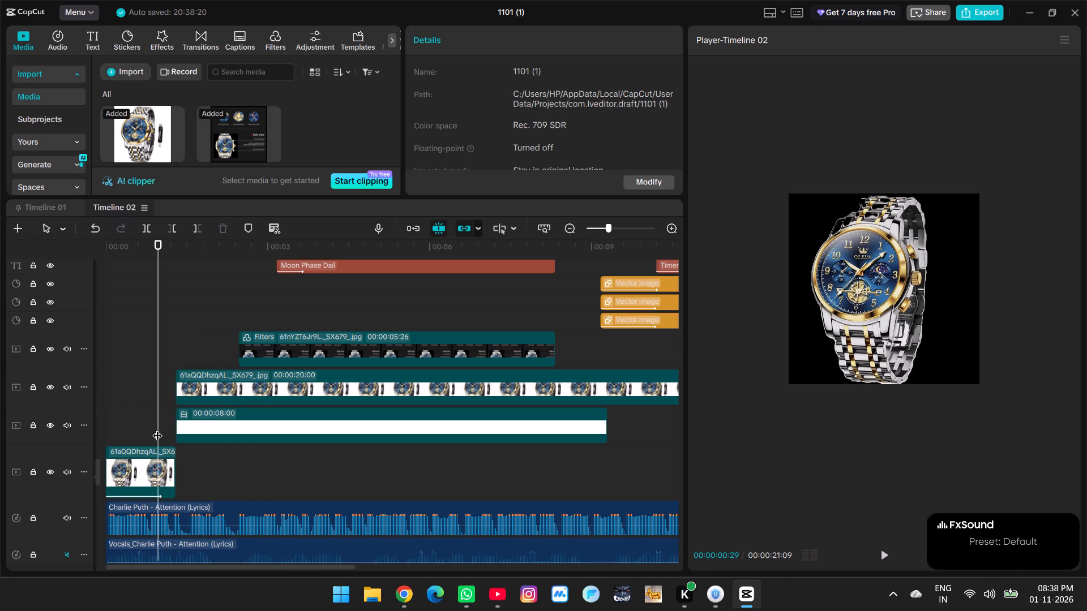
key(space)
key(space)
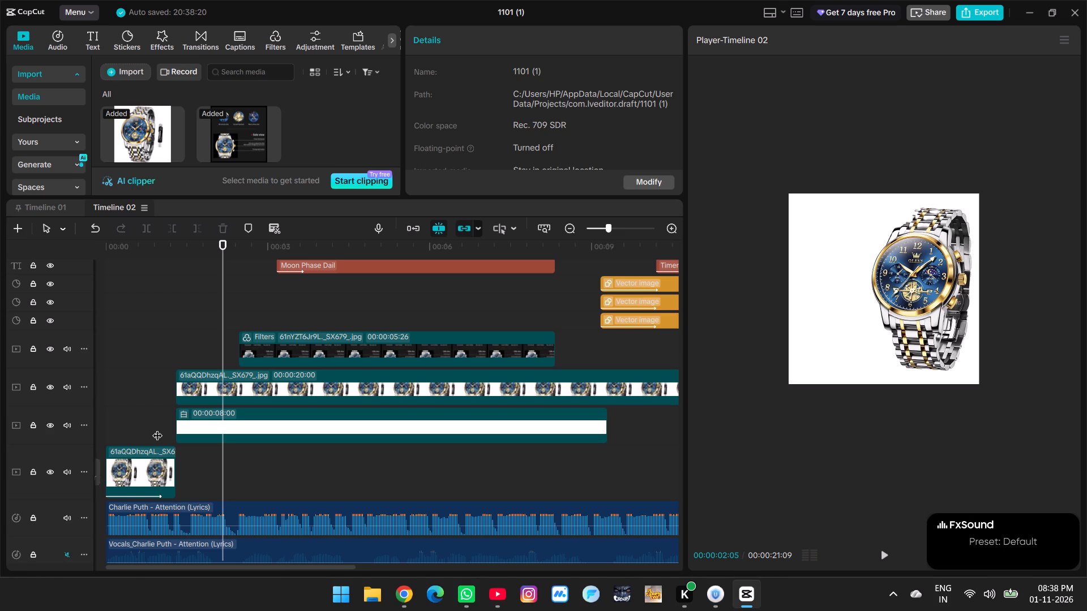
Cycle through the FxSound audio presets to CHILLY.
key(ctrl+shift+z)
key(ctrl+shift+z)
key(ctrl+shift+z)
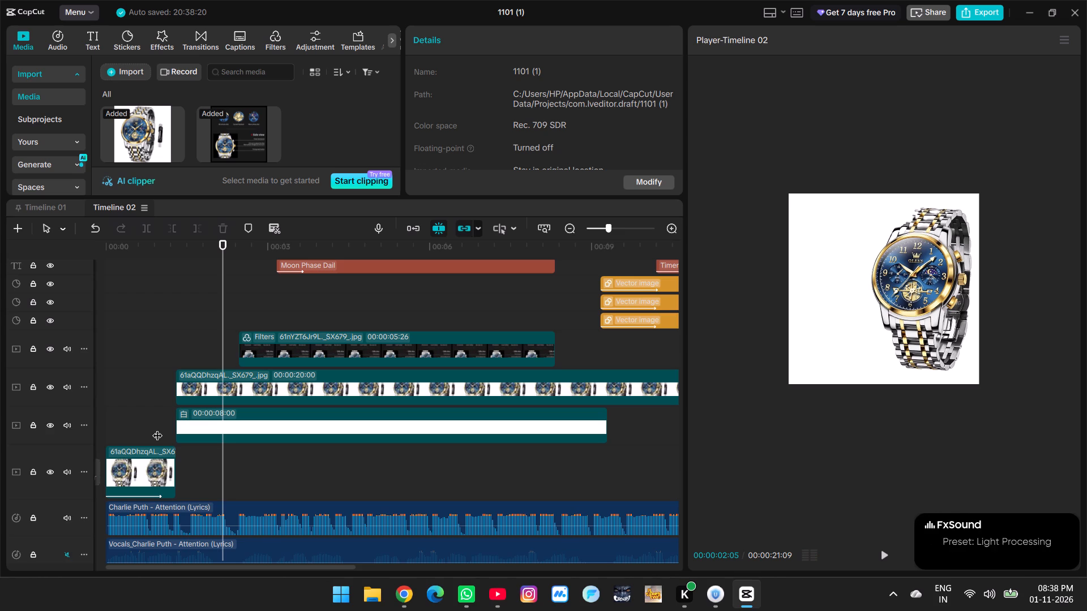
key(ctrl+shift+x)
key(ctrl+shift+a)
key(ctrl+shift+a)
key(ctrl+shift+a)
key(ctrl+shift+a)
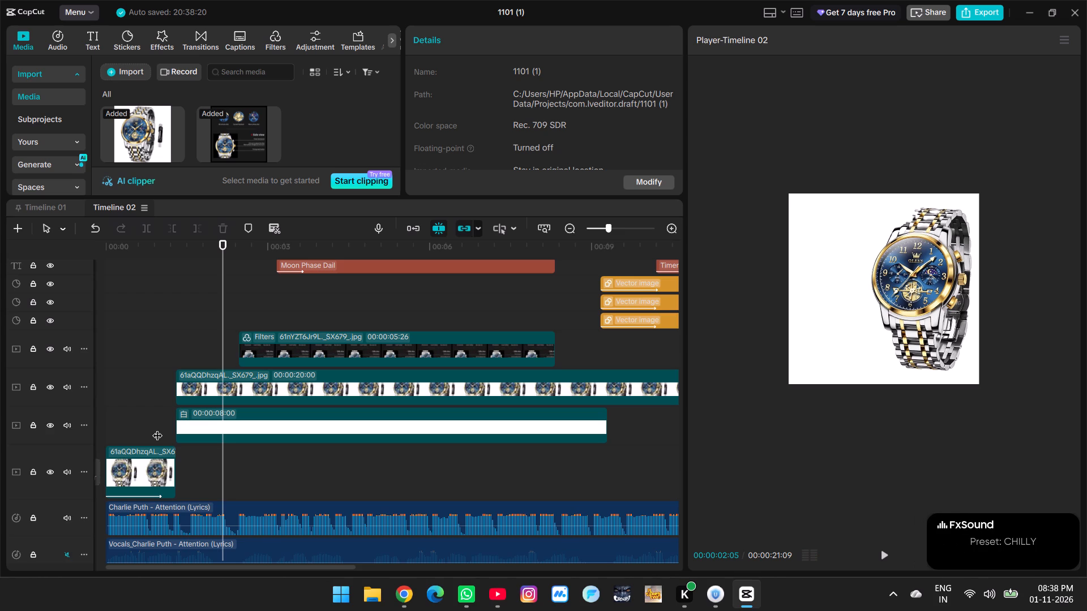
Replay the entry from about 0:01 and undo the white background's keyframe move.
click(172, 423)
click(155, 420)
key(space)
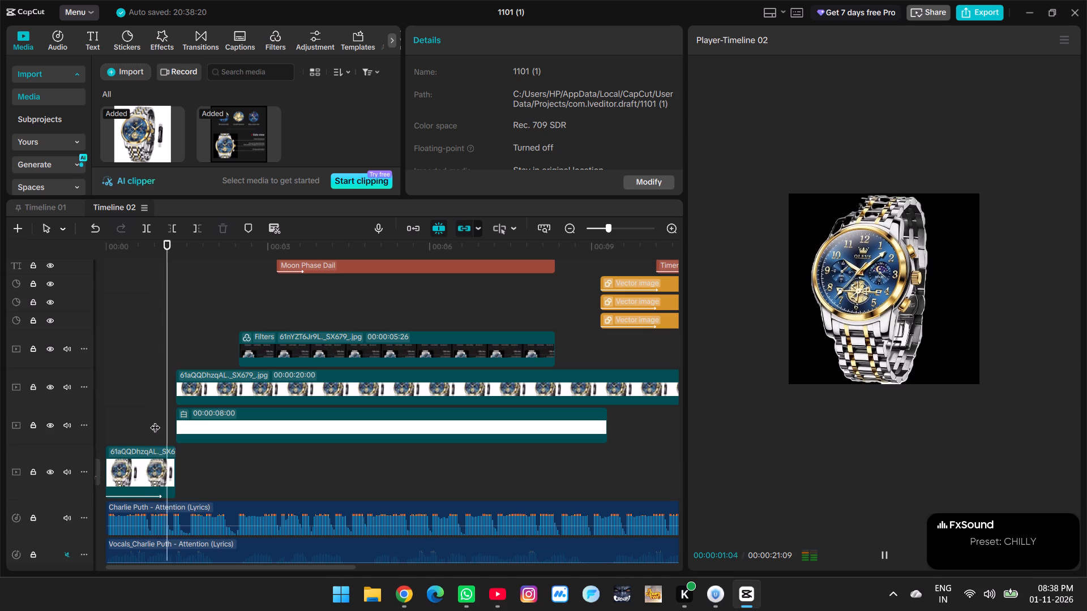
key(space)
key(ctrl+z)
Replay and scrub the white background's entry slide between about 0:01 and 0:02.
click(155, 420)
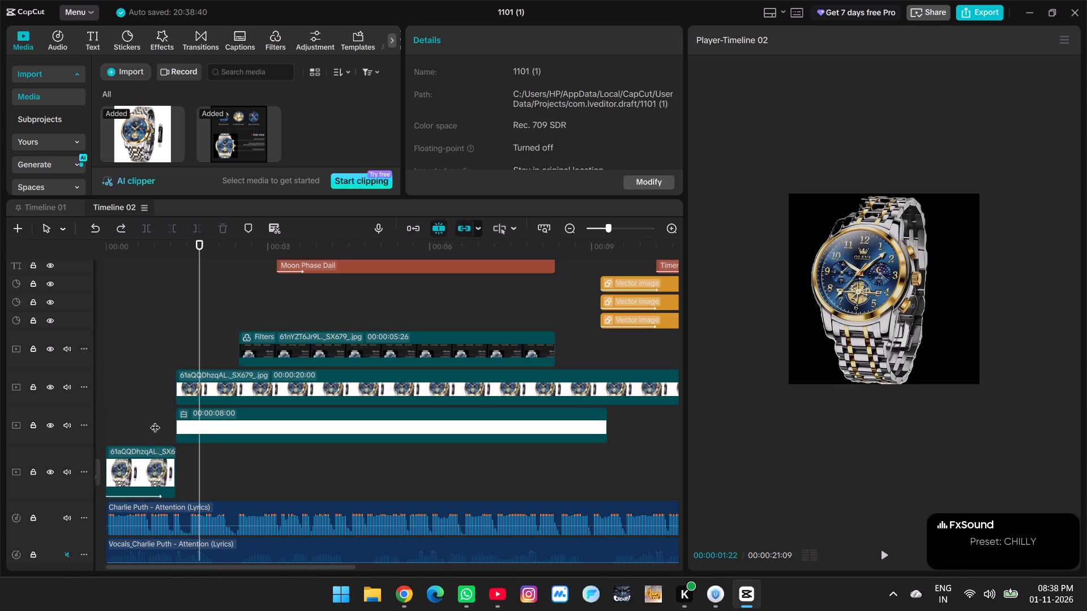
key(space)
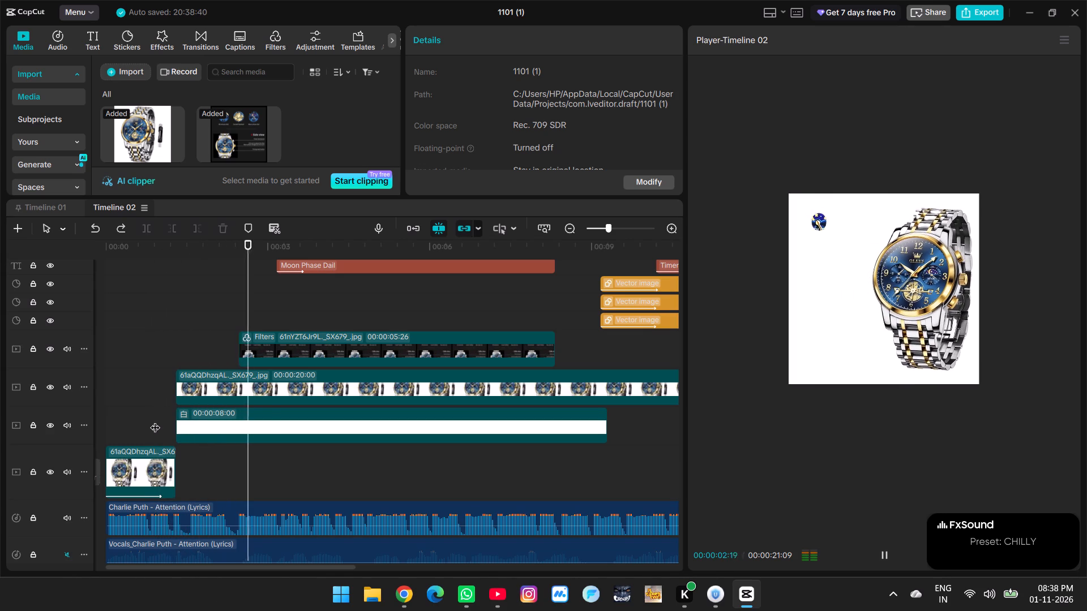
key(space)
click(196, 450)
drag(196, 451, 186, 448)
Apply the Cubic Out preset curve to the white background's second keyframe at 00:00:01:16 and close the preset curves.
click(196, 425)
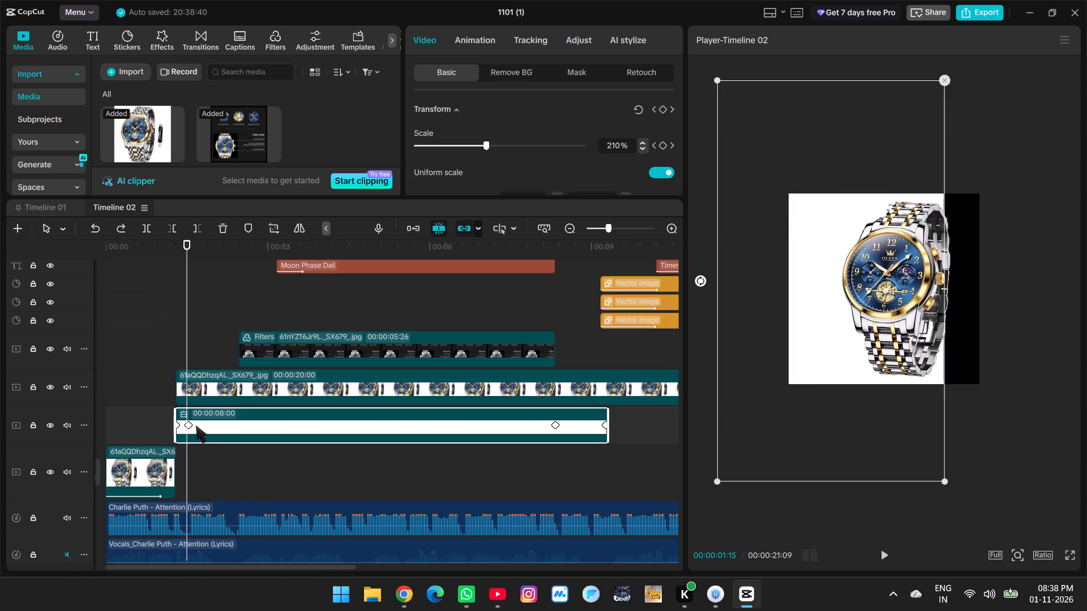
click(190, 425)
right_click(190, 425)
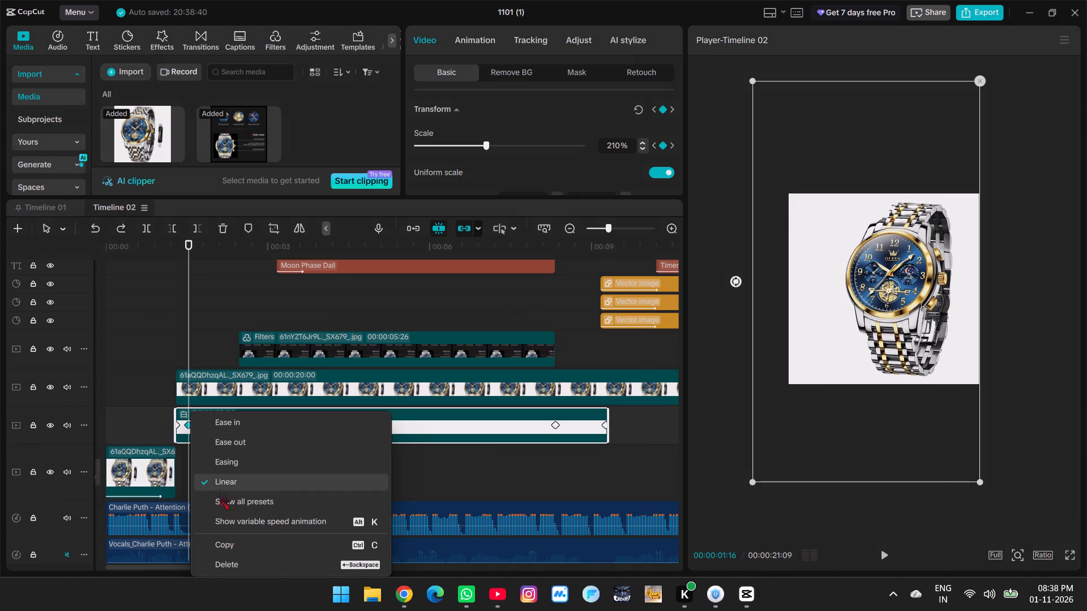
click(222, 494)
click(367, 455)
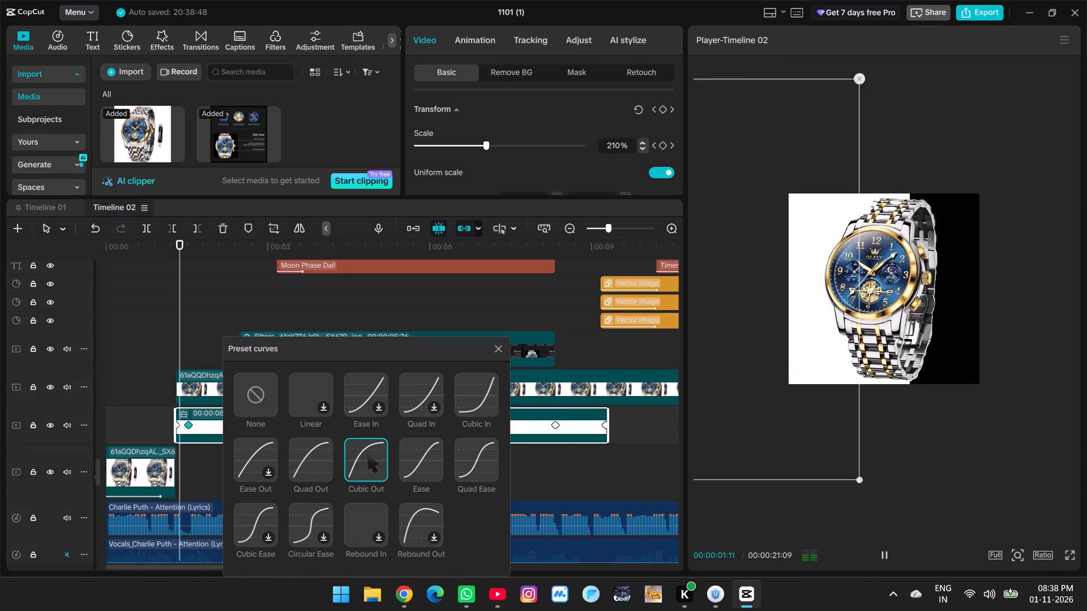
click(467, 404)
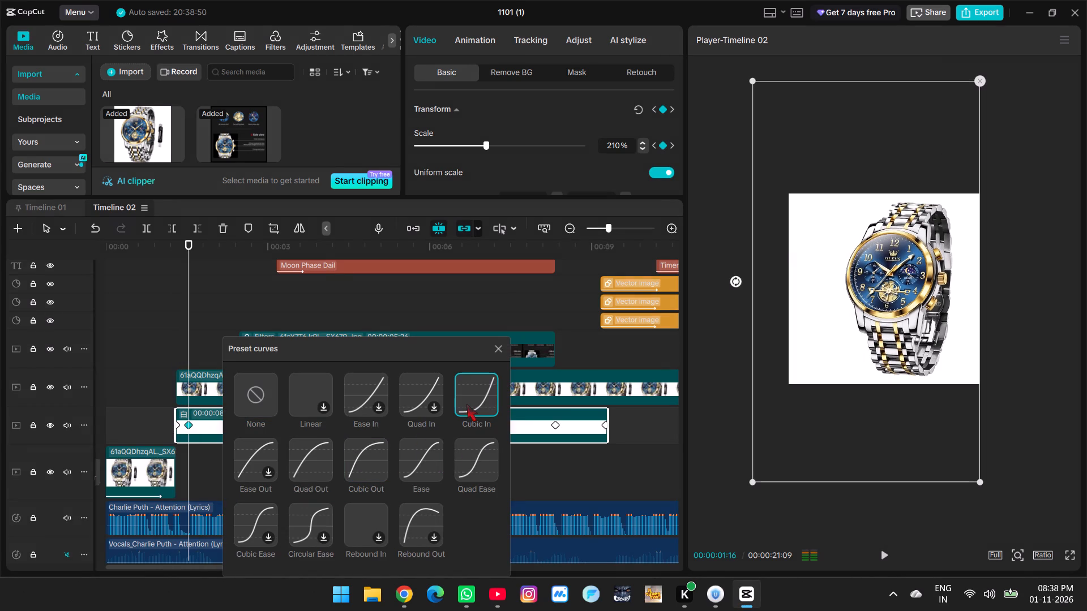
click(358, 464)
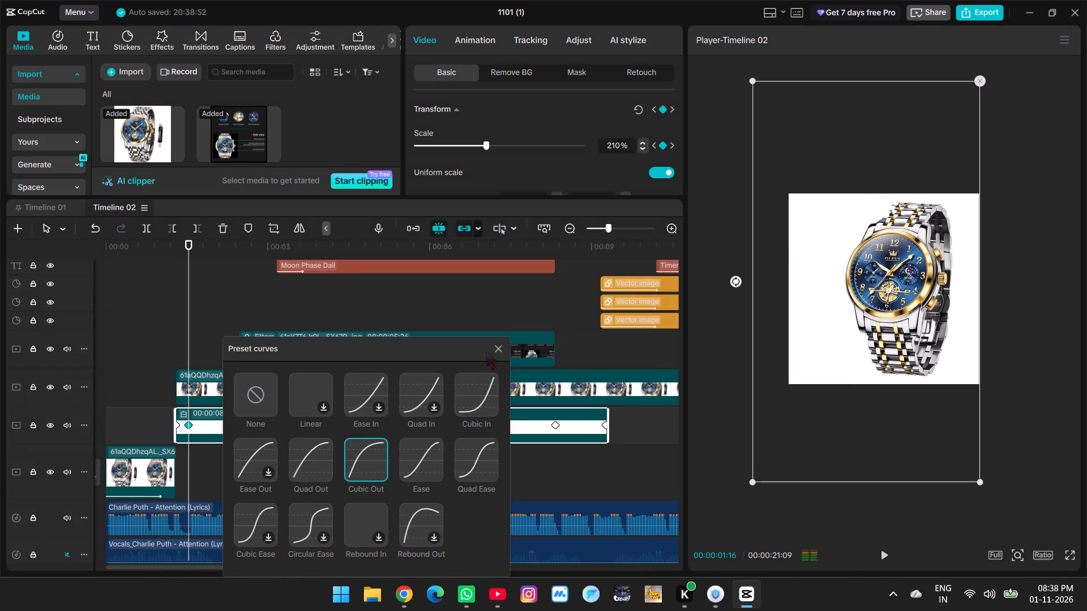
click(487, 351)
click(501, 350)
Replay the white background's entry slide from about 00:00:01 to about 00:00:03.
click(168, 341)
key(space)
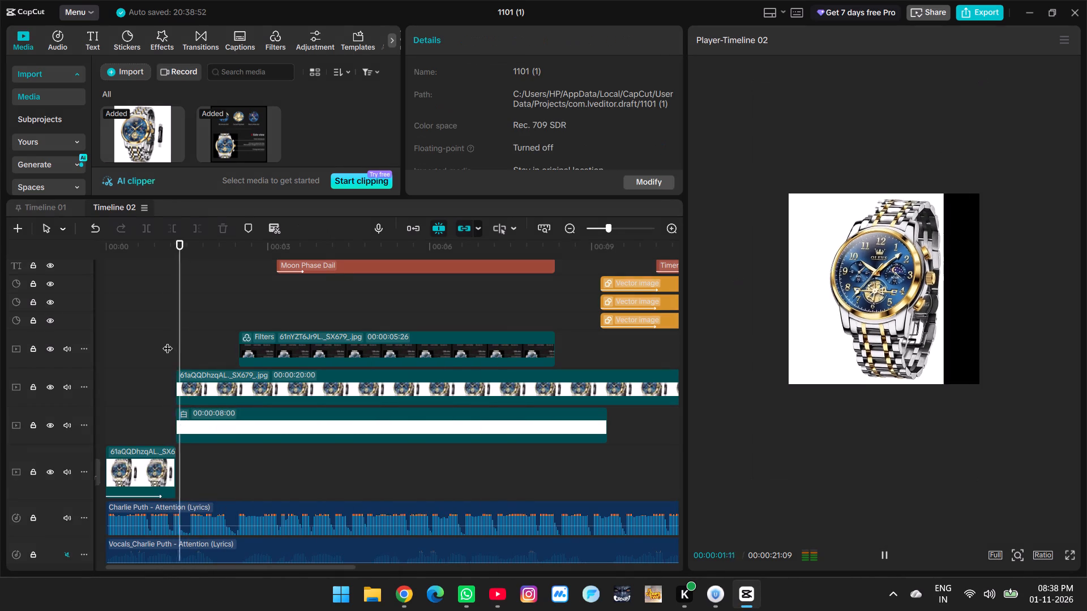
click(130, 344)
key(space)
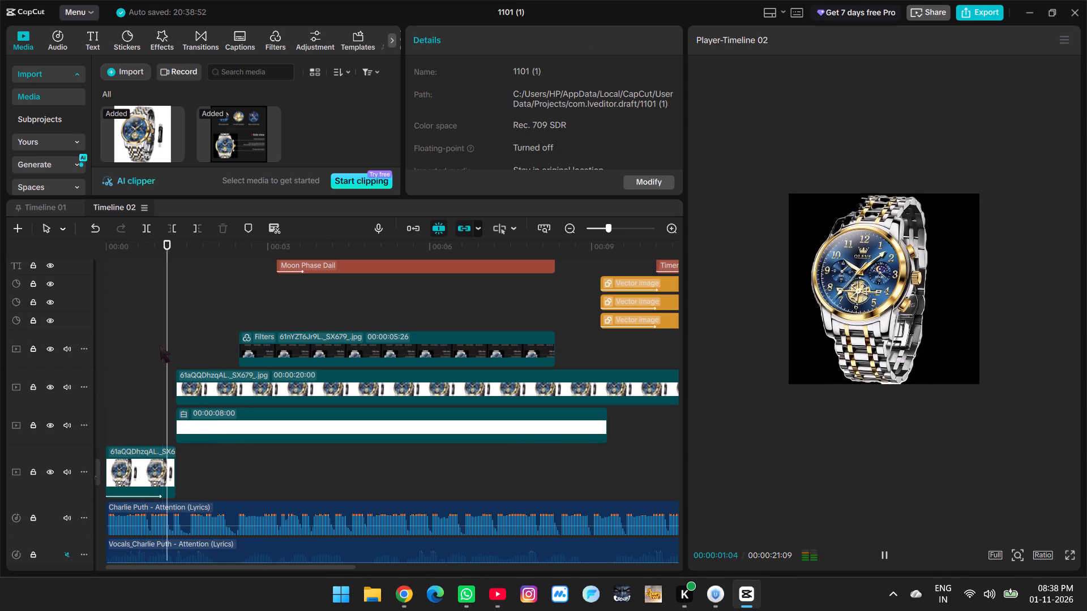
key(space)
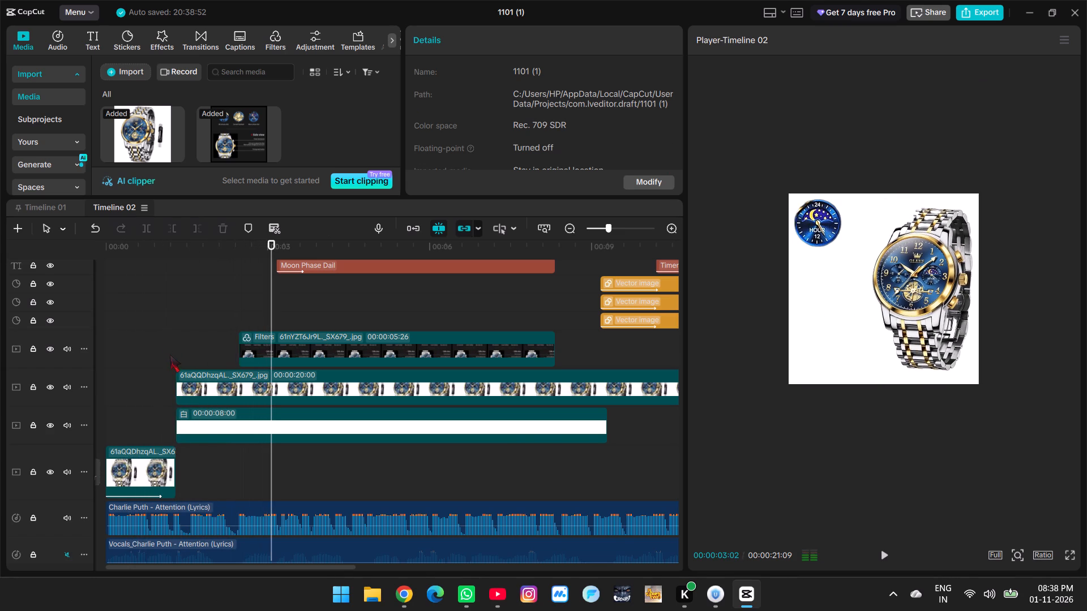
Slow the white background's entry by shifting its second keyframe to about 1.8 s, and replay the slide.
click(198, 426)
drag(190, 427, 206, 431)
click(173, 353)
key(space)
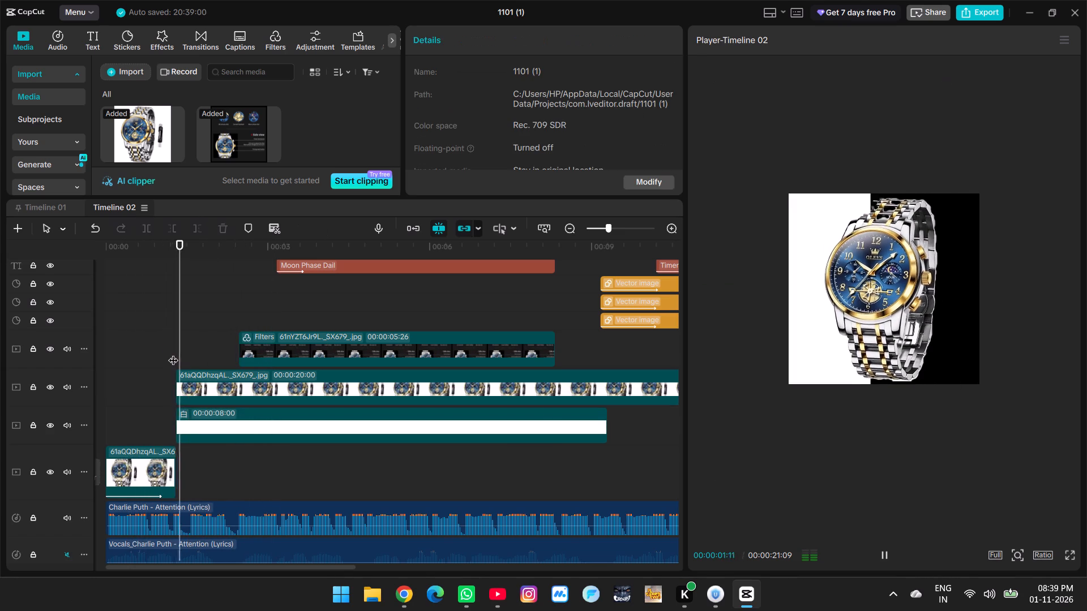
click(173, 352)
key(space)
click(145, 351)
key(space)
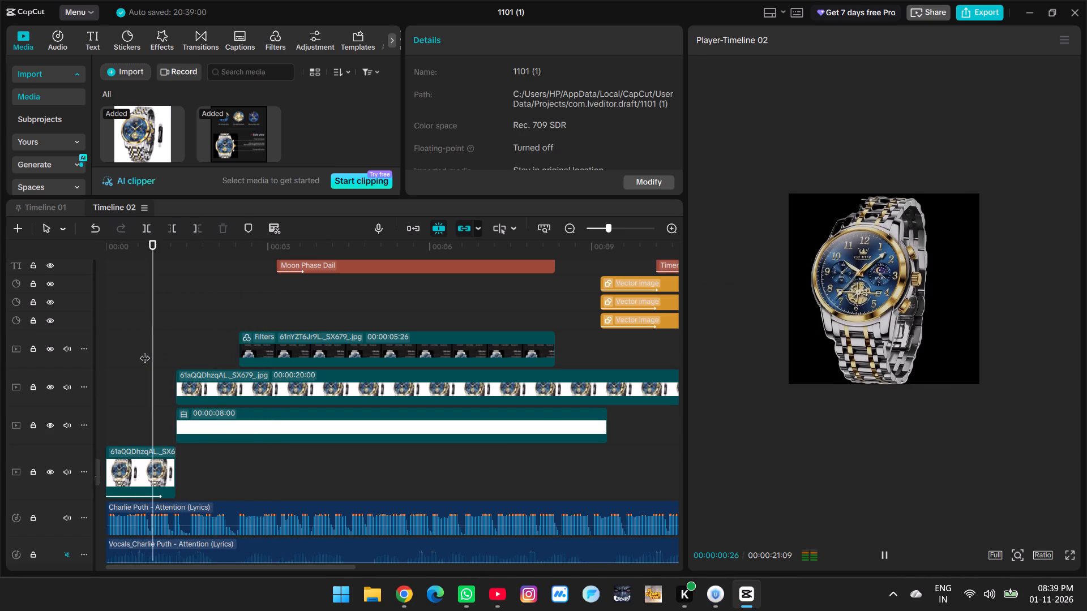
key(space)
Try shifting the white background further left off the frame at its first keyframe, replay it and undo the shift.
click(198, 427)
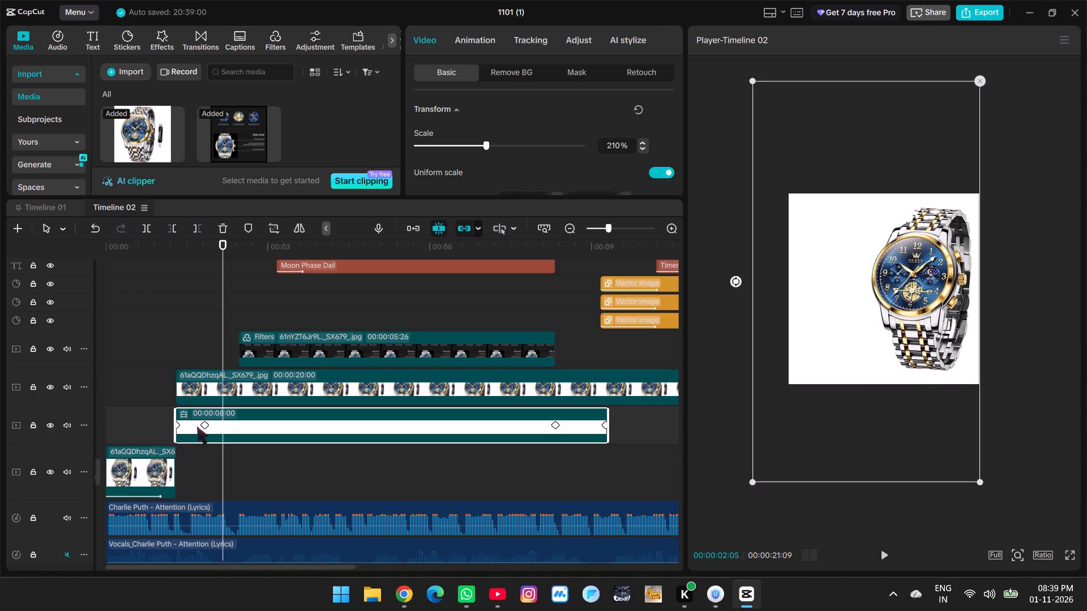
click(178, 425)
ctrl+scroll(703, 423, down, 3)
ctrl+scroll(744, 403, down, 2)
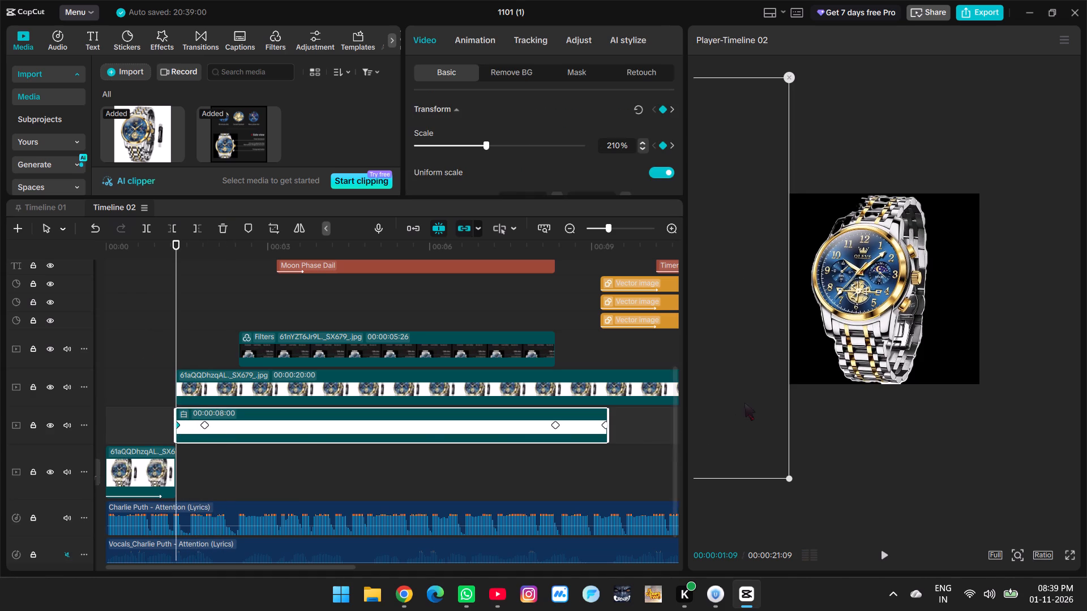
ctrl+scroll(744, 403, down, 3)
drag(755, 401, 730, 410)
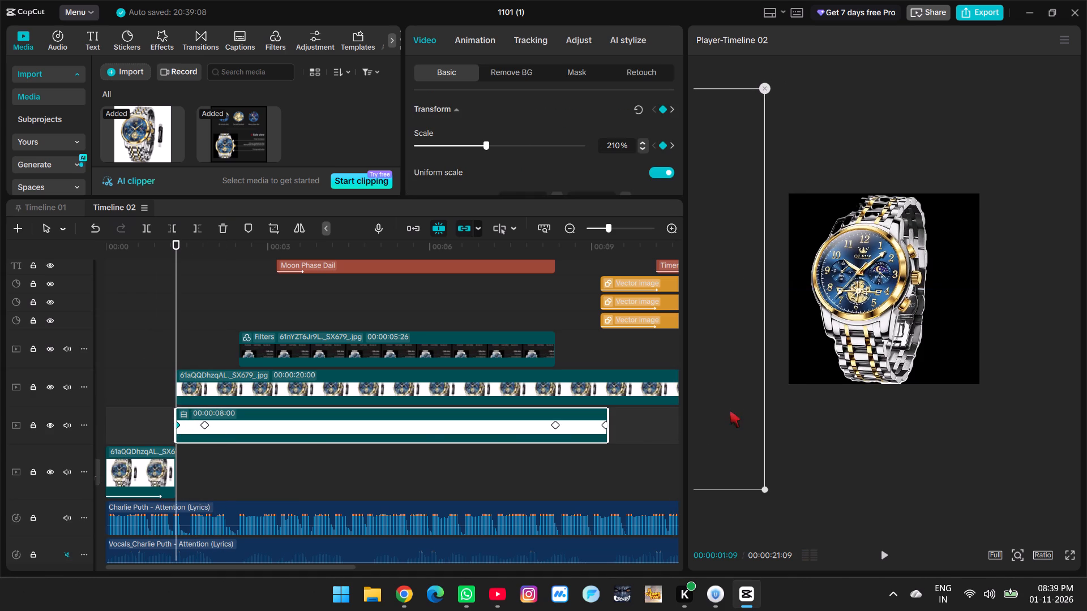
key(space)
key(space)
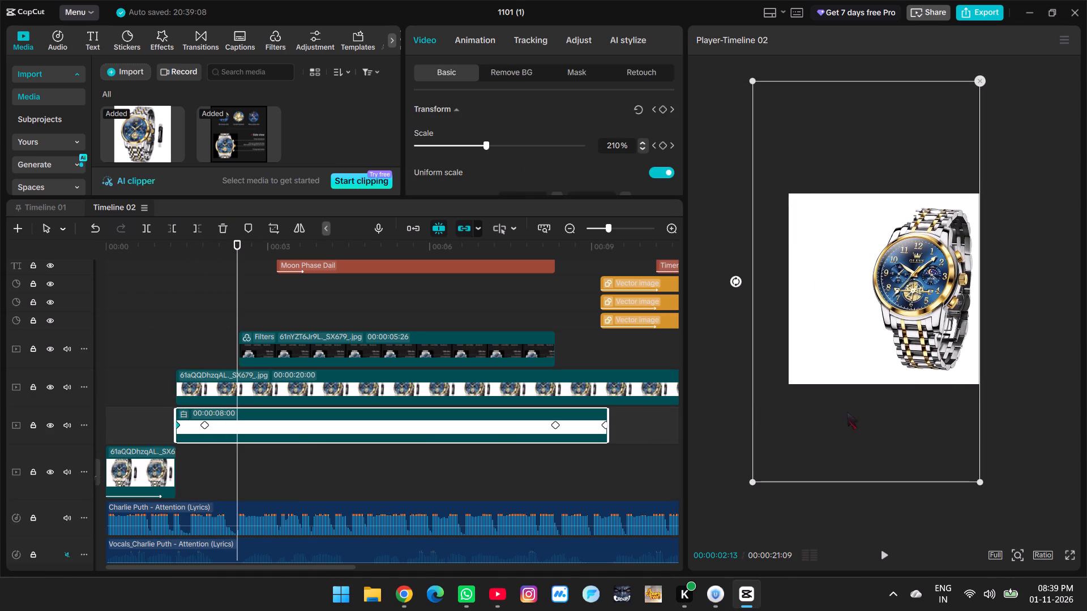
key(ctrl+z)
Move the white background further left outside the frame at its first keyframe at 00:00:01:09.
click(178, 428)
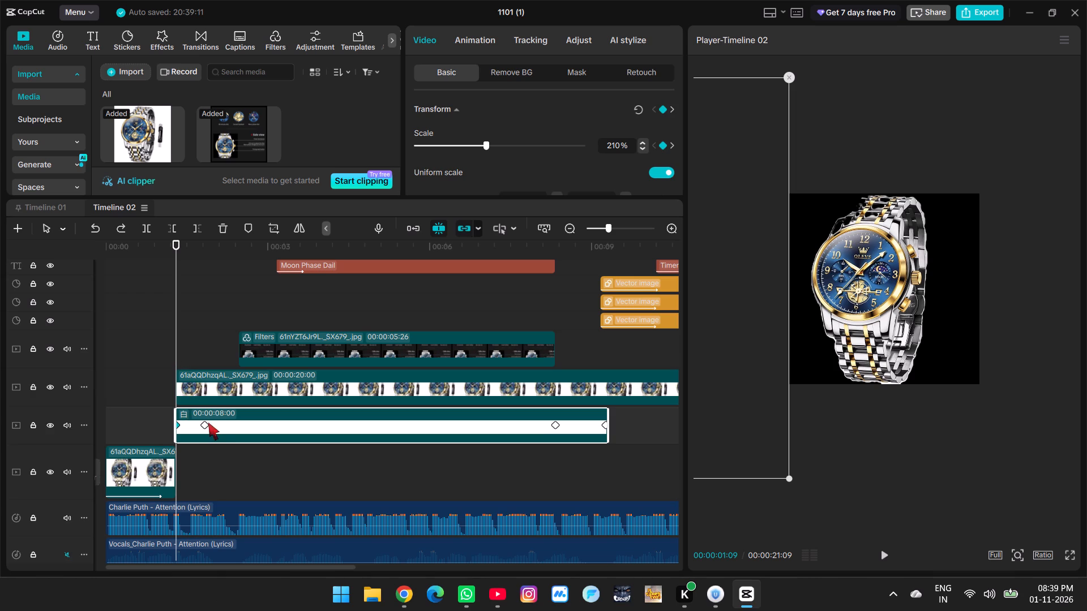
drag(772, 411, 759, 412)
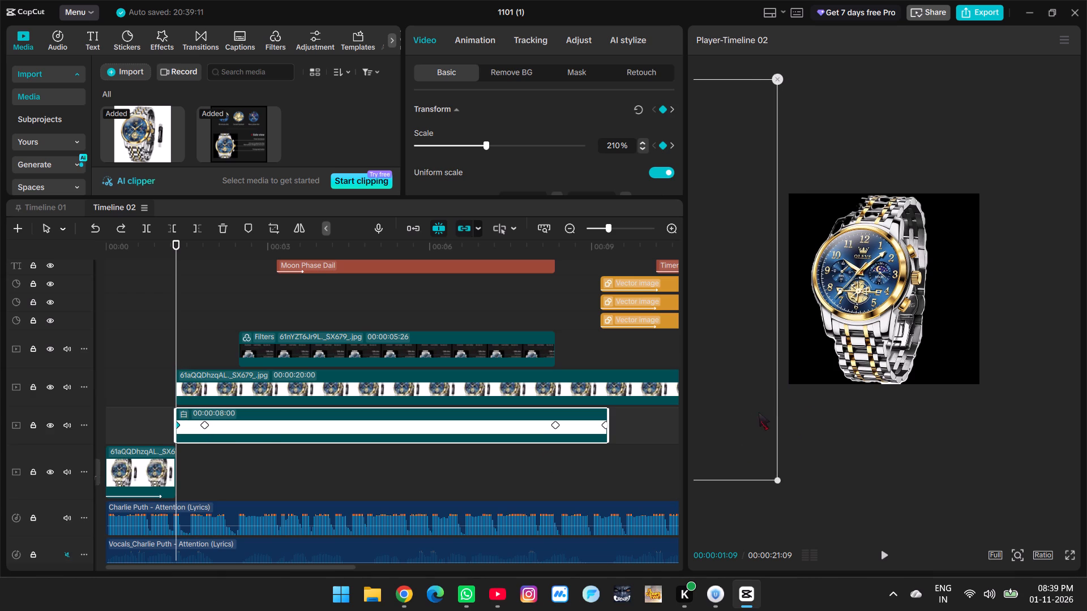
drag(759, 412, 727, 411)
Play the advert from about 00:00:25 frames to about 16 s to review the background slides, callout lines and callout text.
click(150, 346)
key(space)
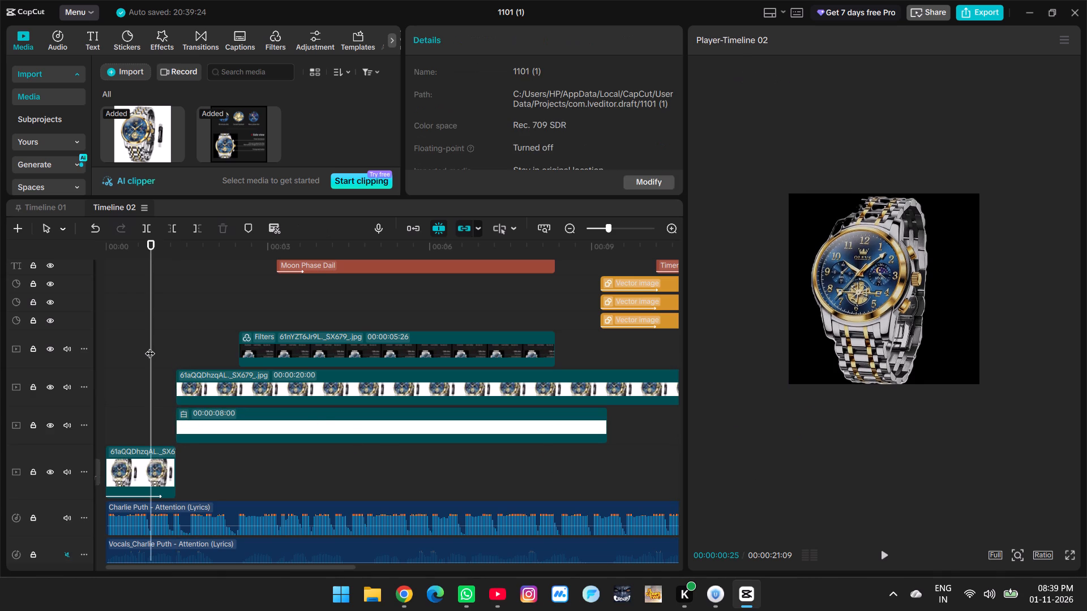
click(150, 346)
key(space)
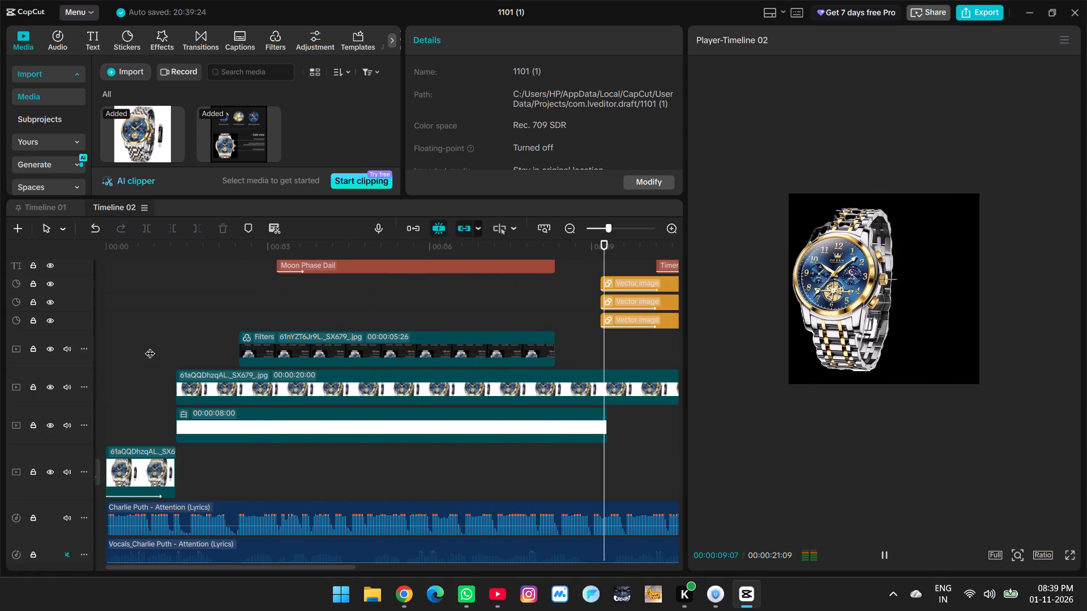
key(space)
click(543, 468)
key(space)
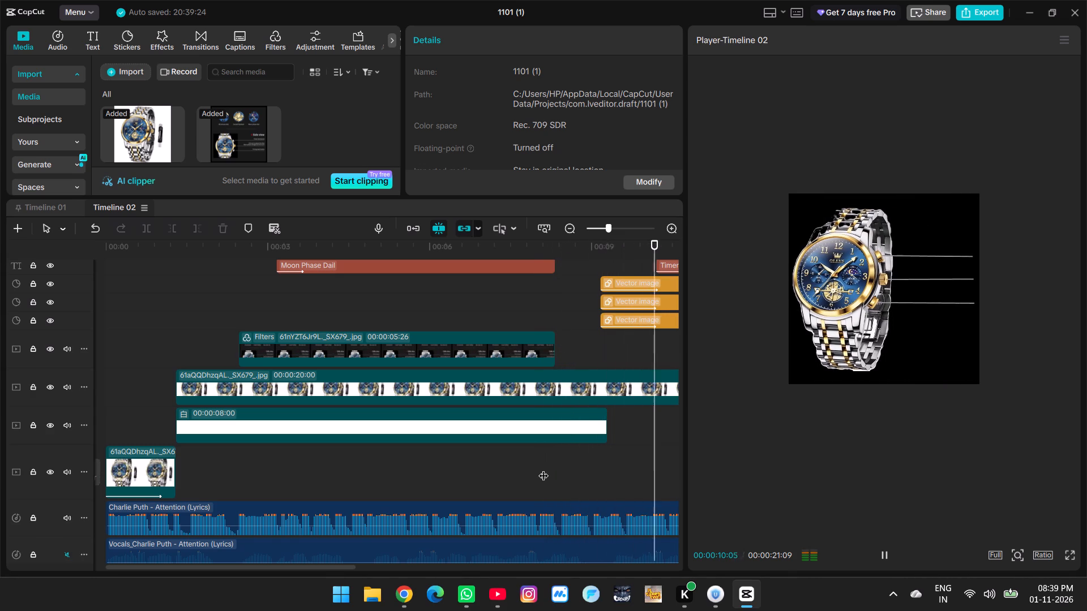
ctrl+scroll(935, 356, up, 3)
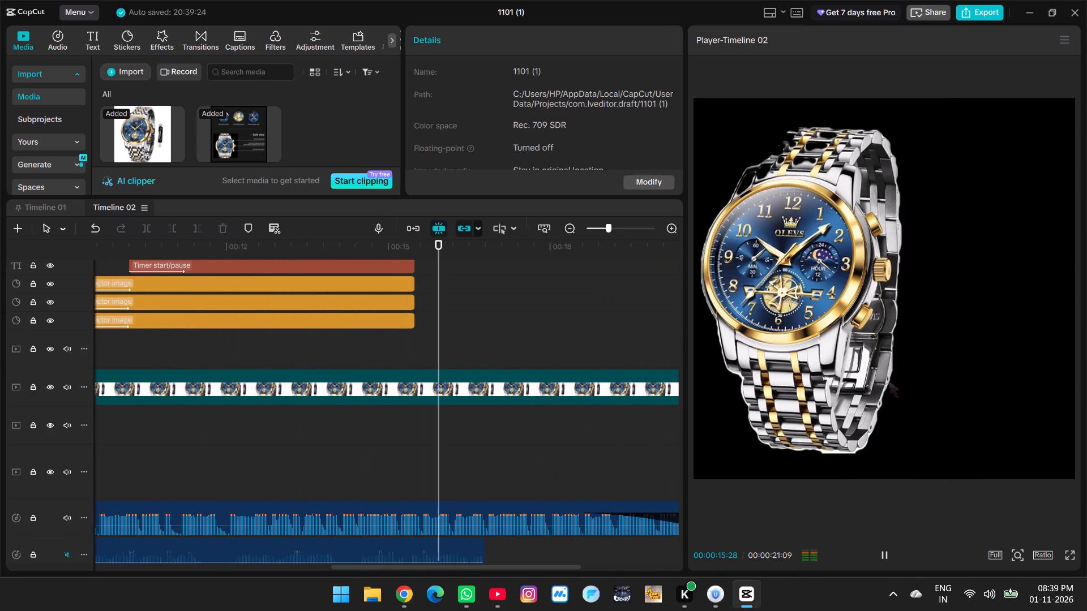
key(space)
Add a transform keyframe to the watch clip at 00:00:15:15, where the callouts end.
ctrl+scroll(483, 481, down, 9)
drag(446, 442, 430, 440)
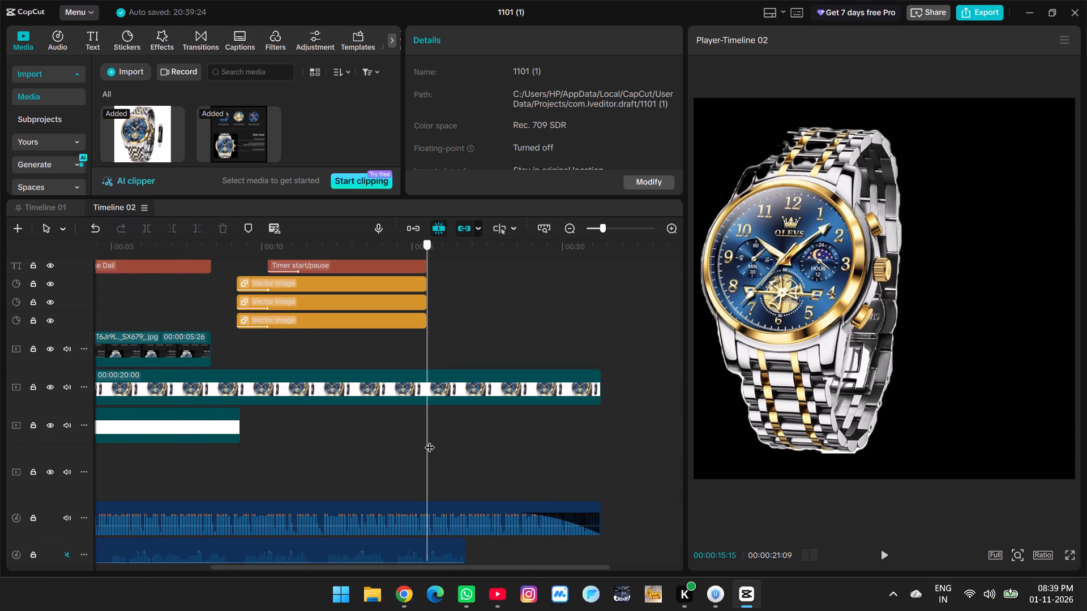
drag(430, 440, 429, 440)
click(432, 391)
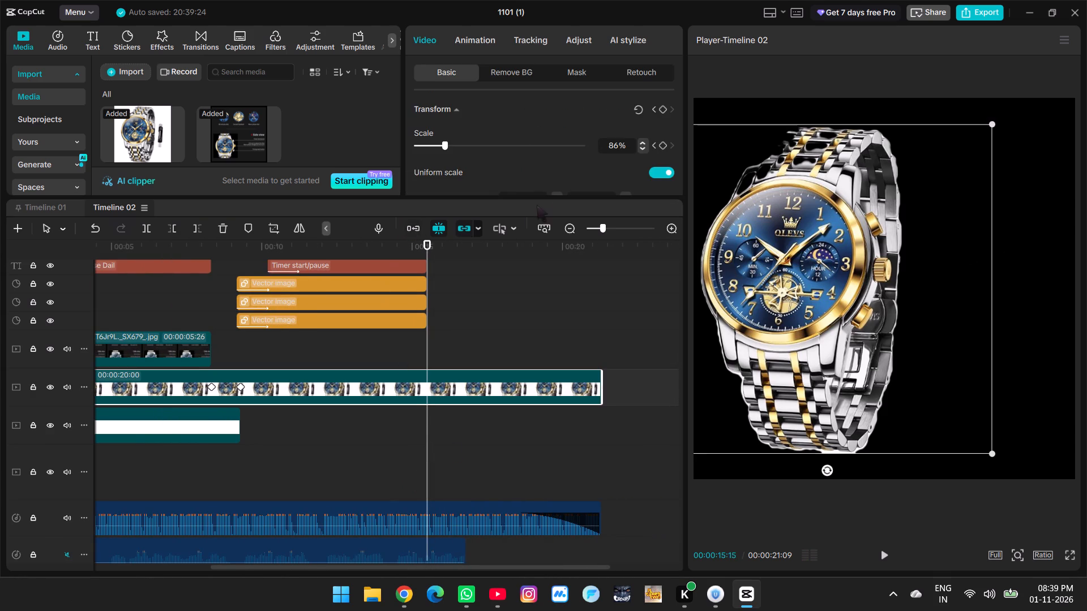
click(665, 115)
Slide the watch right to the centre of the frame at 00:00:16:24 and replay the movement.
drag(430, 351, 470, 360)
drag(745, 329, 753, 329)
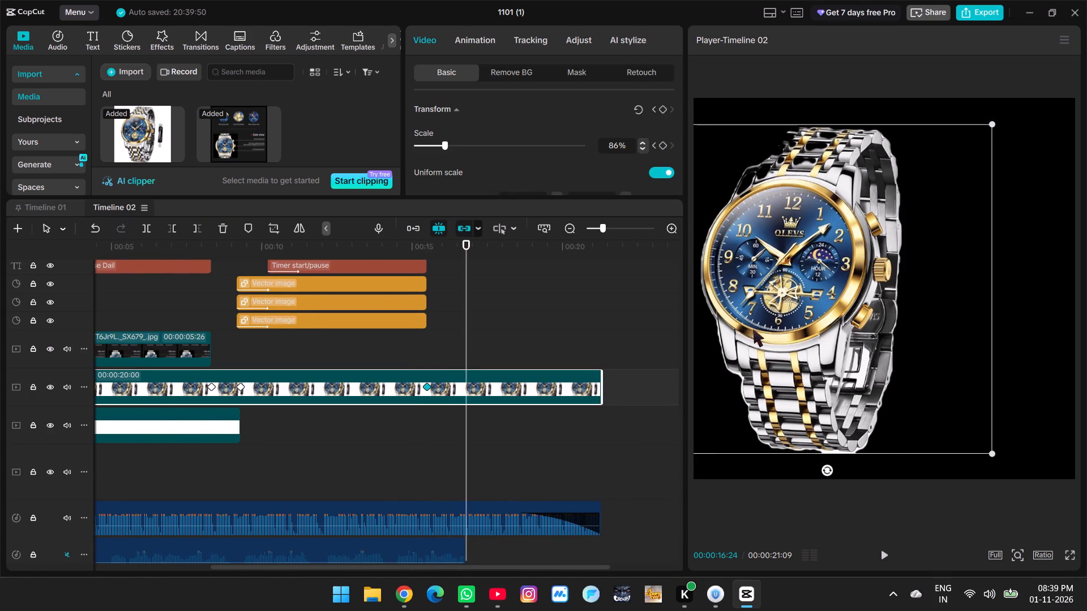
drag(753, 329, 804, 332)
click(409, 419)
key(space)
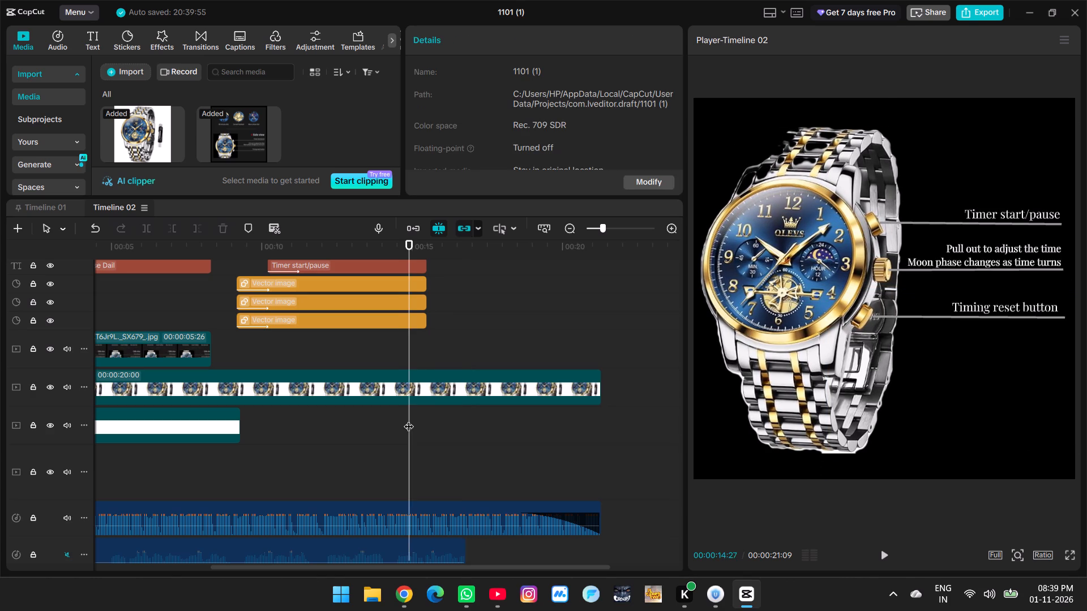
key(space)
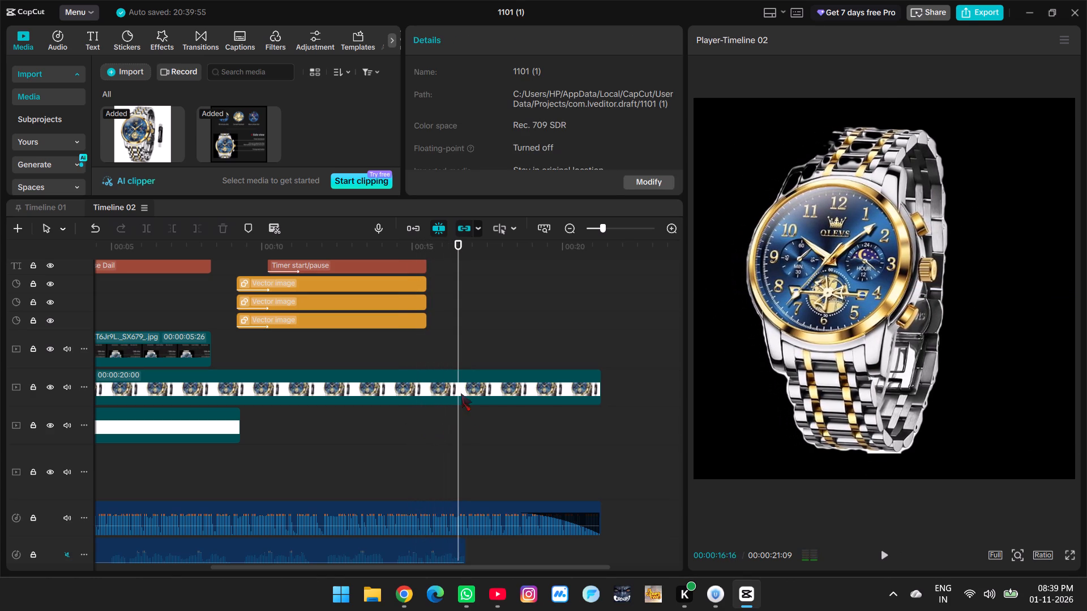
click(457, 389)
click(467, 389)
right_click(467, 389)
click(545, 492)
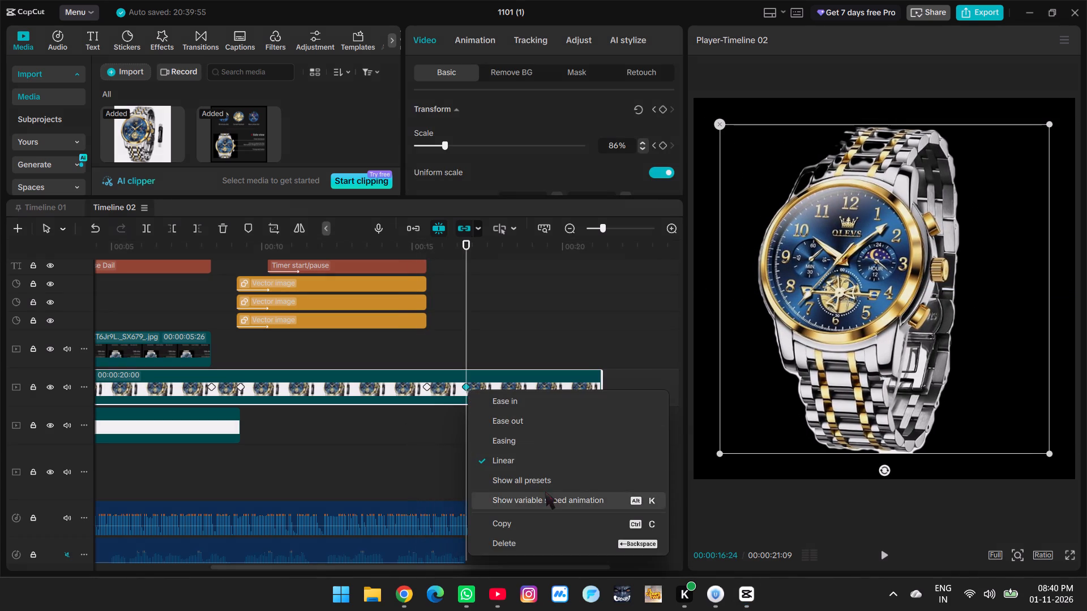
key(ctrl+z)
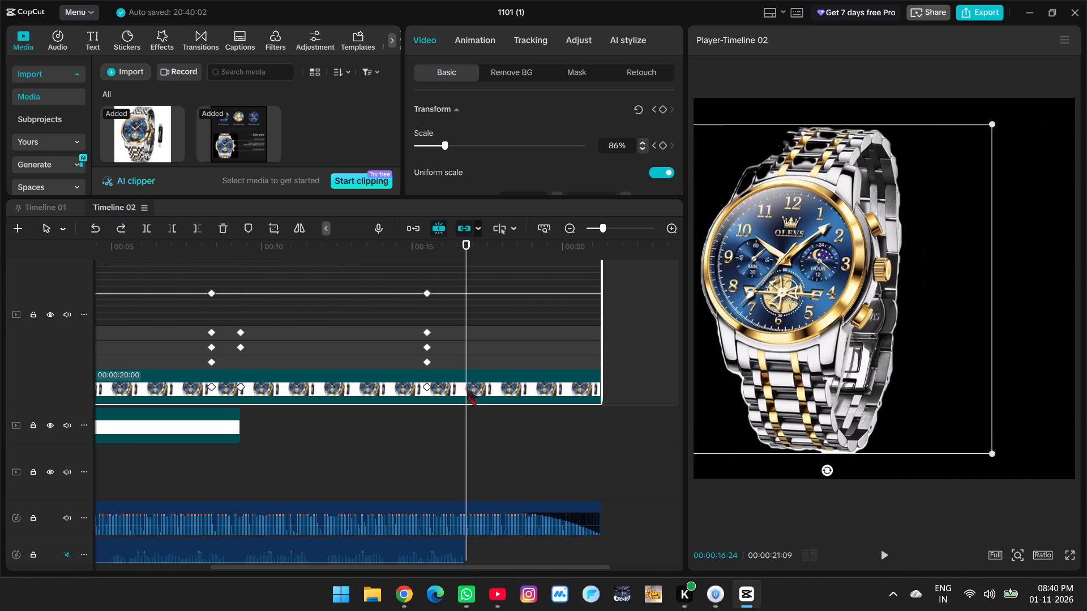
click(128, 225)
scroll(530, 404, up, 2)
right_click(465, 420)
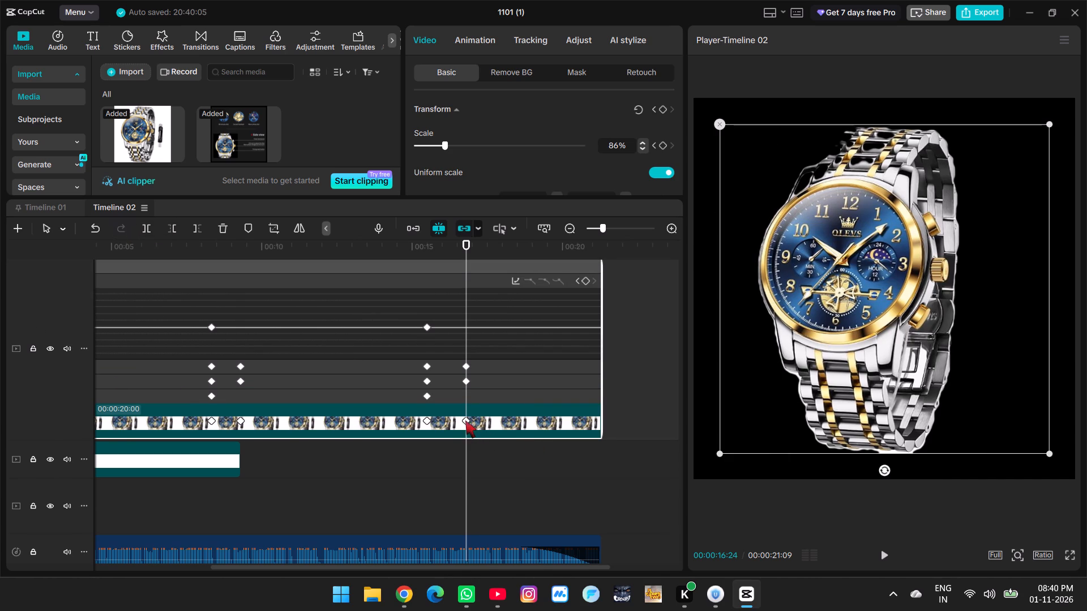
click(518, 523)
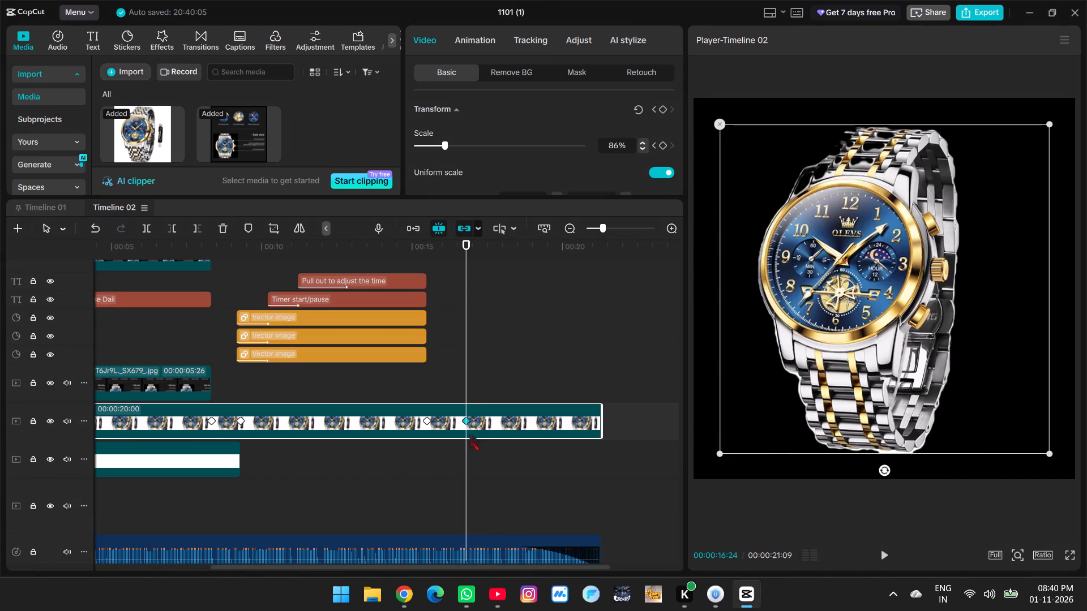
Apply the Cubic Out preset curve to the watch's keyframe at 00:00:16:24, comparing it with Cubic In, and replay the movement.
right_click(467, 421)
click(522, 500)
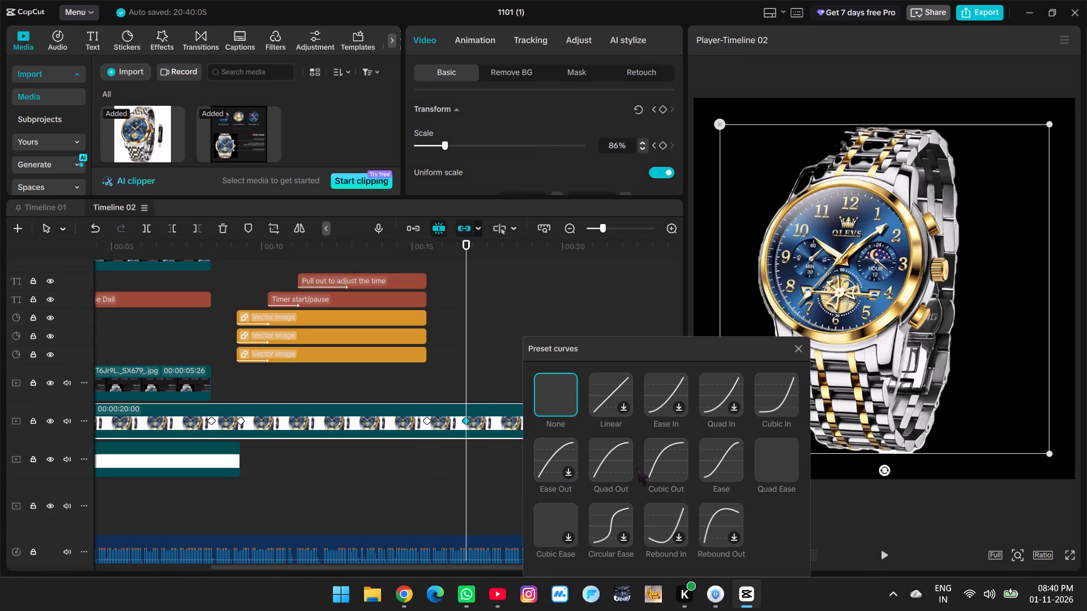
click(659, 456)
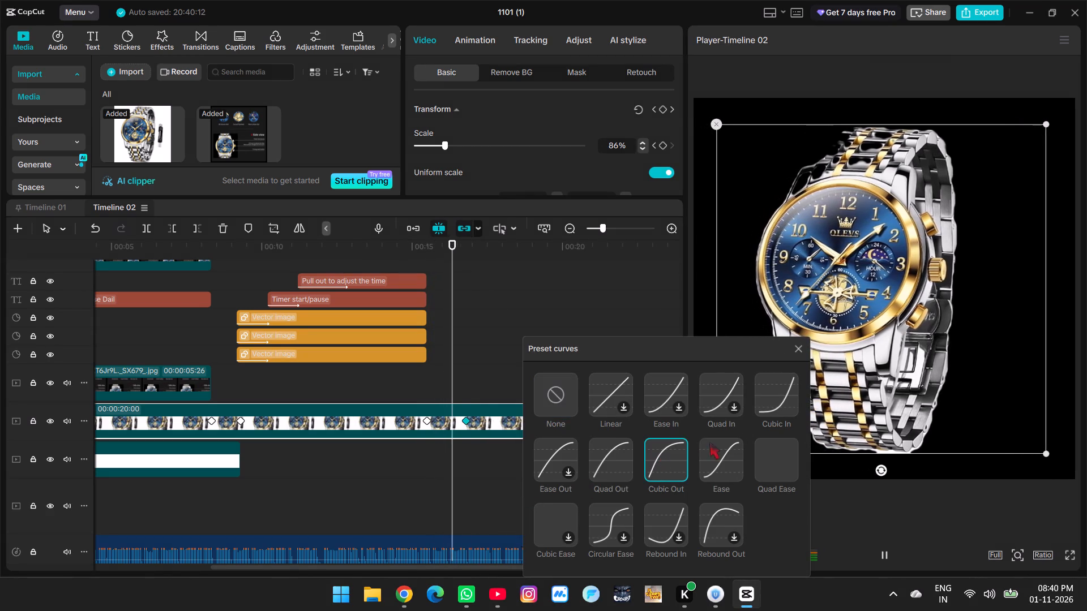
click(778, 401)
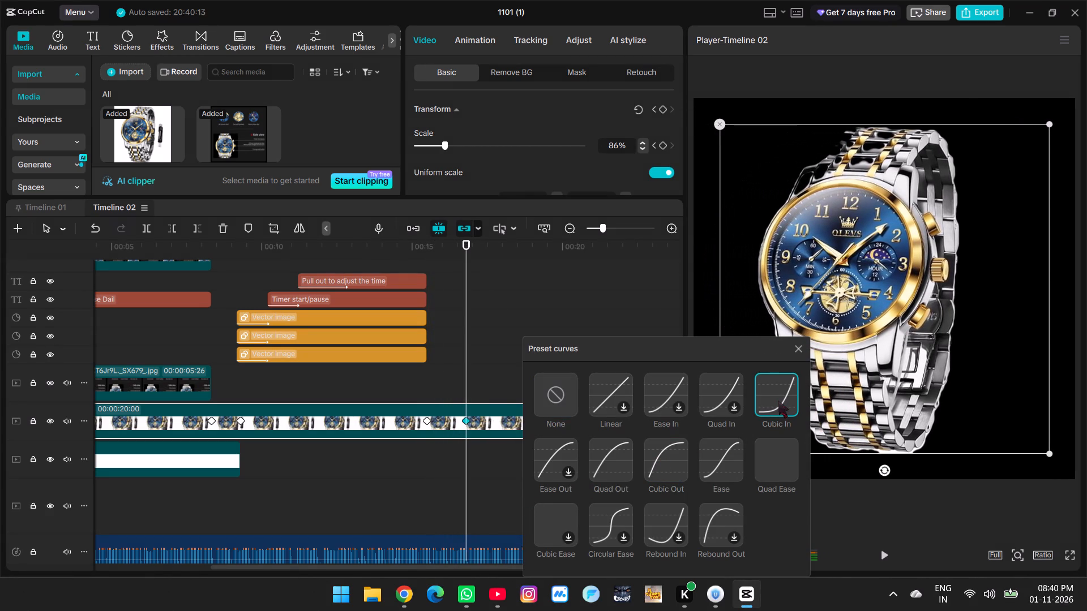
click(662, 470)
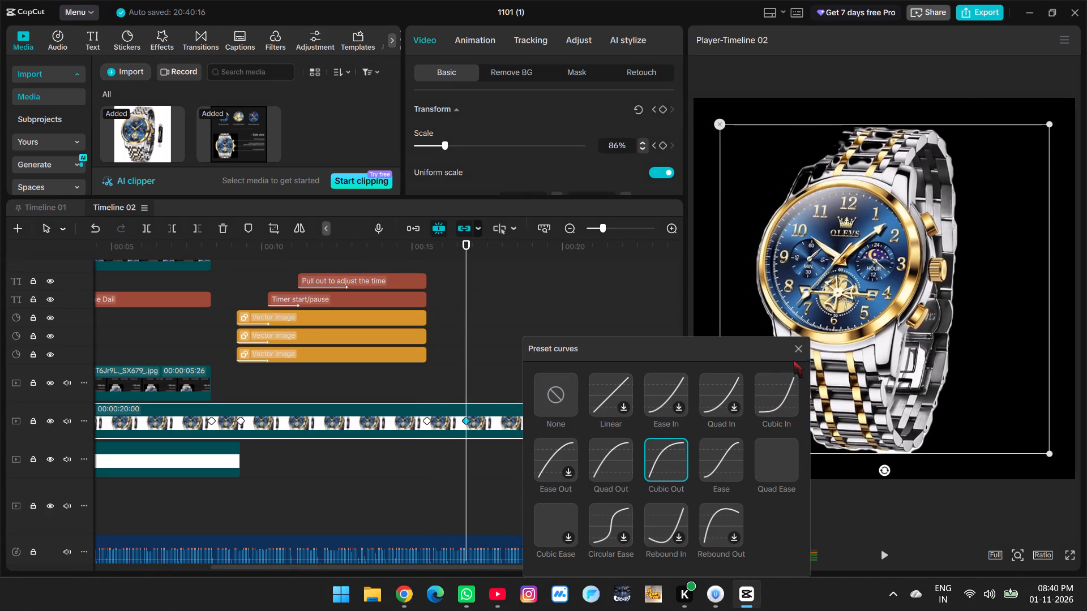
click(794, 352)
click(402, 443)
key(space)
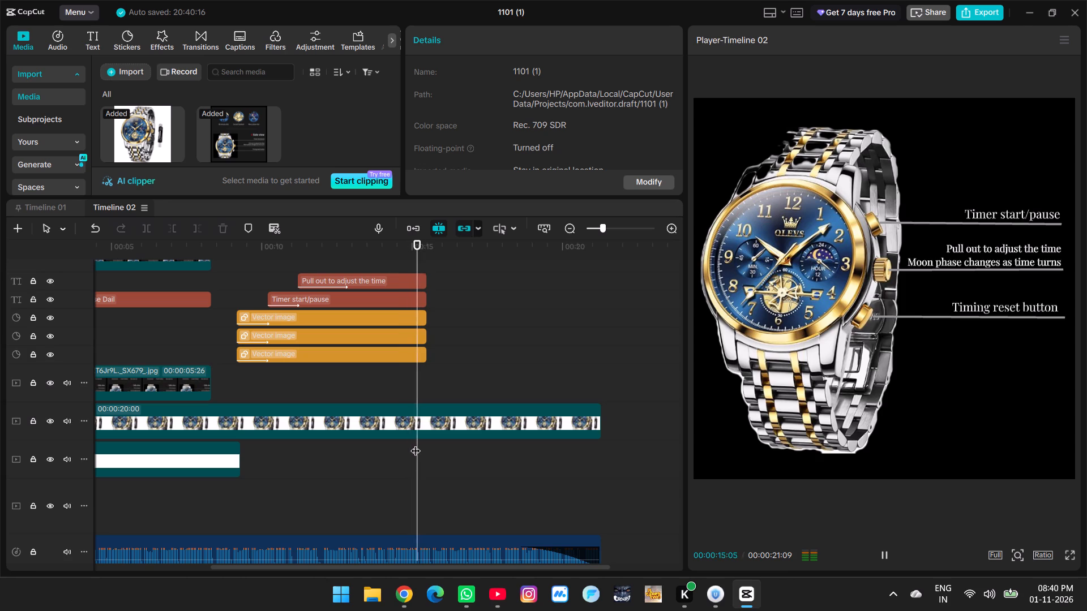
key(space)
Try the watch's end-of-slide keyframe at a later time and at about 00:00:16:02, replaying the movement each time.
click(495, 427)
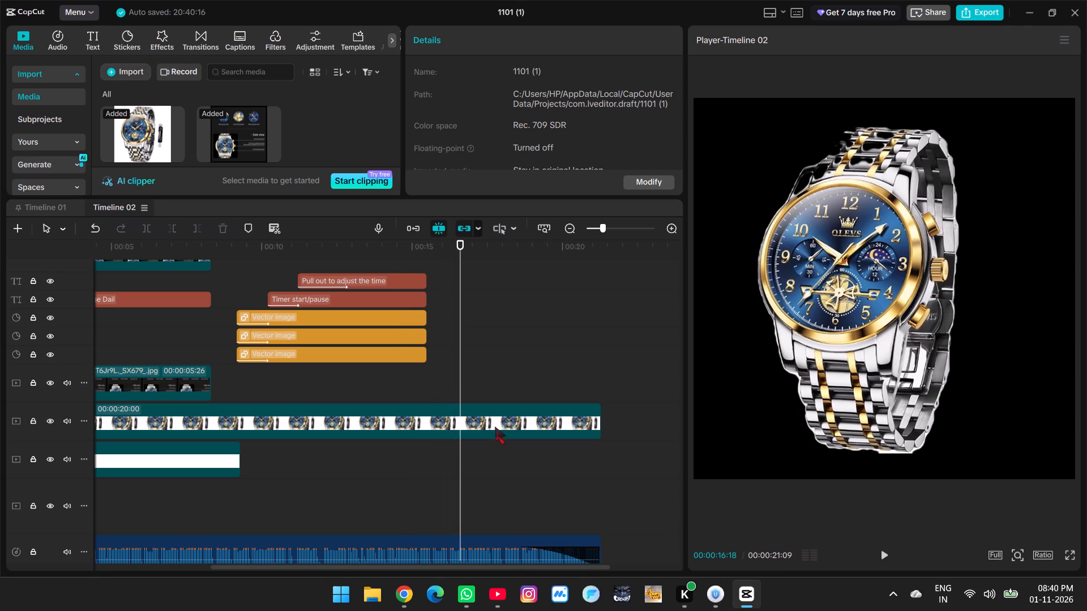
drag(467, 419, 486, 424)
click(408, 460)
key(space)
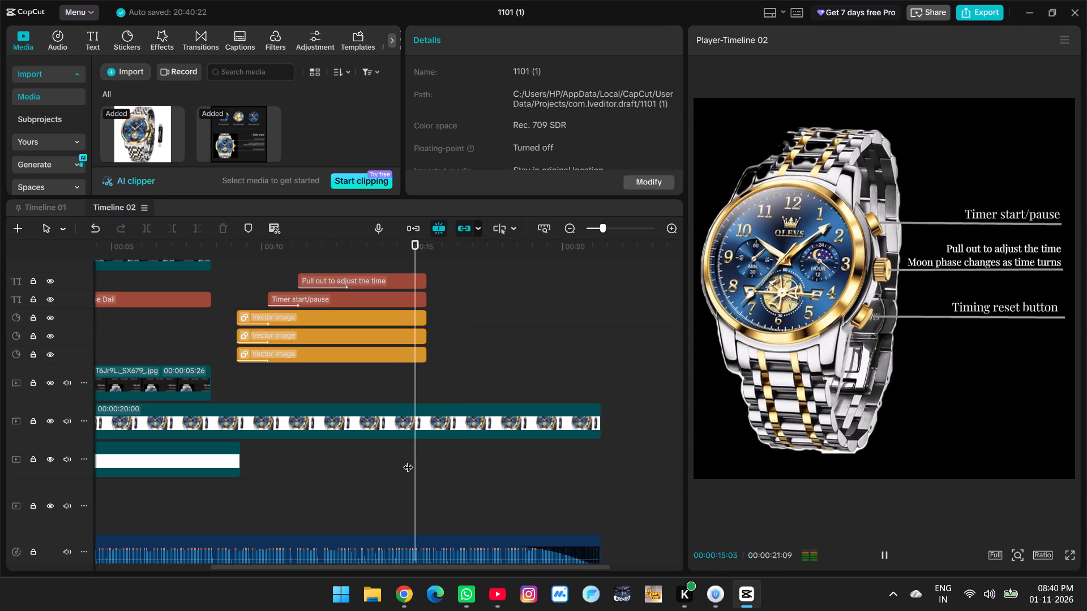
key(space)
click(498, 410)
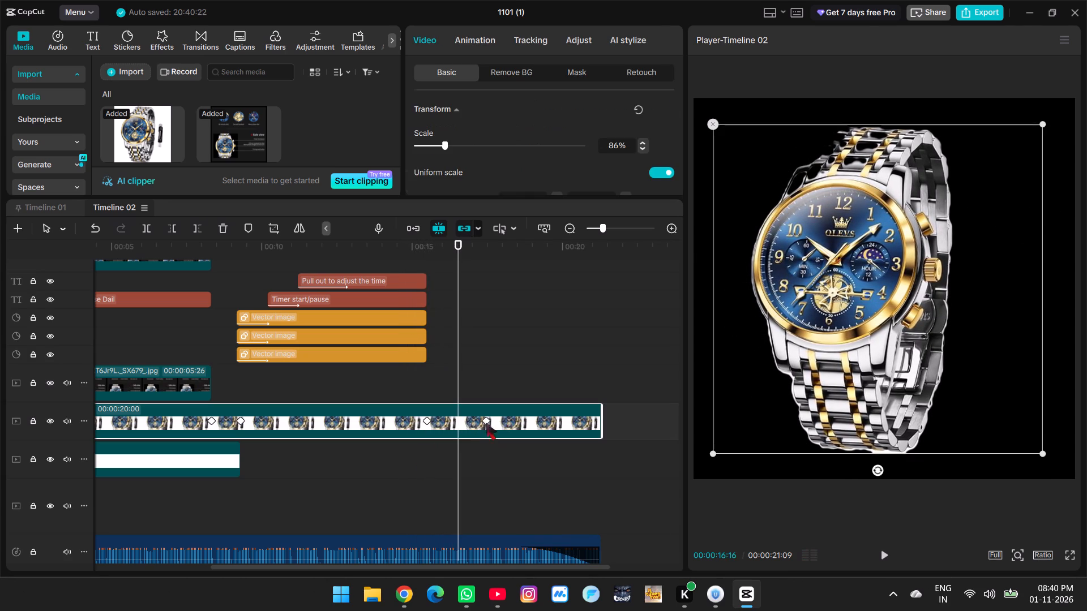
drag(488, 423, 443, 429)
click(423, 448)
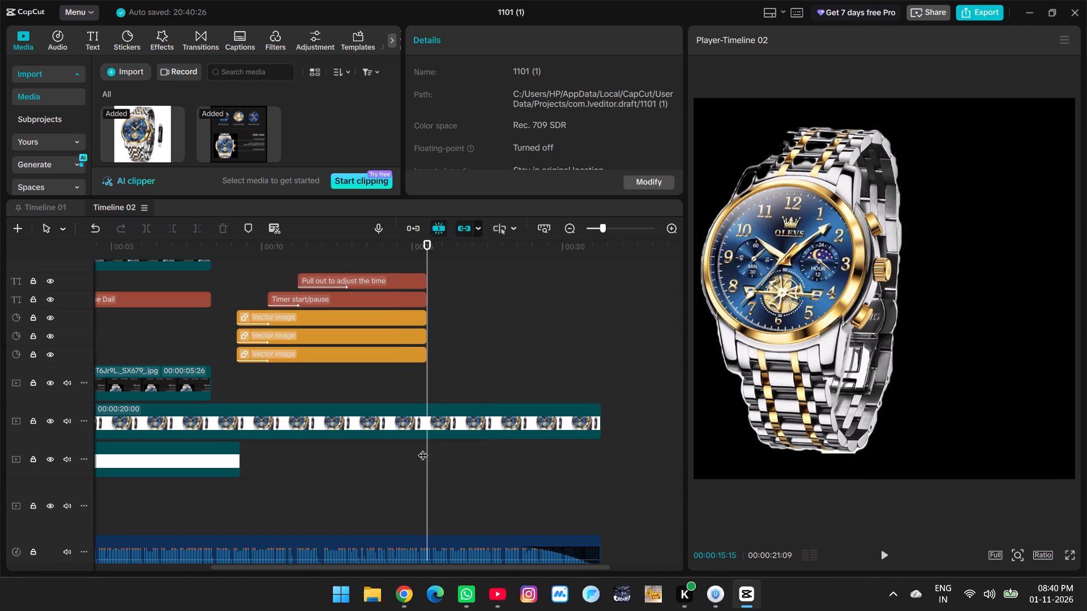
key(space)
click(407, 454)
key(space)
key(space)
Move the watch's end-of-slide keyframe to 00:00:16:16 and replay the movement.
click(436, 424)
drag(444, 421, 453, 423)
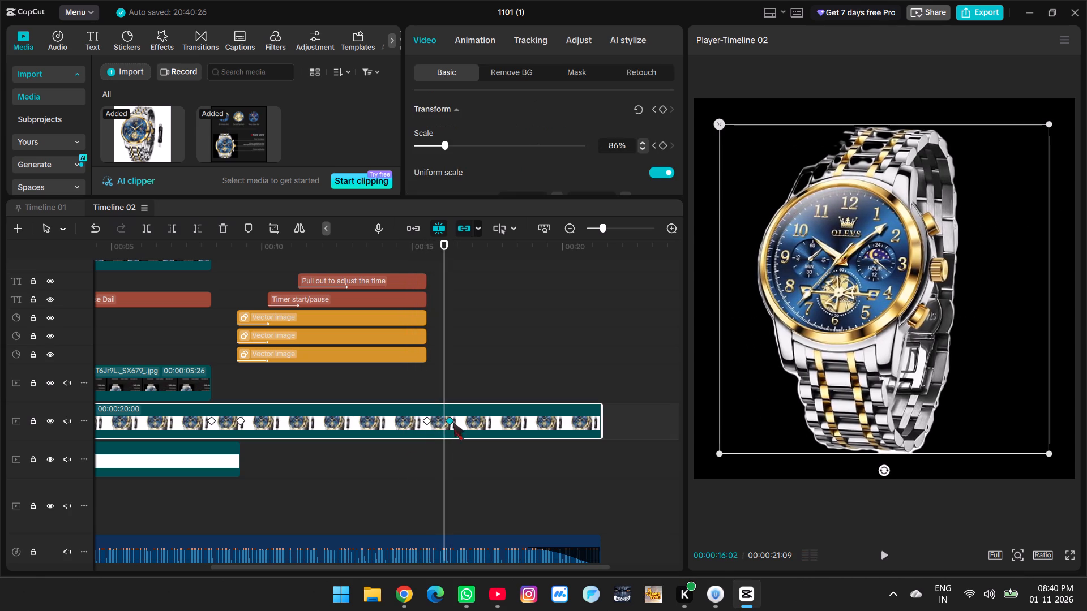
drag(453, 423, 458, 425)
click(421, 451)
key(space)
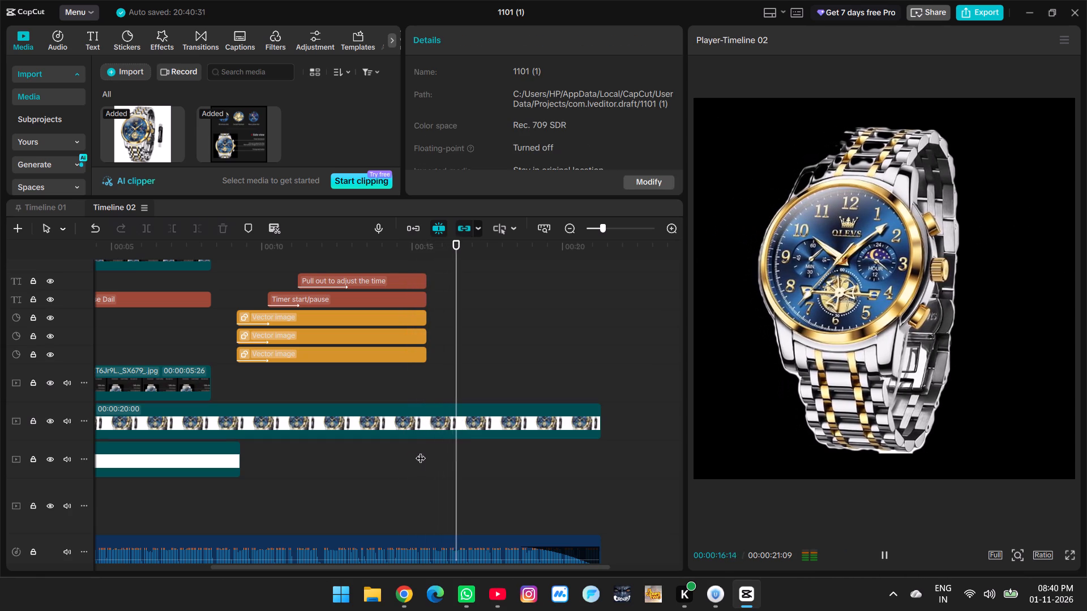
key(space)
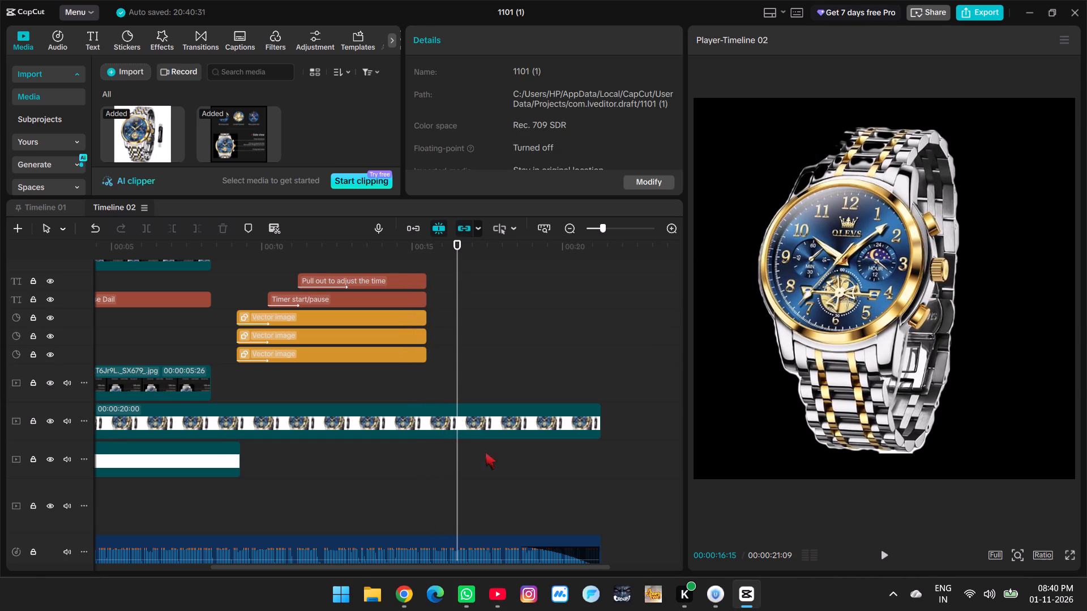
Shift the watch further right to about X 182 at the 00:00:16:16 keyframe and replay the slide.
click(486, 421)
click(457, 423)
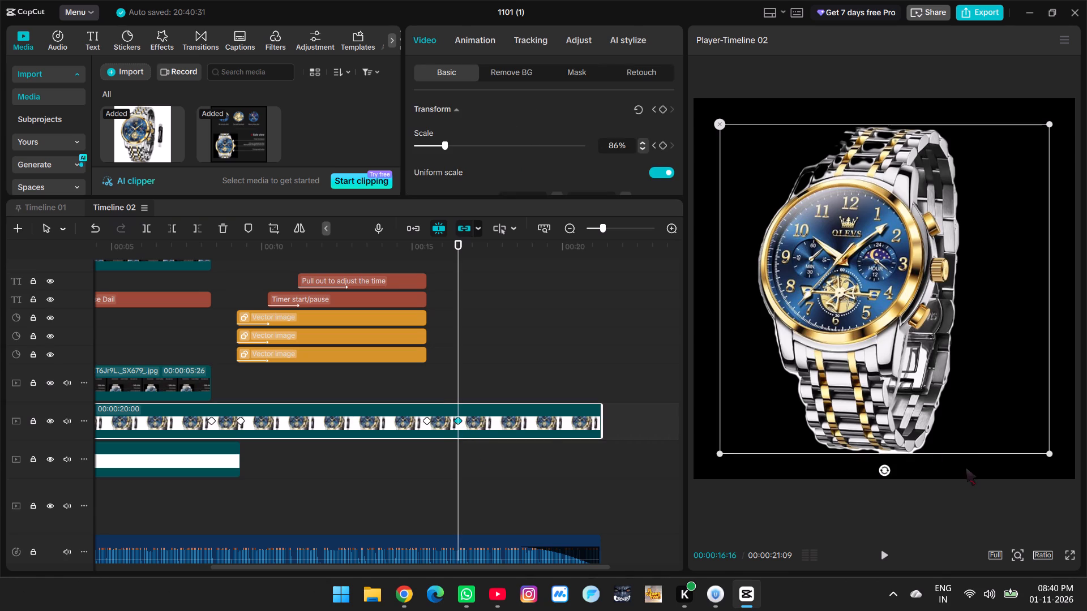
drag(904, 396, 925, 397)
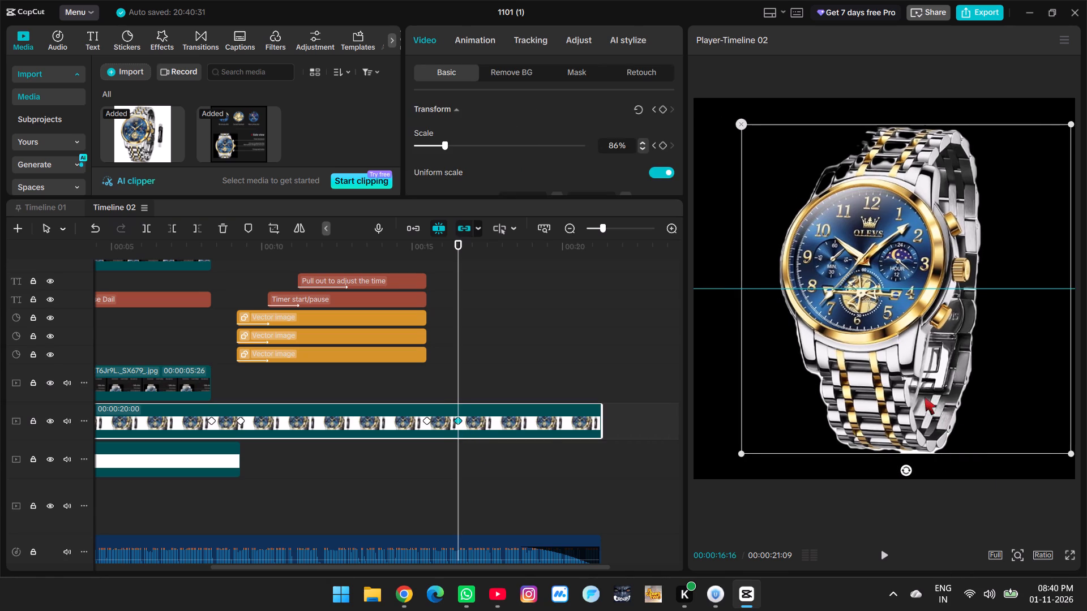
drag(925, 397, 921, 397)
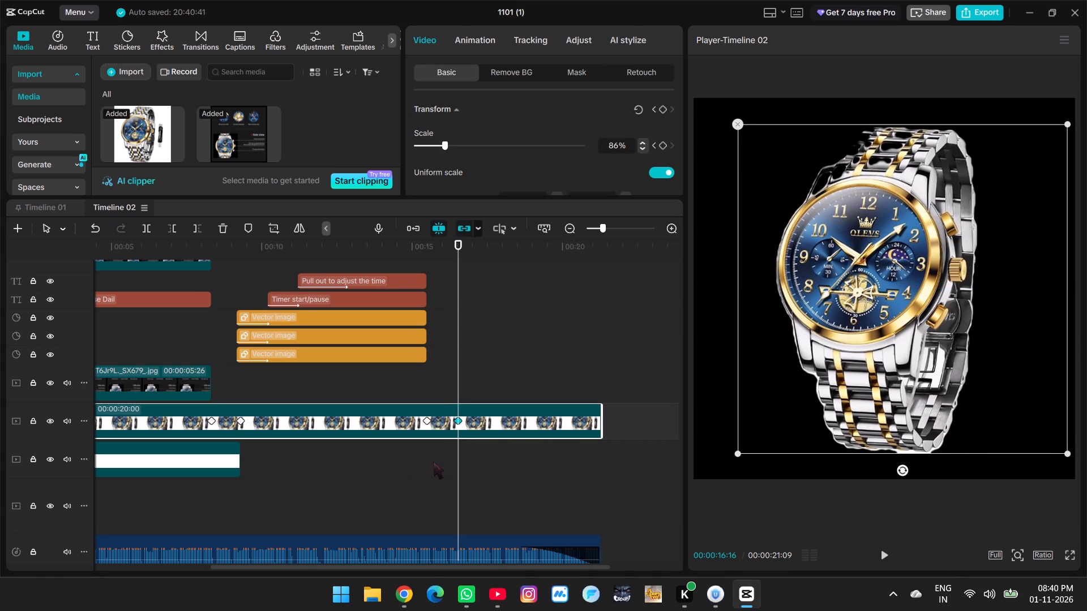
click(433, 462)
drag(433, 462, 360, 459)
key(space)
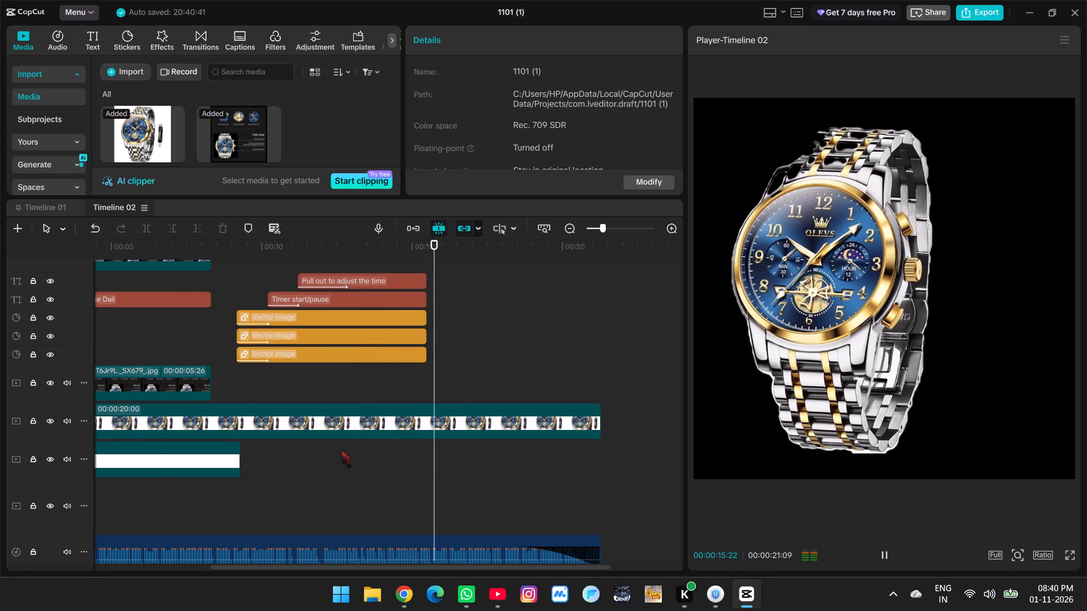
ctrl+scroll(341, 450, down, 9)
click(326, 451)
drag(326, 451, 233, 451)
key(space)
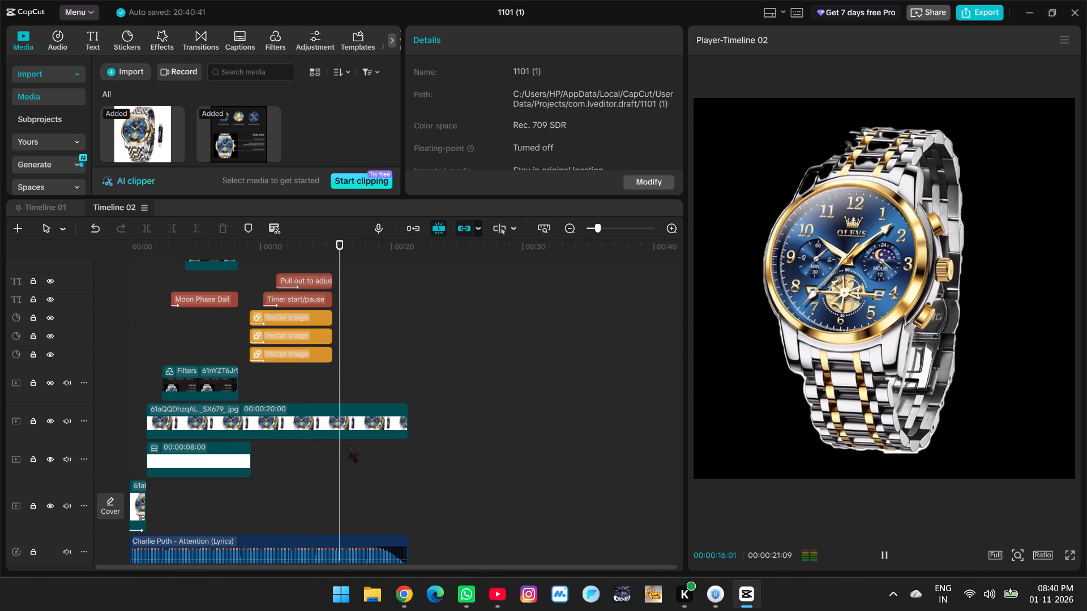
key(space)
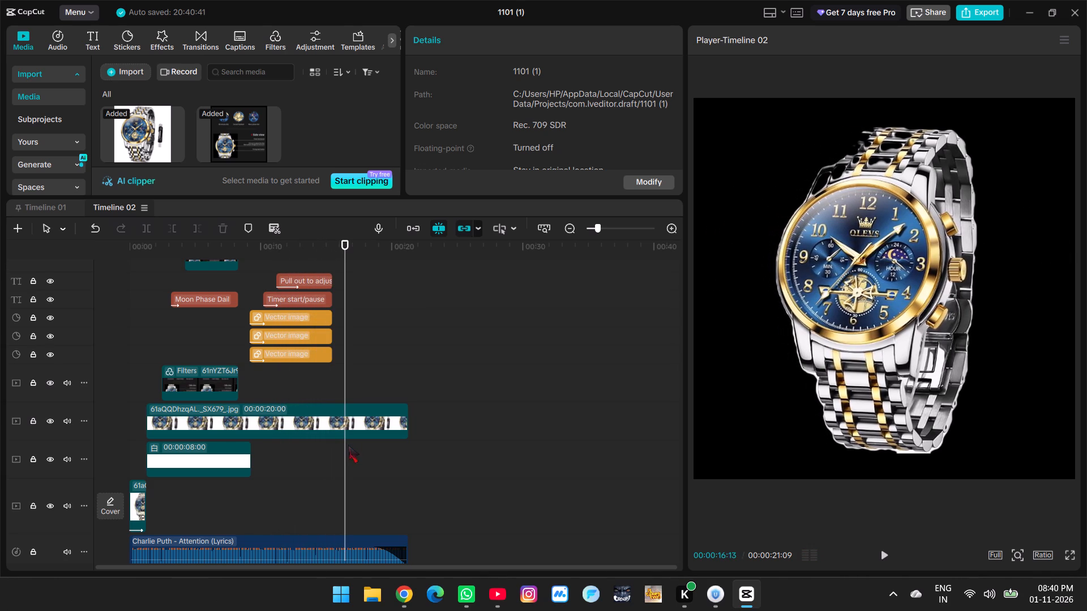
Enlarge the asset library area above the timeline and open the favourite video effects.
click(345, 425)
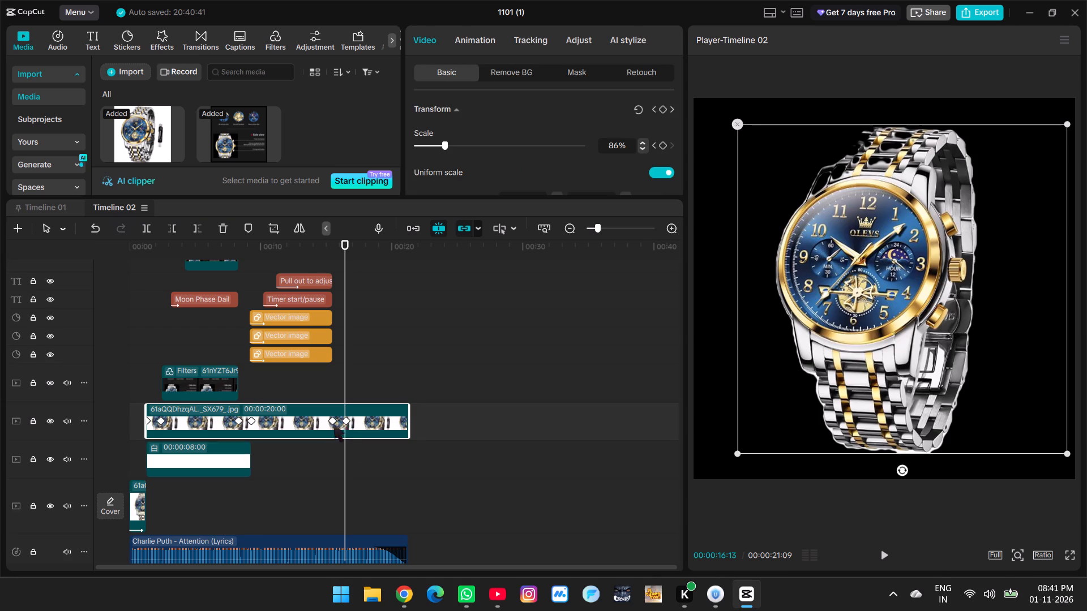
click(344, 421)
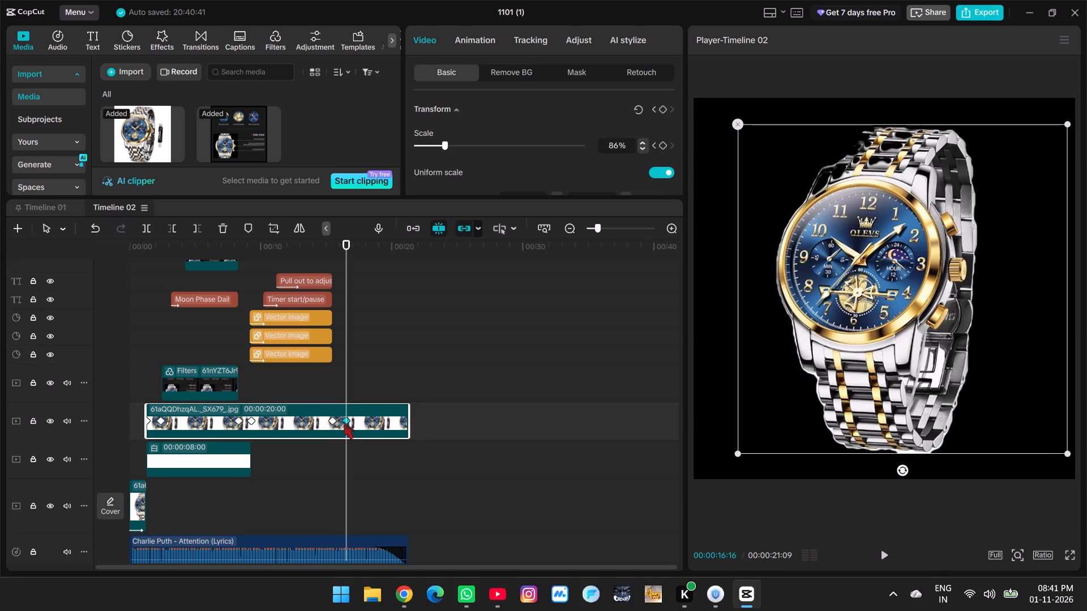
click(178, 50)
drag(247, 198, 246, 226)
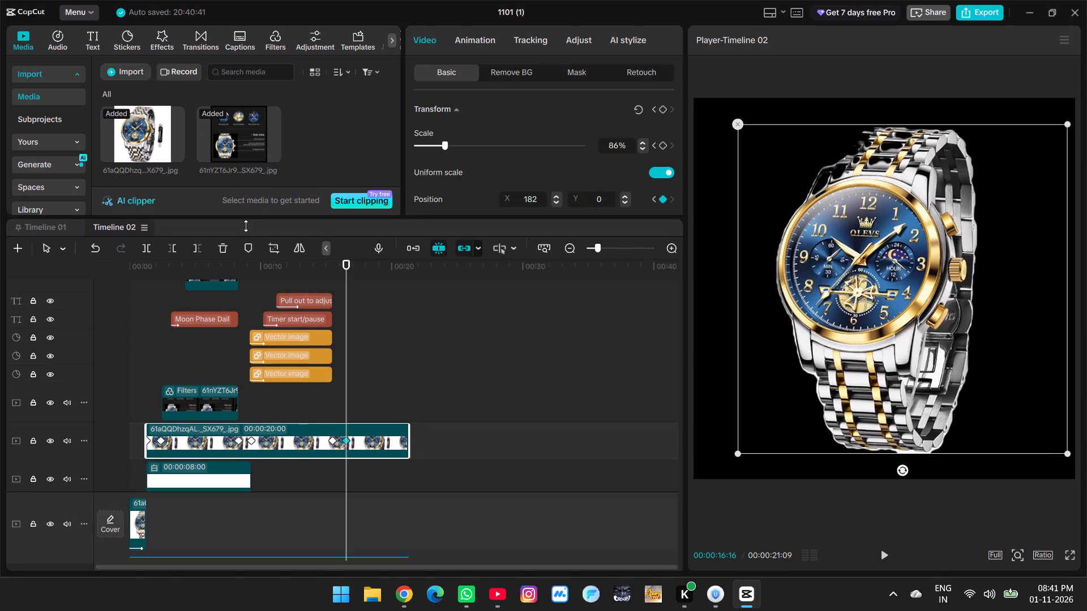
drag(246, 226, 267, 299)
click(157, 42)
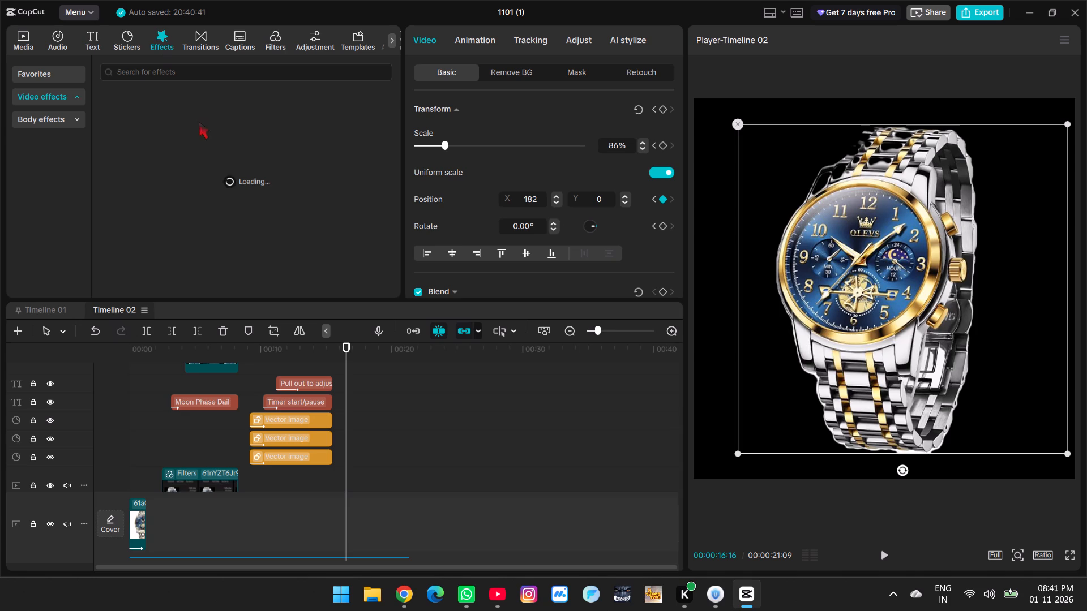
click(59, 78)
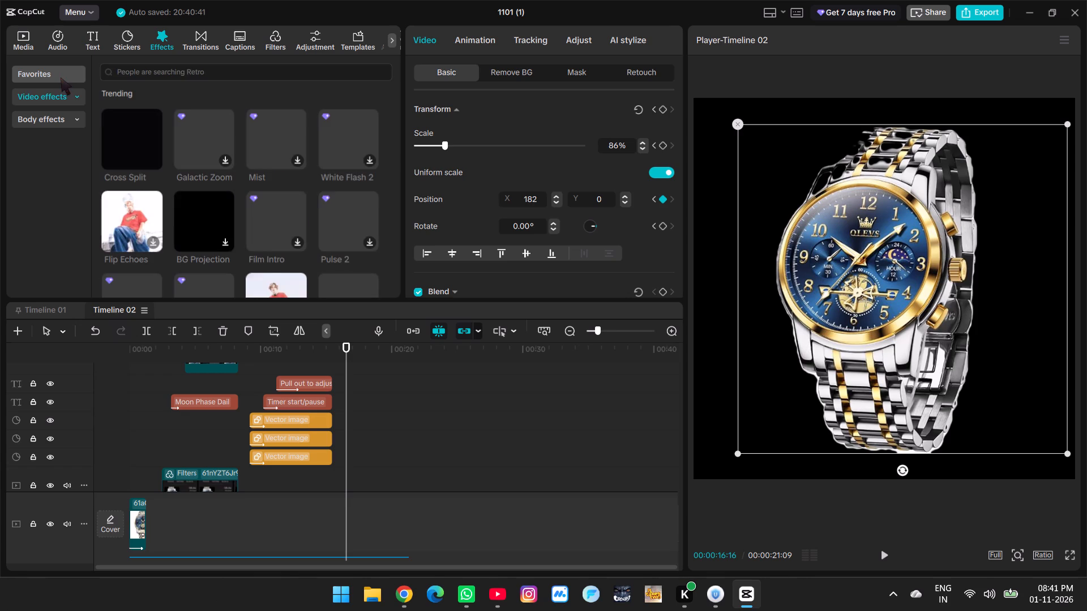
click(61, 78)
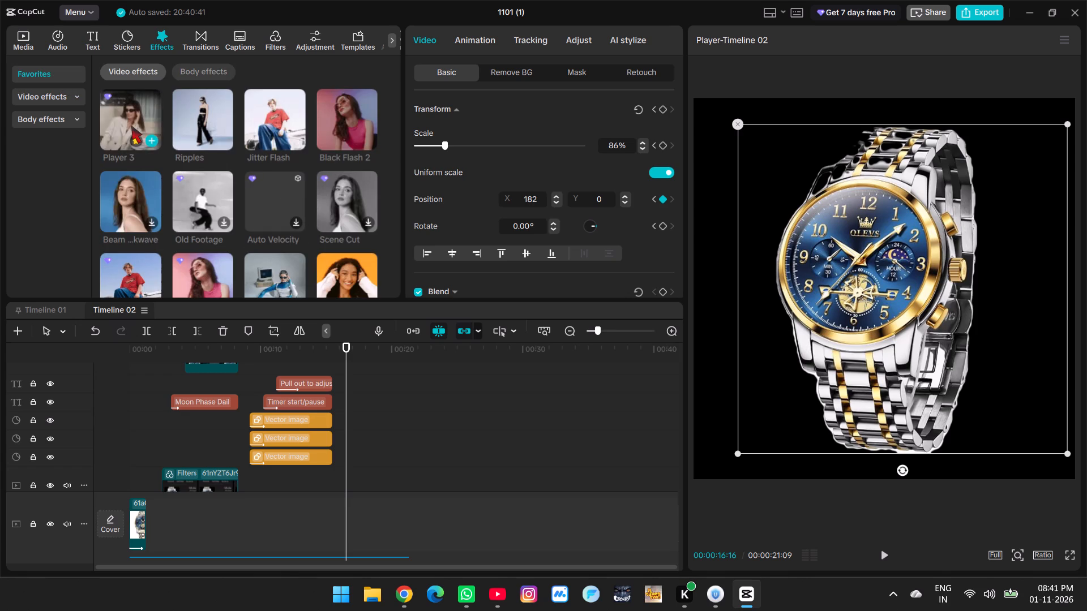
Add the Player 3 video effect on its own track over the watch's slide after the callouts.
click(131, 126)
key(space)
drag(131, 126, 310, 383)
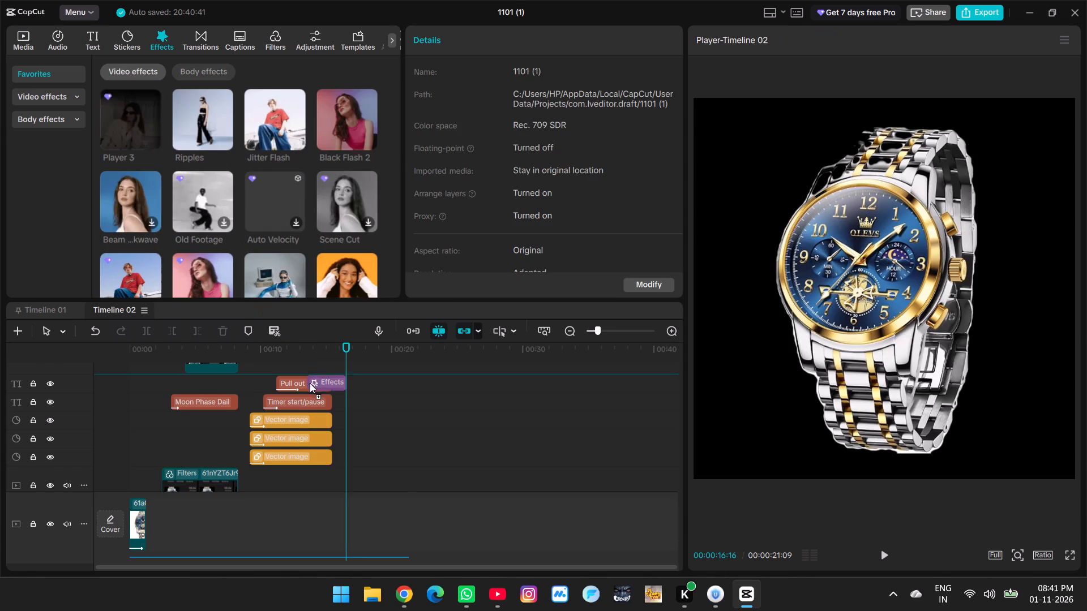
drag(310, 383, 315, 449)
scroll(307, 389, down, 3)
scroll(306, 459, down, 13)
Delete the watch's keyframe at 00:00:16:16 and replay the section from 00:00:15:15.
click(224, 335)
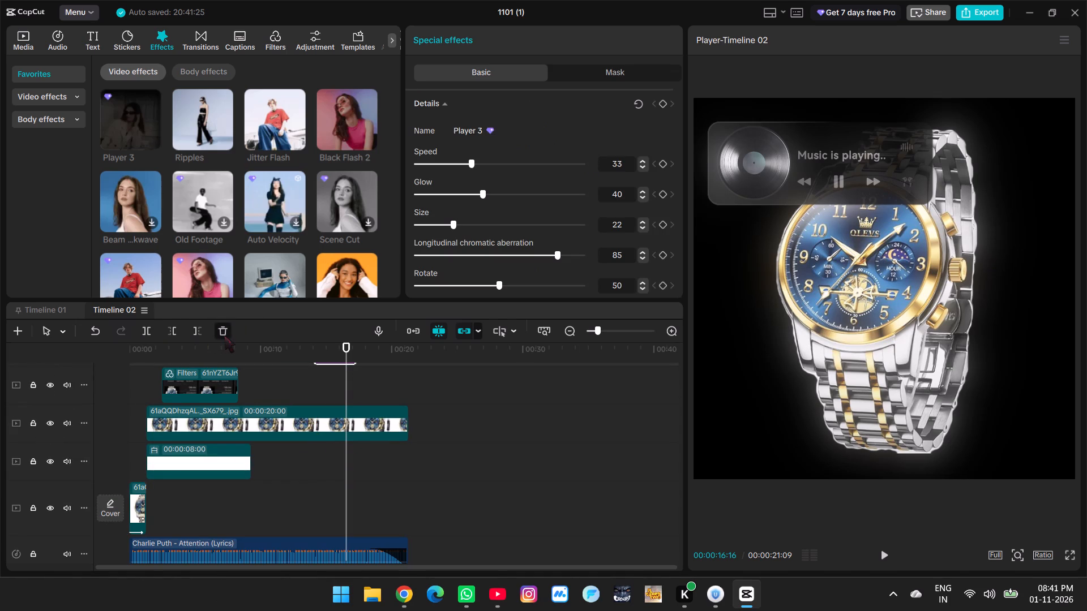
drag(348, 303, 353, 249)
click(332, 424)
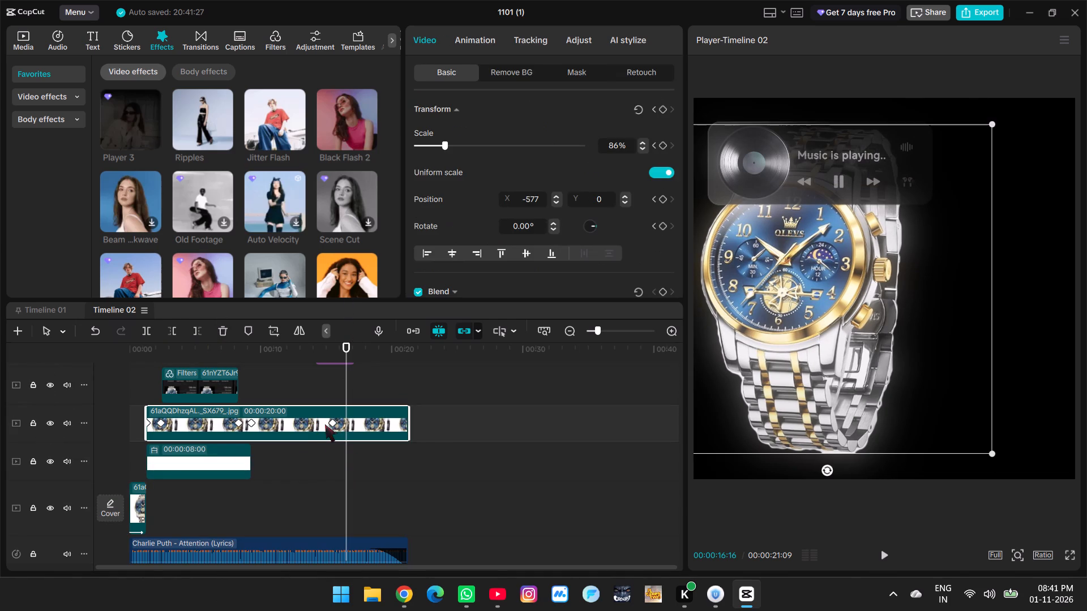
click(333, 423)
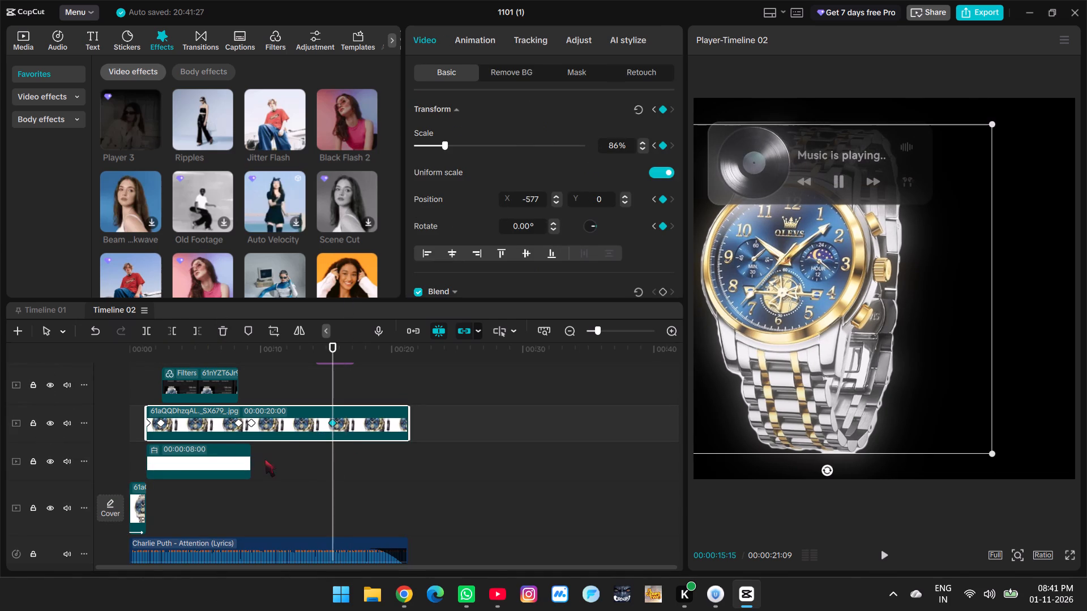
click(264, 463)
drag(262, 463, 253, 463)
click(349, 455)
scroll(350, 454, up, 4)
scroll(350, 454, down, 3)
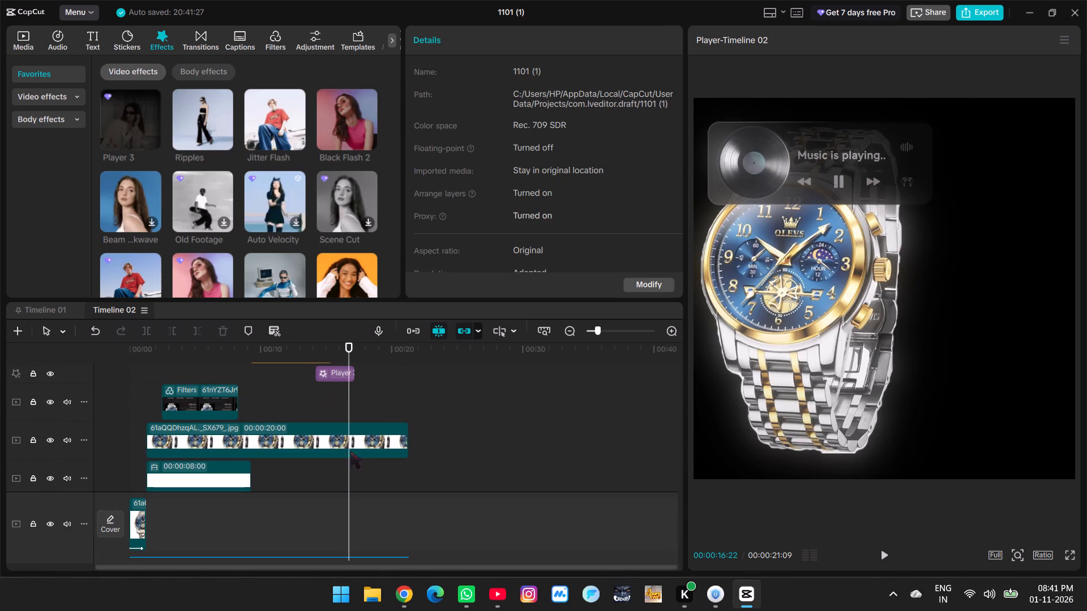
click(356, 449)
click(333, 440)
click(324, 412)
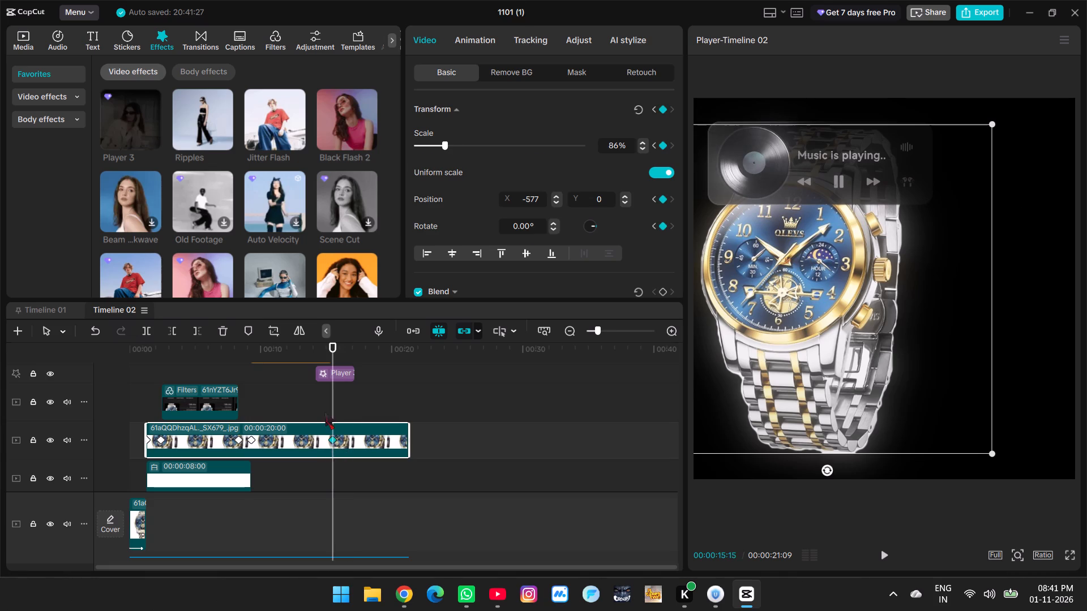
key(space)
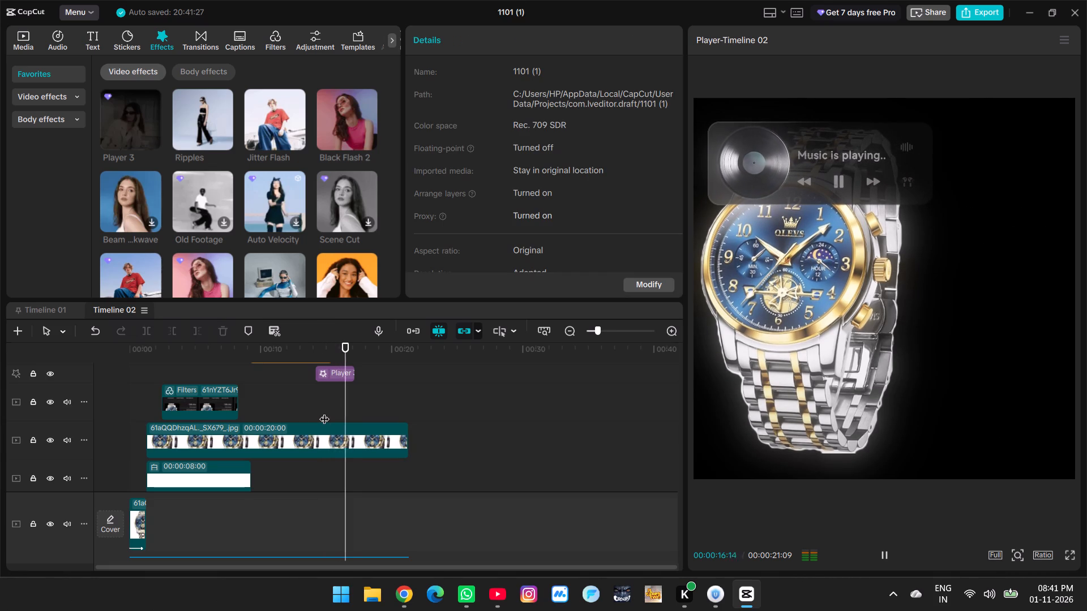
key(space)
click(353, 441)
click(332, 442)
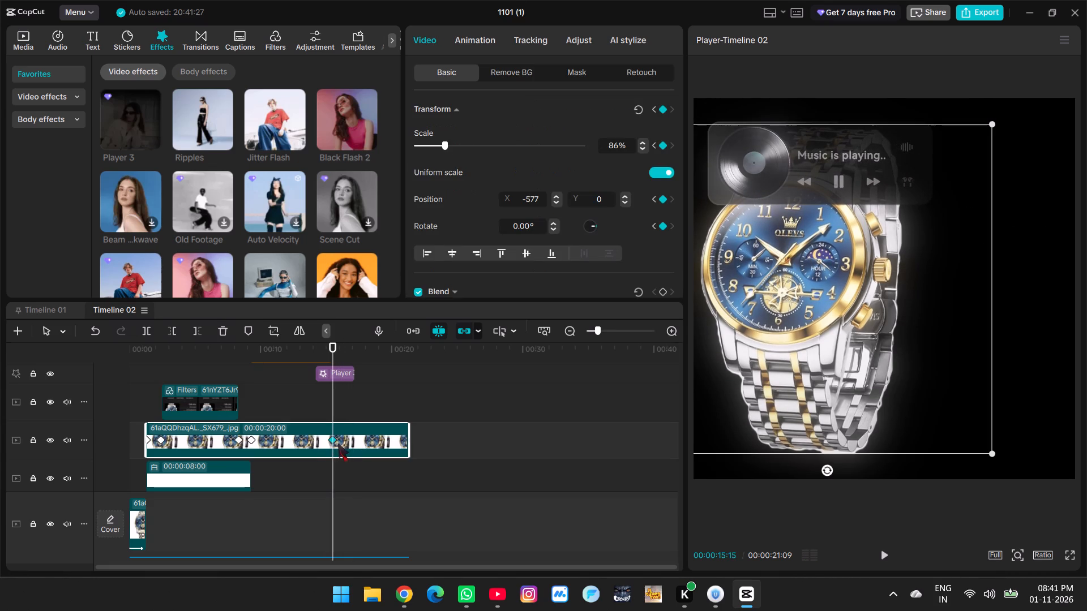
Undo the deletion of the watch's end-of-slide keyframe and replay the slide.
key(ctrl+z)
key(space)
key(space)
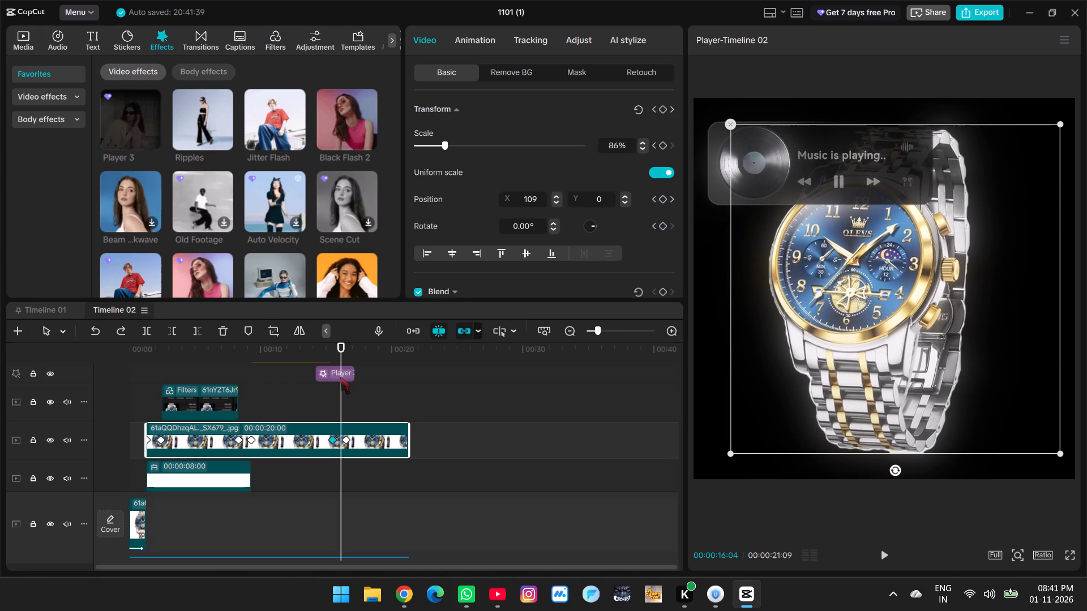
Split the watch clip at its 00:00:15:15 keyframe, where the callouts end.
click(340, 377)
click(339, 433)
click(332, 441)
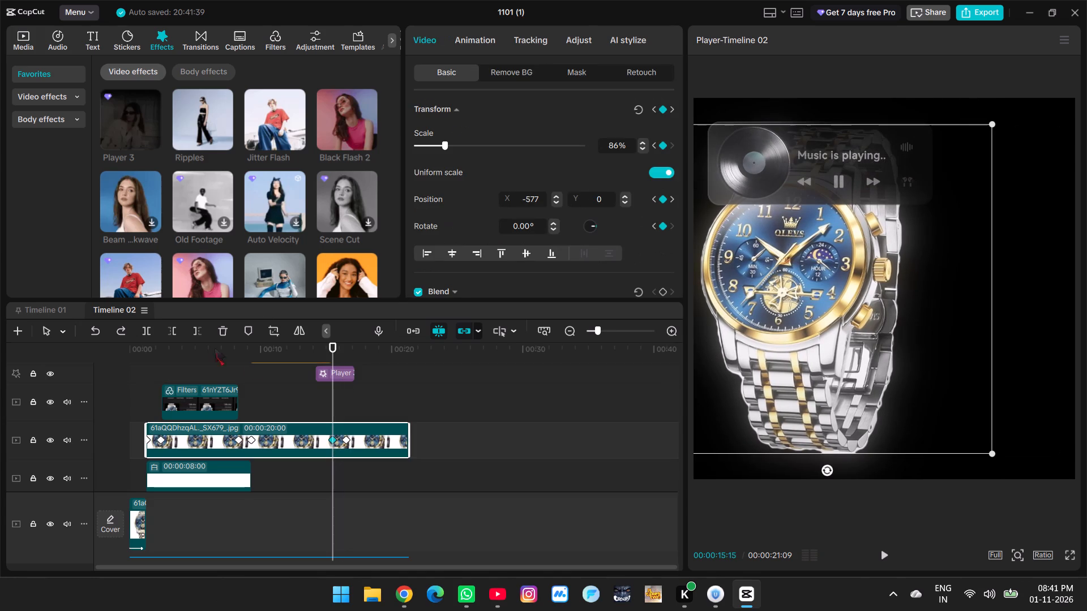
click(145, 335)
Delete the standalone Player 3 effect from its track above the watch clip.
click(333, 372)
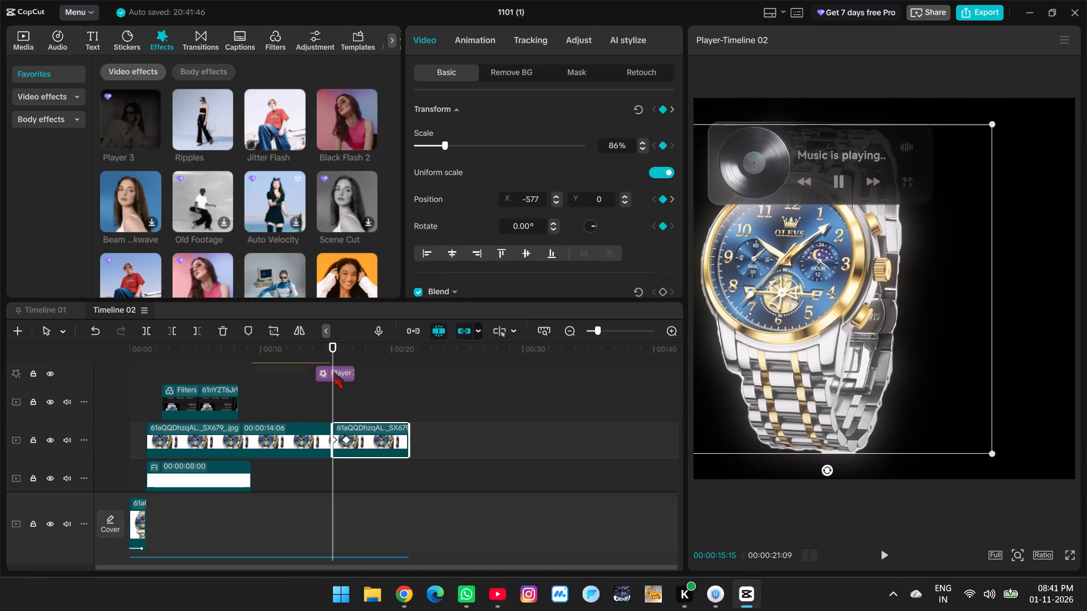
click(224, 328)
Apply the Player 3 effect directly to the second part of the split watch clip and replay it.
drag(138, 117, 356, 419)
key(space)
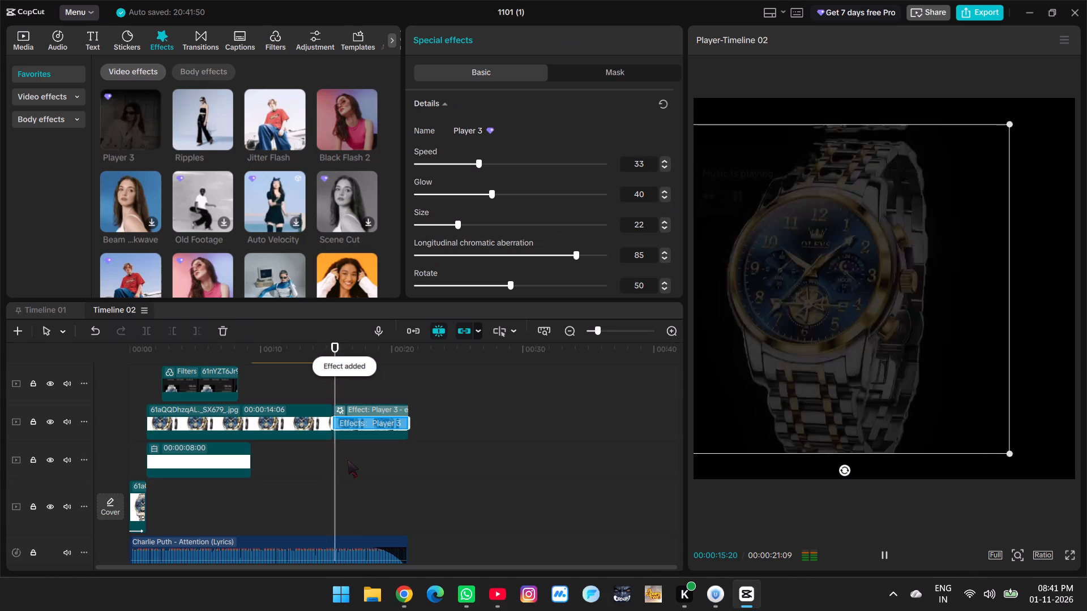
key(space)
click(329, 453)
key(space)
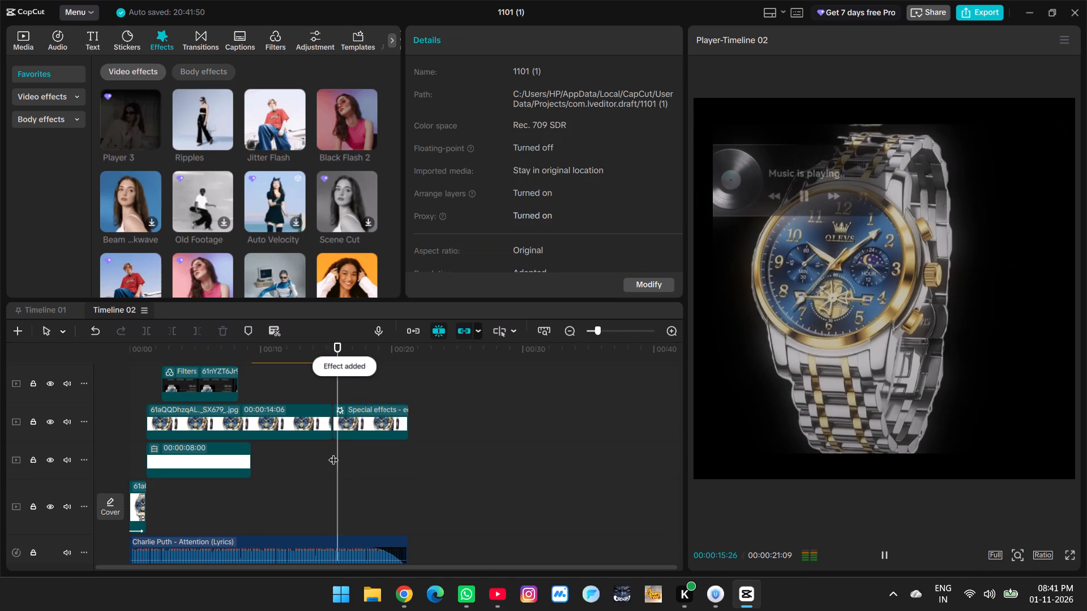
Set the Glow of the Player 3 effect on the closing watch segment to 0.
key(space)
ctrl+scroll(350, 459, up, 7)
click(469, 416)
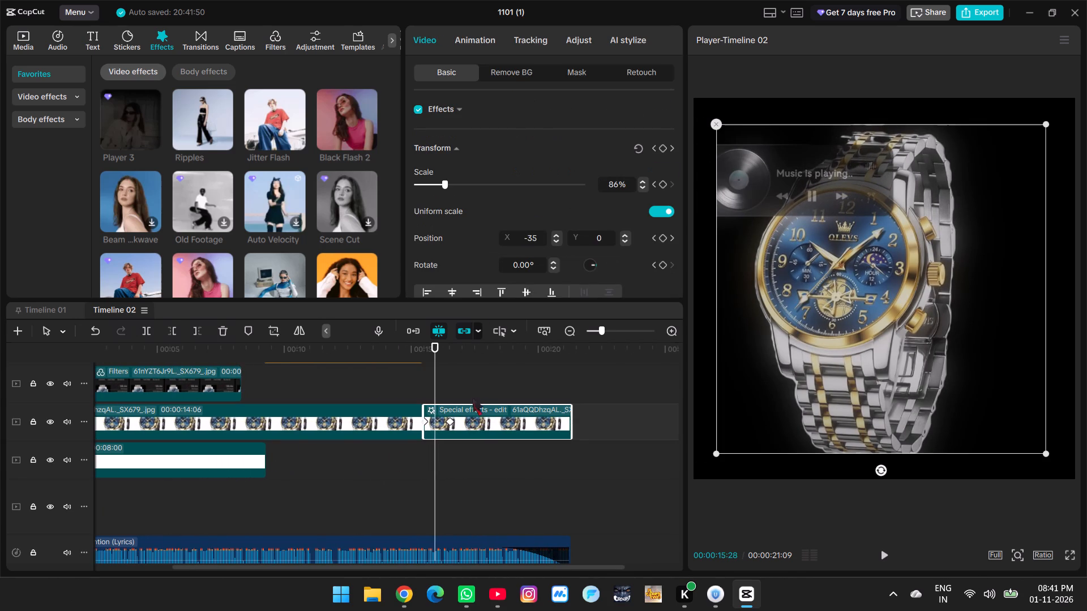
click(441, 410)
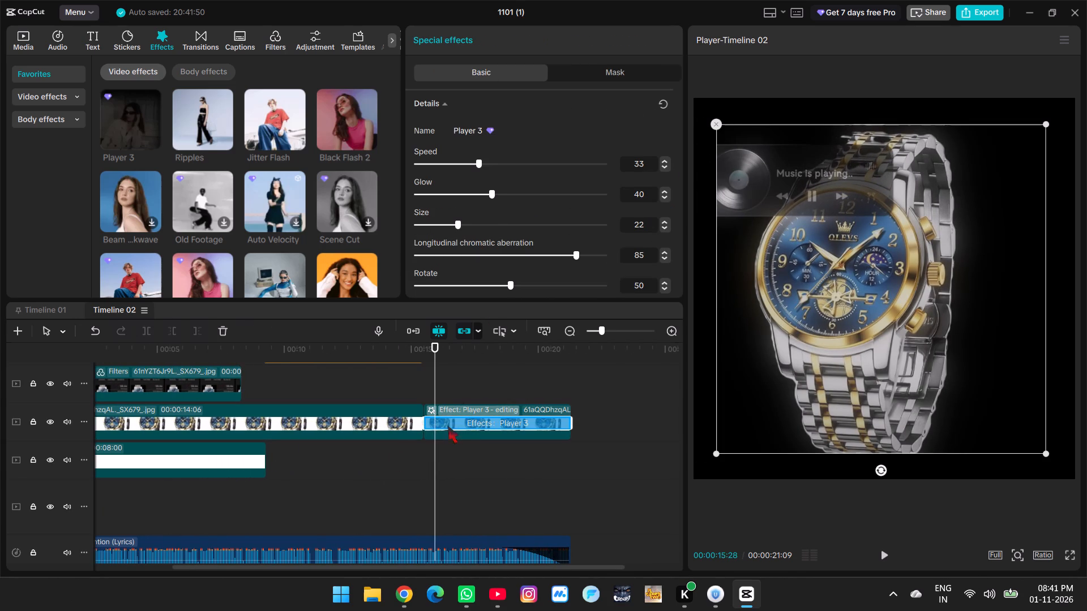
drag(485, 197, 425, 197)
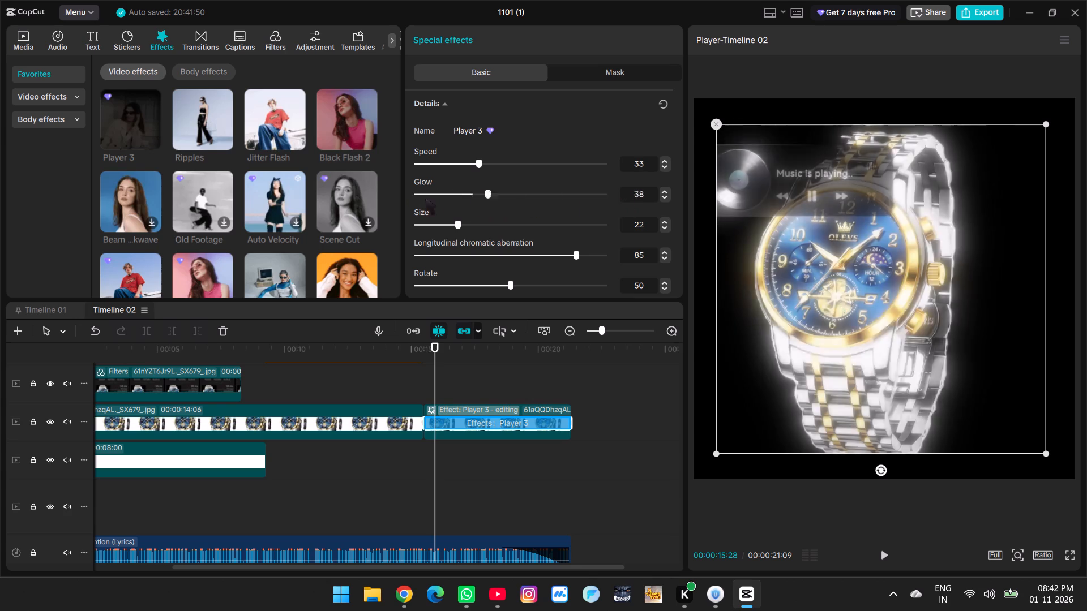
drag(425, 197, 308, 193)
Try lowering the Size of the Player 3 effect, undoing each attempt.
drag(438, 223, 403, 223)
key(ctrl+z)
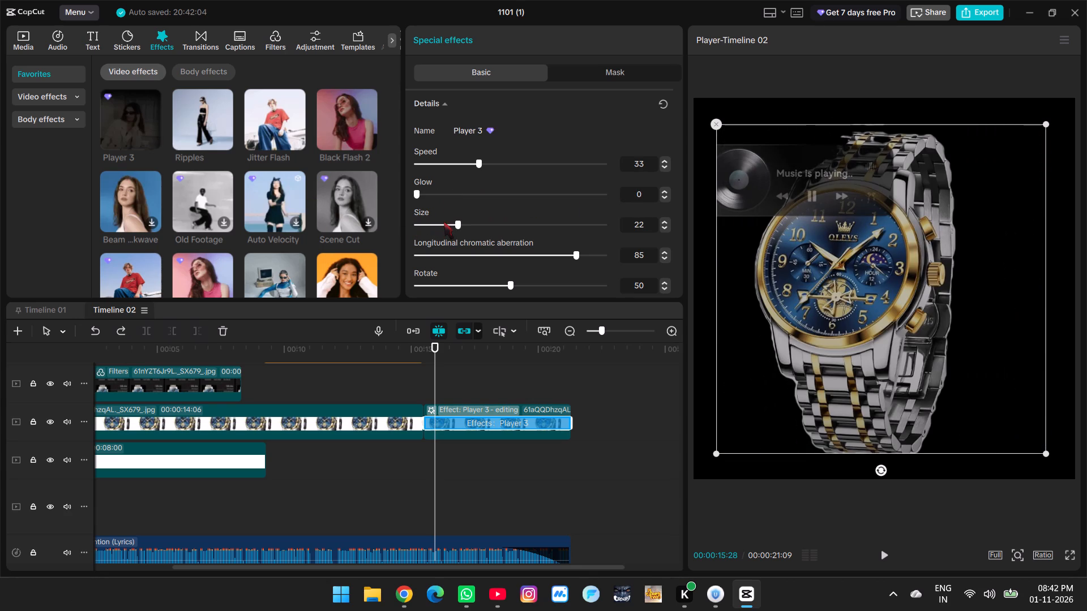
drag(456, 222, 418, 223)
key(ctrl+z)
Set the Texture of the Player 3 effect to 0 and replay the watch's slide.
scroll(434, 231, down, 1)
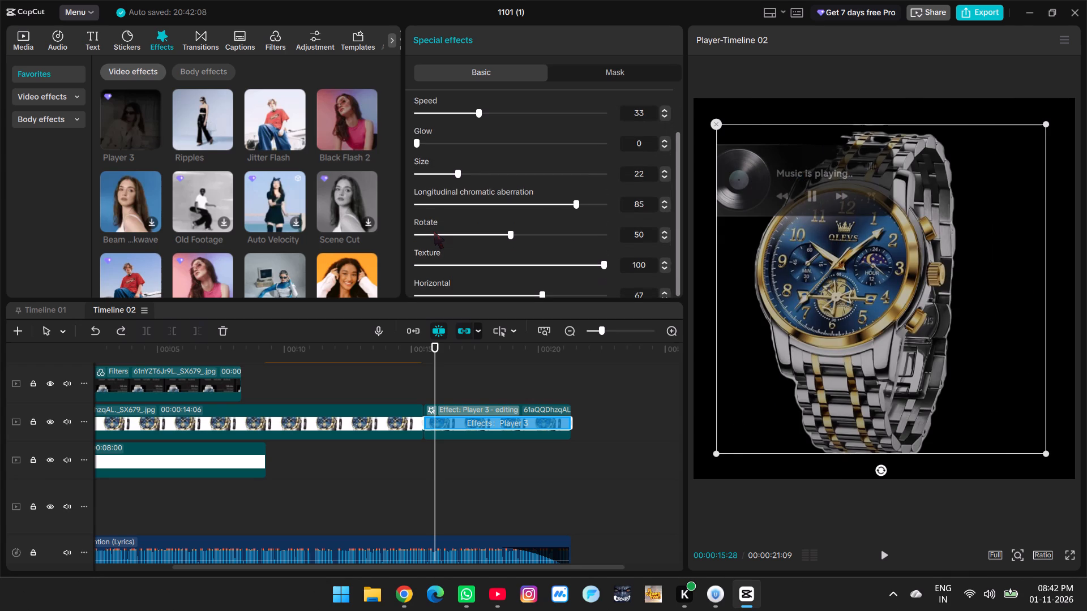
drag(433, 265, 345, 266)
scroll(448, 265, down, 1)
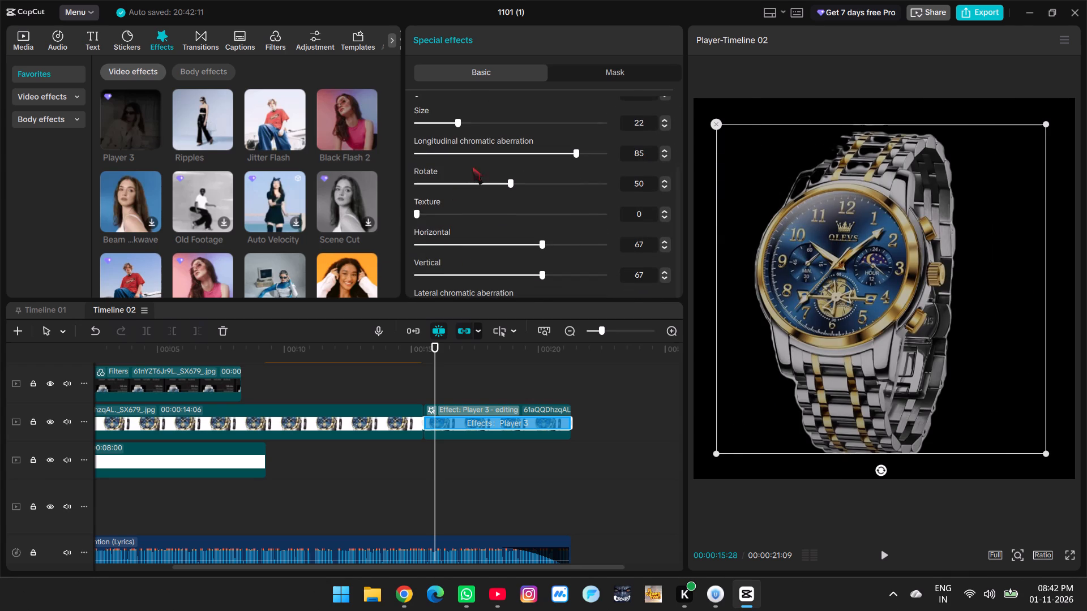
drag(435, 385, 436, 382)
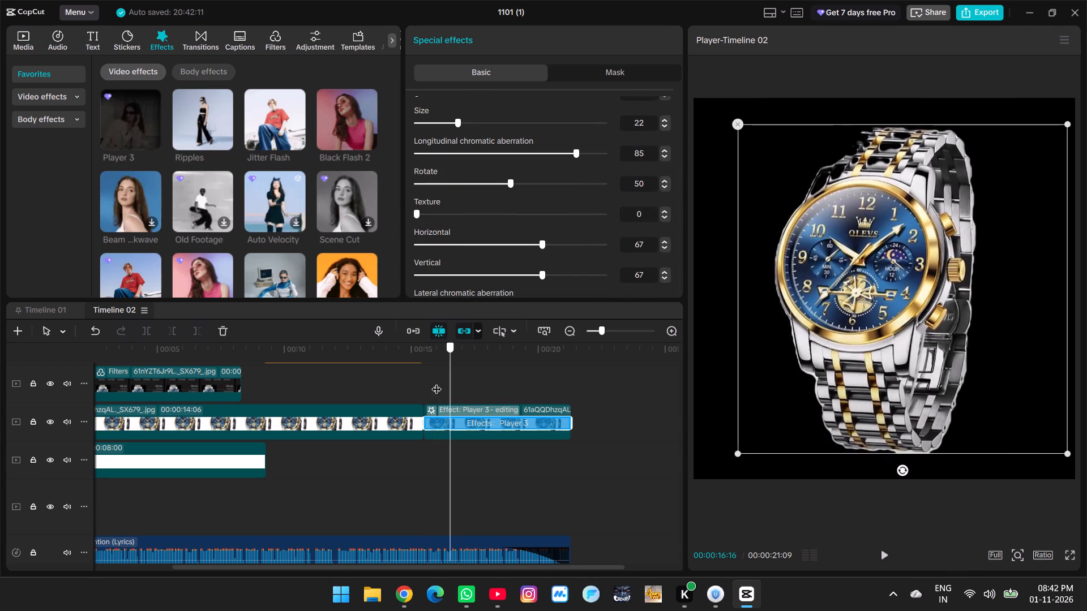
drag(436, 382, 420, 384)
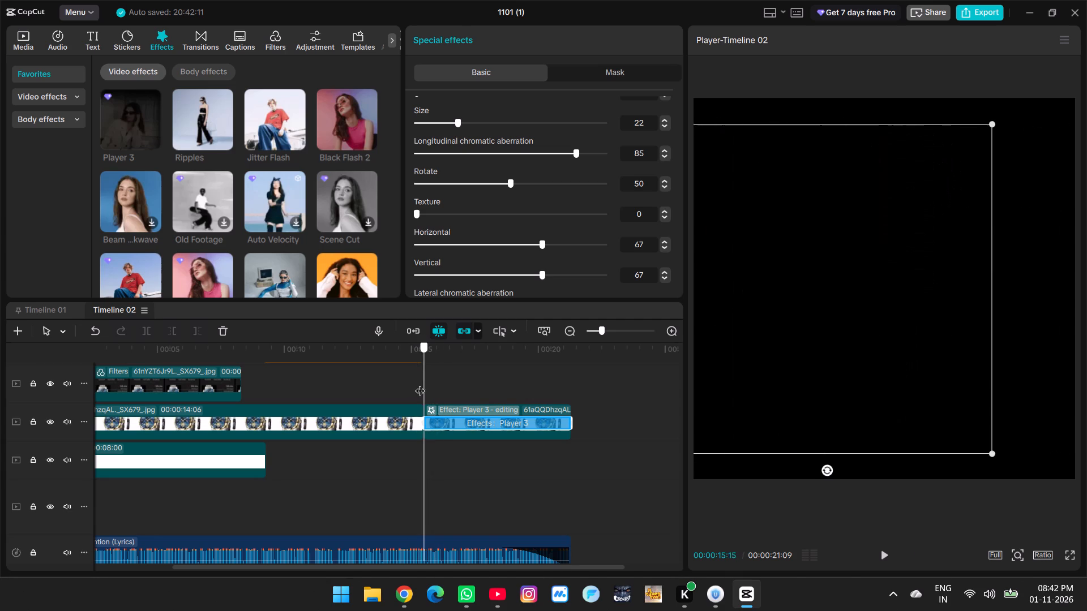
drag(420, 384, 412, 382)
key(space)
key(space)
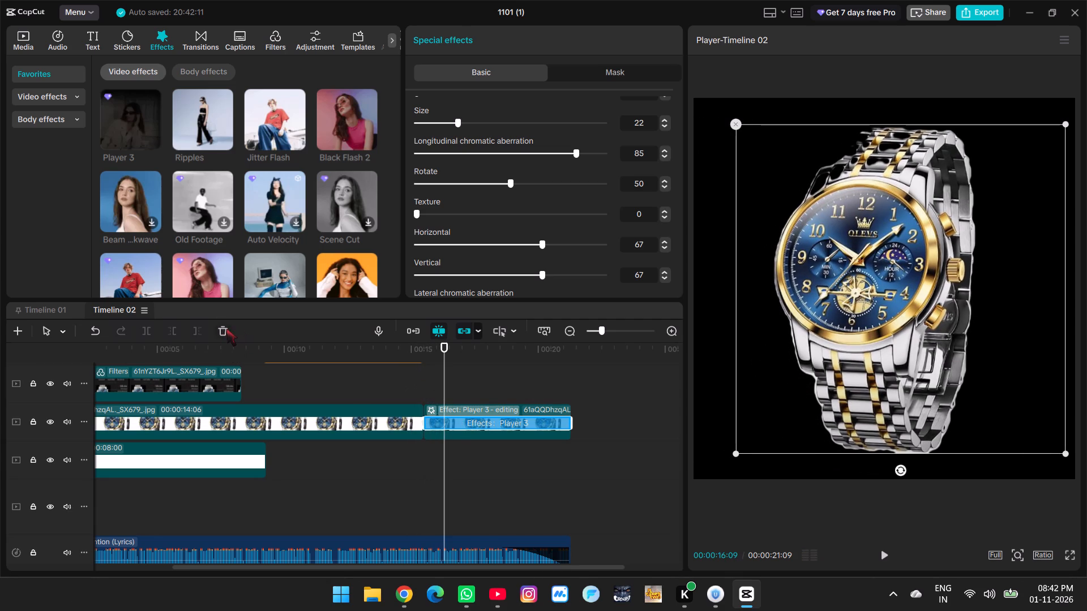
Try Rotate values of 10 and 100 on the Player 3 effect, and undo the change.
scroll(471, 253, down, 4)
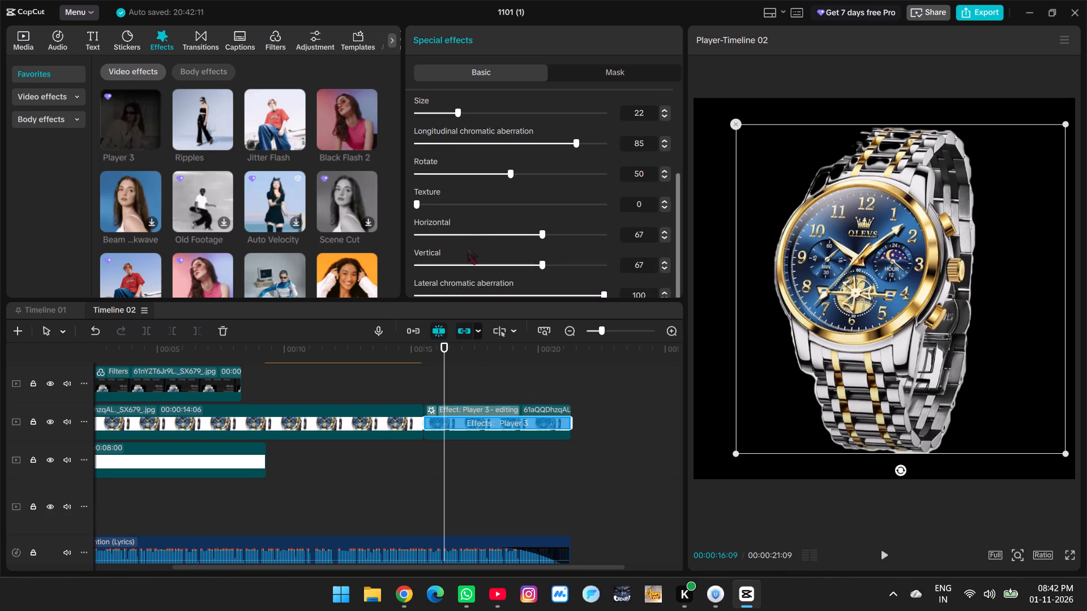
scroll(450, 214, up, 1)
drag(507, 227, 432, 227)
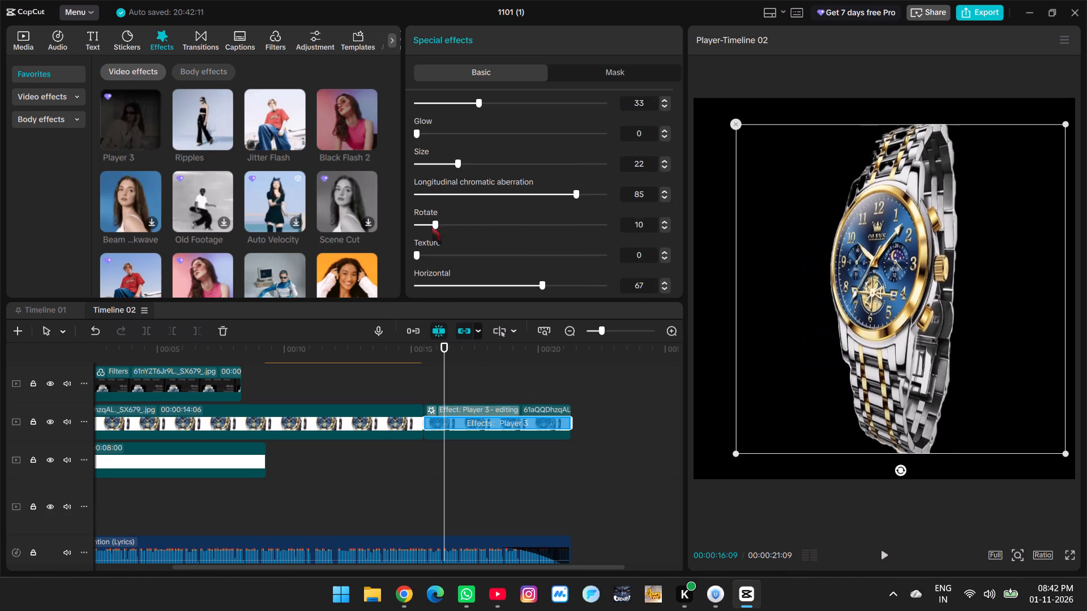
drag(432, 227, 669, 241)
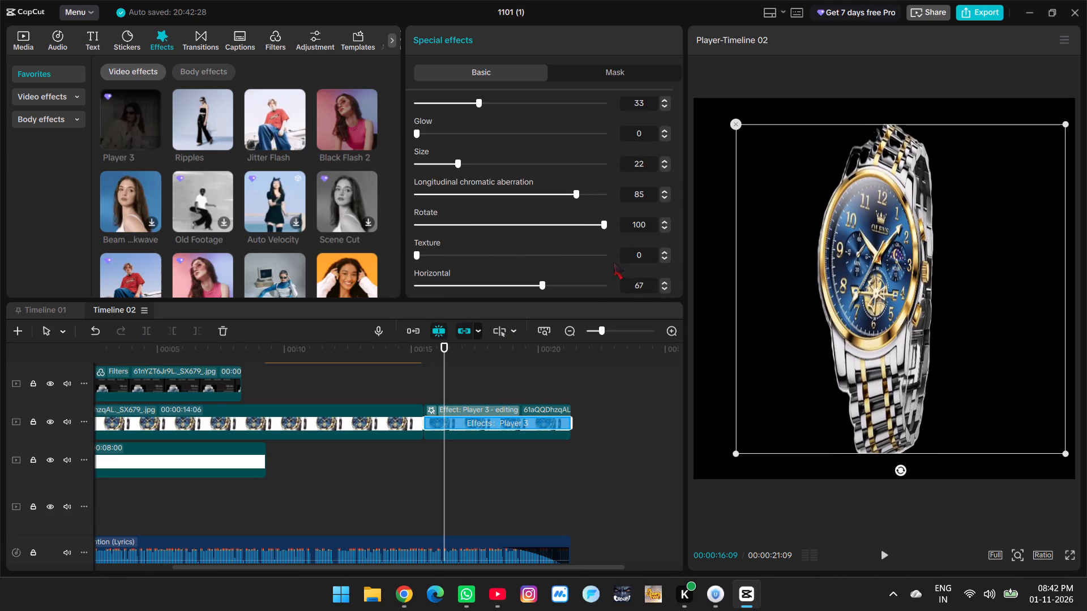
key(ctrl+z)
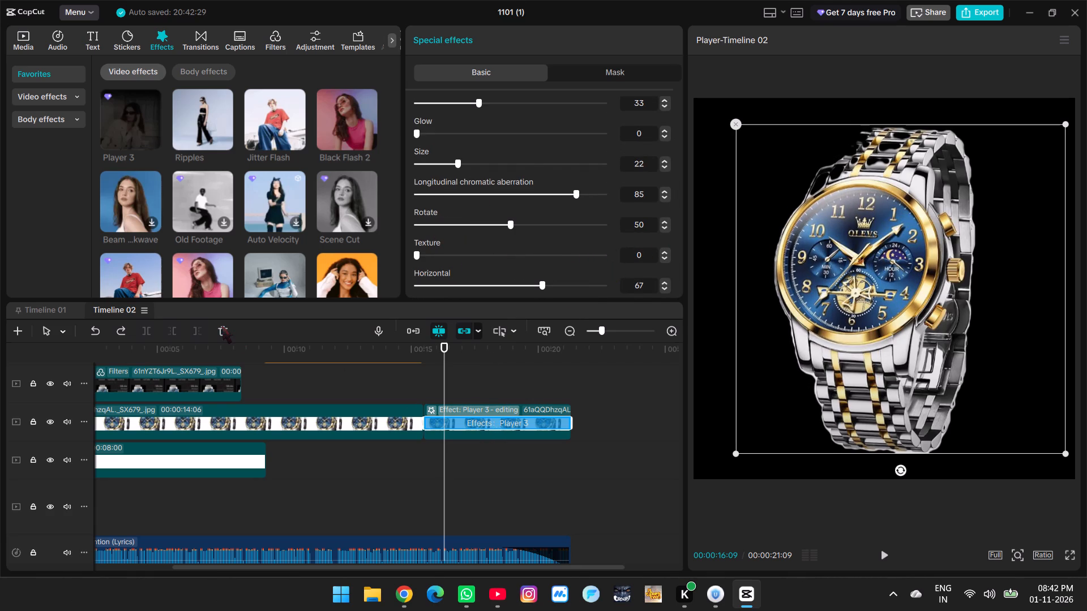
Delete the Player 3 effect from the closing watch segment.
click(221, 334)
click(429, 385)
Undo back past the Player 3 effects and the split, restoring the single 20-second watch clip.
key(ctrl+z)
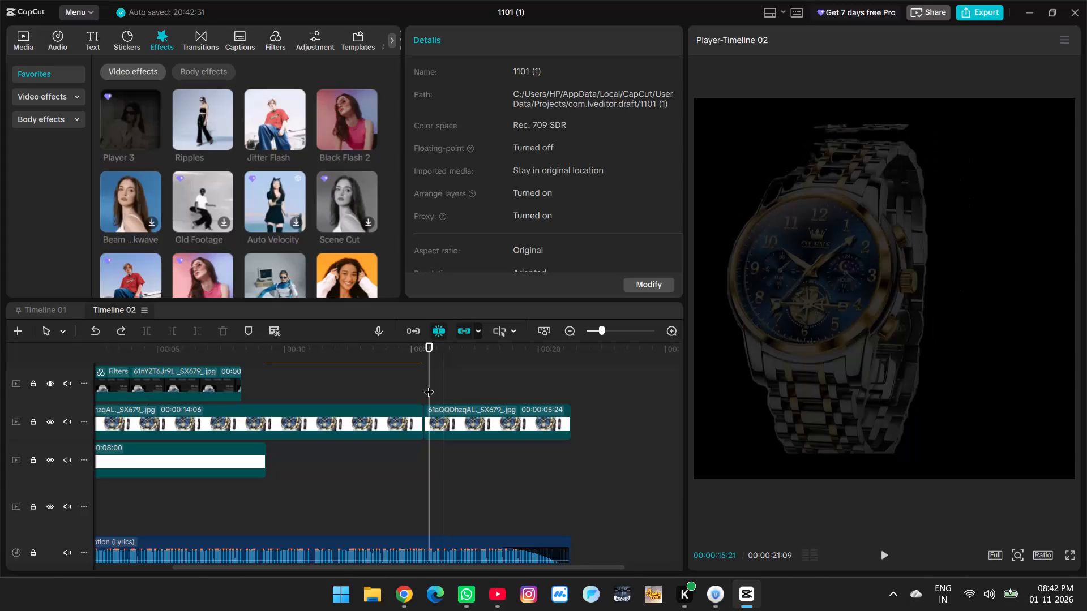
key(ctrl+z)
key(ctrl+z)
key(ctrl+z)
key(ctrl+z)
key(ctrl+z)
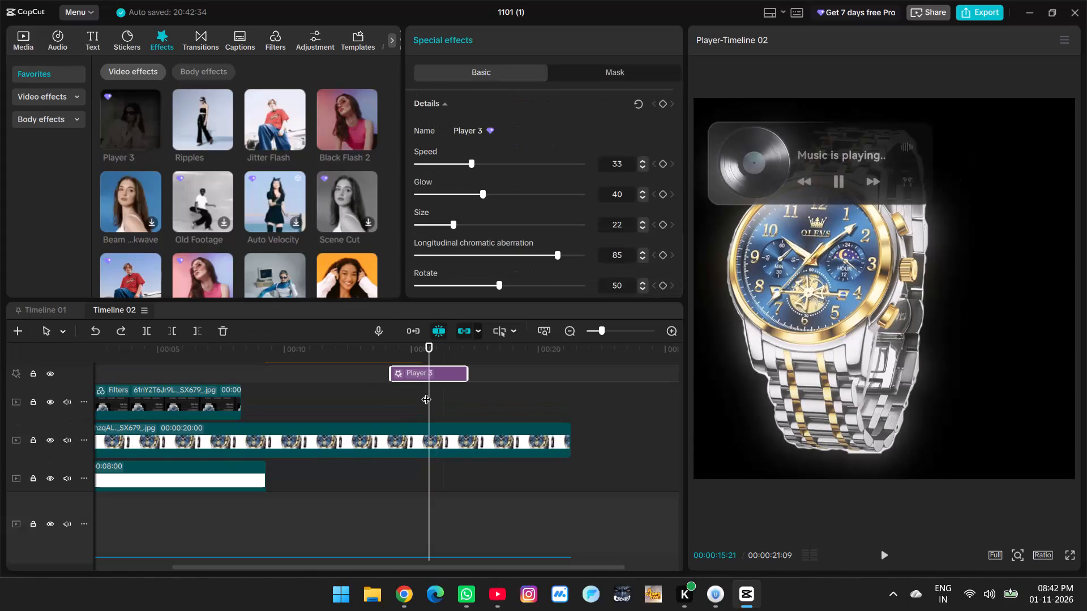
key(ctrl+z)
Replay the watch's slide without the effect and go to the clip's last position keyframe.
click(436, 418)
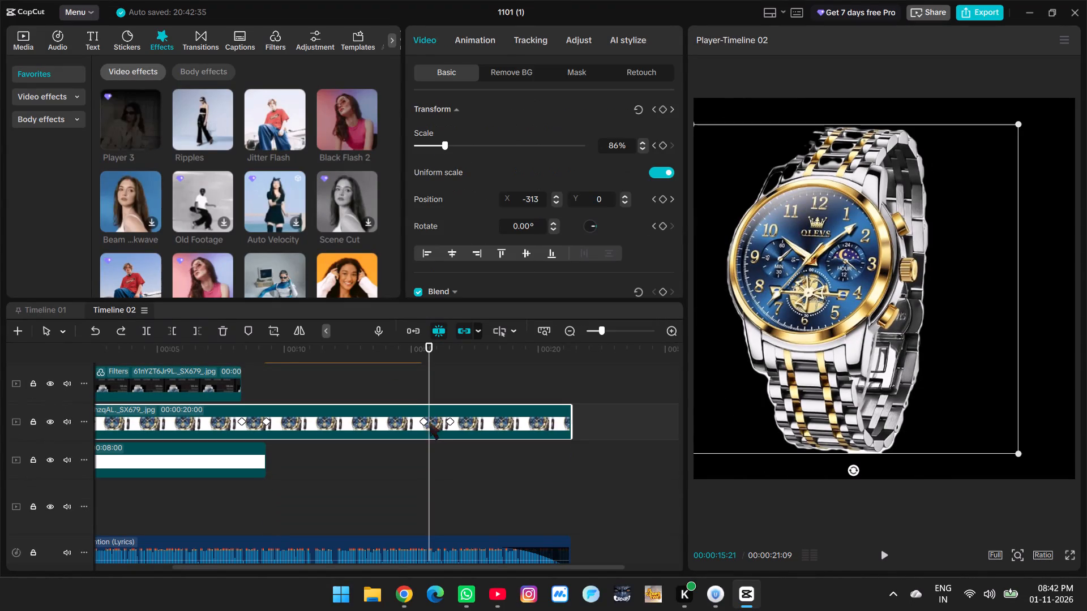
click(409, 387)
key(space)
key(space)
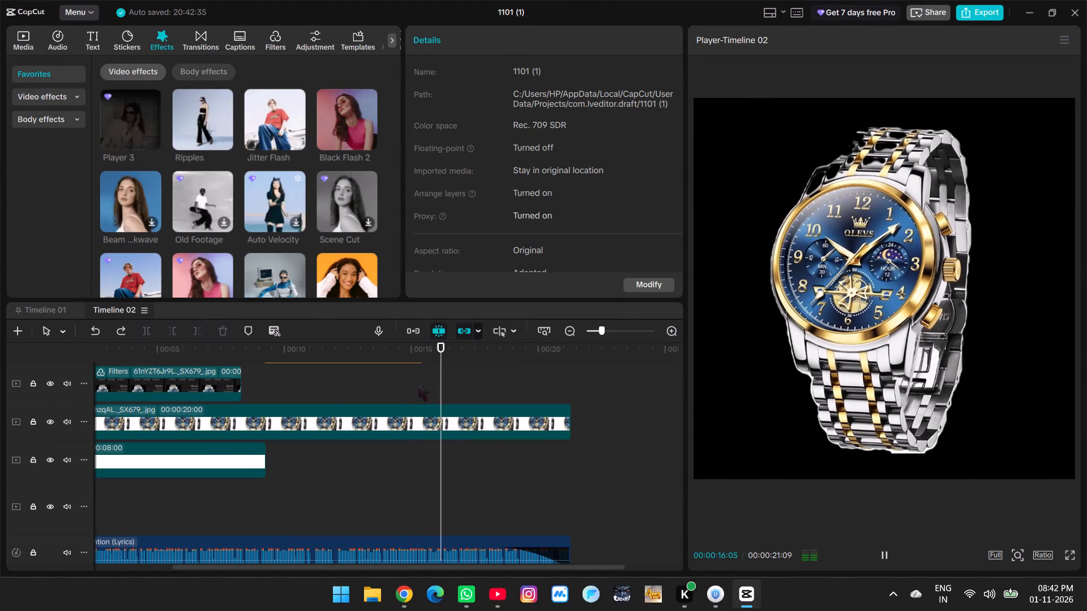
click(455, 419)
click(451, 420)
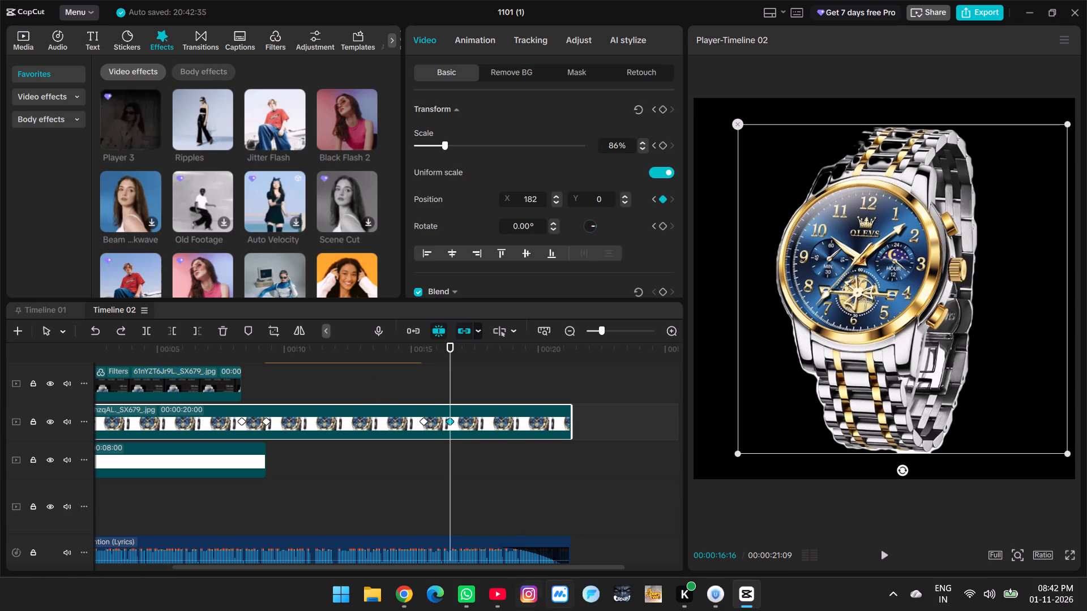
Switch to Chrome to examine the OLEVS watch's Amazon listing and product images, and return to CapCut.
click(412, 599)
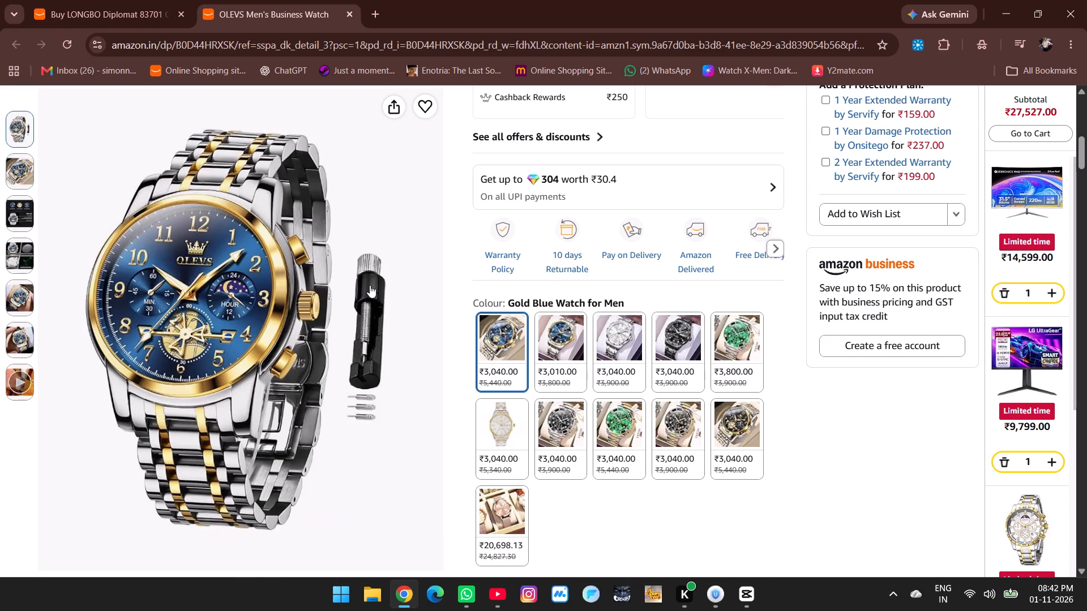
scroll(534, 395, up, 4)
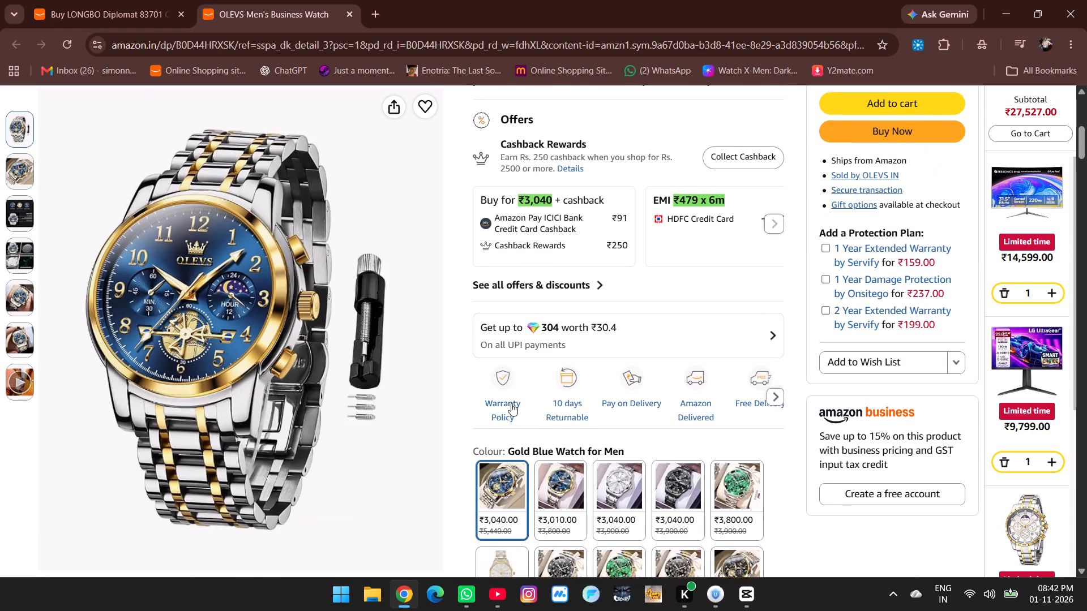
scroll(511, 403, up, 1)
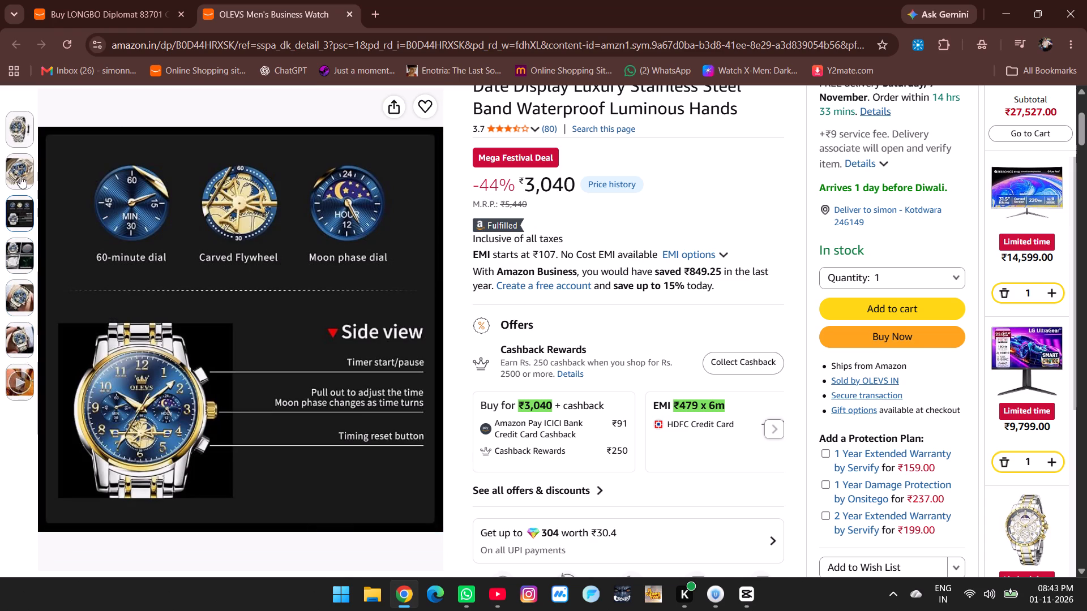
key(alt+Tab)
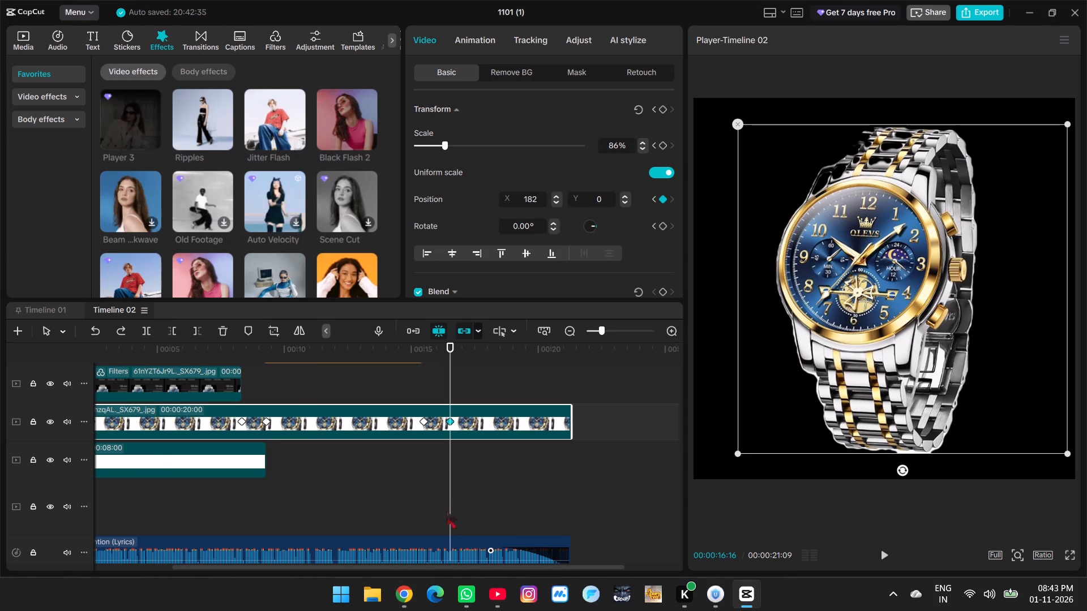
Replay the slide and trim the end of the watch clip to 00:00:17:18, shortly after its last keyframe.
ctrl+scroll(451, 502, down, 7)
click(328, 495)
key(space)
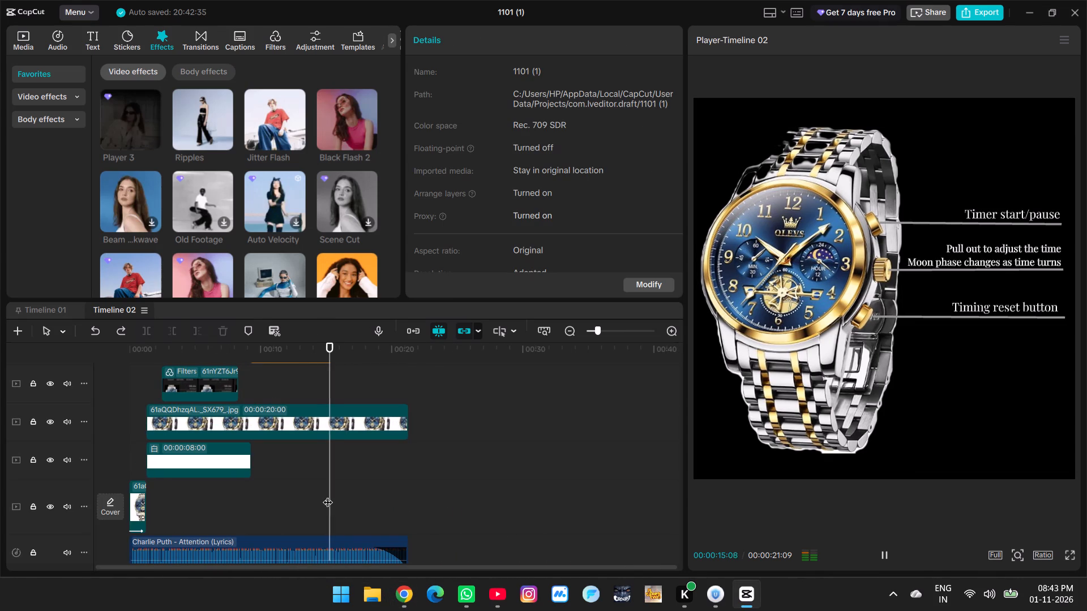
key(space)
click(345, 432)
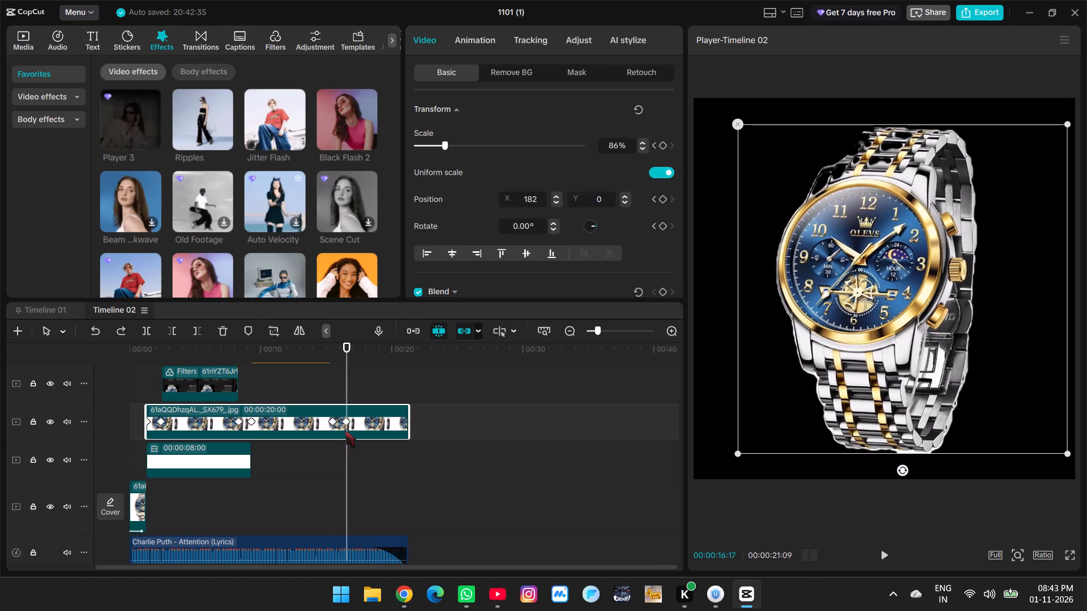
drag(345, 445, 360, 449)
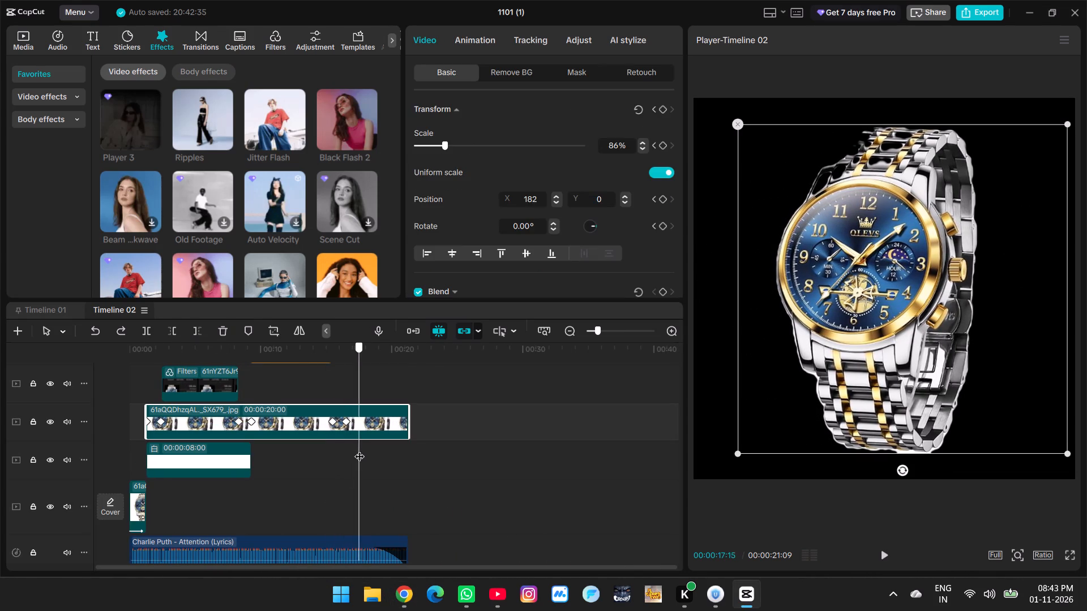
drag(360, 449, 360, 449)
click(196, 332)
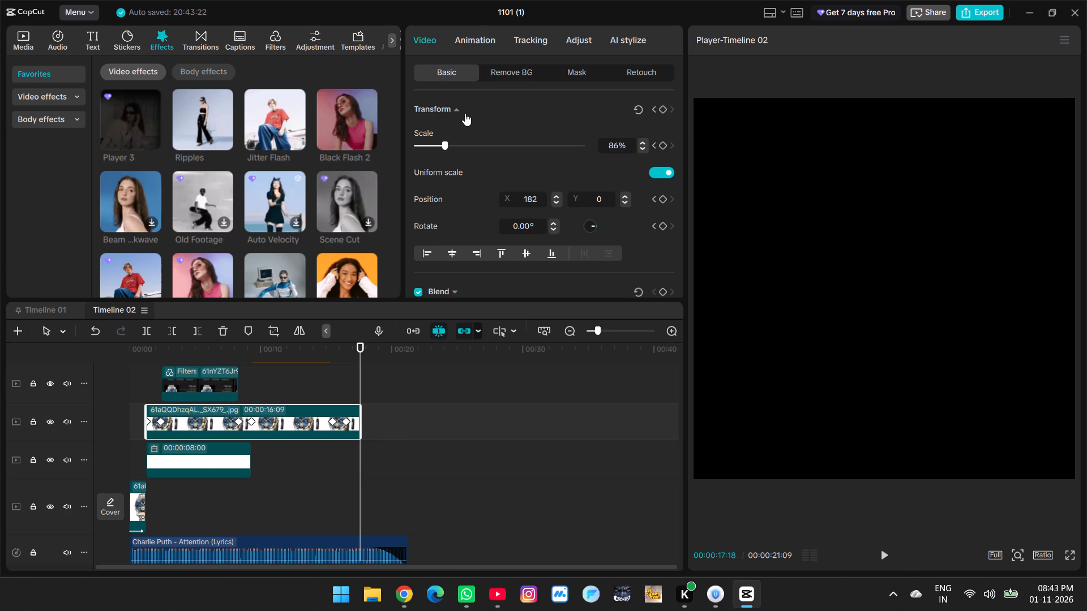
Apply the Fade Out exit animation to the end of the trimmed watch clip.
click(472, 30)
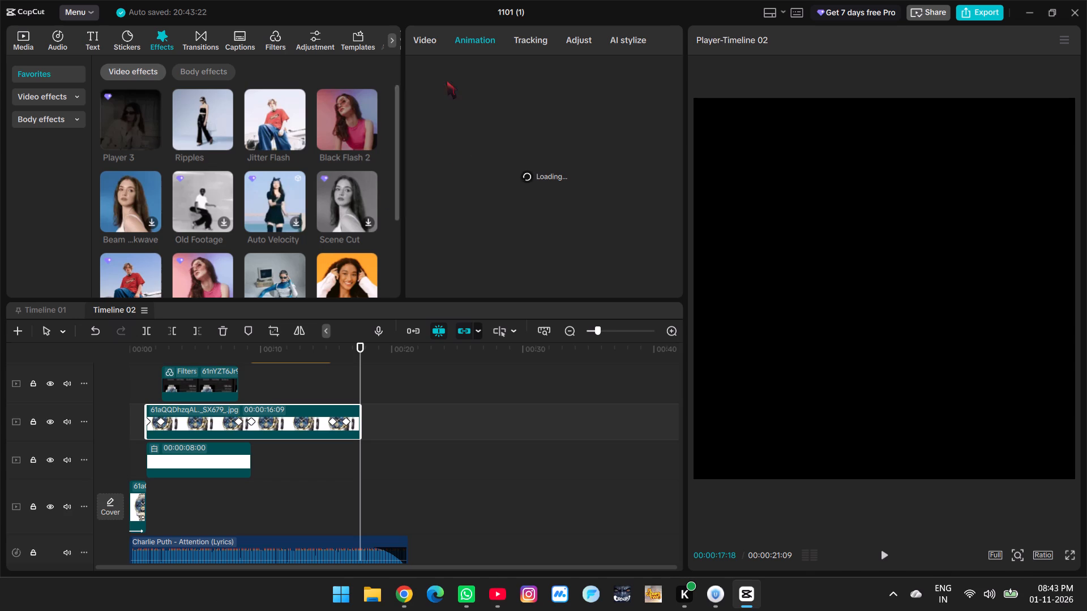
click(667, 330)
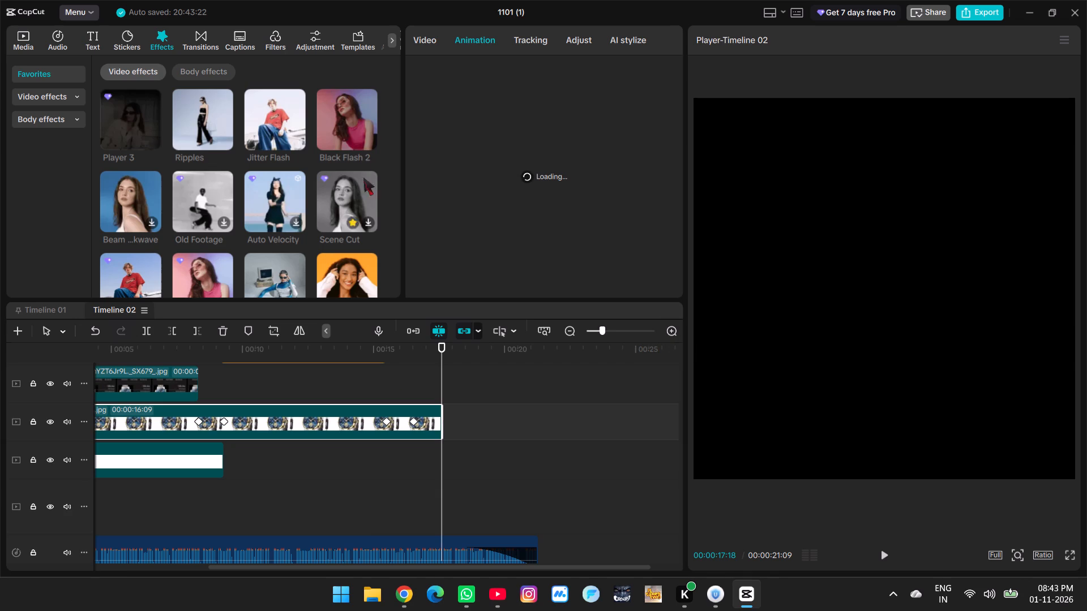
click(440, 42)
click(475, 45)
click(412, 422)
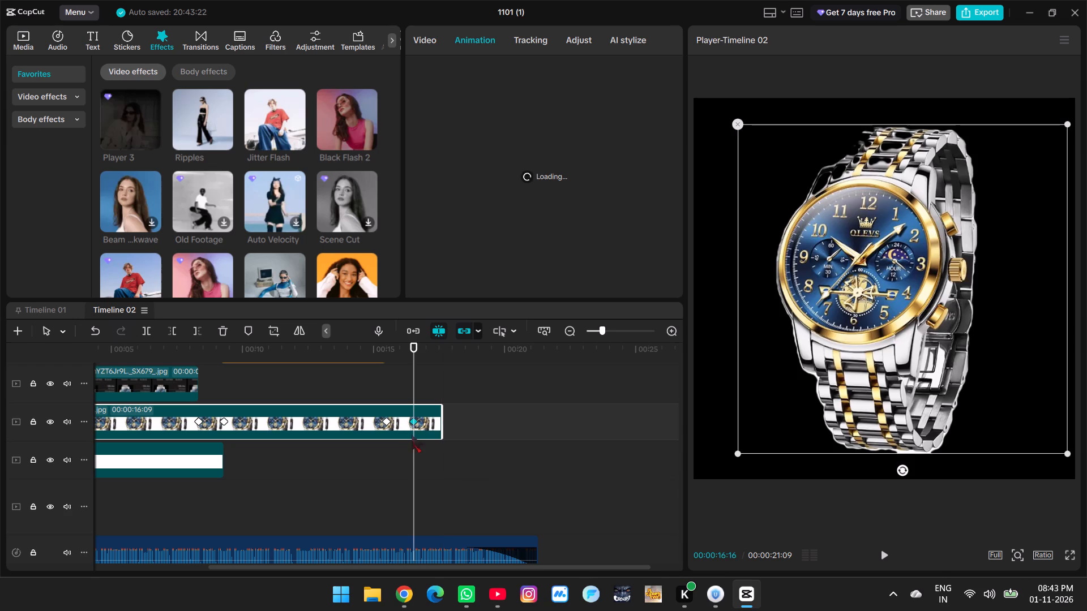
drag(413, 450, 397, 449)
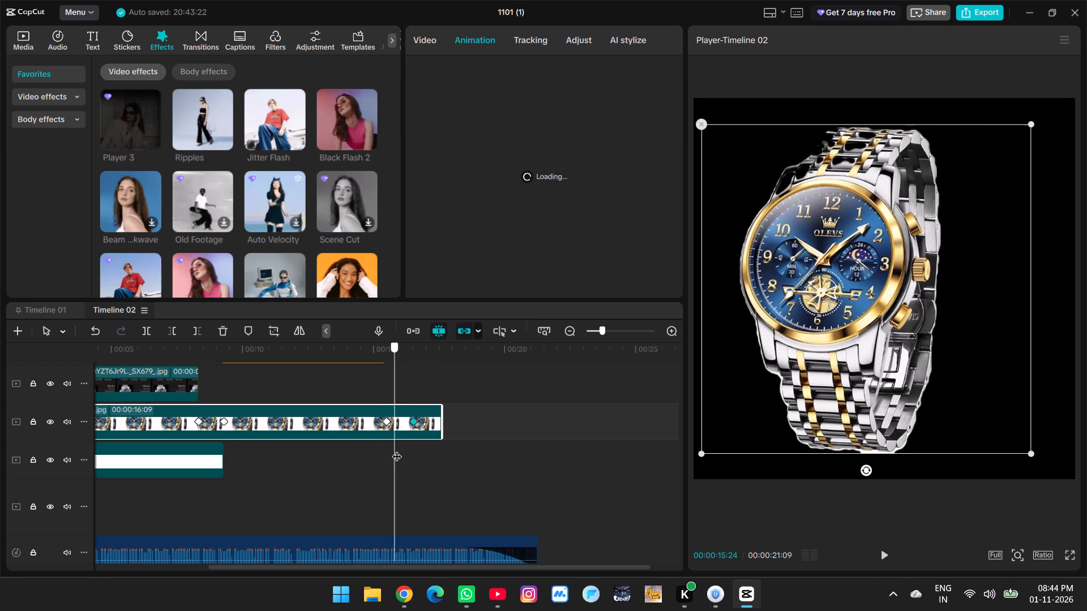
drag(397, 449, 422, 450)
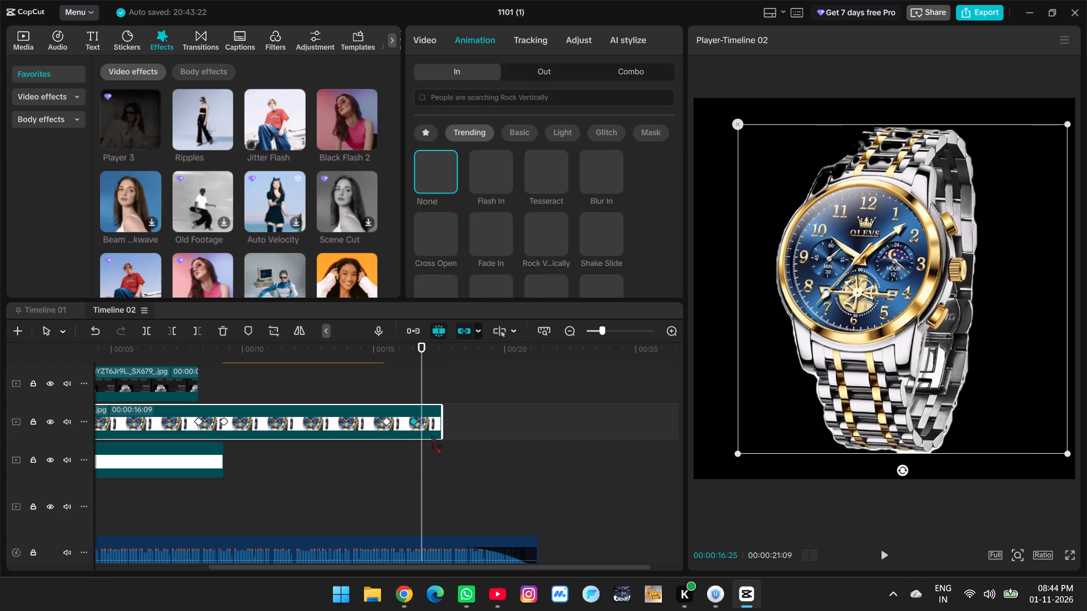
click(527, 64)
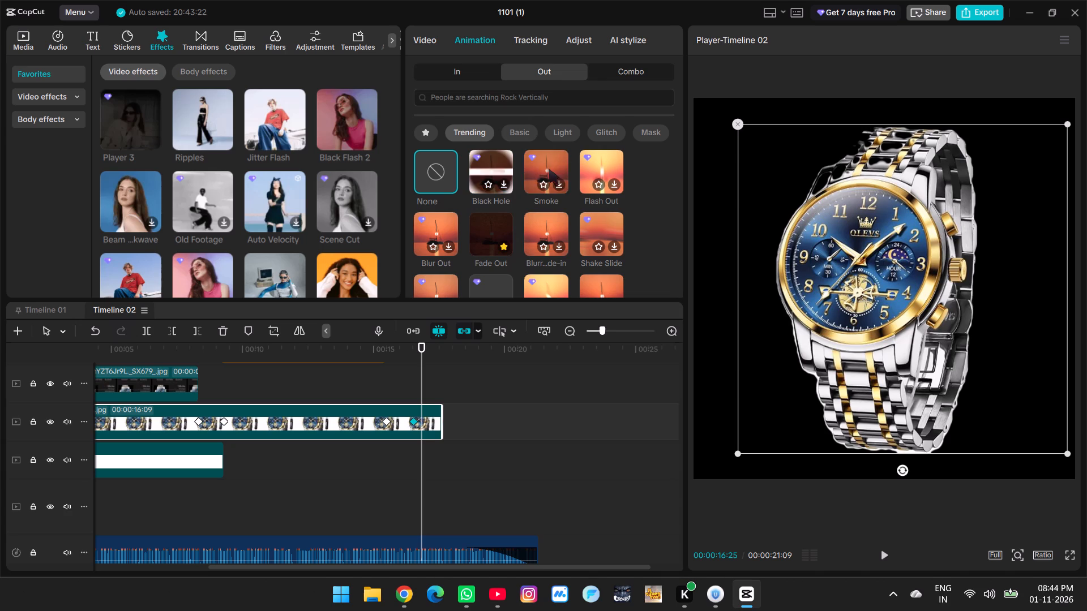
click(598, 165)
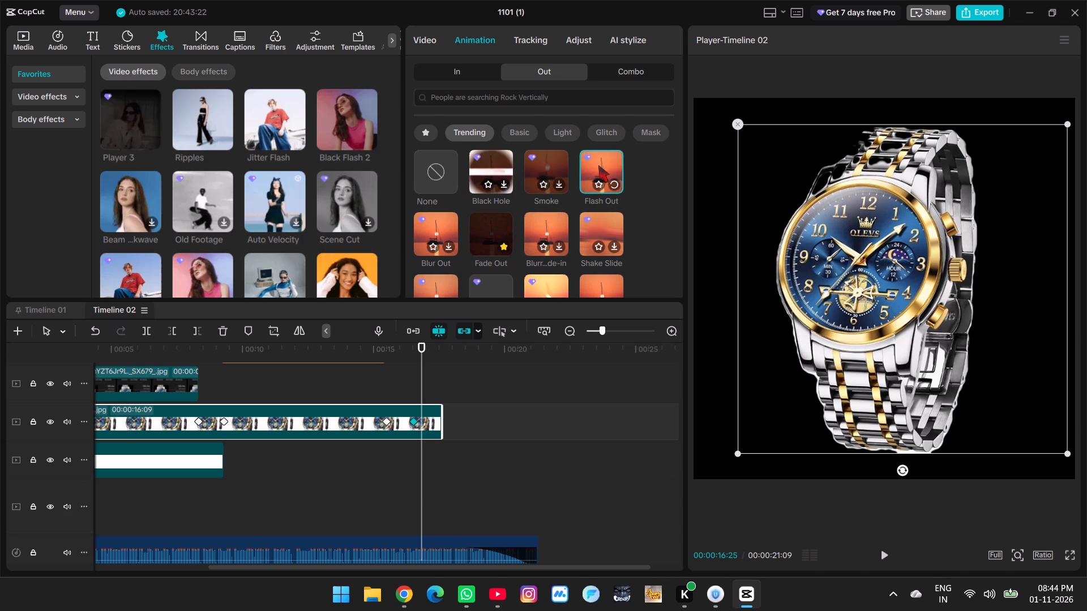
click(483, 230)
click(423, 467)
drag(423, 467, 411, 466)
Trim the end of the Attention music clip to 00:00:17:18, level with the watch clip's end, and play the ending.
scroll(499, 438, down, 3)
click(469, 497)
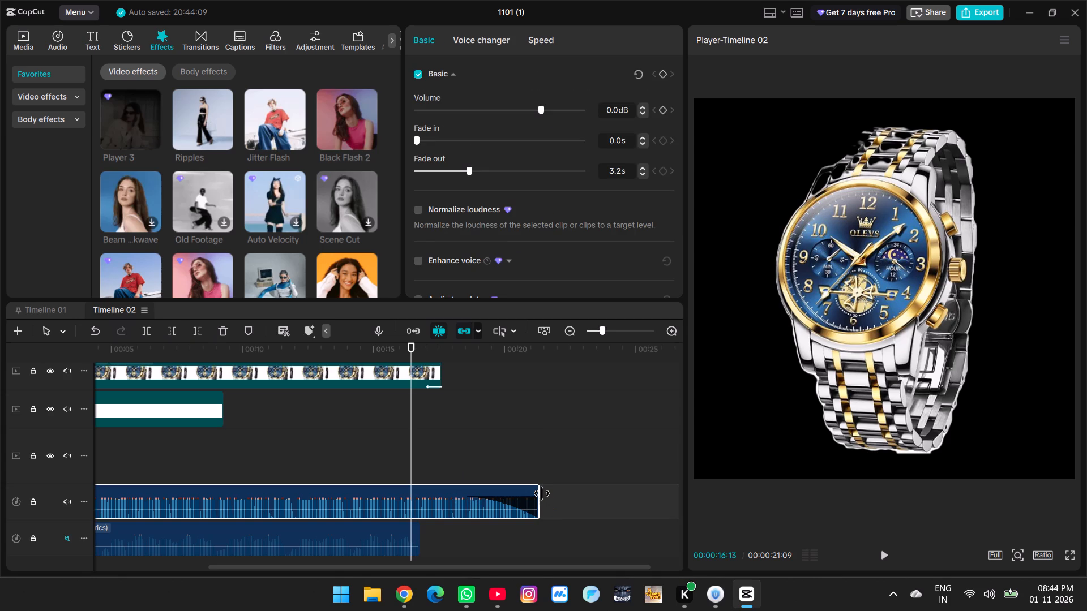
drag(542, 493, 438, 481)
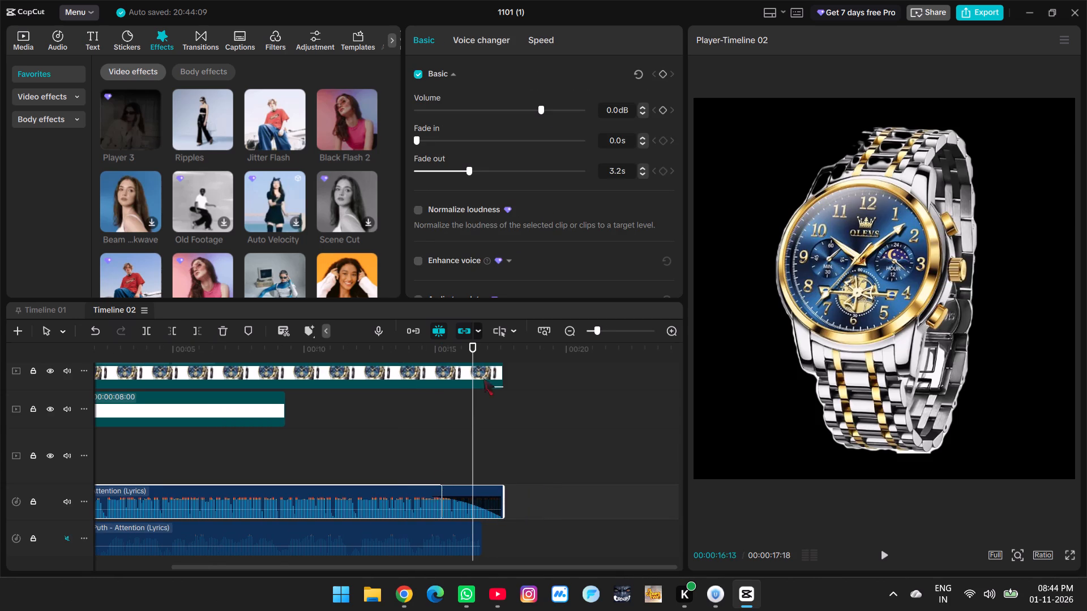
click(885, 554)
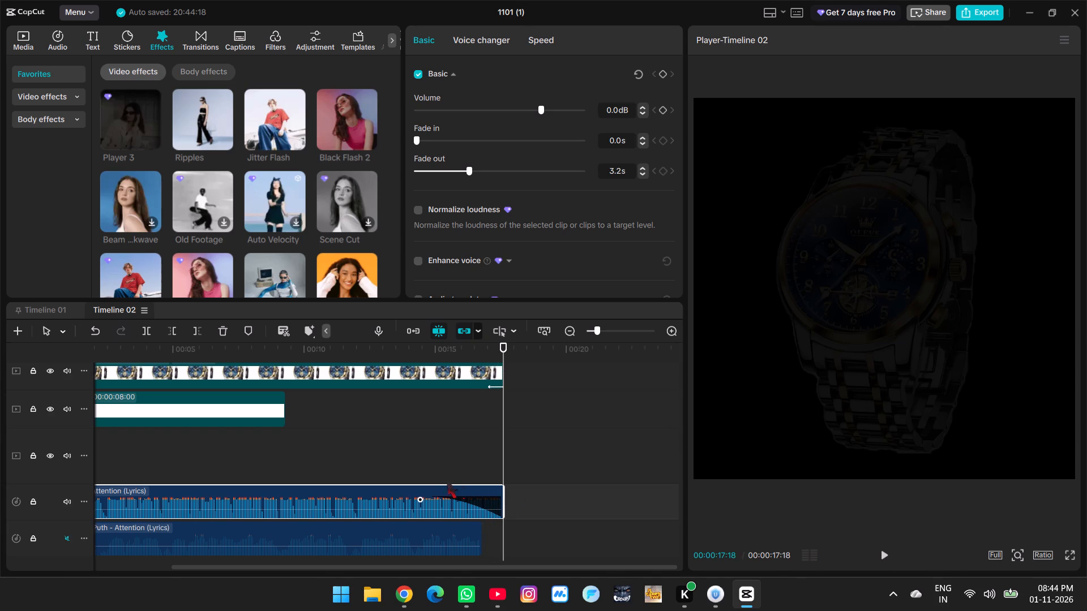
Extend the ends of the music clip and the watch clip to 00:00:18:01.
drag(503, 502, 511, 504)
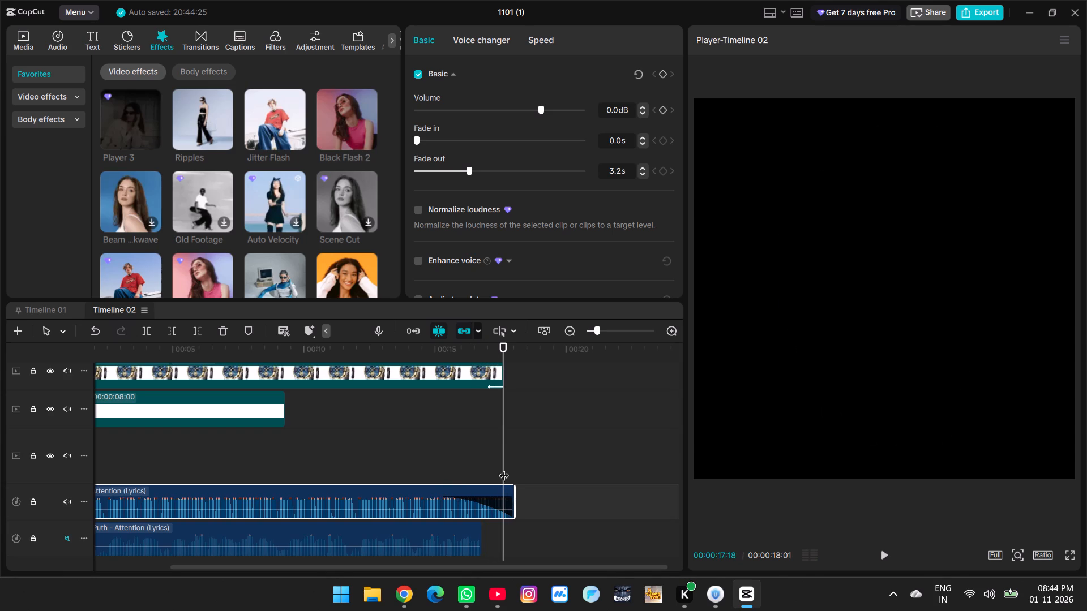
click(500, 415)
scroll(500, 415, up, 3)
click(482, 416)
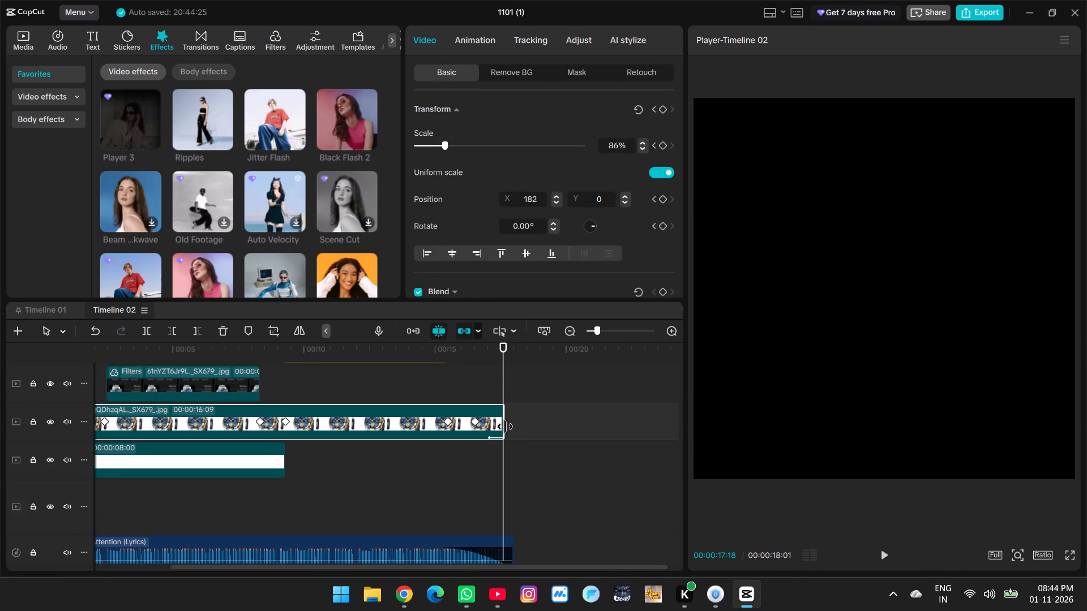
drag(505, 427, 513, 429)
Set the watch clip's Fade Out duration to 1.2 s and replay the ending from 00:00:15:08.
click(494, 40)
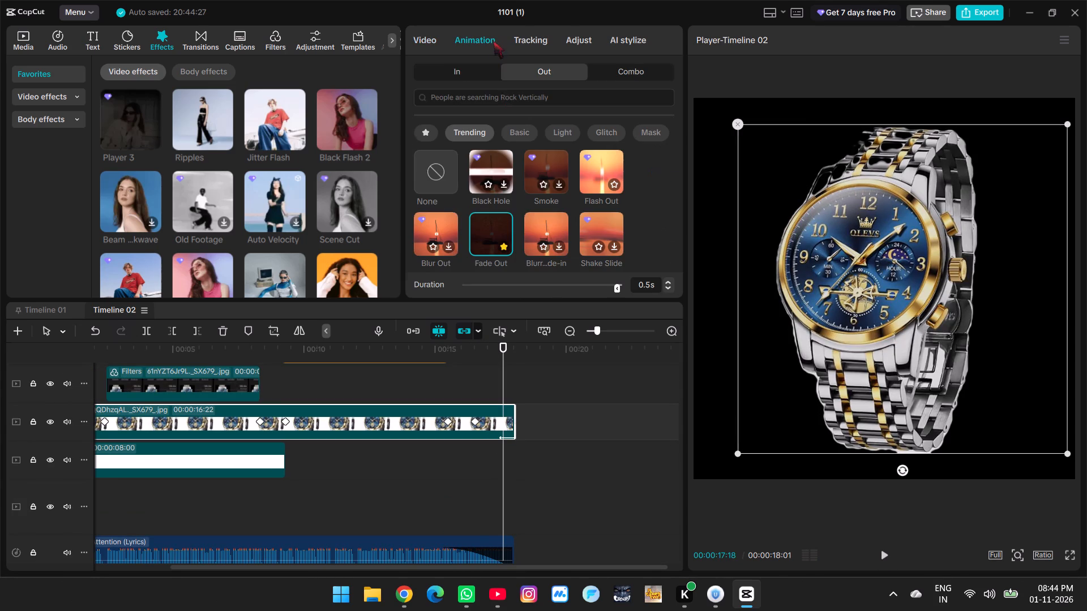
triple_click(665, 281)
double_click(665, 281)
double_click(665, 281)
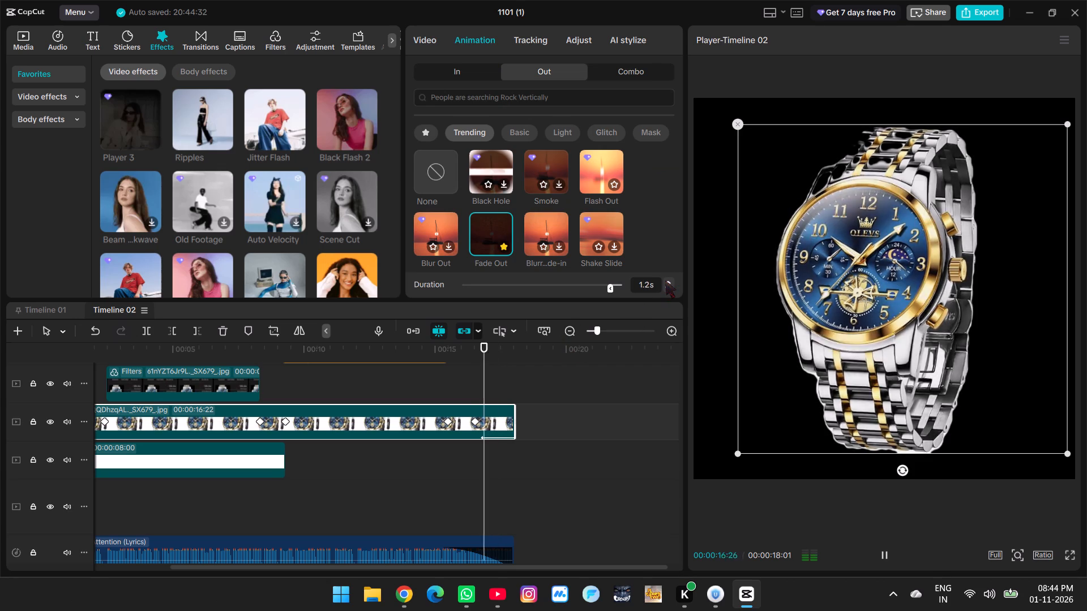
click(472, 469)
drag(472, 469, 442, 469)
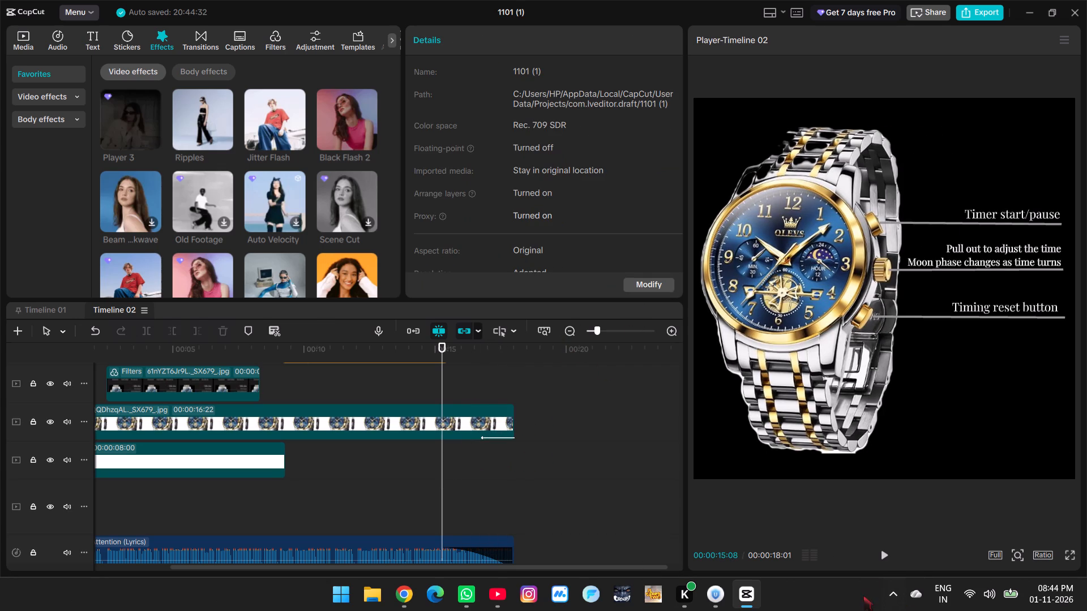
click(888, 560)
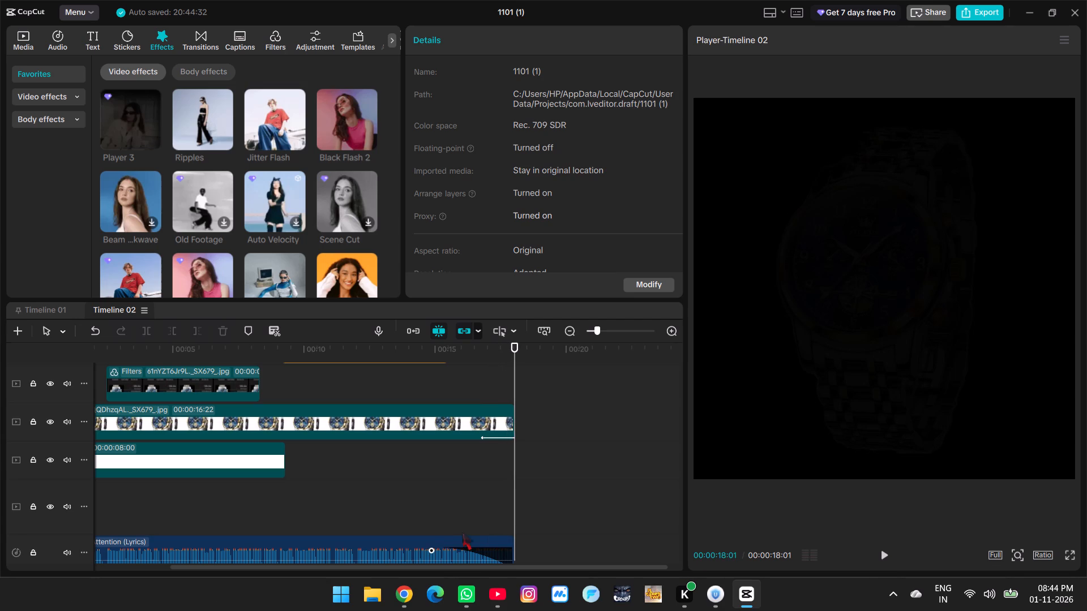
Move the "Timing reset button" text clip down onto the Carved Flywheel track, with its end level with the other label clips.
scroll(479, 495, up, 8)
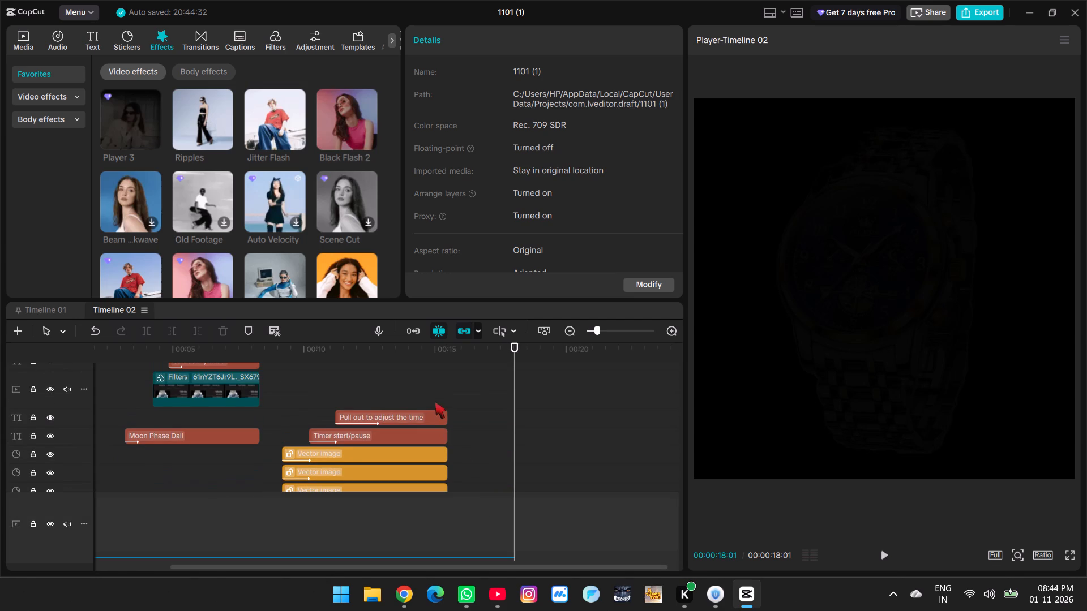
scroll(435, 401, up, 4)
scroll(435, 401, down, 4)
click(319, 388)
drag(319, 388, 417, 391)
click(411, 418)
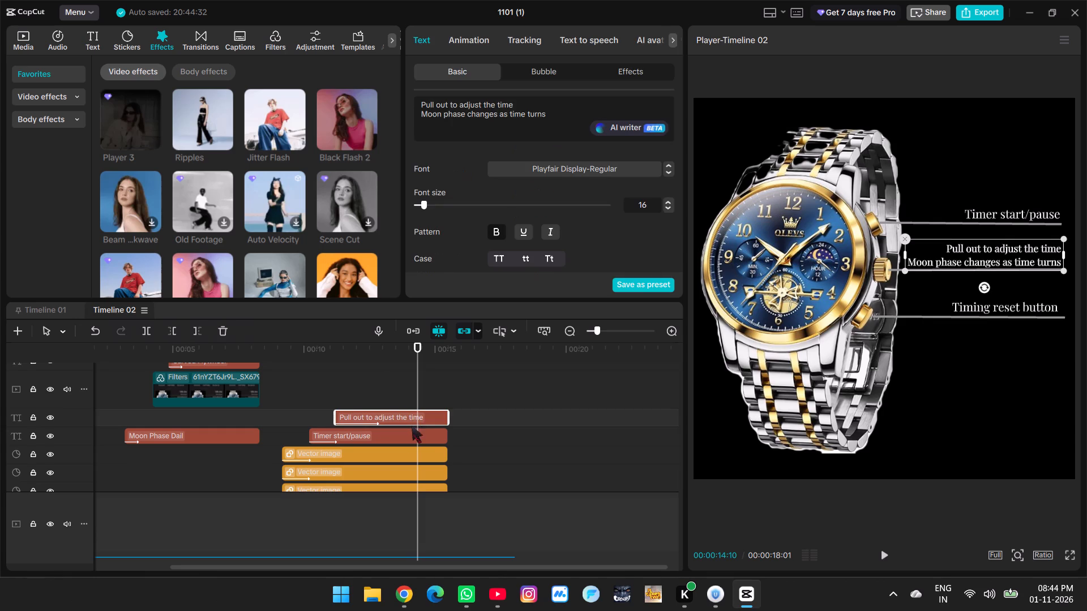
click(412, 432)
click(977, 304)
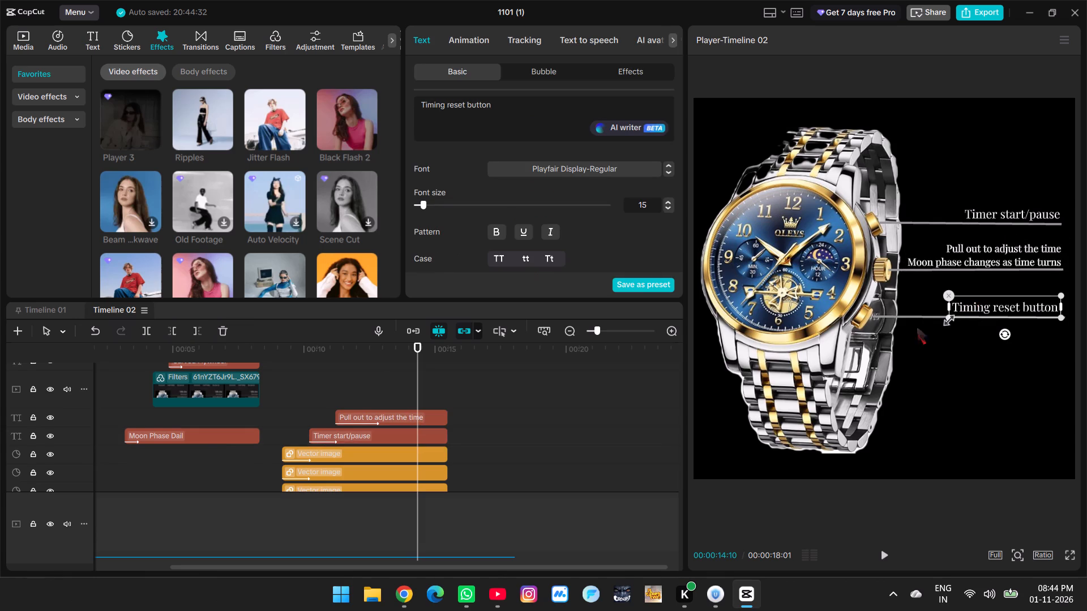
scroll(480, 429, up, 6)
drag(431, 386, 421, 454)
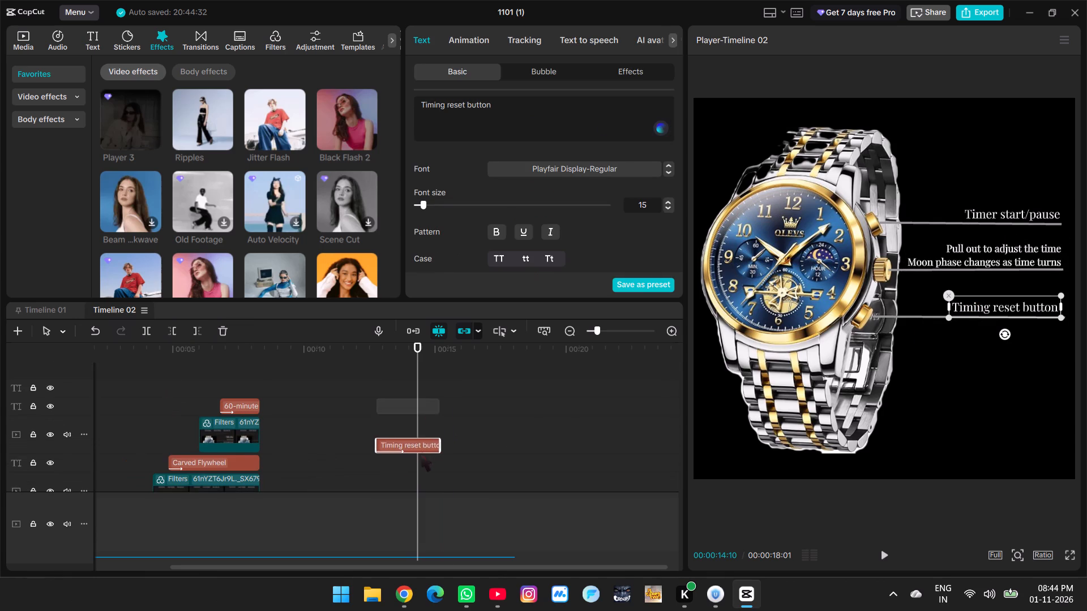
drag(421, 454, 428, 434)
scroll(421, 454, down, 4)
drag(431, 375, 430, 419)
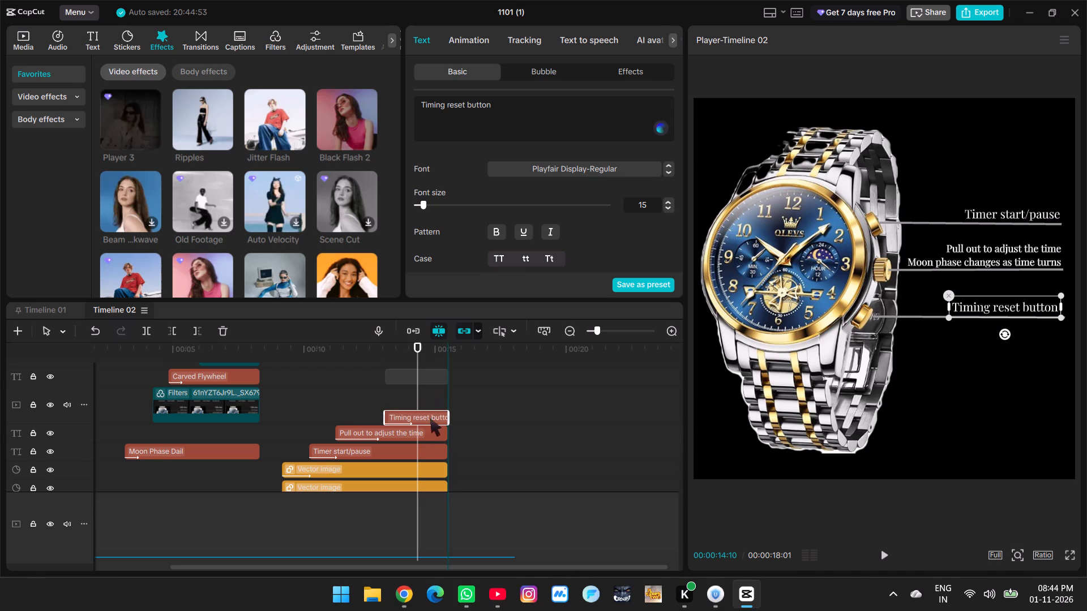
drag(430, 419, 429, 421)
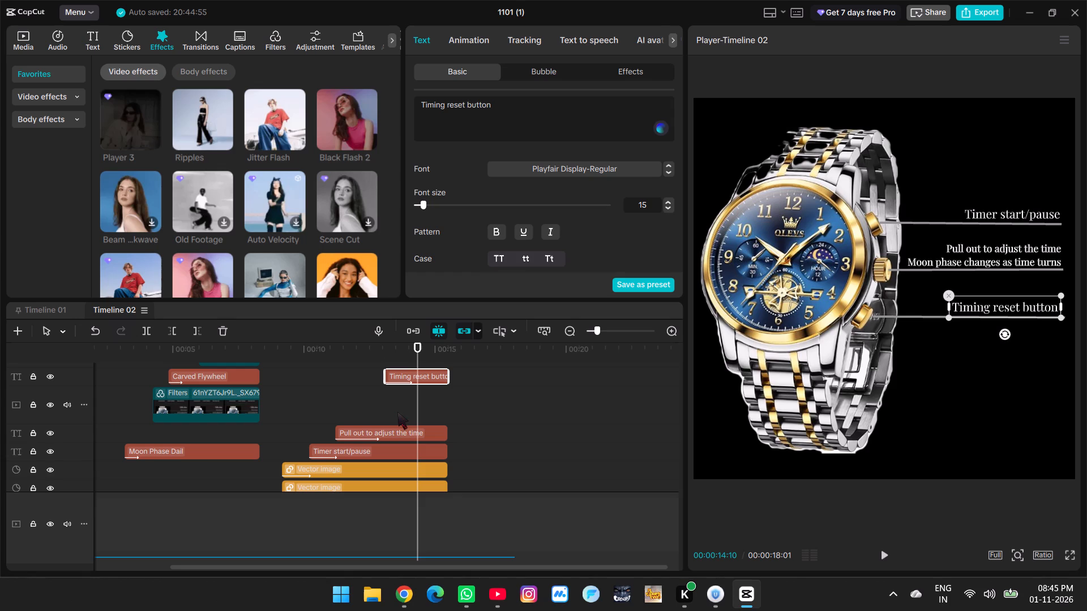
Apply the Fade Out exit animation to the "Timing reset button", "Pull out to adjust the time" and "Timer start/pause" text clips together.
scroll(413, 447, down, 3)
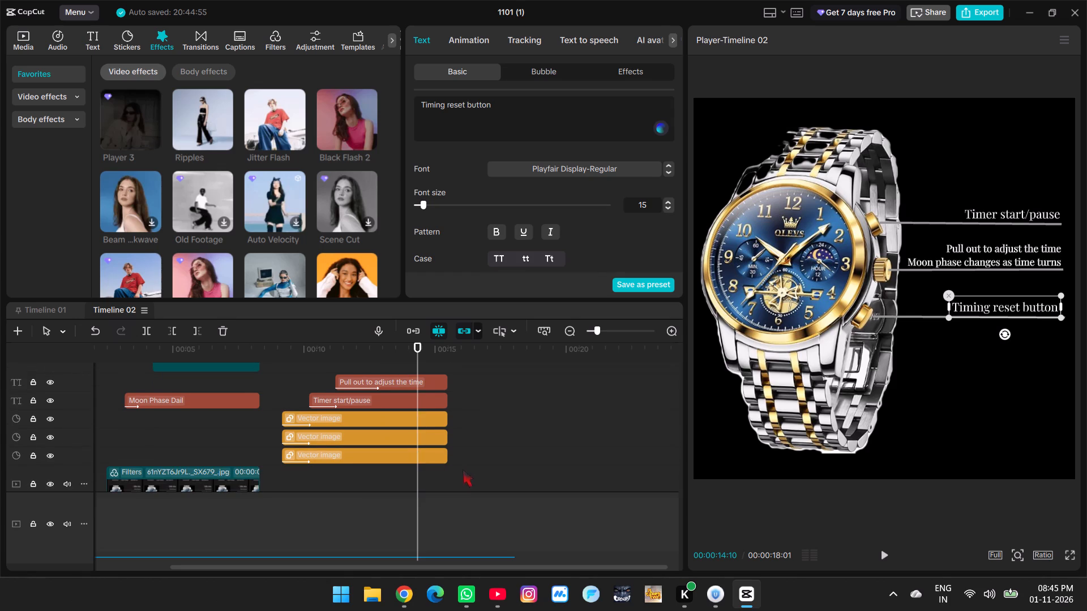
drag(453, 480, 427, 417)
scroll(425, 432, up, 5)
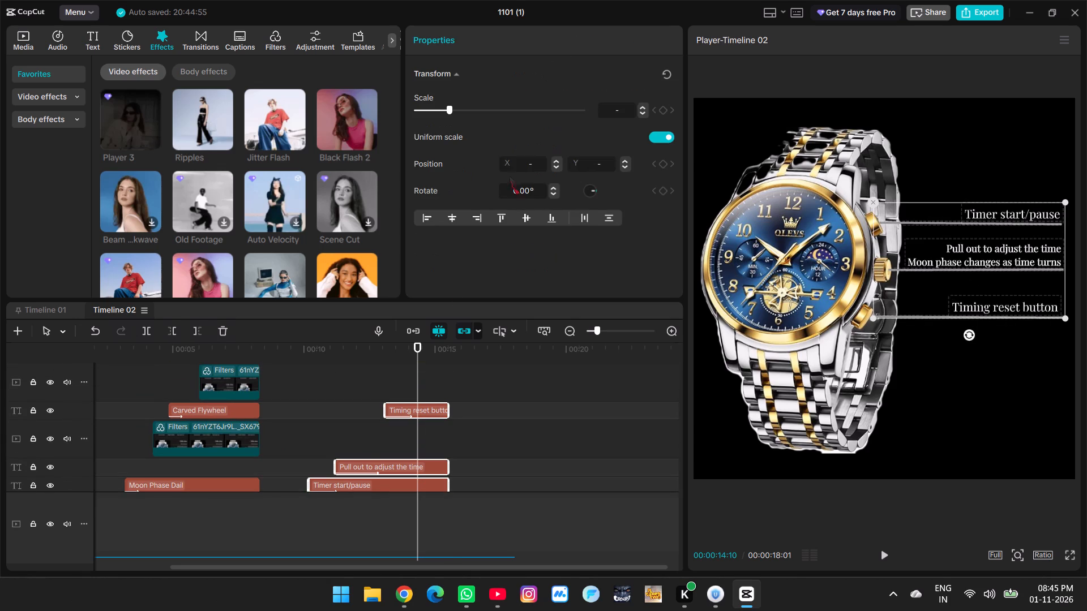
click(381, 429)
scroll(467, 445, down, 2)
drag(451, 450, 434, 382)
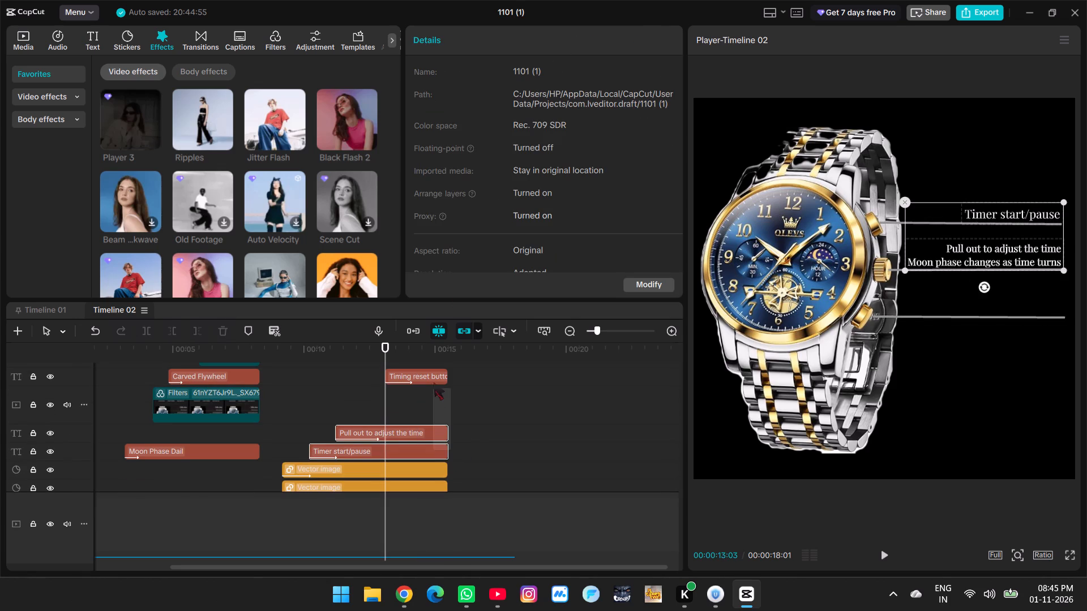
drag(434, 382, 437, 373)
click(468, 43)
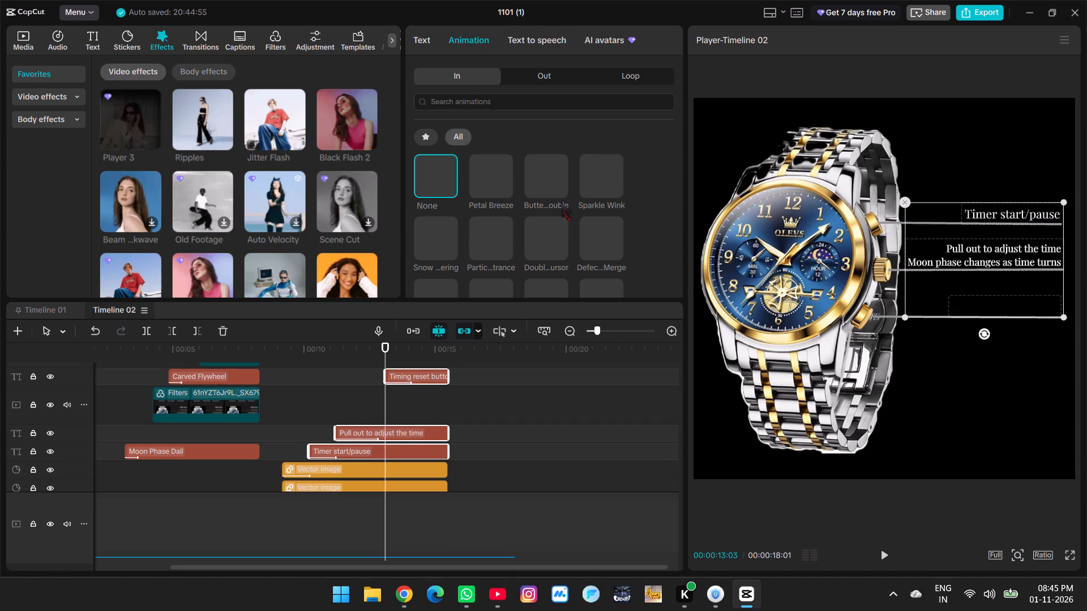
click(538, 81)
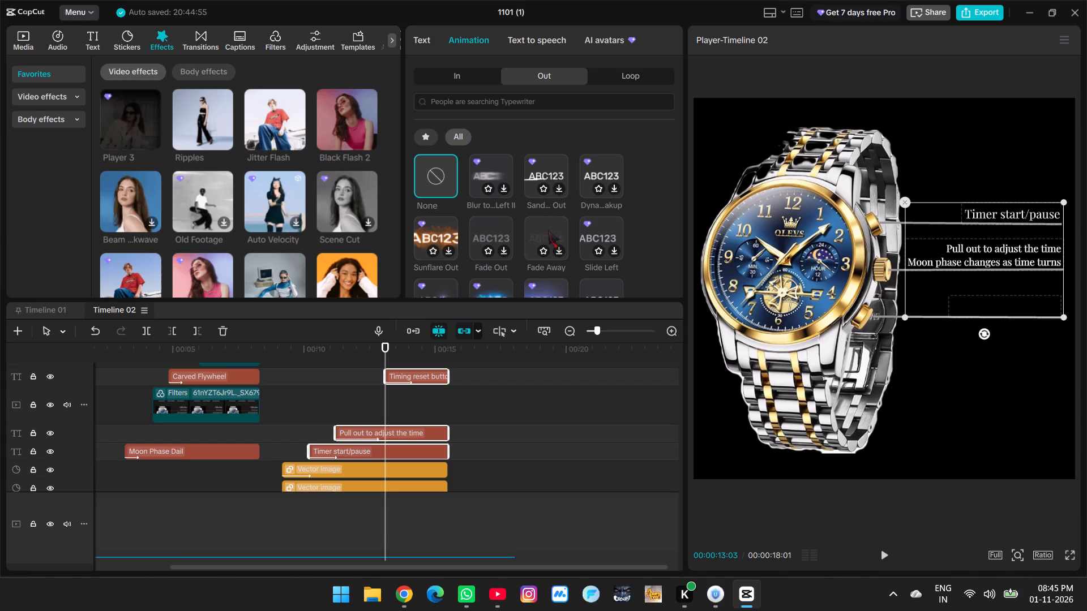
click(499, 231)
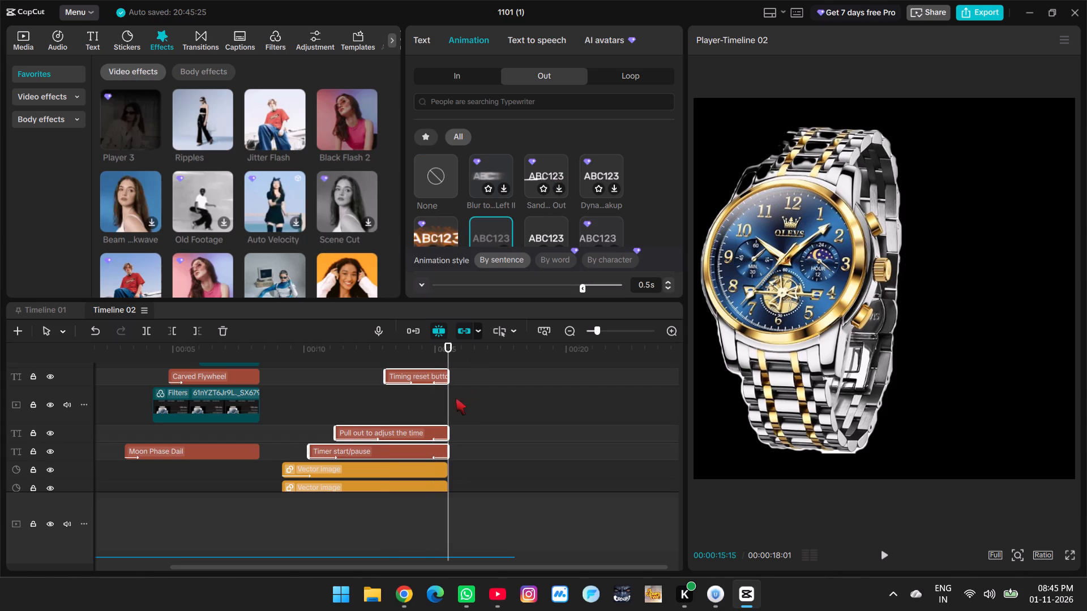
Apply the clock-wipe exit animation (时钟…时针) to the three vector image line clips together.
scroll(450, 421, down, 2)
drag(452, 475, 434, 445)
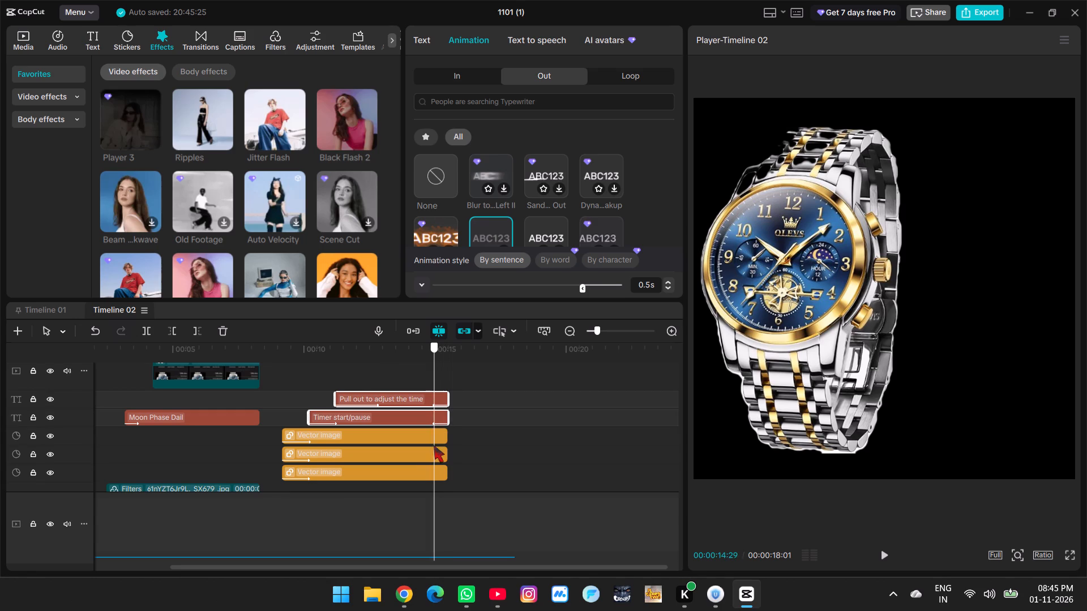
drag(434, 445, 434, 444)
drag(454, 470, 436, 438)
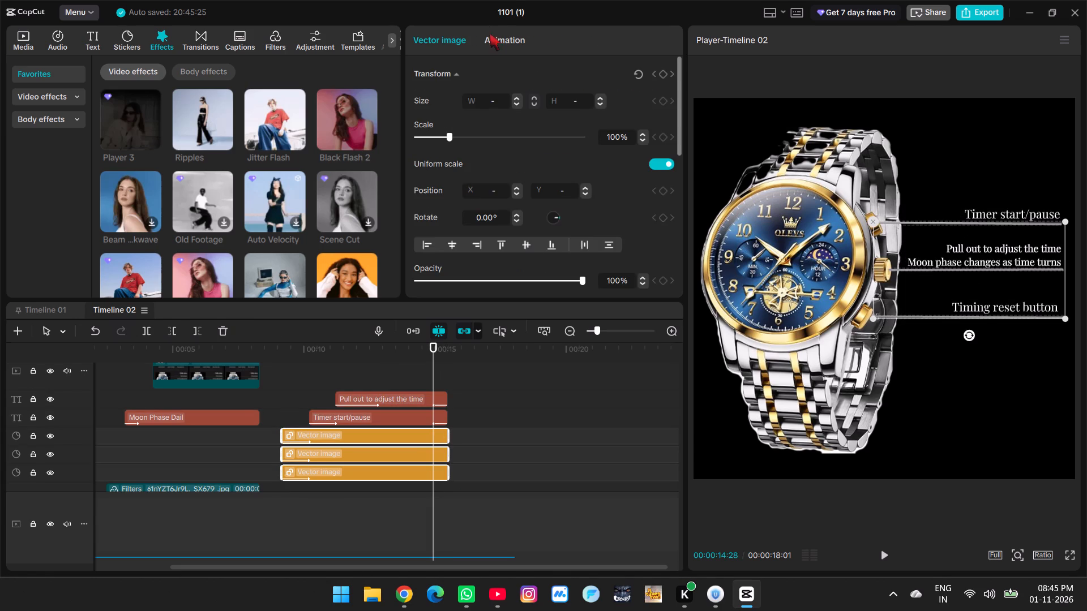
click(491, 36)
click(529, 74)
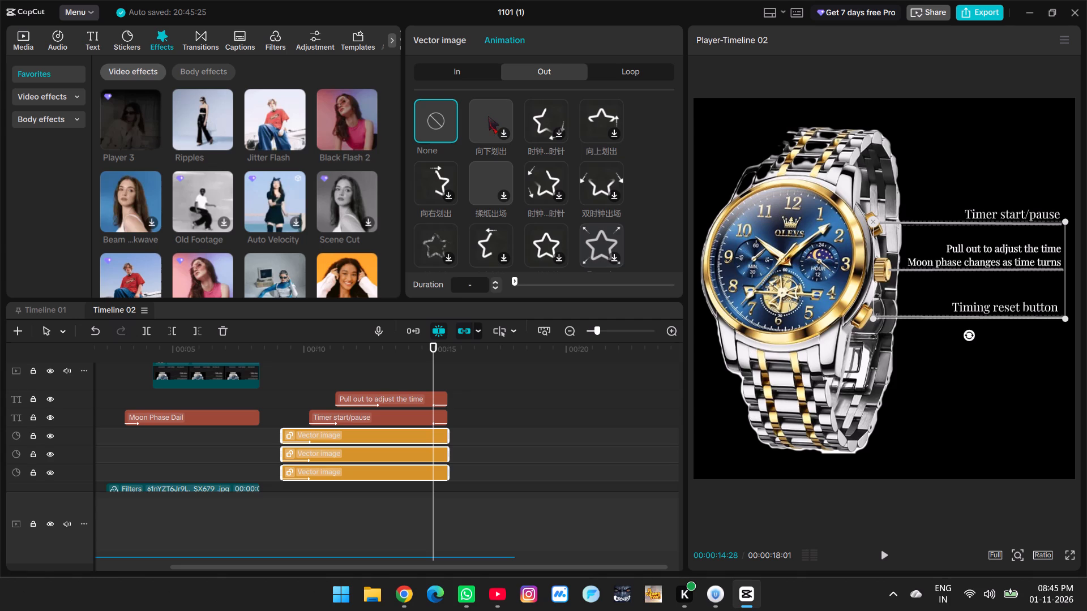
click(545, 112)
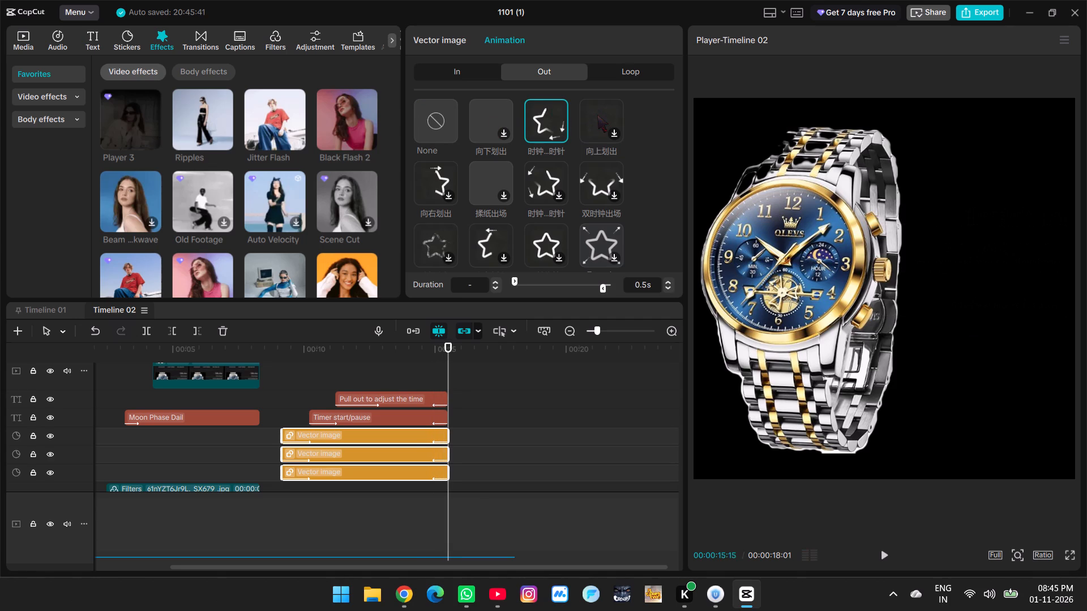
Play back the label section from about 00:00:14:14 and from its start to check the line and text exit animations.
click(421, 355)
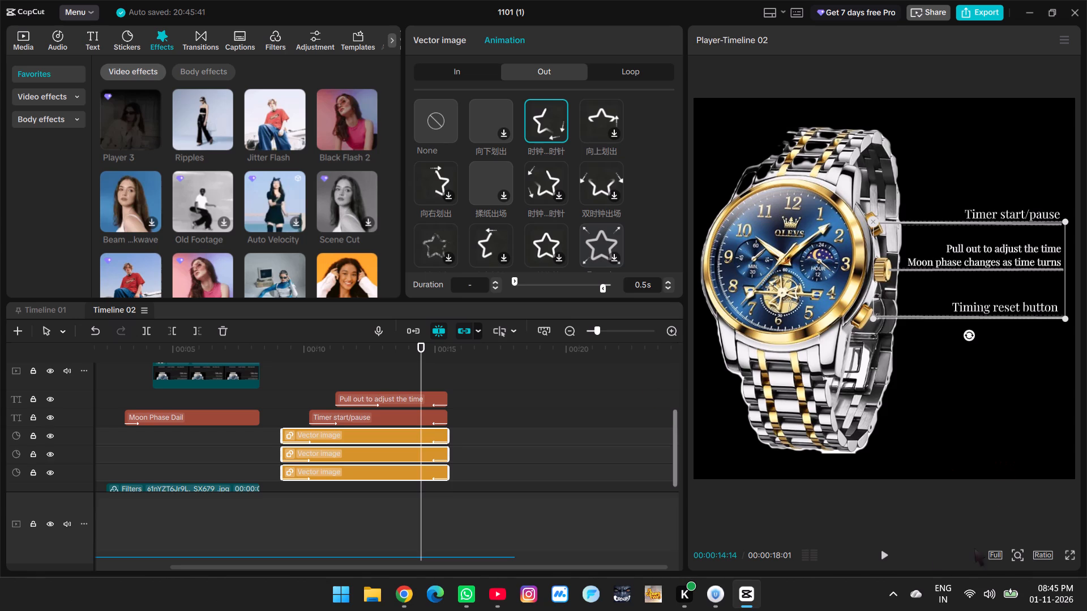
click(887, 560)
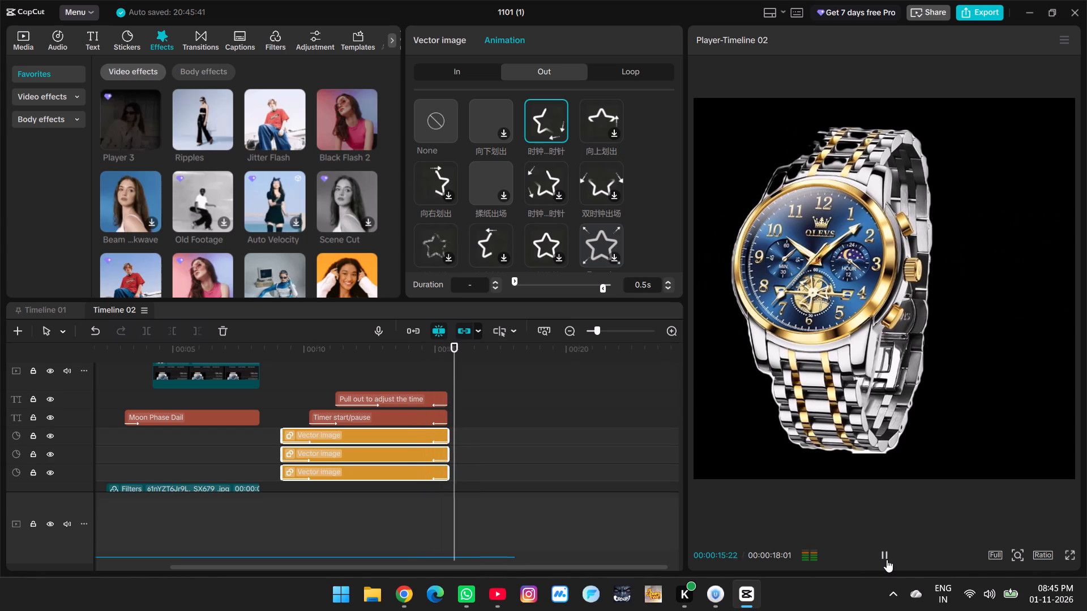
click(887, 560)
click(367, 369)
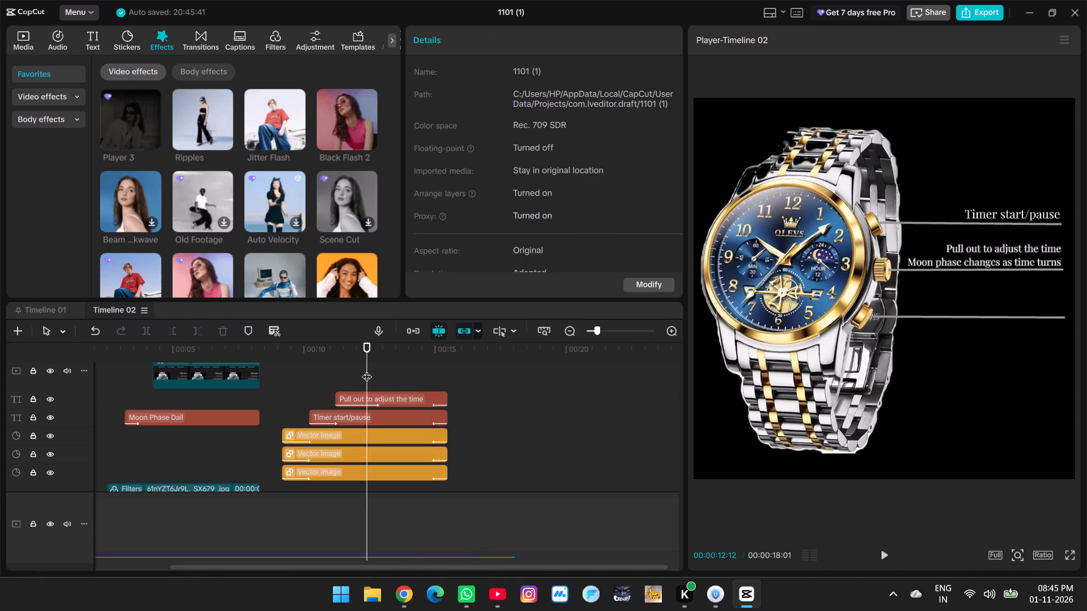
drag(367, 369, 309, 372)
click(879, 550)
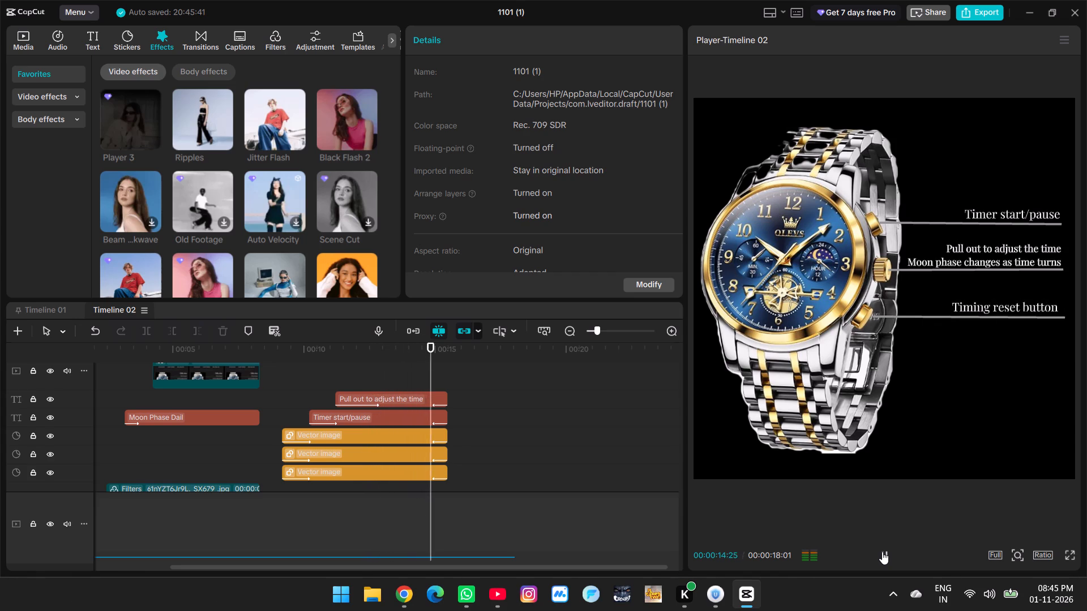
click(882, 552)
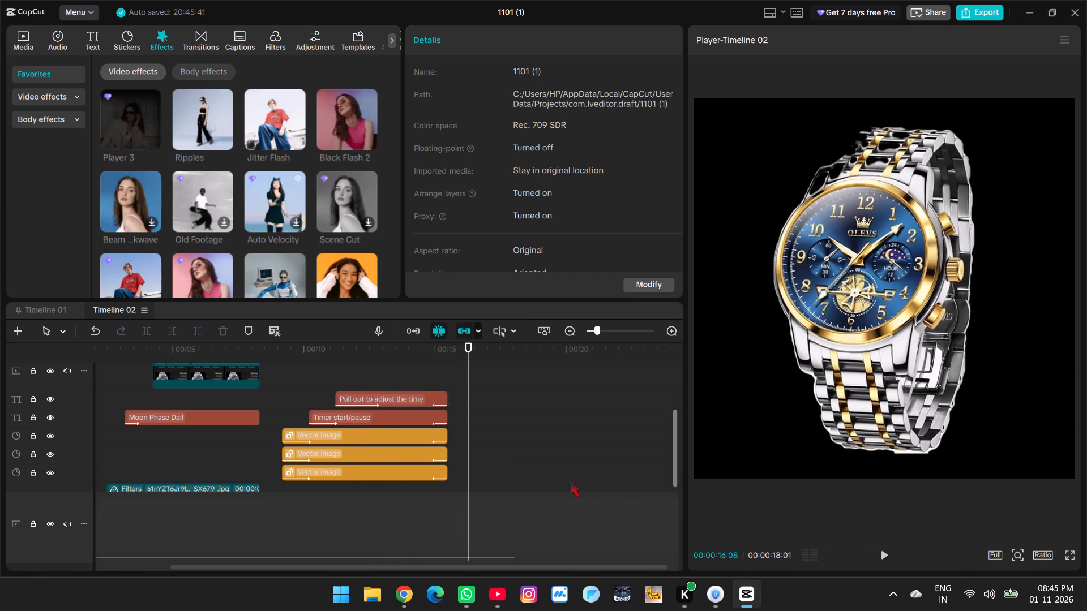
Replace the three vector image clips' exit animation with the faint dotted-star preset, after trying 向下划出 and 揉纸出场.
drag(453, 479, 432, 436)
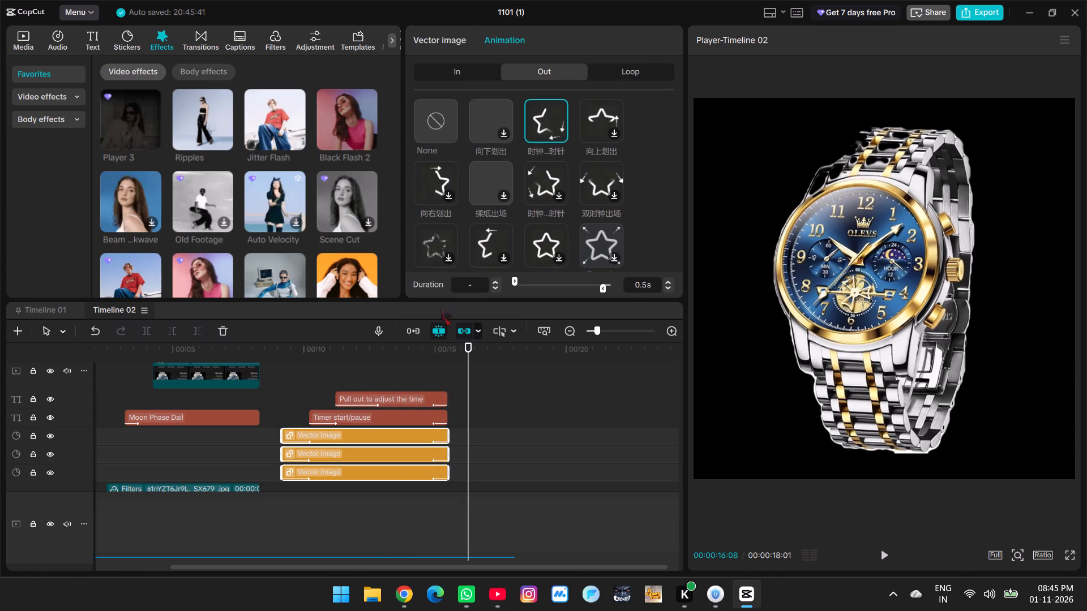
click(490, 121)
click(489, 191)
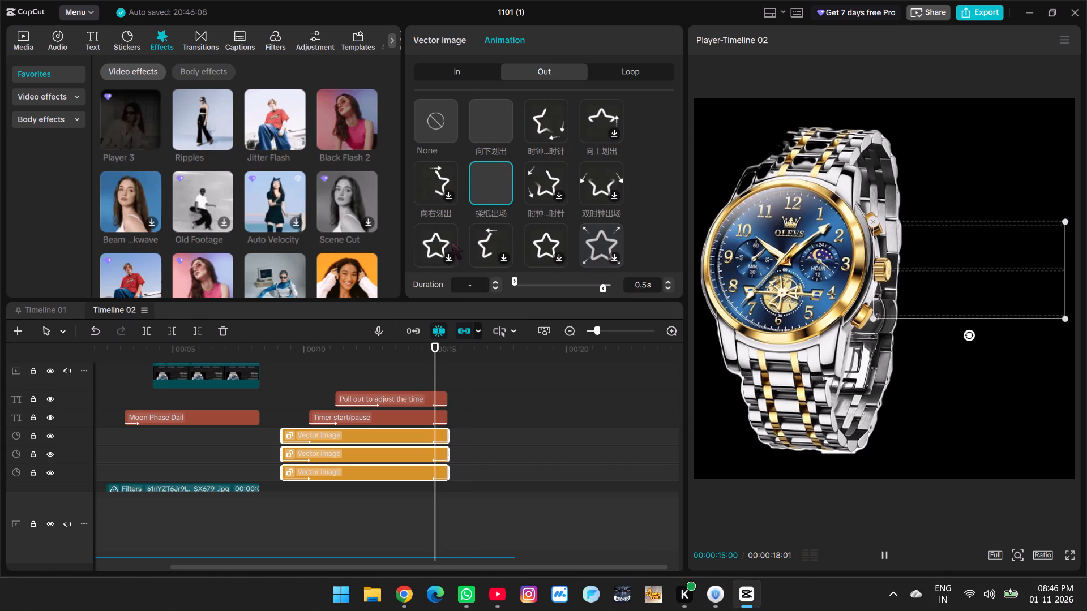
click(430, 242)
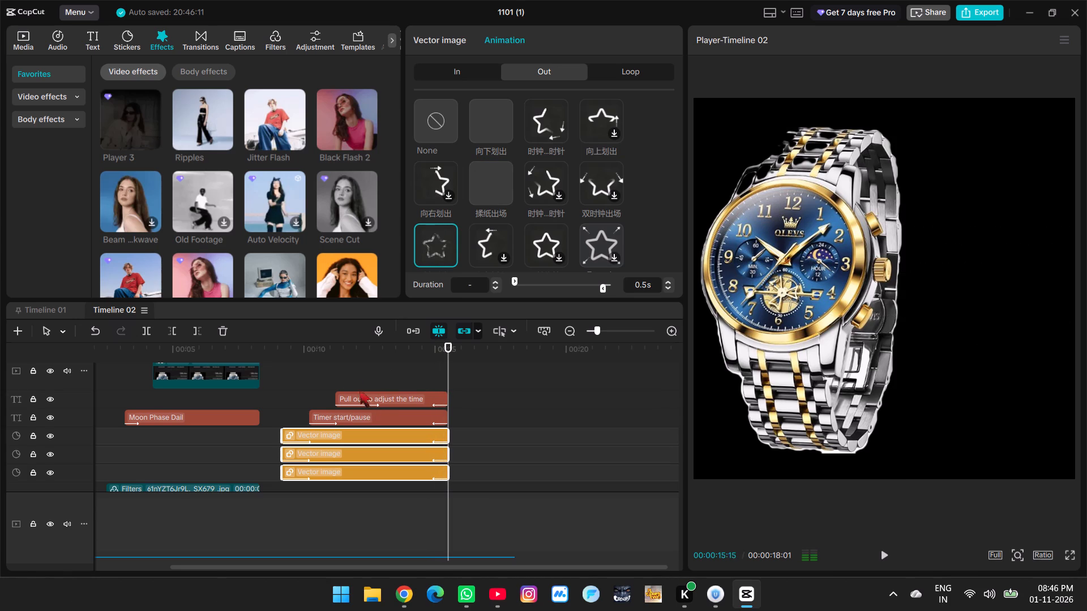
Replay the timeline from about 00:00:10 to its end to review the new line exits and the watch's closing fade.
click(341, 375)
double_click(319, 368)
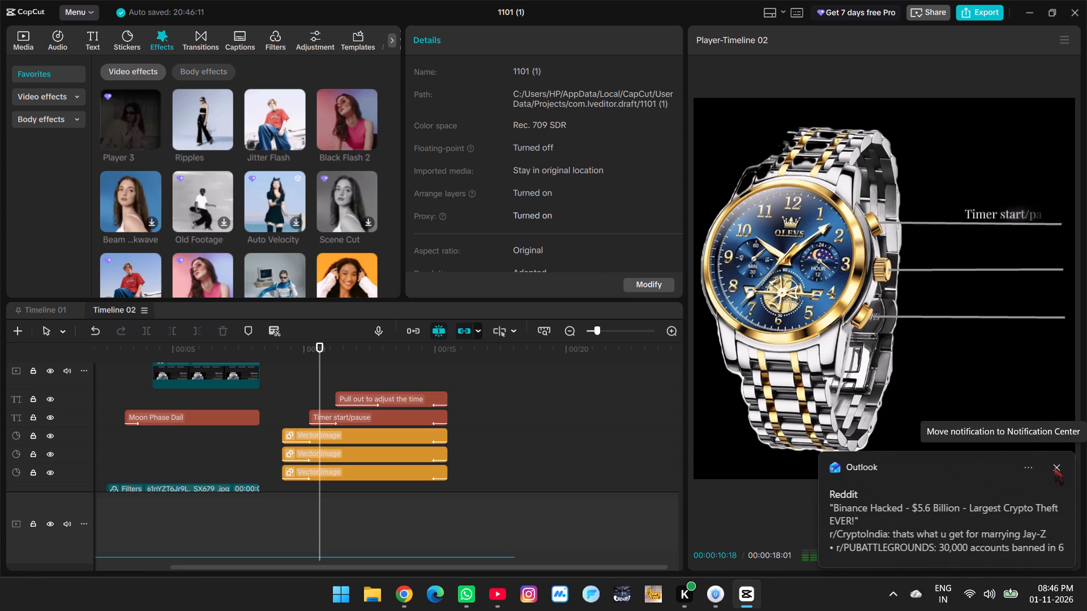
click(1054, 468)
click(887, 555)
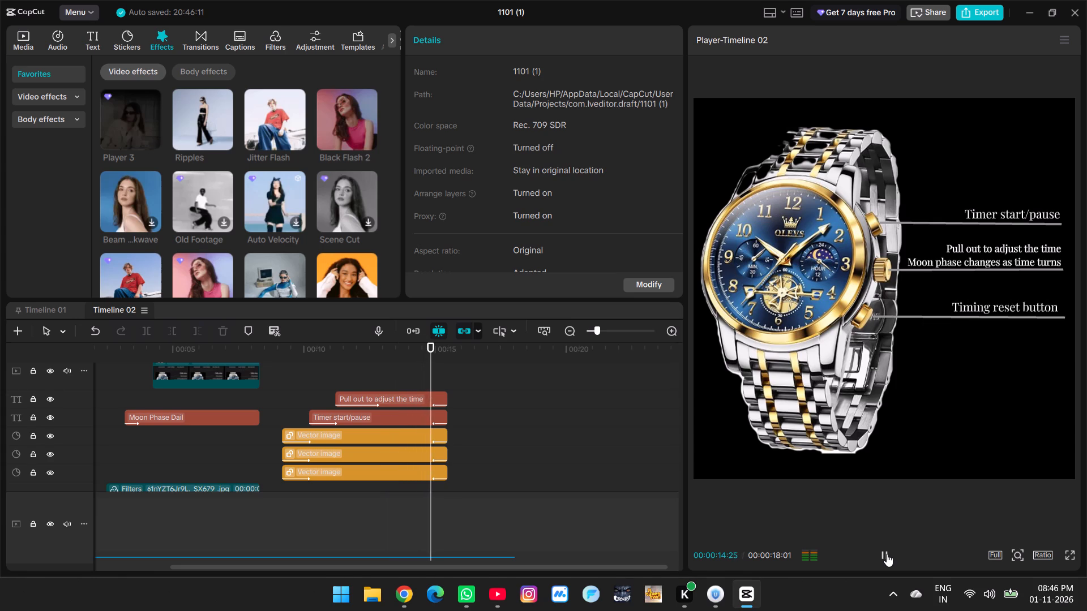
click(887, 554)
click(887, 554)
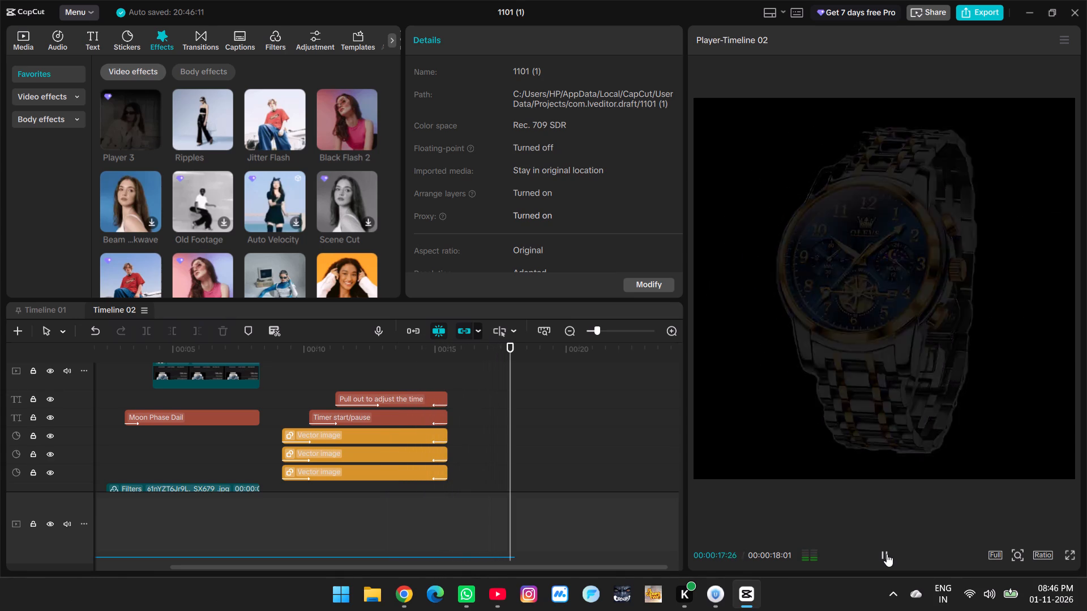
click(887, 554)
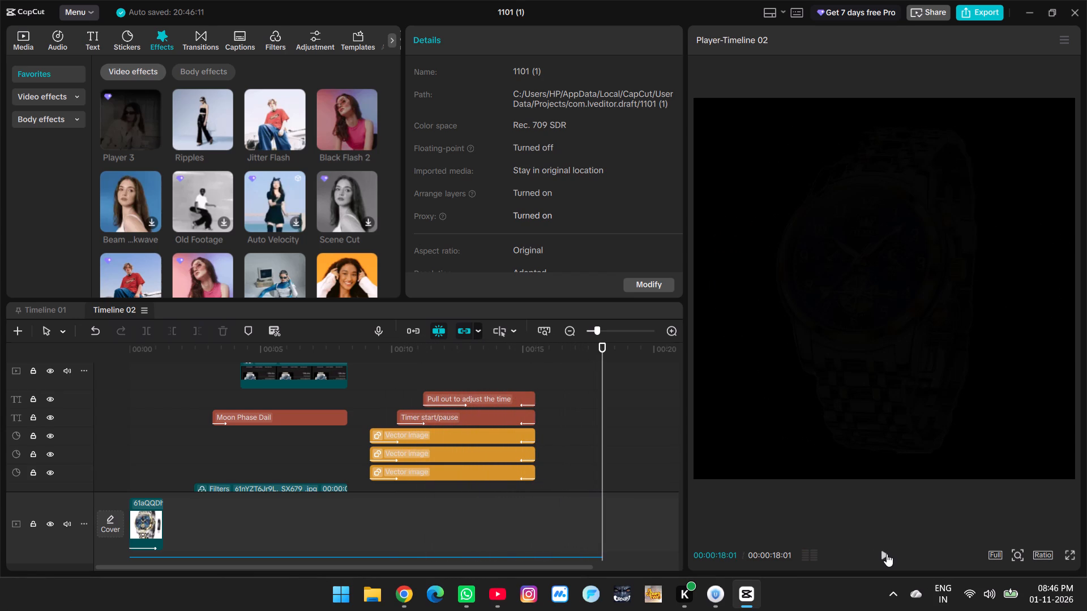
Place the playhead at 00:00:15:28 over the long watch image clip, just past the end of the label lines.
scroll(500, 469, down, 4)
click(547, 441)
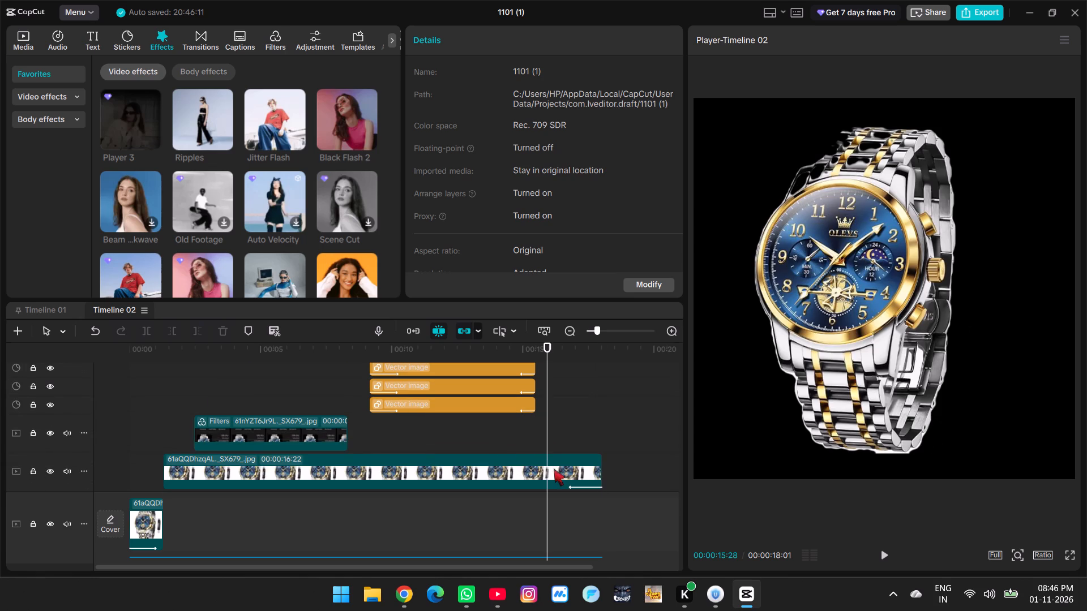
Switch to Timeline 01 and examine its tracks and the label section around 00:00:12:18.
click(44, 313)
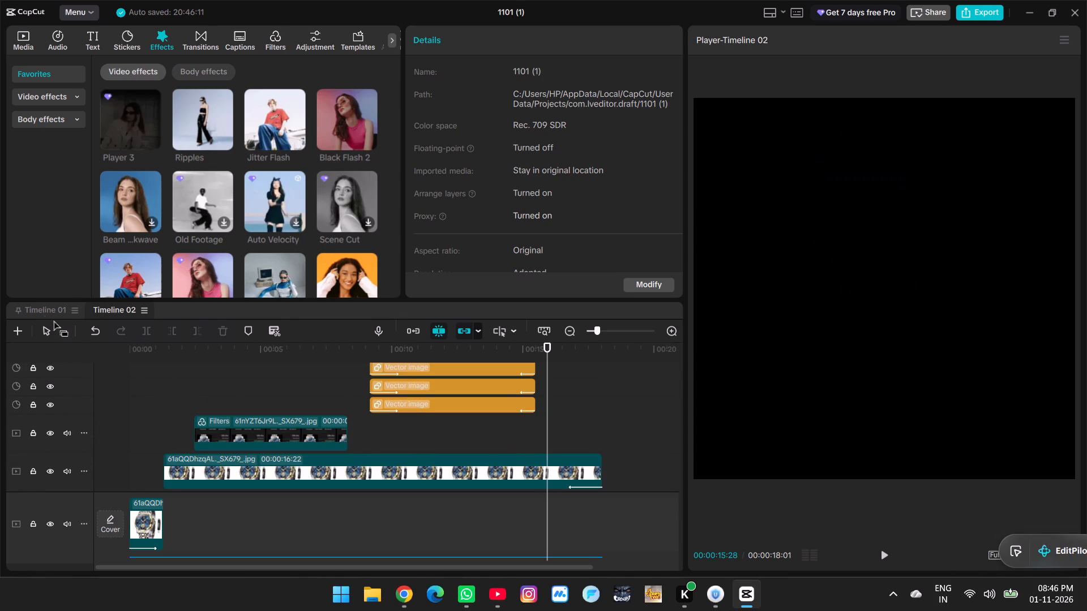
scroll(247, 397, down, 8)
scroll(264, 444, down, 6)
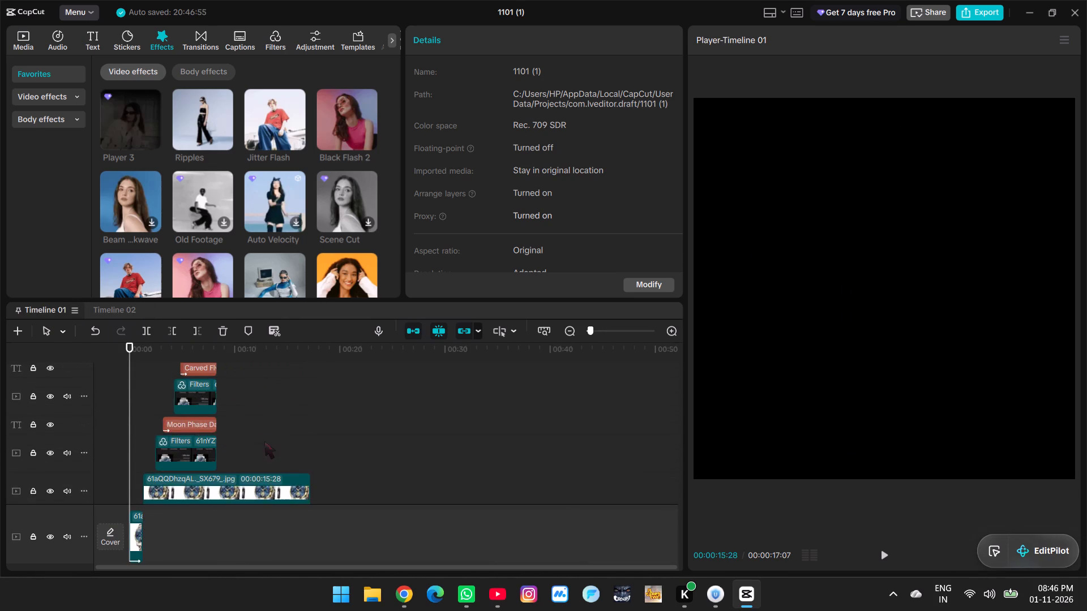
scroll(264, 441, down, 2)
click(216, 474)
click(245, 490)
drag(247, 488, 264, 489)
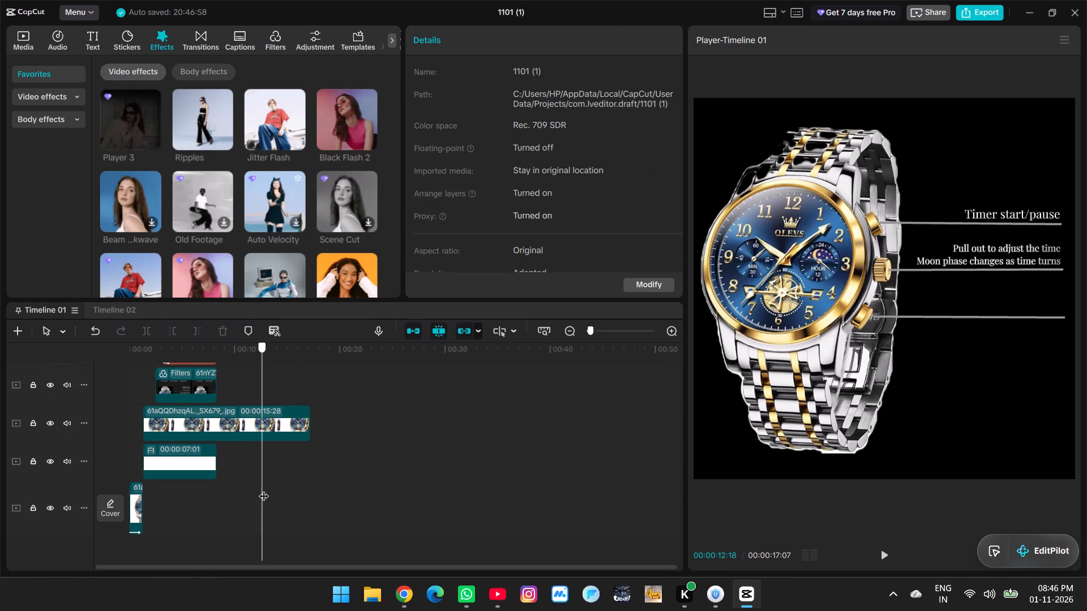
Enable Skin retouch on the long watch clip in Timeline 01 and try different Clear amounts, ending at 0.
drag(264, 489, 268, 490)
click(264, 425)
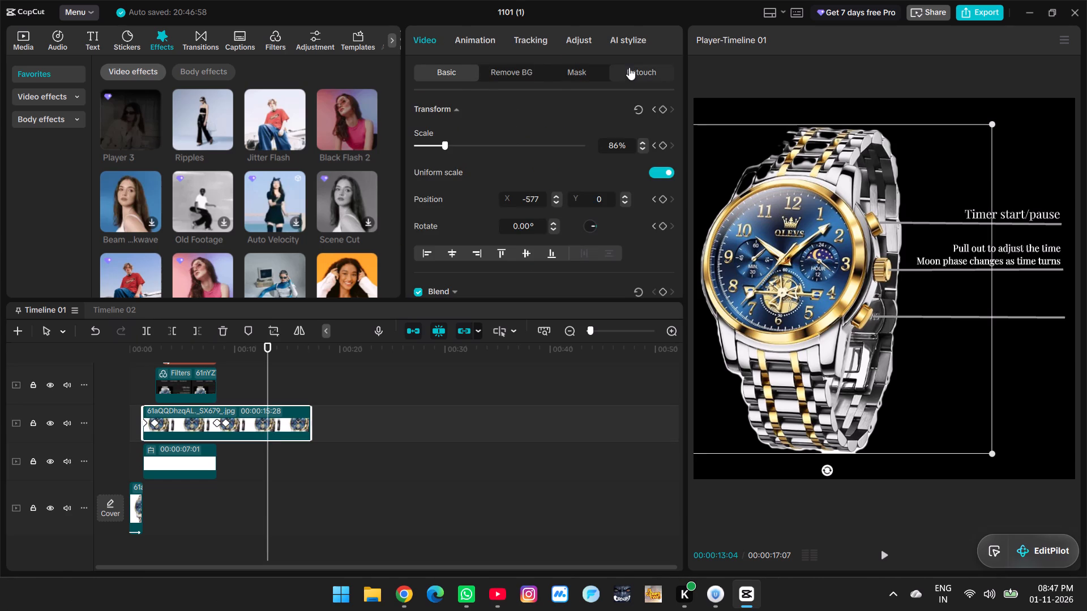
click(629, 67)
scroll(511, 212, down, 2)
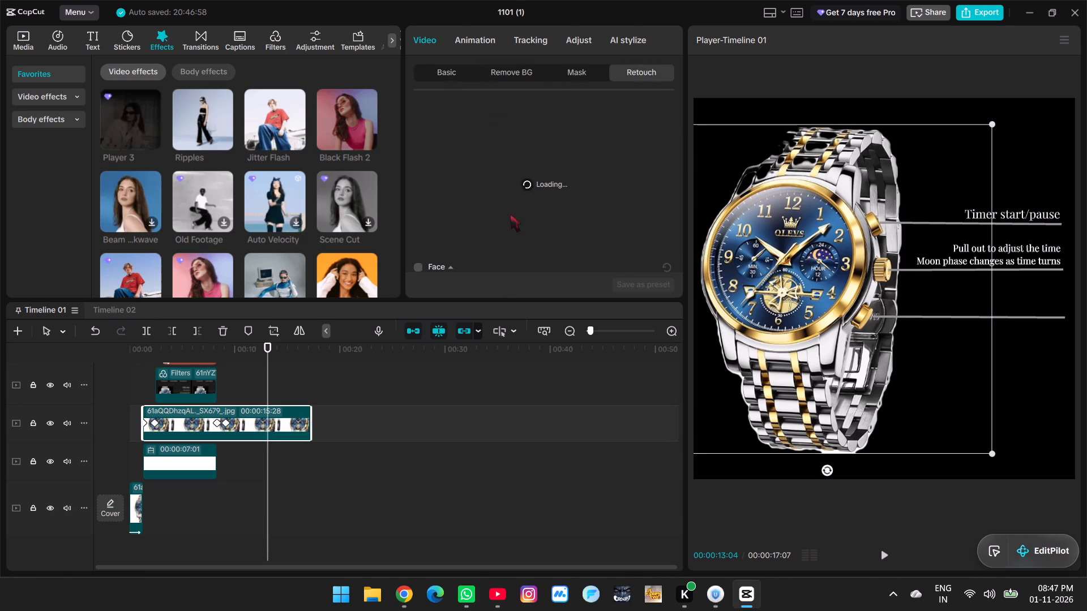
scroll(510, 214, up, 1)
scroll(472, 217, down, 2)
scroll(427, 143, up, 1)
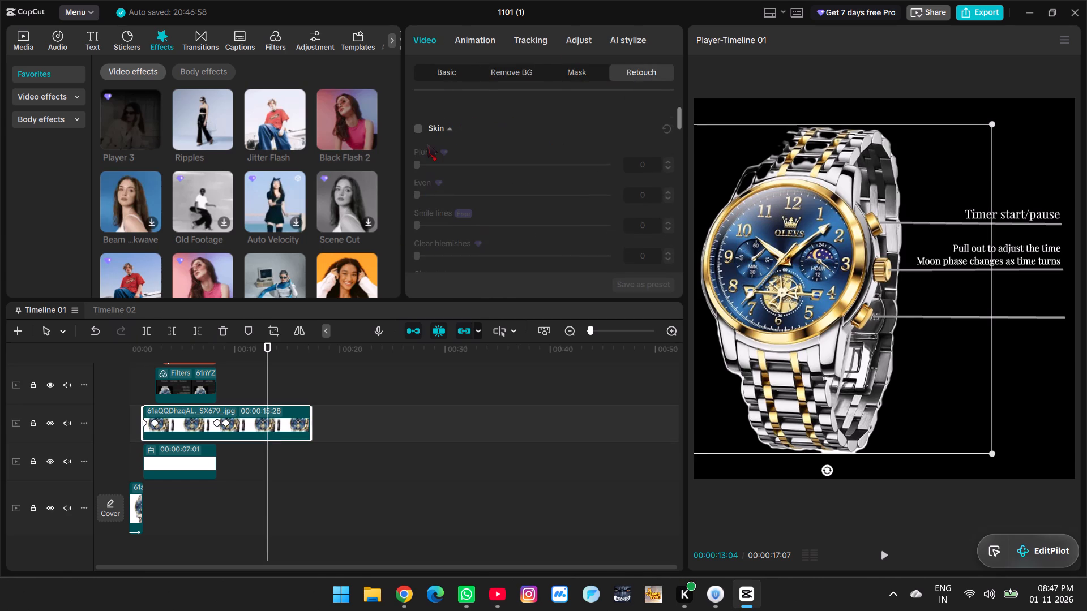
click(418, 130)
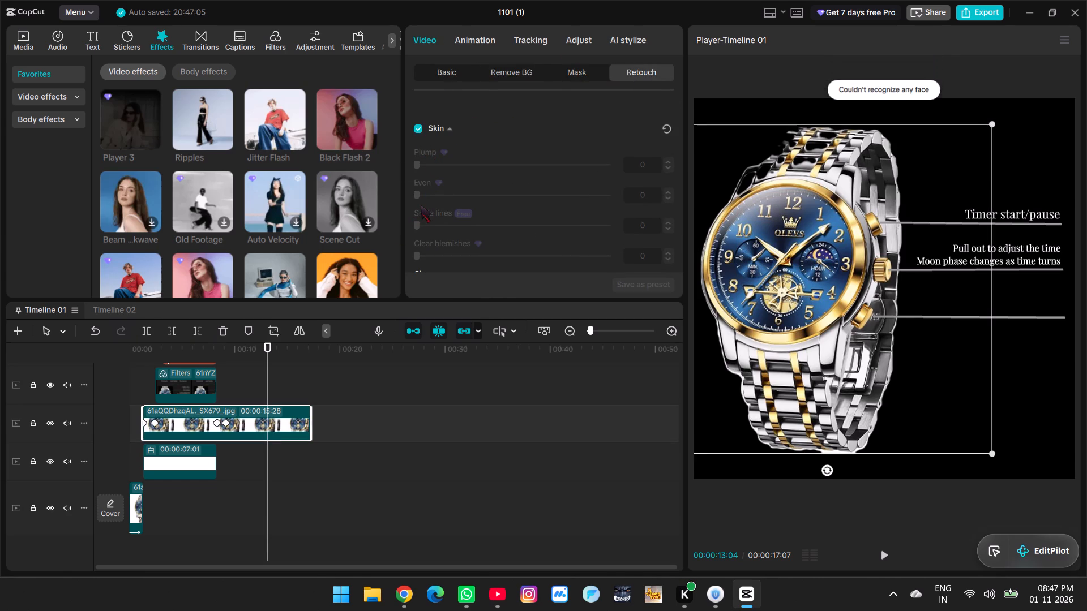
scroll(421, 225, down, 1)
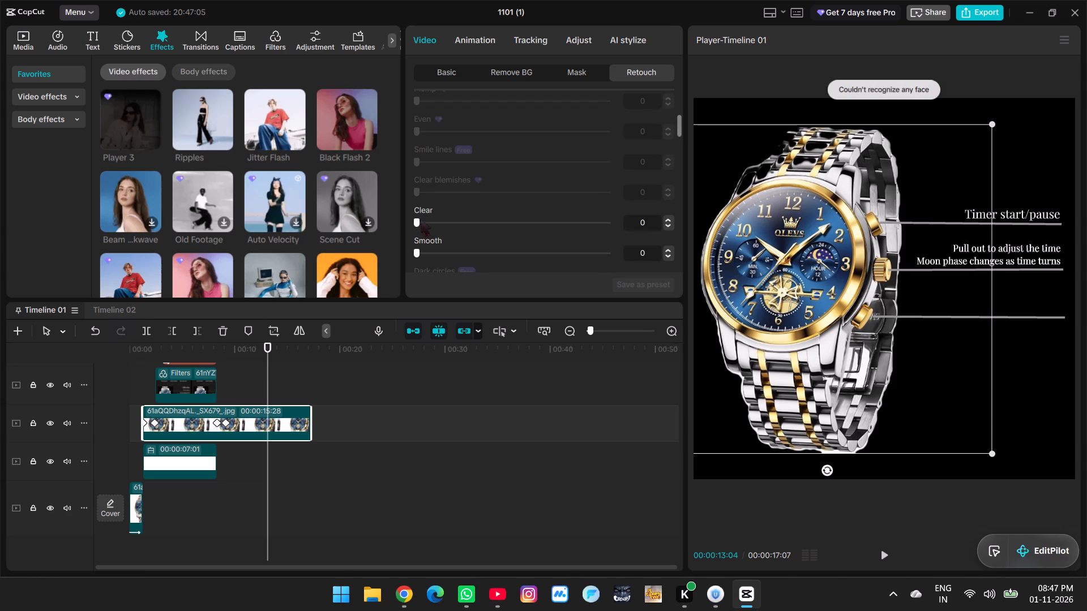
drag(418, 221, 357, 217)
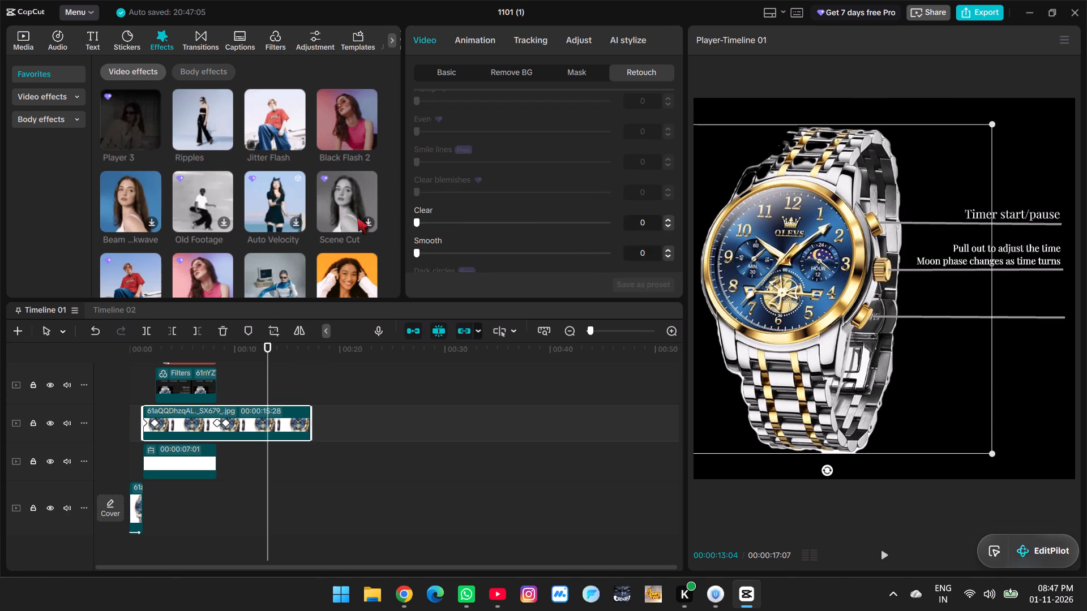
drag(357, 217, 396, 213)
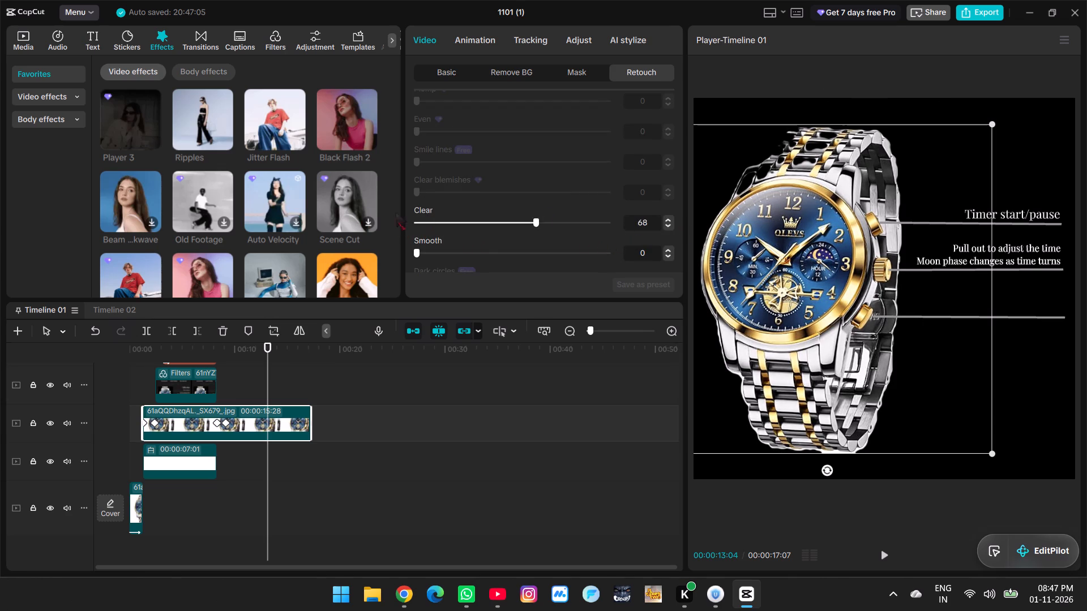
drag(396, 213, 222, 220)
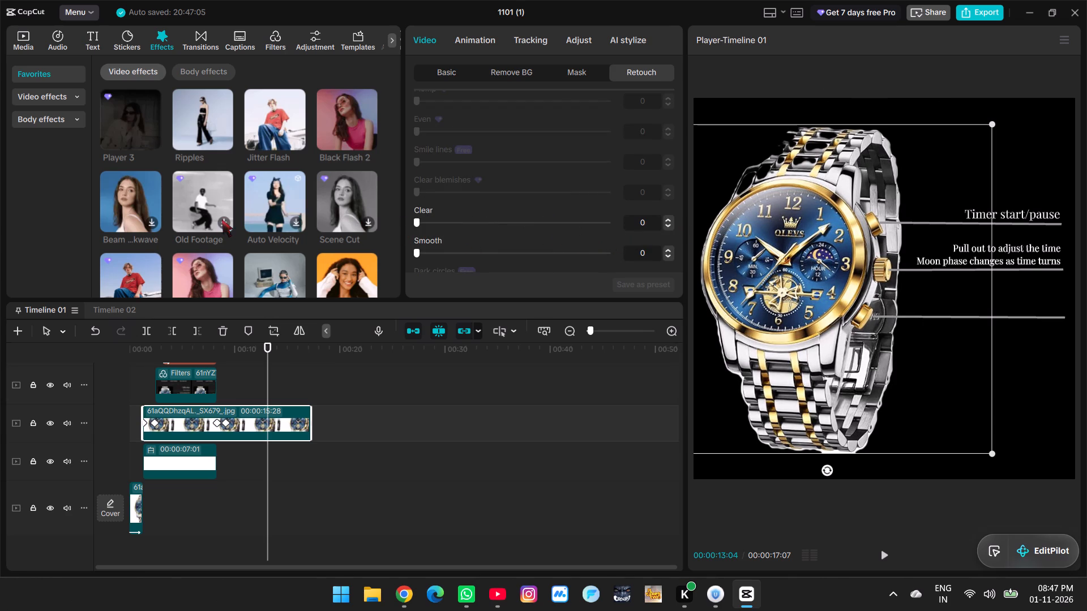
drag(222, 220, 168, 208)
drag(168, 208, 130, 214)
In Timeline 02, enable Skin retouch on the long watch clip and set Clear to 100.
click(114, 310)
scroll(493, 453, down, 5)
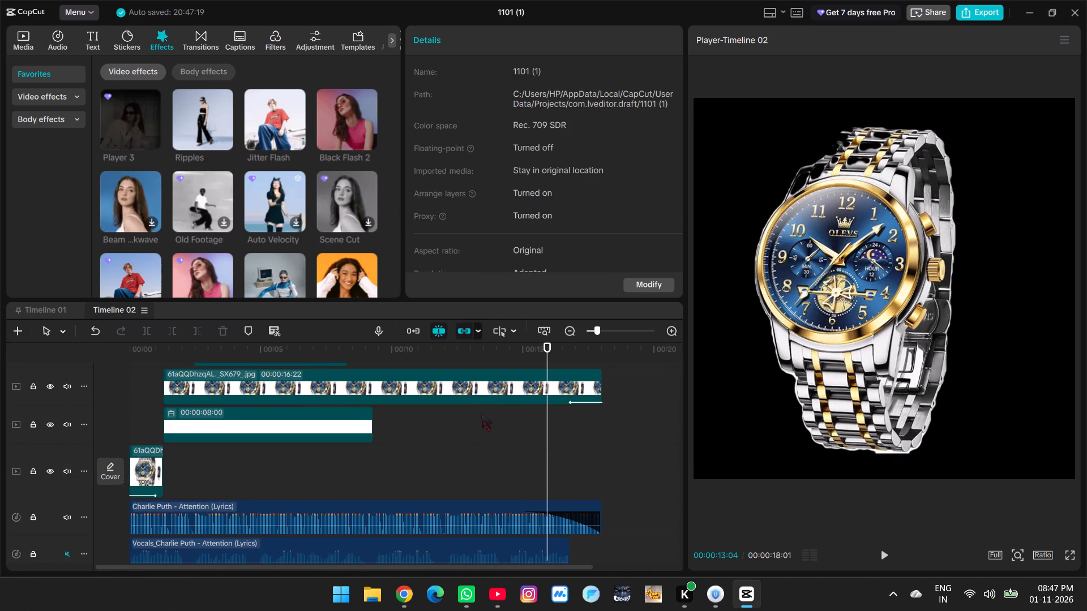
click(498, 382)
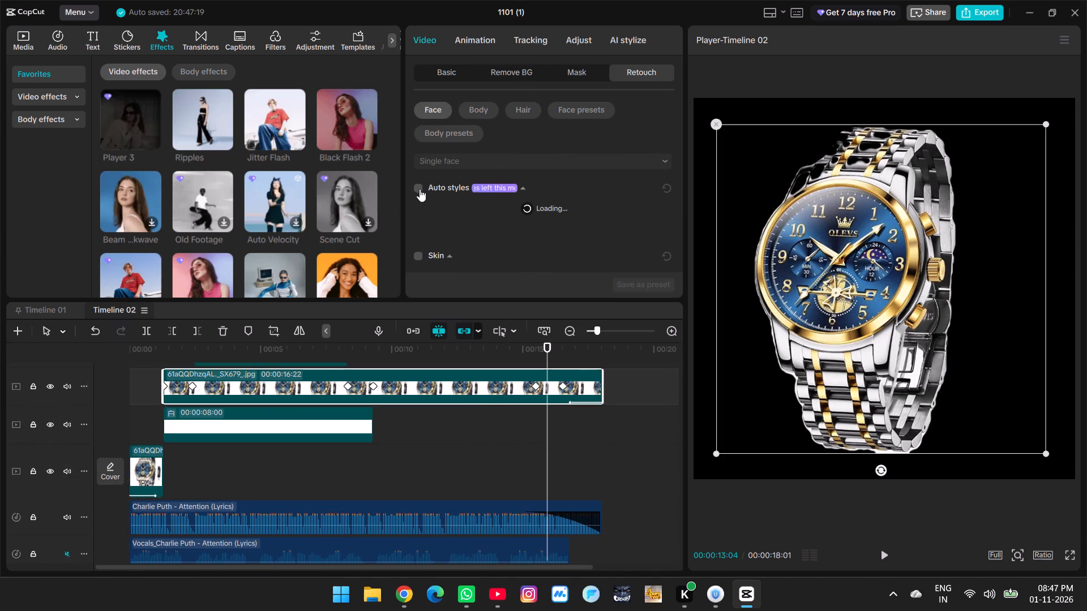
scroll(416, 192, down, 2)
scroll(425, 186, up, 1)
scroll(423, 188, down, 3)
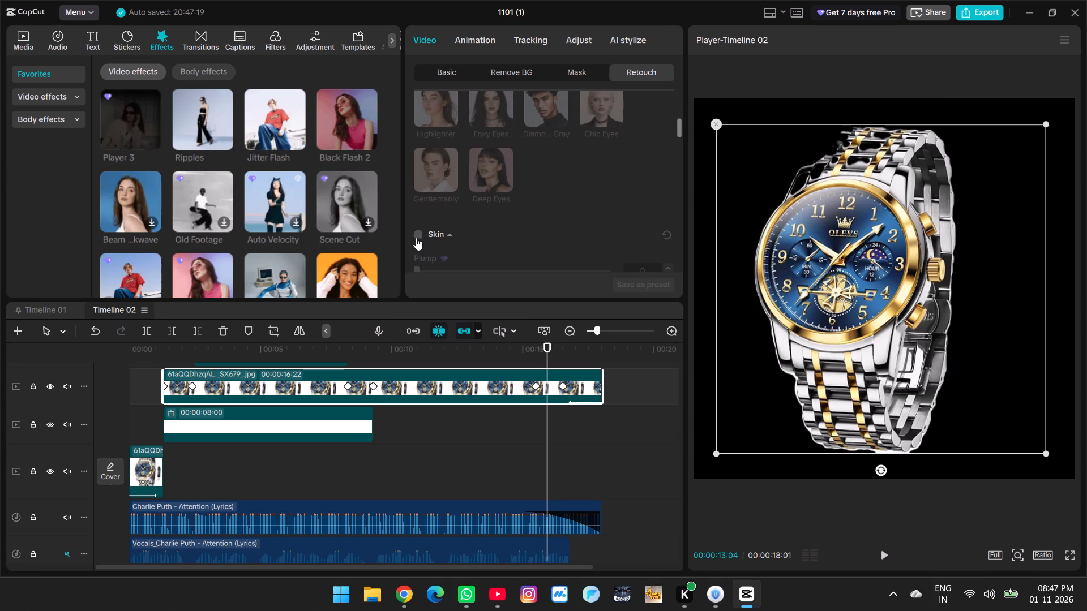
click(419, 234)
scroll(421, 236, down, 3)
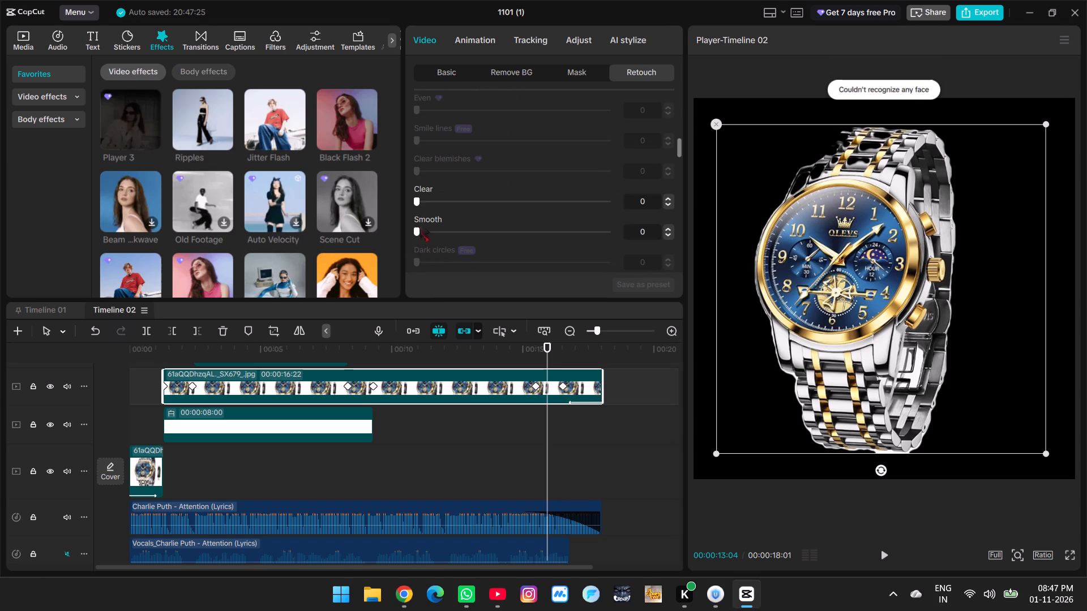
drag(416, 201, 656, 202)
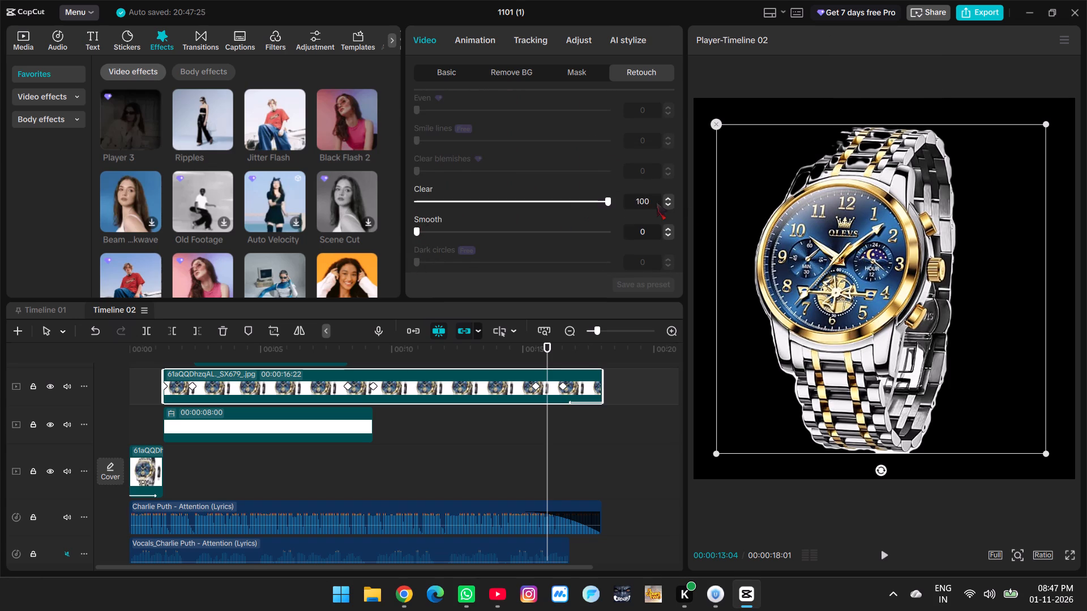
drag(656, 202, 781, 180)
drag(781, 180, 249, 153)
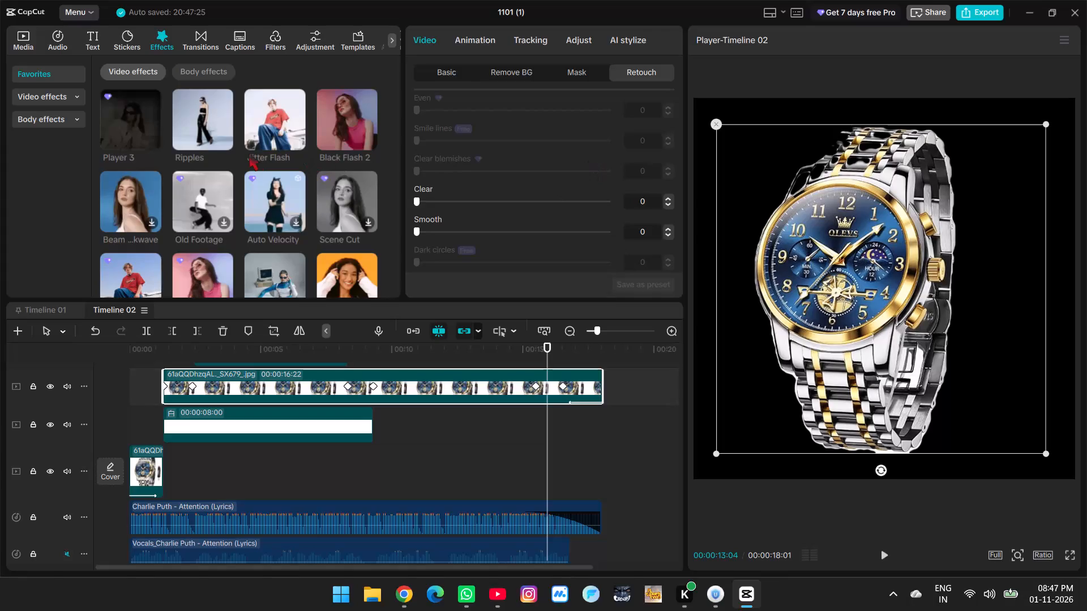
drag(249, 153, 1060, 235)
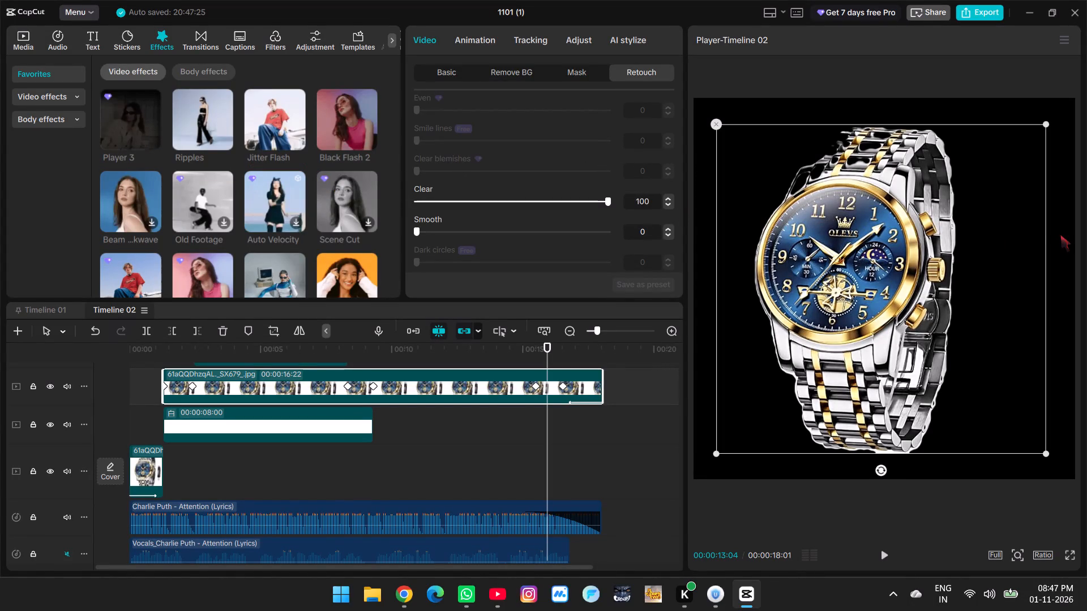
drag(1060, 235, 868, 216)
drag(868, 216, 616, 208)
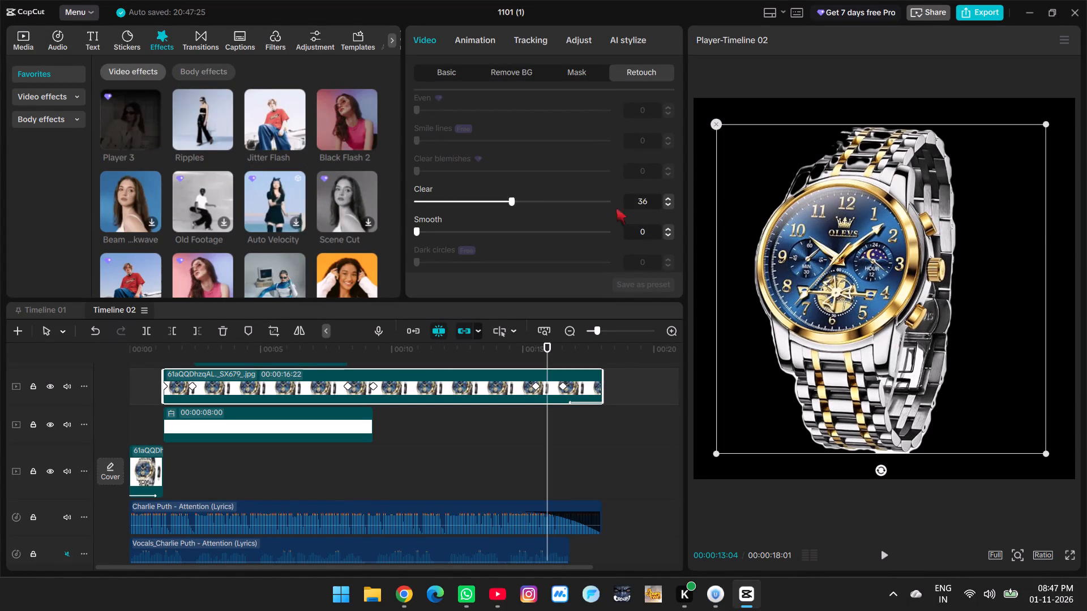
drag(616, 208, 708, 200)
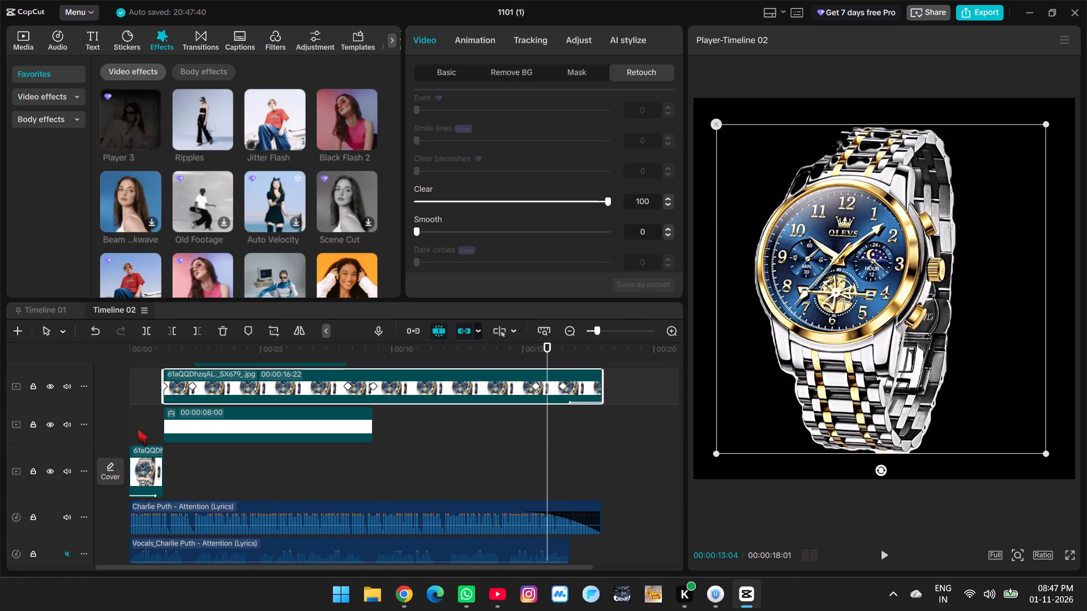
Enable Skin retouch on the short opening watch clip in Timeline 02.
click(144, 465)
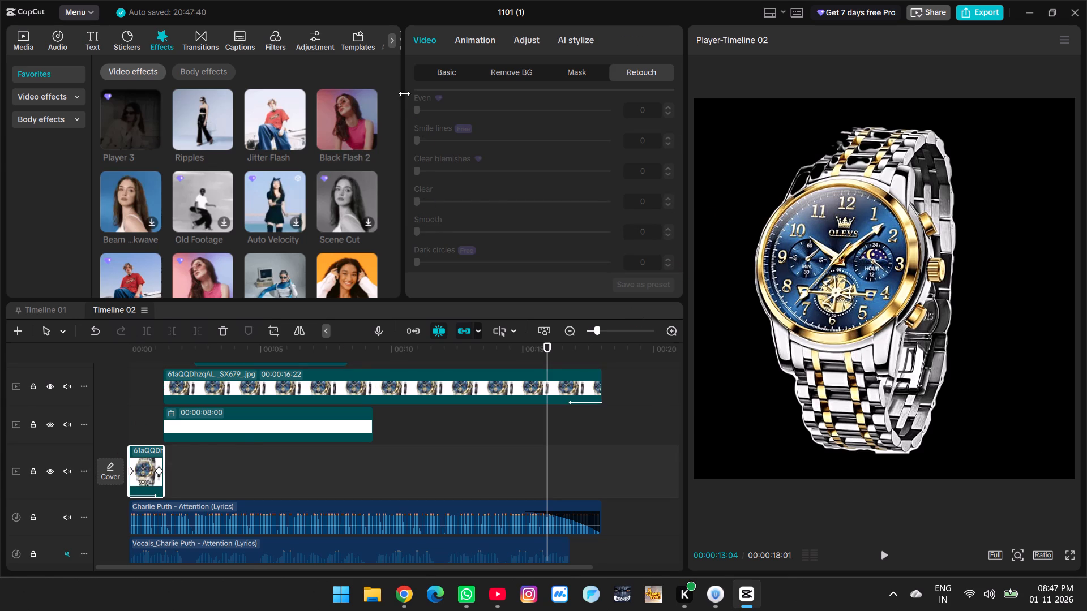
scroll(438, 180, up, 3)
click(421, 238)
scroll(421, 238, down, 2)
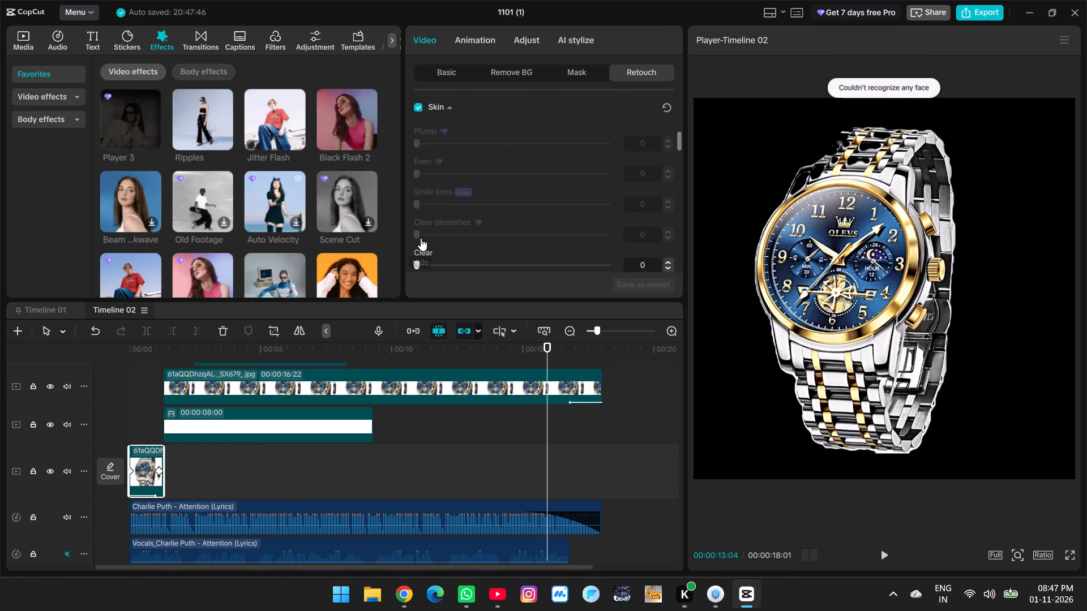
scroll(414, 247, down, 2)
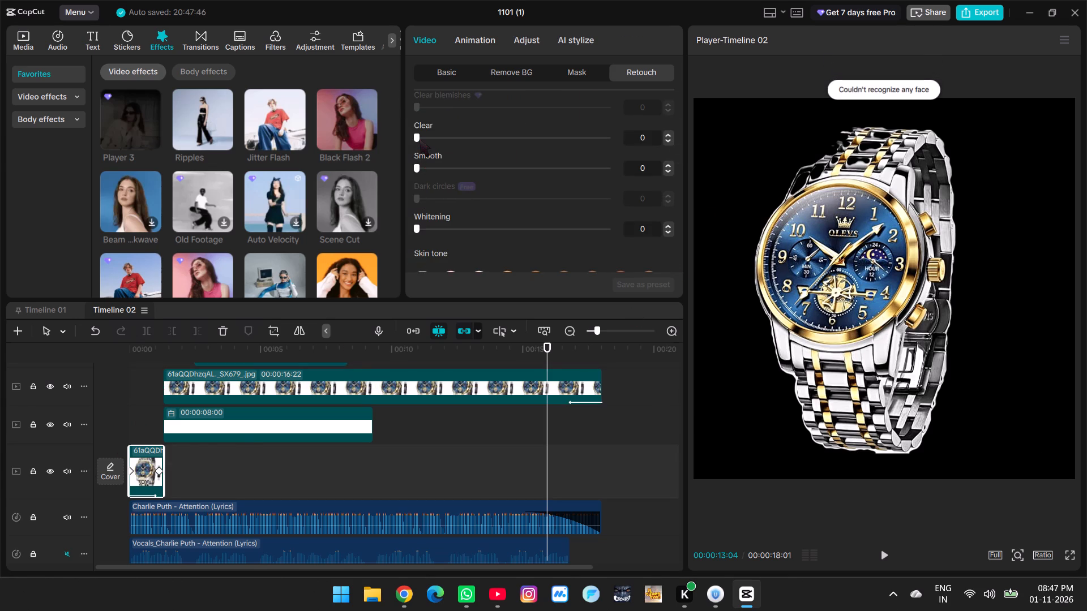
Scrub the opening watch clip and play Timeline 02 from the start through the moon phase dial section to check the look.
click(138, 411)
click(142, 474)
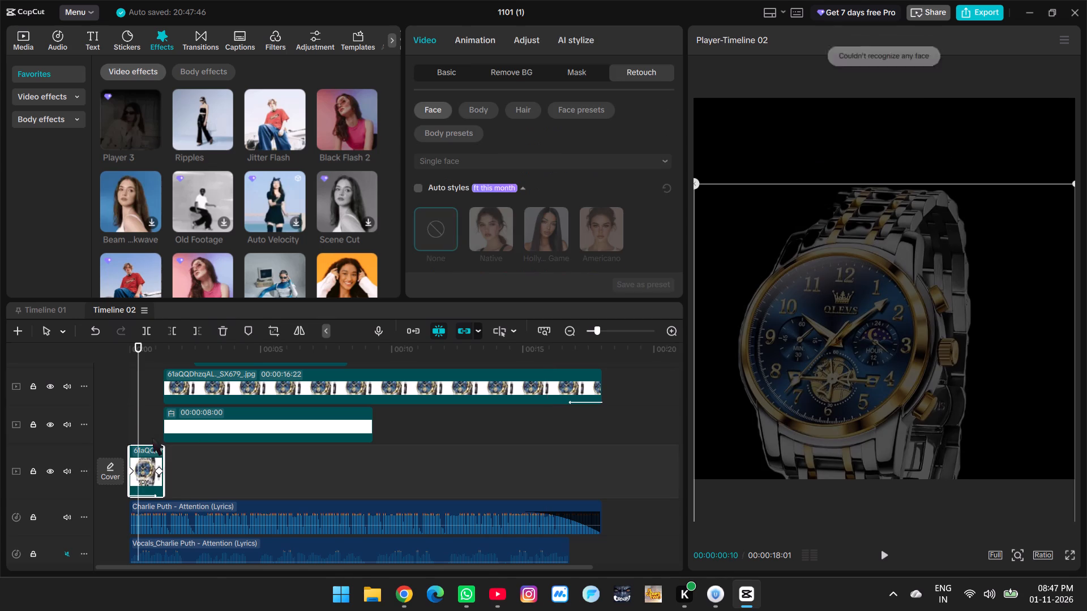
drag(138, 427, 152, 429)
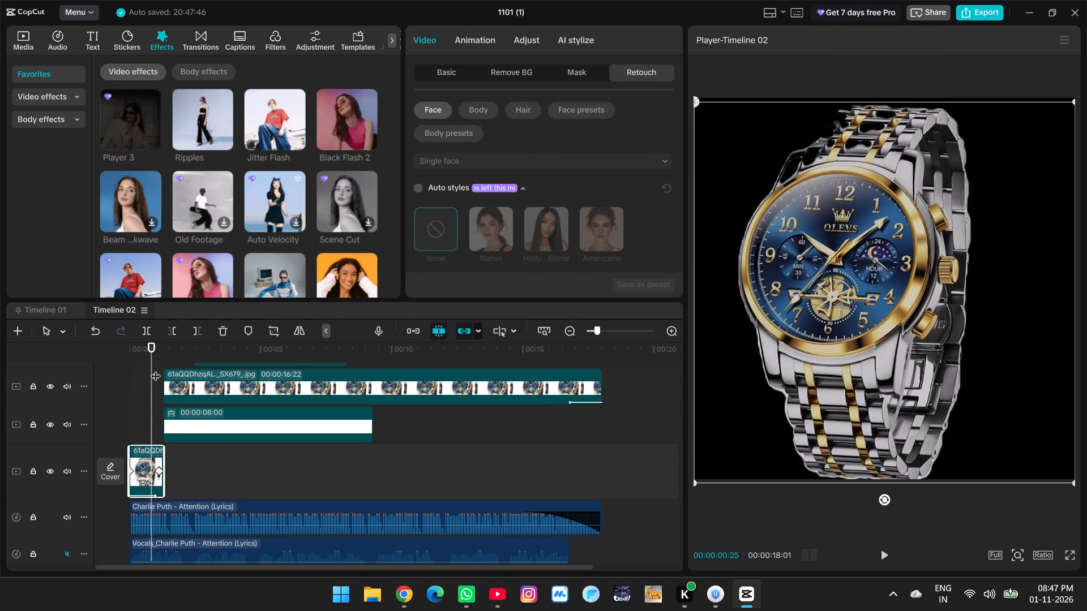
click(139, 403)
drag(139, 405, 120, 402)
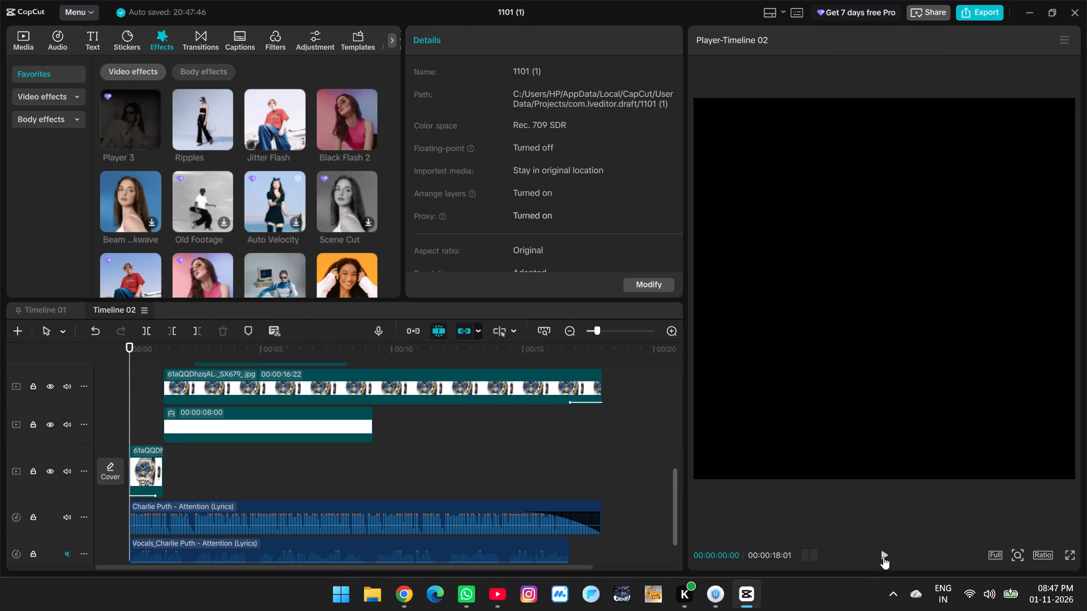
click(885, 557)
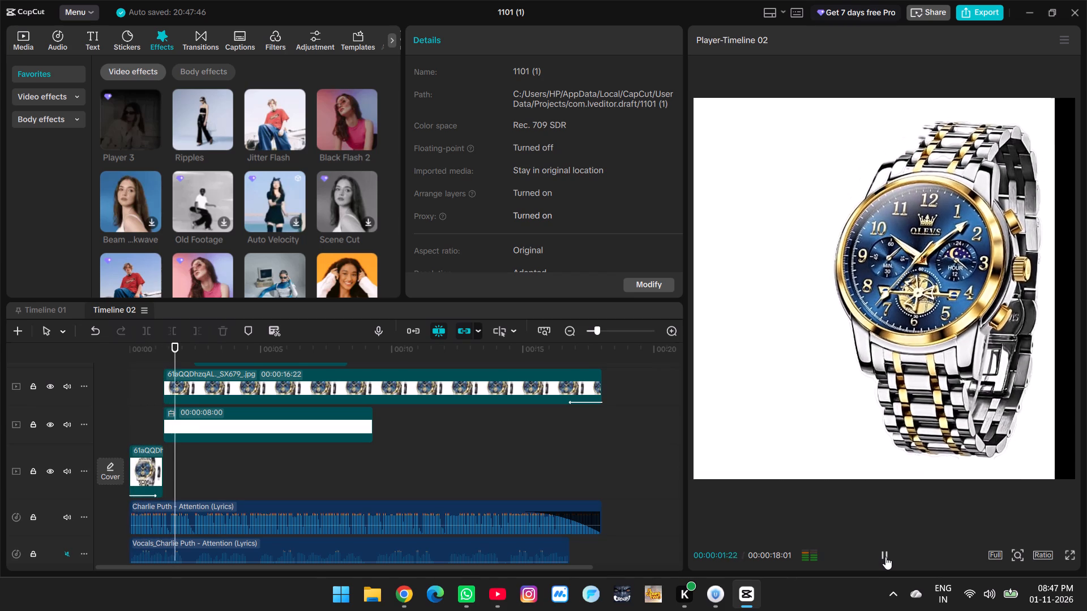
click(885, 557)
click(885, 557)
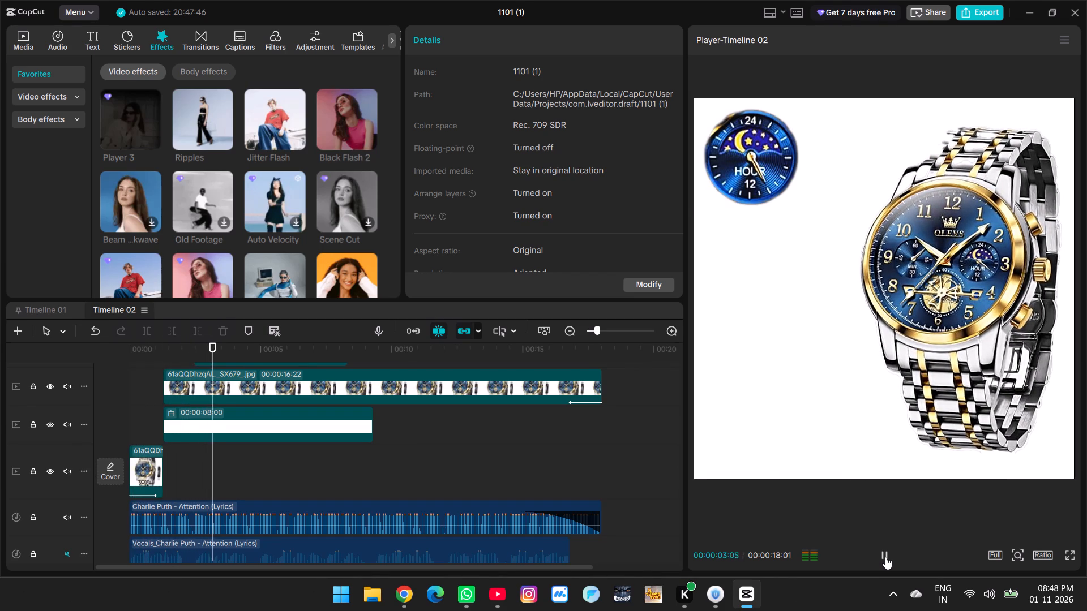
click(885, 557)
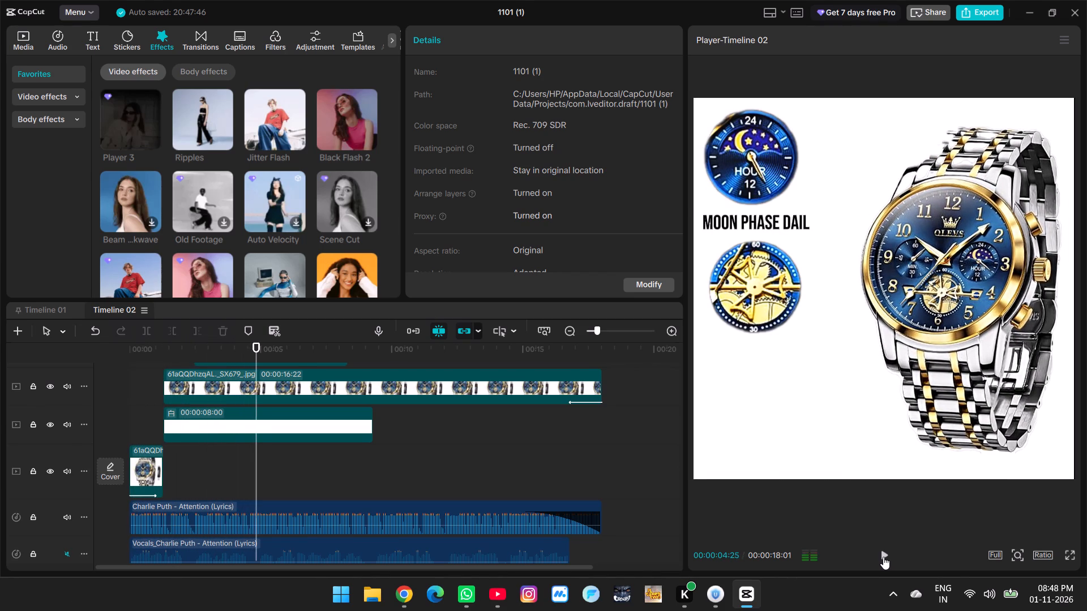
Raise the Clear retouch amount of the short opening watch clip to its maximum.
click(142, 480)
scroll(470, 227, down, 3)
scroll(393, 219, down, 2)
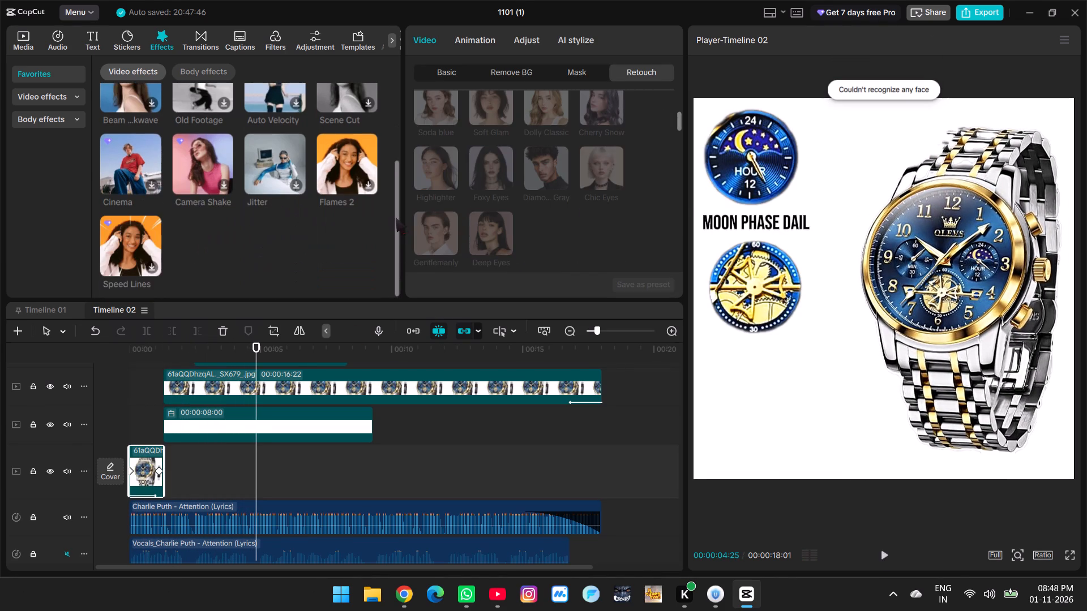
scroll(420, 229, down, 4)
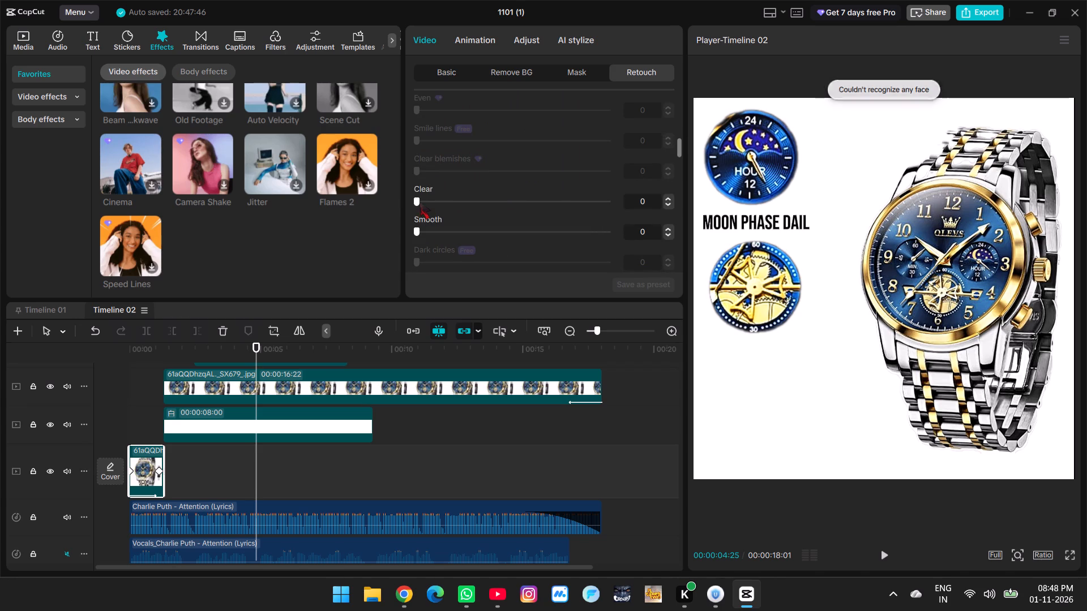
drag(420, 201, 727, 224)
Compare low and high Clear retouch amounts on the short opening watch clip in Timeline 02, and settle on a middle amount.
click(143, 415)
drag(143, 415, 147, 415)
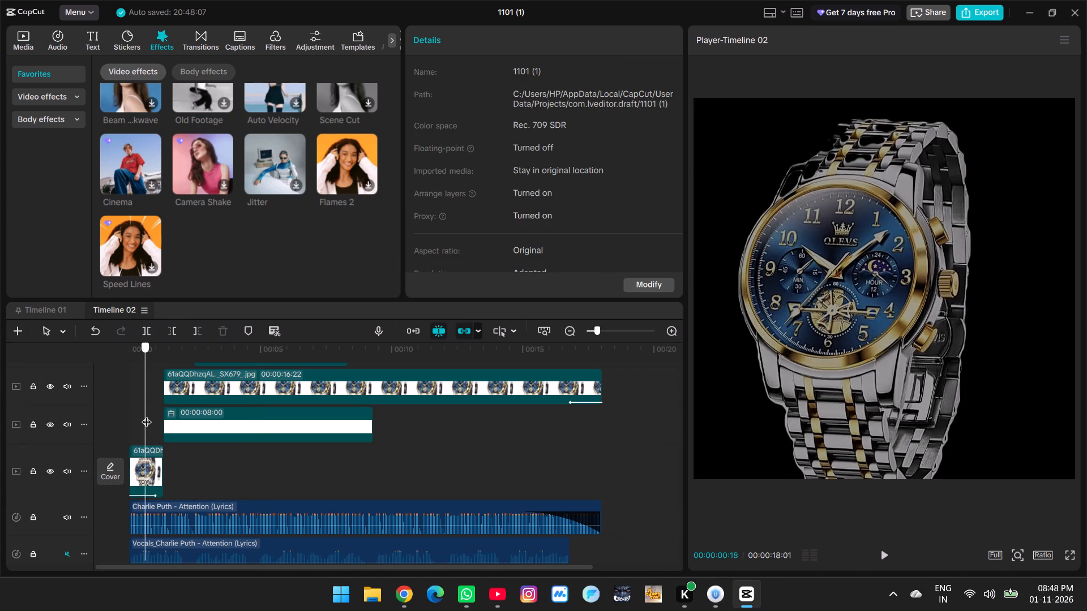
drag(147, 415, 153, 415)
scroll(420, 289, down, 3)
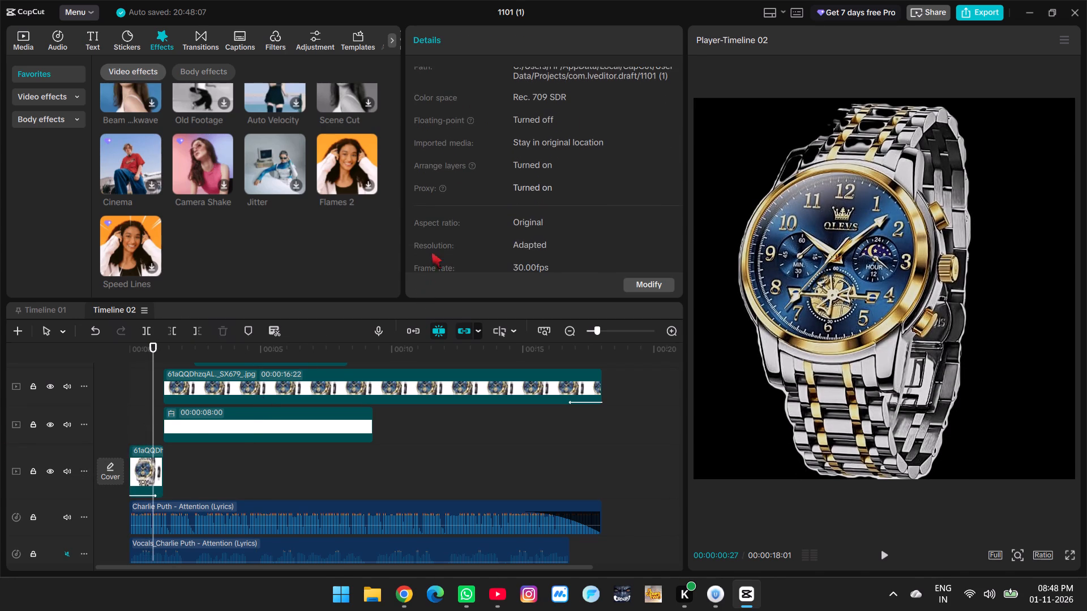
click(151, 471)
scroll(464, 195, down, 4)
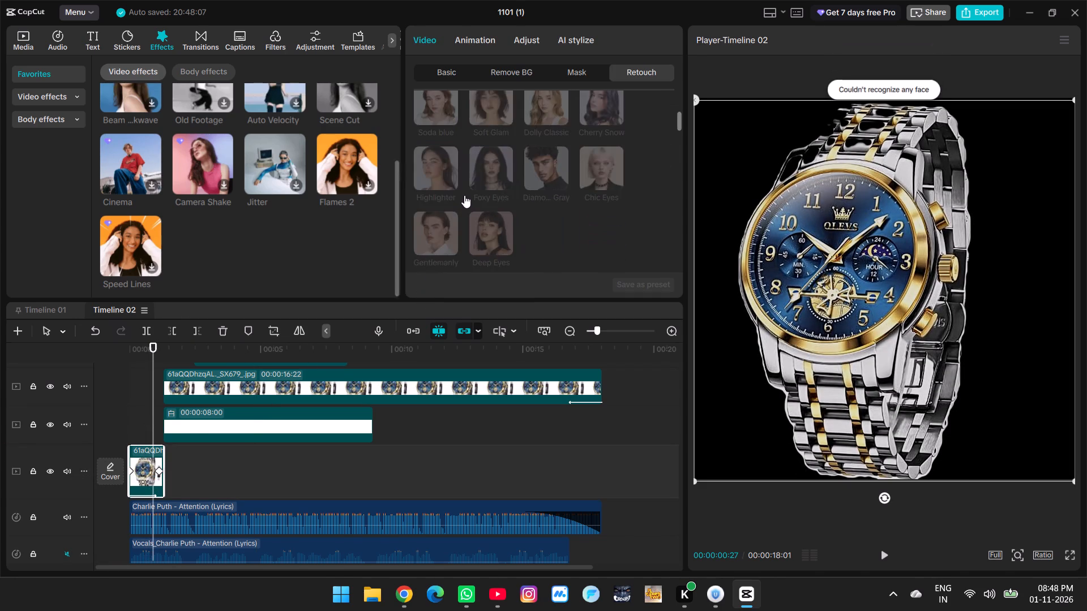
scroll(464, 195, down, 2)
scroll(426, 257, down, 1)
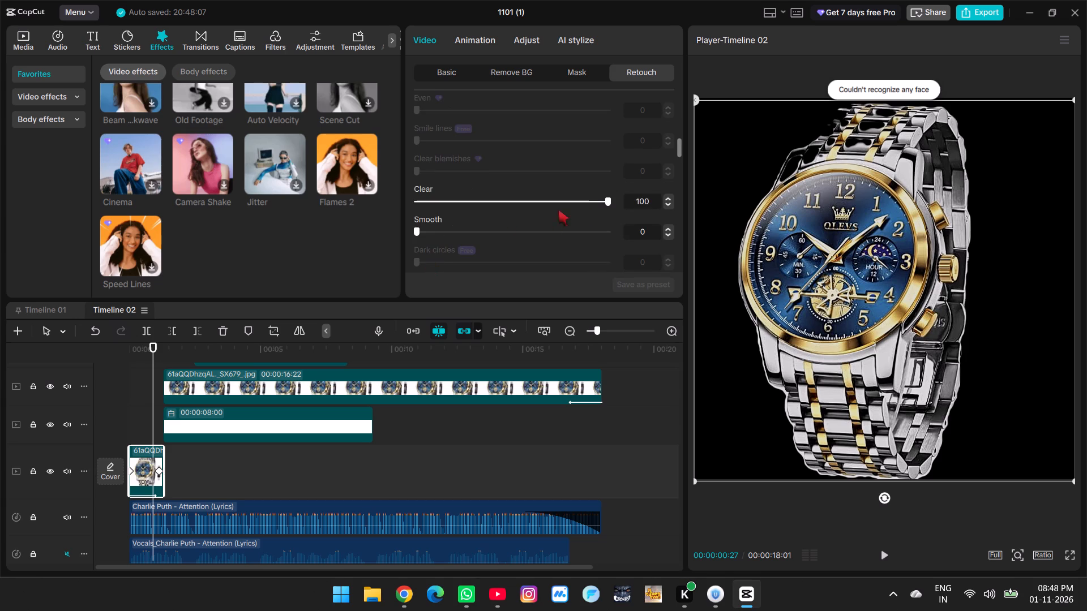
drag(605, 205, 690, 216)
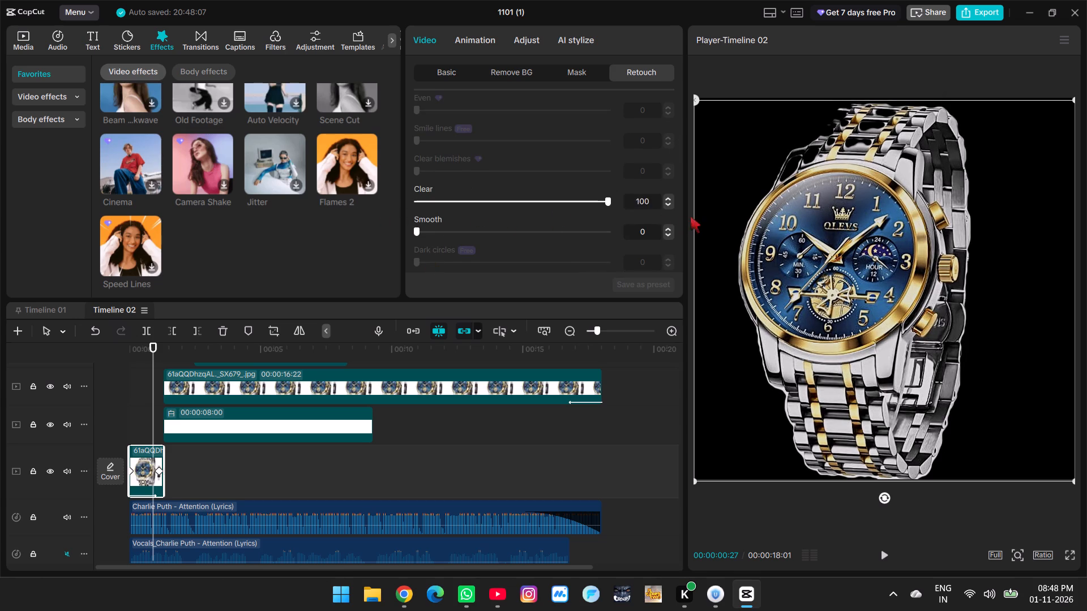
drag(690, 216, 352, 166)
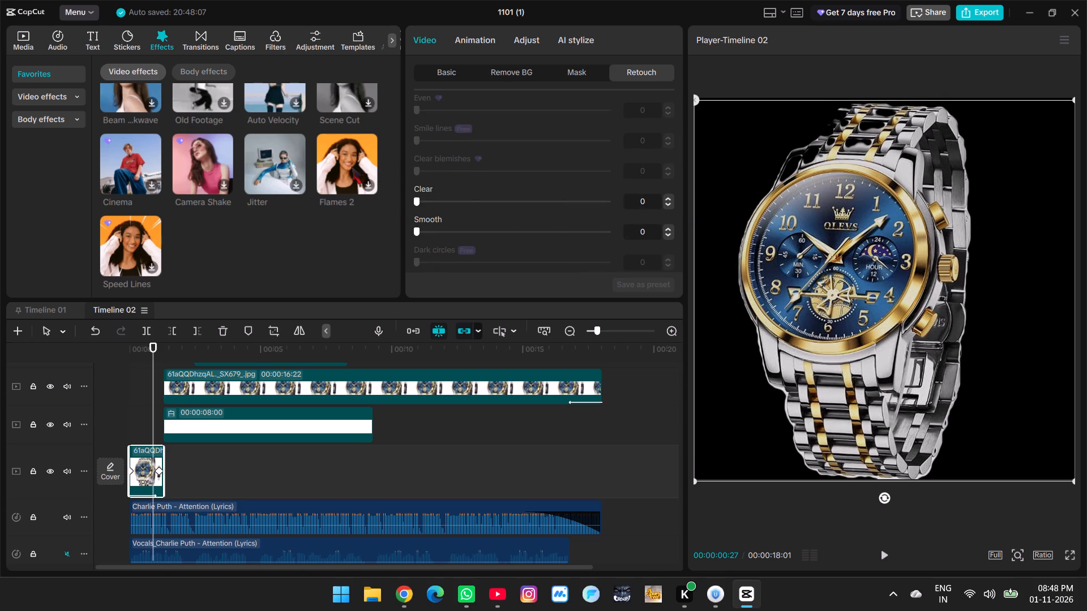
drag(352, 166, 805, 197)
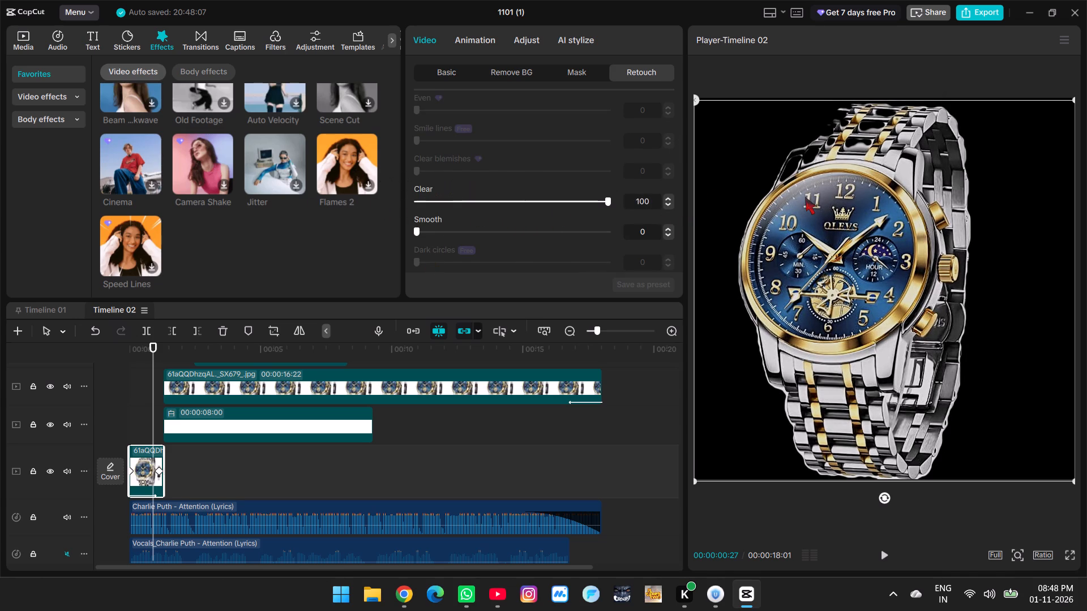
drag(805, 197, 509, 184)
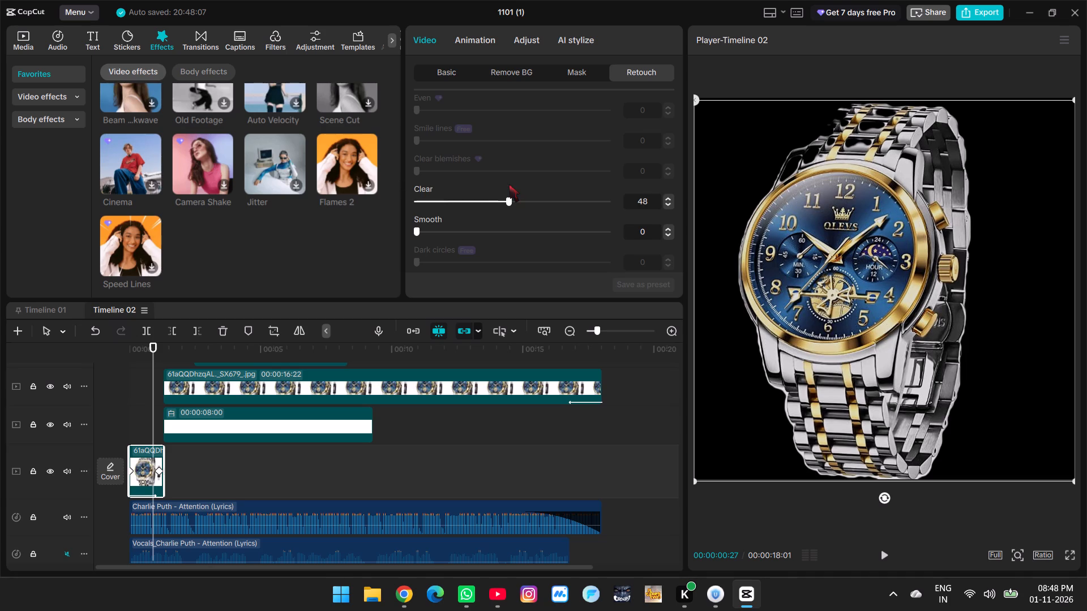
drag(509, 184, 529, 184)
Play Timeline 02 from the start through the button callouts section to review the retouched watch clips.
click(141, 413)
drag(140, 412, 80, 412)
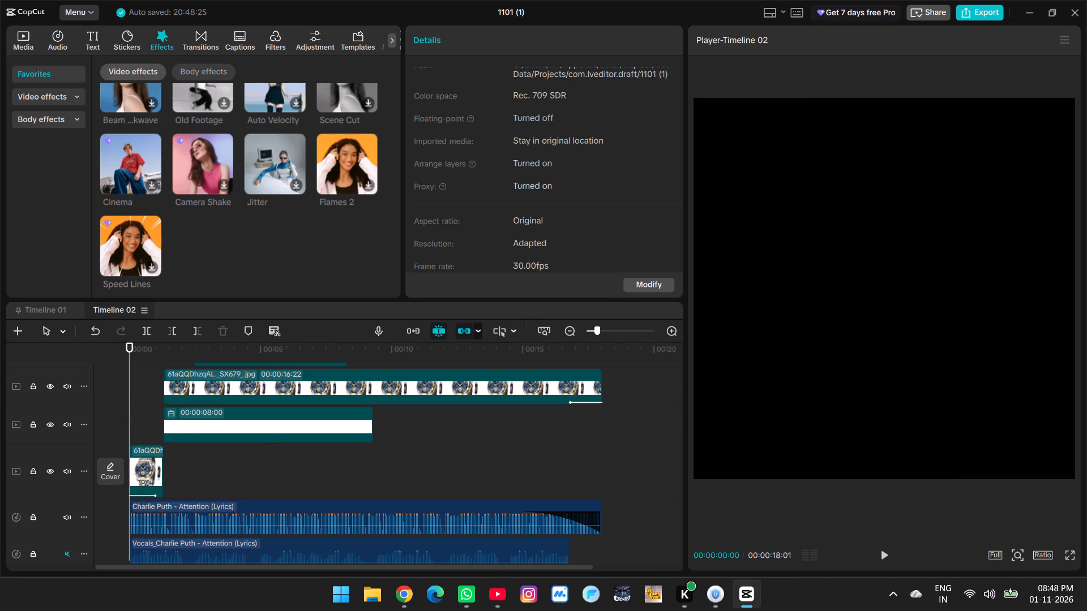
click(889, 555)
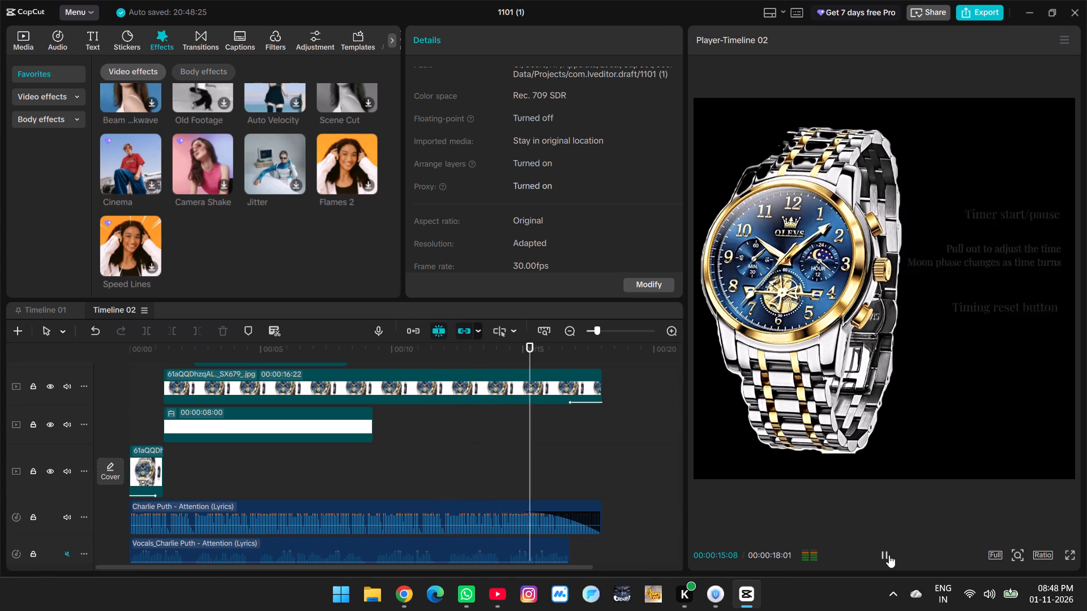
click(889, 555)
Move the Timing reset button text earlier to start at 00:00:12:27 and extend its end to match the other callout texts.
scroll(431, 524, up, 7)
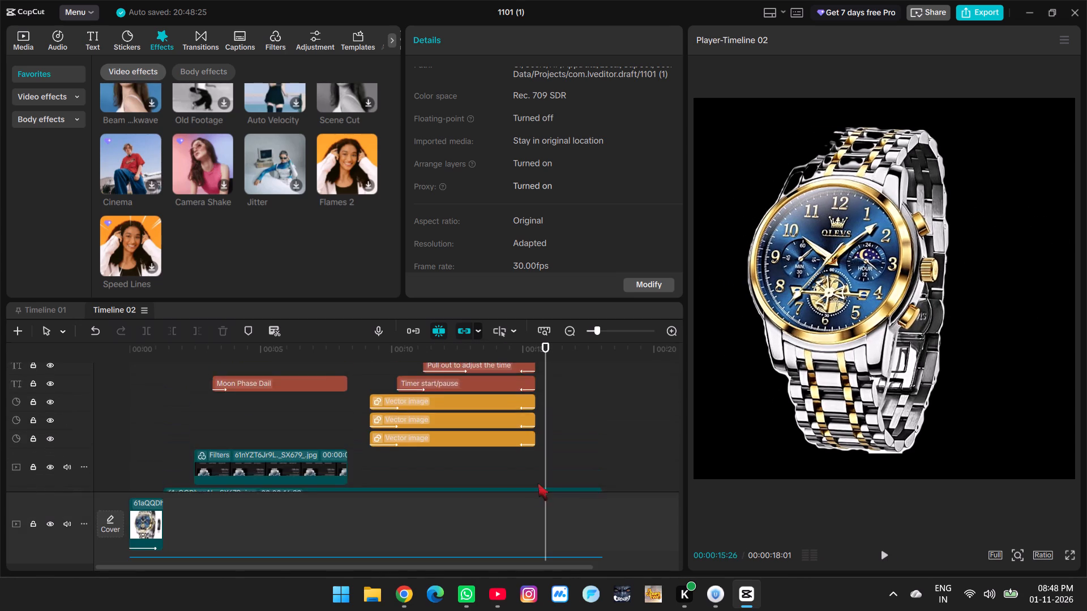
scroll(538, 483, up, 3)
click(436, 385)
drag(436, 385, 421, 383)
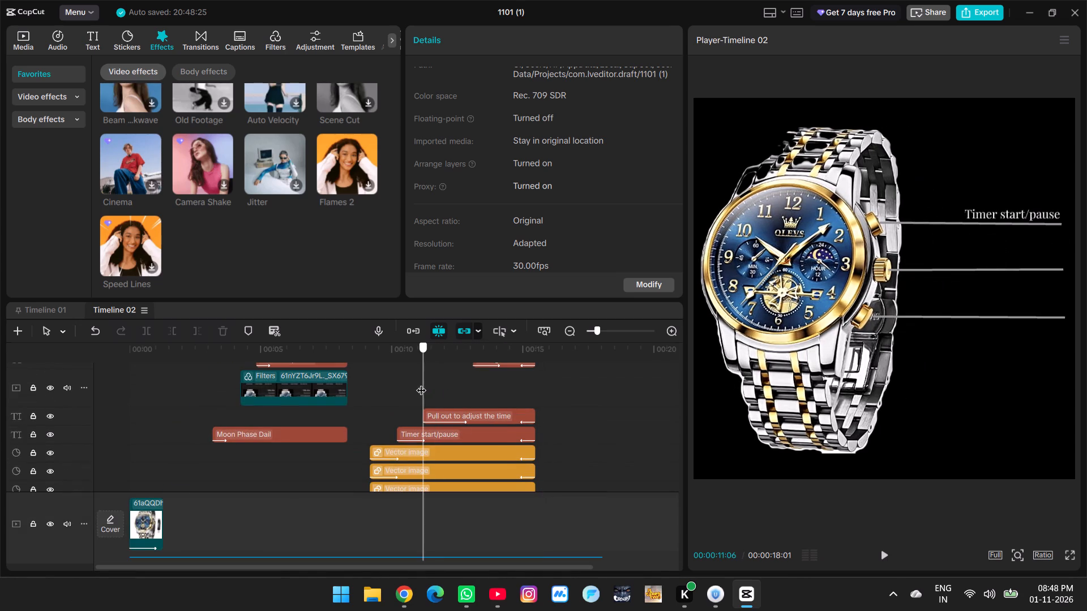
drag(421, 383, 410, 378)
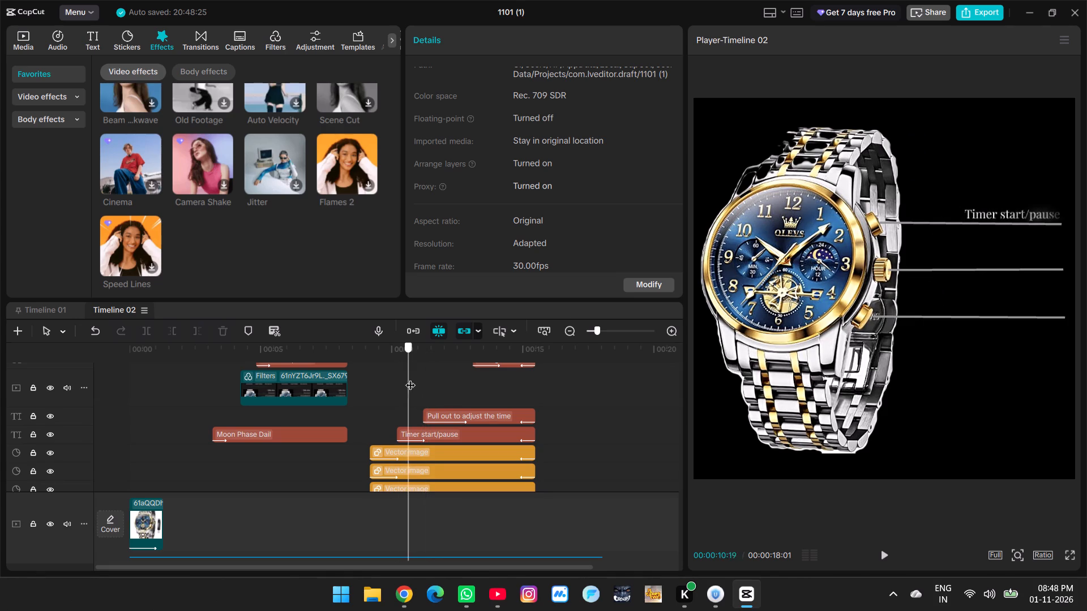
drag(410, 378, 461, 388)
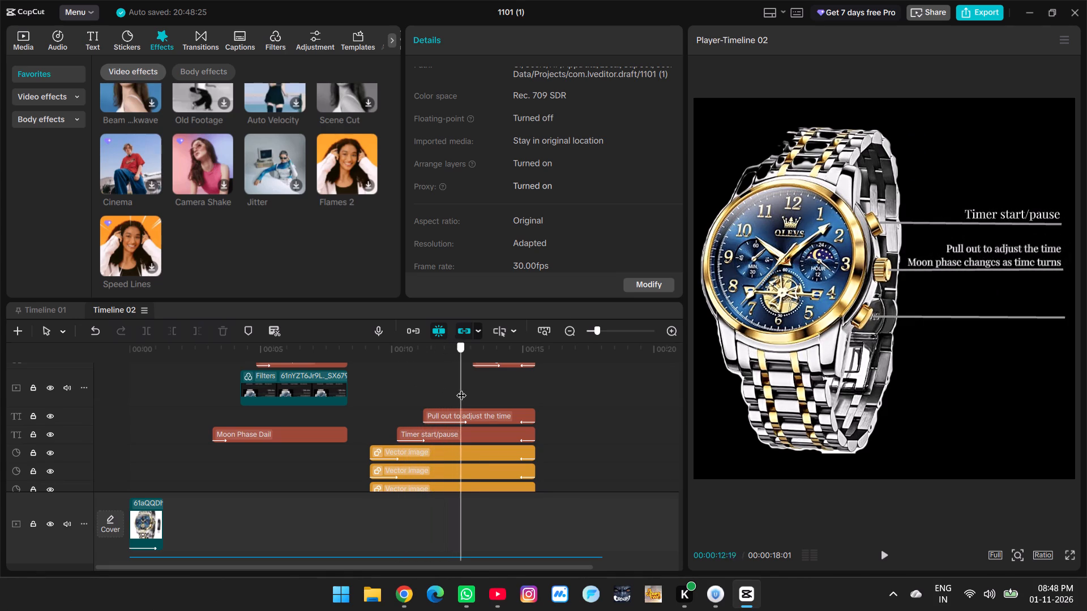
drag(461, 388, 462, 393)
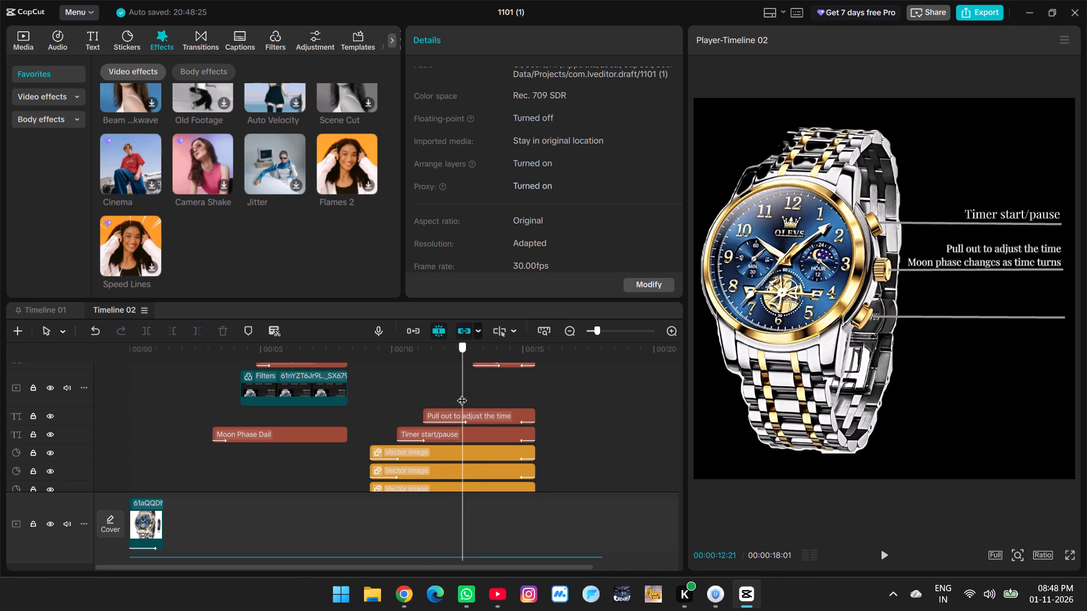
drag(462, 393, 468, 395)
scroll(474, 412, up, 3)
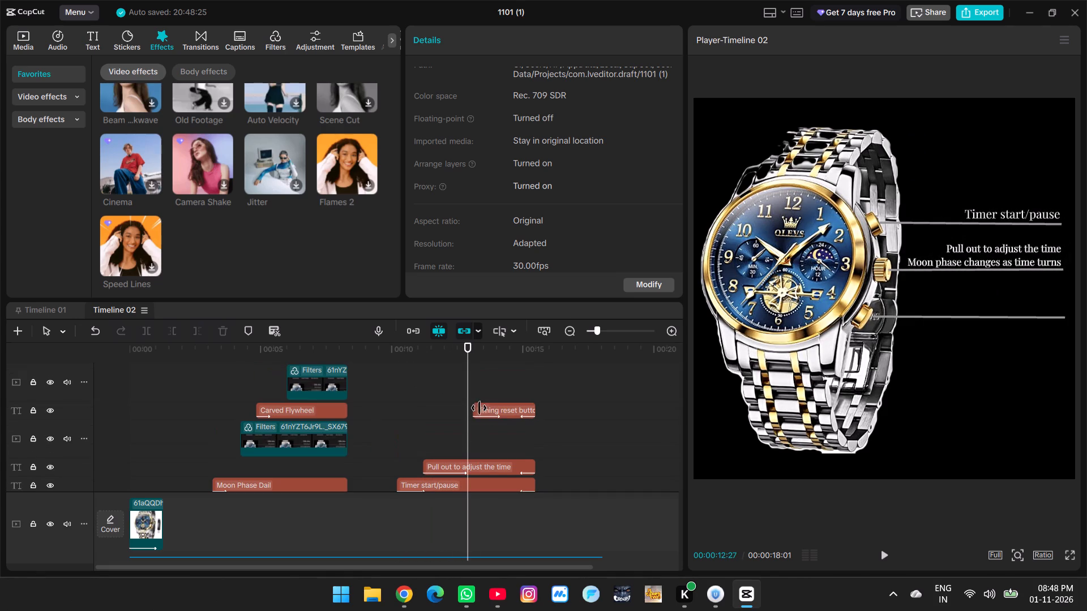
drag(500, 415, 492, 415)
click(531, 414)
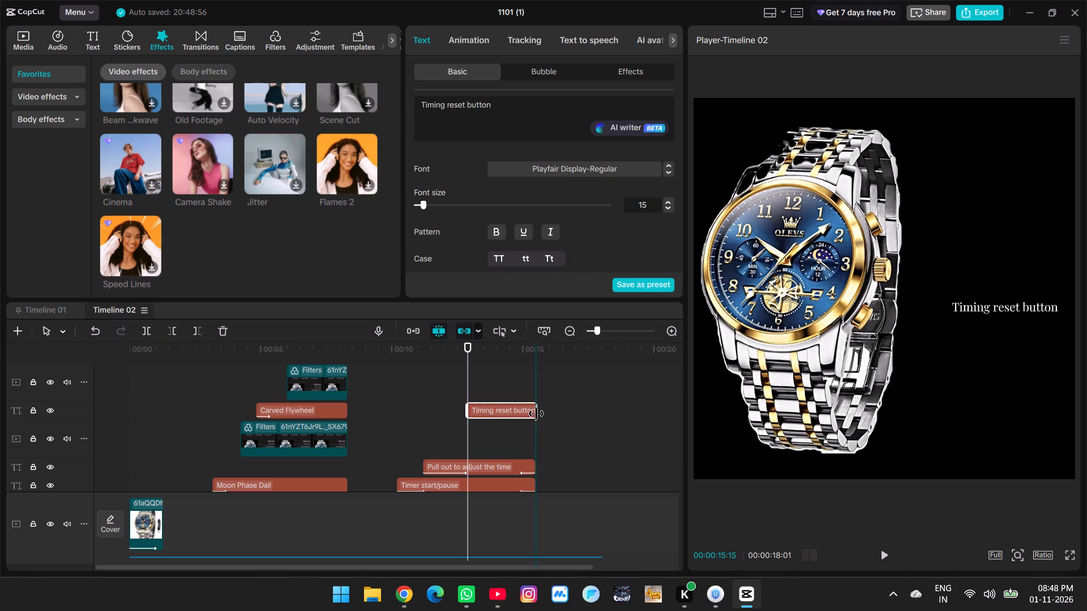
Review the callout timing in Timeline 02, play from Timer start/pause to the end, and recheck the opening.
click(463, 440)
drag(463, 440, 451, 437)
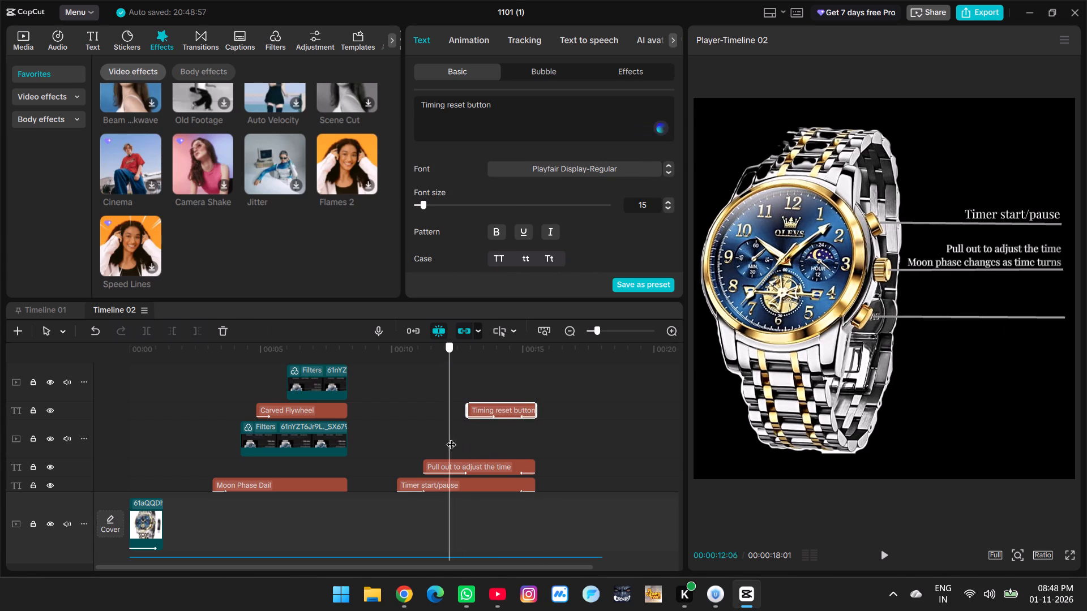
drag(451, 437, 514, 448)
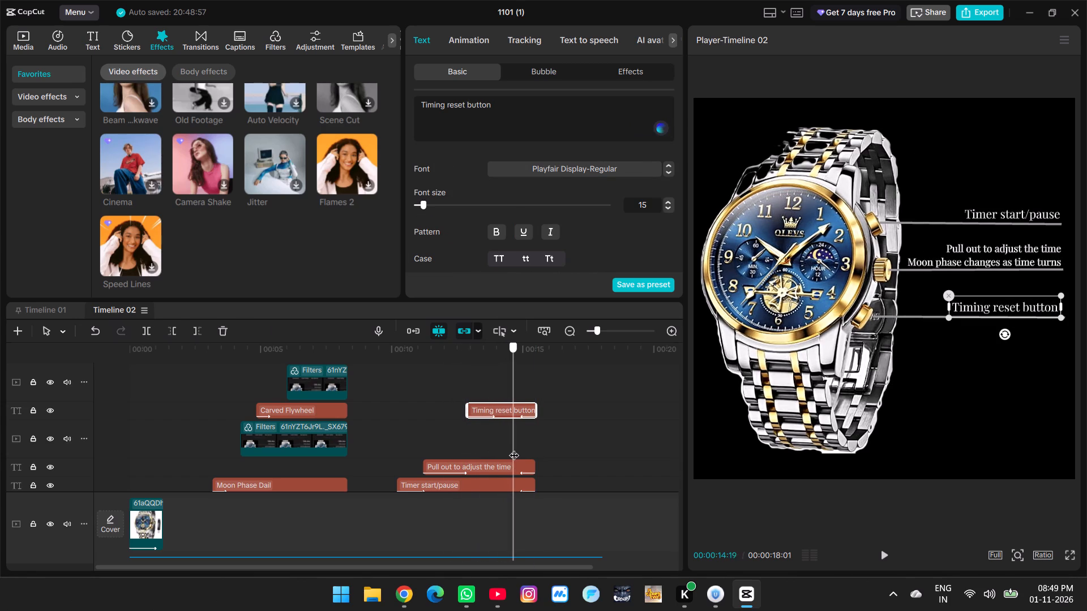
drag(514, 448, 547, 454)
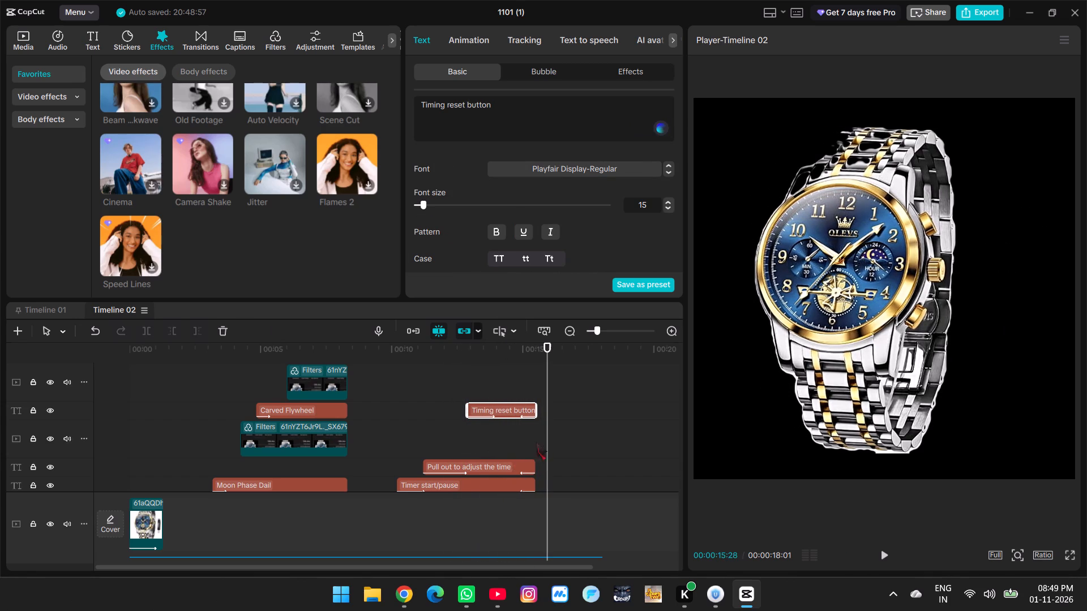
click(433, 403)
drag(433, 403, 415, 405)
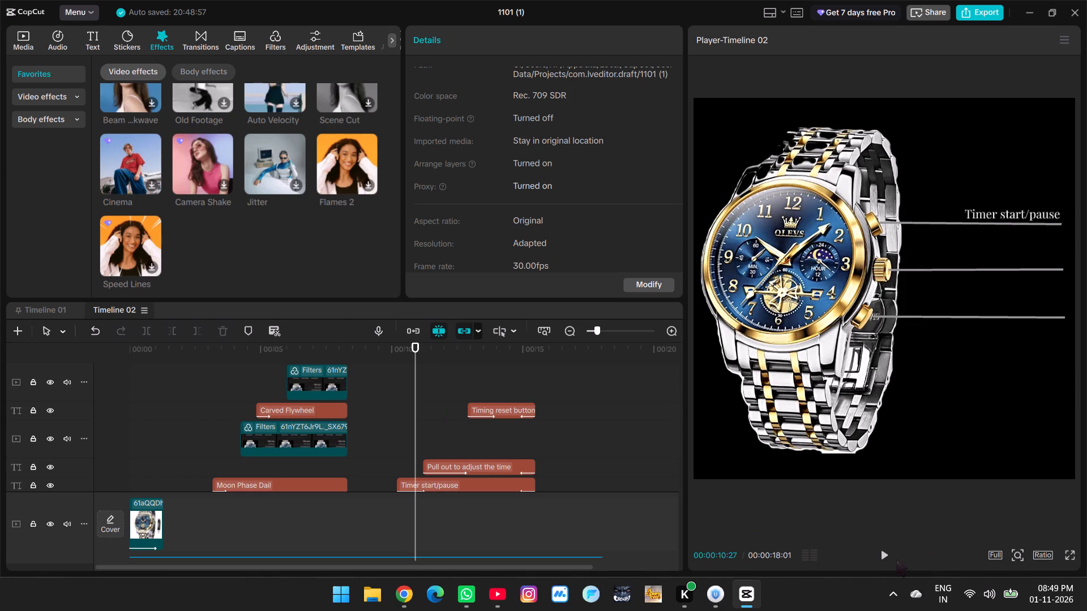
click(880, 560)
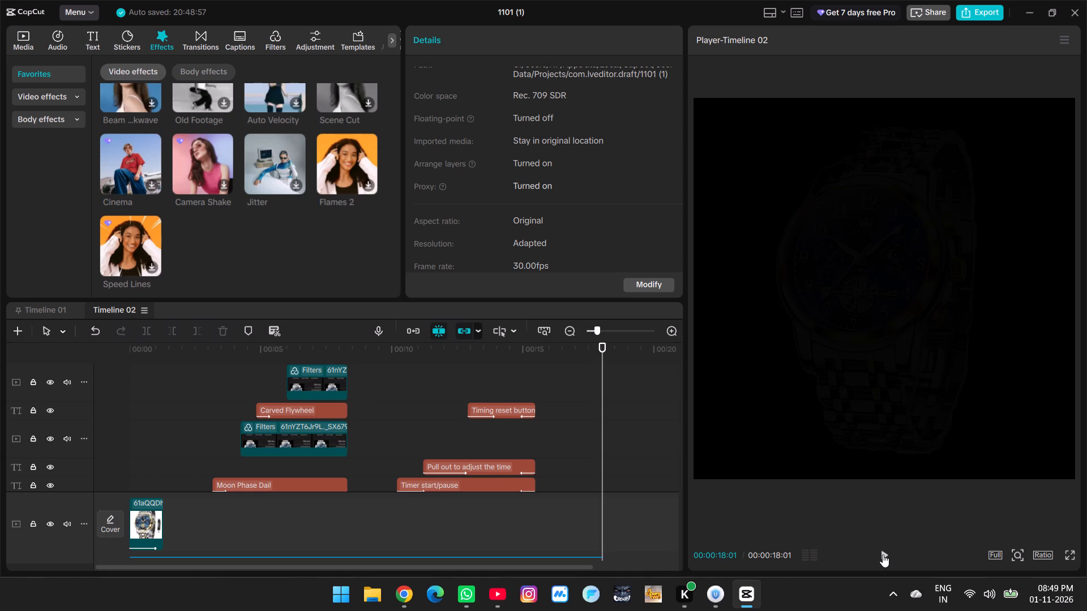
scroll(876, 551, down, 5)
click(889, 552)
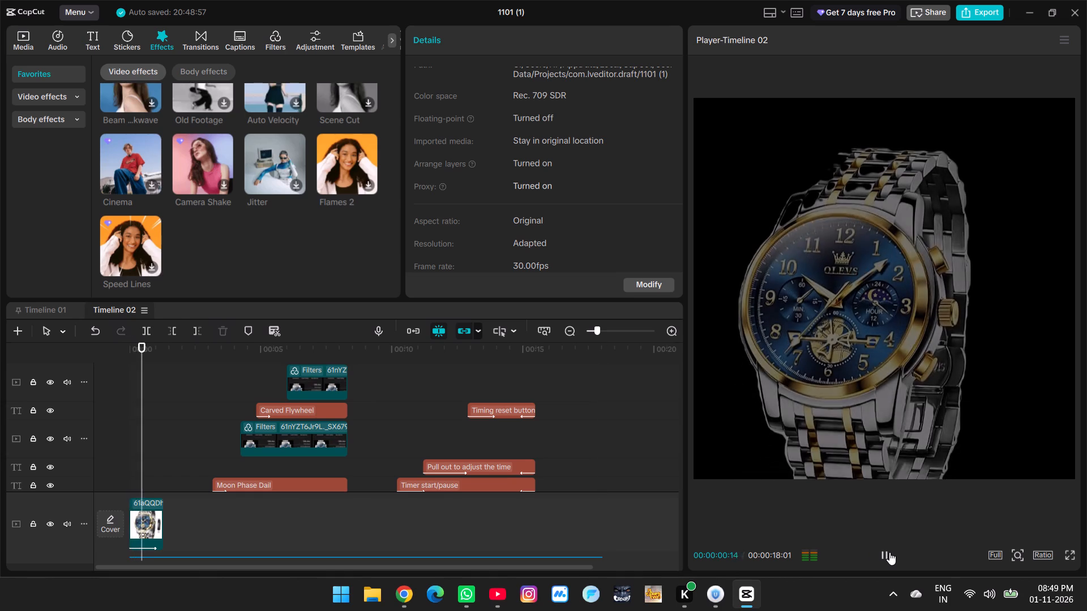
click(889, 552)
scroll(485, 445, down, 6)
click(510, 471)
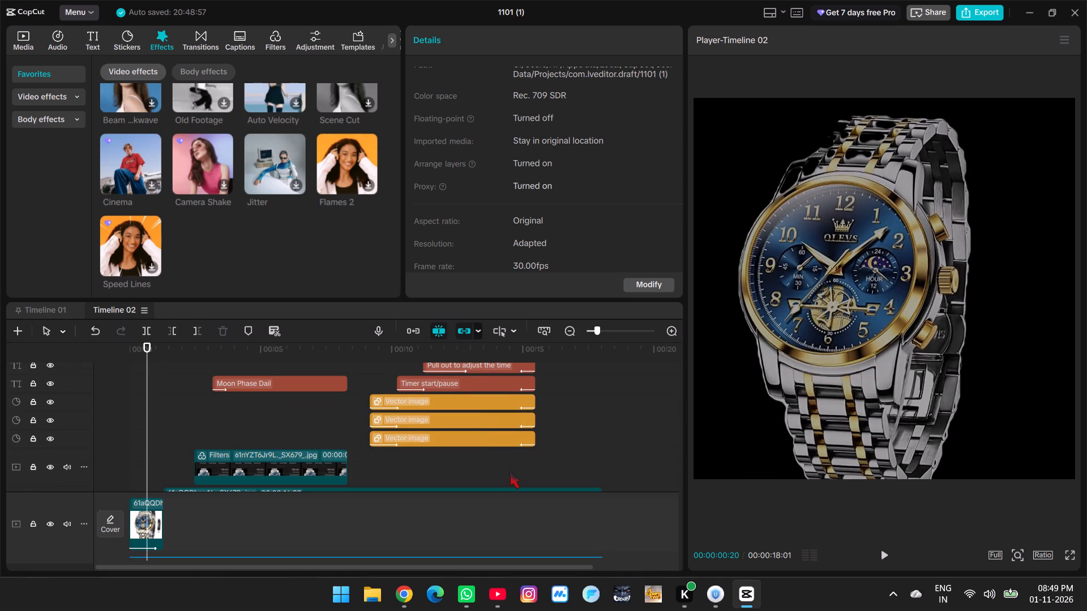
drag(510, 471, 529, 477)
In Timeline 01, toggle Skin retouch off and on for the moon phase dial clip to compare its look.
click(16, 308)
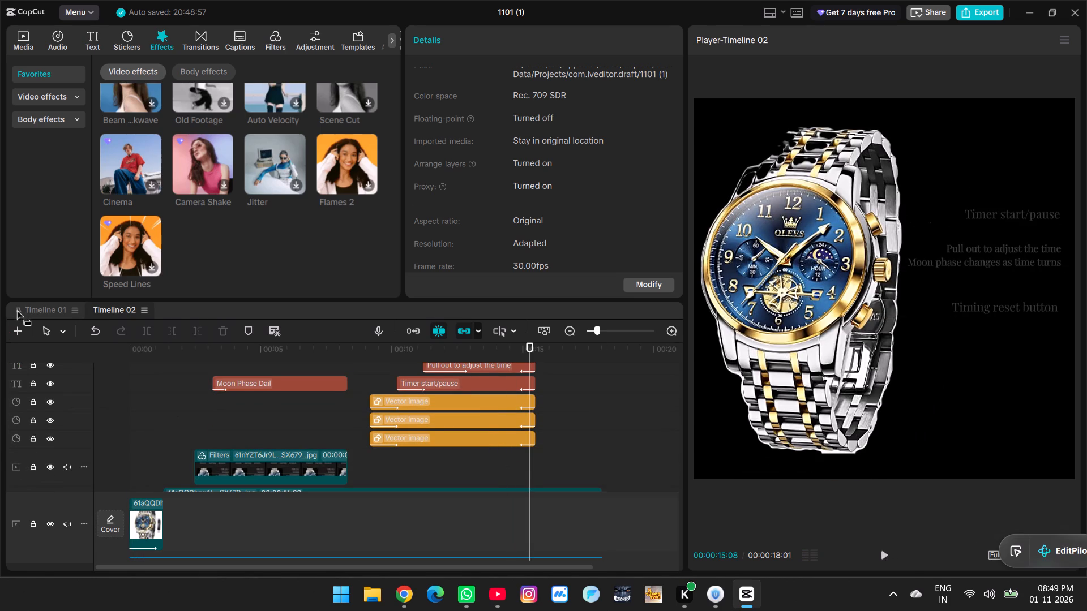
click(256, 459)
drag(255, 446, 132, 447)
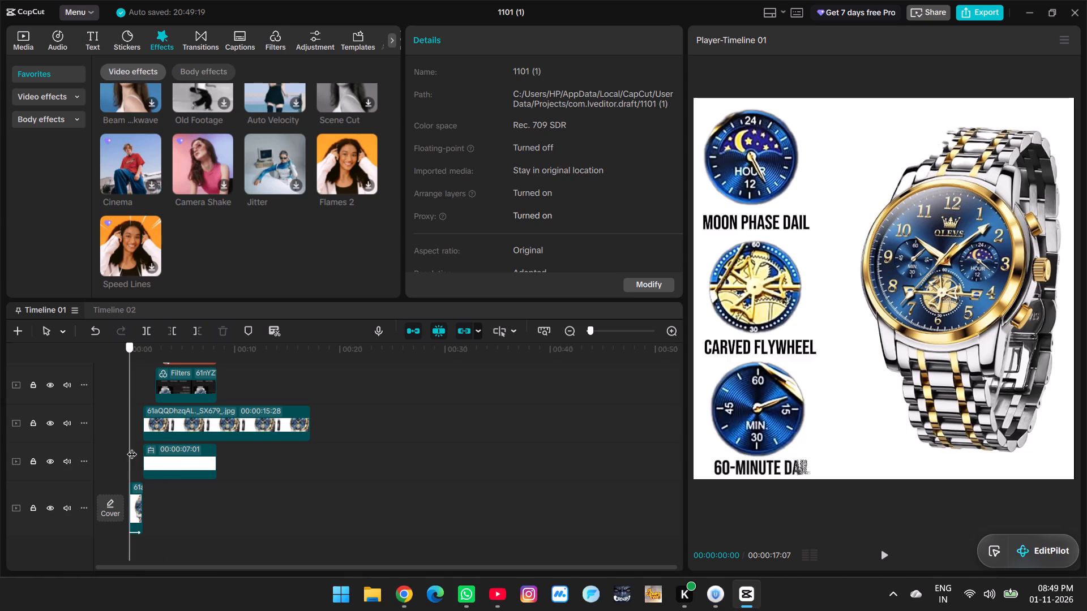
drag(132, 447, 185, 454)
scroll(185, 454, up, 2)
click(183, 423)
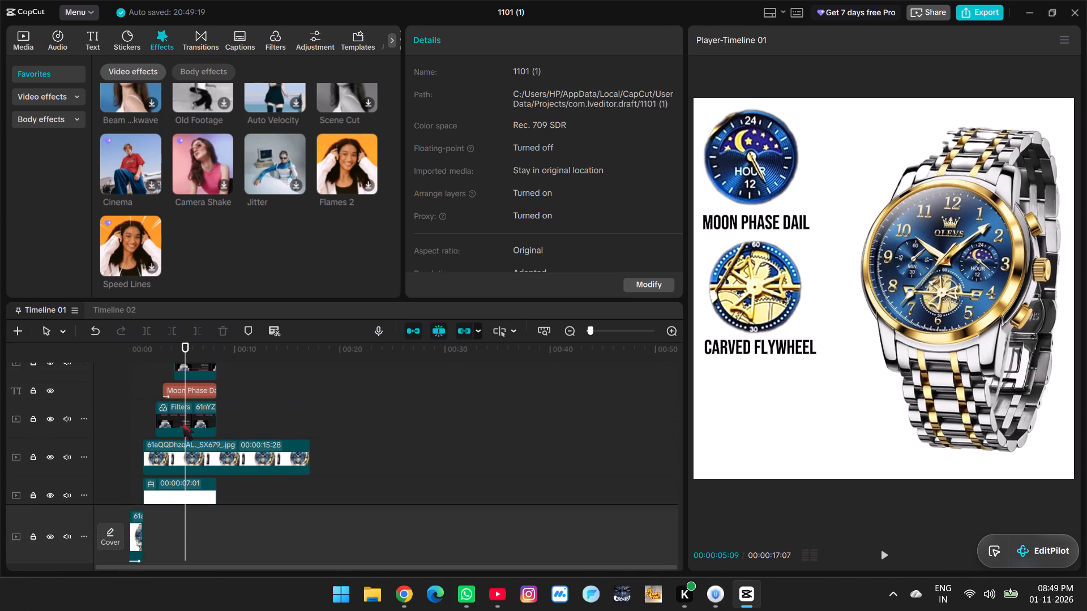
scroll(312, 433, up, 6)
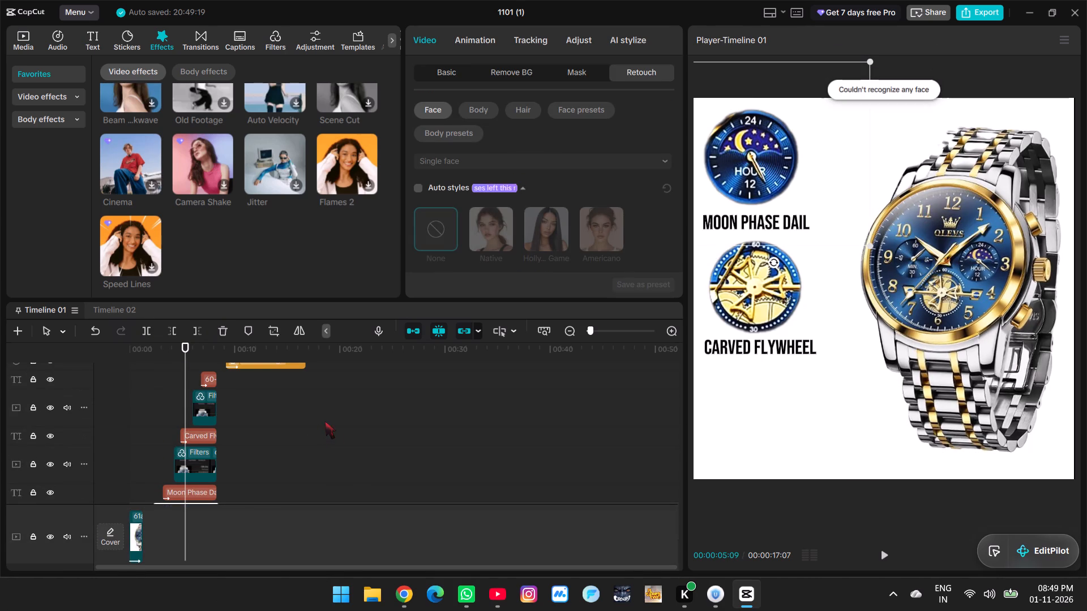
scroll(435, 240, down, 5)
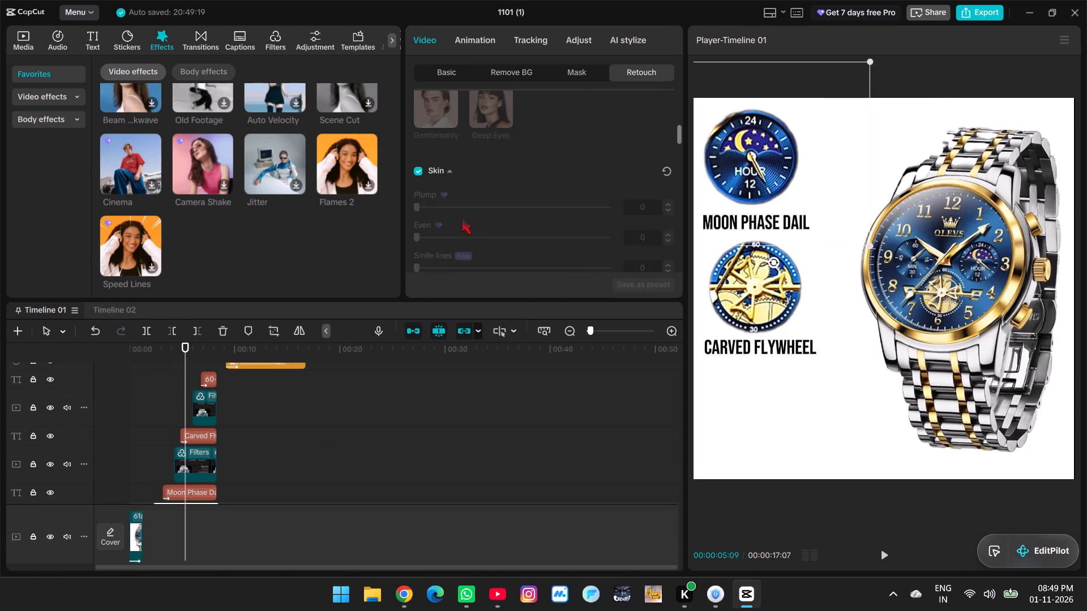
scroll(461, 217, down, 3)
scroll(461, 217, up, 2)
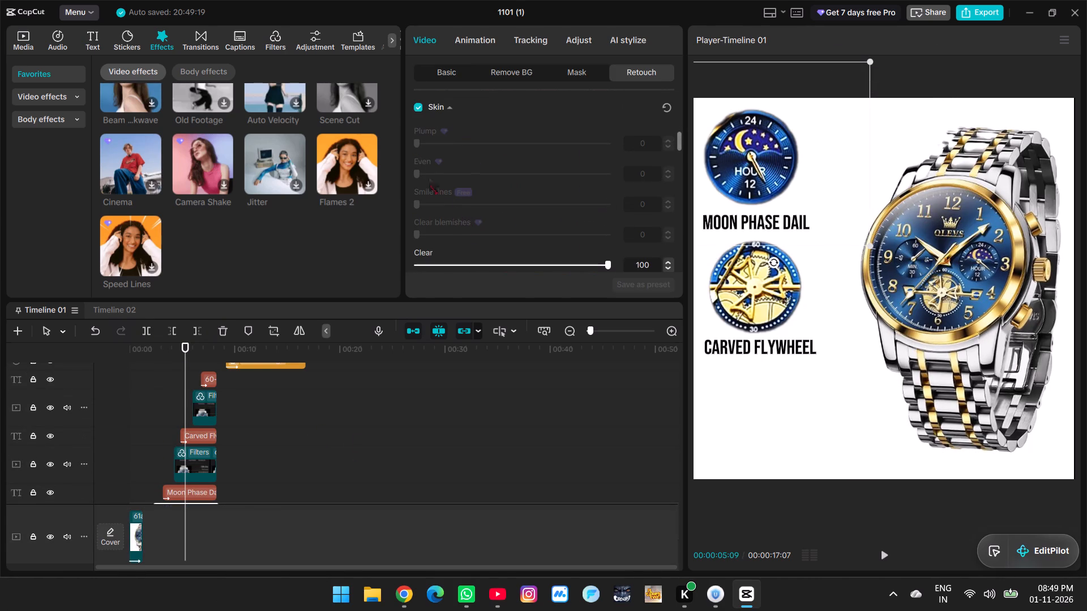
click(418, 106)
click(418, 106)
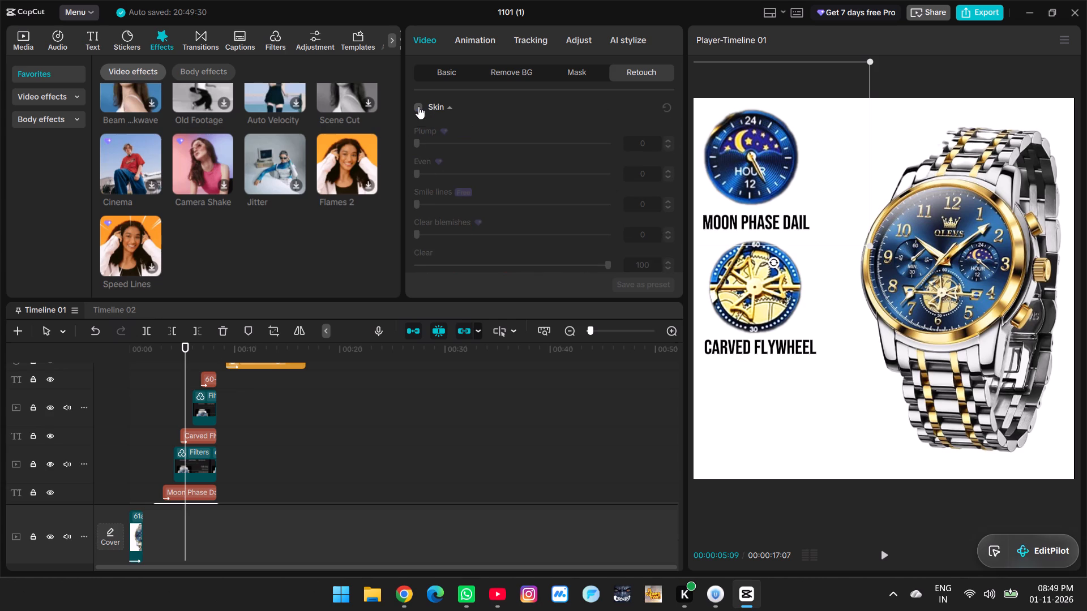
click(418, 106)
click(418, 106)
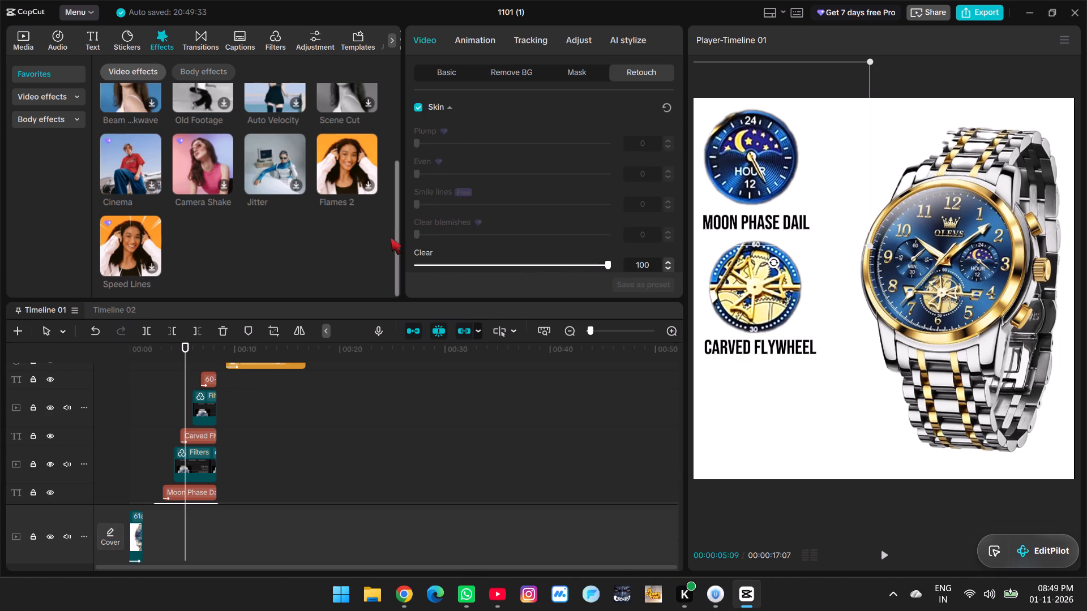
Preview featured filters such as Black Gold, High Saturation, Clear II, Night City and Clear Sky on the watch scene, and browse further filters.
click(278, 49)
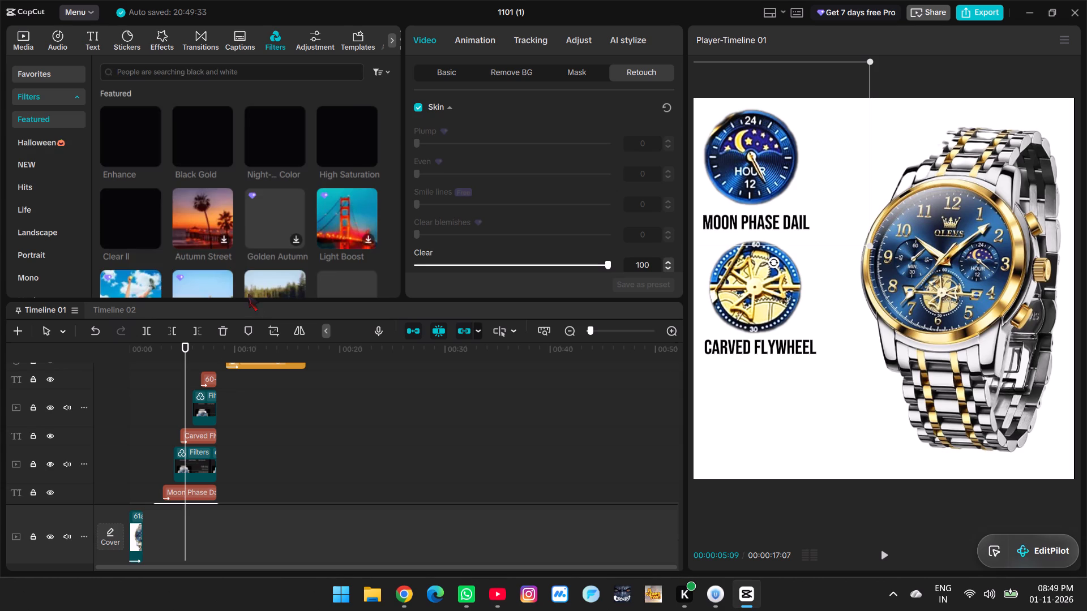
click(187, 133)
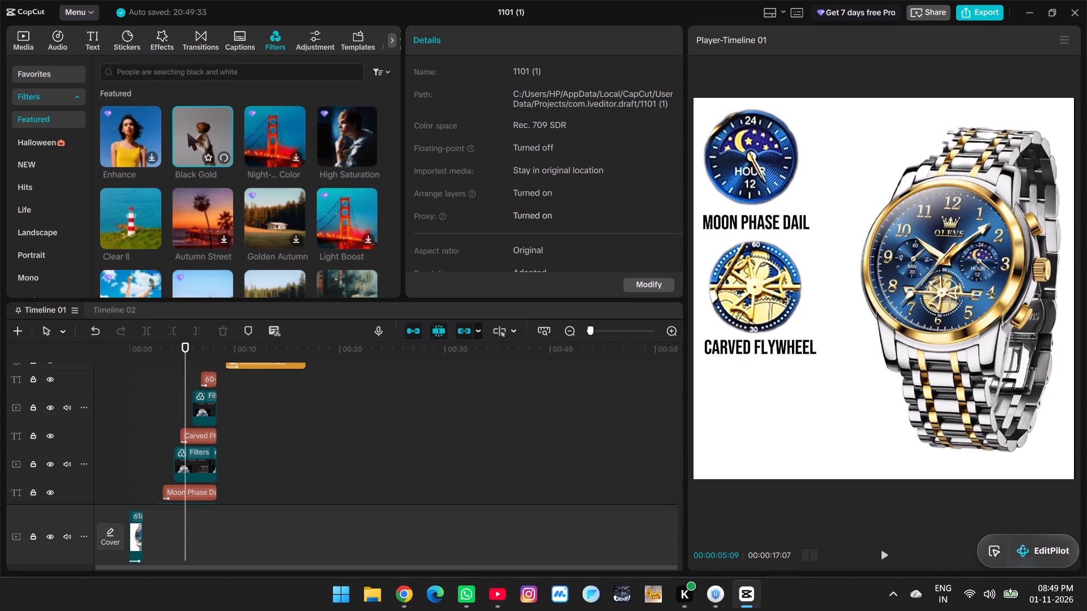
click(346, 137)
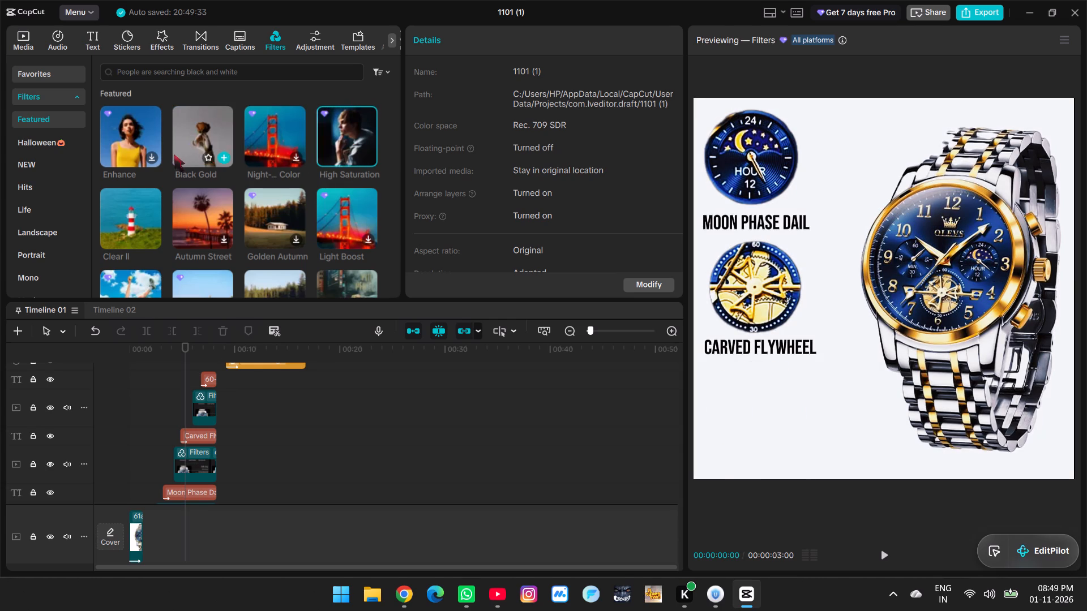
click(187, 139)
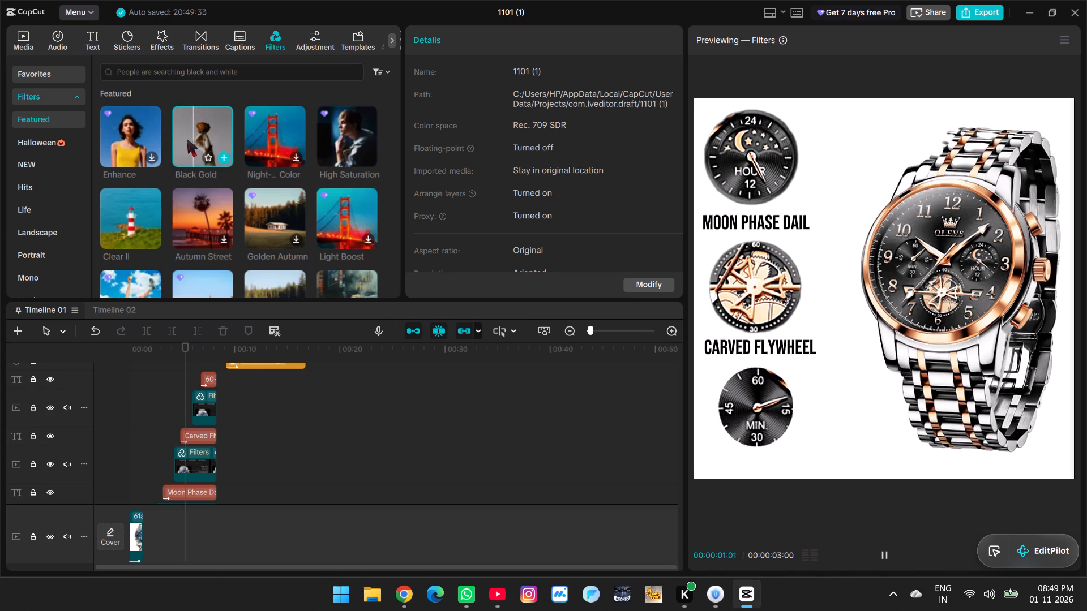
click(139, 198)
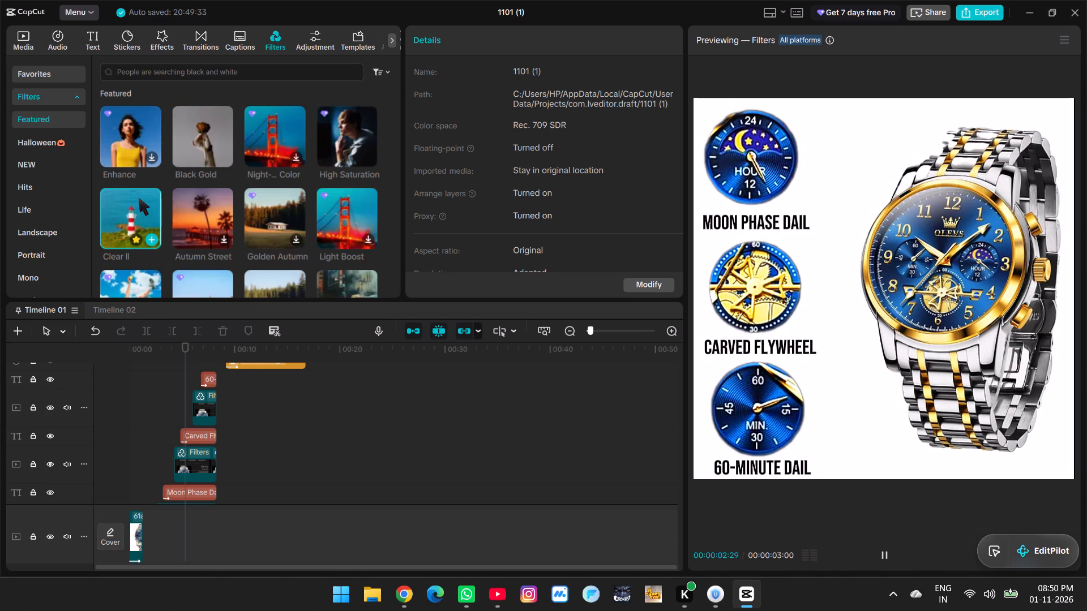
scroll(335, 225, down, 1)
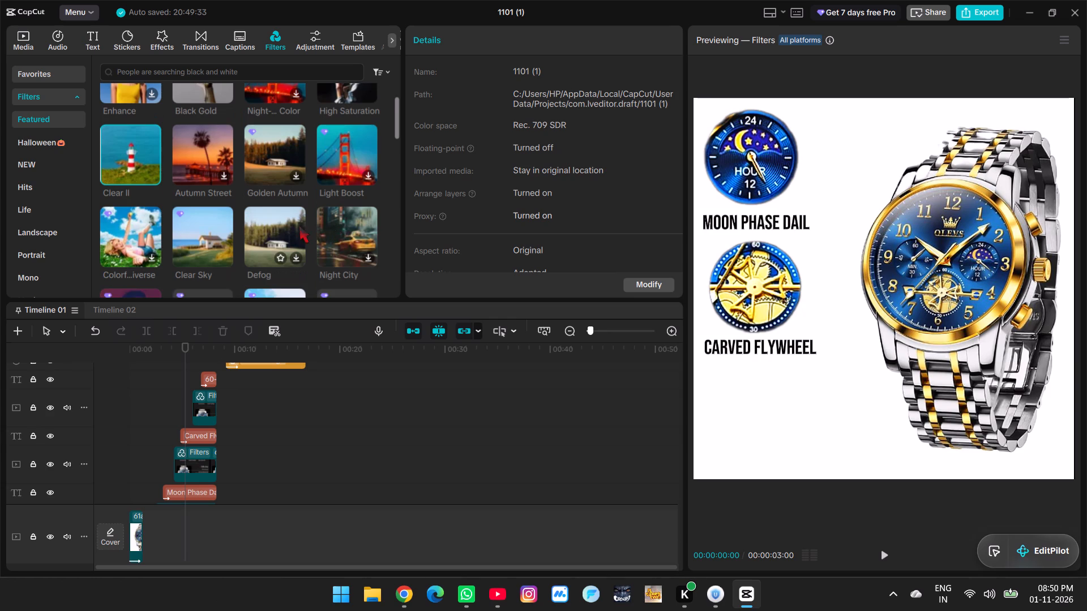
click(350, 228)
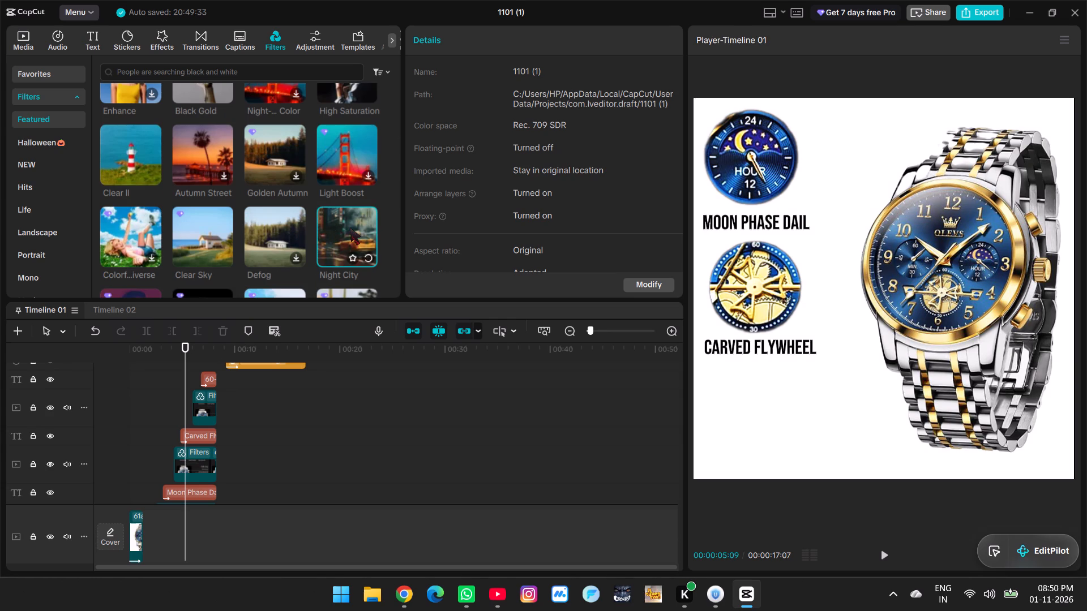
click(212, 230)
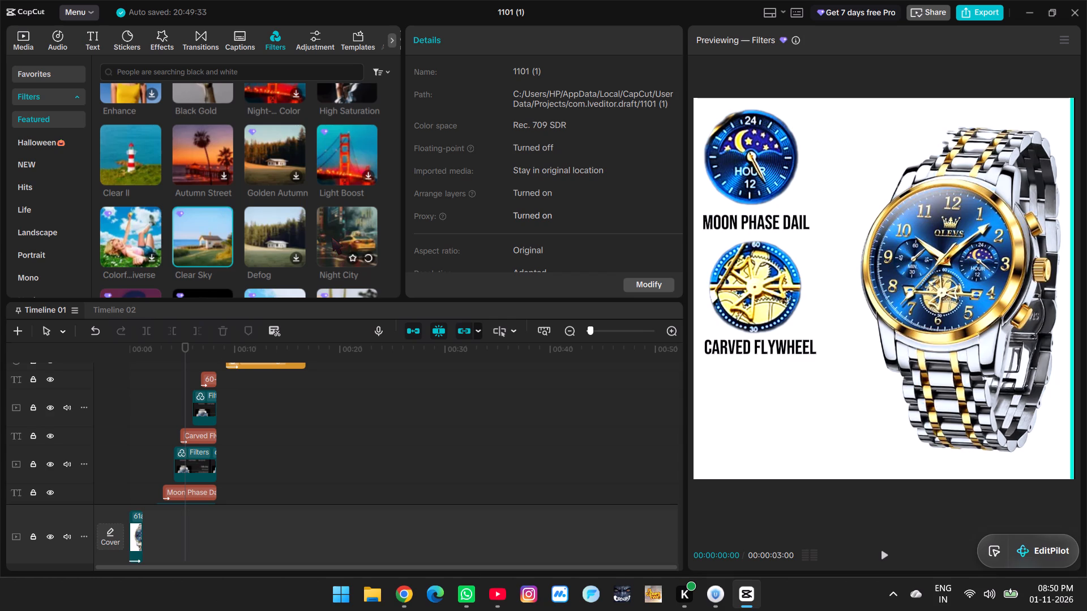
scroll(317, 239, down, 3)
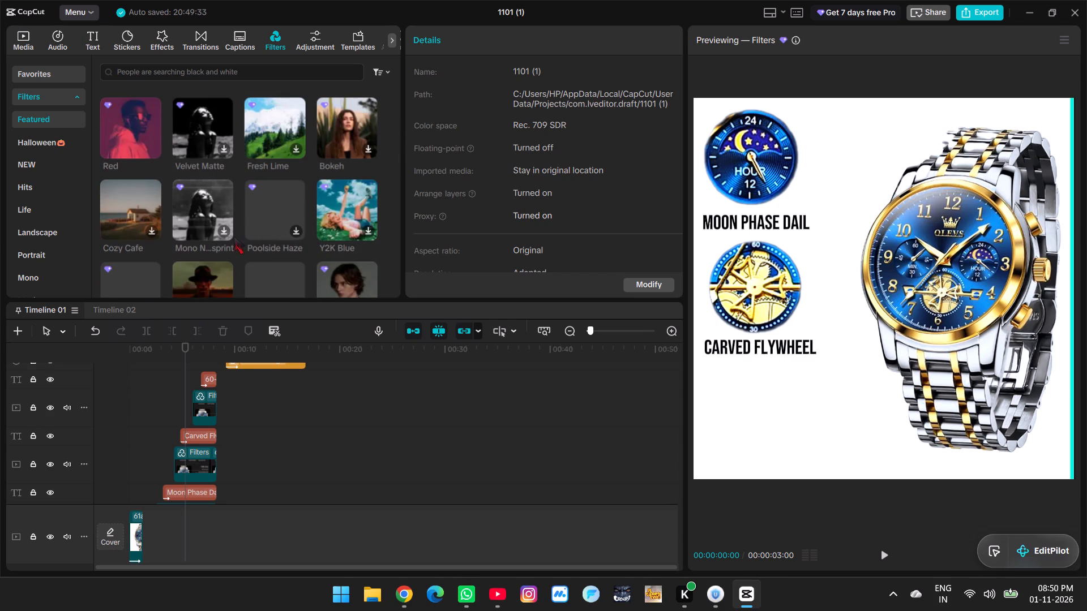
scroll(233, 236, down, 3)
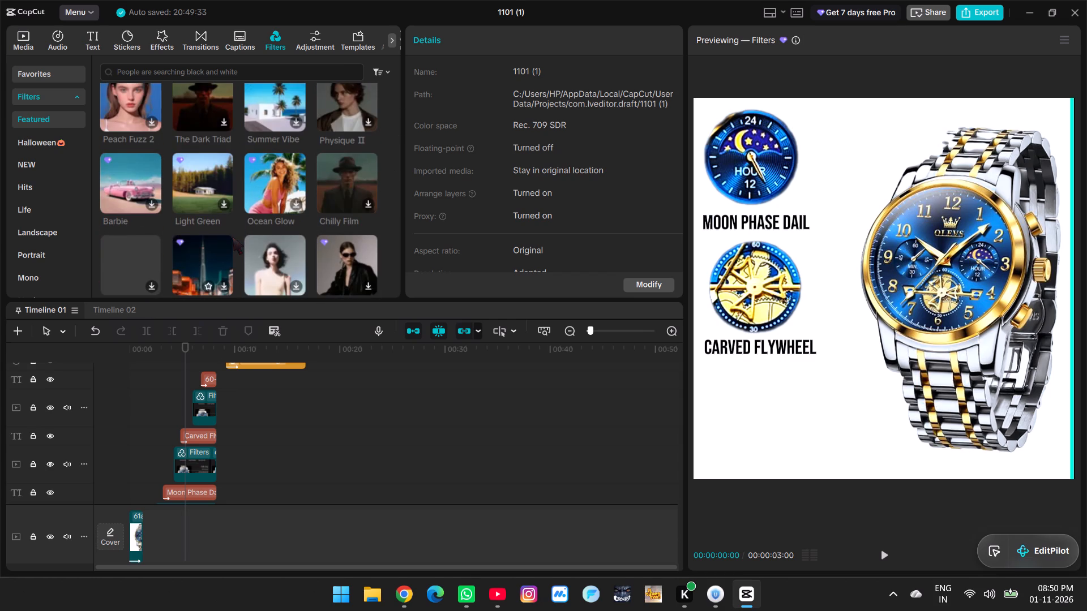
scroll(345, 259, down, 2)
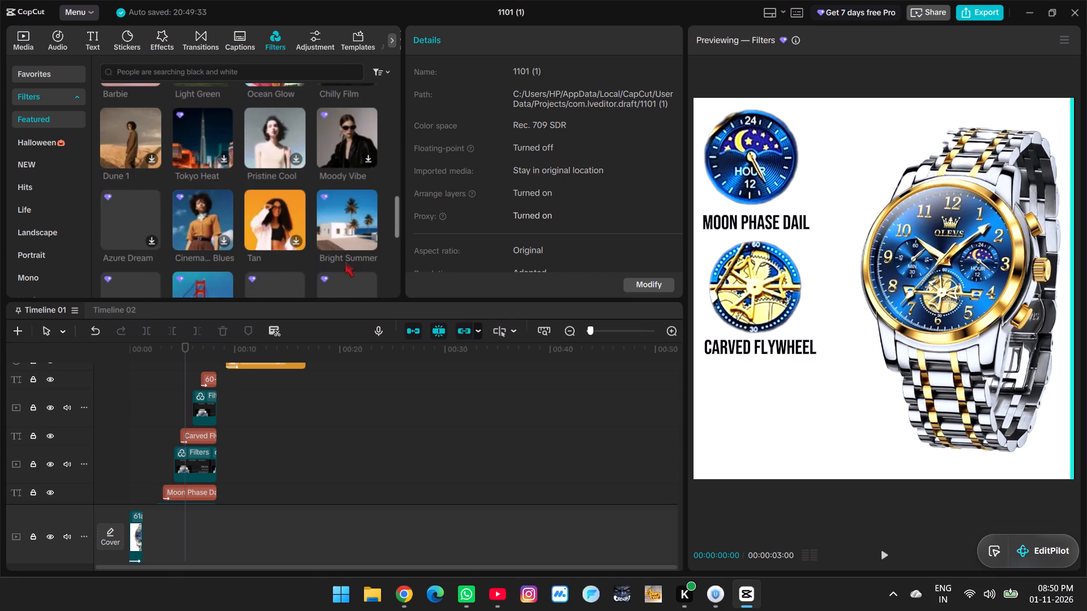
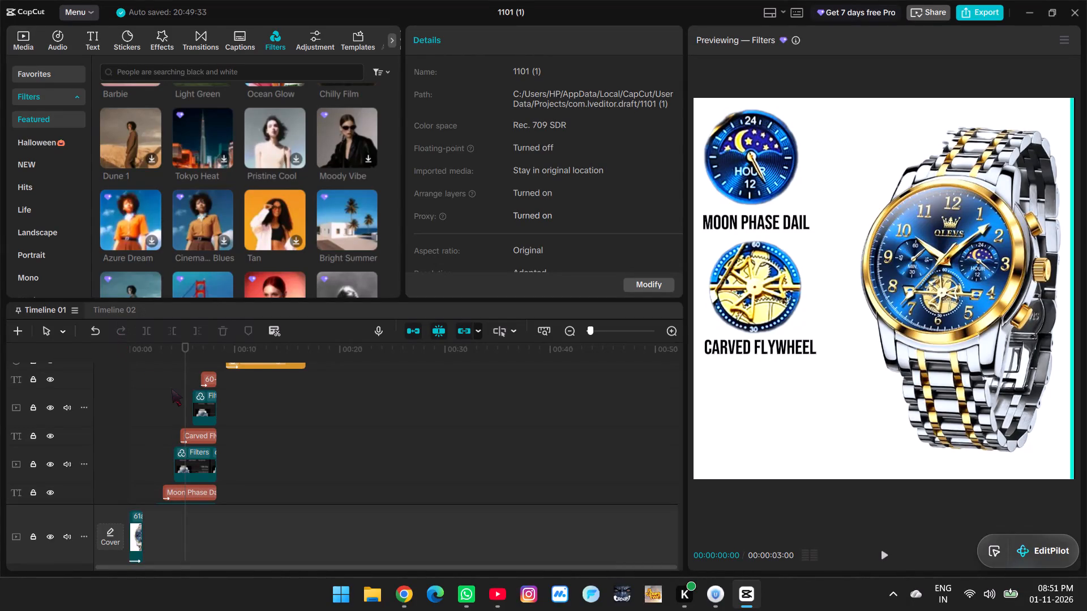
Play the opening of Timeline 01 in full-screen preview to check the watch and moon phase dial look.
click(184, 412)
click(184, 412)
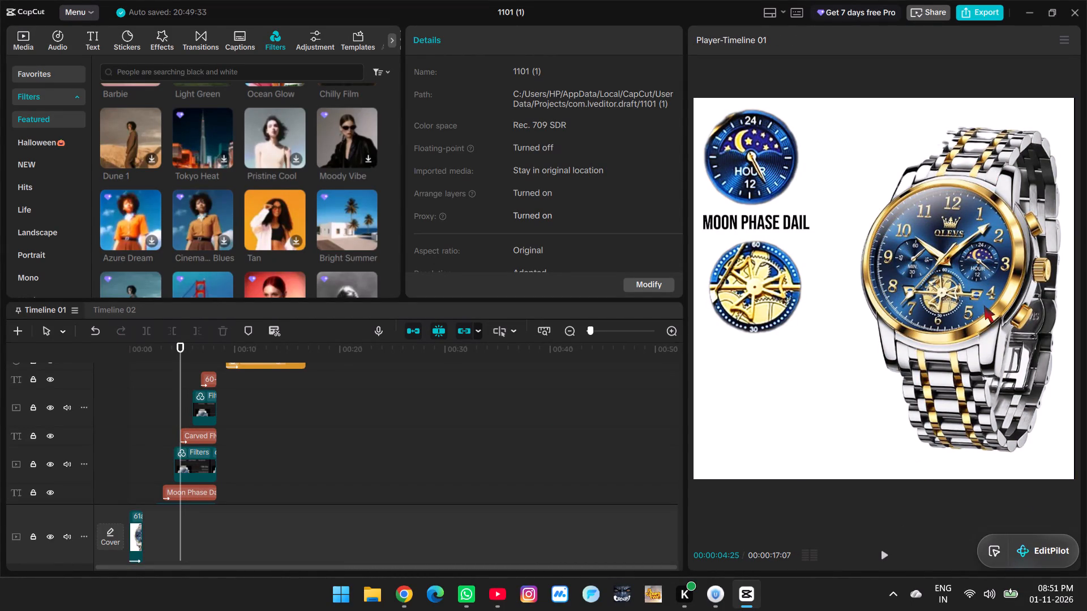
drag(1058, 536, 953, 520)
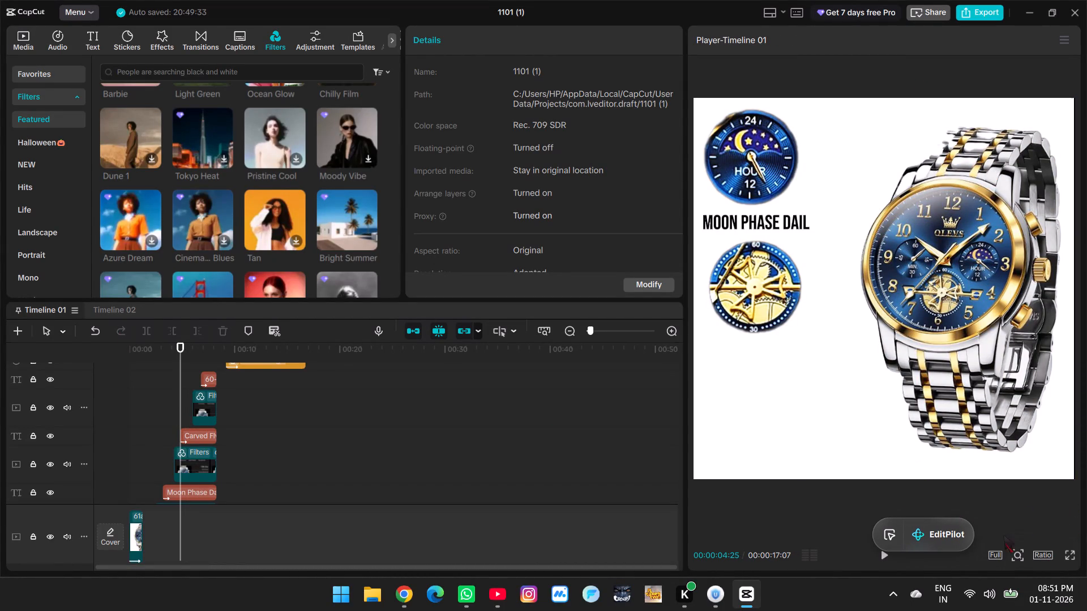
click(1067, 560)
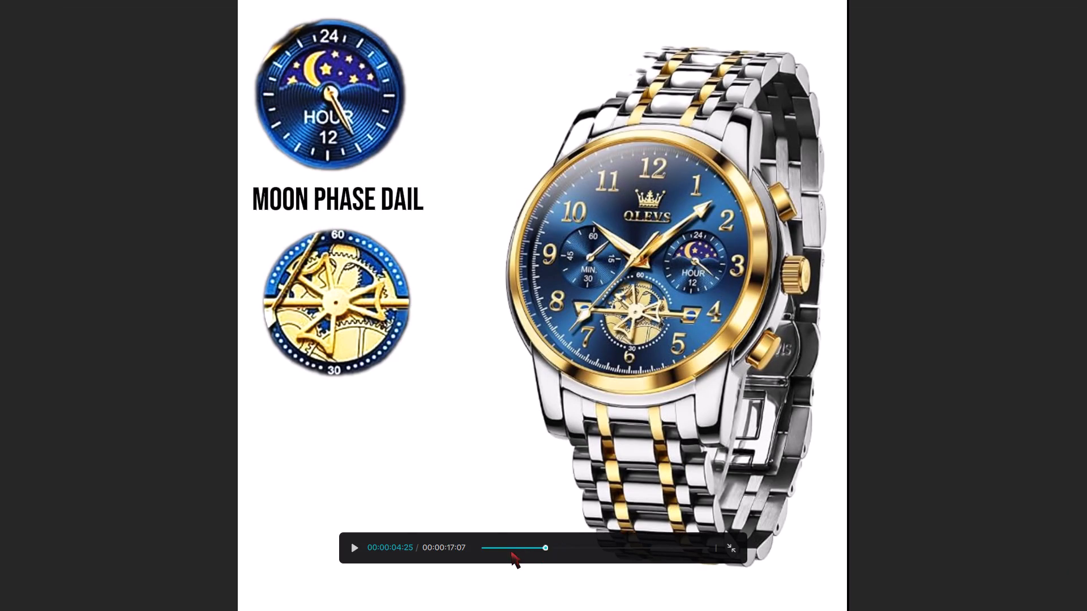
drag(511, 550, 433, 553)
key(space)
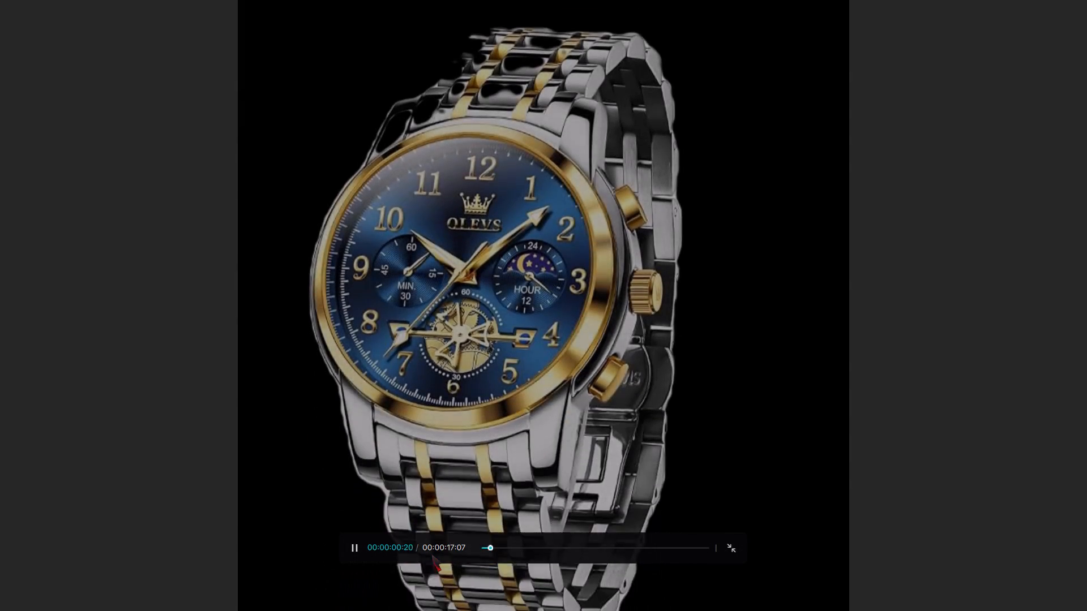
key(space)
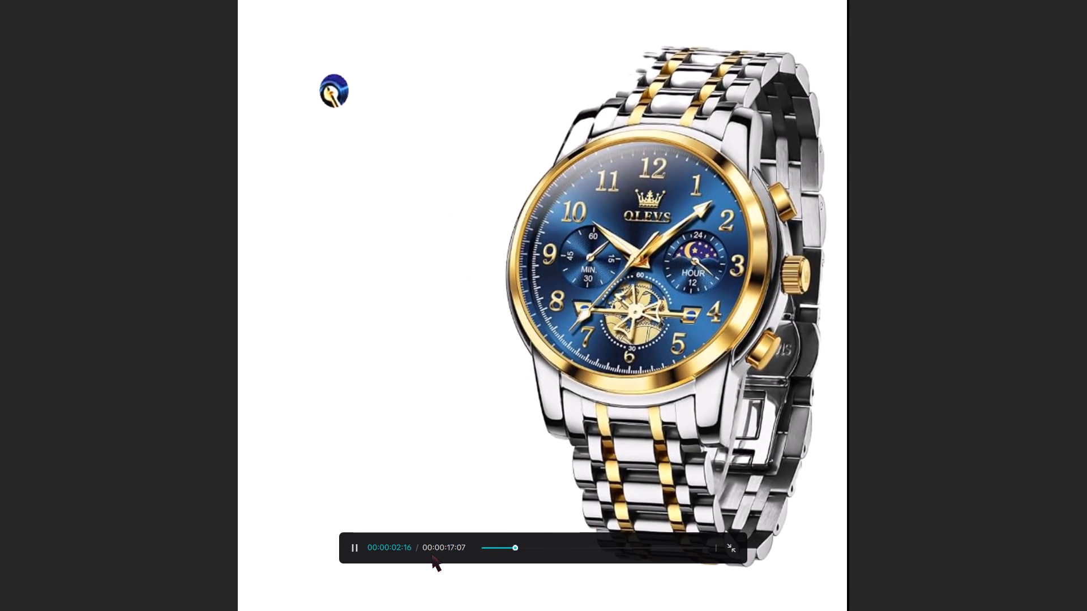
key(Escape)
Play Timeline 02 in full-screen preview from the start through the callout scene, and replay its opening for comparison.
click(98, 314)
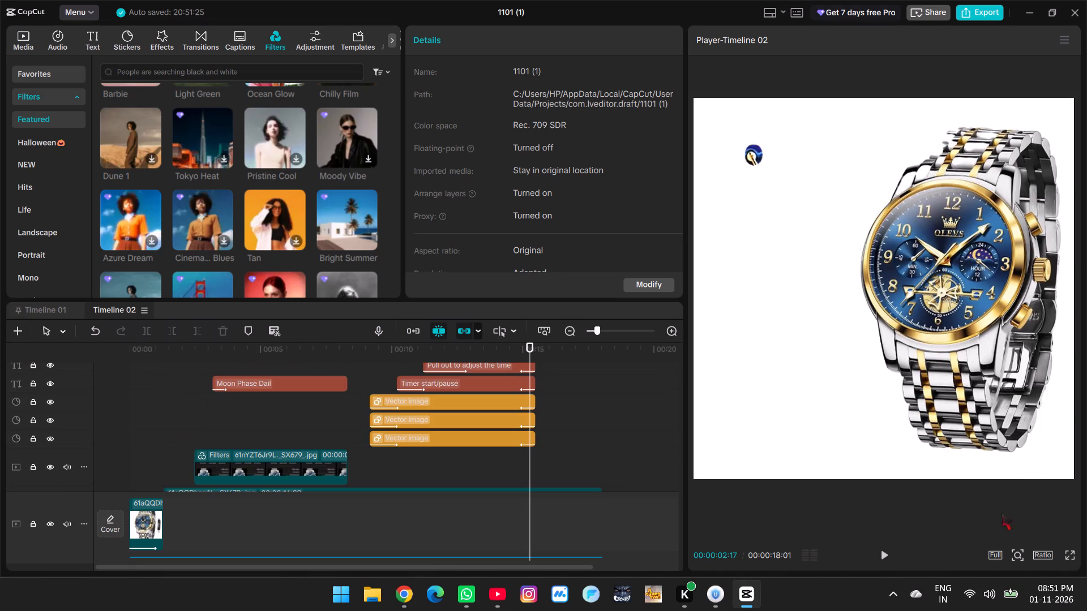
click(1075, 557)
drag(515, 551, 471, 548)
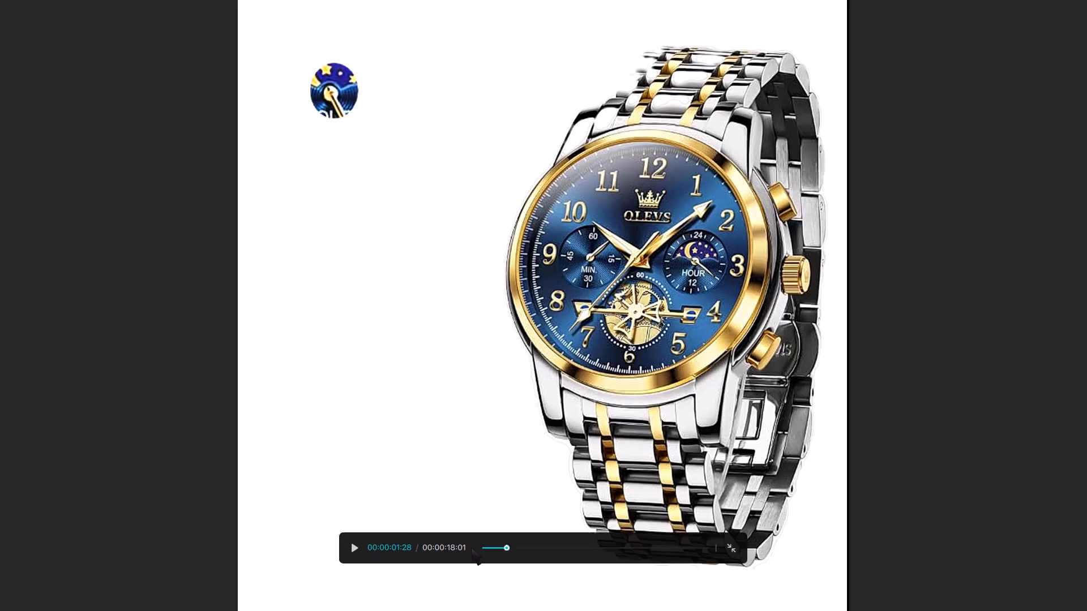
drag(471, 548, 361, 533)
key(space)
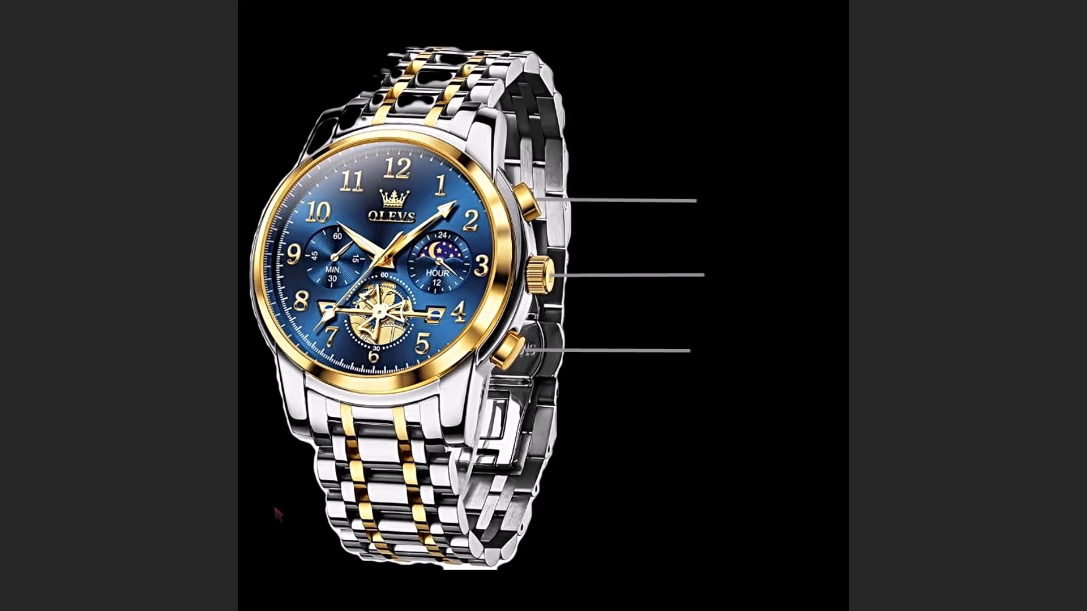
key(space)
key(space)
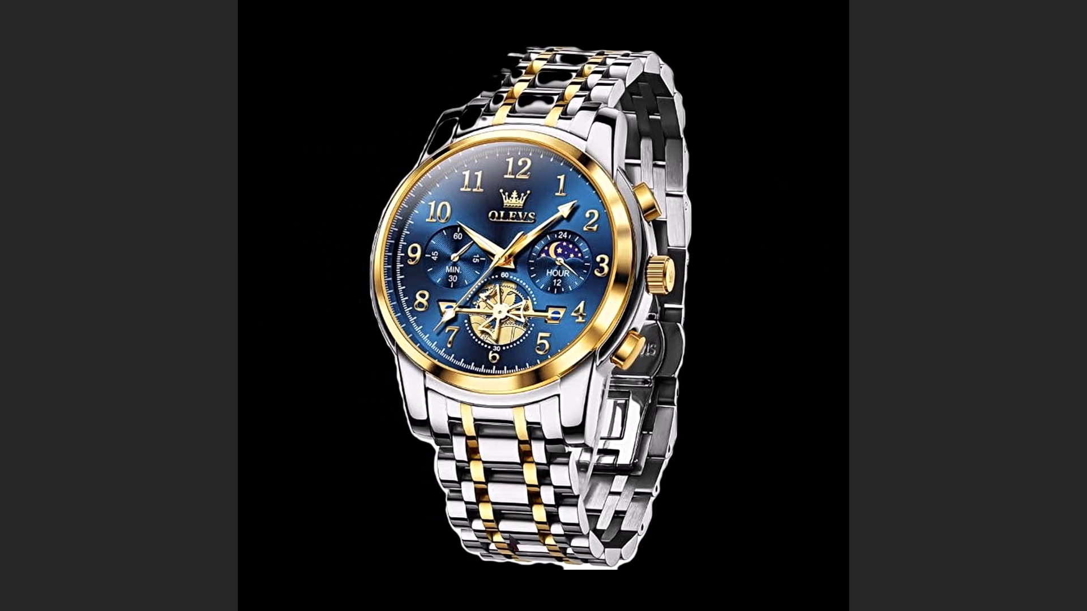
key(space)
key(space)
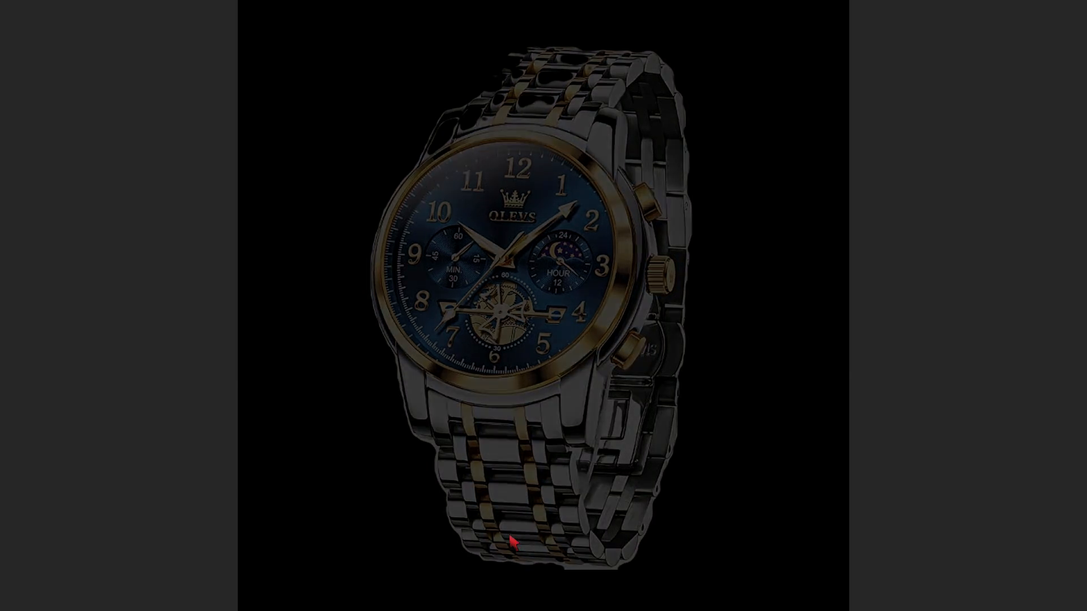
key(space)
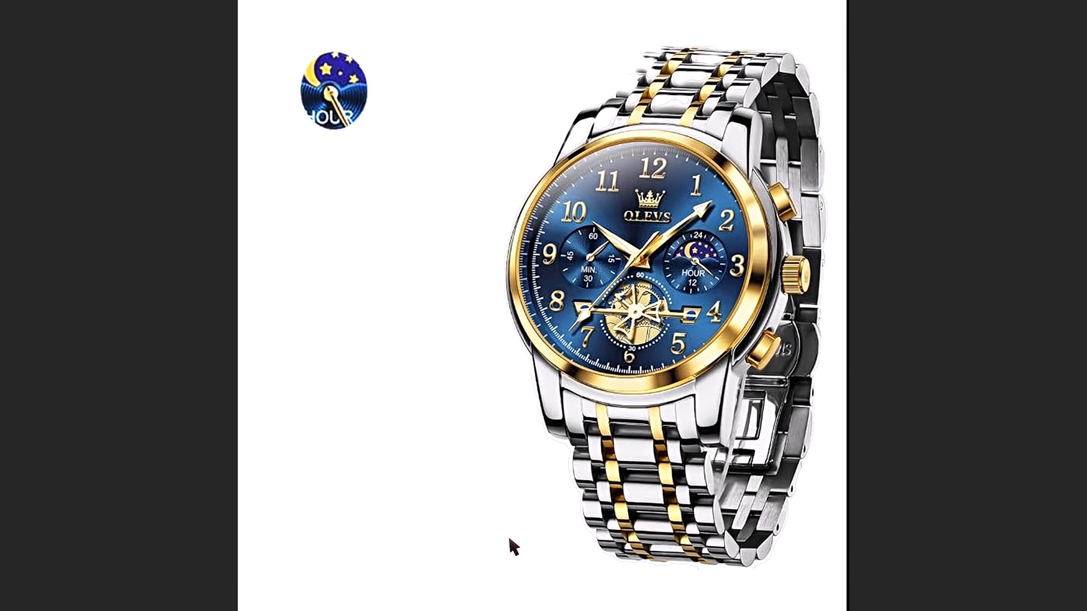
key(space)
key(Escape)
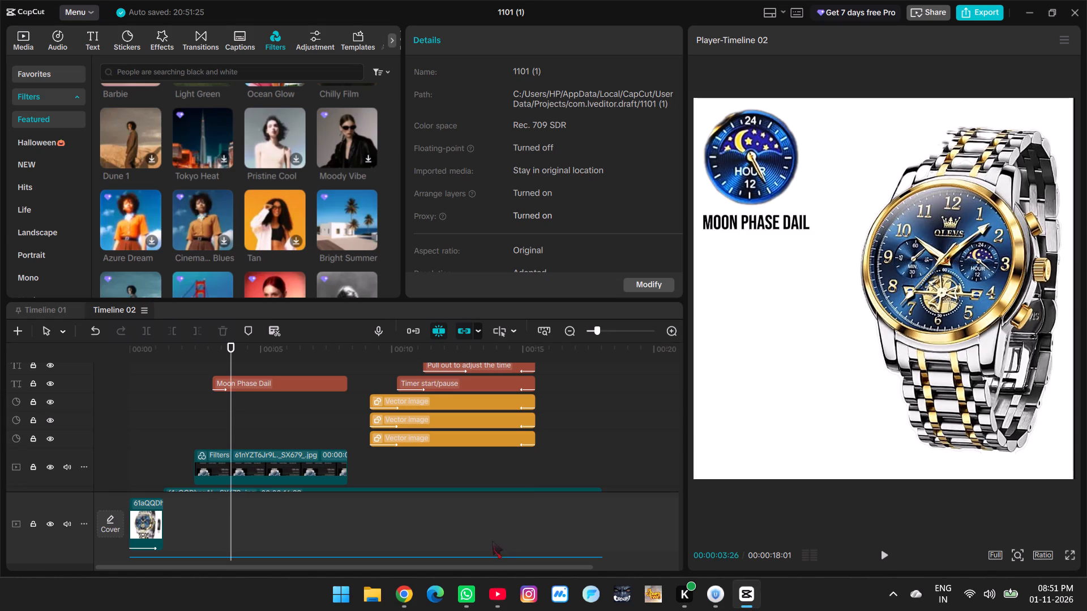
Scrub and play the callout section of Timeline 02 to examine how the three callout texts appear.
click(401, 470)
drag(401, 470, 516, 466)
scroll(516, 470, up, 6)
click(519, 412)
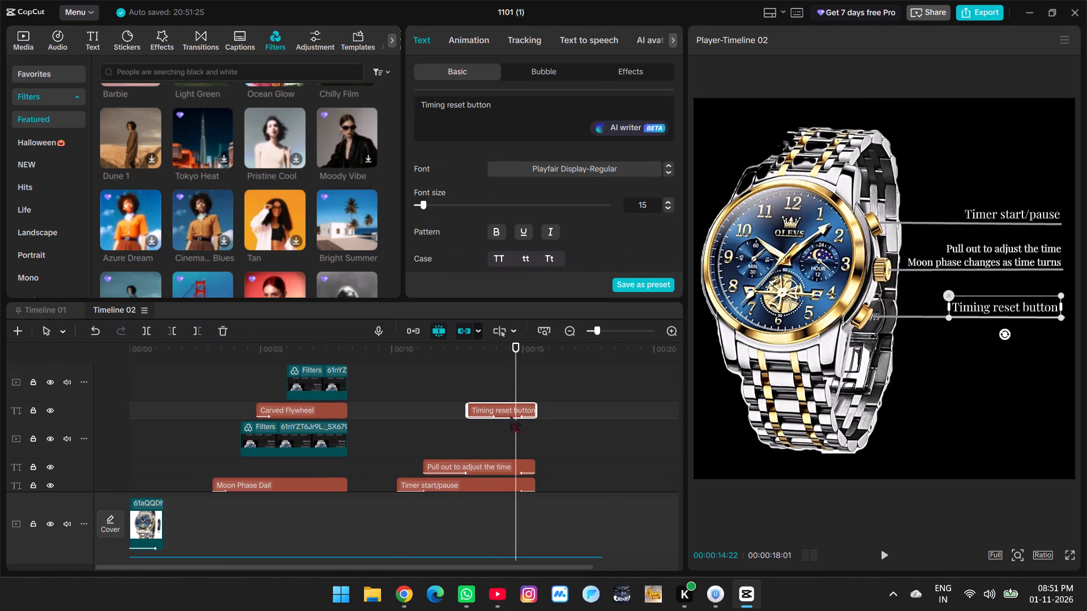
scroll(498, 461, down, 5)
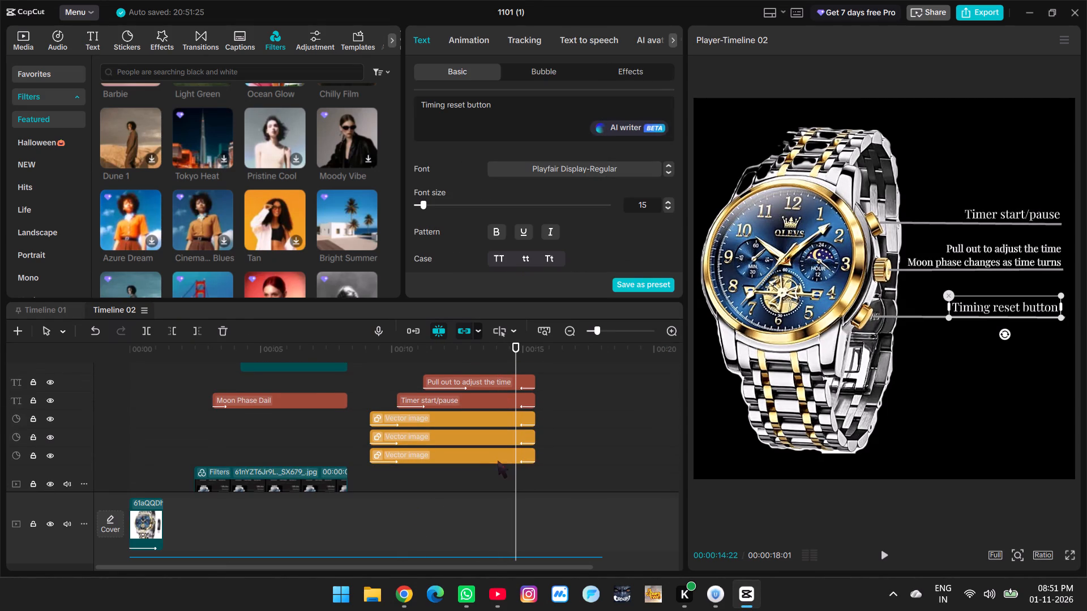
drag(514, 471, 484, 470)
key(space)
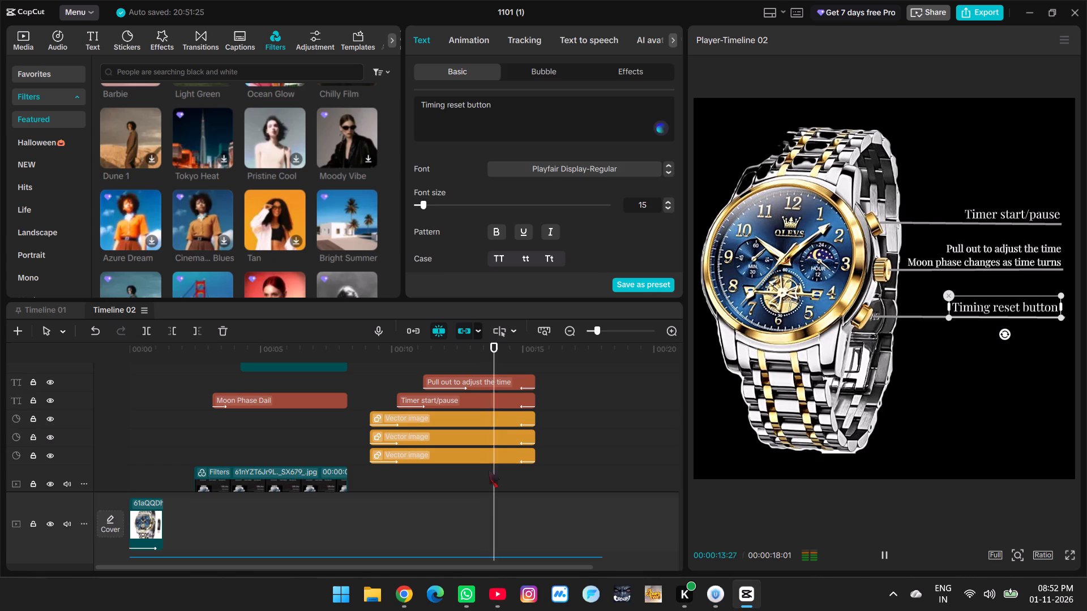
click(489, 471)
click(450, 468)
key(space)
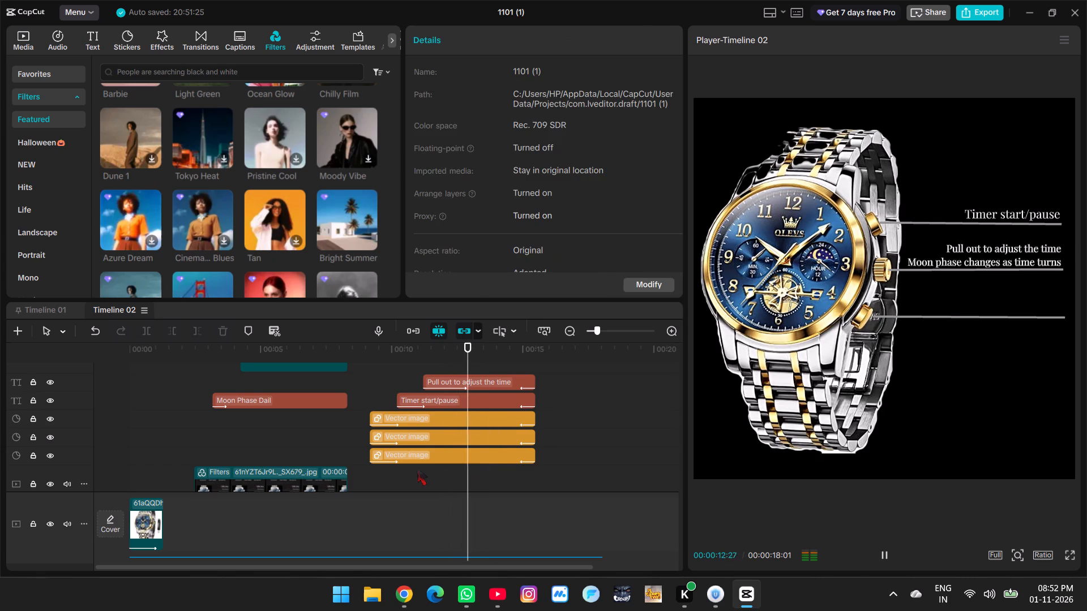
click(417, 468)
key(space)
key(space)
Inspect the Out animation settings of the Timer start/pause, Pull out to adjust the time and Timing reset button texts.
click(422, 397)
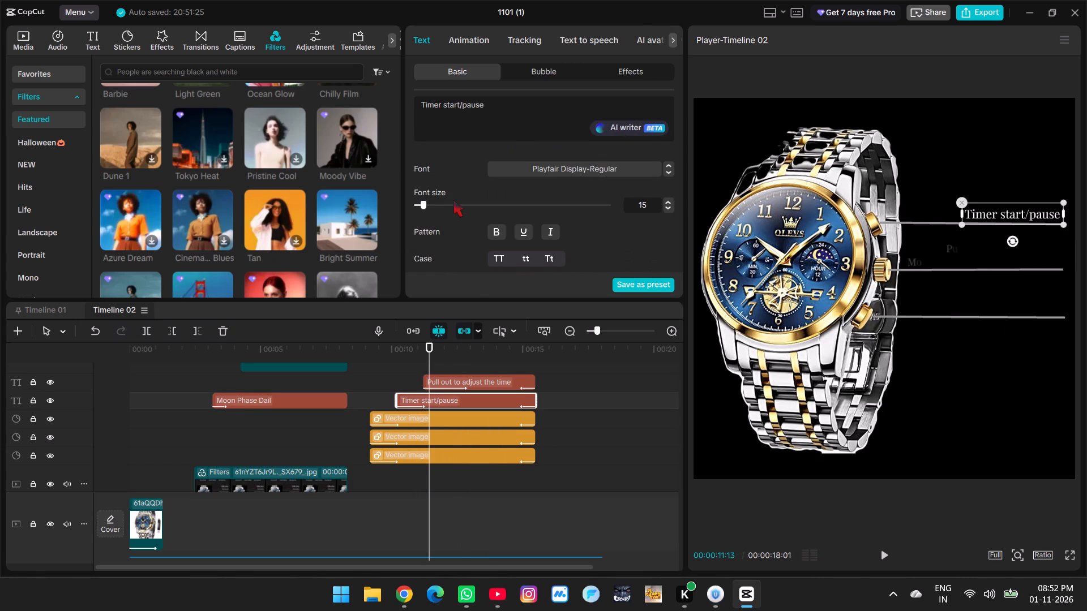
click(478, 46)
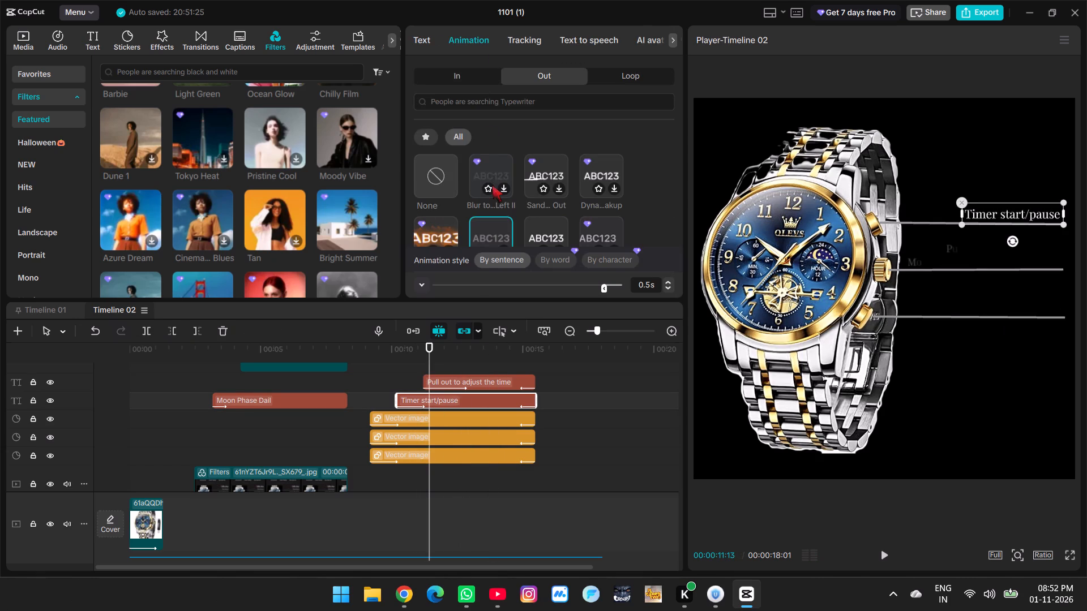
click(482, 383)
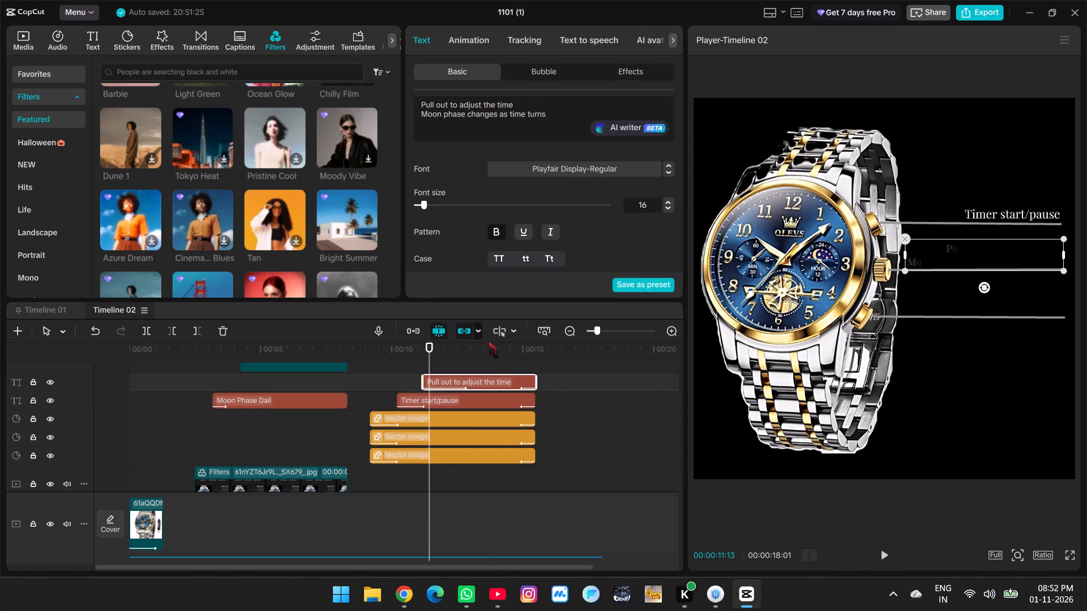
click(477, 37)
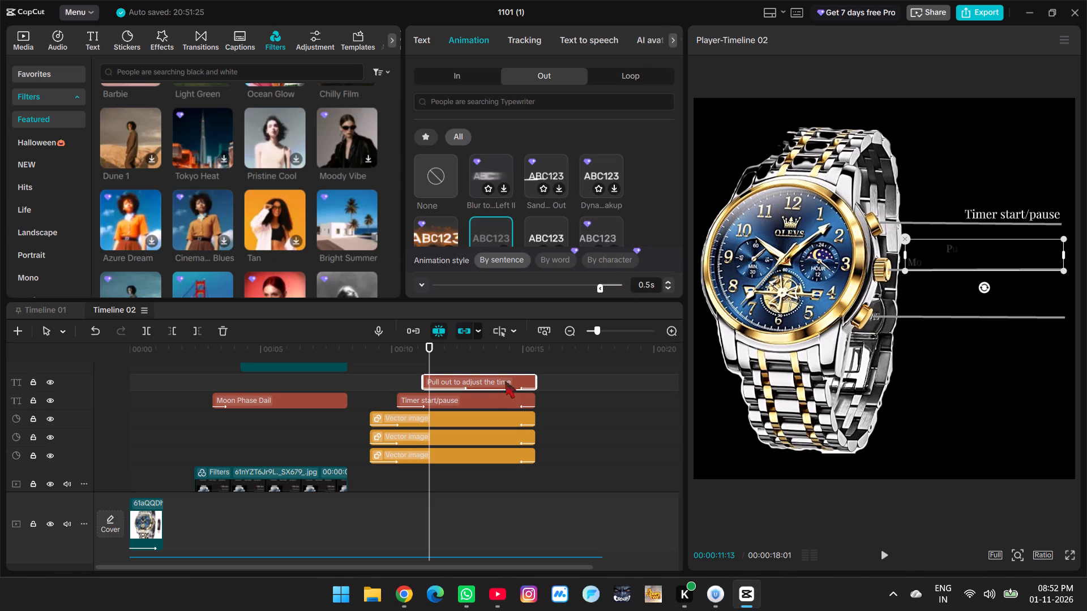
scroll(480, 398, up, 1)
drag(426, 371, 421, 371)
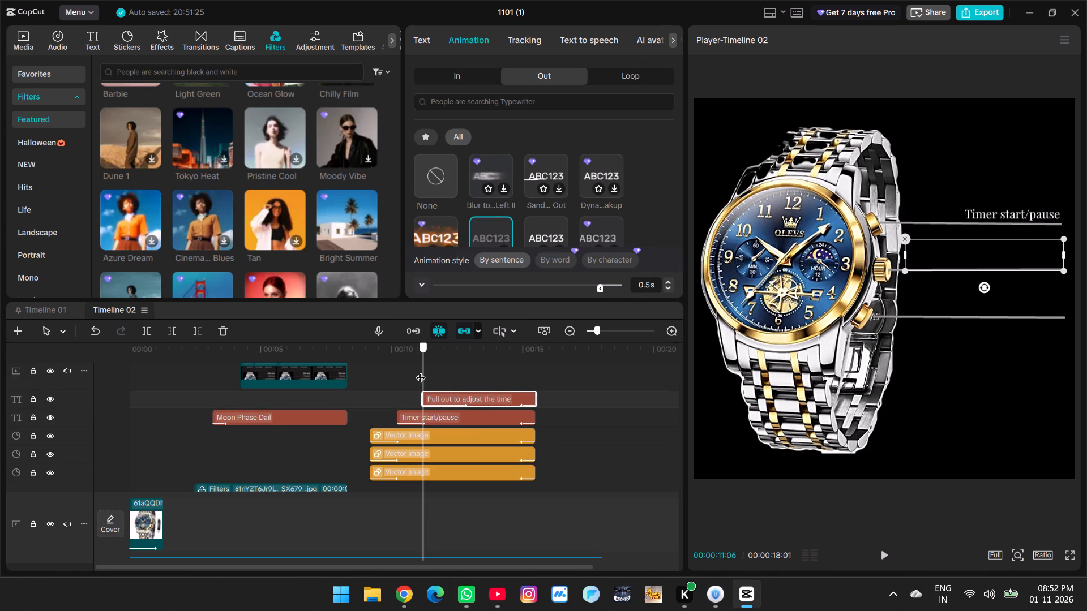
drag(421, 371, 421, 378)
drag(421, 378, 443, 386)
double_click(472, 402)
scroll(471, 401, up, 3)
click(489, 395)
scroll(493, 398, down, 2)
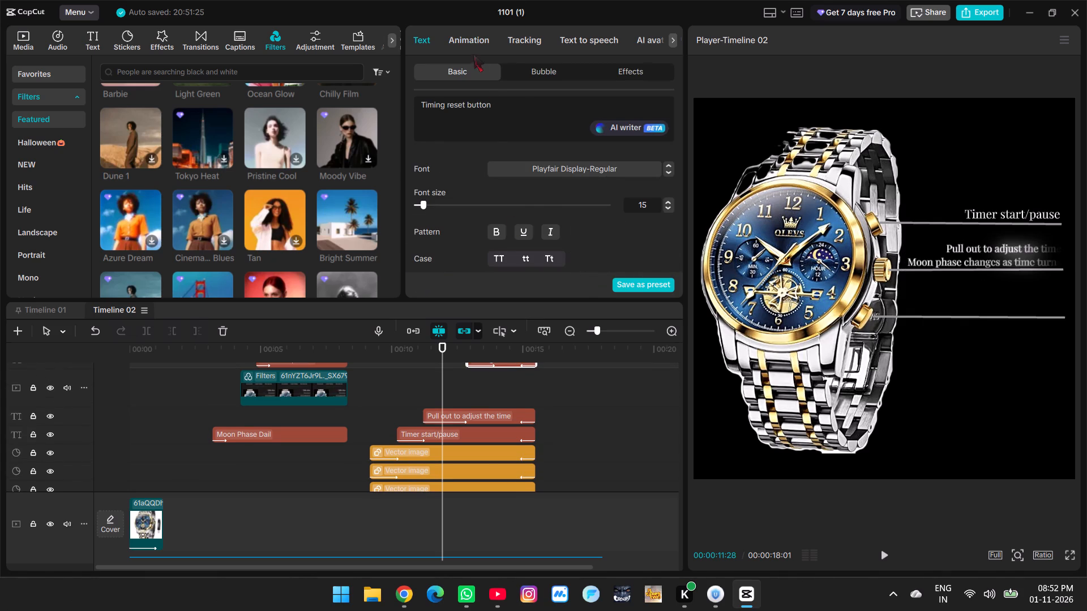
click(470, 42)
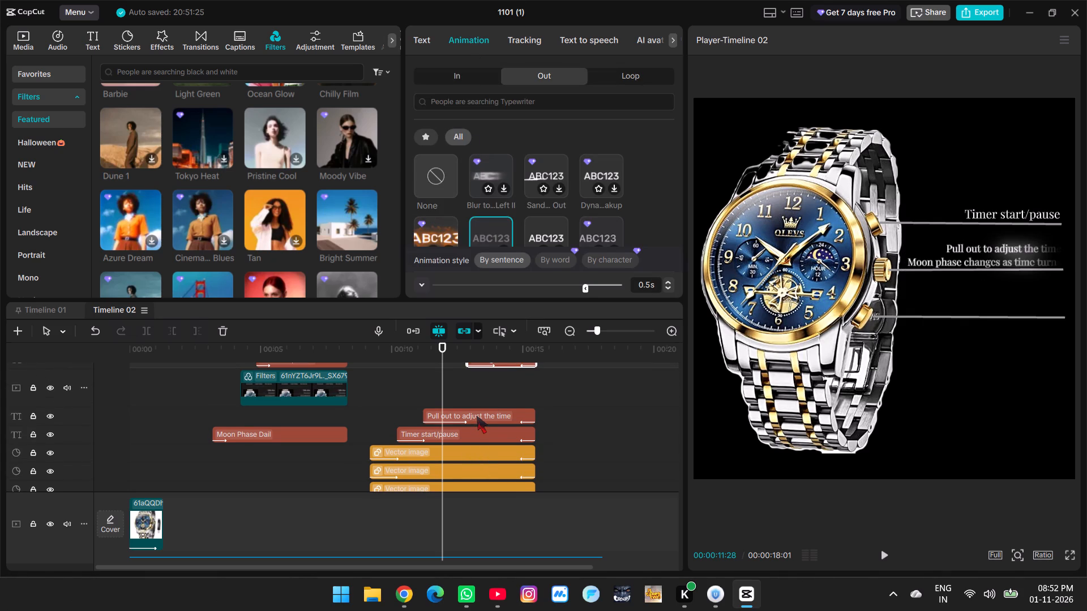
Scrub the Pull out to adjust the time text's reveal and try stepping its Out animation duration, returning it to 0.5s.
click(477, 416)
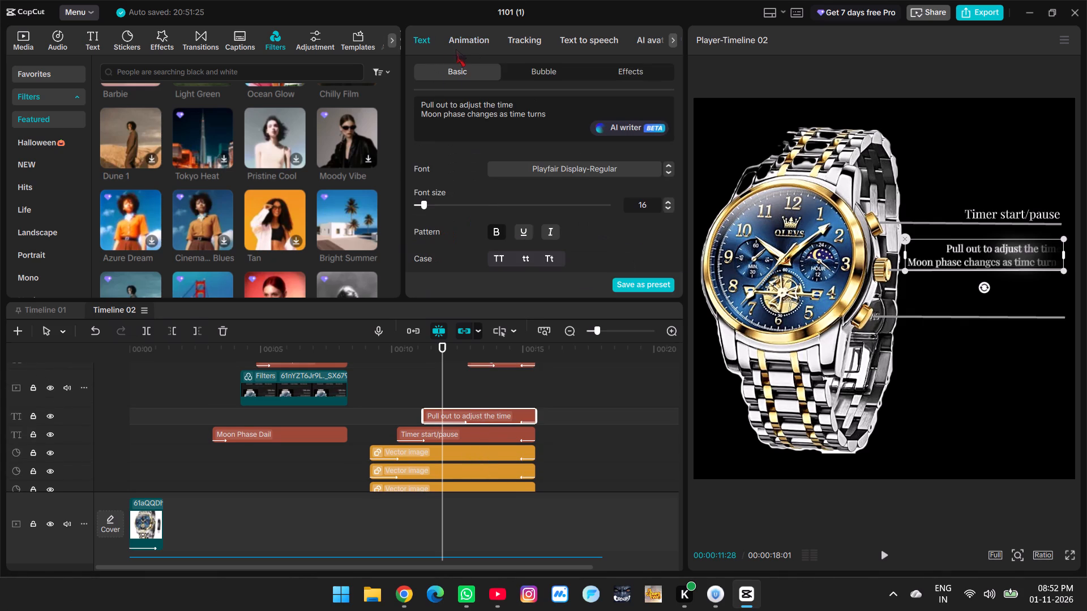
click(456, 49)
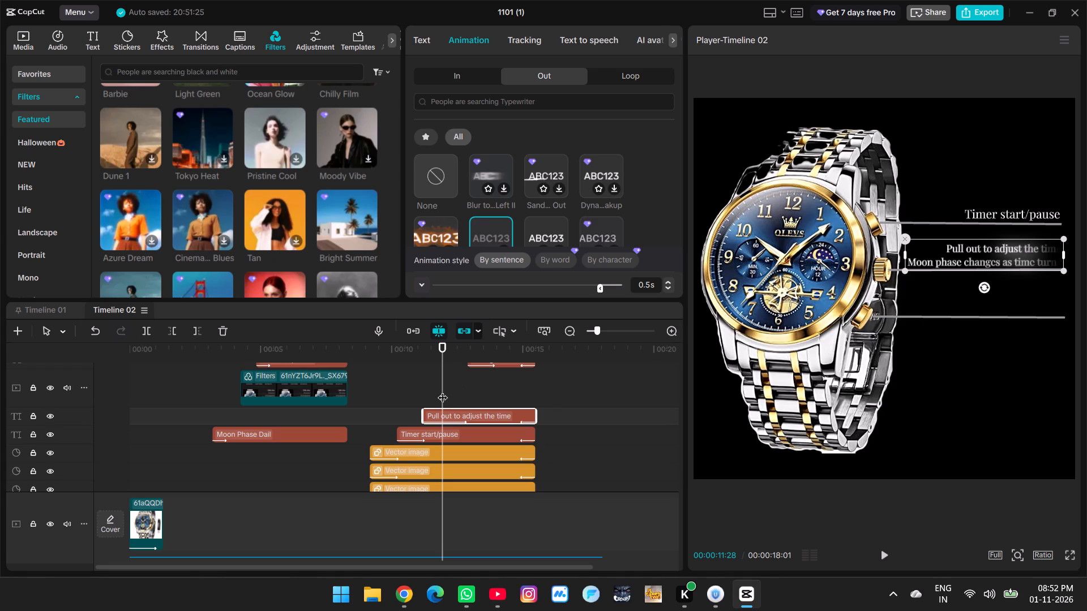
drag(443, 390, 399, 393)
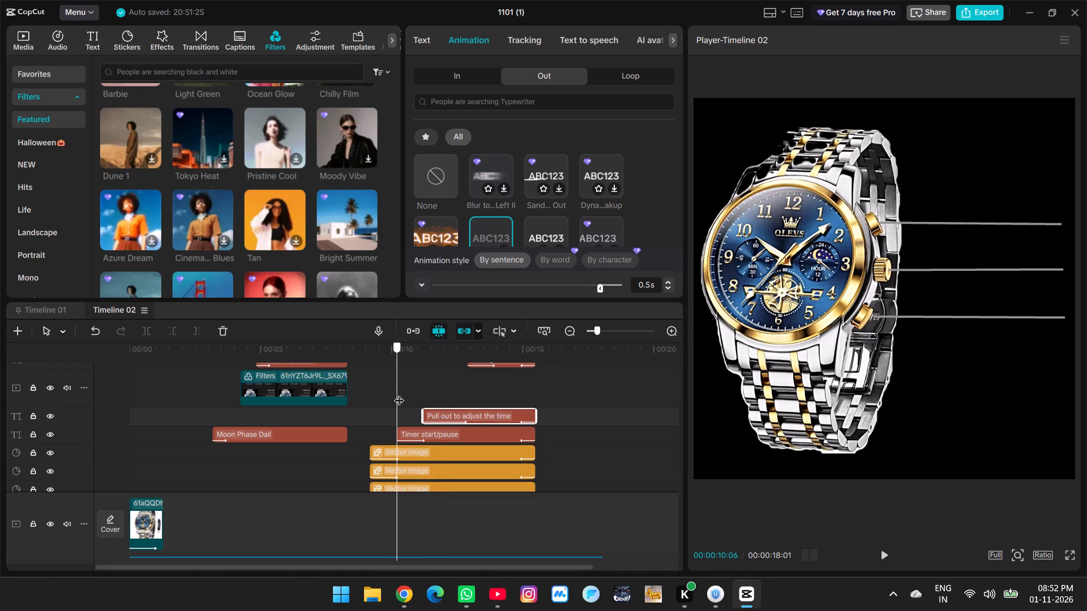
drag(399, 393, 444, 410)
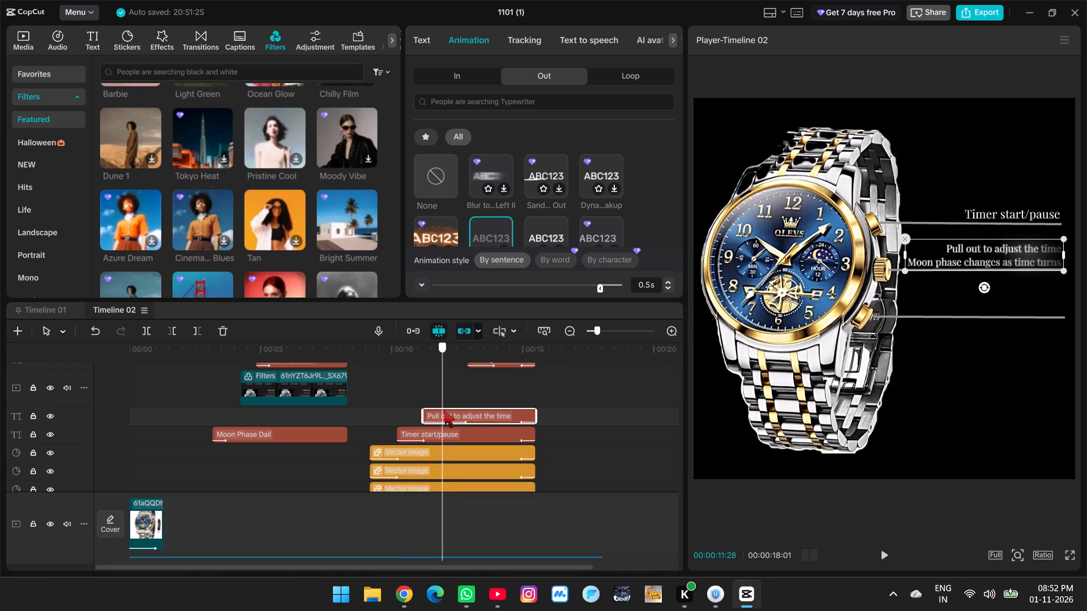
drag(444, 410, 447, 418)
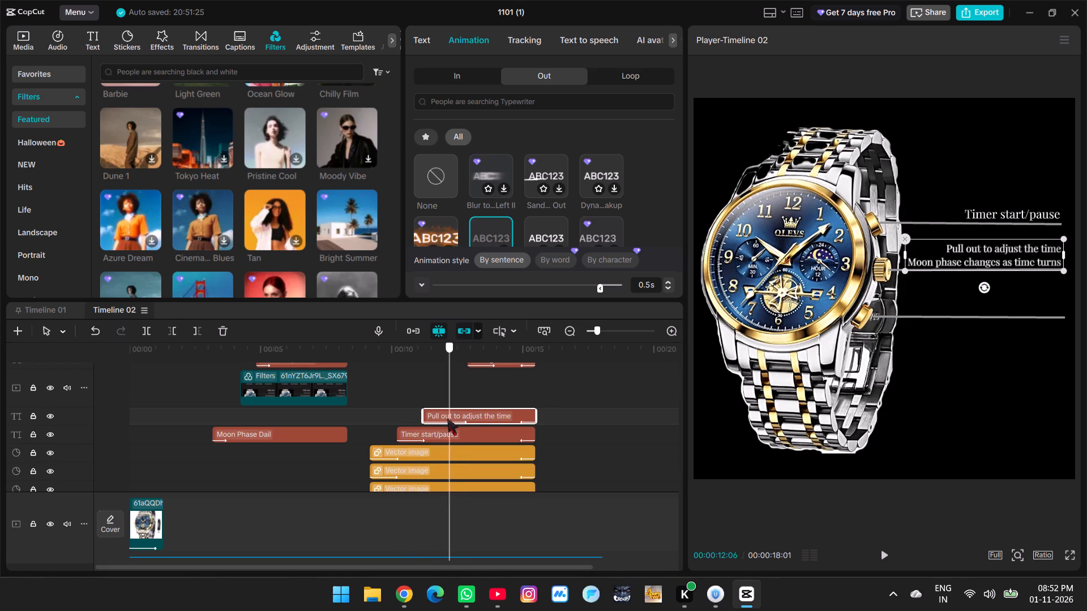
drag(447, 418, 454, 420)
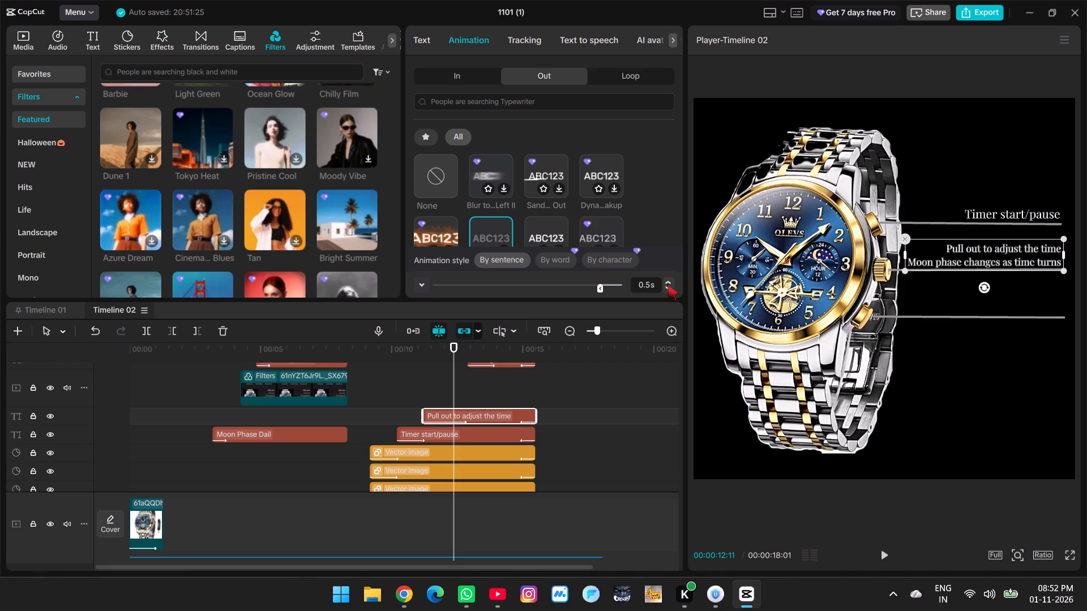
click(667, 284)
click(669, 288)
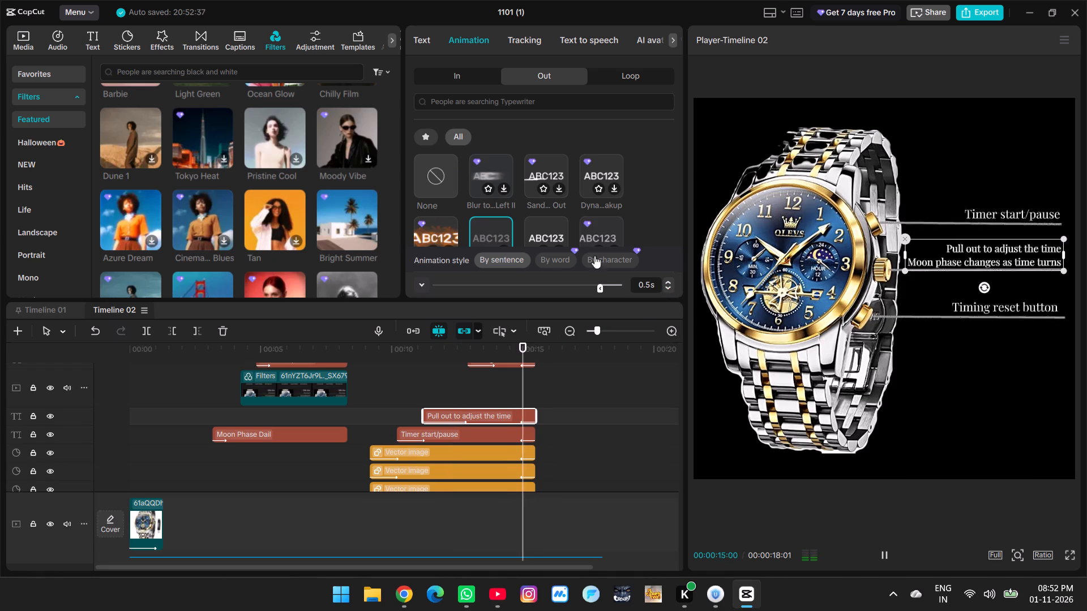
Examine the In animations of the Pull out to adjust the time and Timer start/pause texts and browse the favourite animations.
click(476, 72)
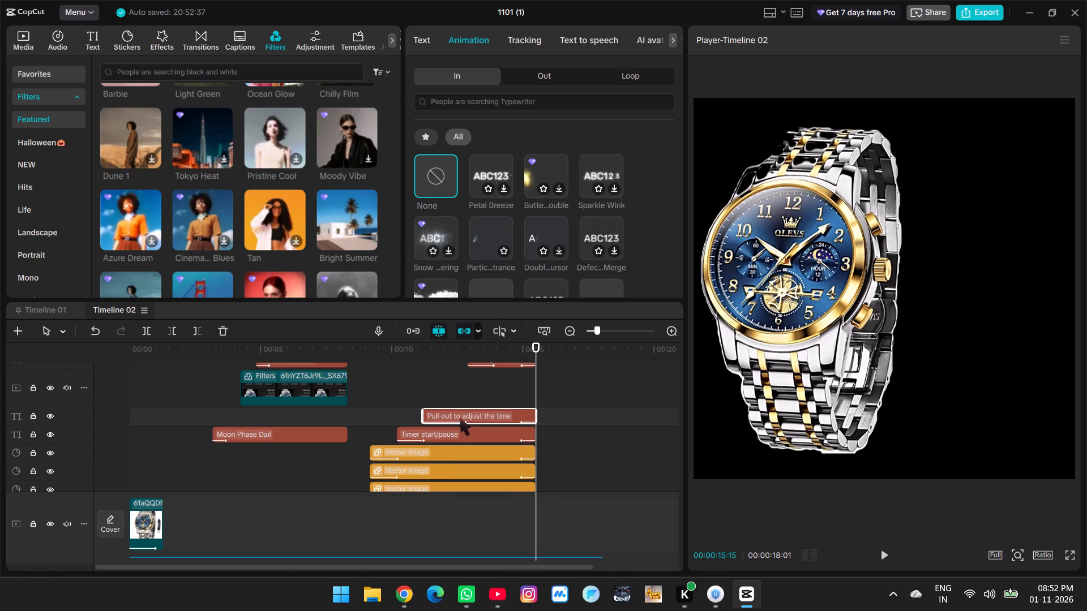
click(432, 389)
click(447, 419)
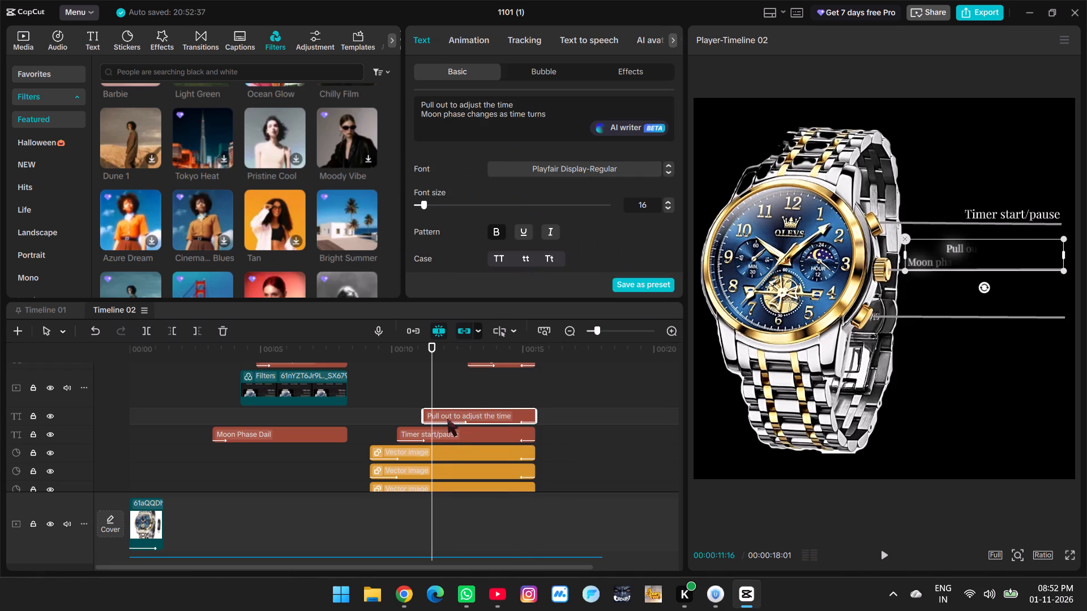
click(469, 42)
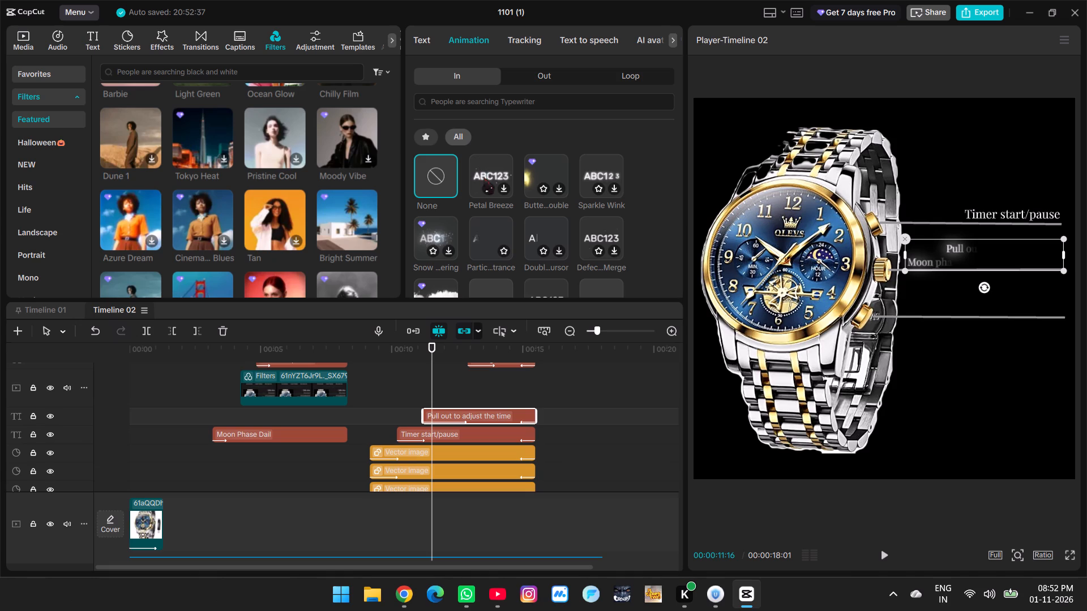
click(429, 139)
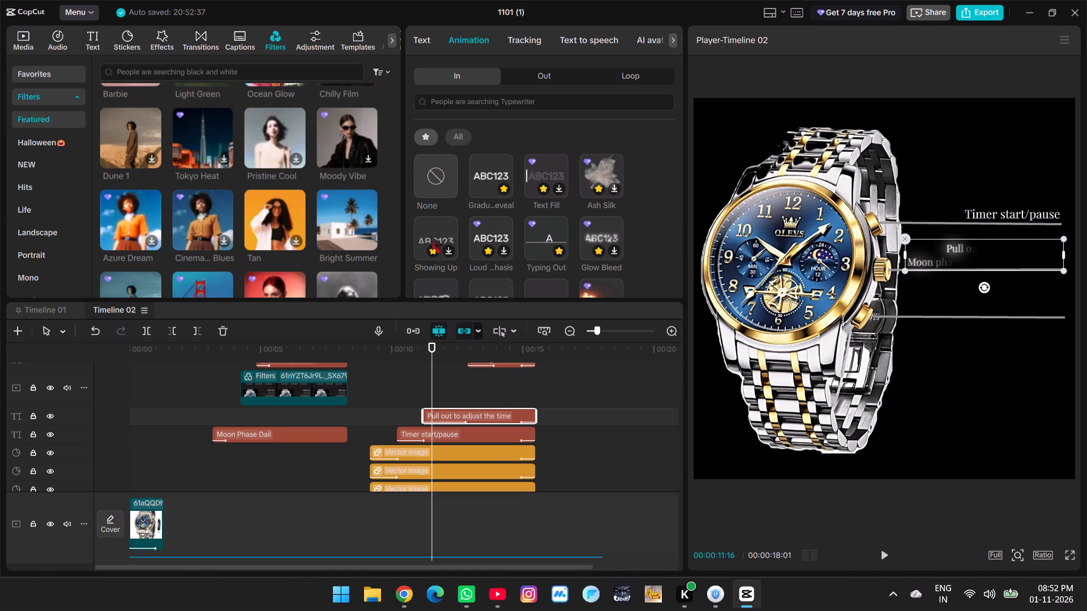
click(482, 438)
click(460, 43)
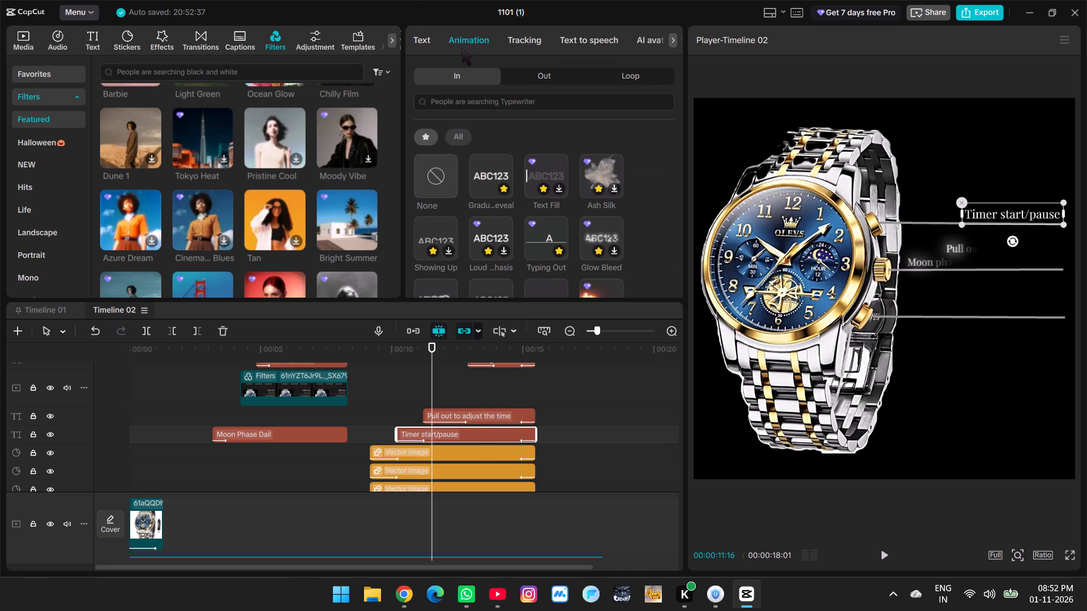
scroll(467, 202, down, 2)
scroll(494, 268, down, 3)
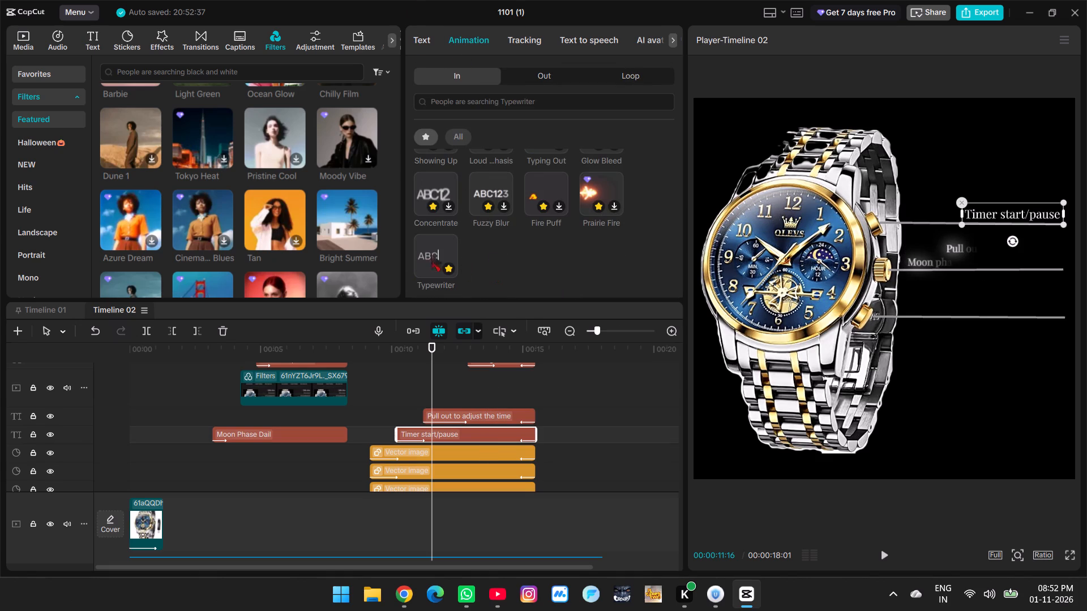
scroll(463, 258, up, 2)
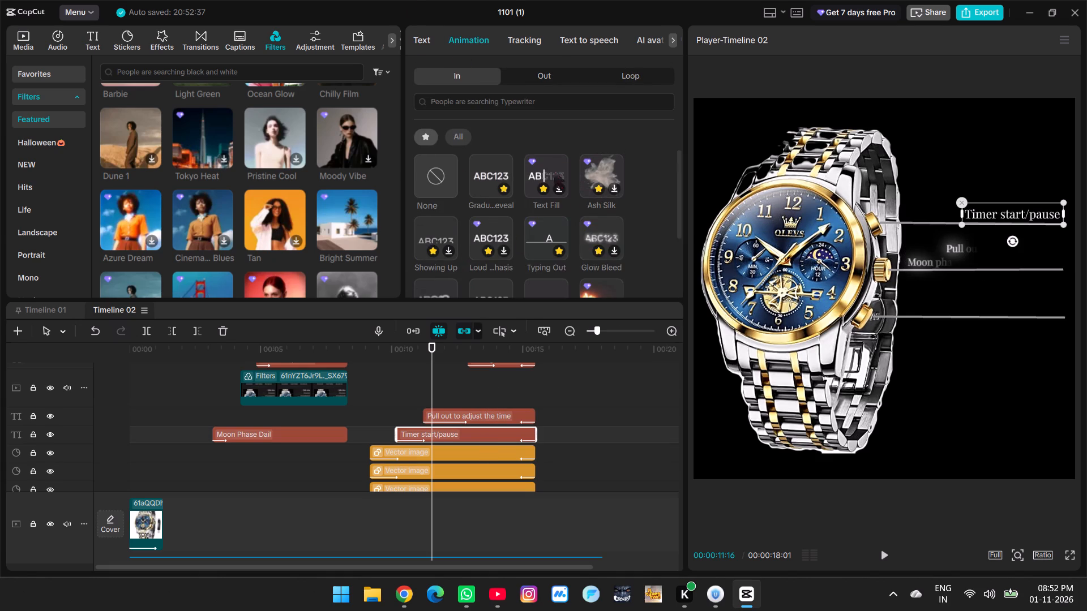
scroll(463, 433, down, 2)
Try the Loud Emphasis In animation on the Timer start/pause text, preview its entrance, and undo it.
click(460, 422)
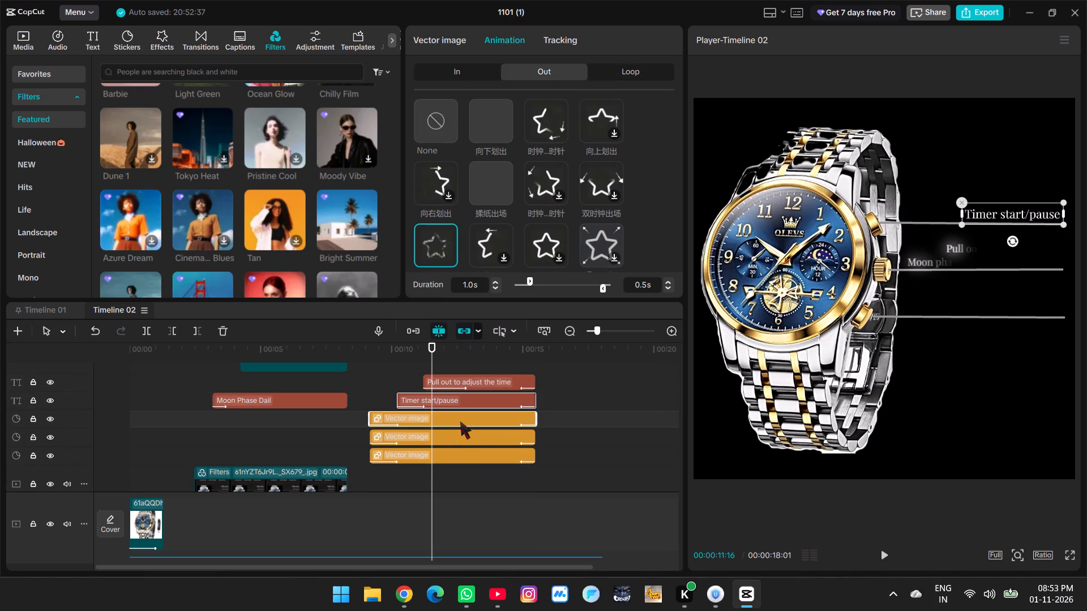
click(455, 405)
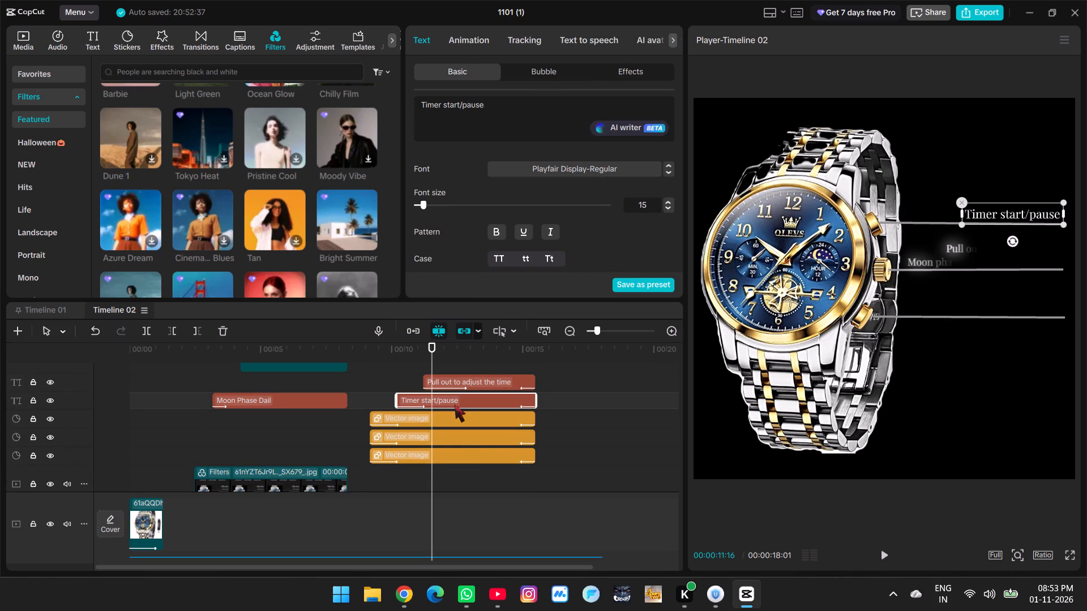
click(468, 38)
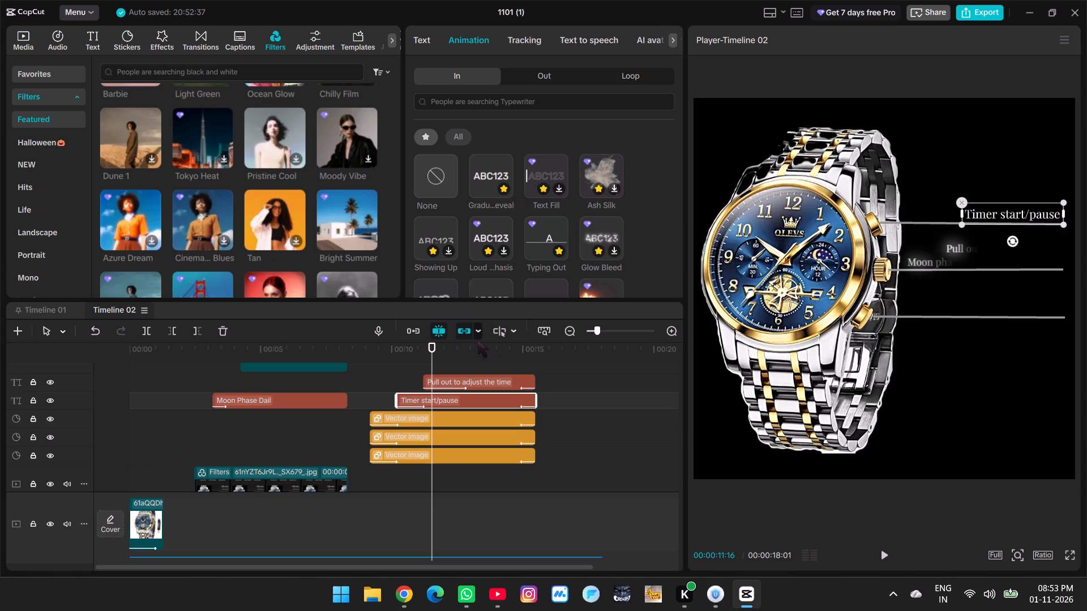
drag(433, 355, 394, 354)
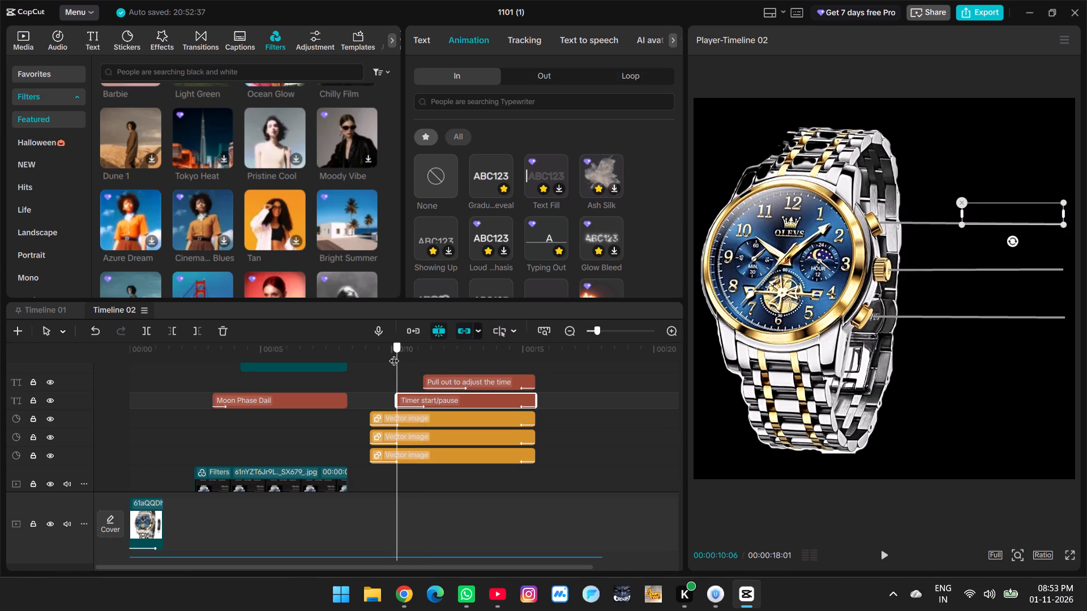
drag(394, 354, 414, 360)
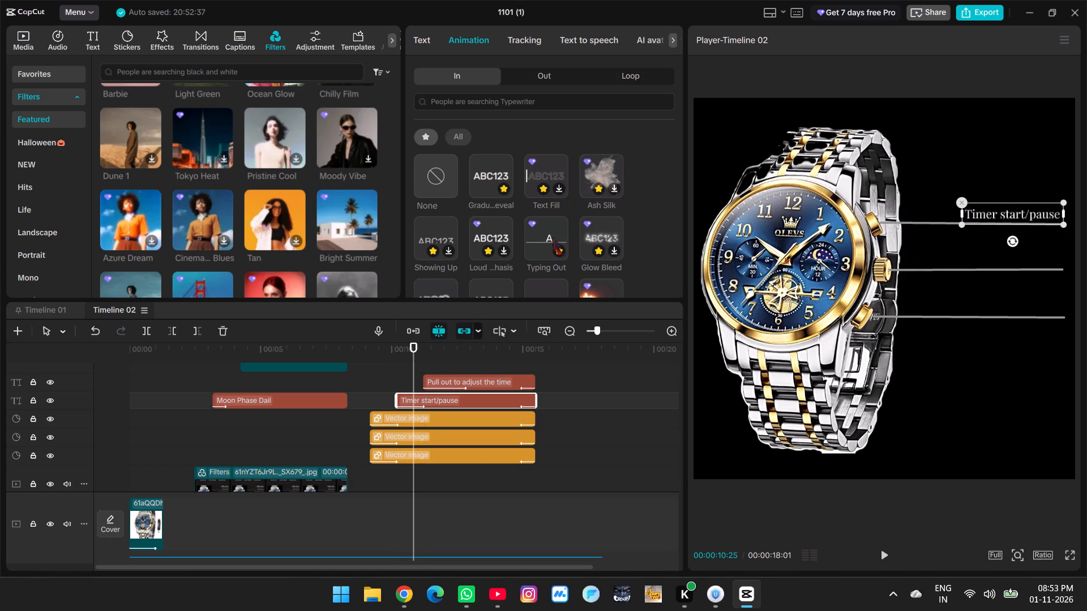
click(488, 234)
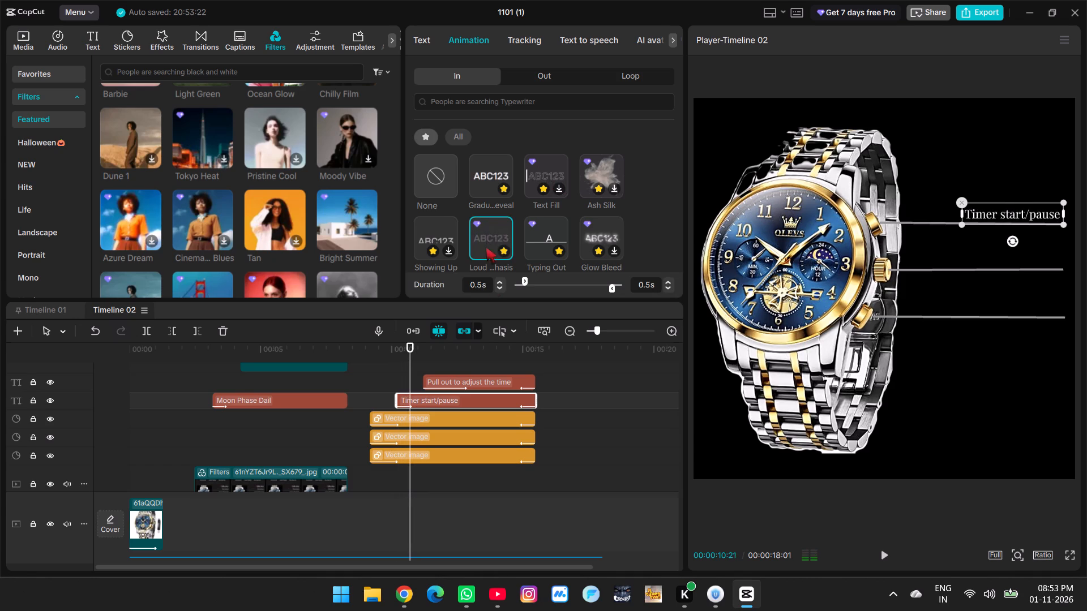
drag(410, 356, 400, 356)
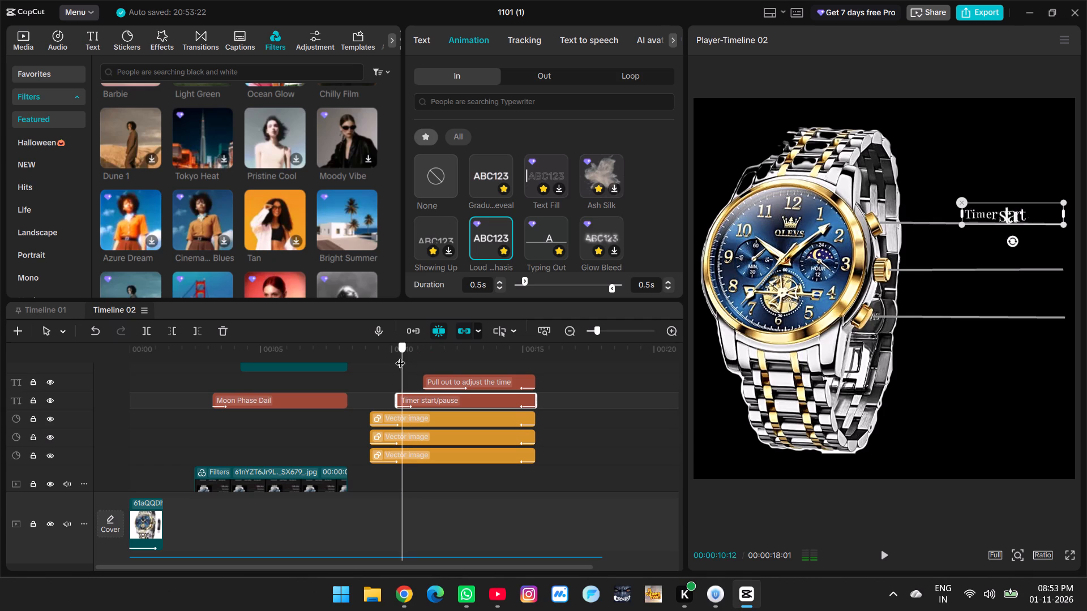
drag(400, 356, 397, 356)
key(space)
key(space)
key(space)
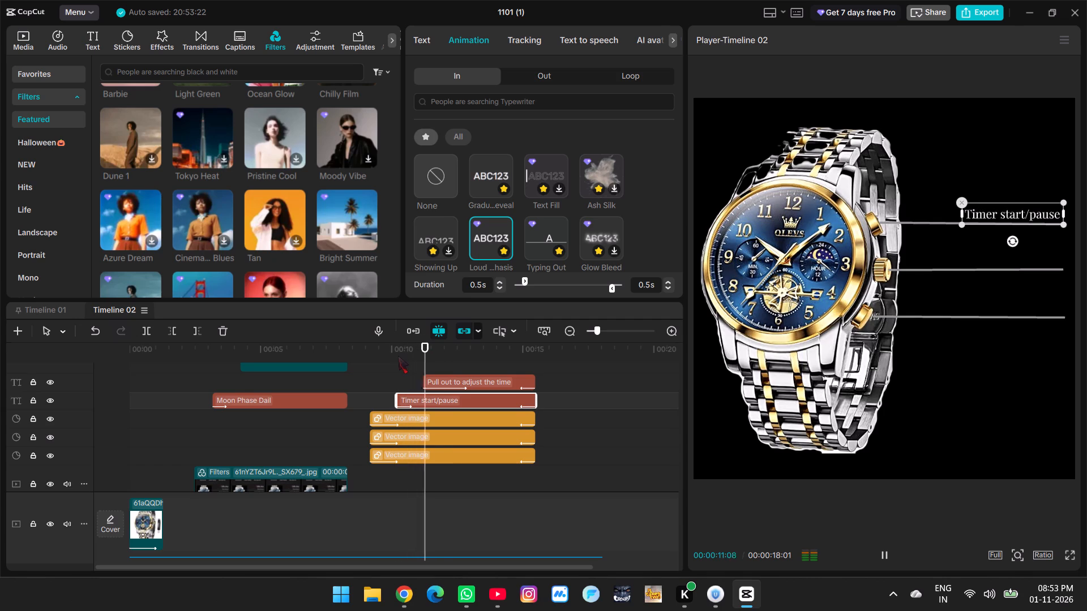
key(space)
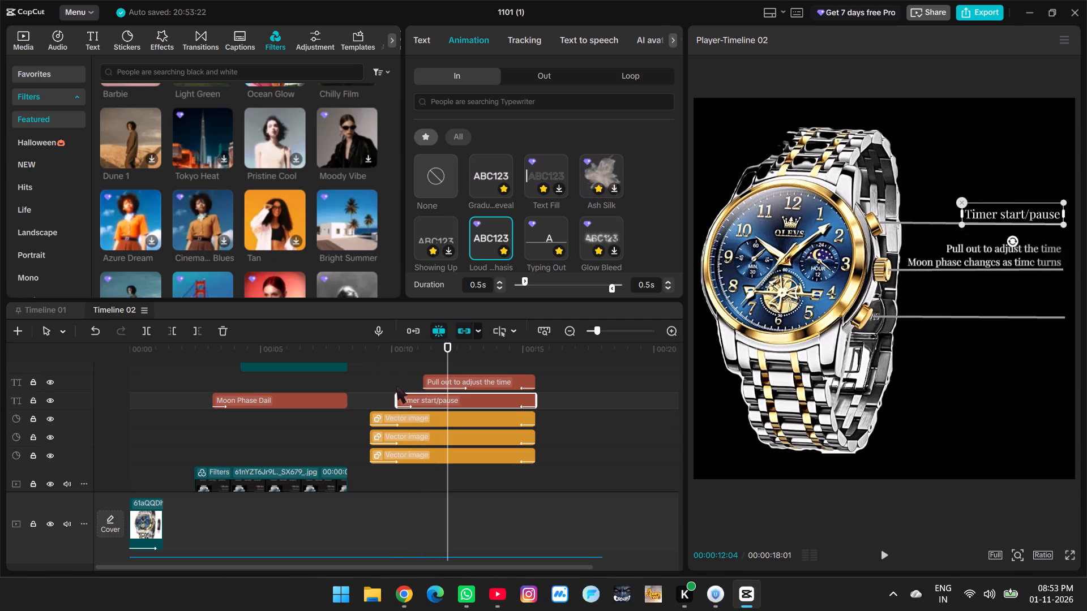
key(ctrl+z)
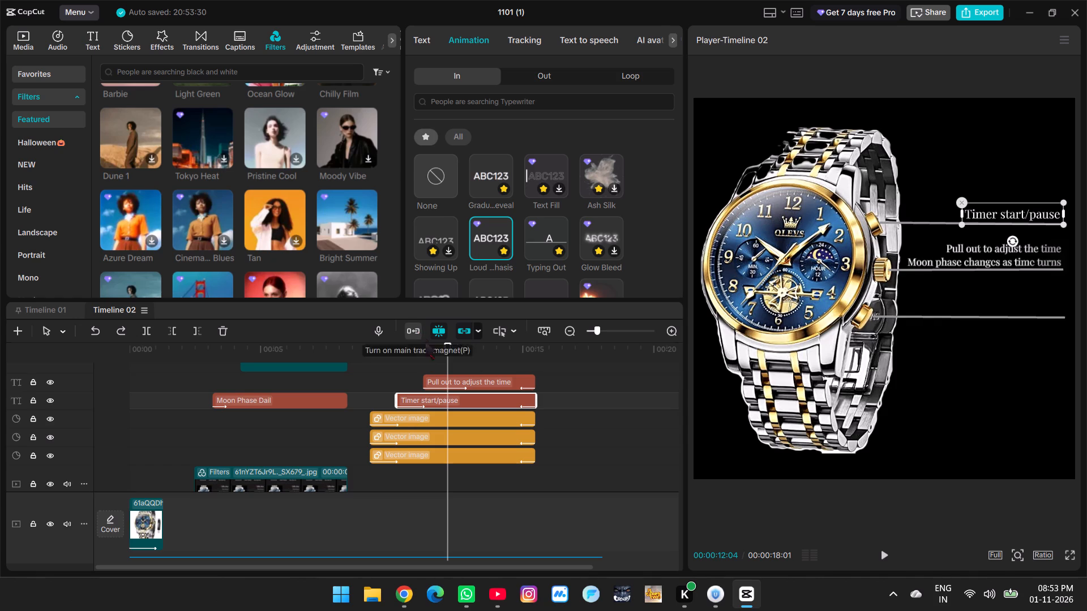
Reapply the Gradual Reveal In animation to the Pull out to adjust the time text and set its duration to 2.1s.
click(439, 382)
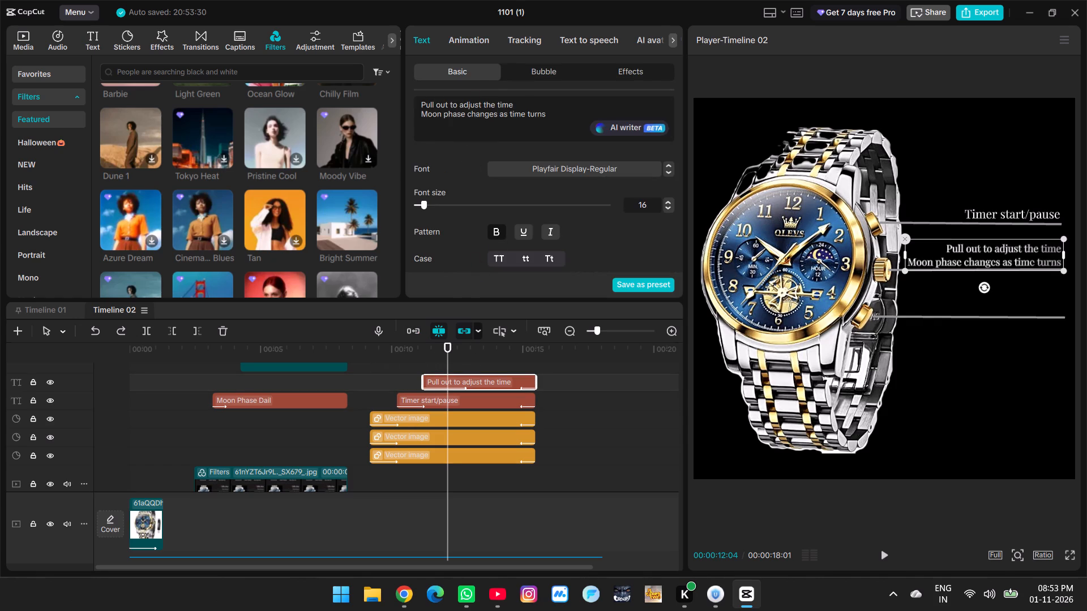
click(470, 51)
click(485, 177)
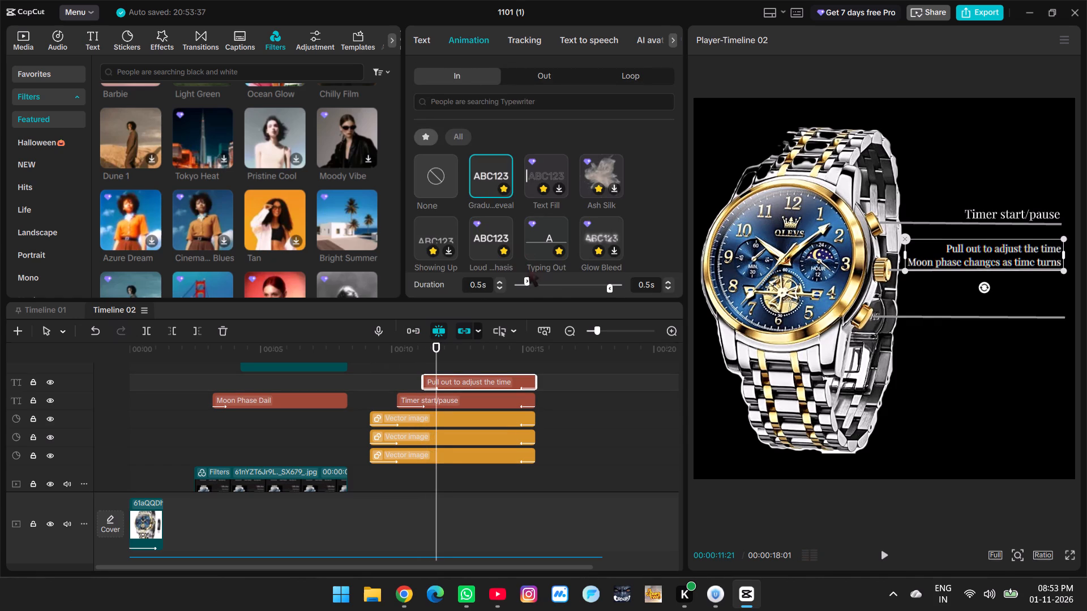
drag(533, 286, 550, 289)
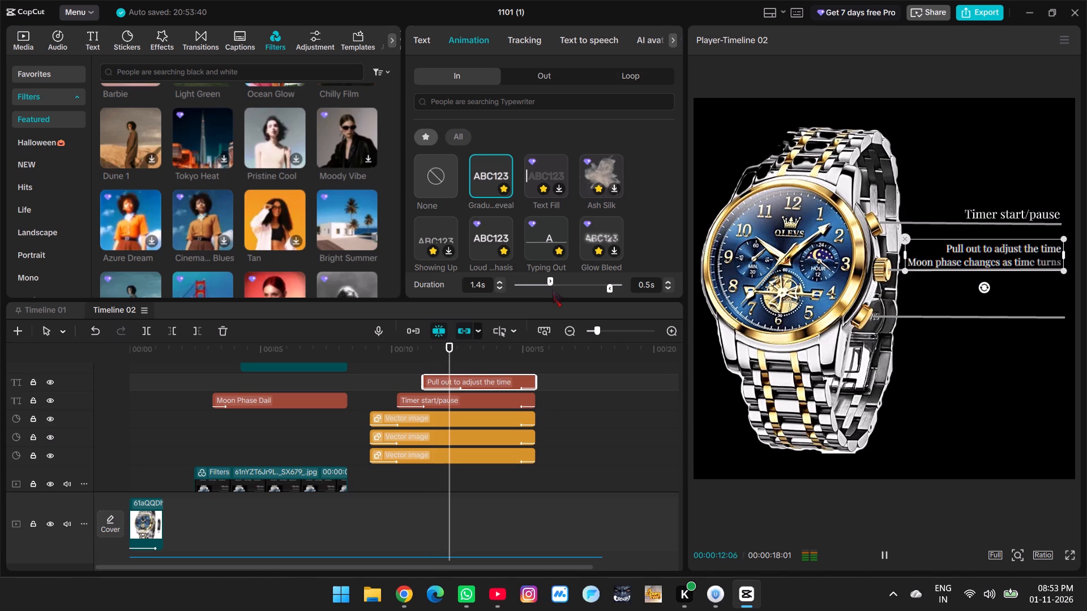
drag(552, 289, 567, 289)
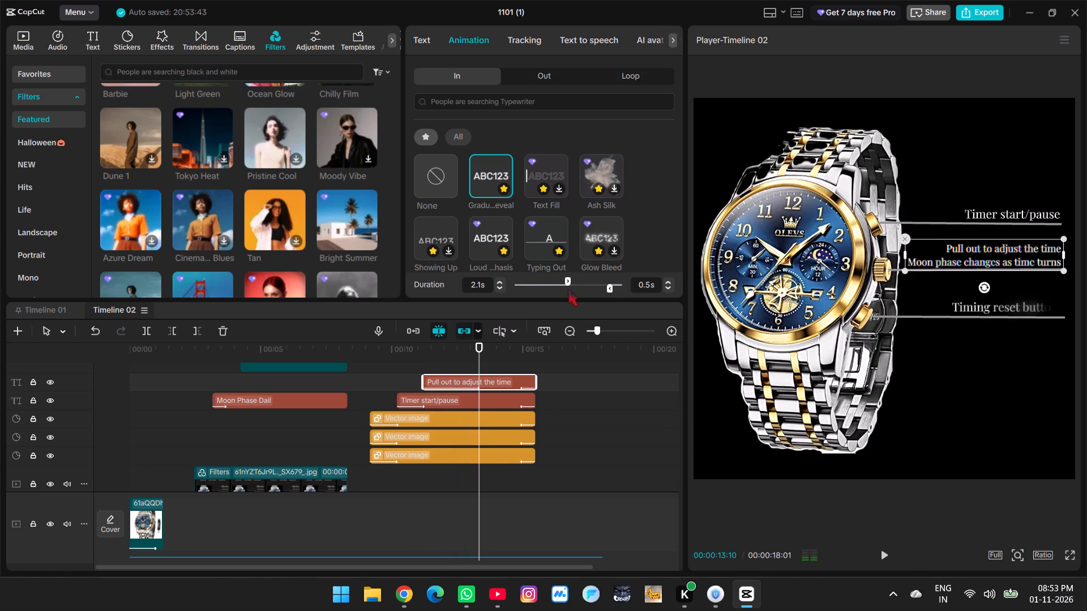
Reapply the Gradual Reveal In animation to the Timing reset button text and set its duration to 0.8s.
scroll(497, 399, up, 2)
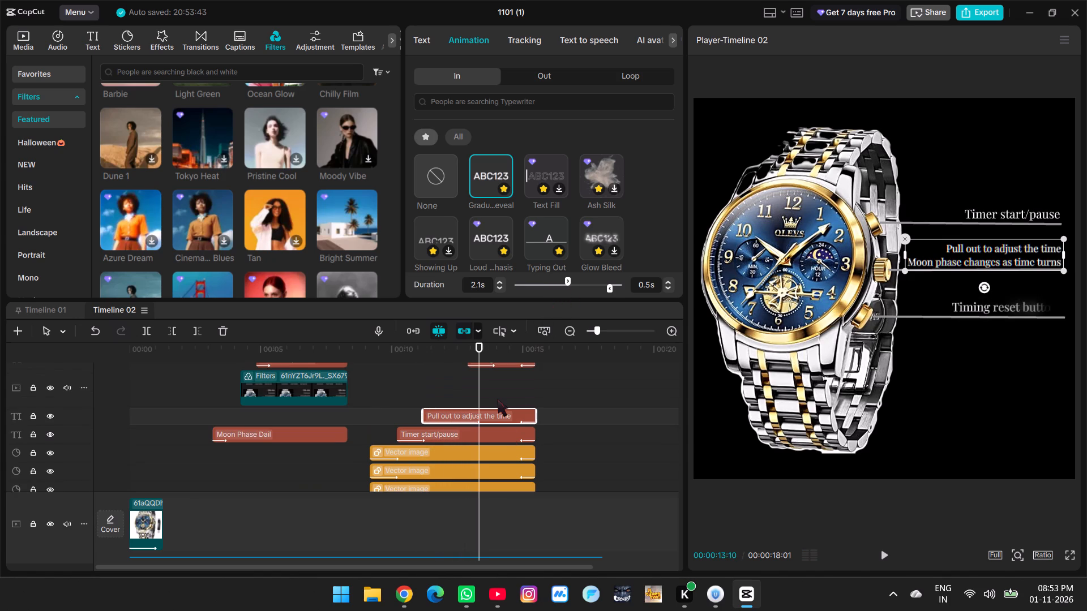
scroll(497, 399, up, 2)
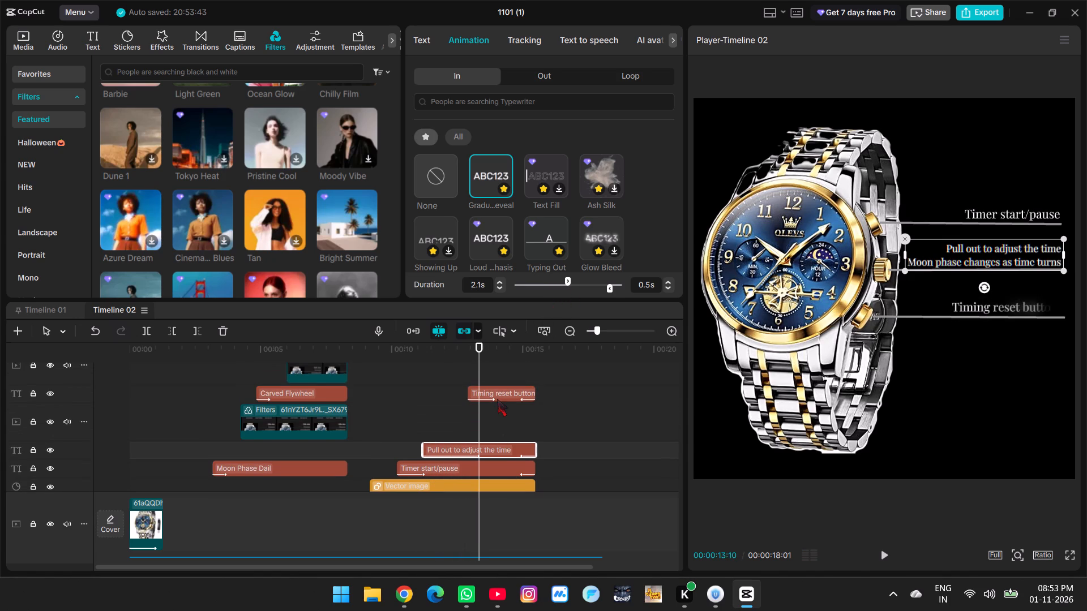
click(497, 399)
click(464, 42)
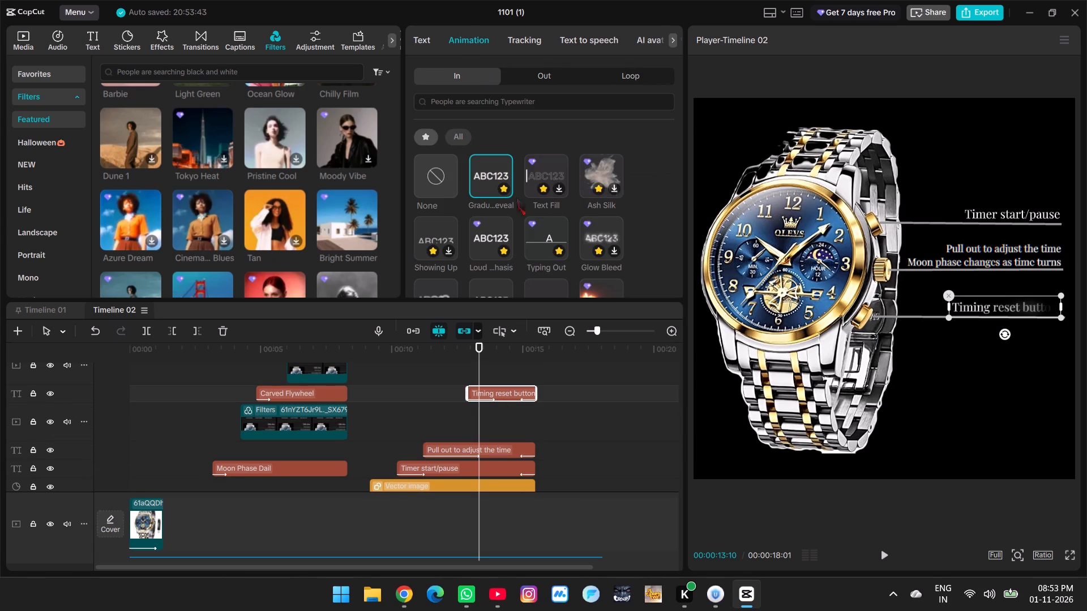
click(486, 164)
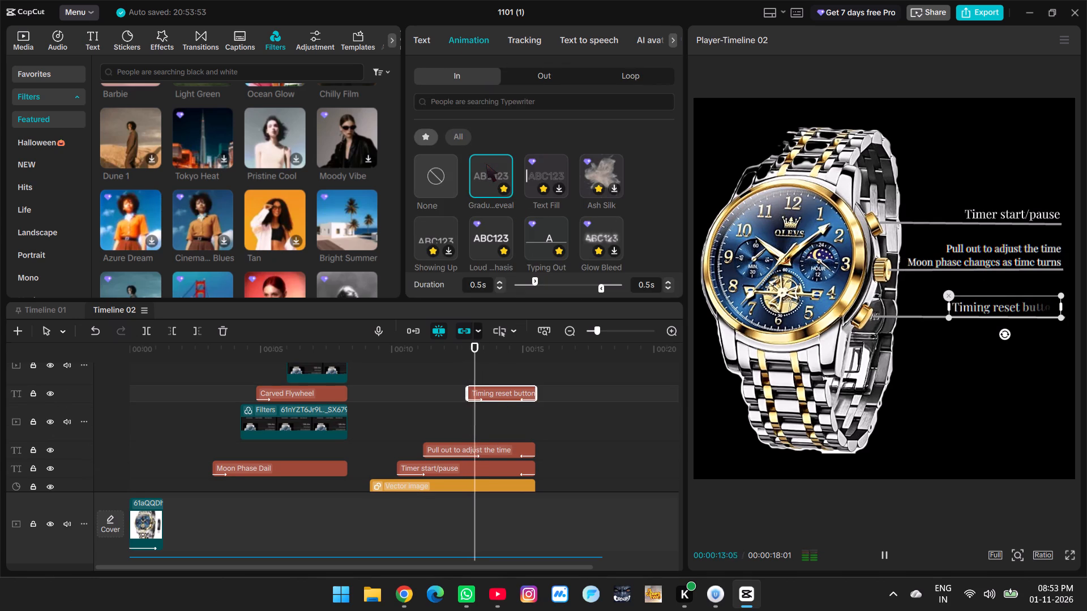
click(545, 286)
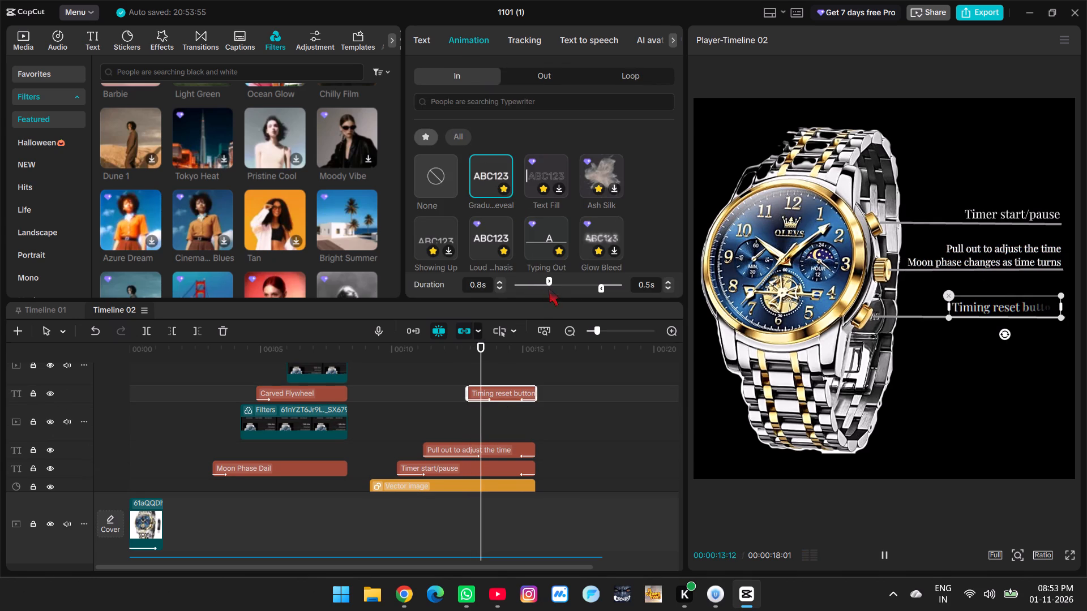
Play the callout section of Timeline 02 to check how the three callout texts reveal.
scroll(478, 412, down, 2)
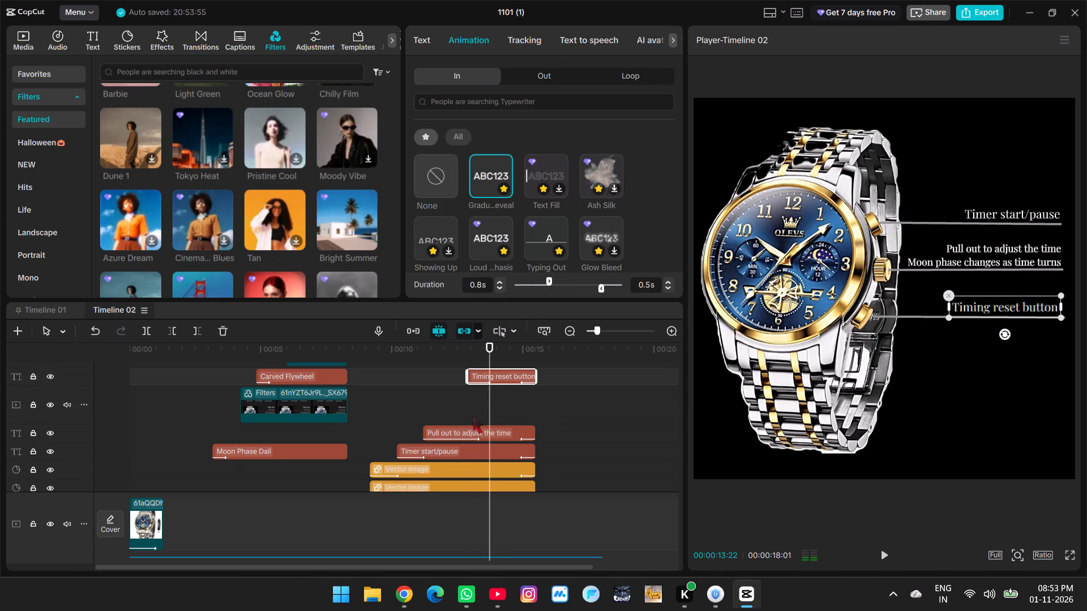
key(space)
key(space)
click(432, 434)
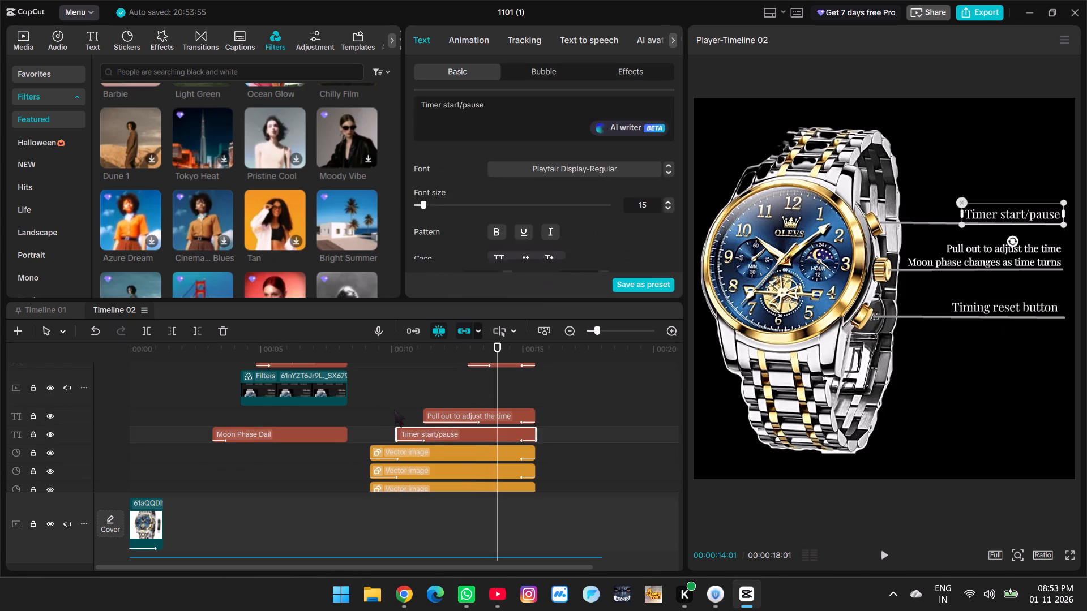
click(375, 392)
key(space)
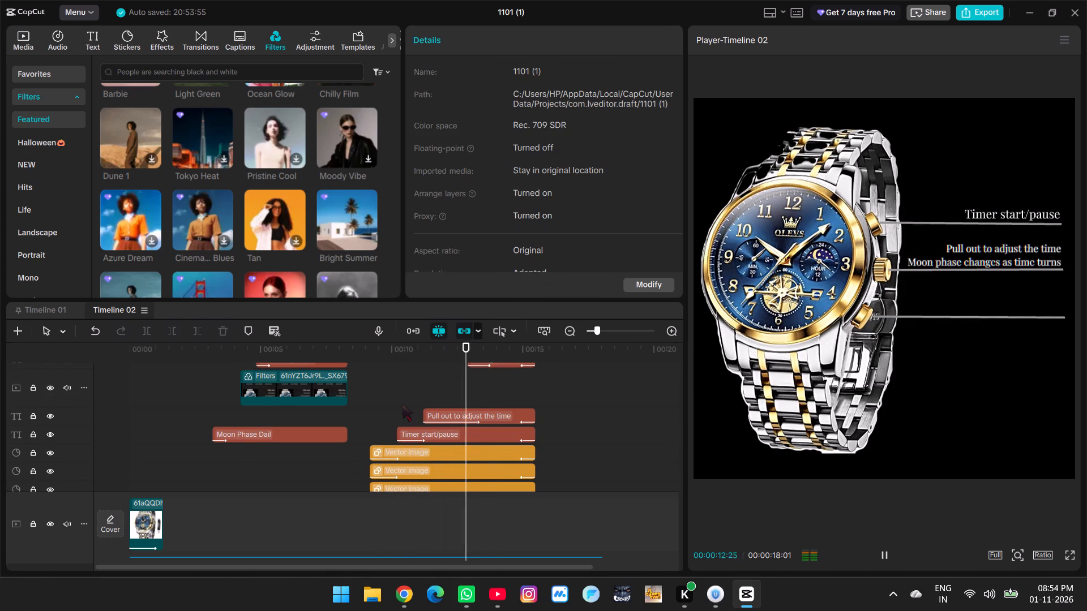
key(space)
Shift the Timing reset button text to start at 00:00:13:11 and extend its end slightly.
click(481, 403)
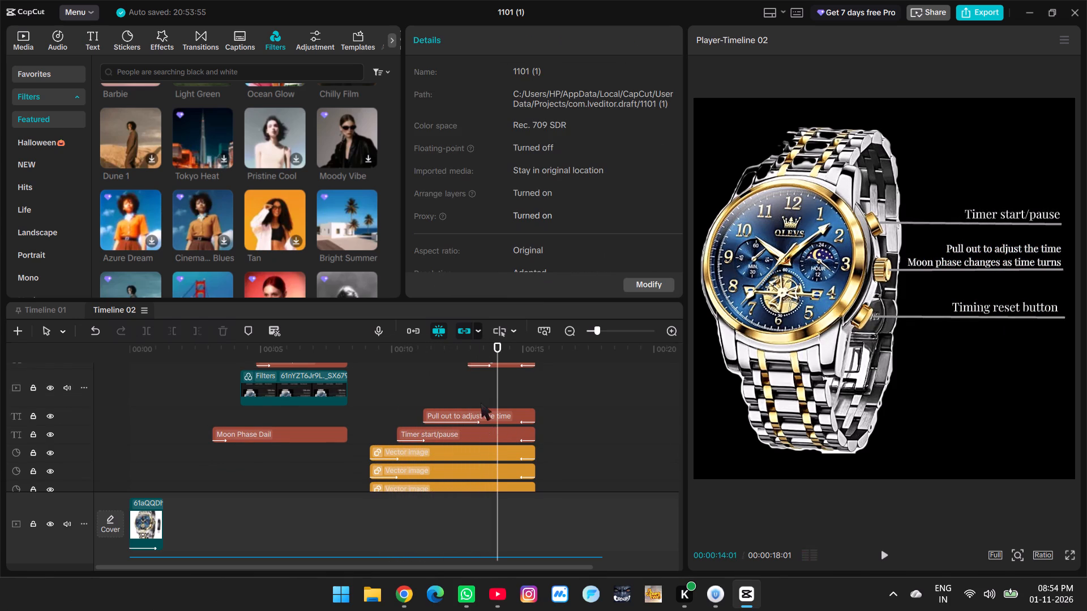
drag(483, 399, 480, 393)
scroll(480, 393, up, 2)
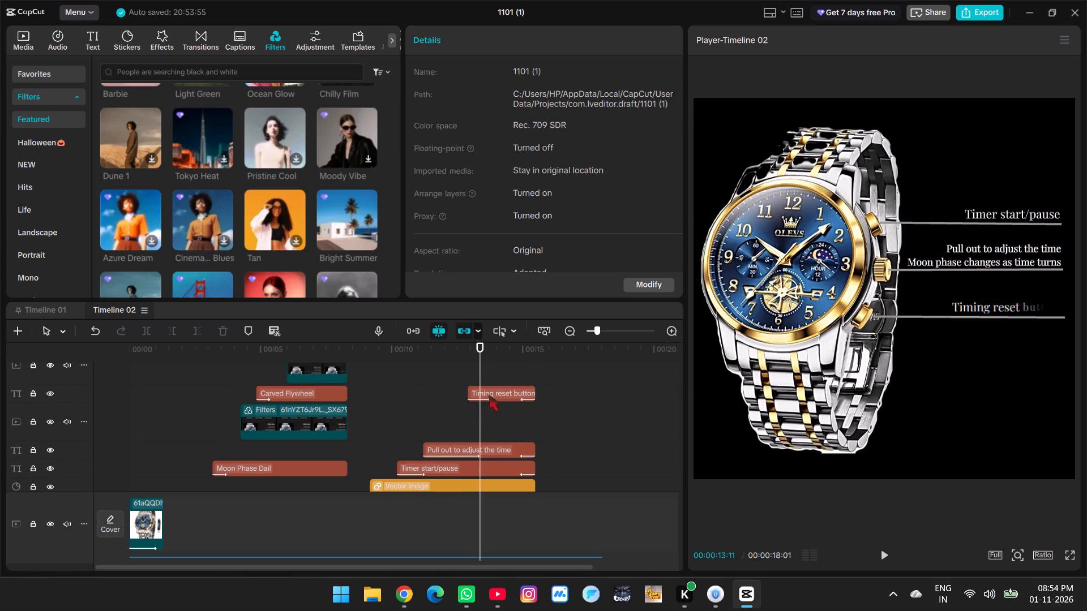
double_click(493, 393)
drag(494, 393, 507, 392)
click(550, 395)
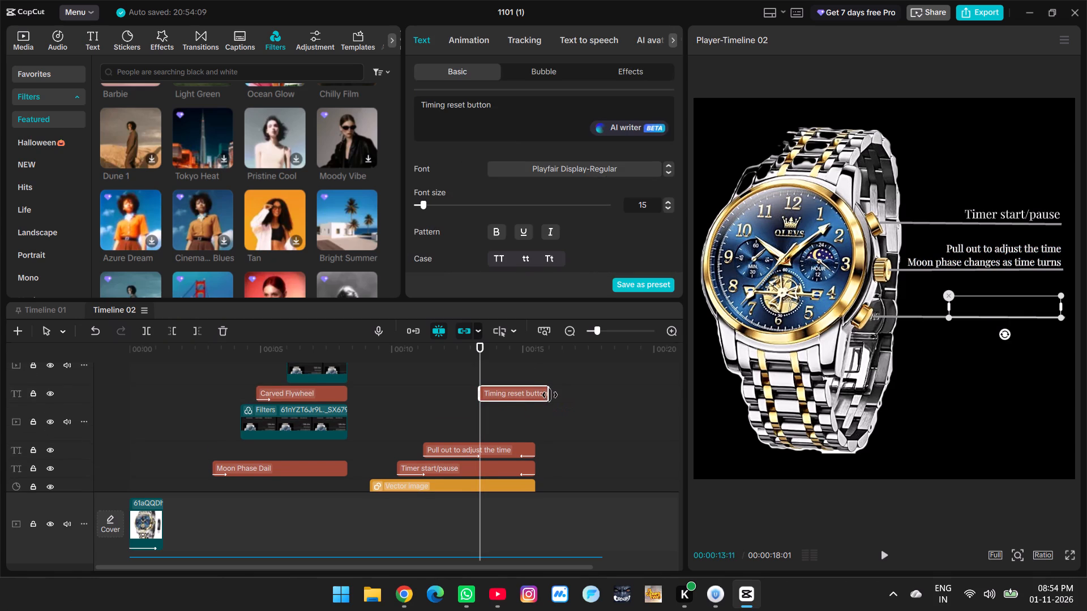
Extend the Pull out and Timer start/pause texts and the three vector lines together to match the Timing reset button text's end.
scroll(529, 434, down, 3)
click(530, 400)
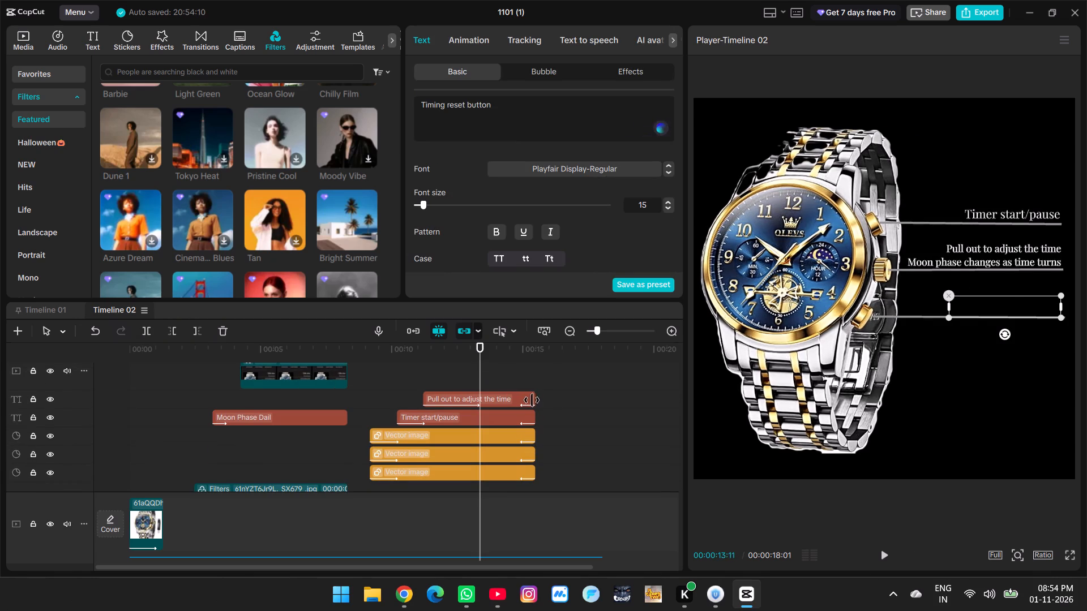
drag(533, 382, 539, 470)
scroll(542, 472, down, 3)
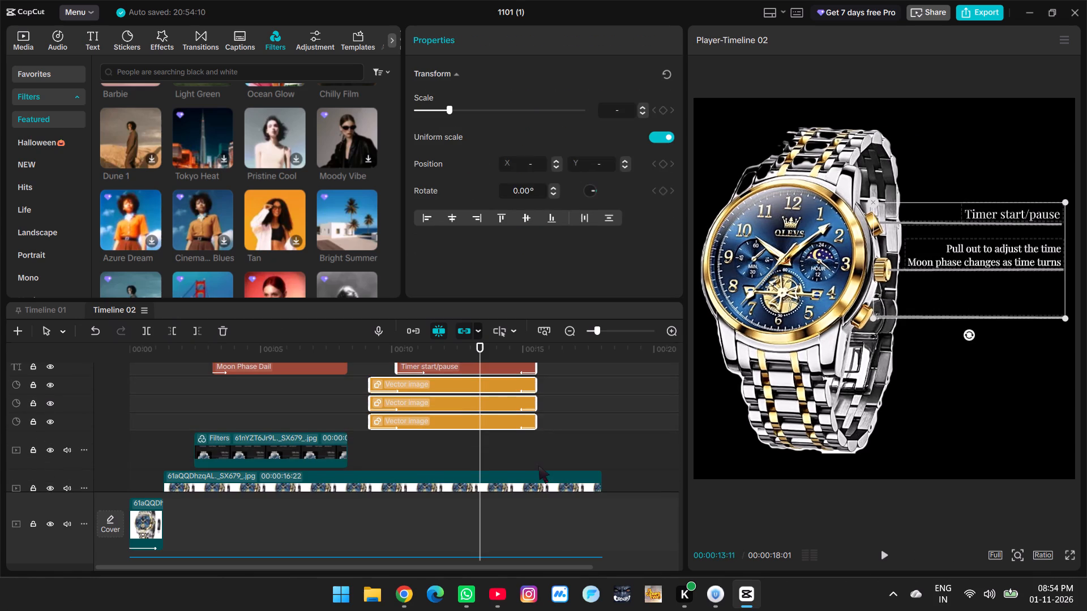
scroll(538, 425, up, 5)
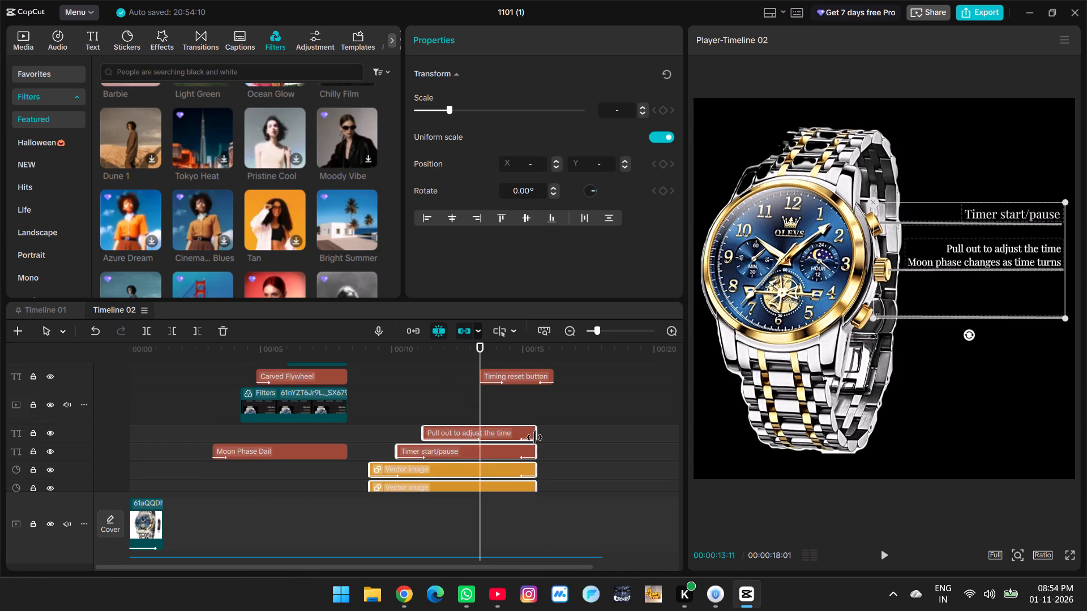
click(542, 437)
drag(530, 420, 531, 462)
scroll(531, 462, down, 3)
drag(531, 462, 521, 461)
scroll(533, 453, up, 2)
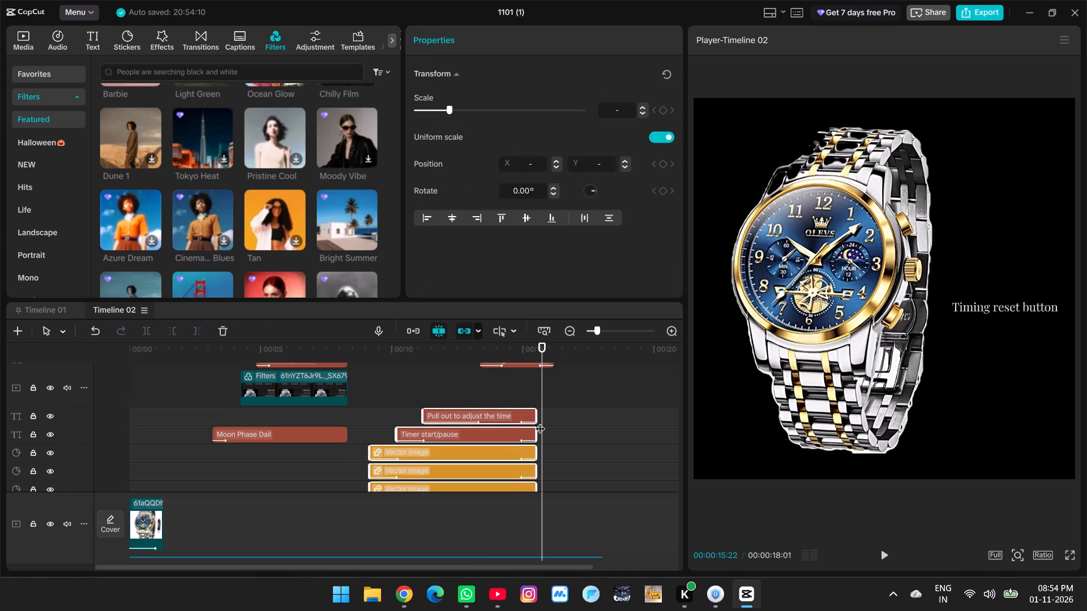
drag(538, 414, 556, 416)
Move the watch clip's last two keyframes later, aligning the second-to-last with the end of the callouts, and play the move.
scroll(556, 416, down, 6)
click(552, 448)
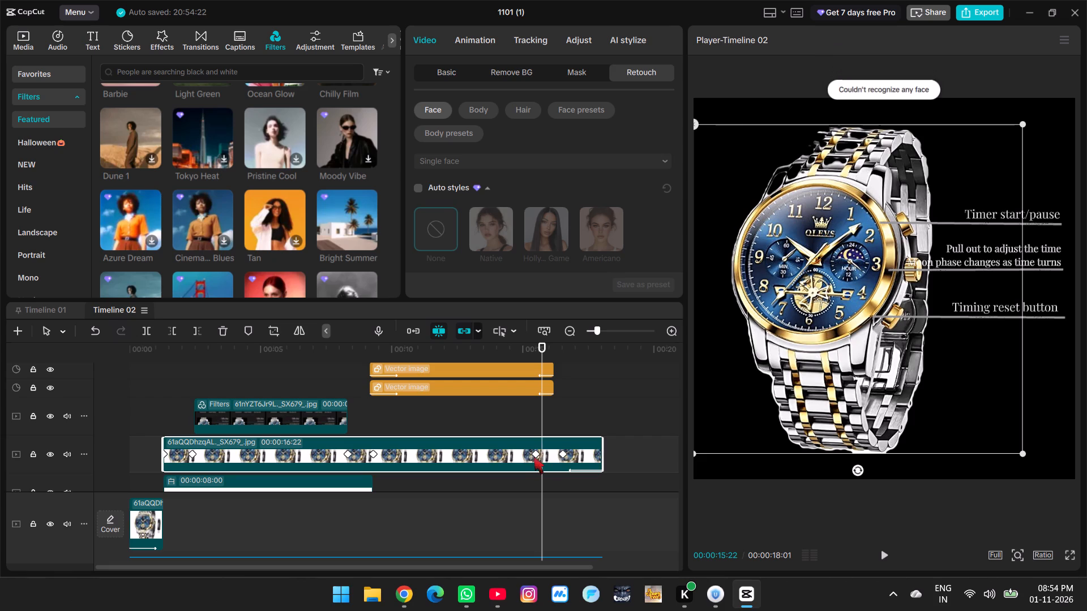
click(534, 457)
drag(564, 455, 576, 455)
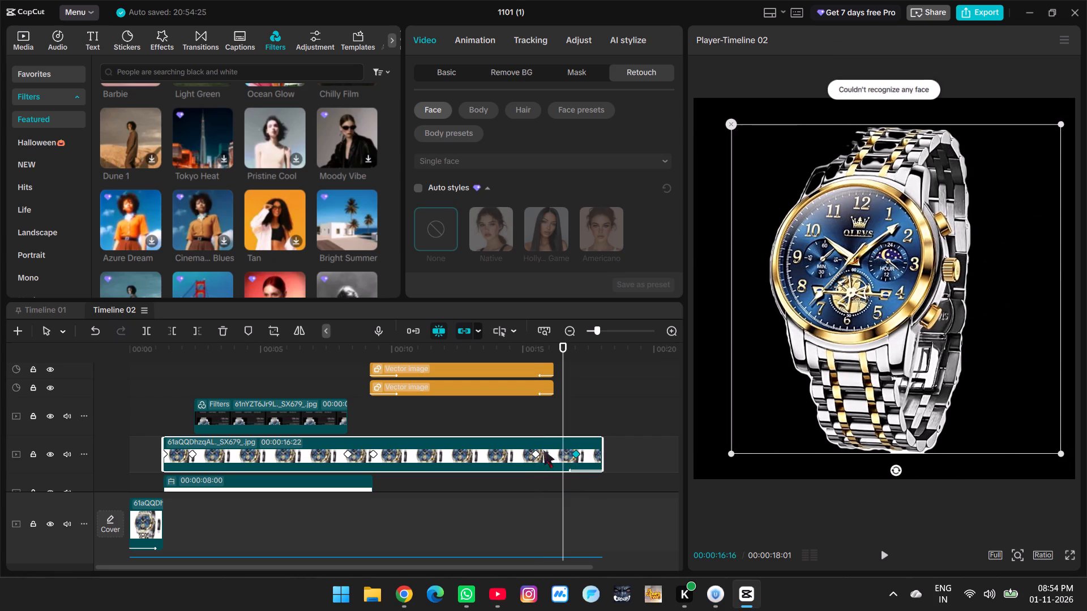
drag(534, 454, 552, 457)
double_click(553, 420)
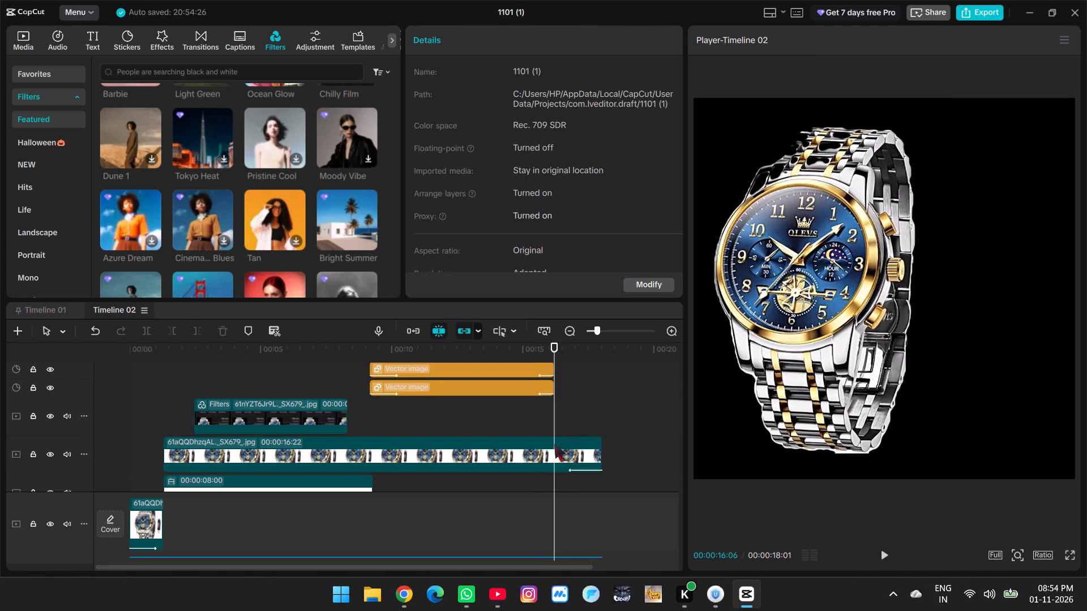
click(528, 416)
key(space)
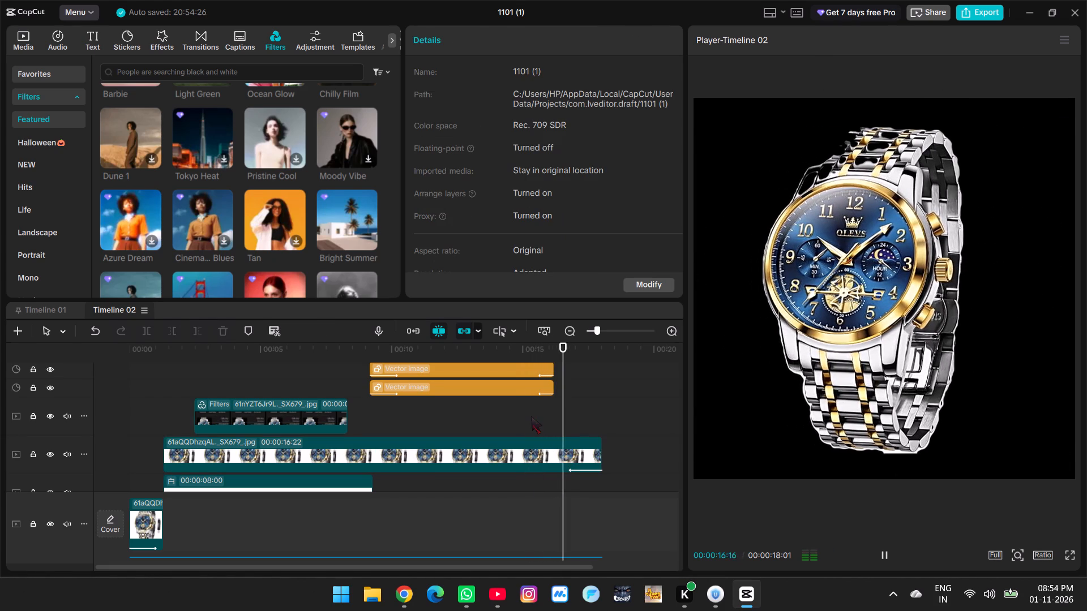
key(space)
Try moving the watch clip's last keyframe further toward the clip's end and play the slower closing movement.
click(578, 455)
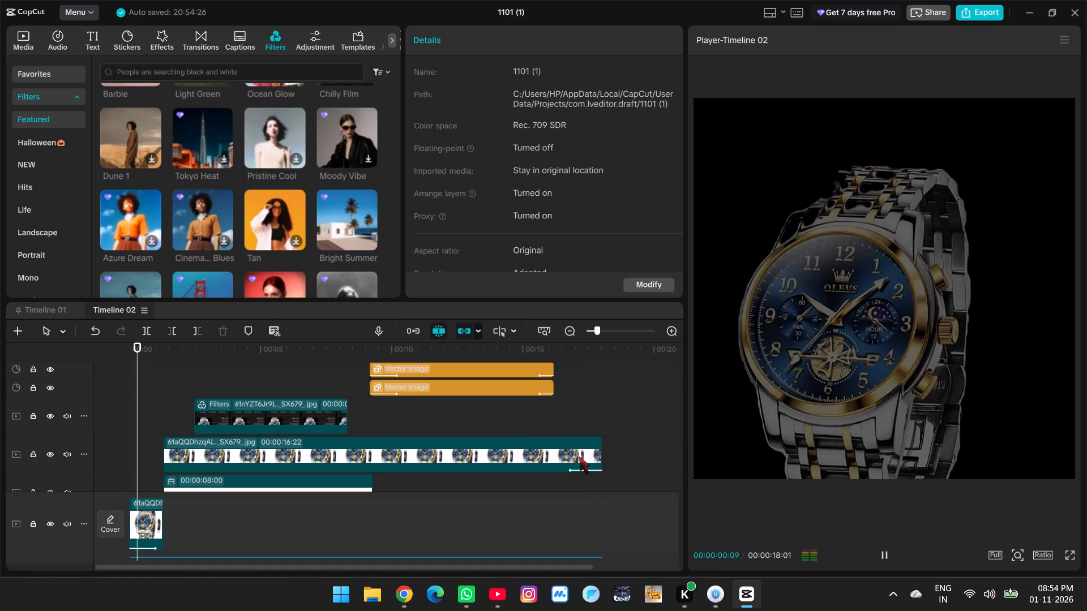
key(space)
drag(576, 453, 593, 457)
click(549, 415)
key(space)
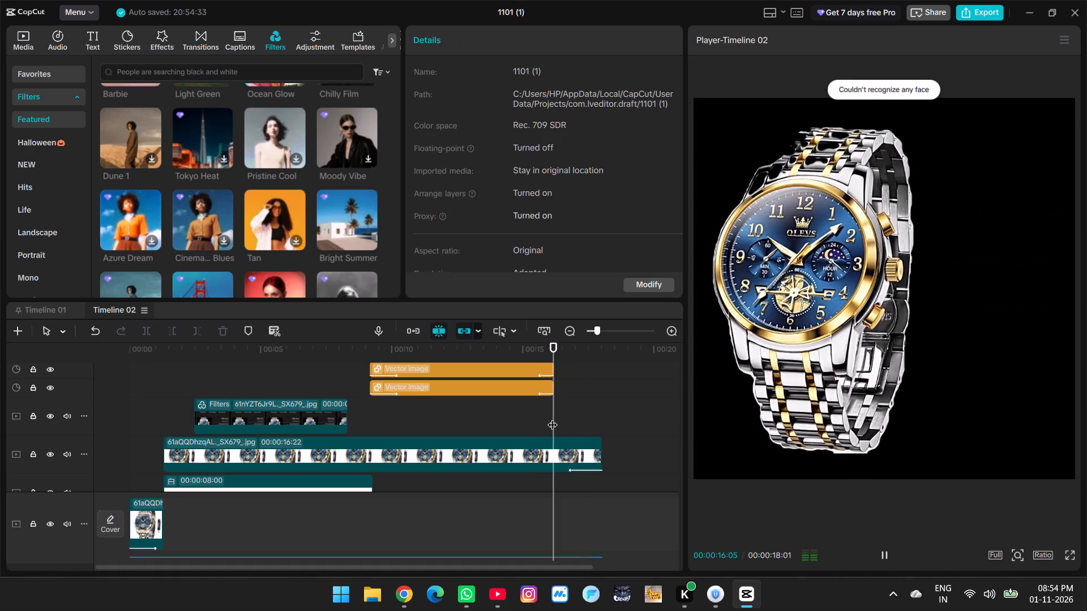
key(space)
Extend the end of the watch clip to a duration of 00:00:17:06 and play the ending.
click(575, 462)
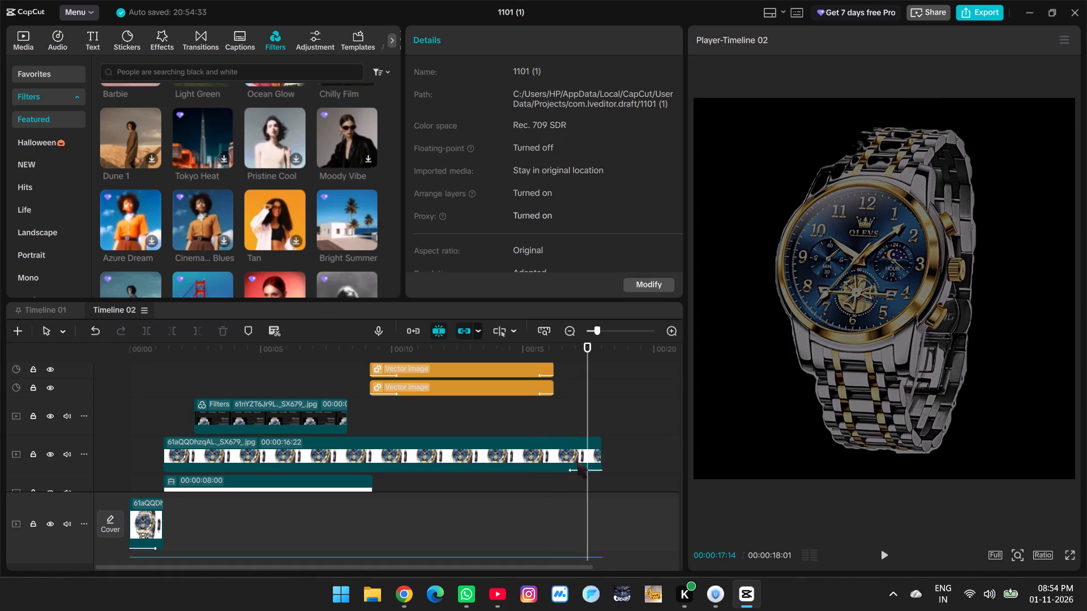
drag(603, 460, 612, 461)
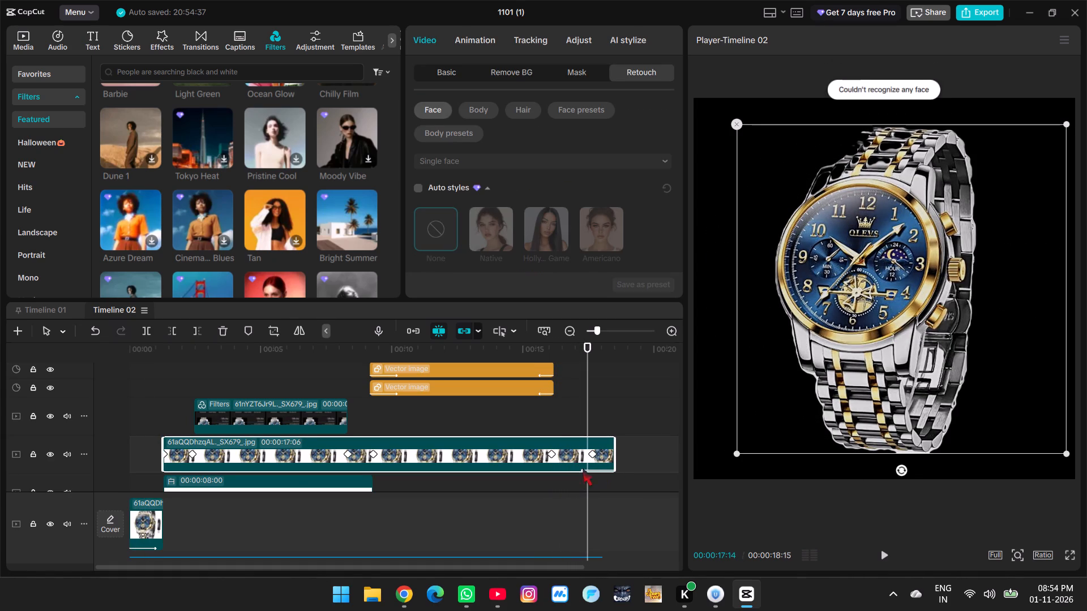
click(557, 482)
key(space)
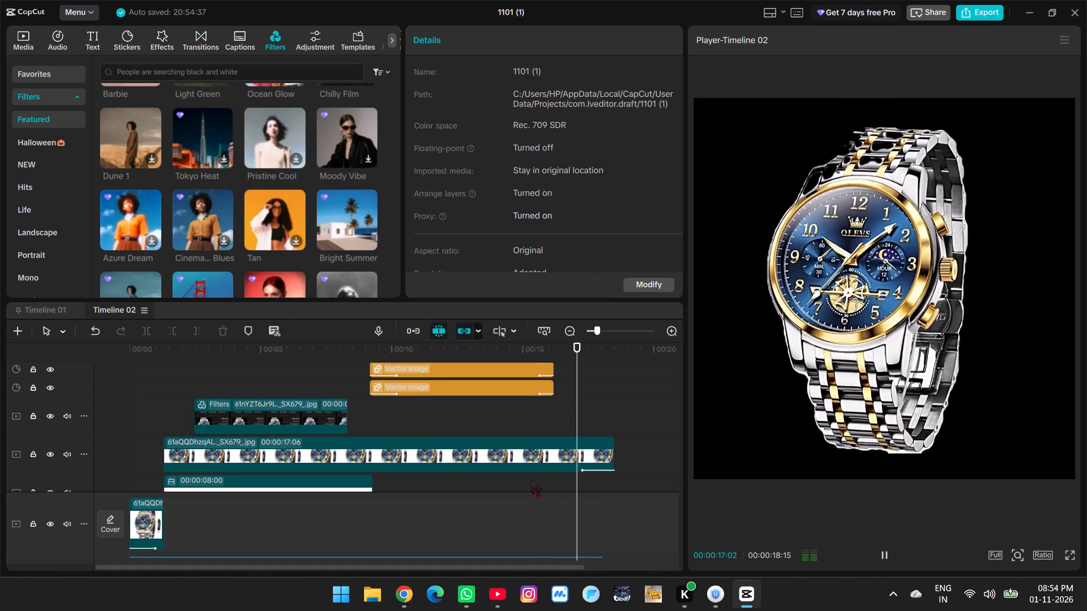
key(space)
Move the watch clip's last keyframe earlier, closer to the end of the callouts, and play the ending.
click(571, 449)
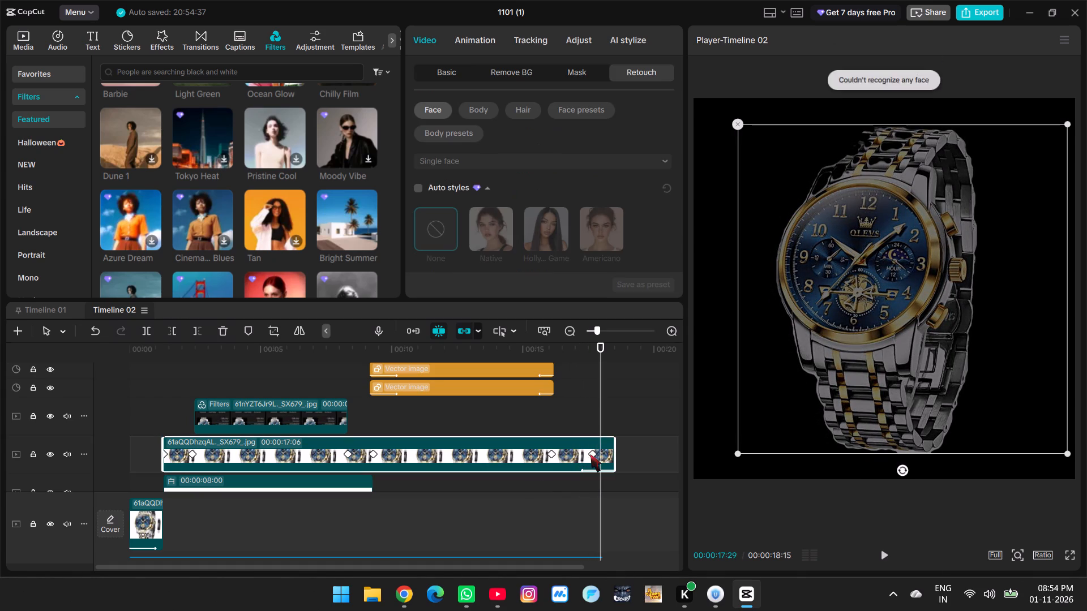
drag(592, 455, 577, 453)
click(545, 421)
key(space)
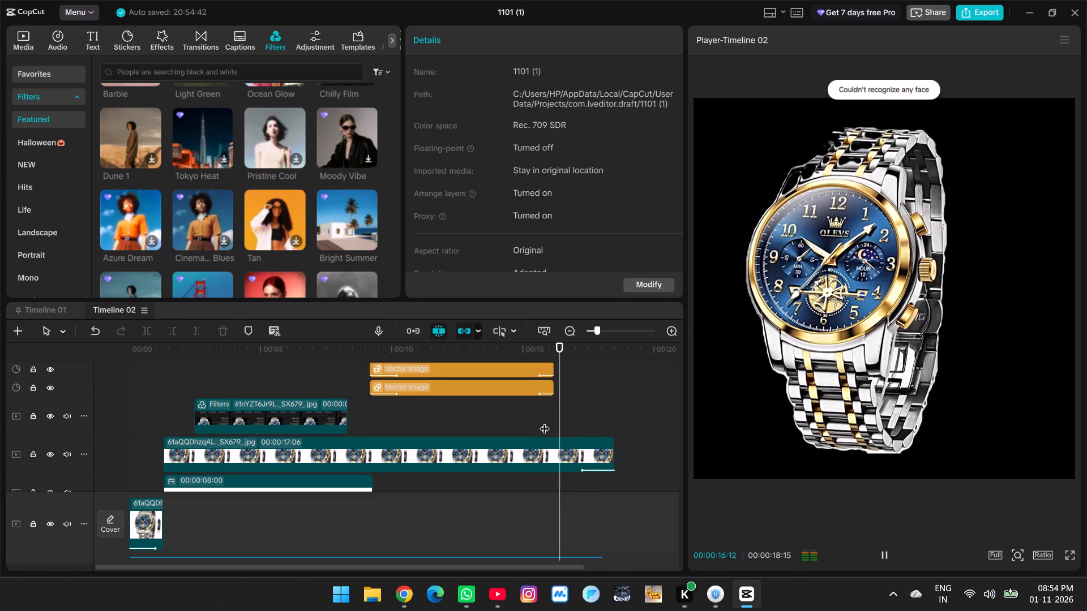
Extend the Charlie Puth - Attention music clip to end together with the watch clip at 00:00:18:15.
scroll(574, 484, down, 3)
click(589, 535)
drag(604, 535, 613, 535)
click(574, 480)
key(space)
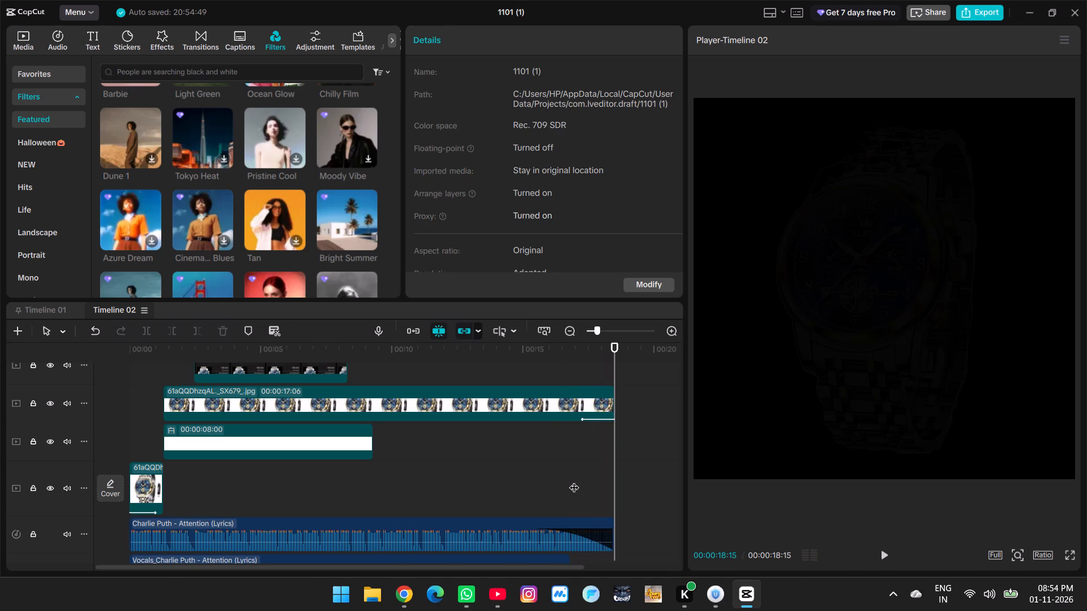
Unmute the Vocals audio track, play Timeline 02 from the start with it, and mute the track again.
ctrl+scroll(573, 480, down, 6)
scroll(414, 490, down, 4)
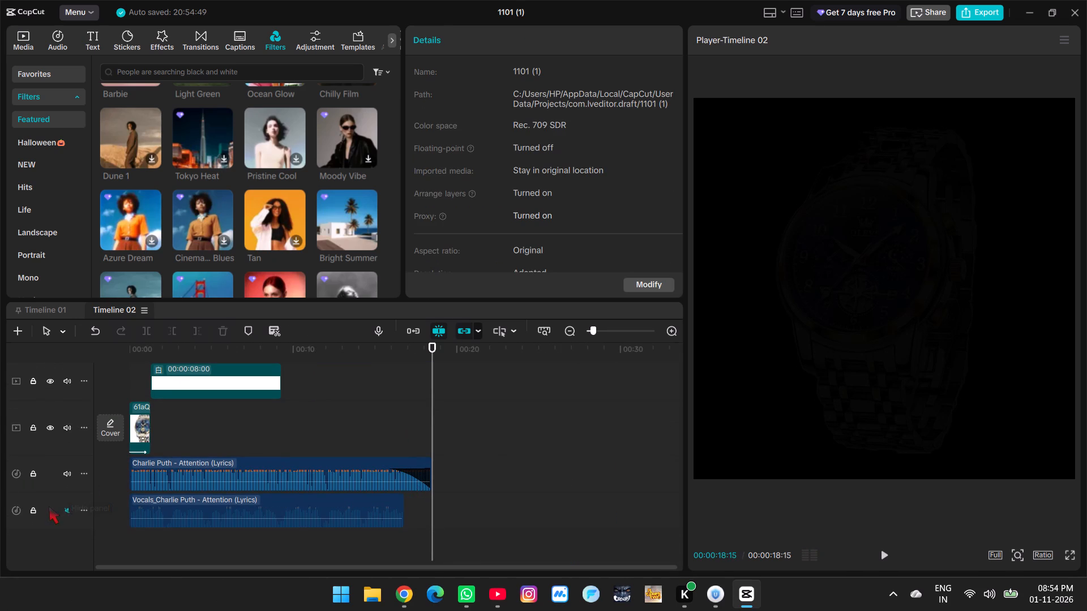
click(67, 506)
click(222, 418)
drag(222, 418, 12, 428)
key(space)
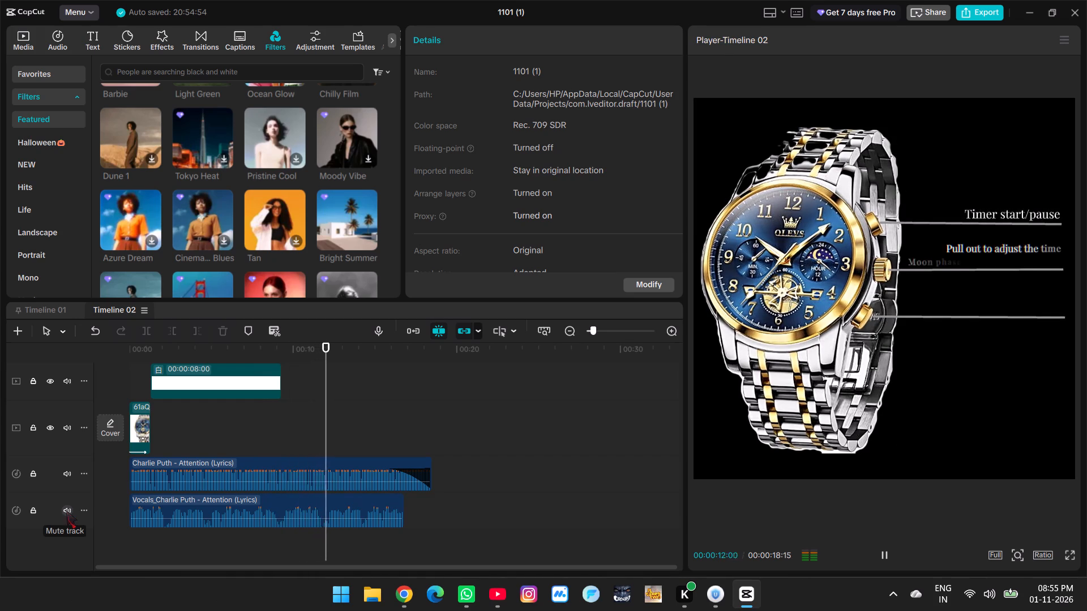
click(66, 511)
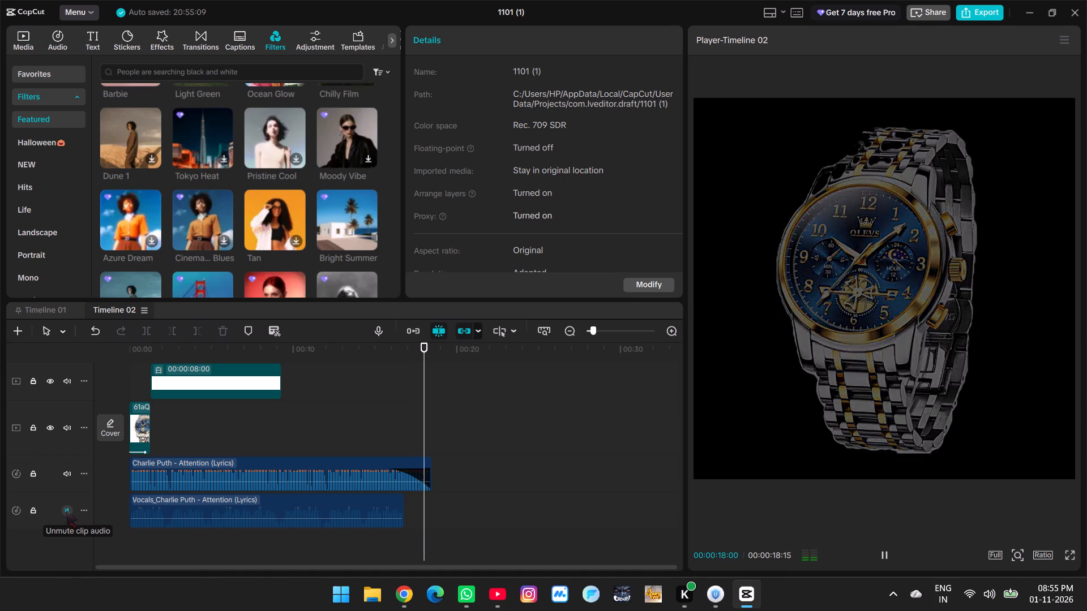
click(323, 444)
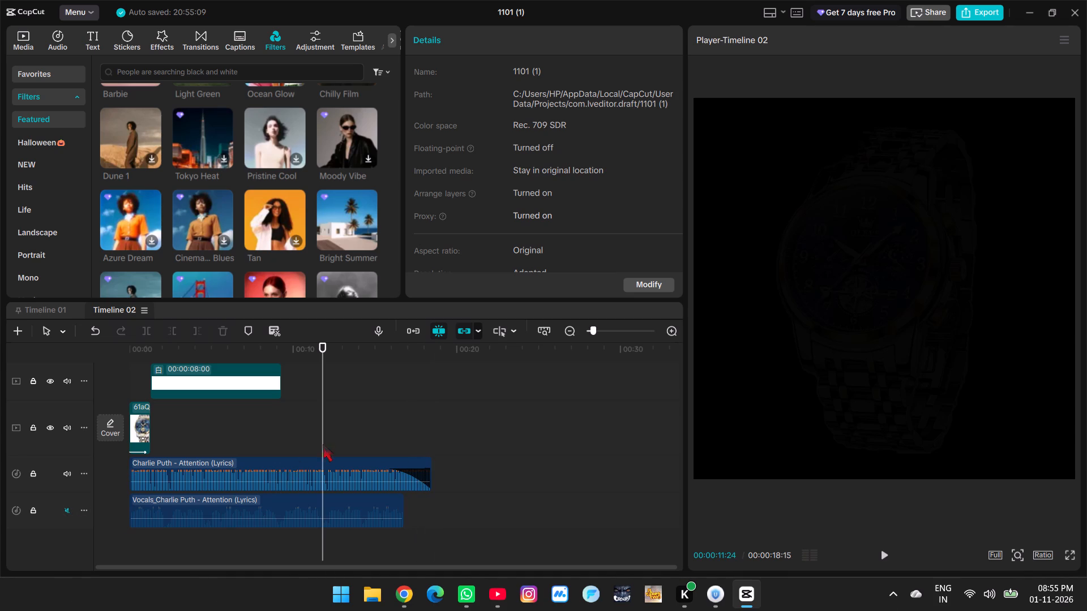
Reorder the timelines so that Timeline 02 comes before Timeline 01.
click(55, 315)
drag(118, 308, 31, 311)
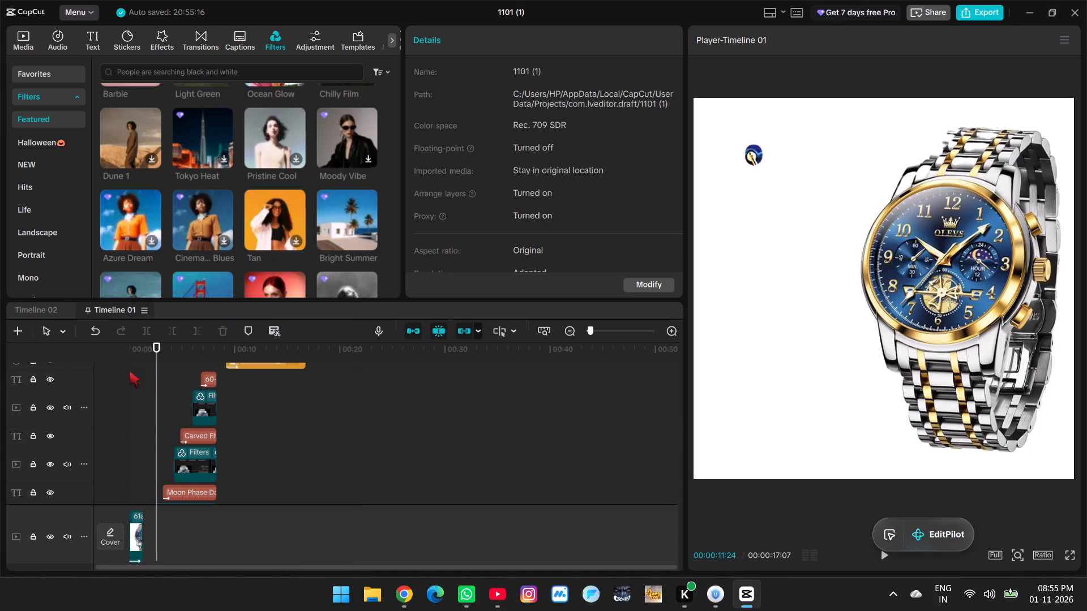
click(132, 373)
drag(132, 373, 75, 364)
click(29, 308)
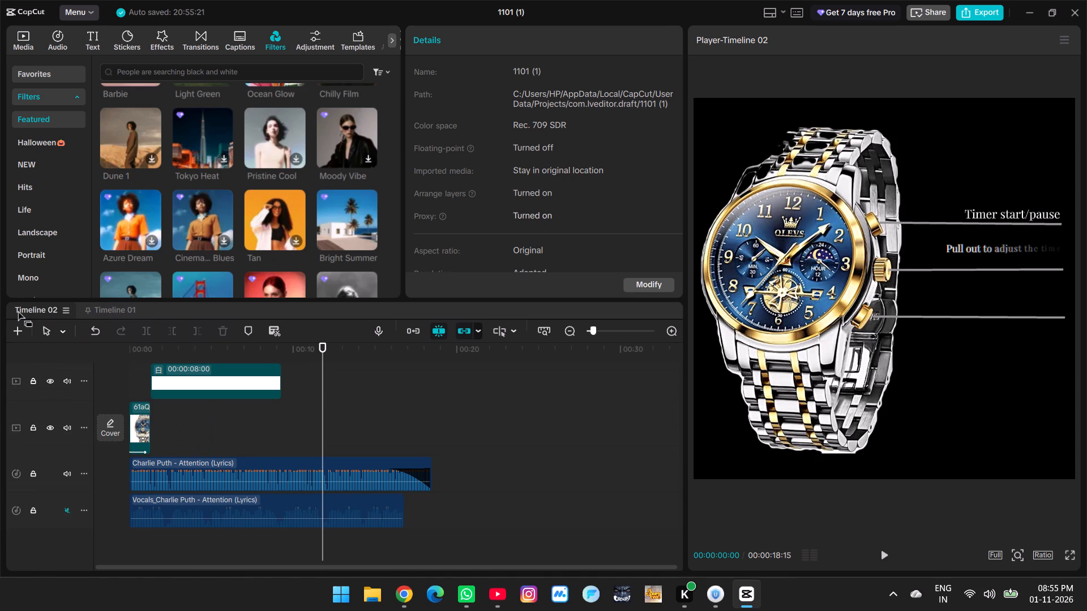
double_click(17, 309)
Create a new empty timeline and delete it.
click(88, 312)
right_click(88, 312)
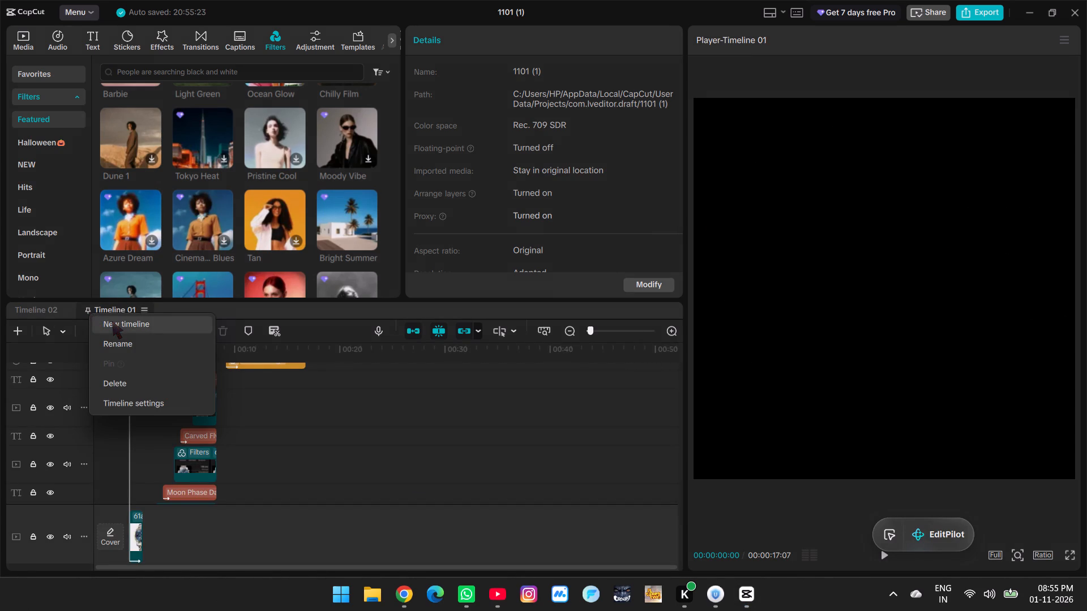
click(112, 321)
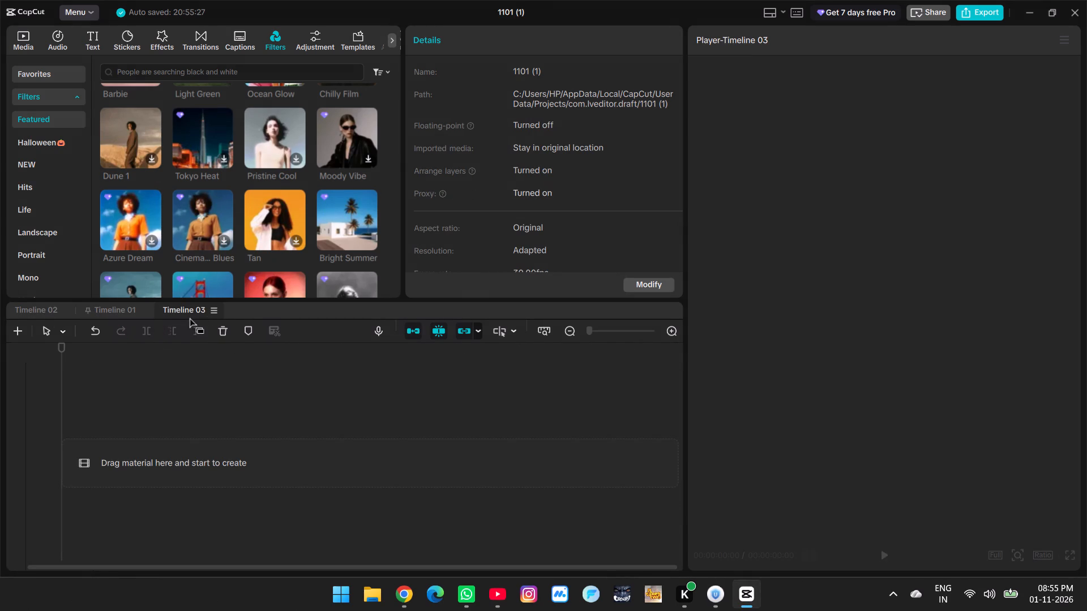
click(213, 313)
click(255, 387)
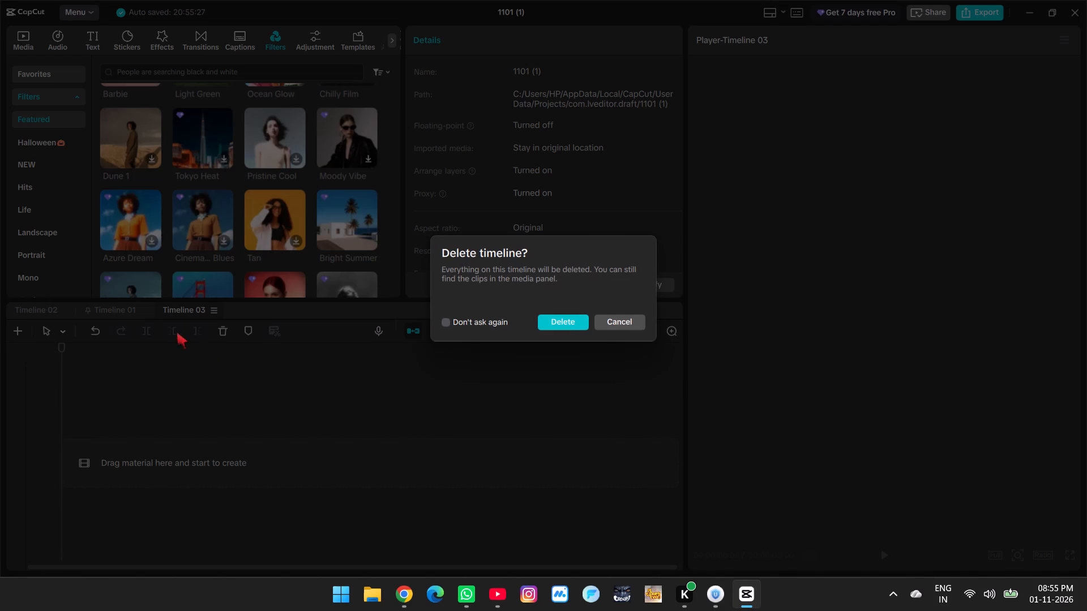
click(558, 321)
Set Timeline 01's frame rate to 60.00 fps in its timeline settings and save.
click(138, 315)
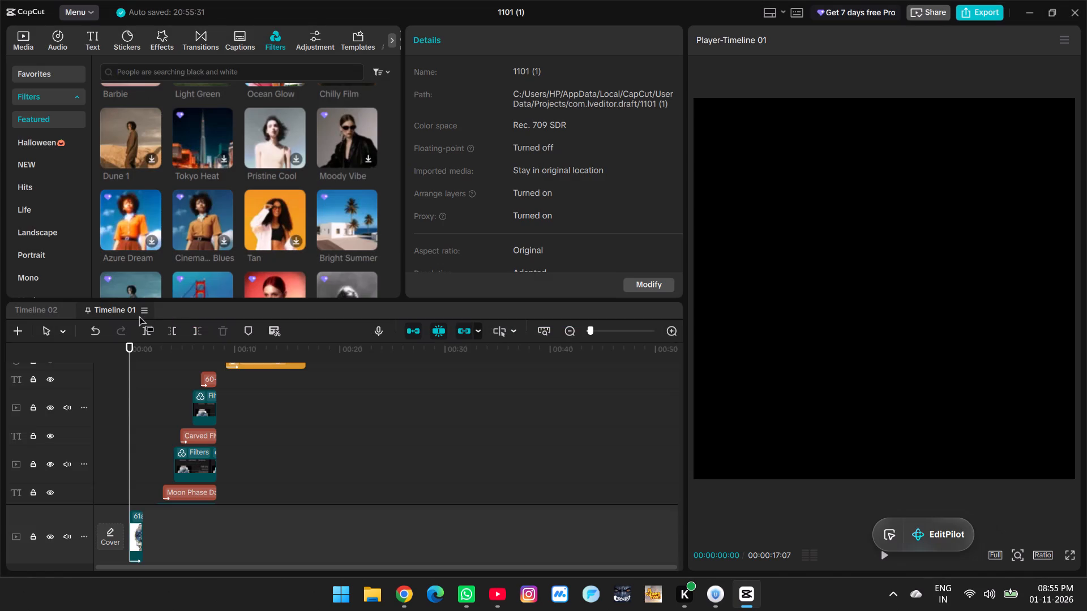
click(144, 315)
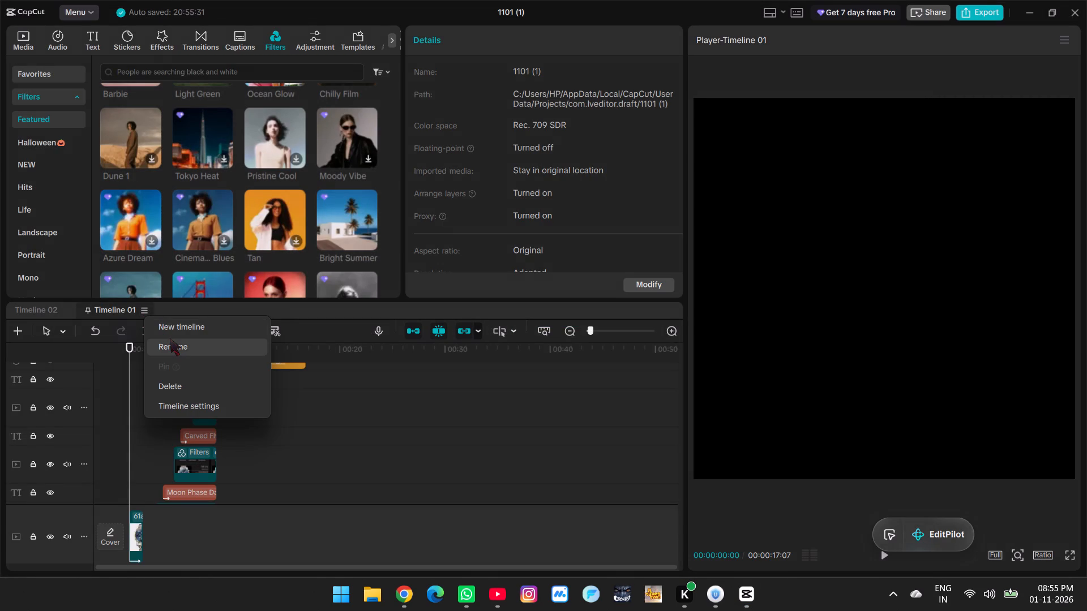
click(190, 409)
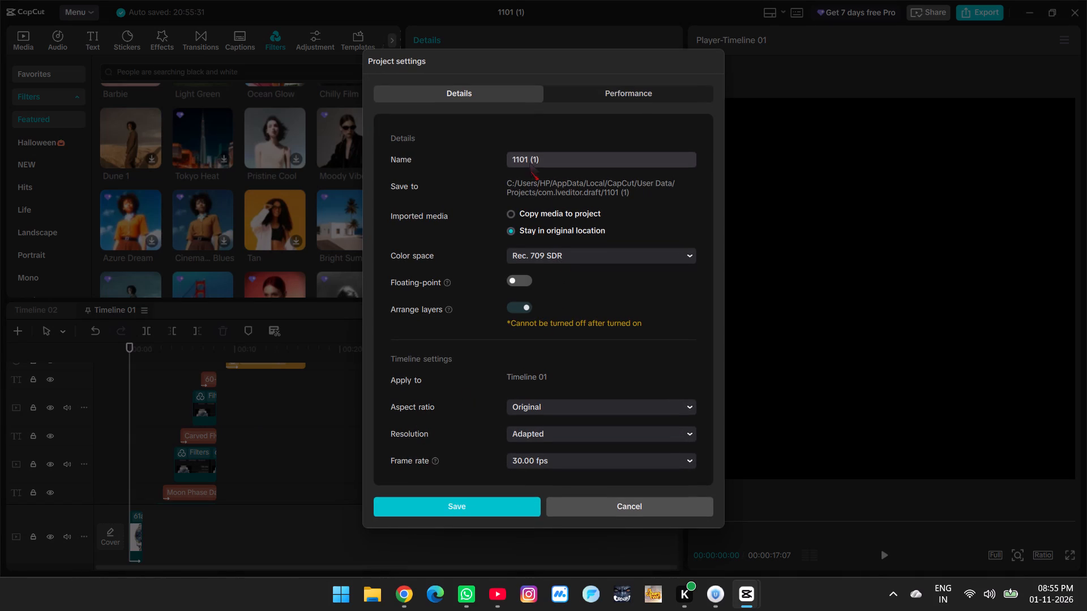
scroll(568, 366, down, 1)
scroll(574, 426, down, 1)
click(600, 464)
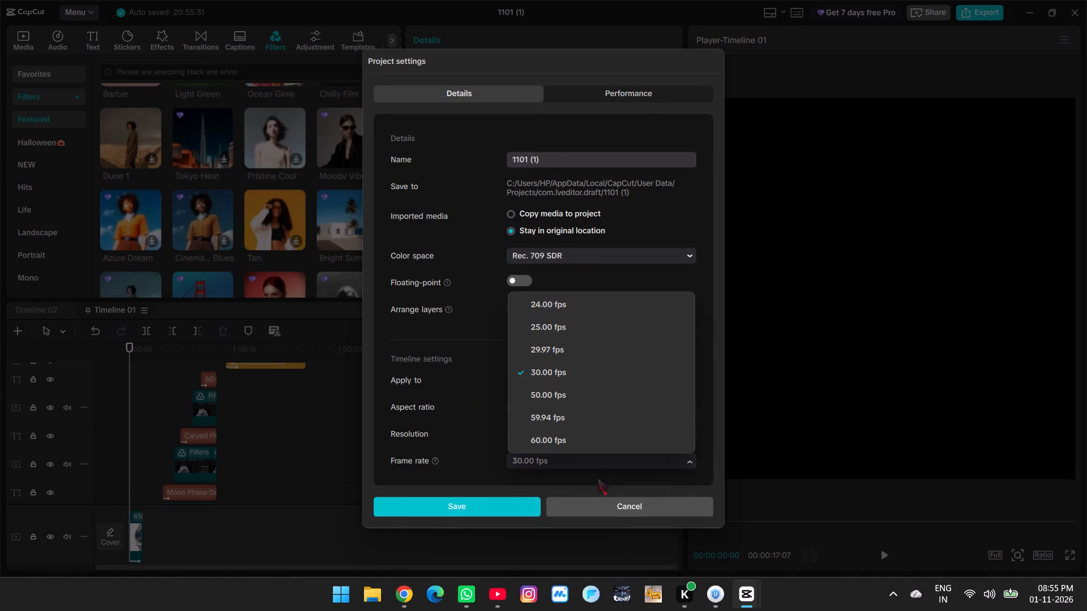
click(559, 445)
click(500, 510)
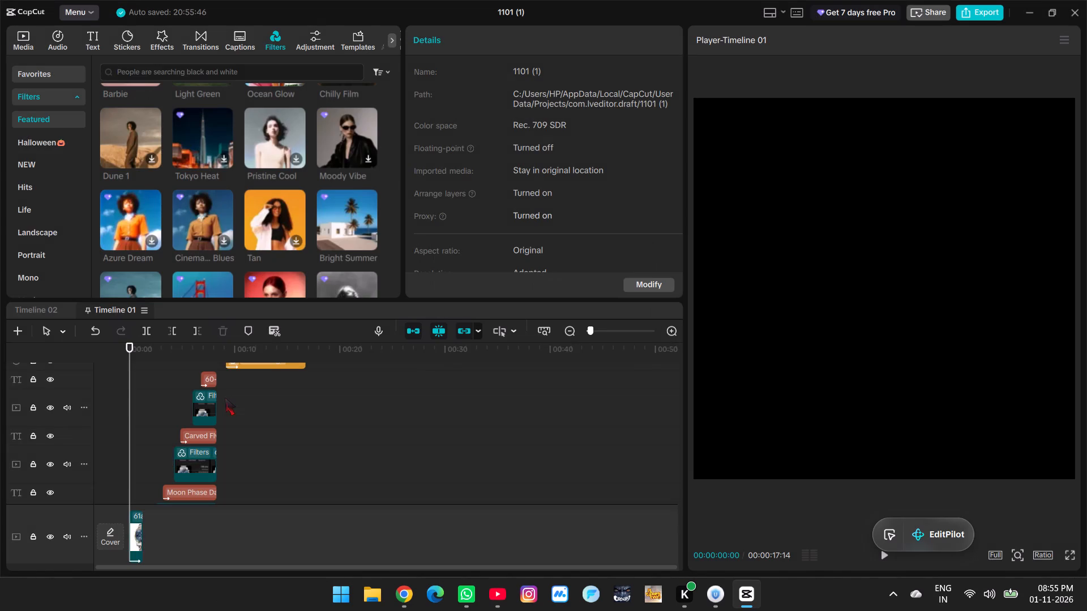
Play Timeline 01 from the start to review its watch callouts and closing text.
key(space)
scroll(269, 416, down, 3)
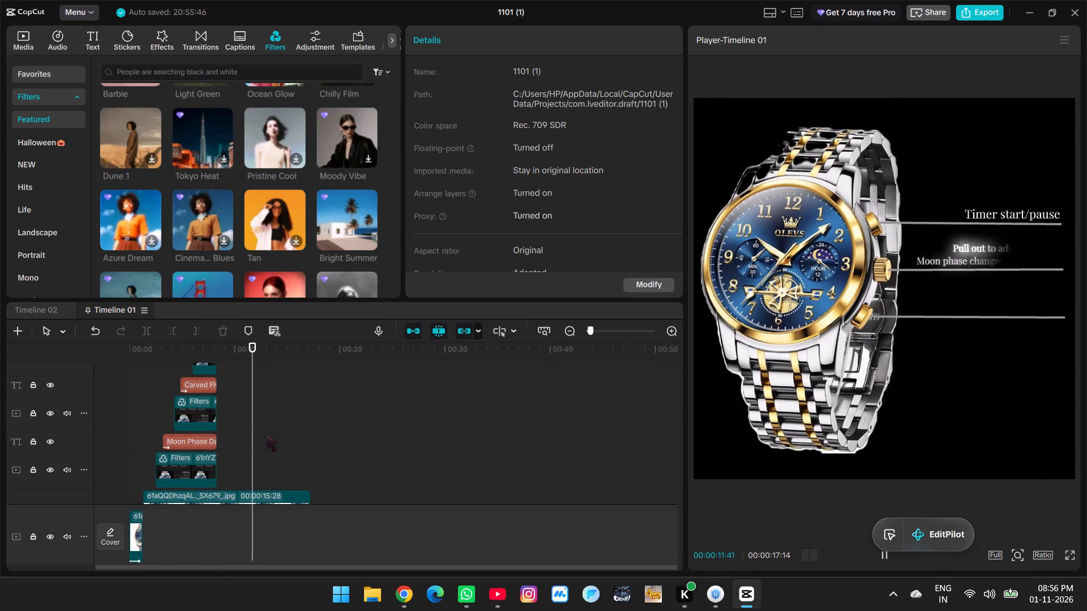
key(space)
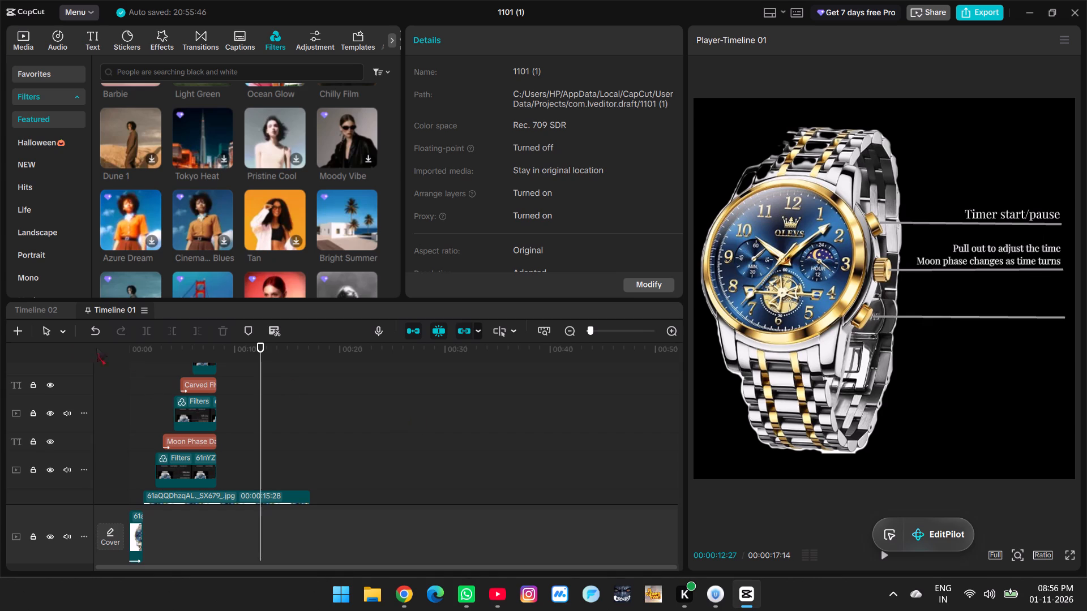
Switch to Timeline 02, play it from the start to the closing transition, and replay the opening of the feature callouts.
click(33, 313)
click(220, 421)
drag(220, 421, 136, 421)
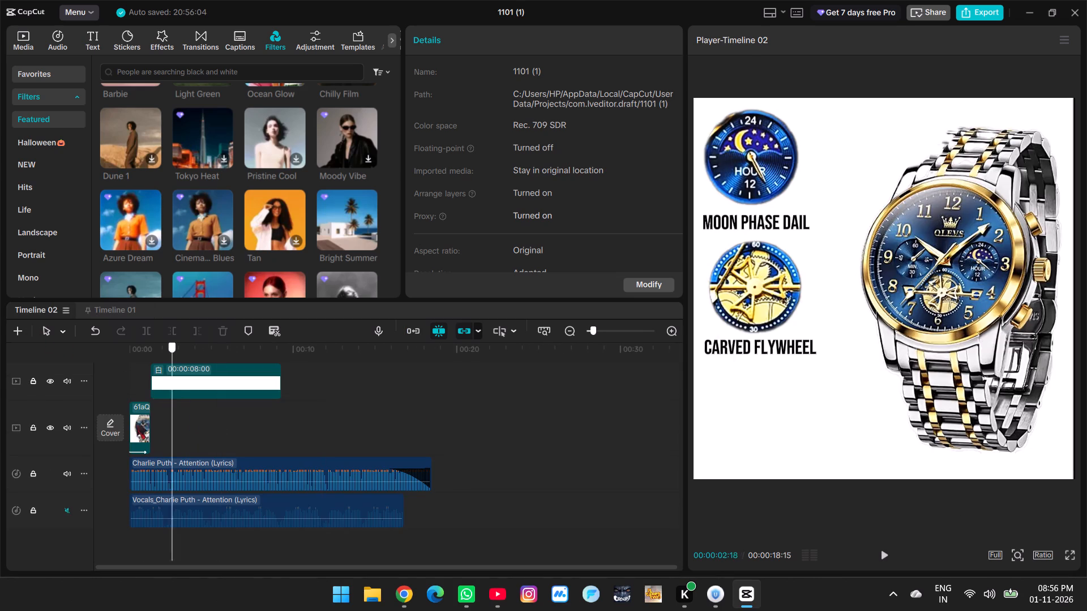
drag(136, 421, 122, 420)
key(space)
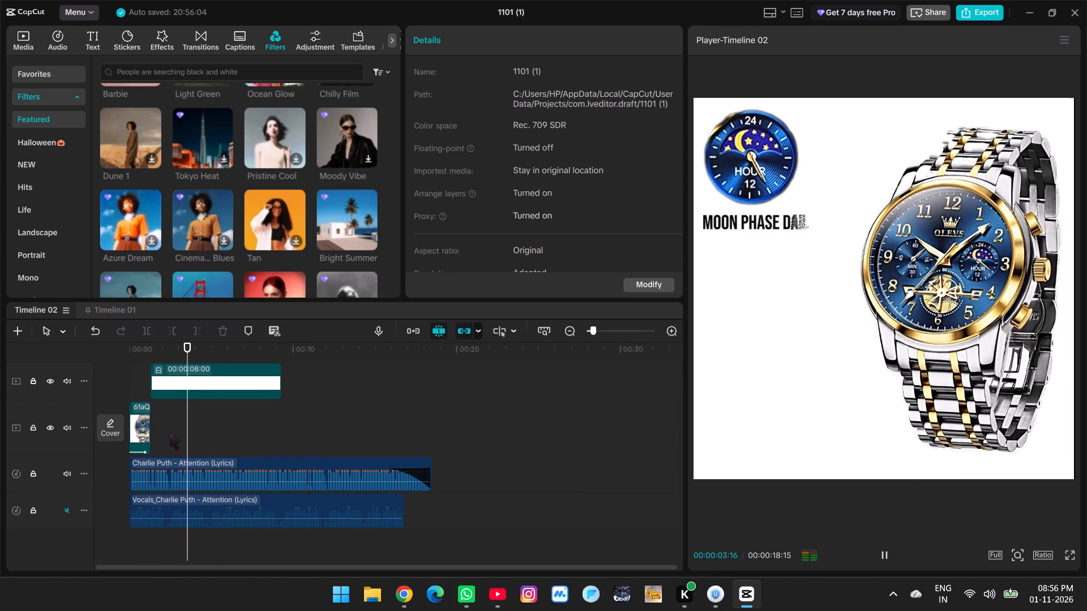
key(space)
key(space)
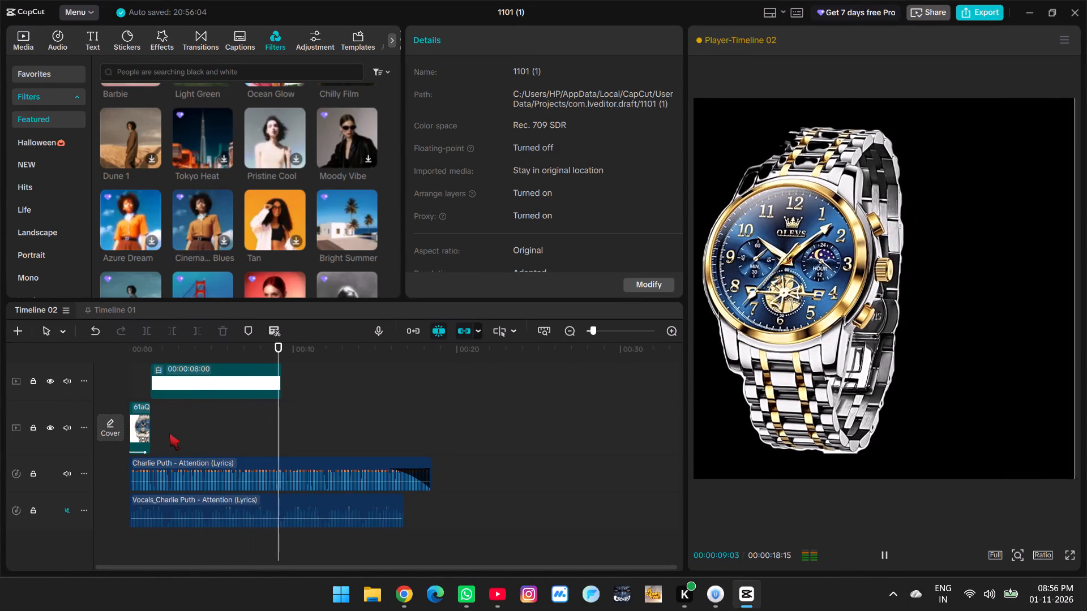
click(169, 433)
key(space)
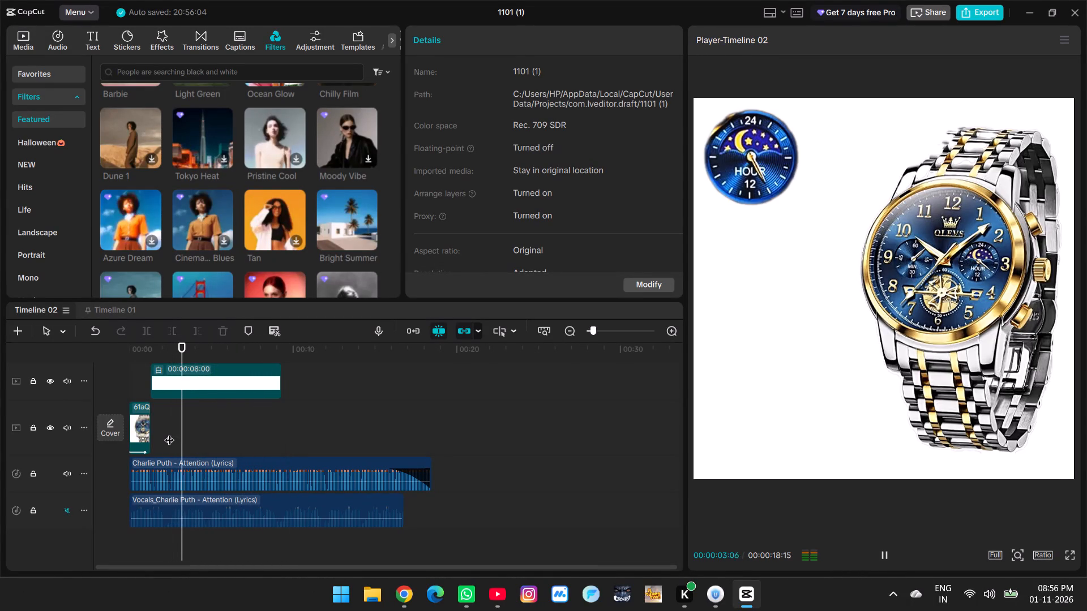
key(space)
Examine the white overlay clip from its first keyframe and play through its closing wipe on Timeline 02.
click(244, 388)
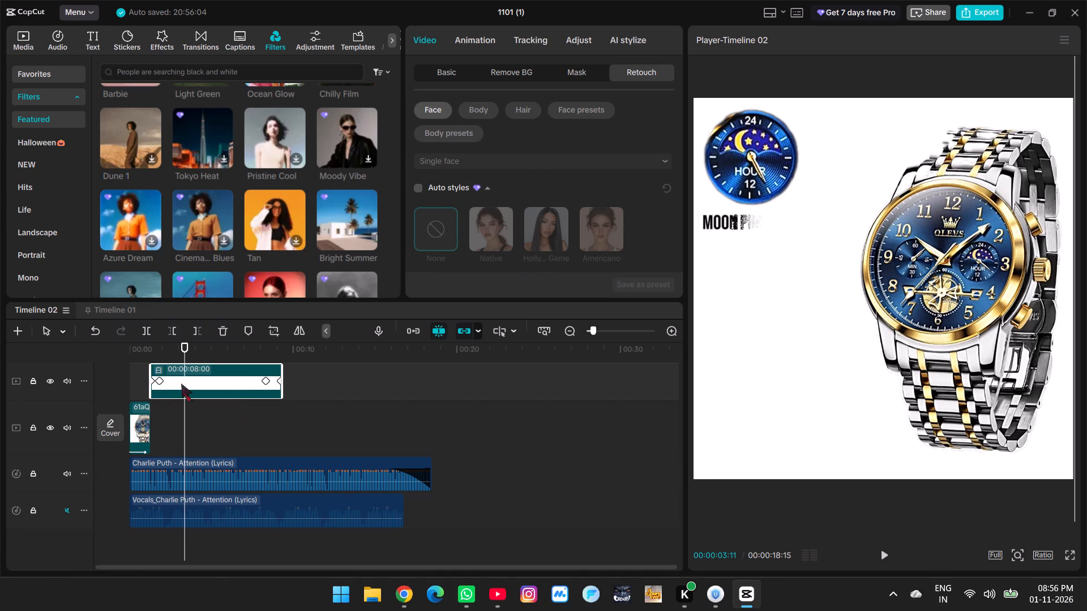
click(160, 382)
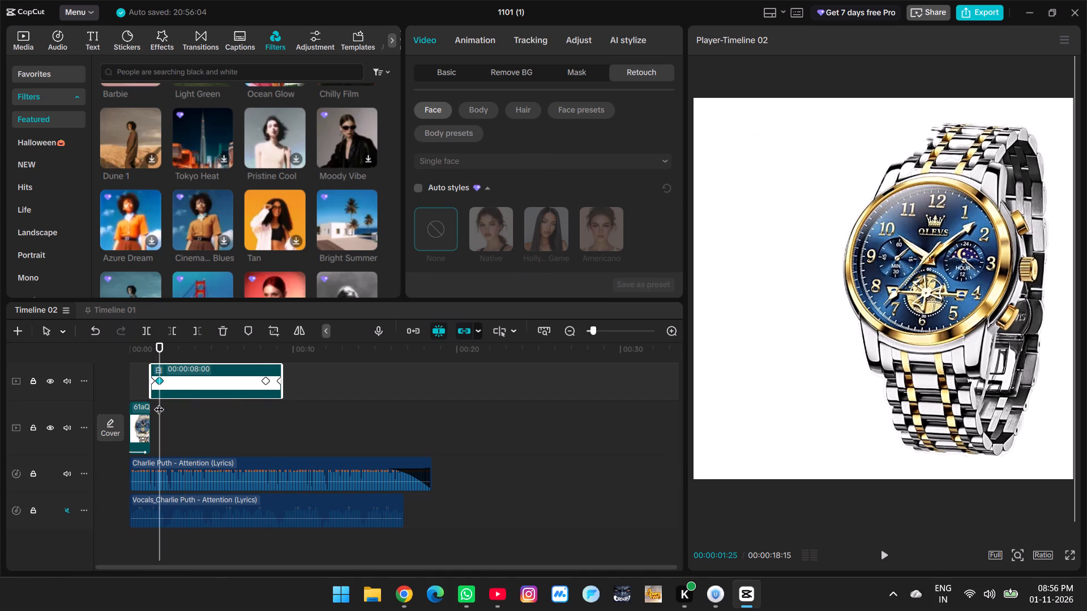
drag(159, 402, 186, 409)
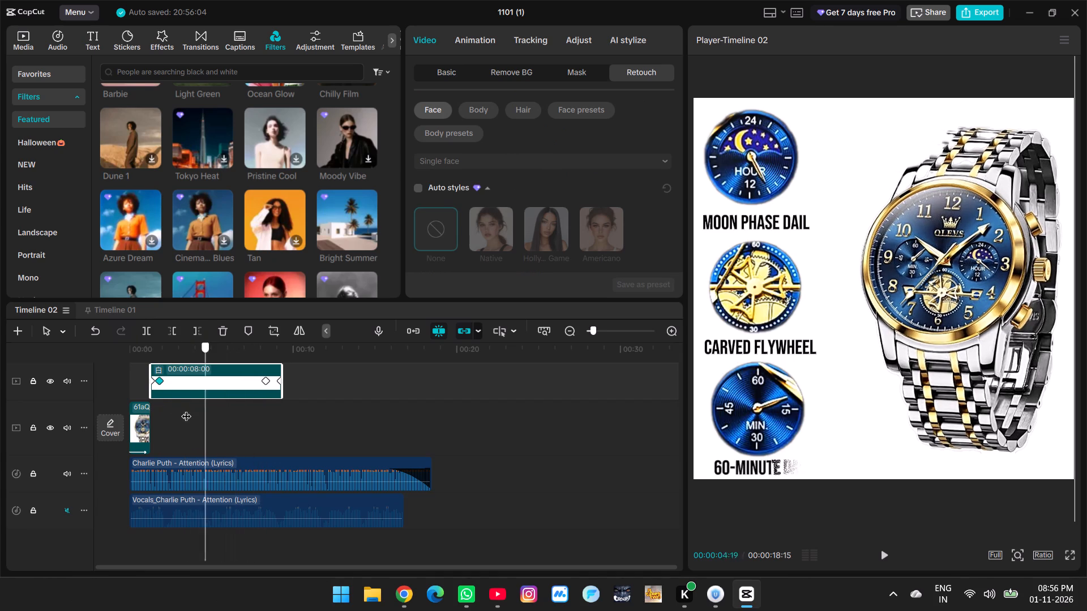
drag(186, 409, 249, 413)
key(space)
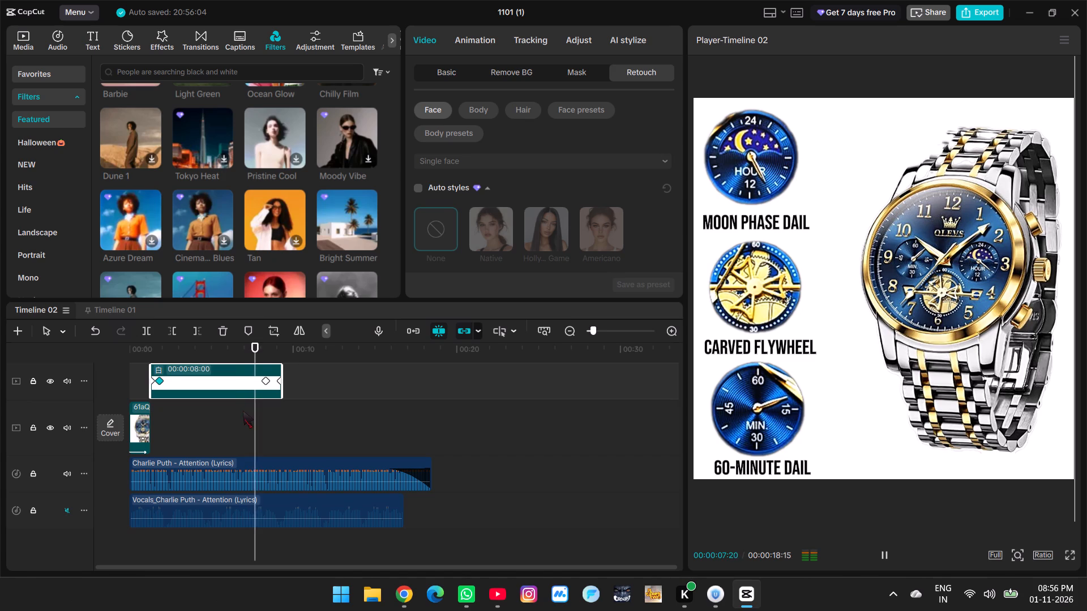
key(space)
key(space)
key(space)
key(space)
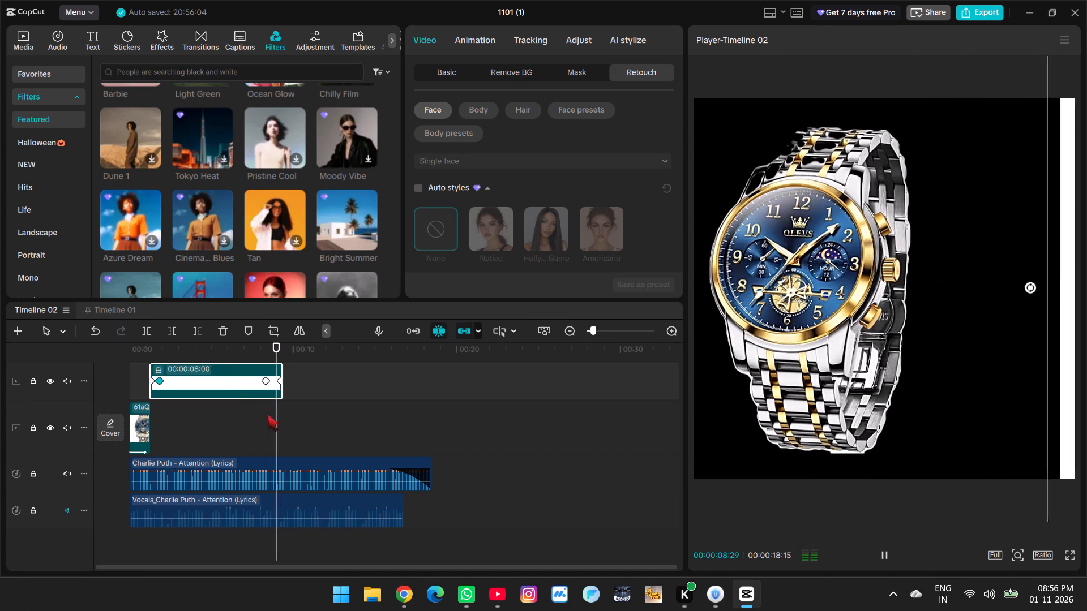
Replay the dial callouts on Timeline 02, including a short full-screen preview of the carved flywheel section.
click(239, 421)
key(space)
key(space)
key(space)
key(space)
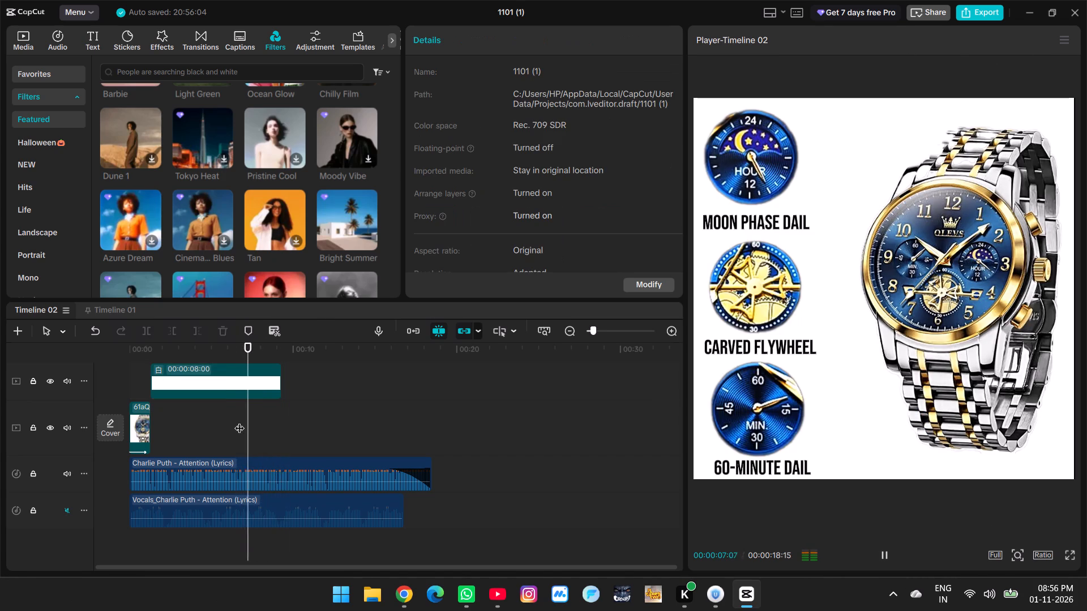
click(186, 421)
key(space)
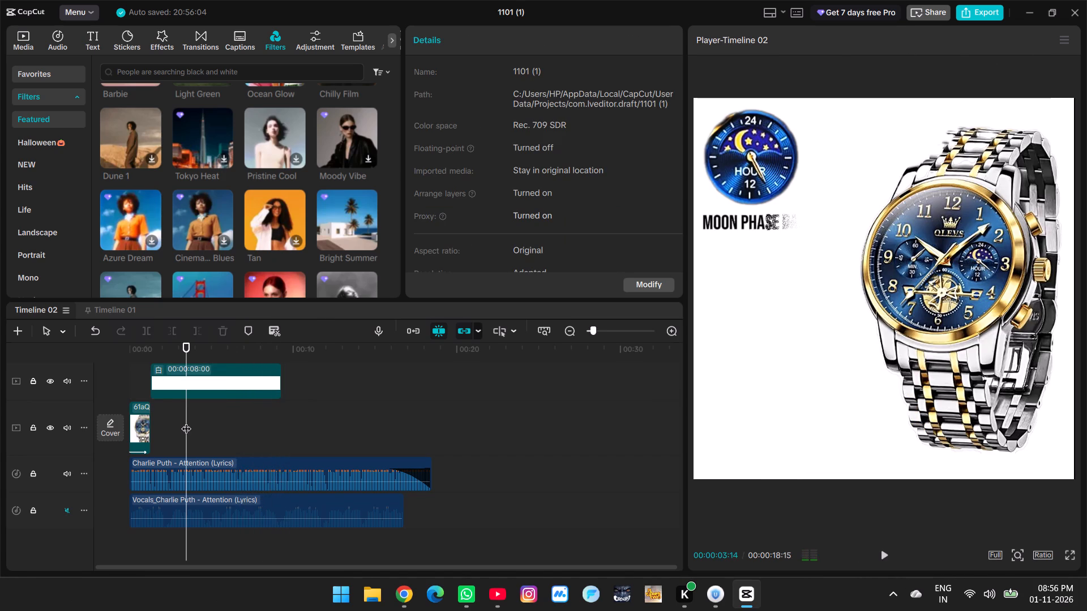
key(space)
key(space)
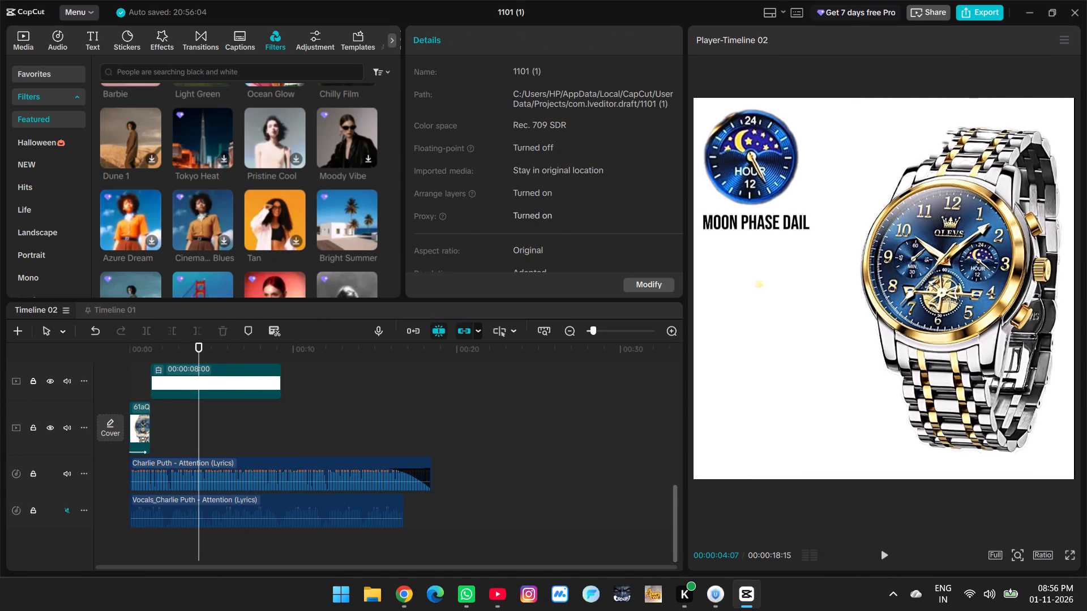
click(1068, 558)
key(space)
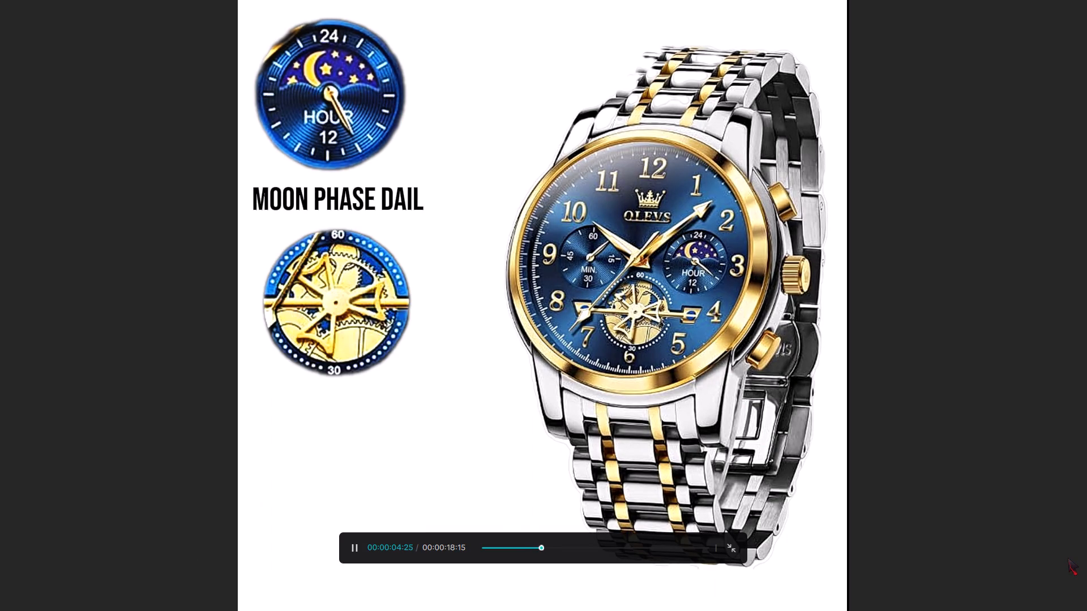
key(space)
key(Escape)
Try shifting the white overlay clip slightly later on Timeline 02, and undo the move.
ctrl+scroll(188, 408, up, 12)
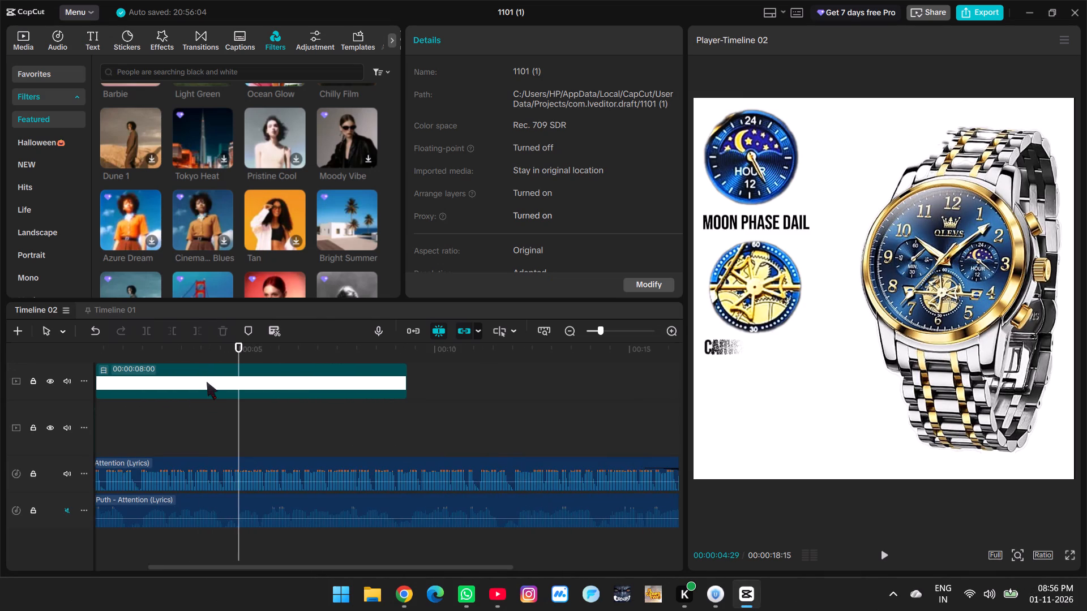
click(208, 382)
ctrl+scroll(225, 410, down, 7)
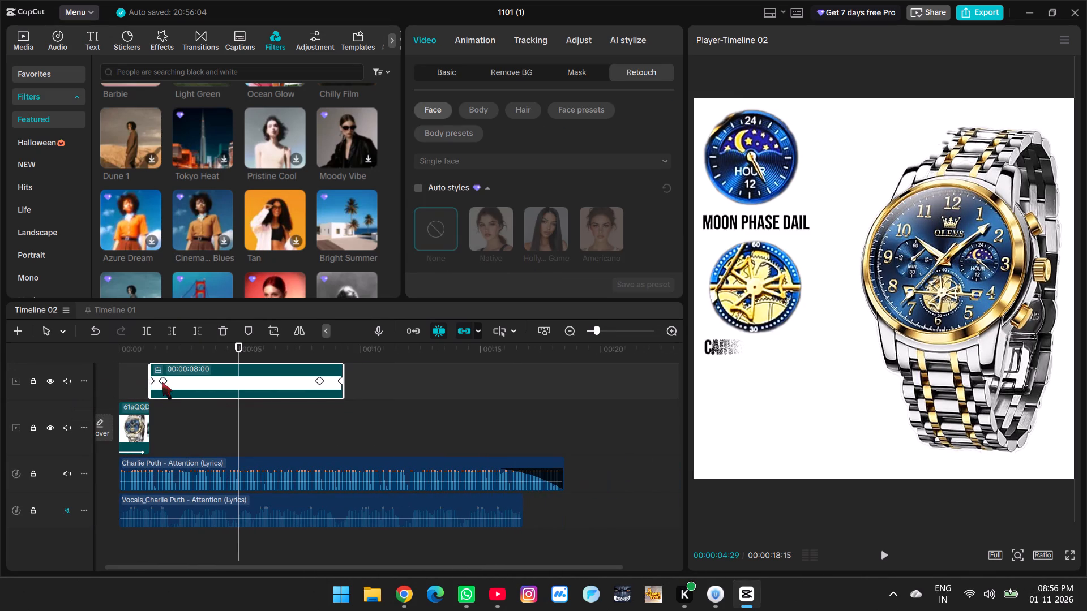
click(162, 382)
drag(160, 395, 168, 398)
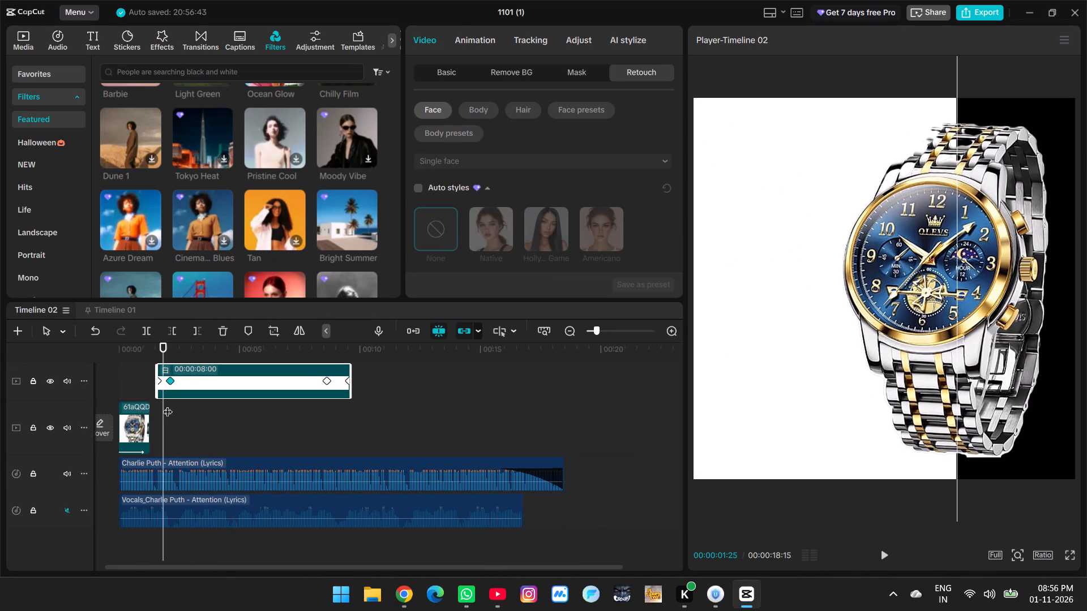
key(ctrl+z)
Add a Transform keyframe to the white overlay clip at 00:00:07:03.
drag(164, 413, 290, 412)
click(436, 63)
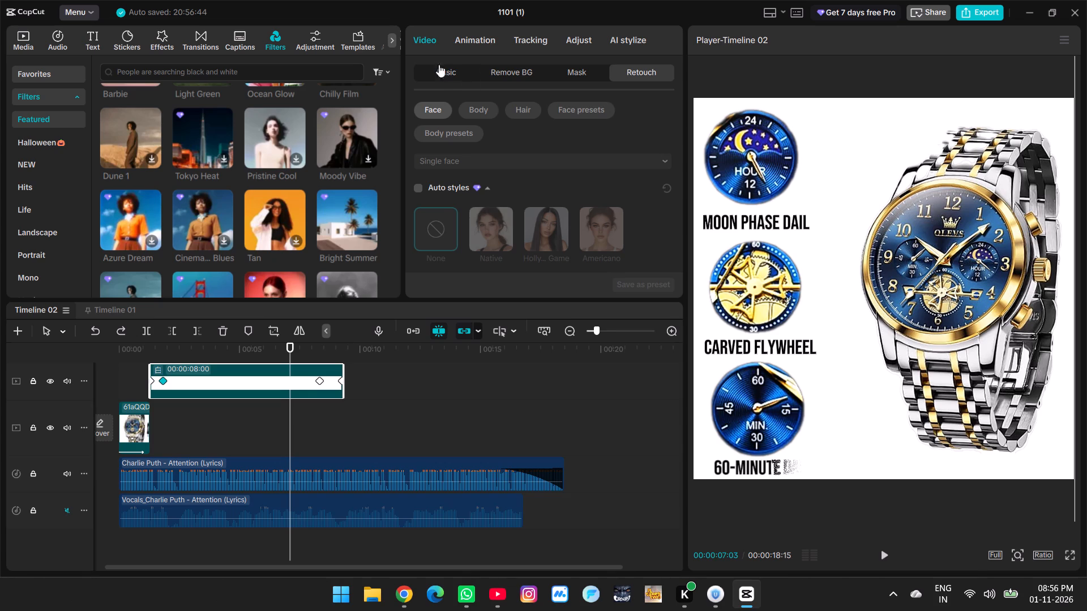
click(455, 74)
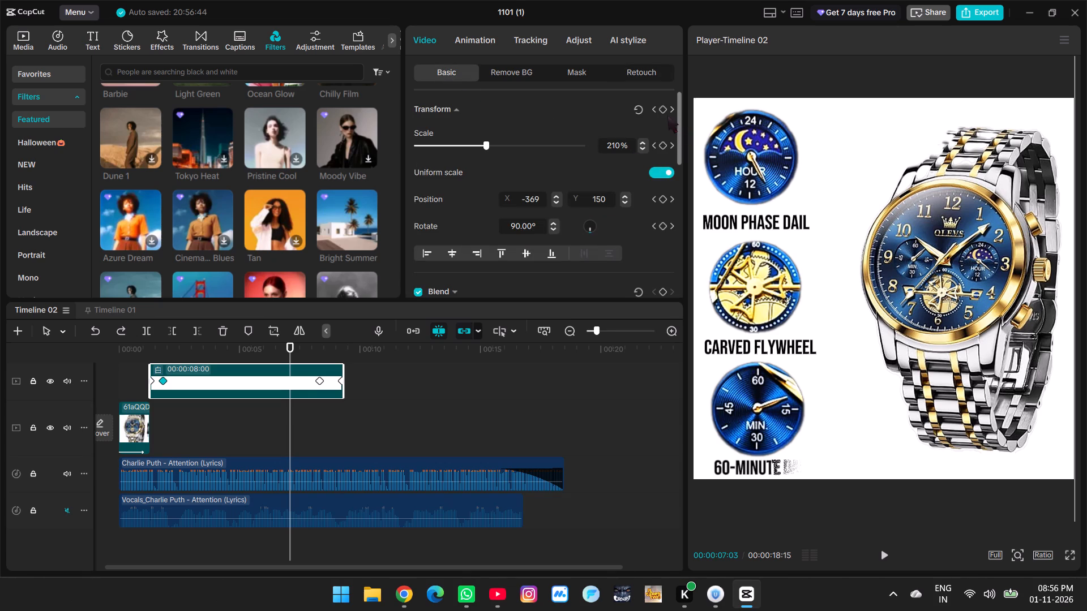
click(667, 109)
click(664, 109)
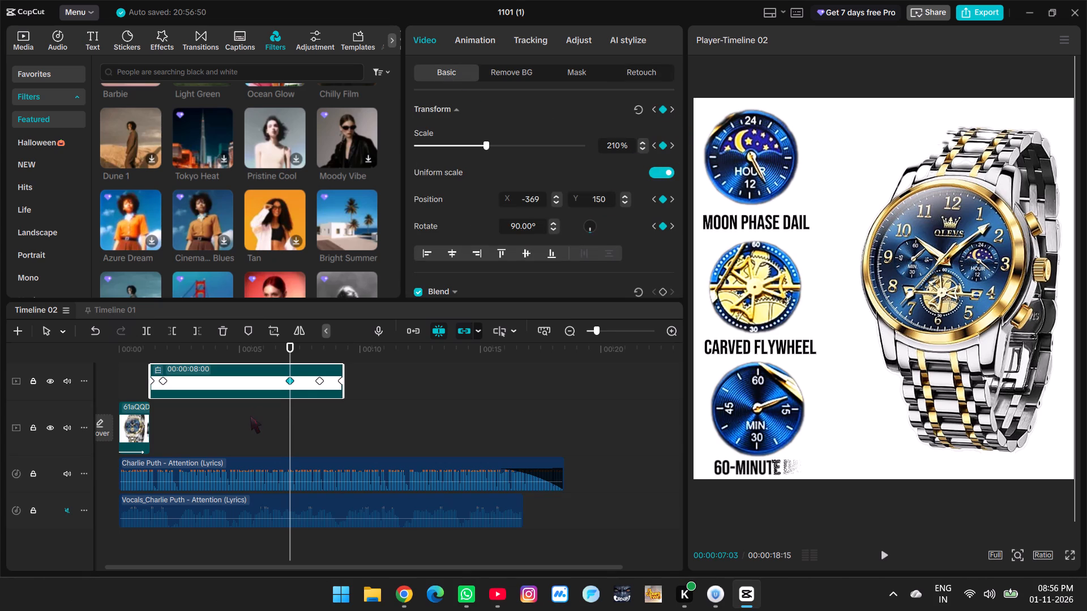
Play Timeline 02 past the new keyframe and replay the section with the carved flywheel callout.
key(space)
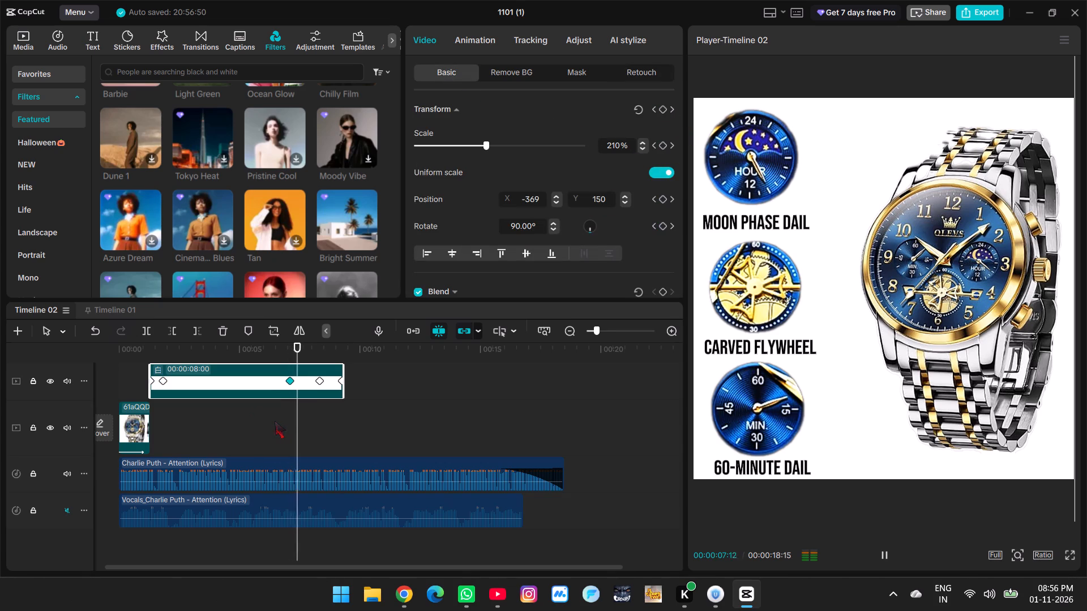
click(232, 424)
key(space)
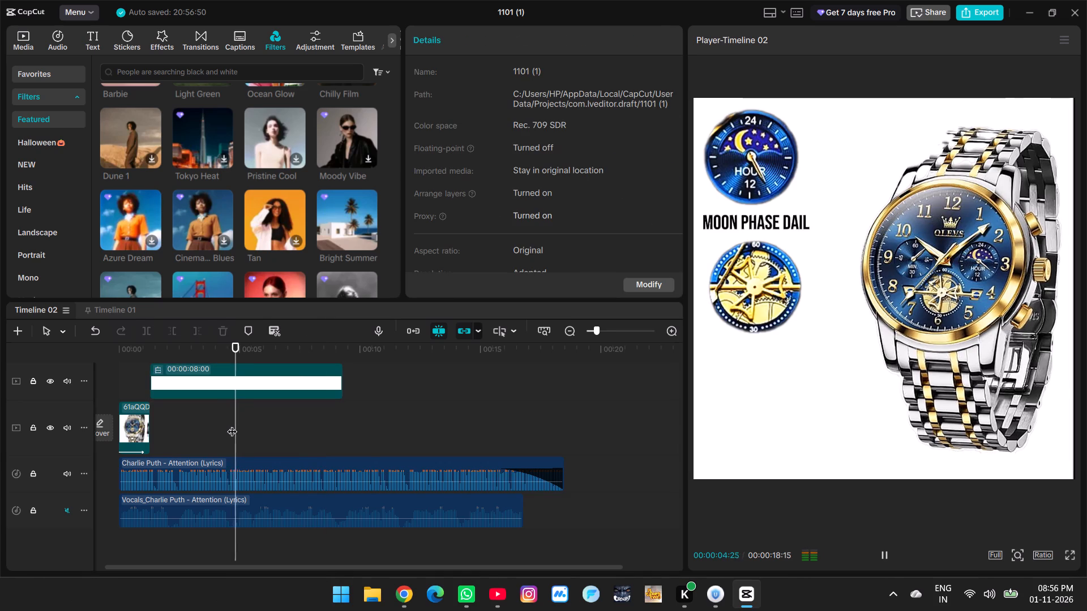
key(space)
Move the white overlay clip's middle keyframe earlier, close to its first keyframe.
click(286, 388)
drag(290, 382, 203, 389)
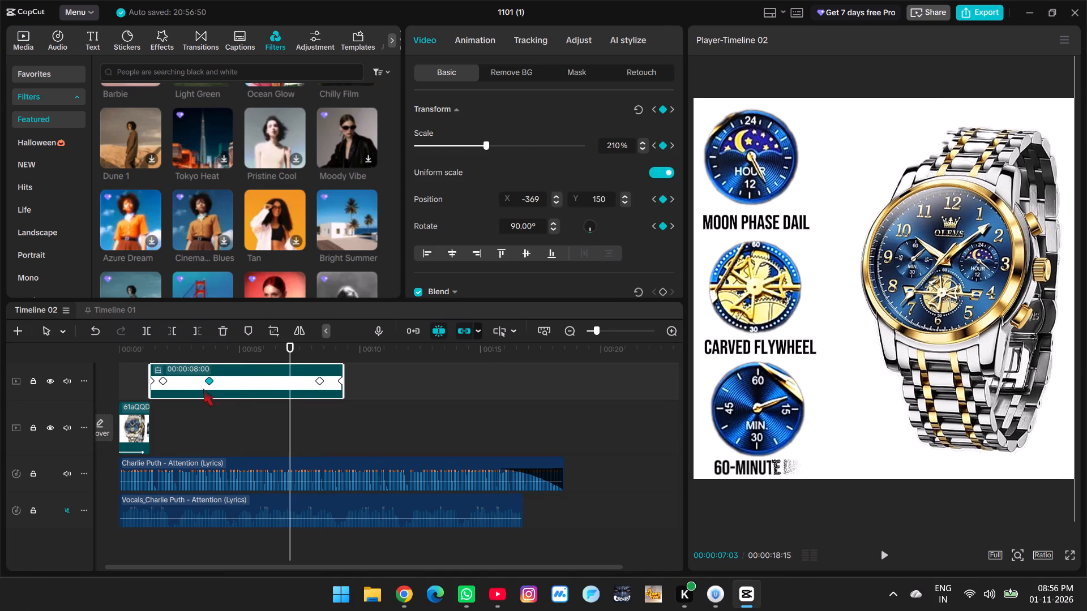
drag(203, 389, 169, 389)
Play Timeline 02 from the start of the white overlay clip through to the Timer start/pause callouts.
click(156, 417)
key(space)
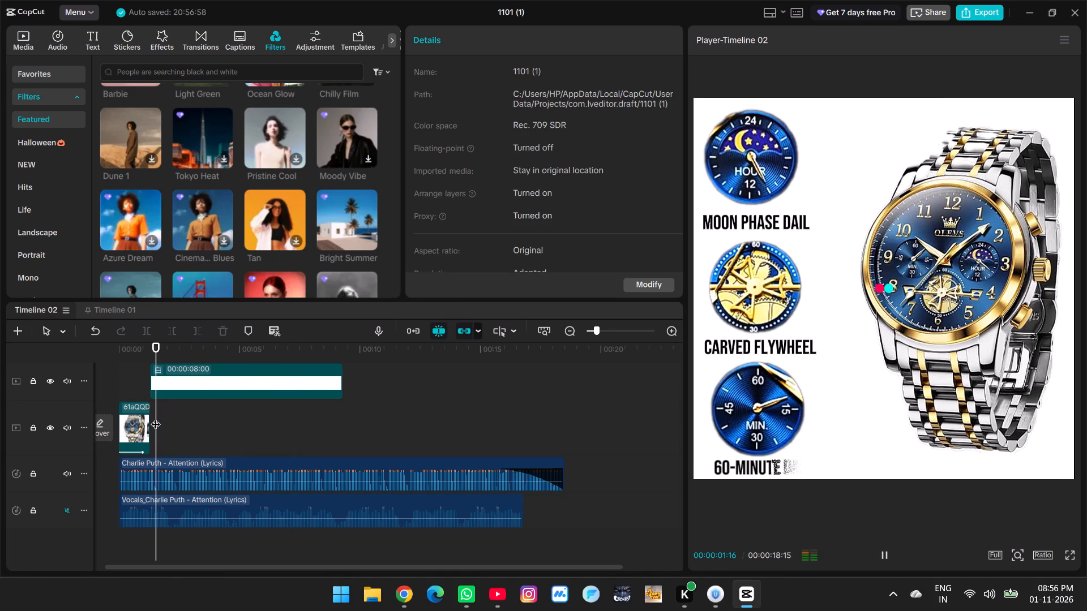
key(space)
key(space)
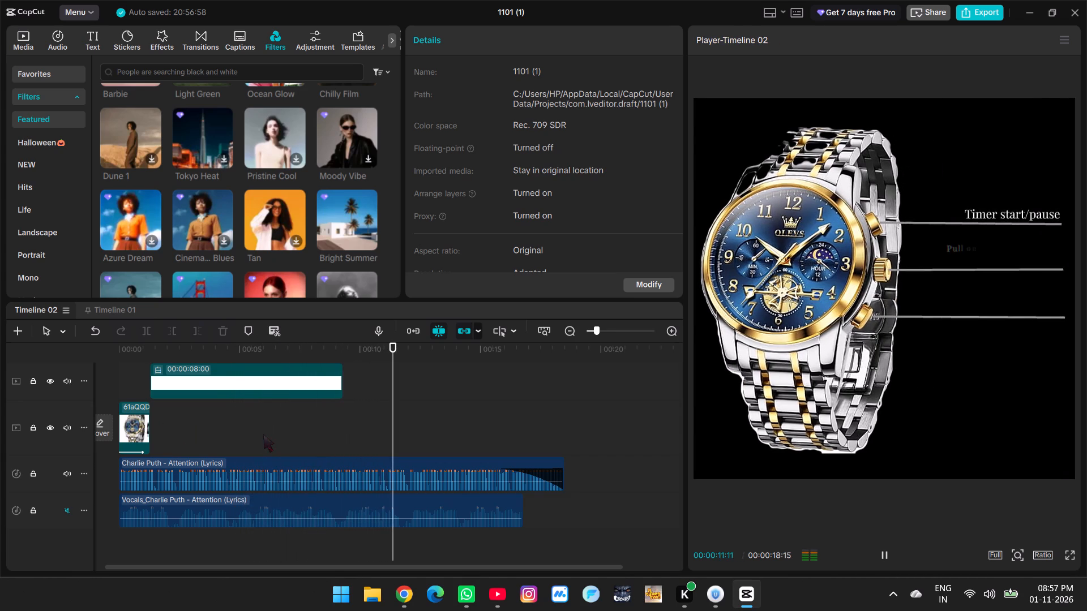
key(space)
ctrl+scroll(323, 430, down, 7)
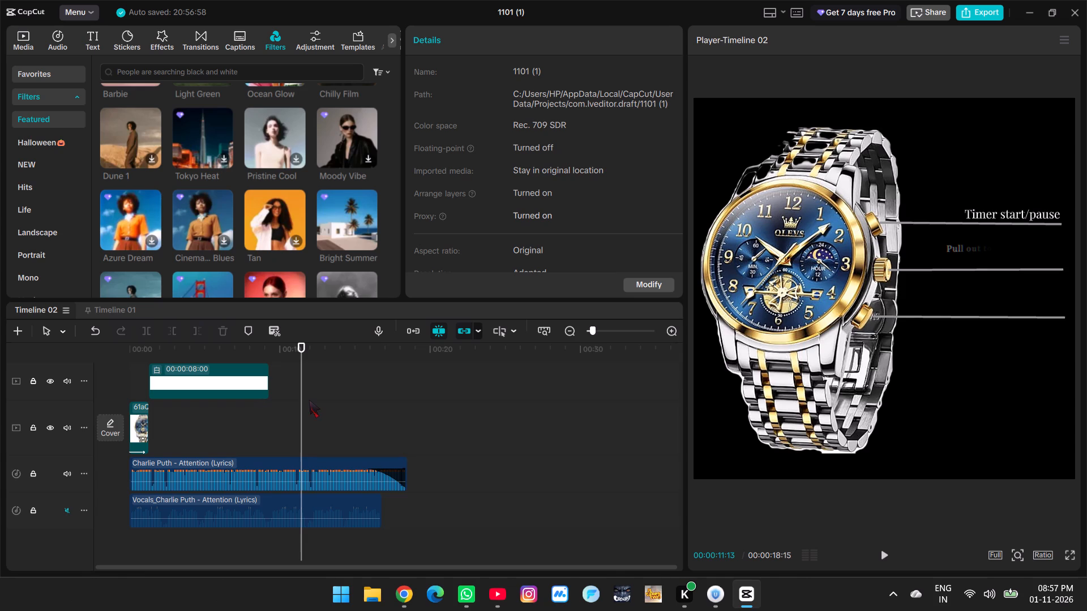
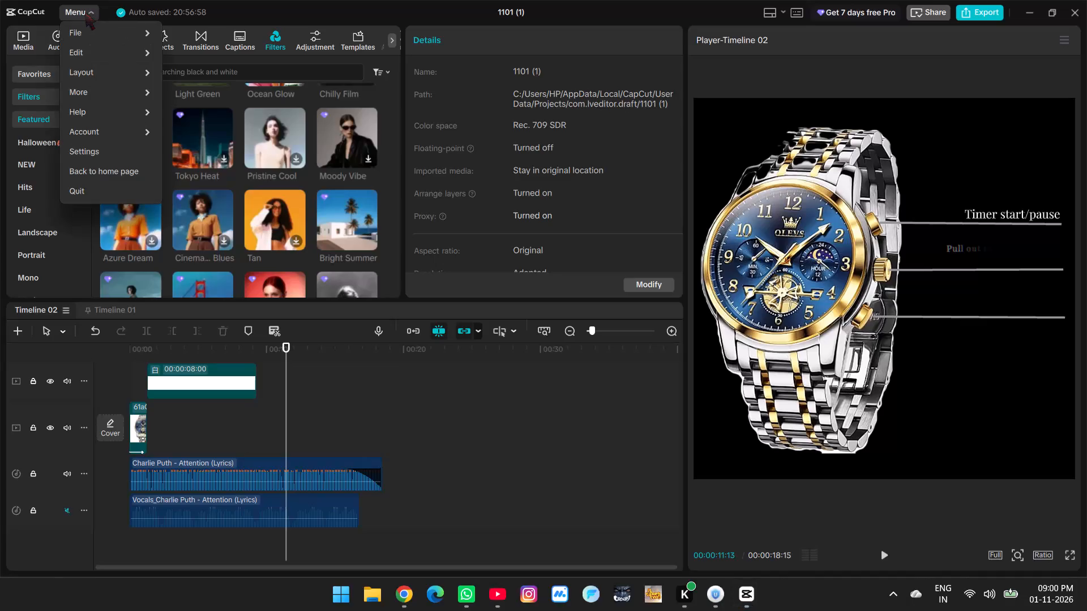
Close the 1101 (1) project and return to the home page.
click(99, 179)
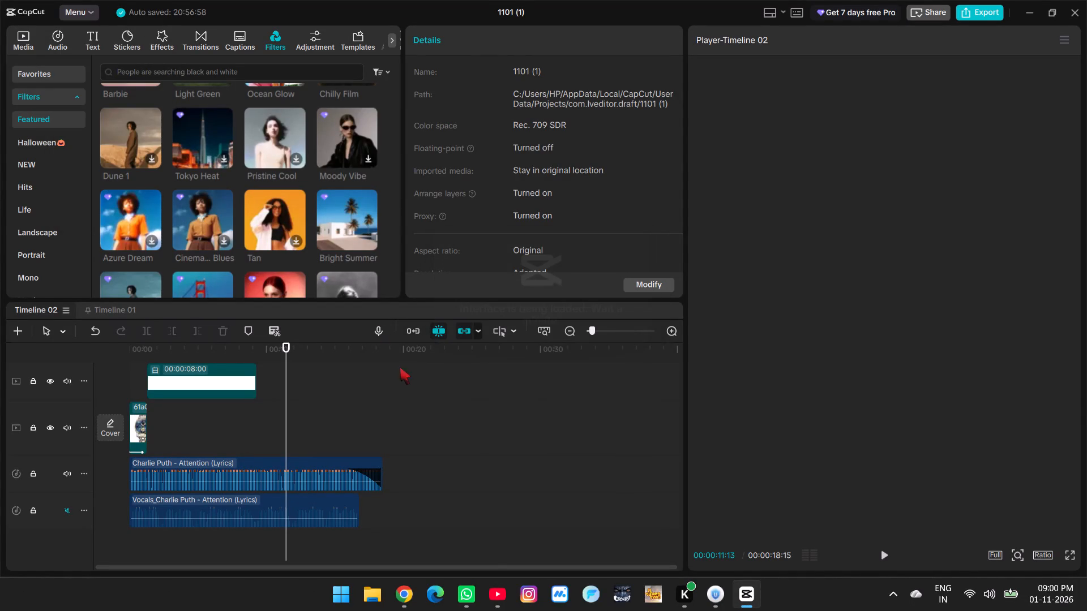
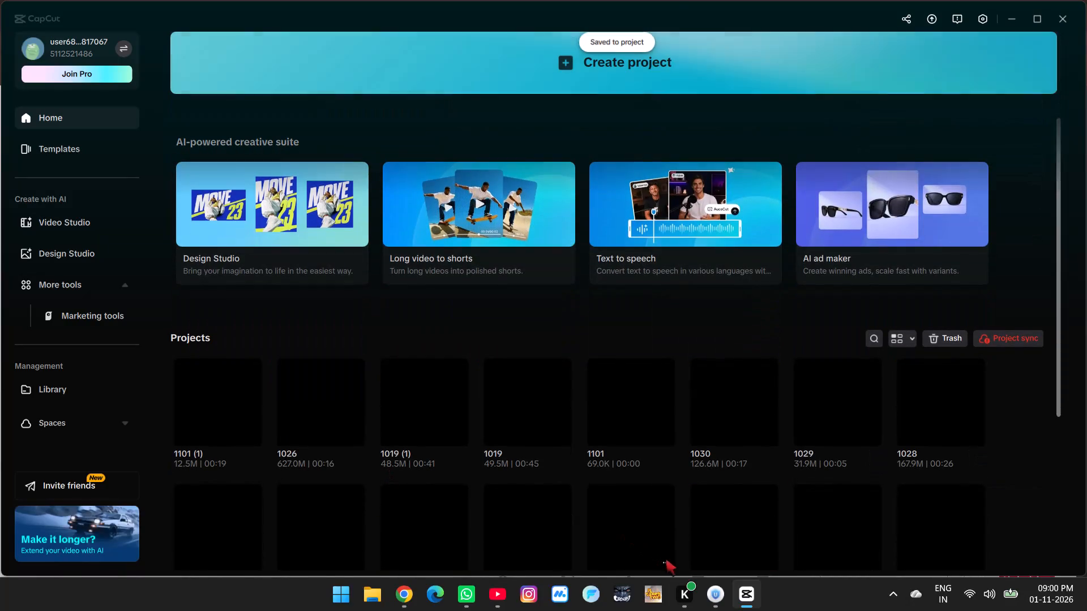
Switch to Urban VPN and start a connection to the United States location.
click(716, 596)
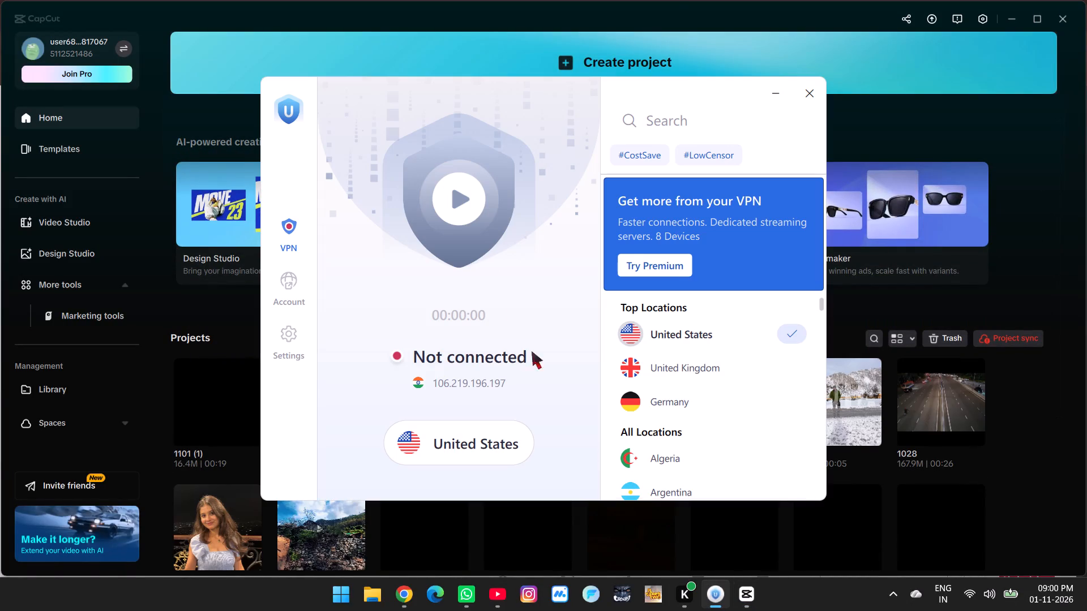
click(465, 194)
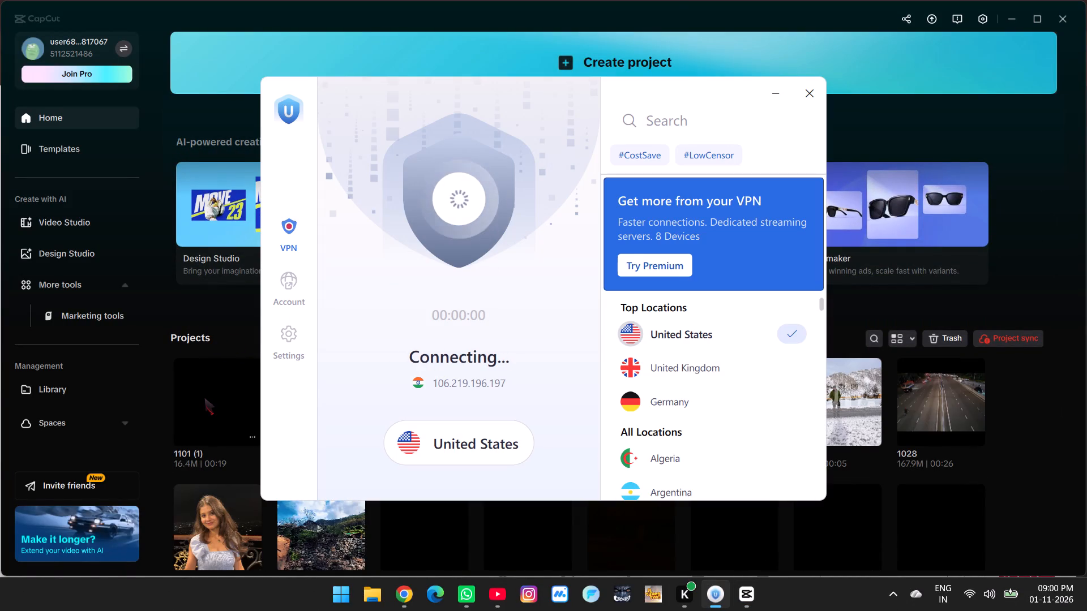